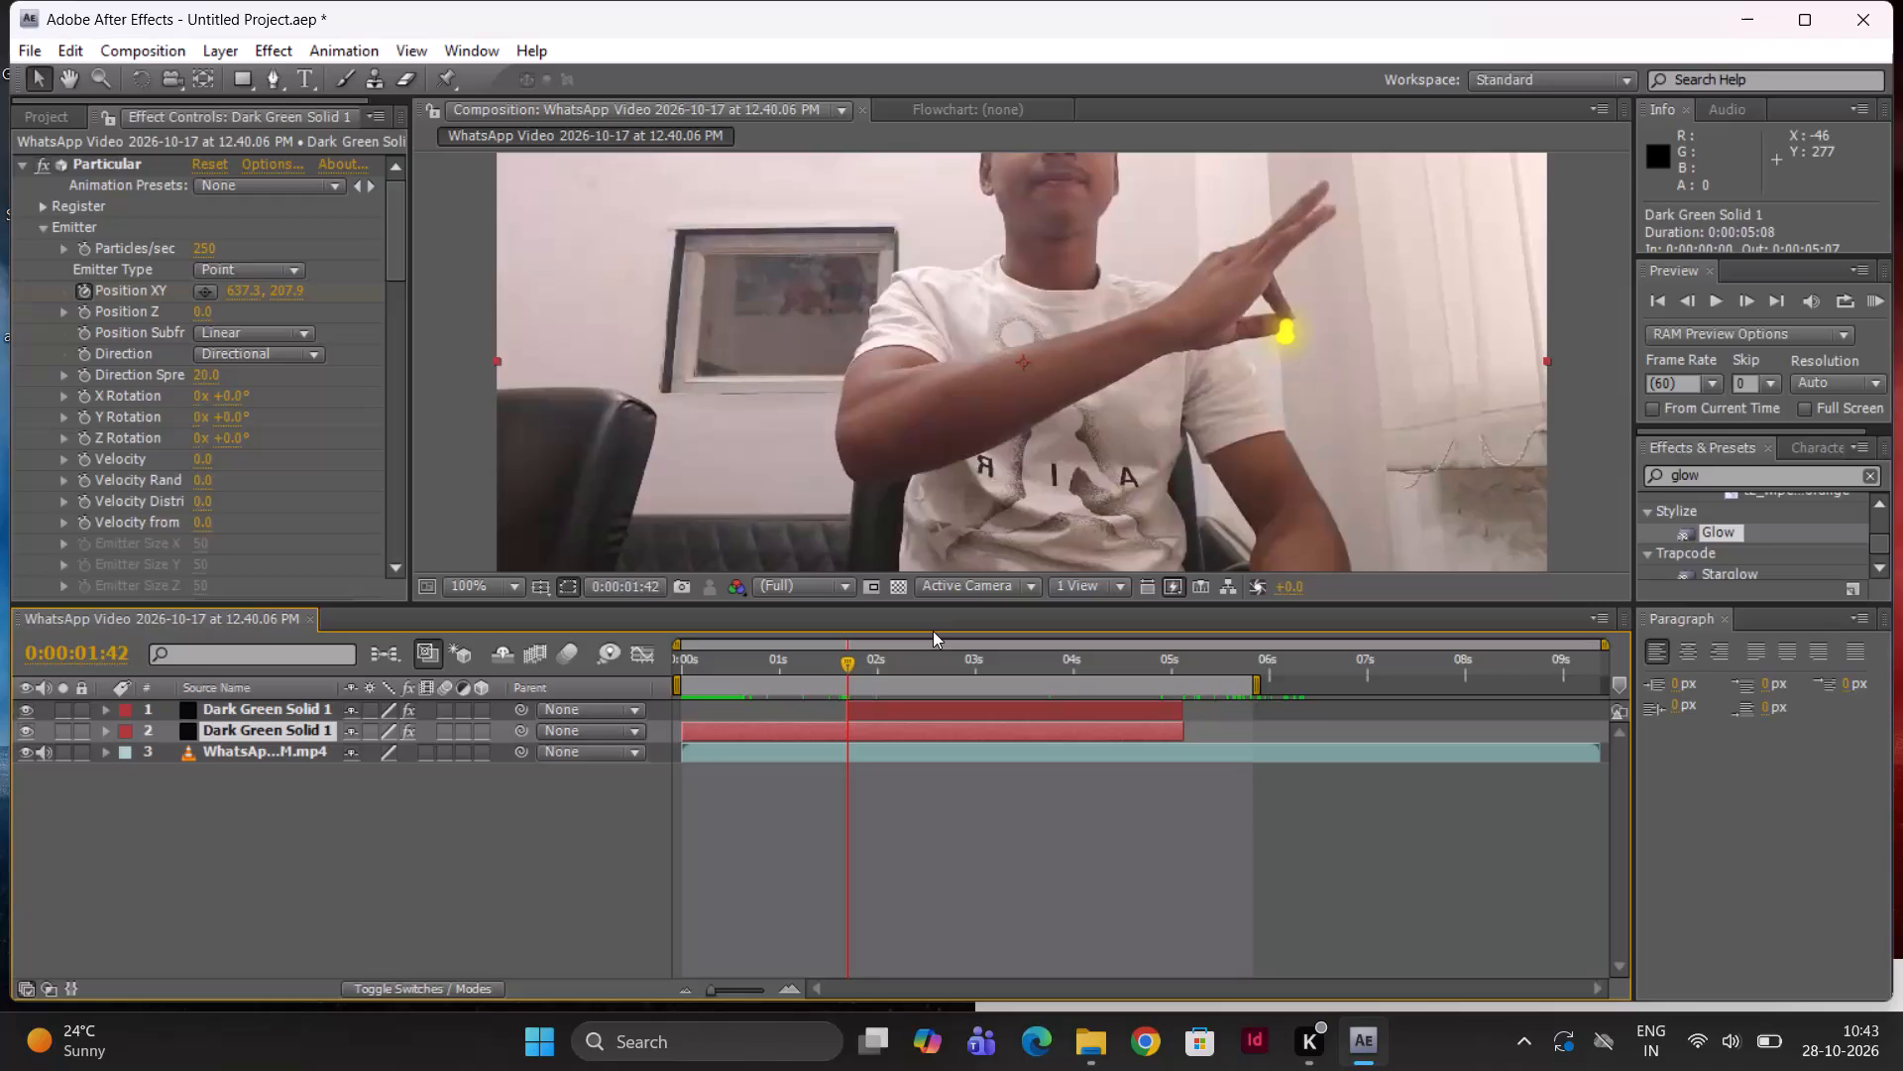
# Trim the in point of the lower Dark Green Solid 1 layer to 0:00:01:42 and preview the composition from the beginning.
pyautogui.hotkey('alt', '[')
pyautogui.moveTo(846, 666); pyautogui.dragTo(608, 687)
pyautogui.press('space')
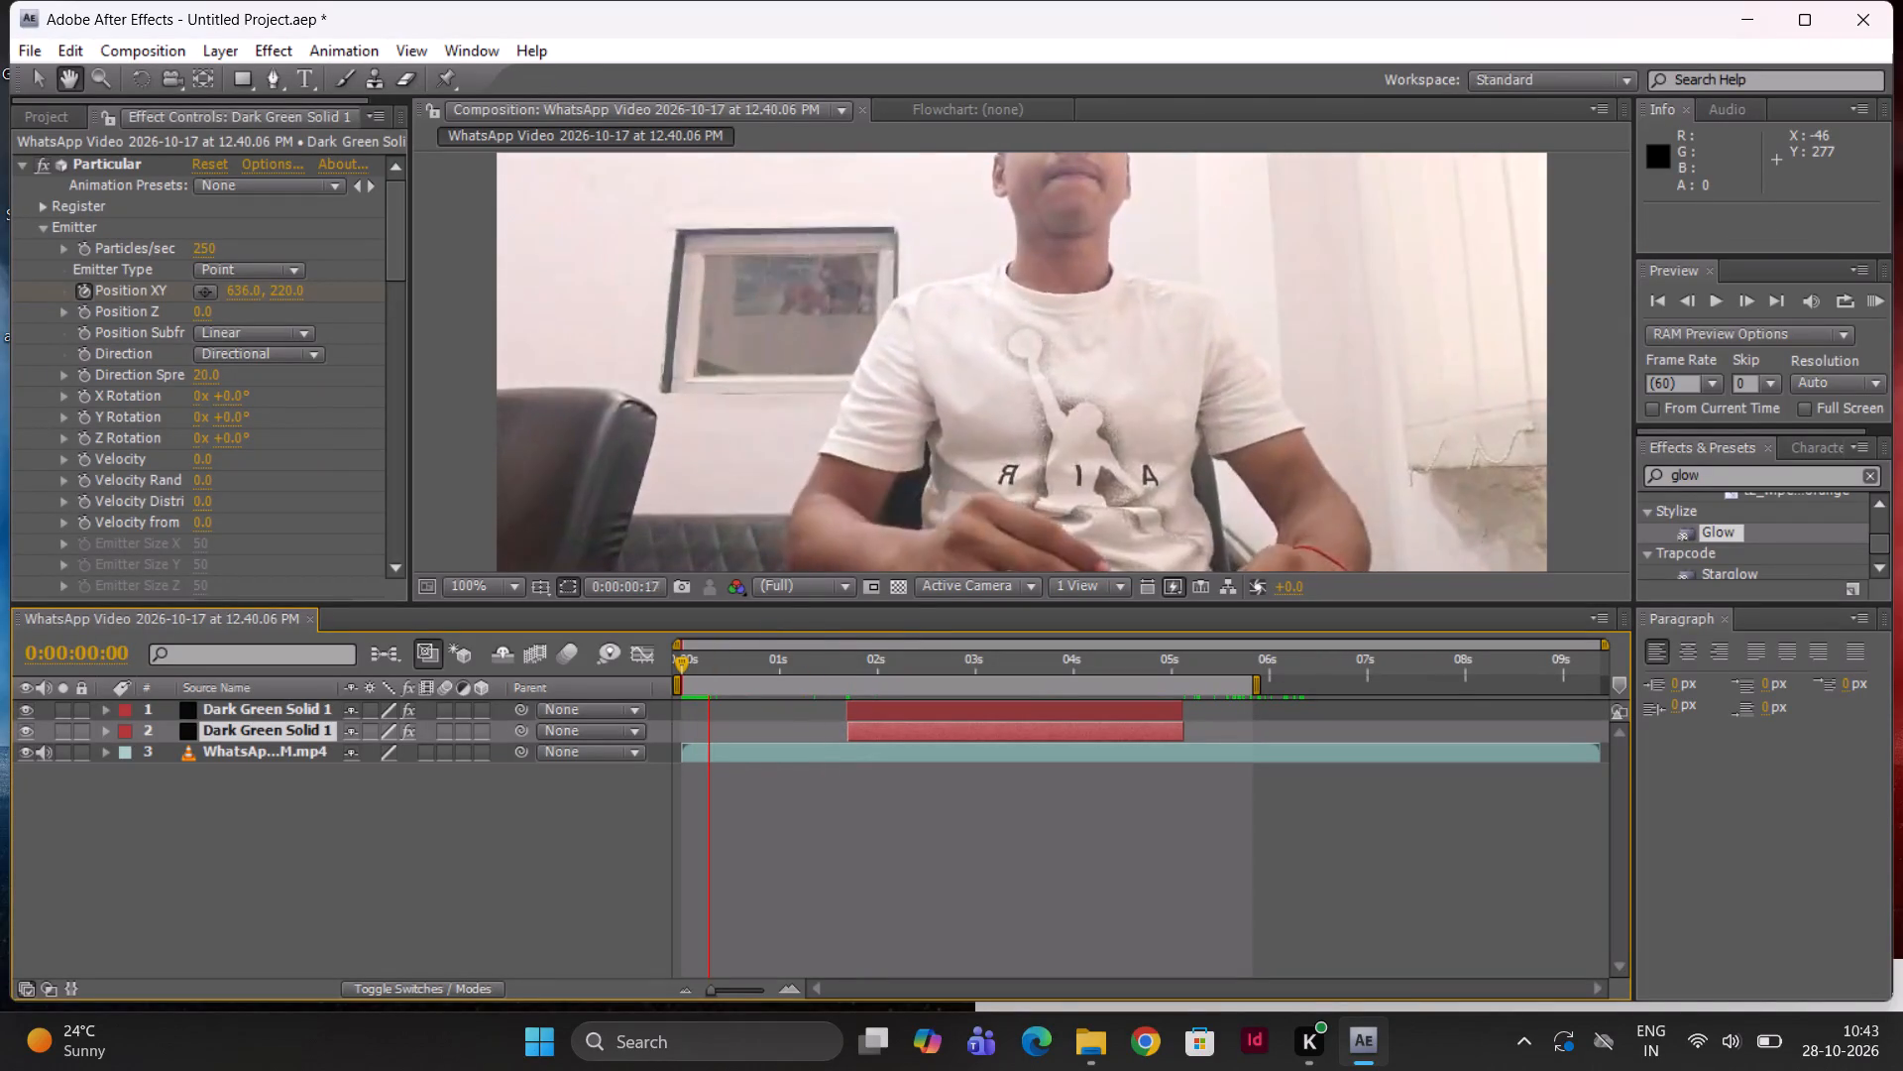
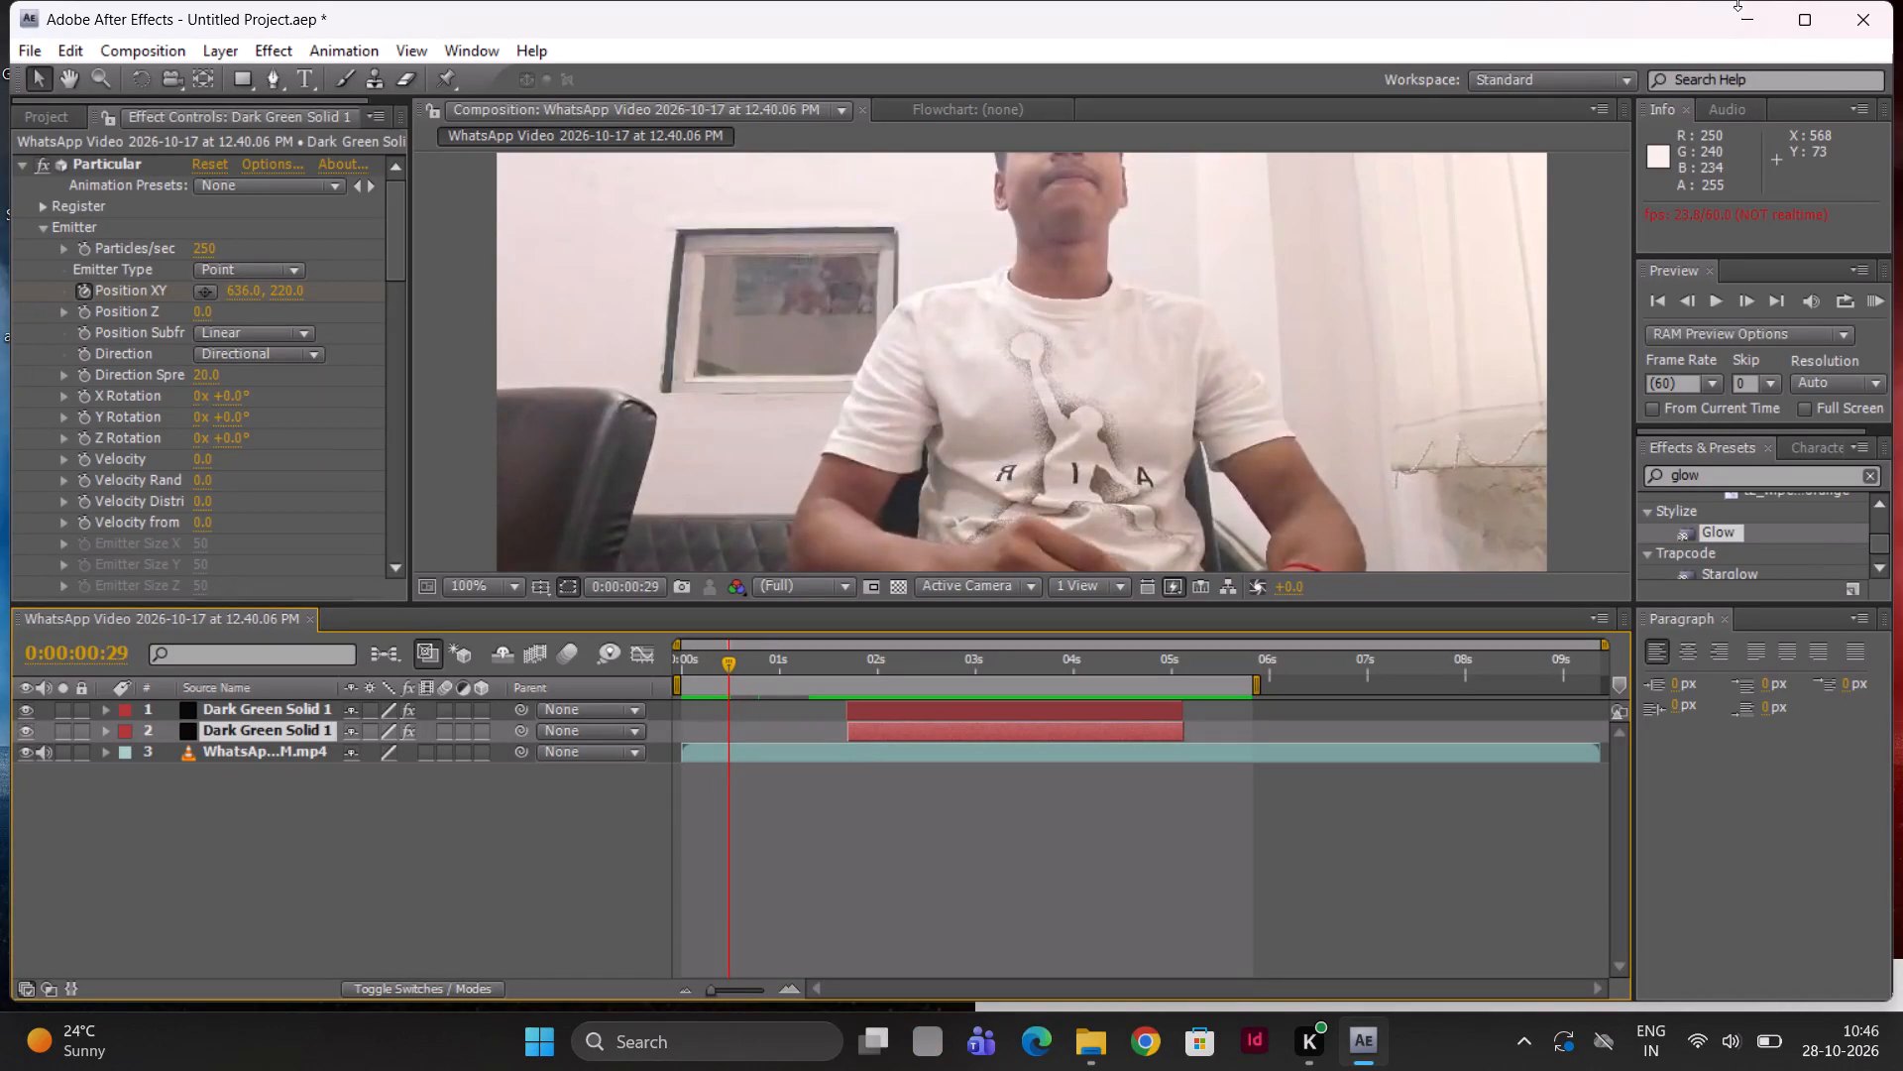
# Delete both Dark Green Solid 1 layers from the composition, keeping the WhatsApp video layer.
pyautogui.moveTo(833, 845); pyautogui.dragTo(1131, 672)
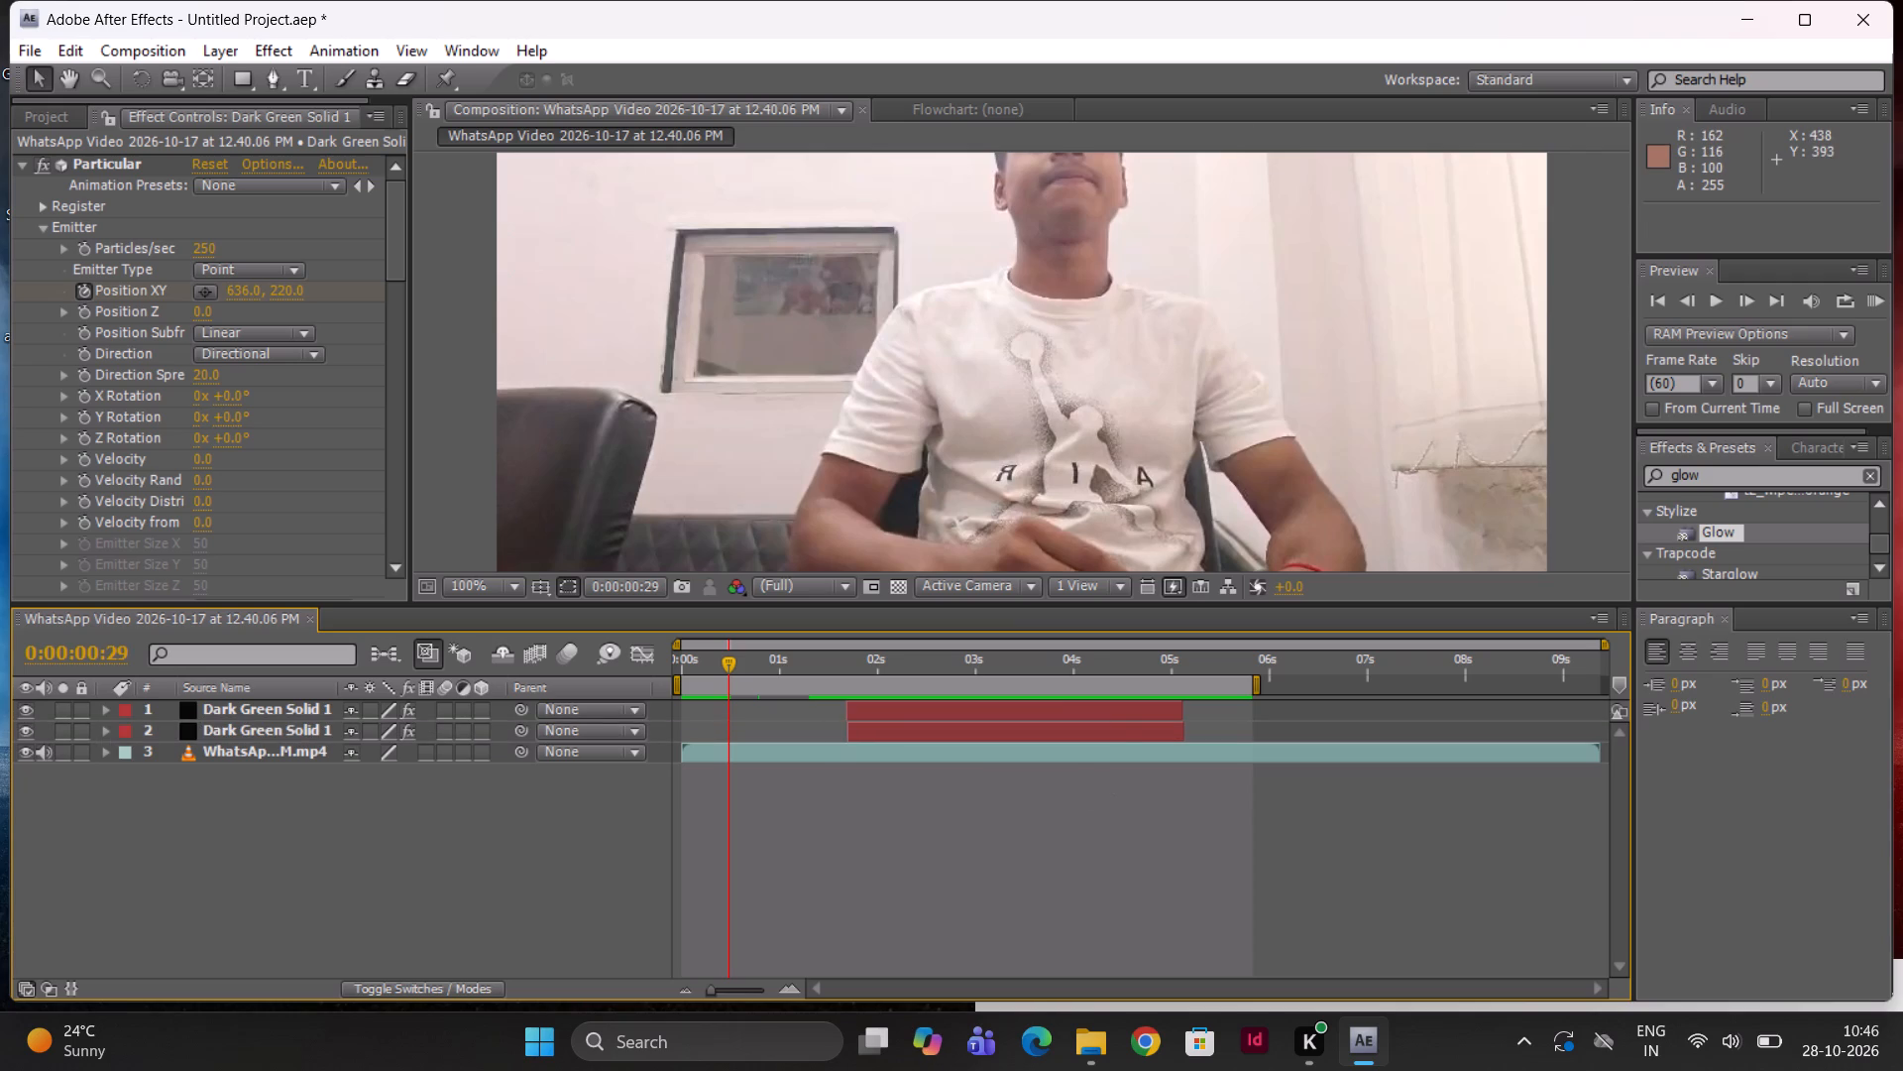
pyautogui.press('Delete')
pyautogui.moveTo(245, 828); pyautogui.dragTo(434, 699)
pyautogui.press('Delete')
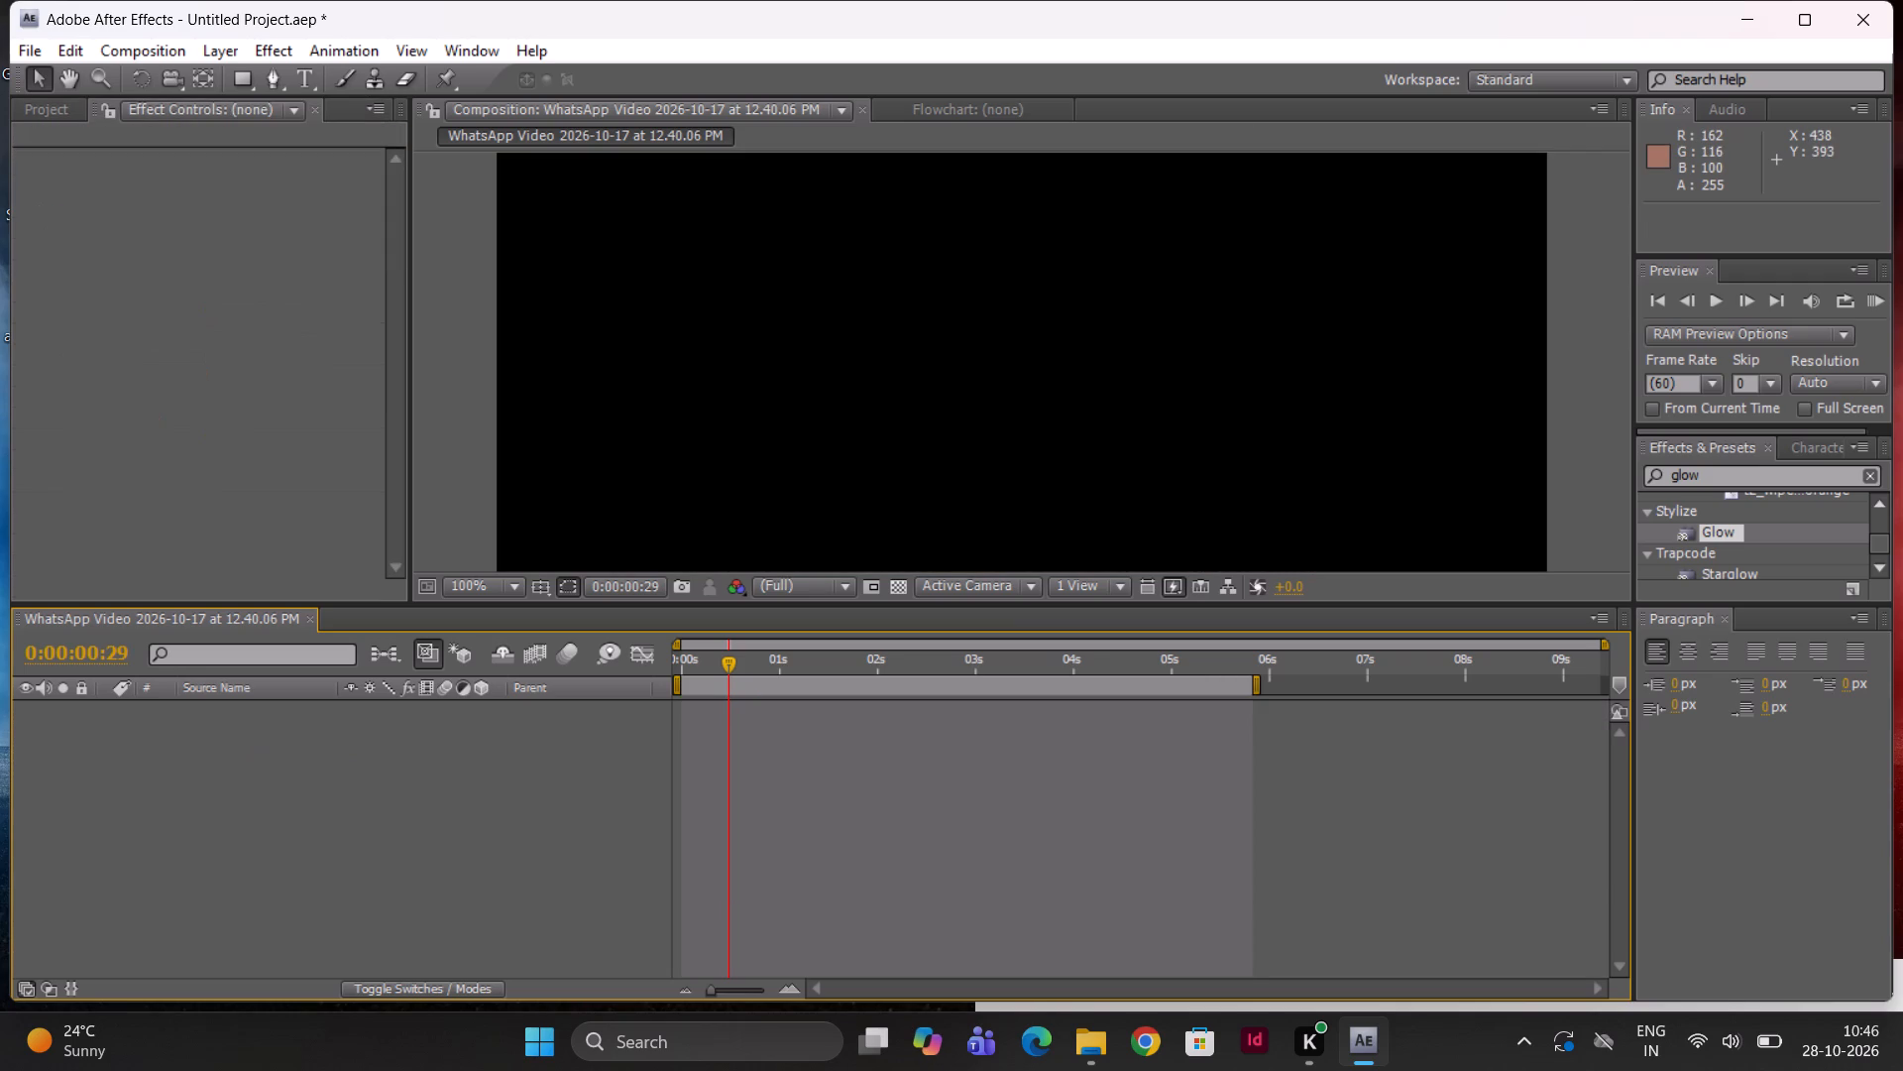
# Undo the last layer deletion and delete only the two Dark Green Solid 1 layers, keeping the WhatsApp video layer.
pyautogui.hotkey('ctrl', 'z')
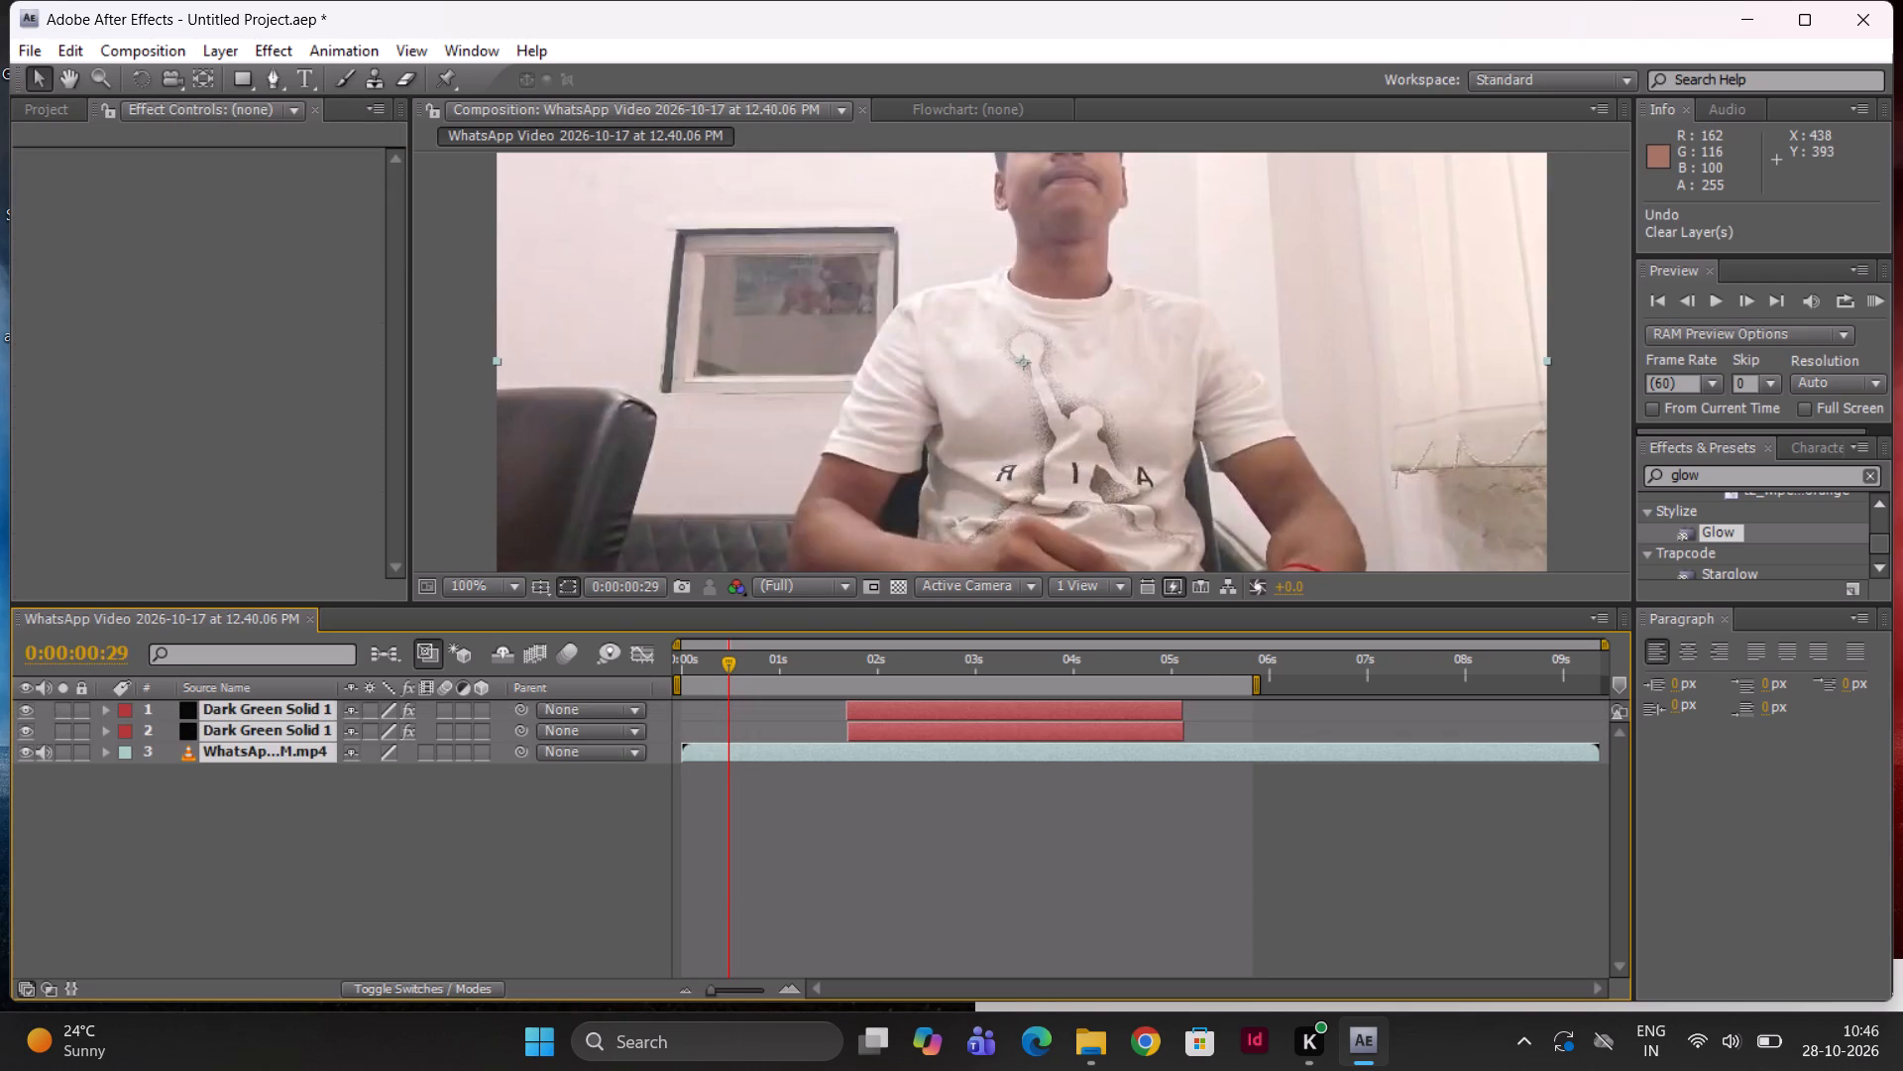
pyautogui.click(96, 734)
pyautogui.moveTo(96, 734); pyautogui.dragTo(156, 701)
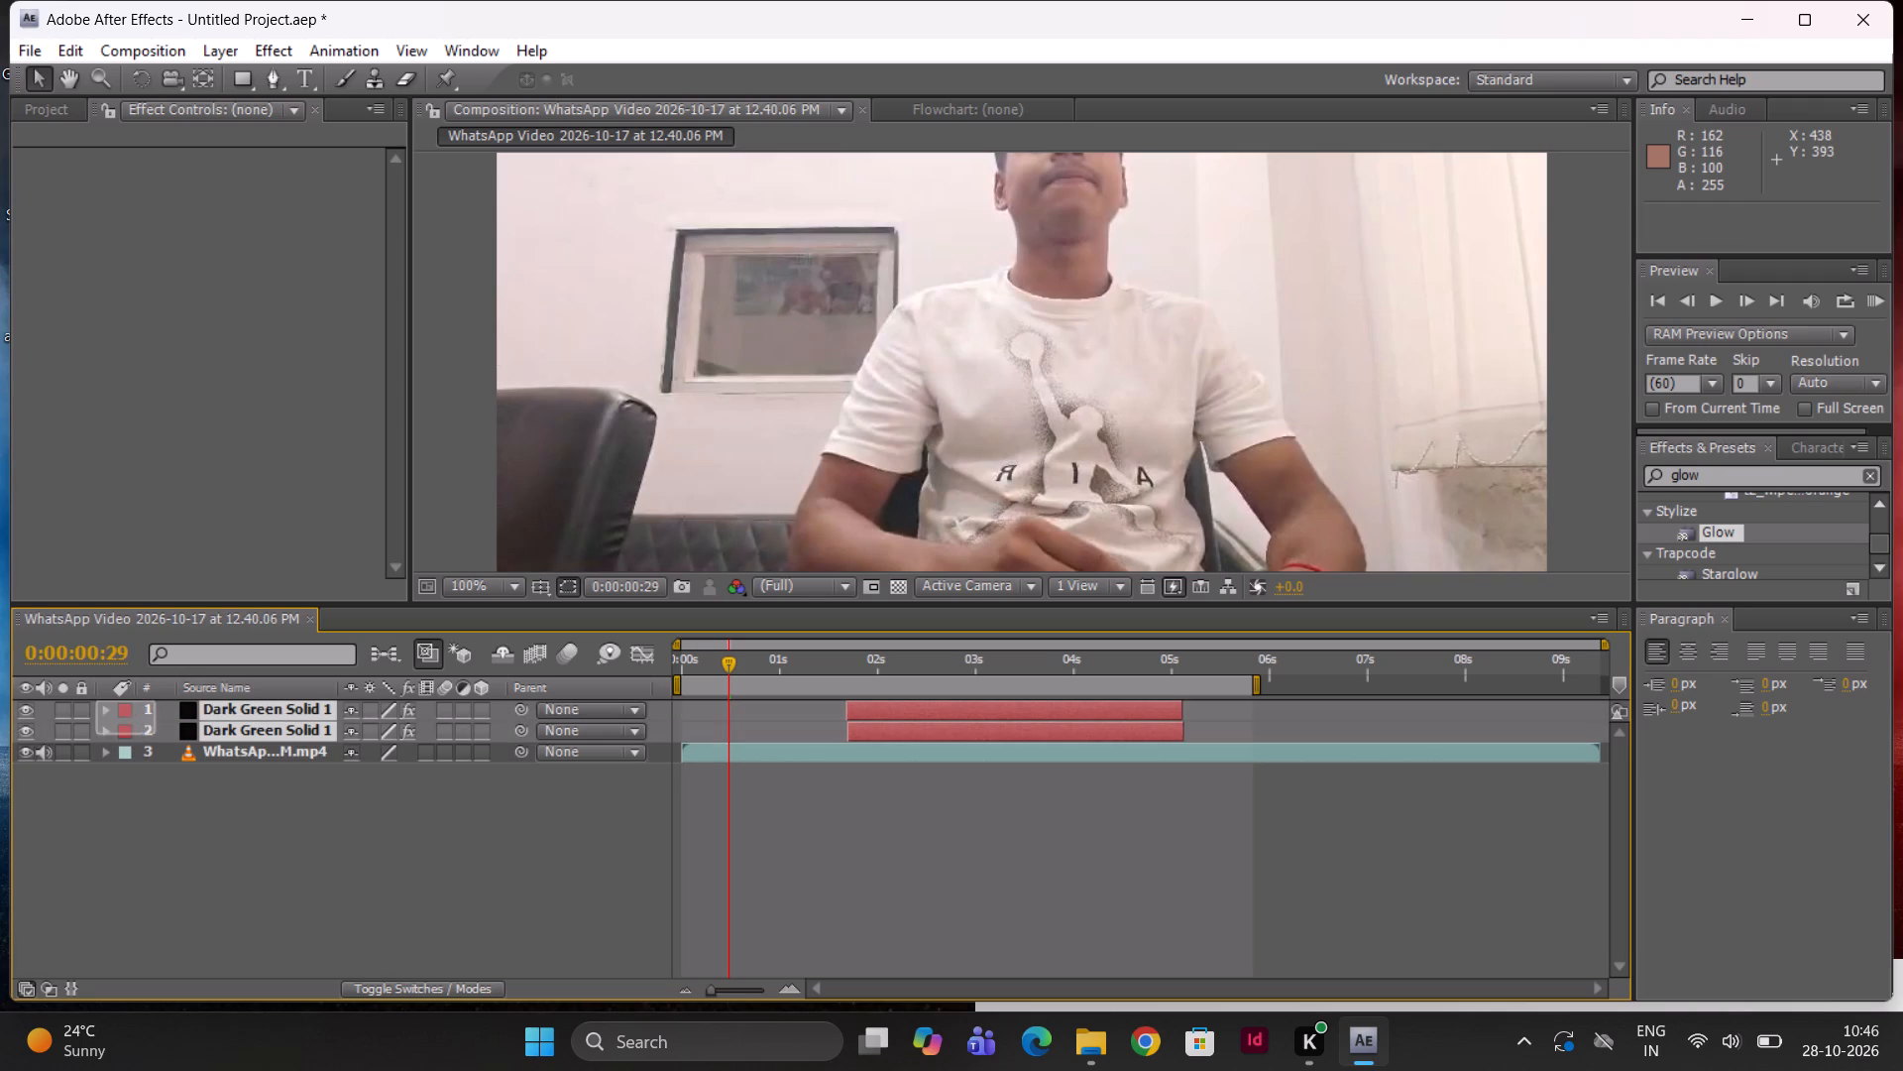
pyautogui.moveTo(156, 701); pyautogui.dragTo(162, 698)
pyautogui.press('Delete')
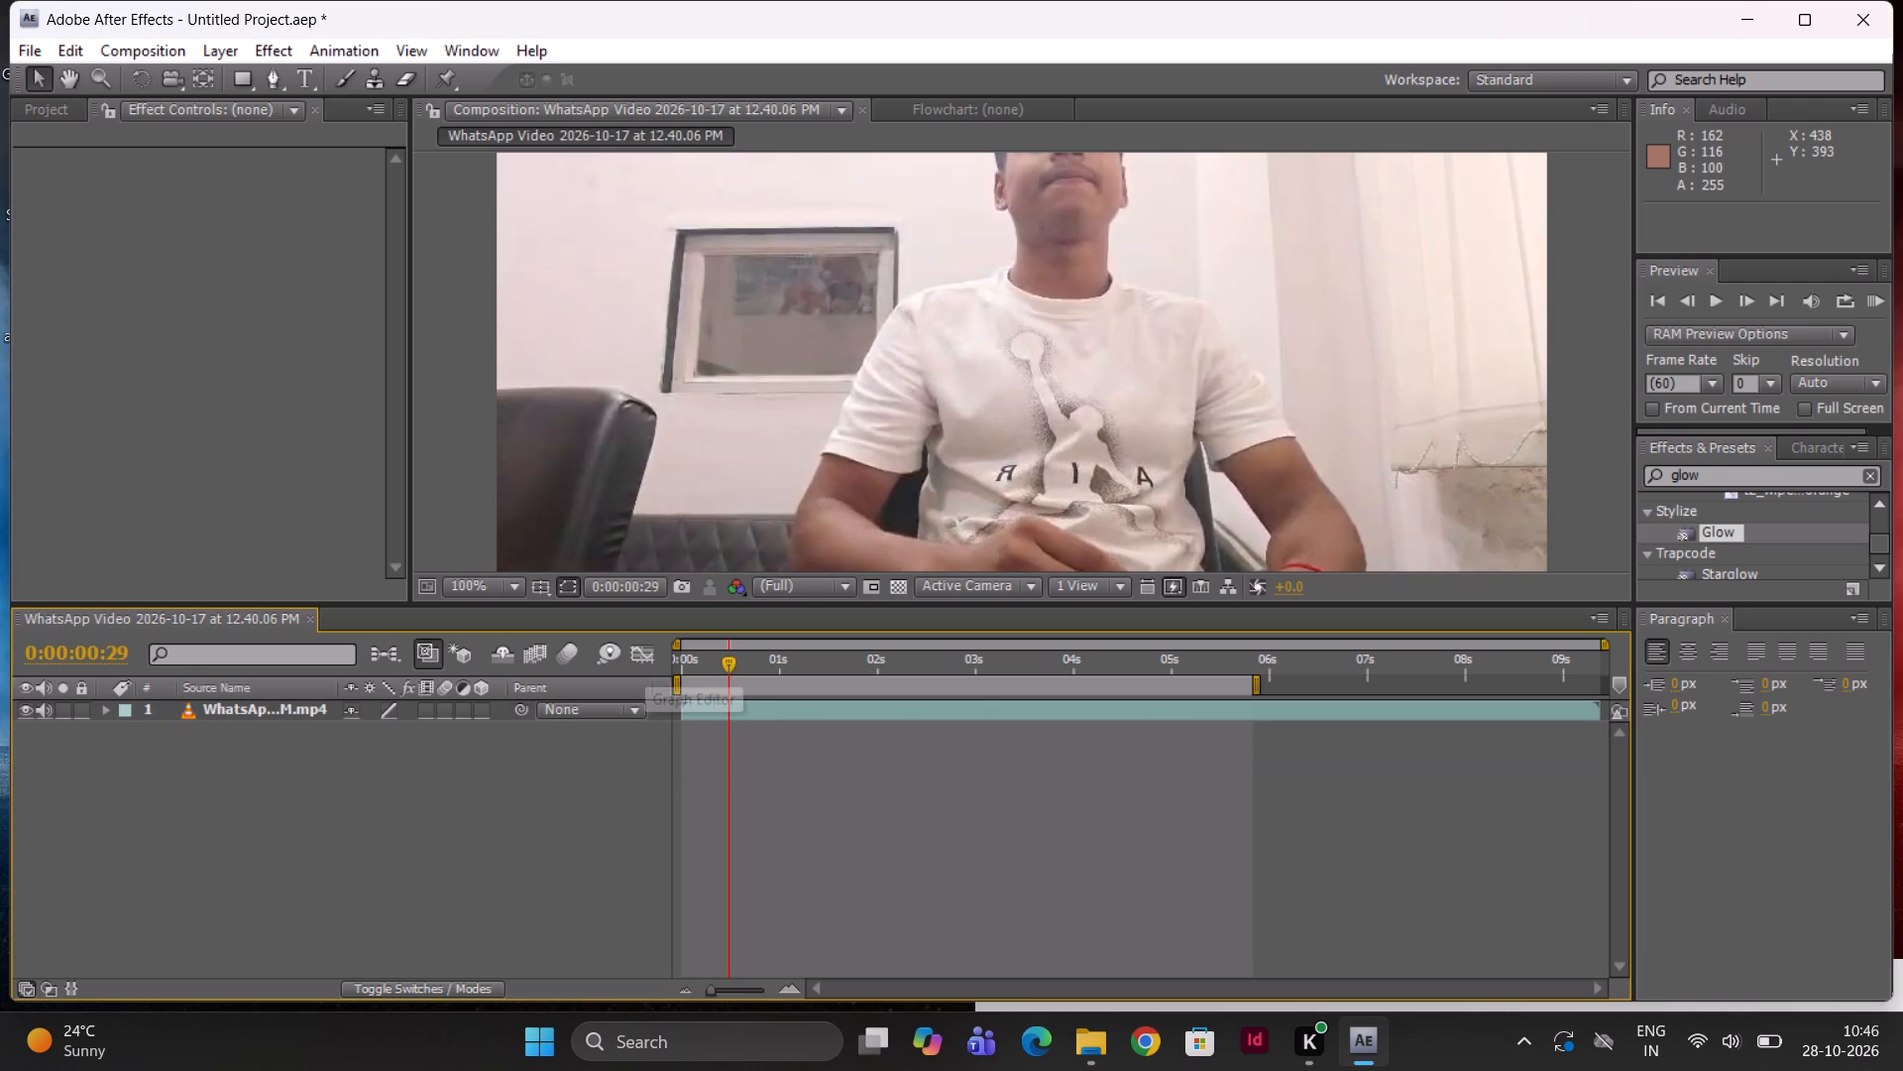
# Split the WhatsApp video layer at 0:00:00:52, just before the hand gesture begins, and delete the part before the split.
pyautogui.moveTo(728, 662); pyautogui.dragTo(1271, 712)
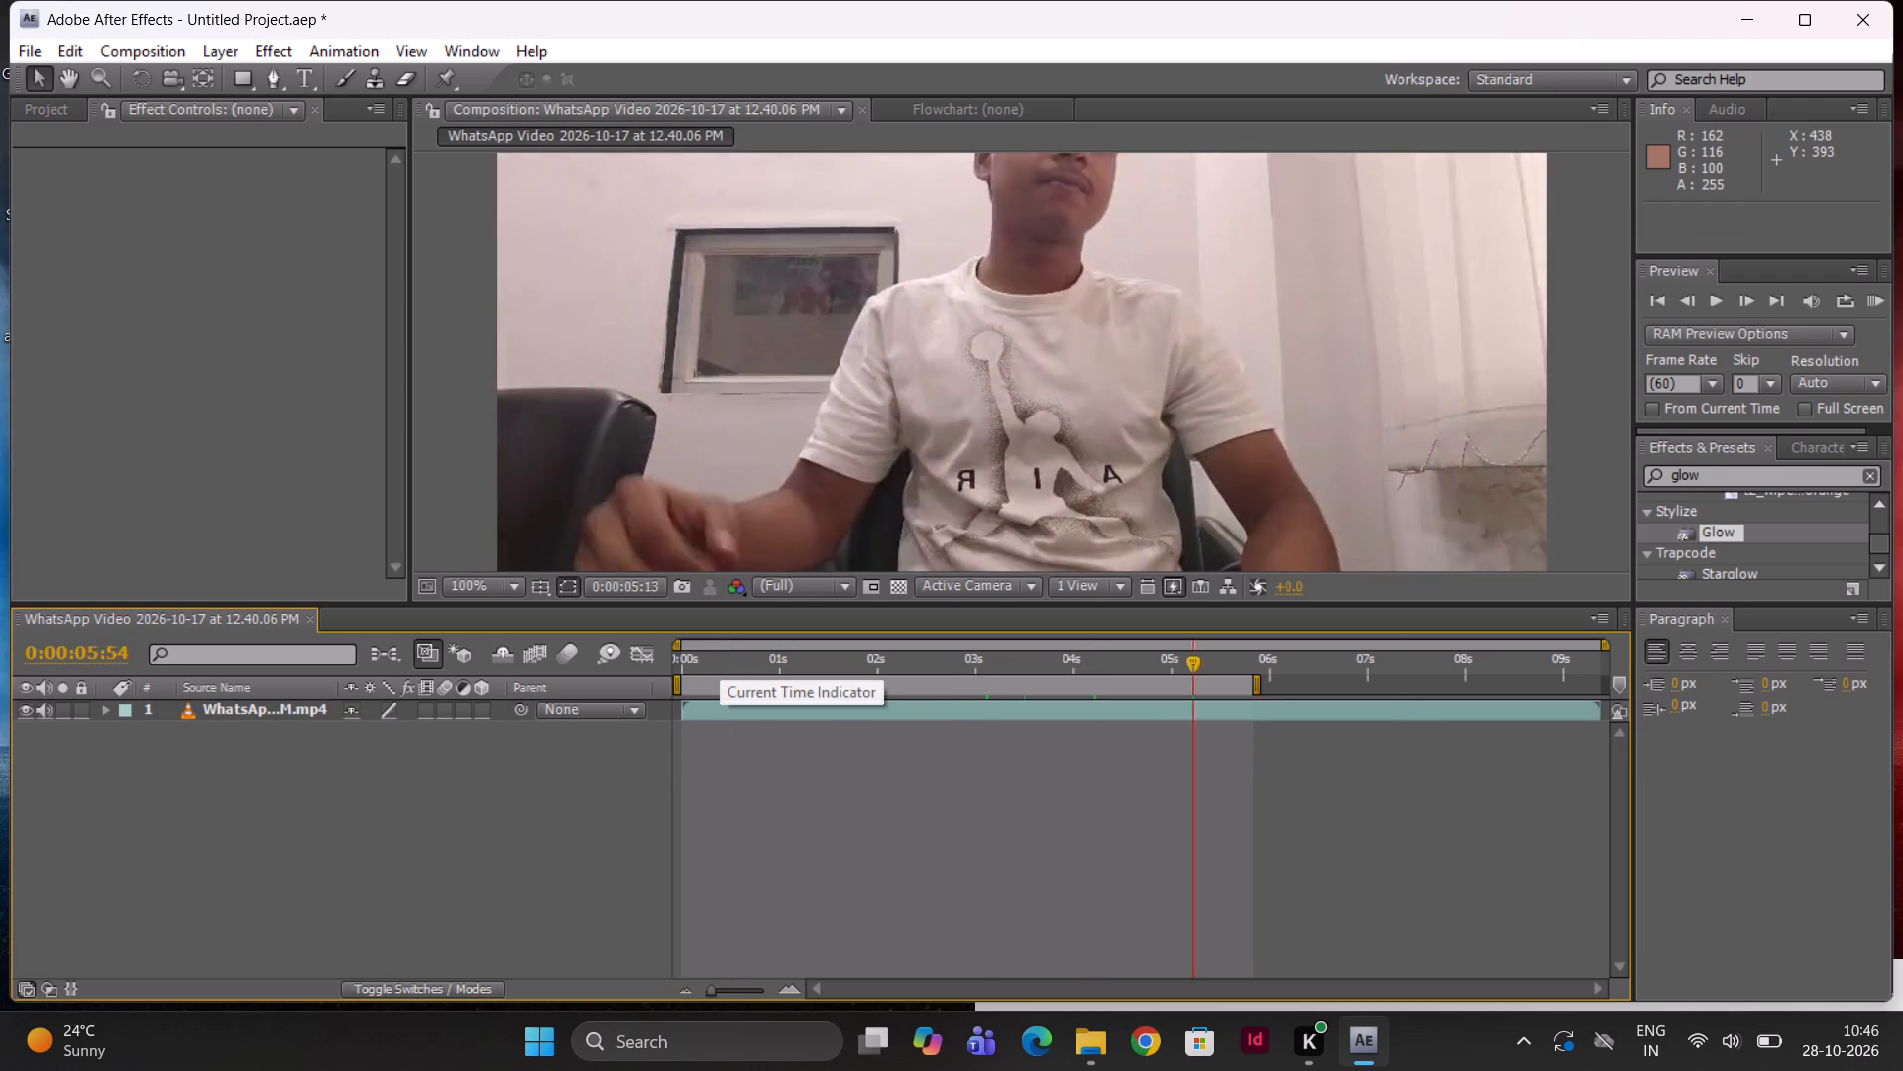
pyautogui.moveTo(1271, 712); pyautogui.dragTo(869, 734)
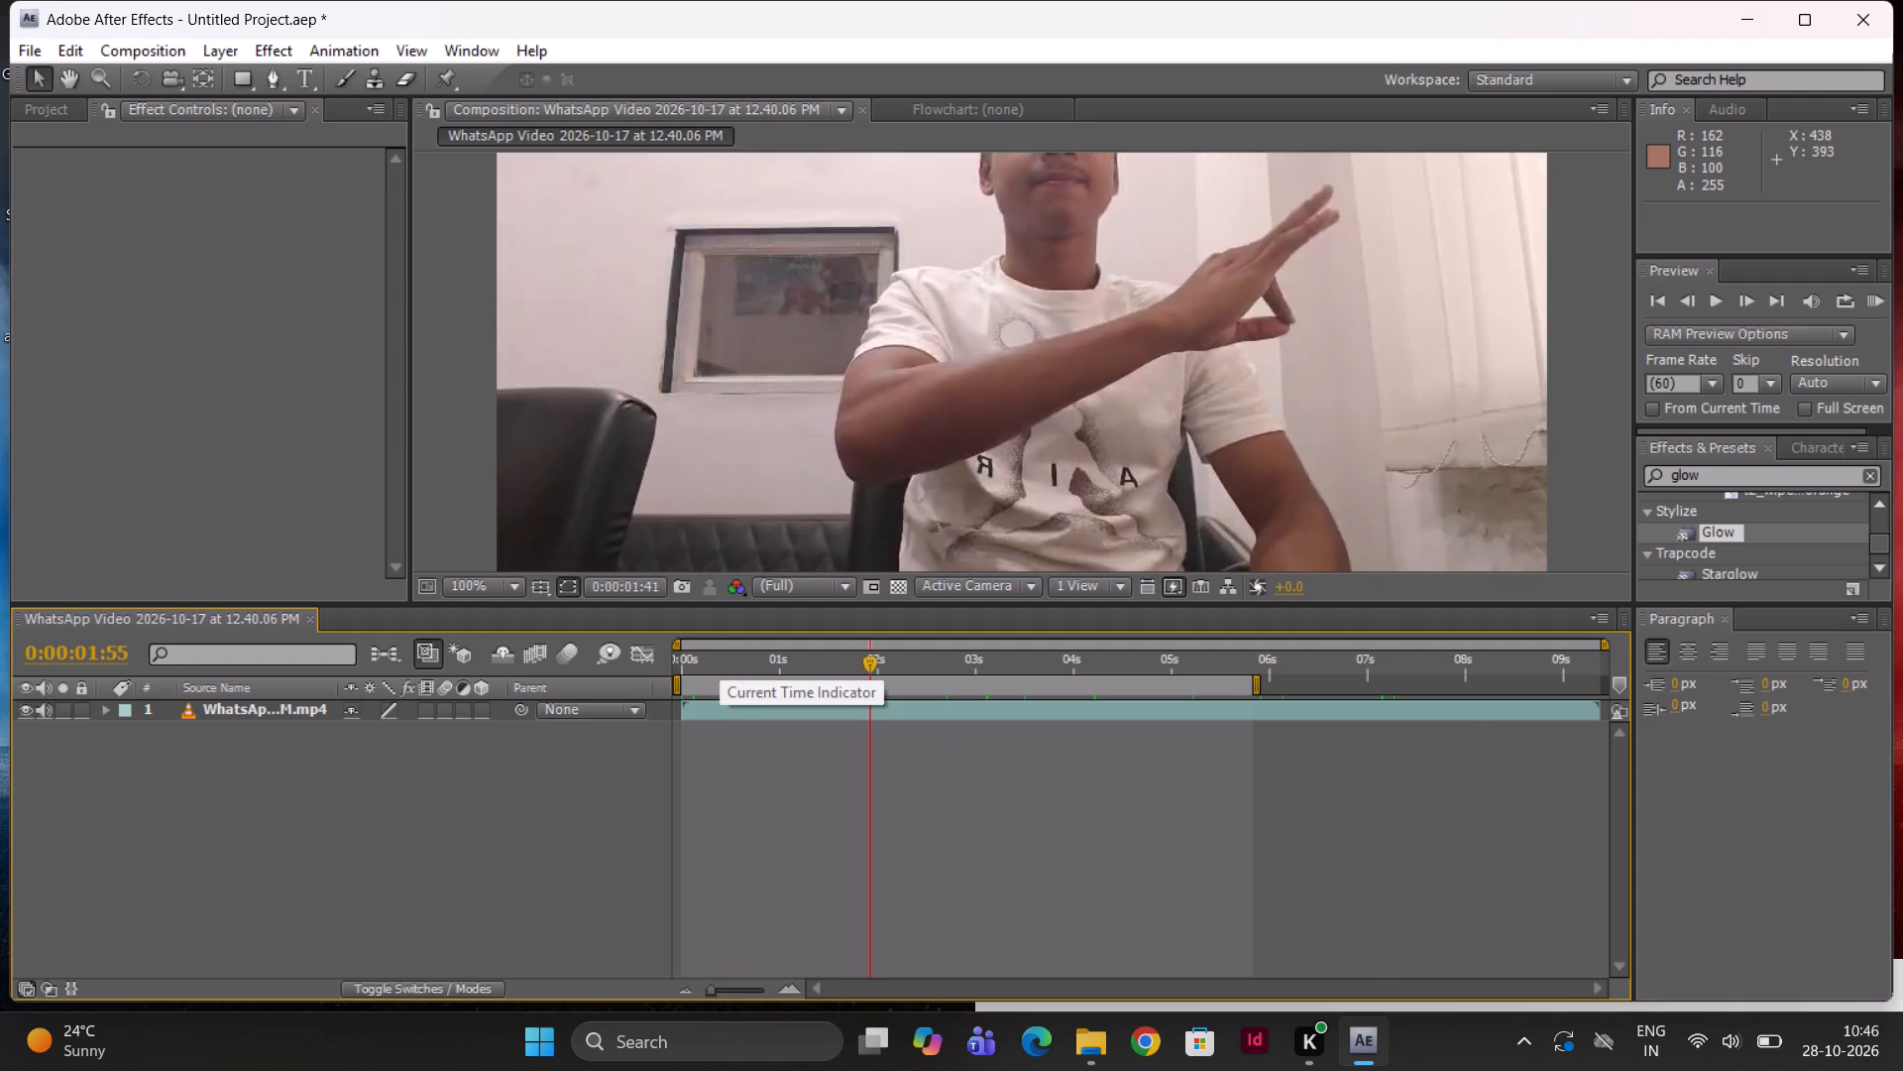
pyautogui.moveTo(869, 734); pyautogui.dragTo(768, 747)
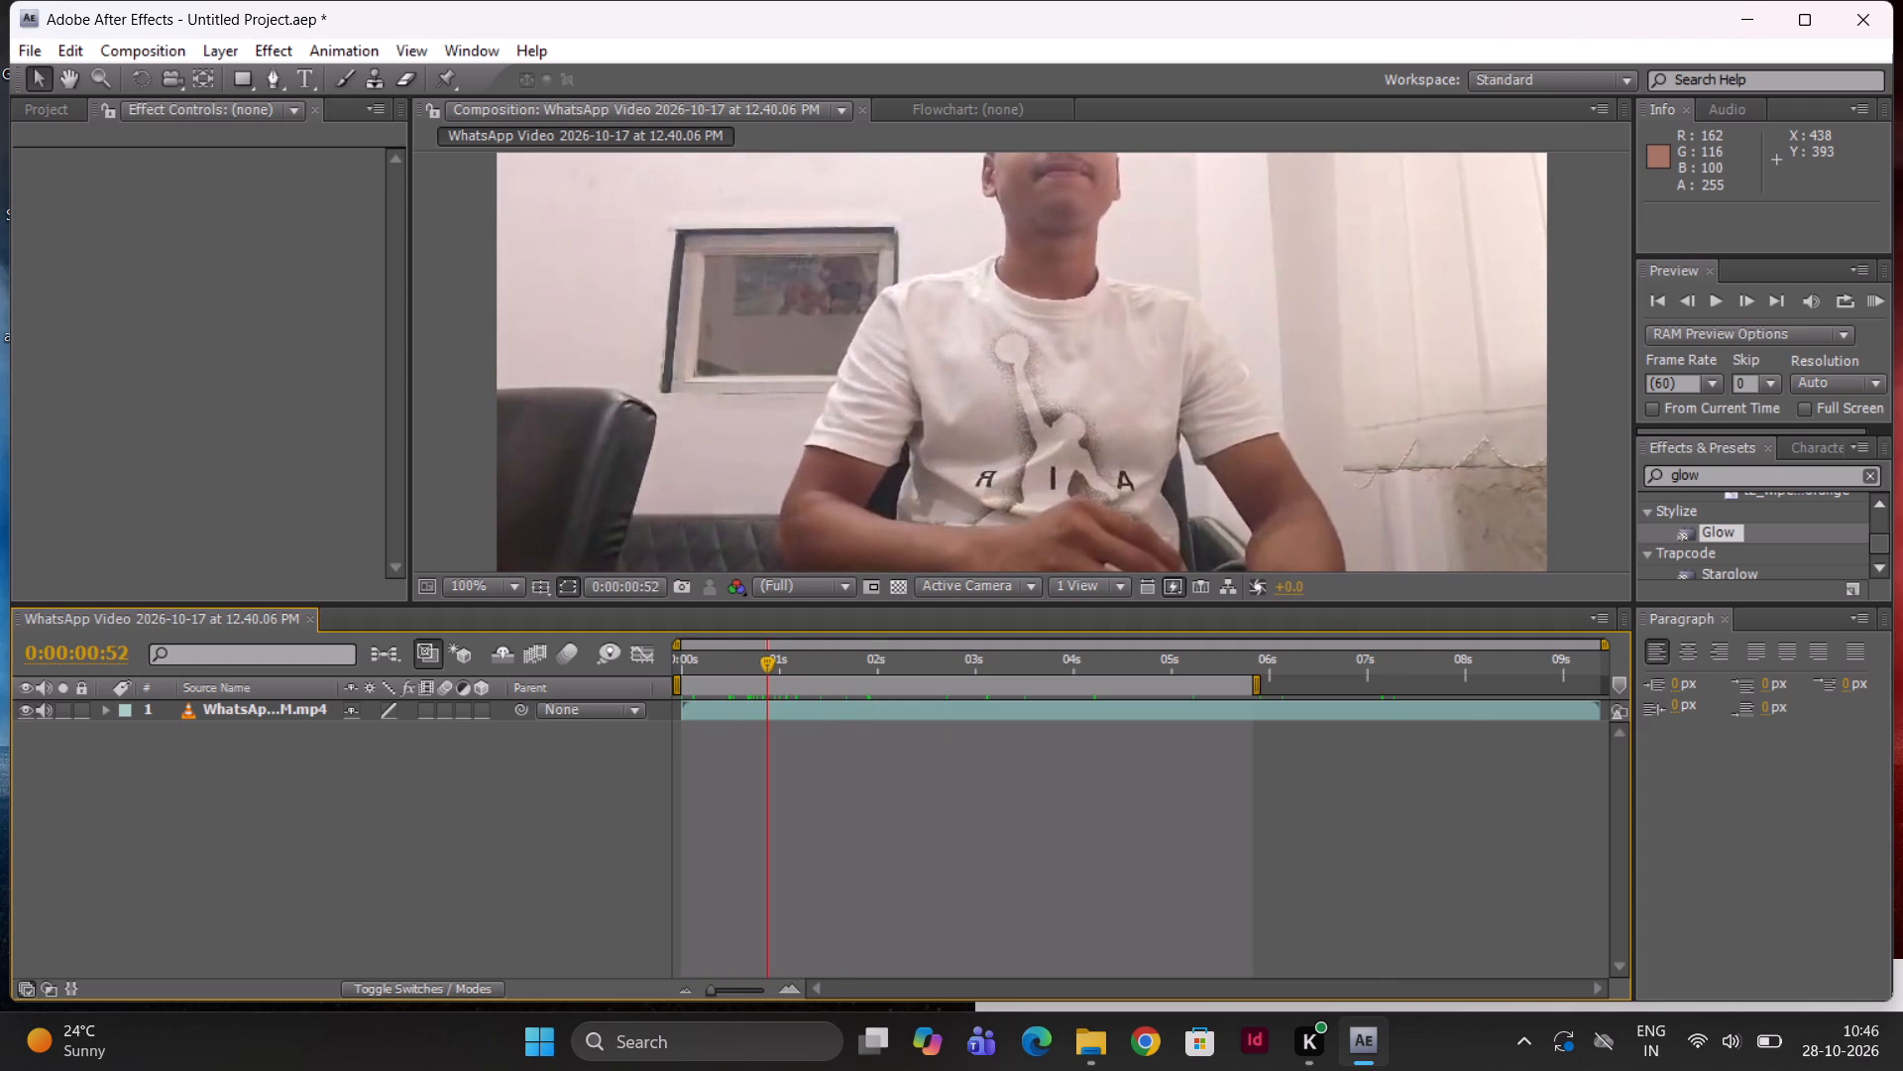
pyautogui.hotkey('ctrl', 'shift', 'd')
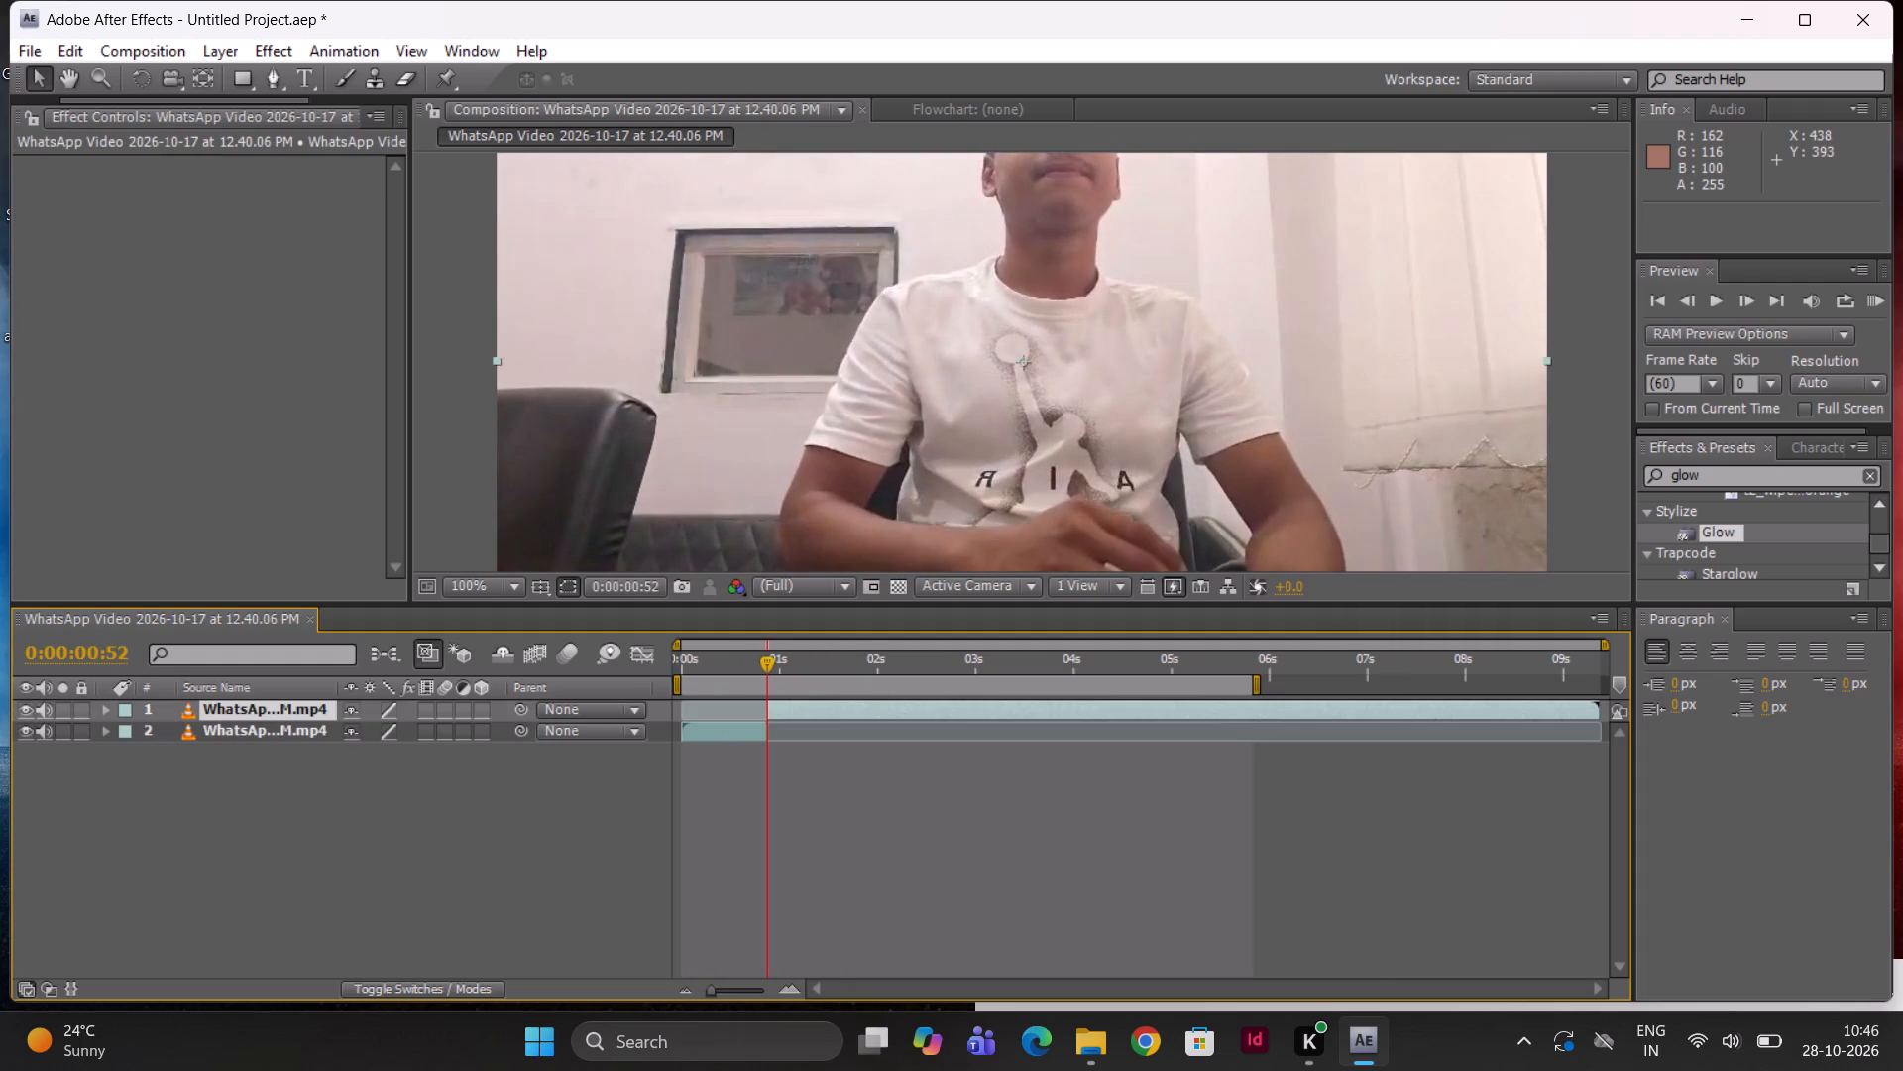
pyautogui.click(738, 736)
pyautogui.press('Delete')
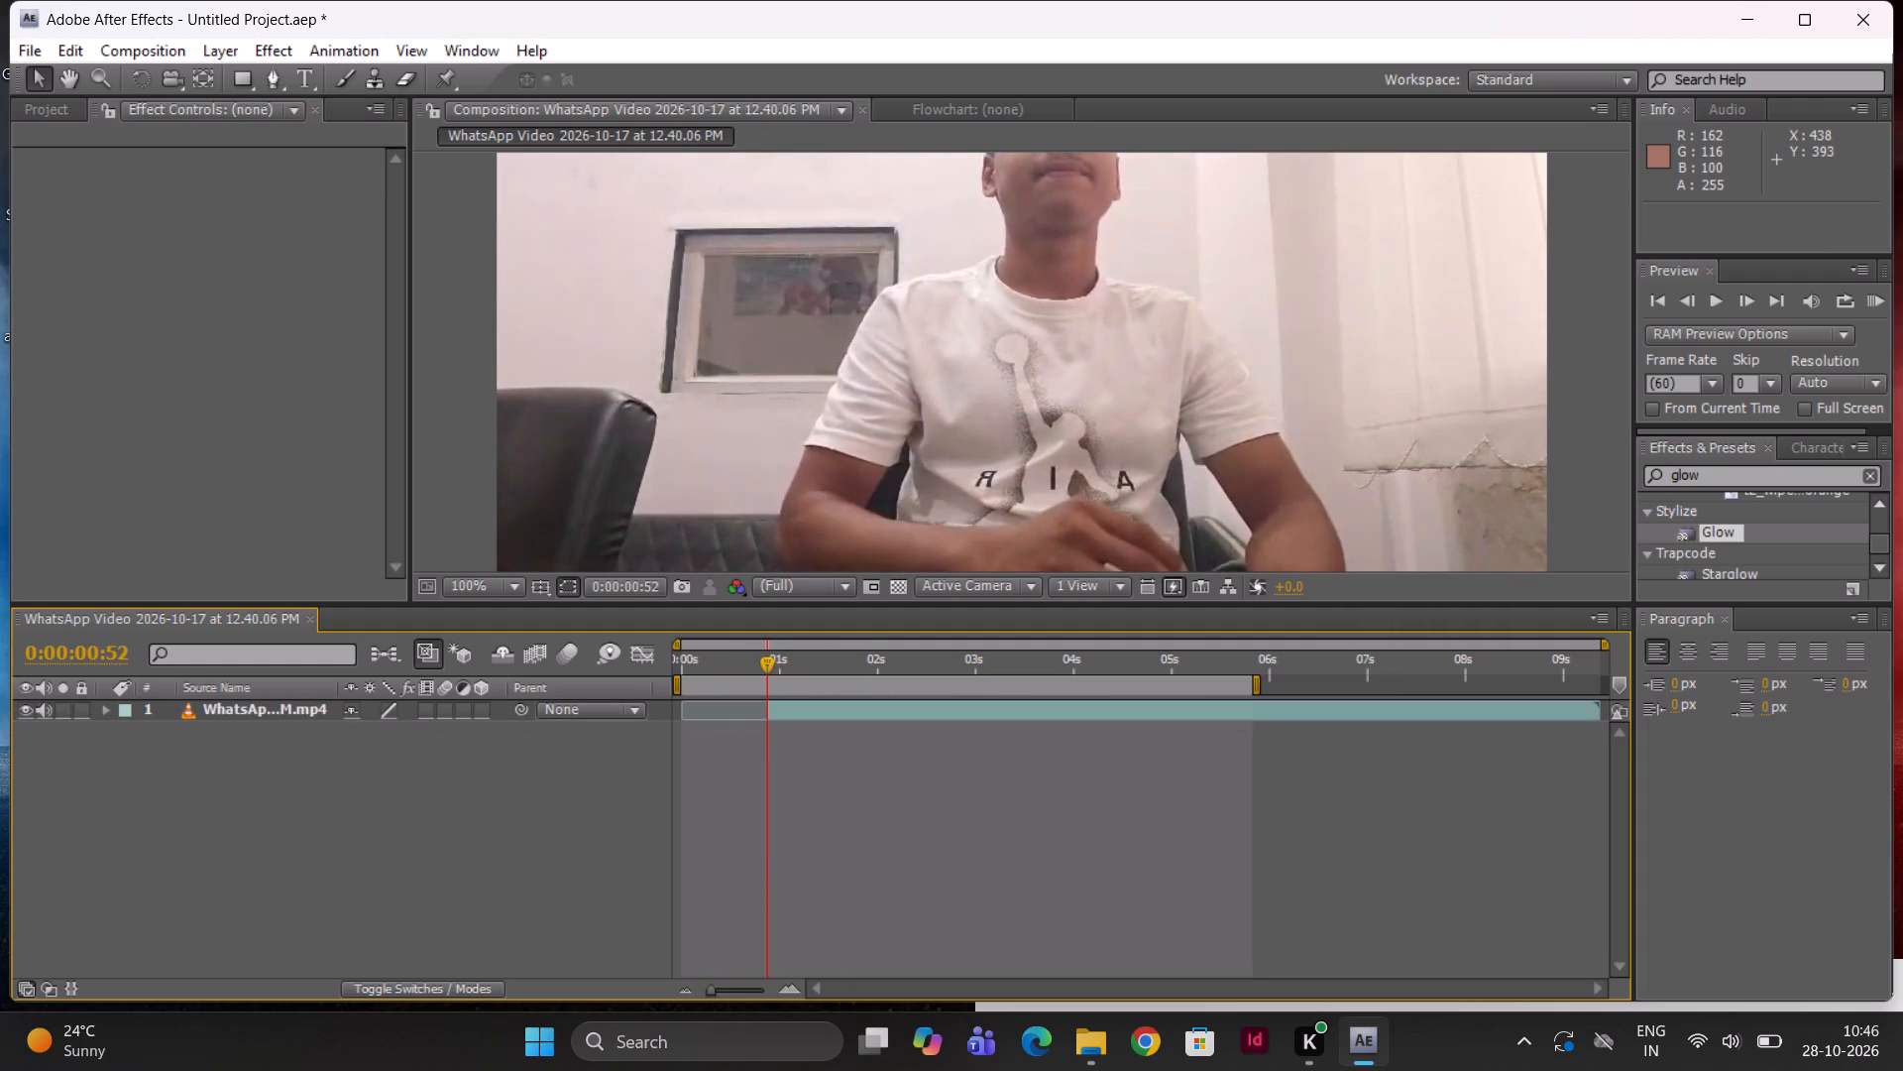
# Split the WhatsApp video layer at 0:00:05:48, after the first hand gesture ends, and select the part after the split.
pyautogui.moveTo(770, 662); pyautogui.dragTo(1313, 730)
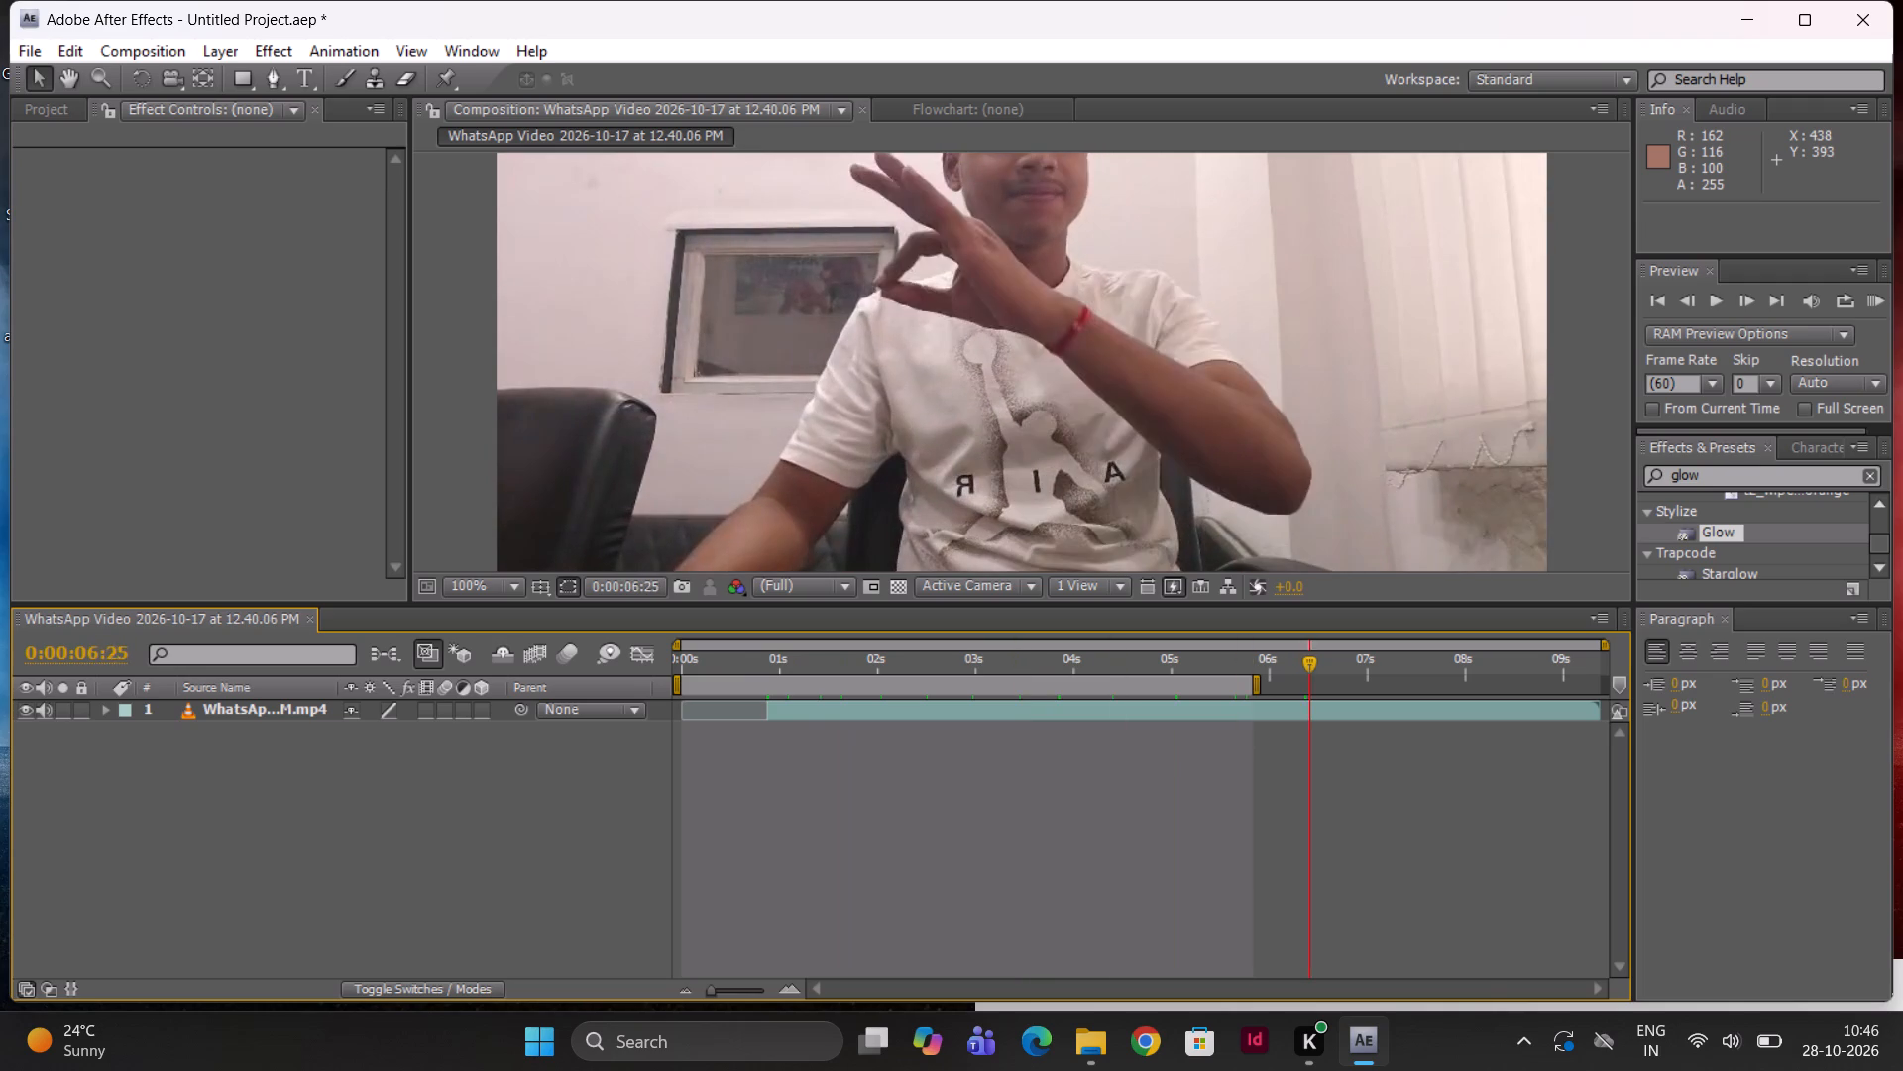
pyautogui.moveTo(1313, 730); pyautogui.dragTo(1251, 761)
pyautogui.hotkey('ctrl', 'shift', 'd')
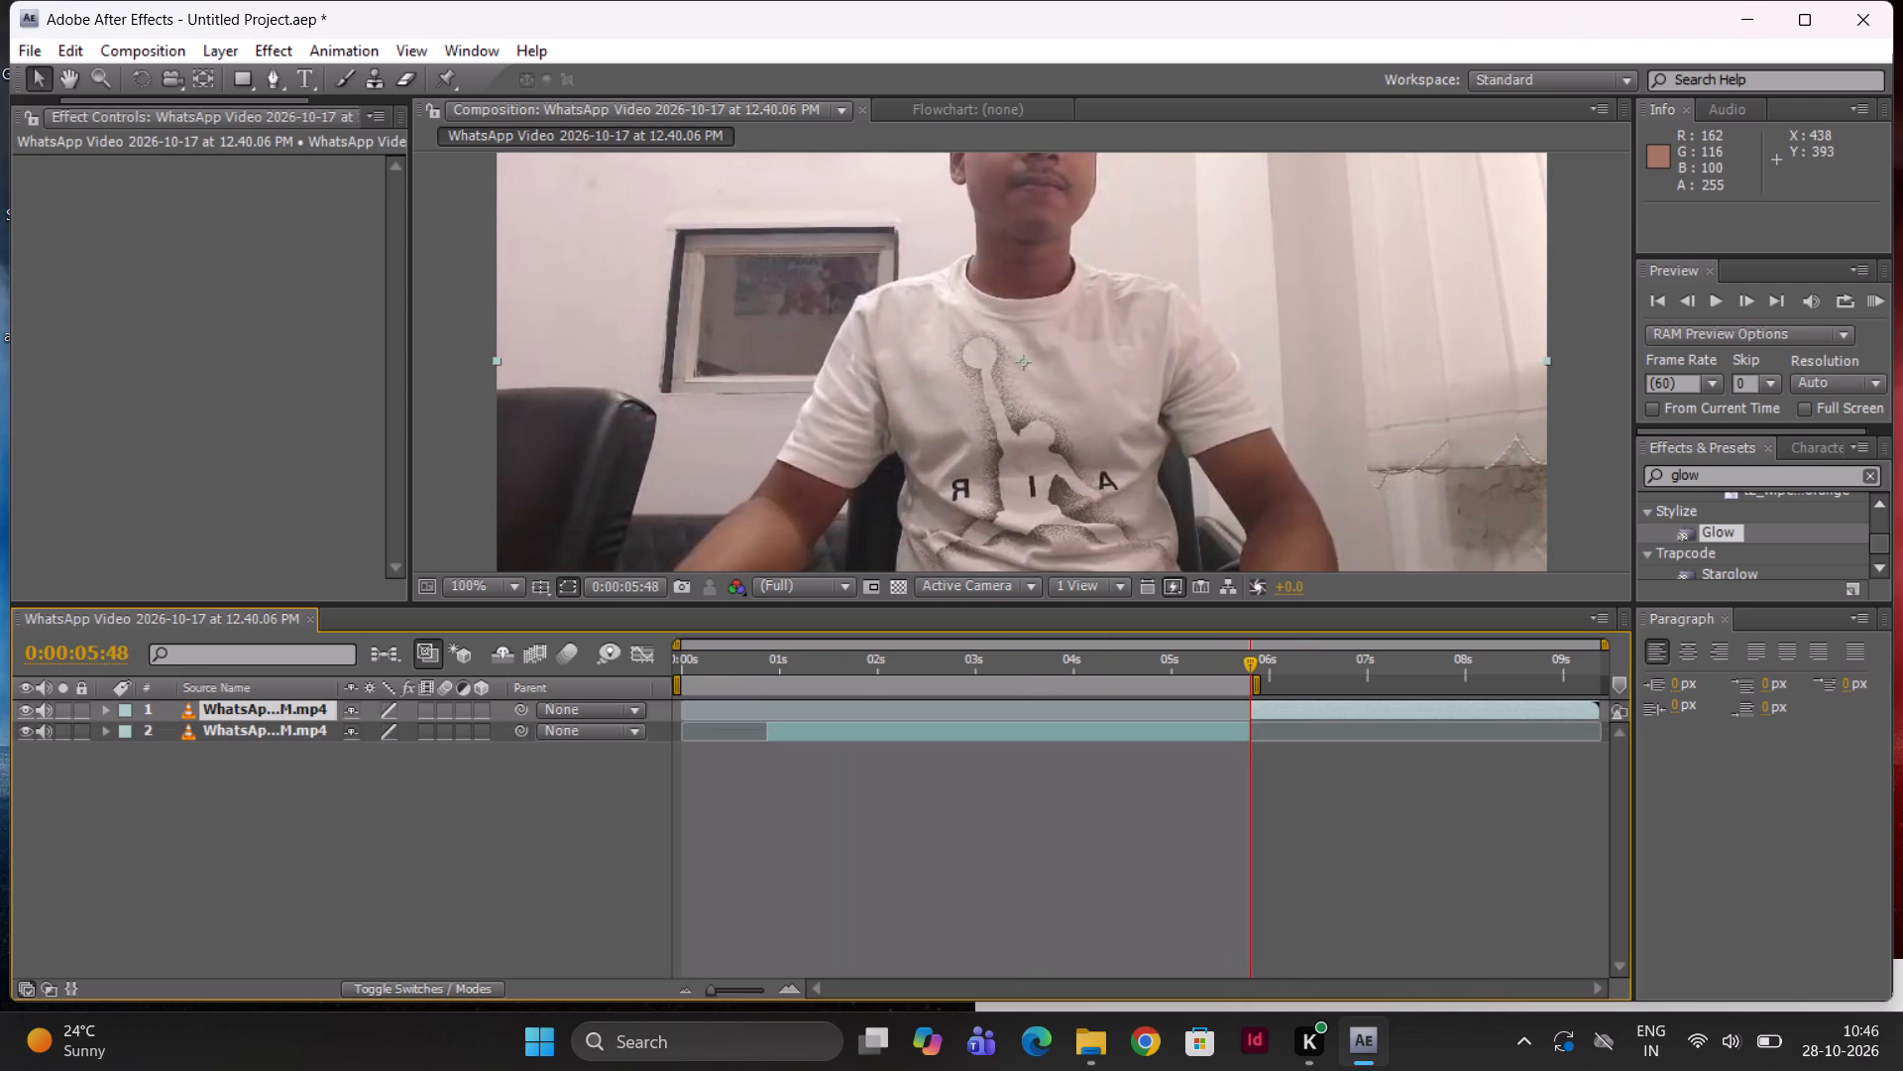
pyautogui.click(1334, 716)
pyautogui.click(1334, 716)
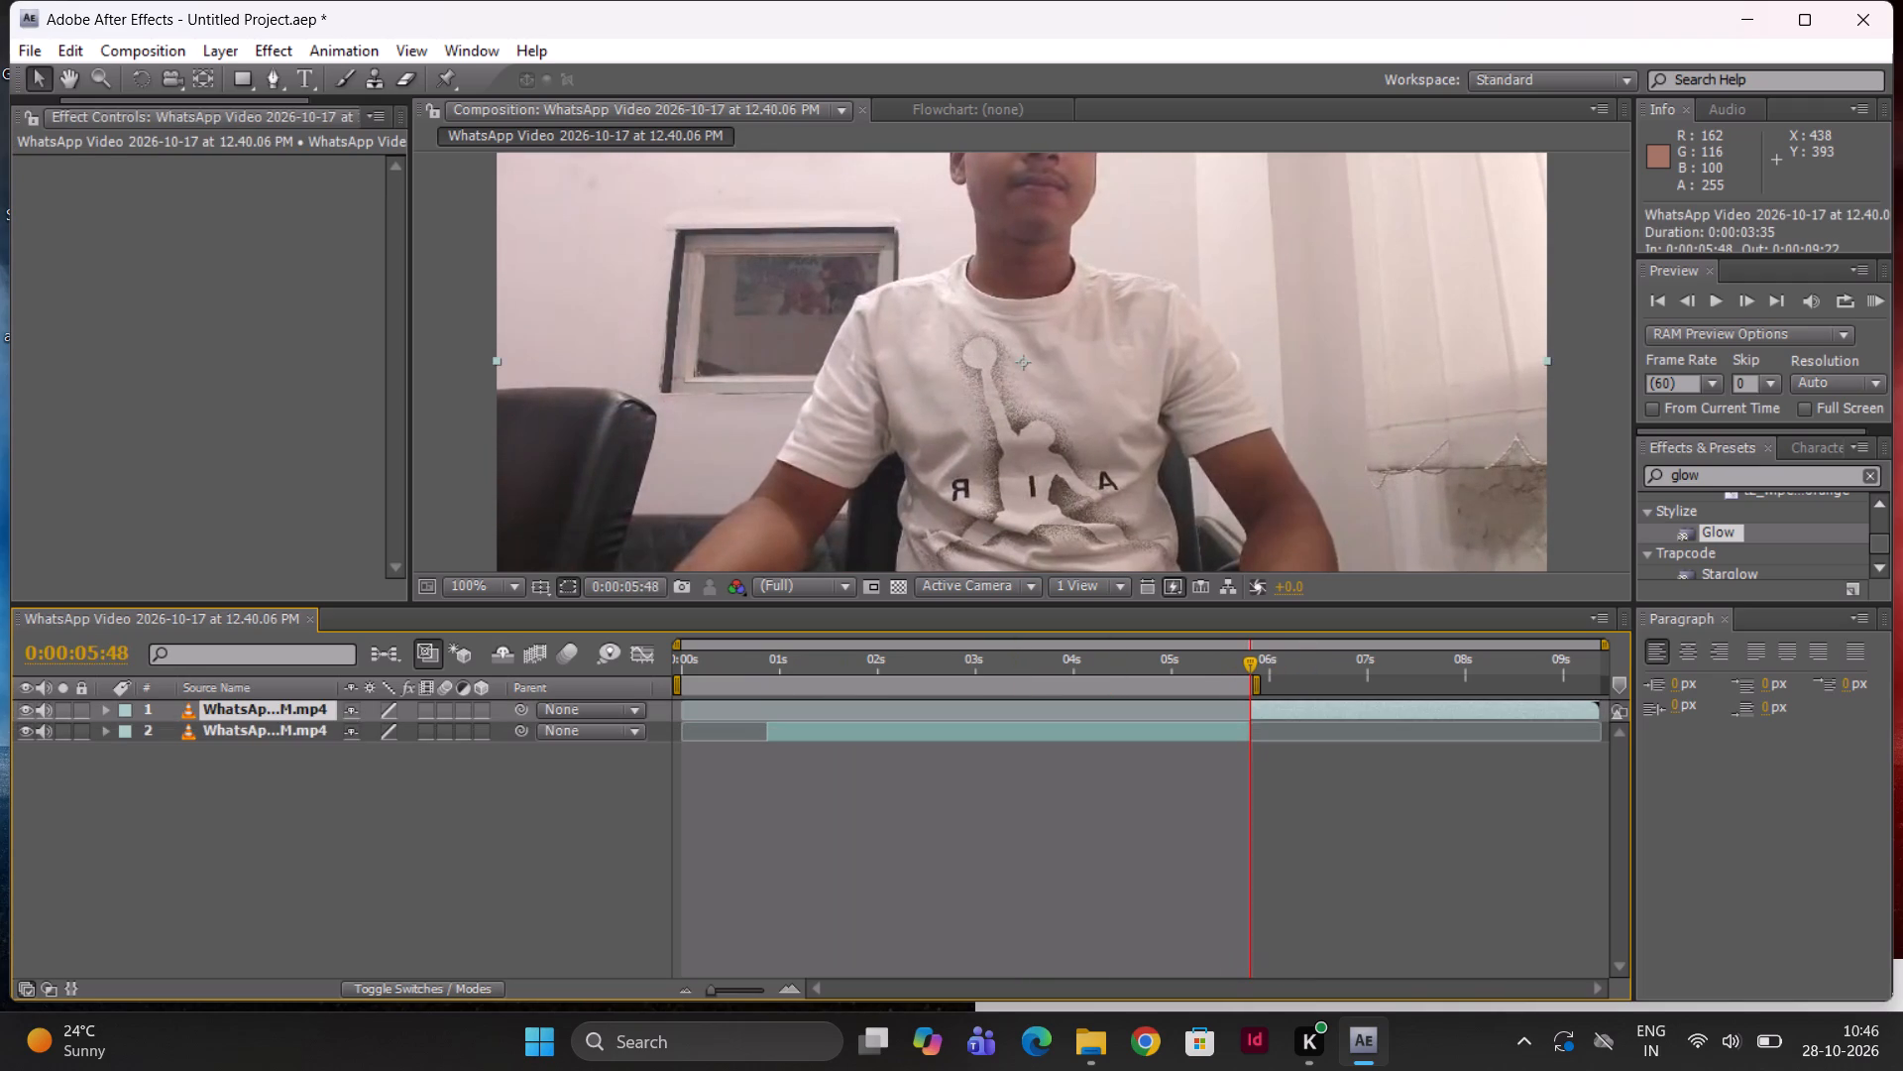
# Delete the split-off video segment that starts at 0:00:05:48.
pyautogui.press('Delete')
# Move the remaining video clip earlier in the timeline so that it starts at 0:00:00:00.
pyautogui.moveTo(1044, 711); pyautogui.dragTo(944, 713)
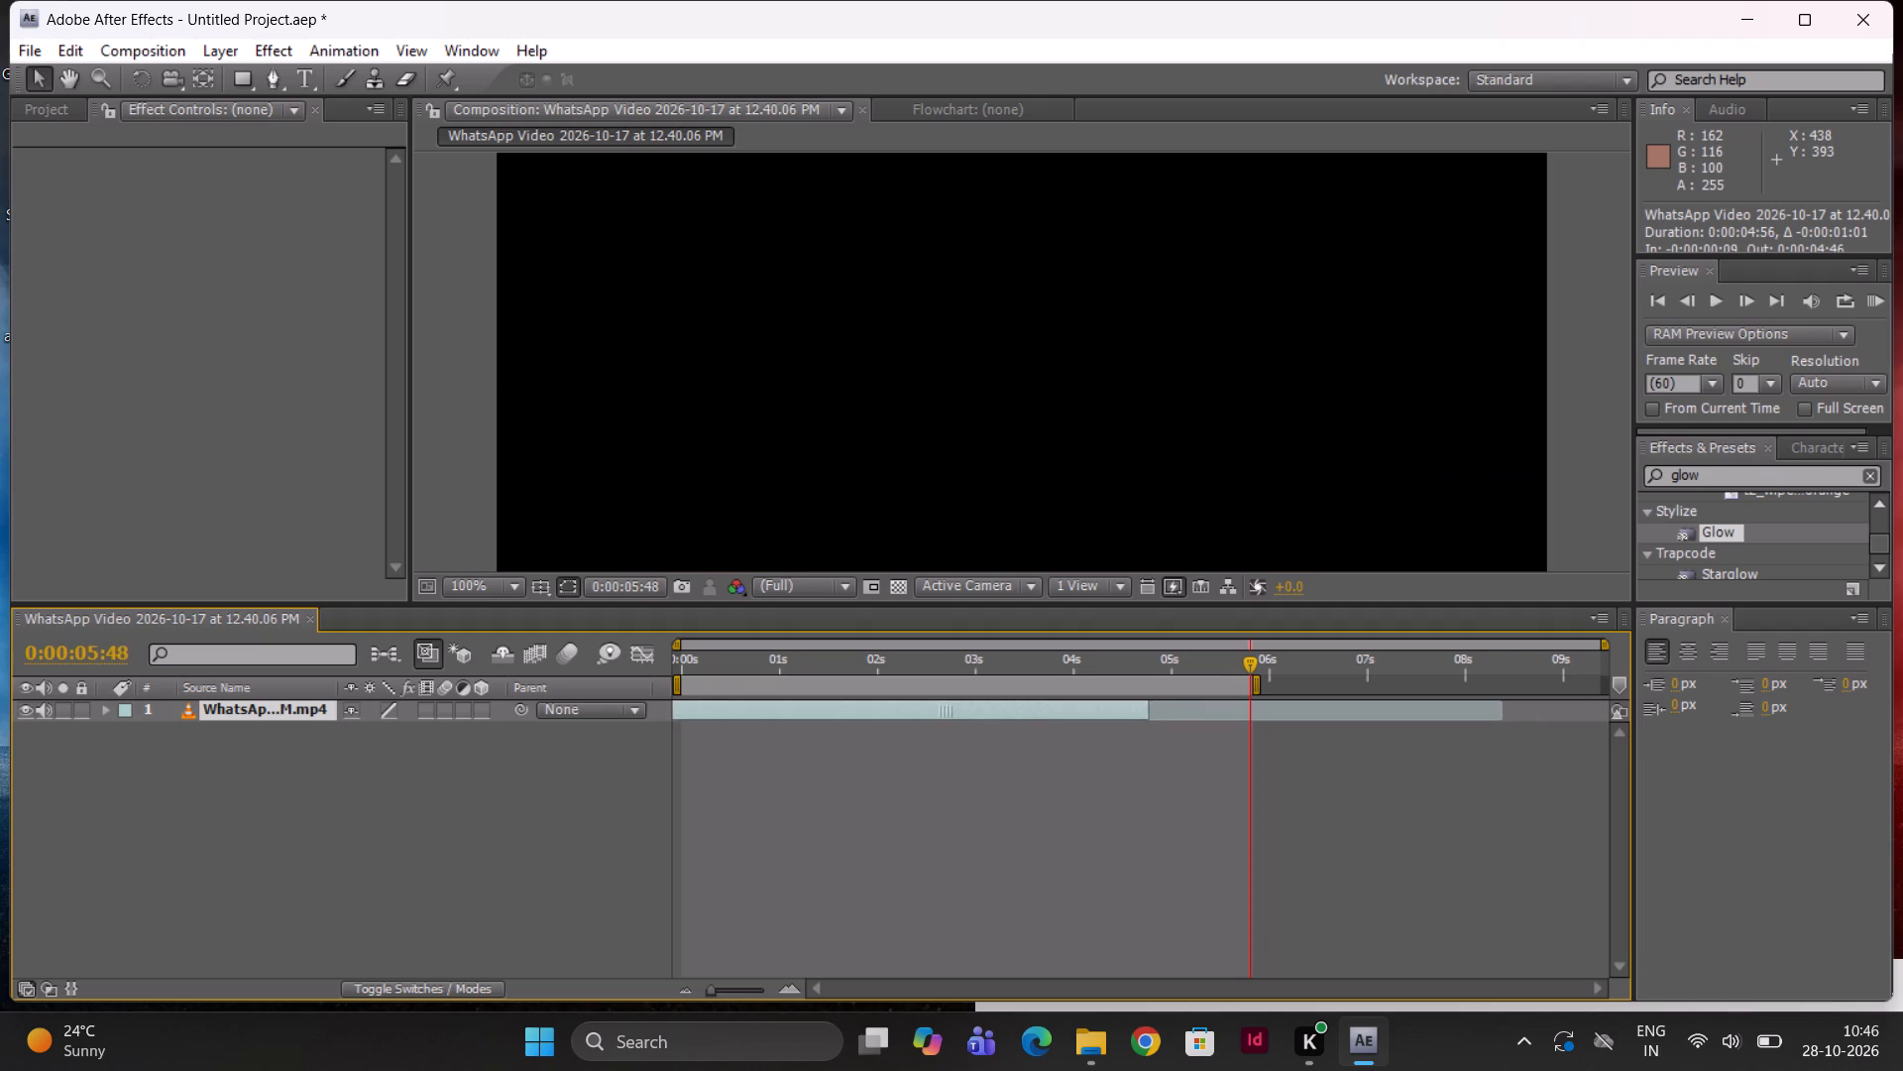
pyautogui.moveTo(944, 713); pyautogui.dragTo(957, 722)
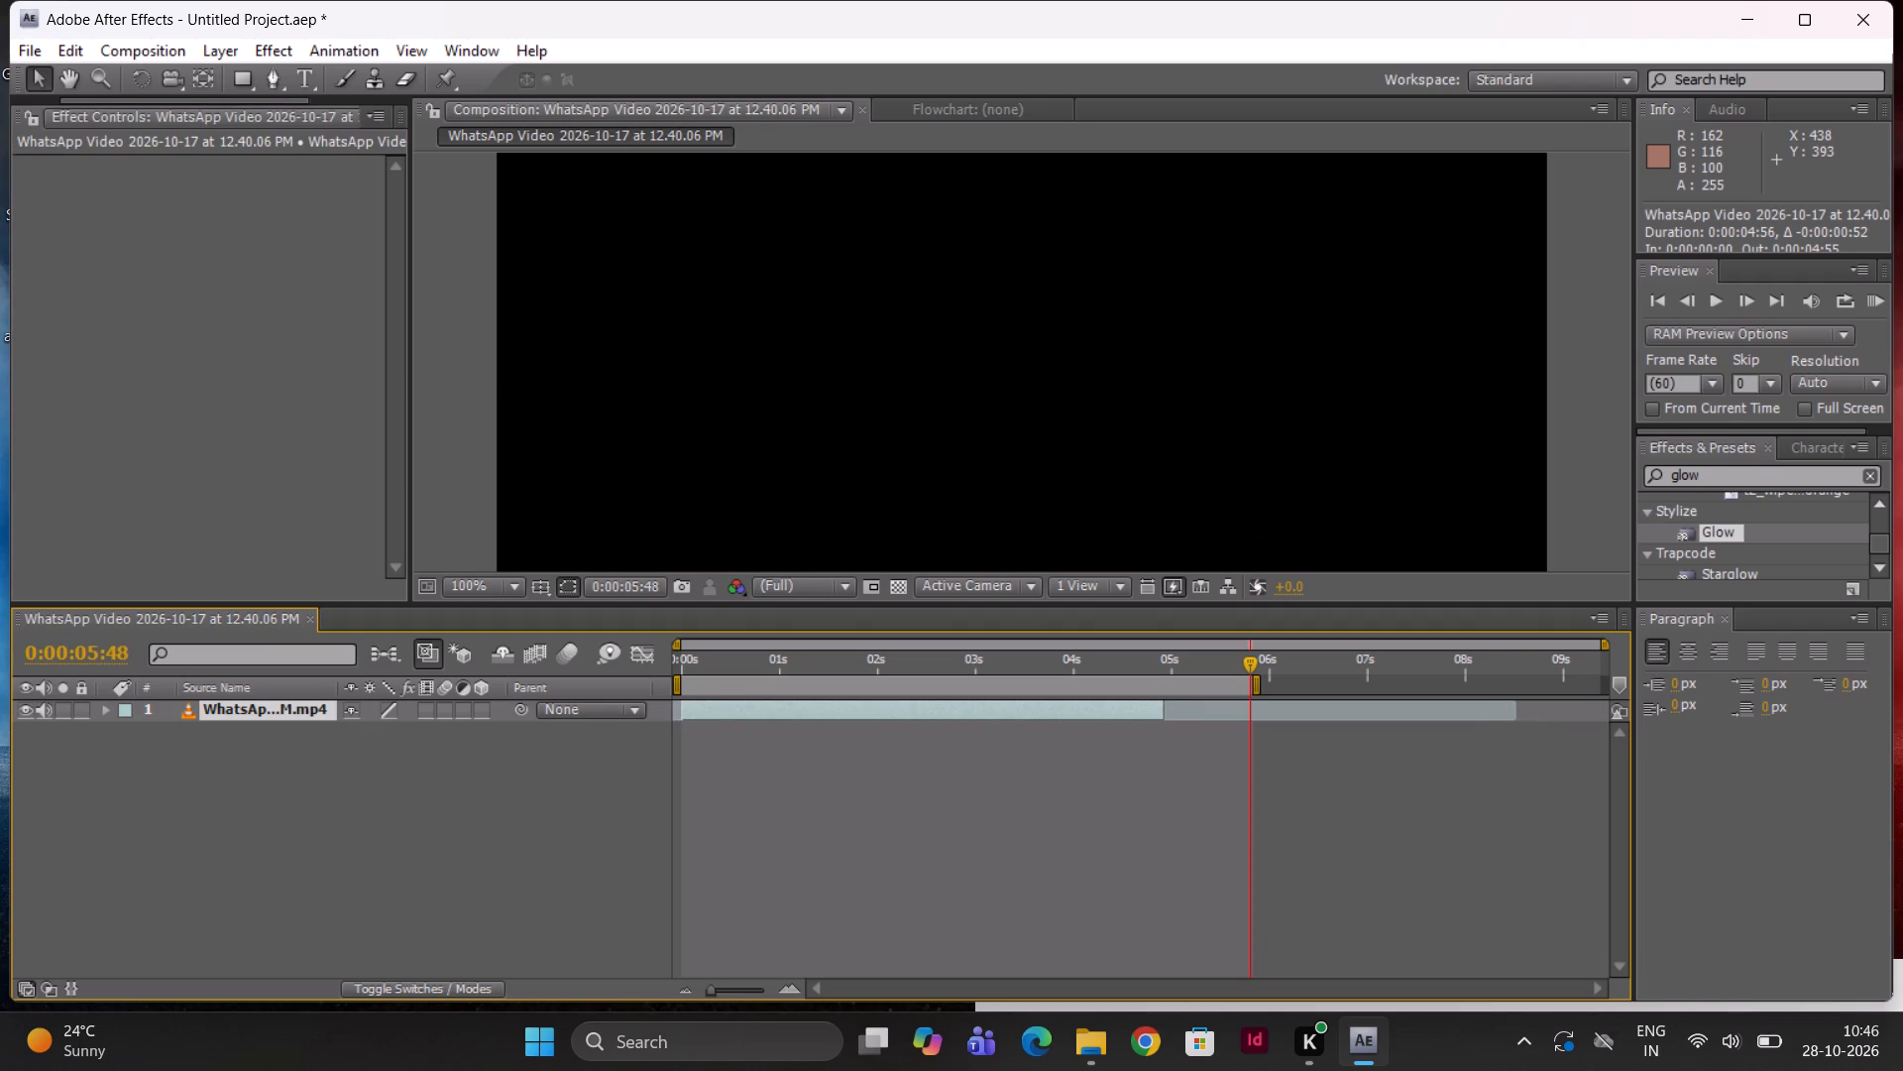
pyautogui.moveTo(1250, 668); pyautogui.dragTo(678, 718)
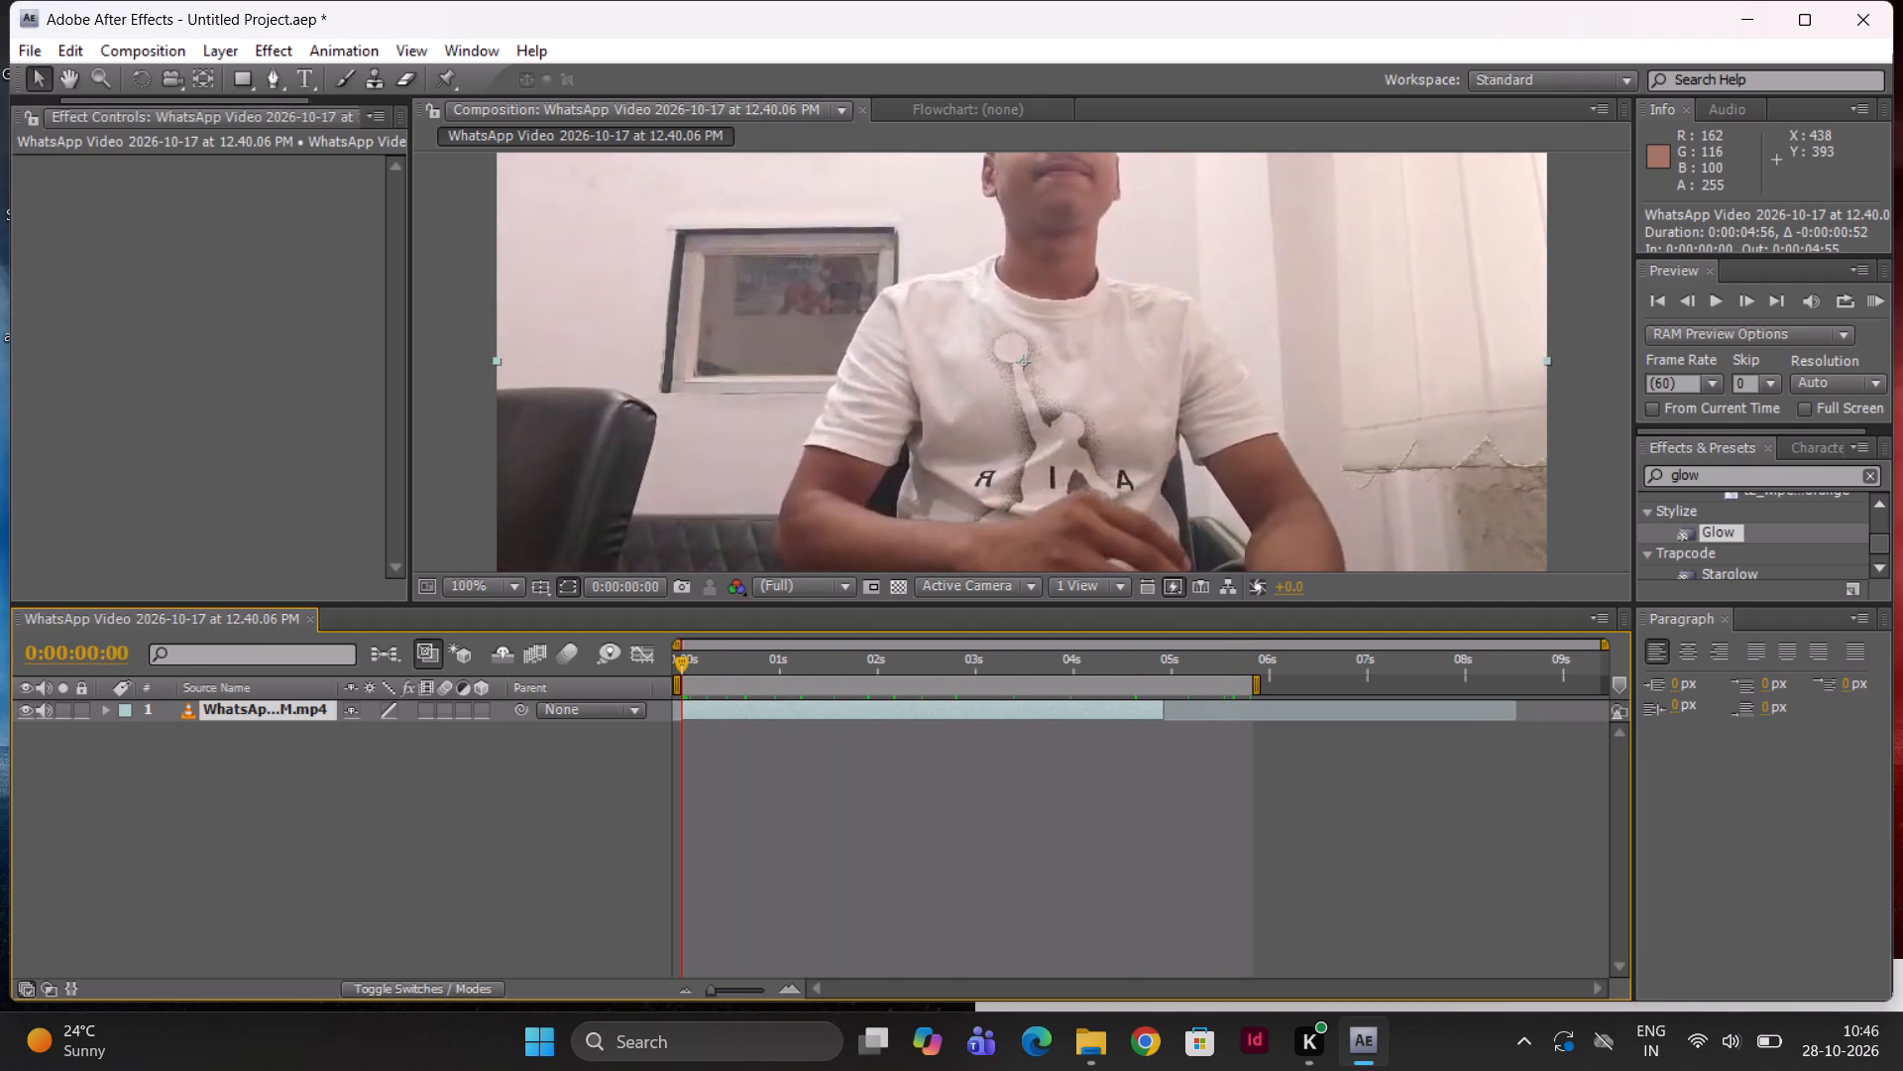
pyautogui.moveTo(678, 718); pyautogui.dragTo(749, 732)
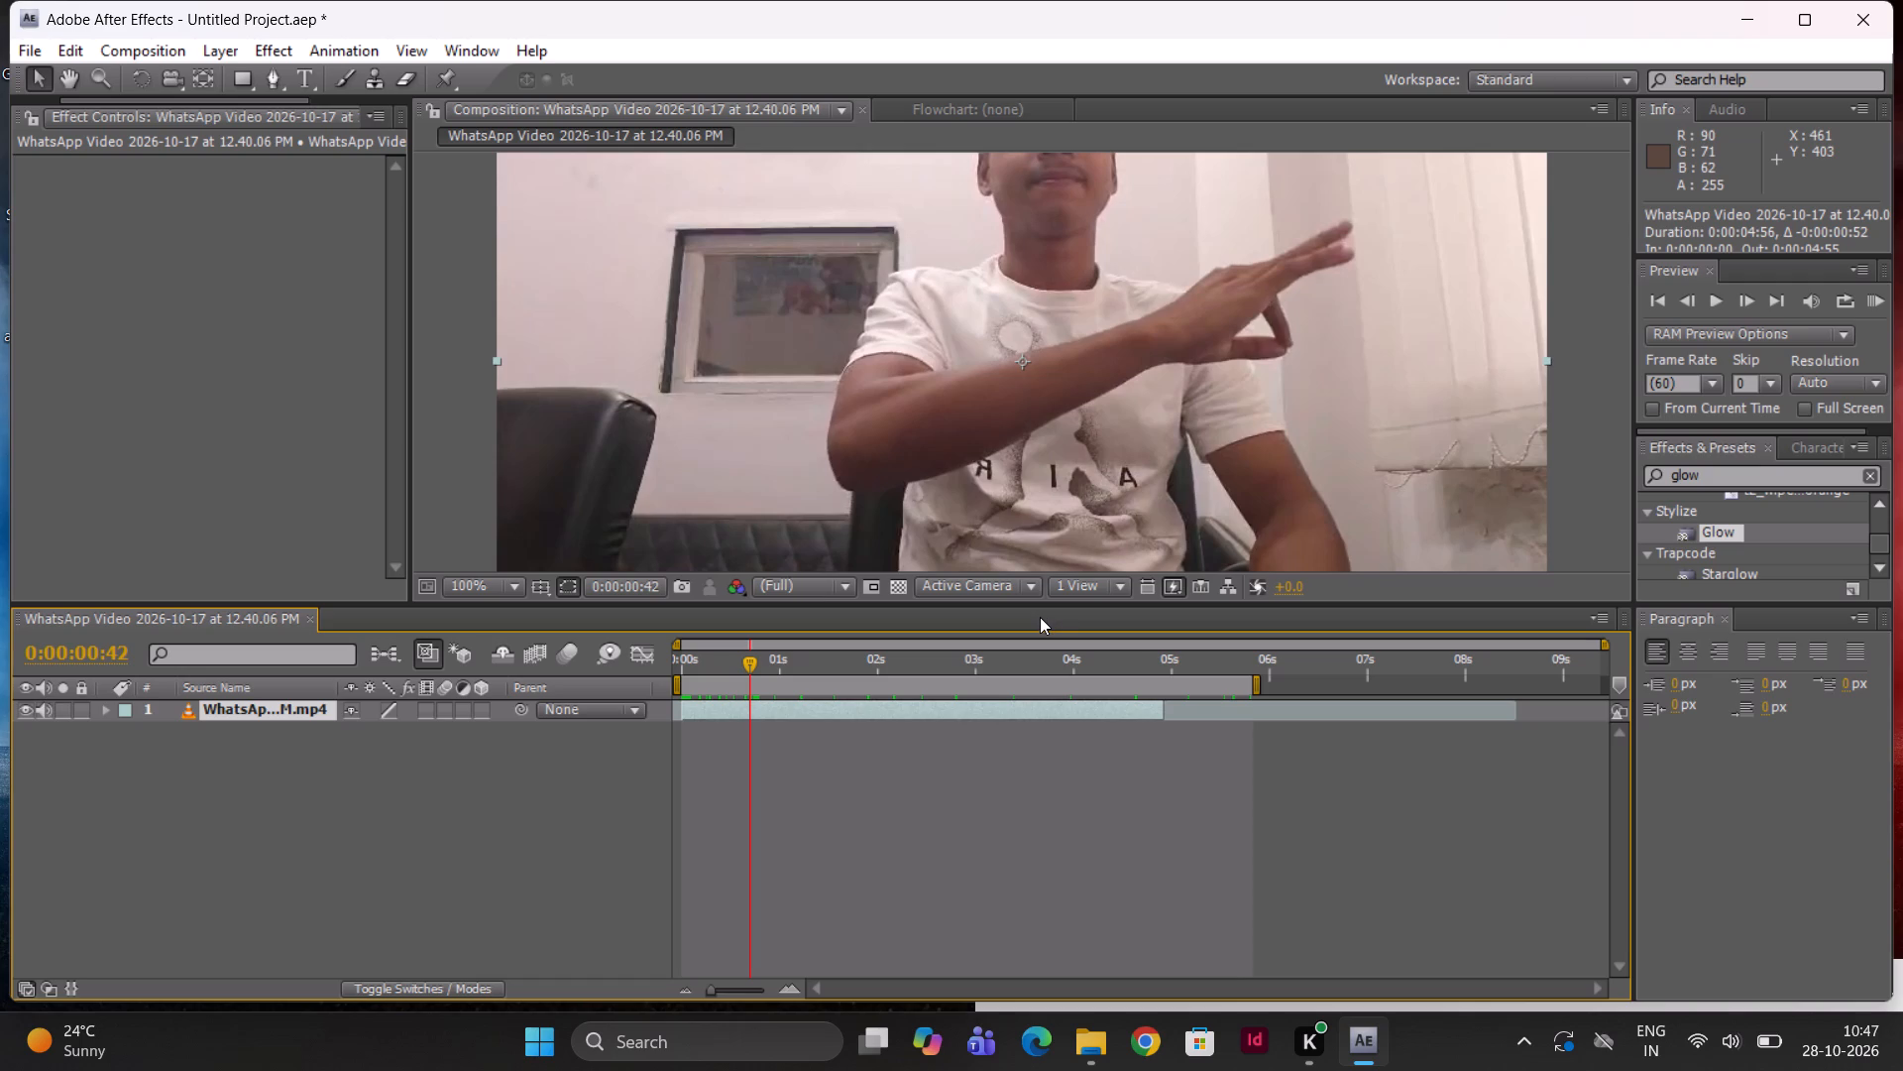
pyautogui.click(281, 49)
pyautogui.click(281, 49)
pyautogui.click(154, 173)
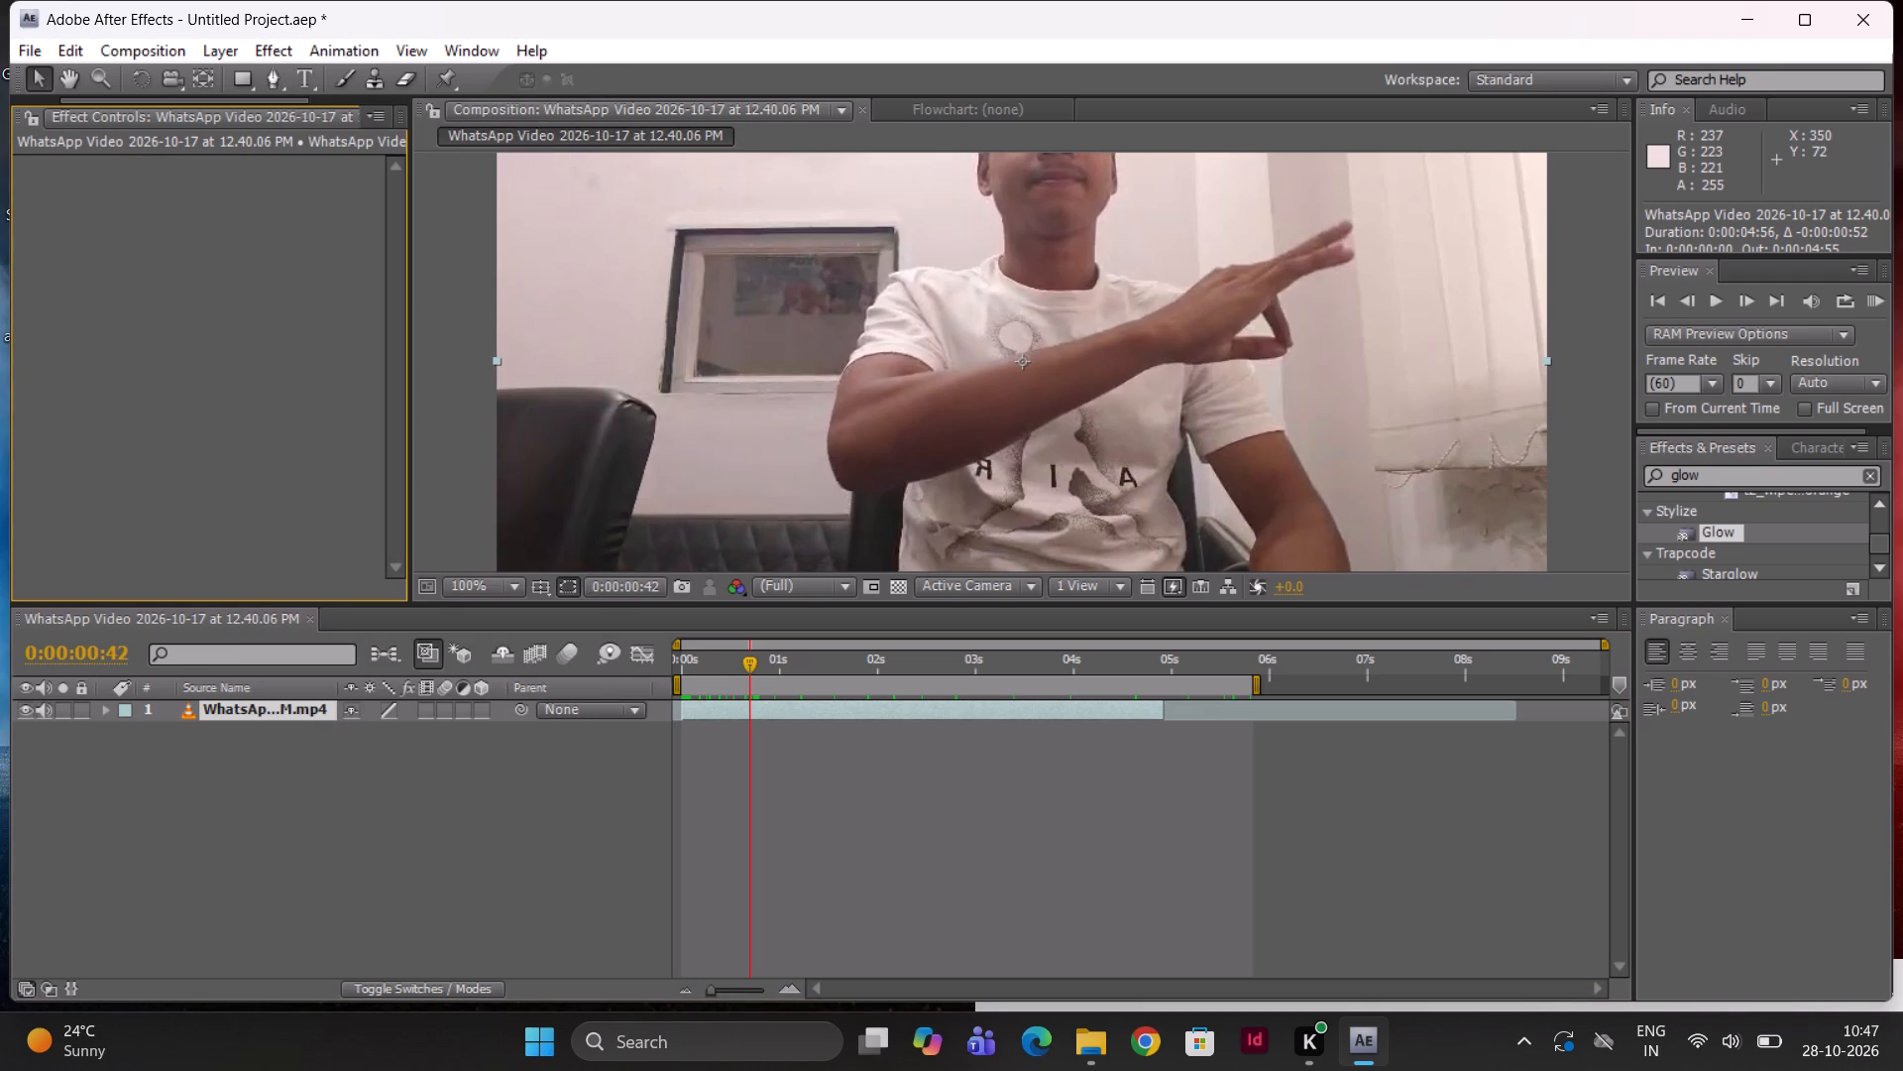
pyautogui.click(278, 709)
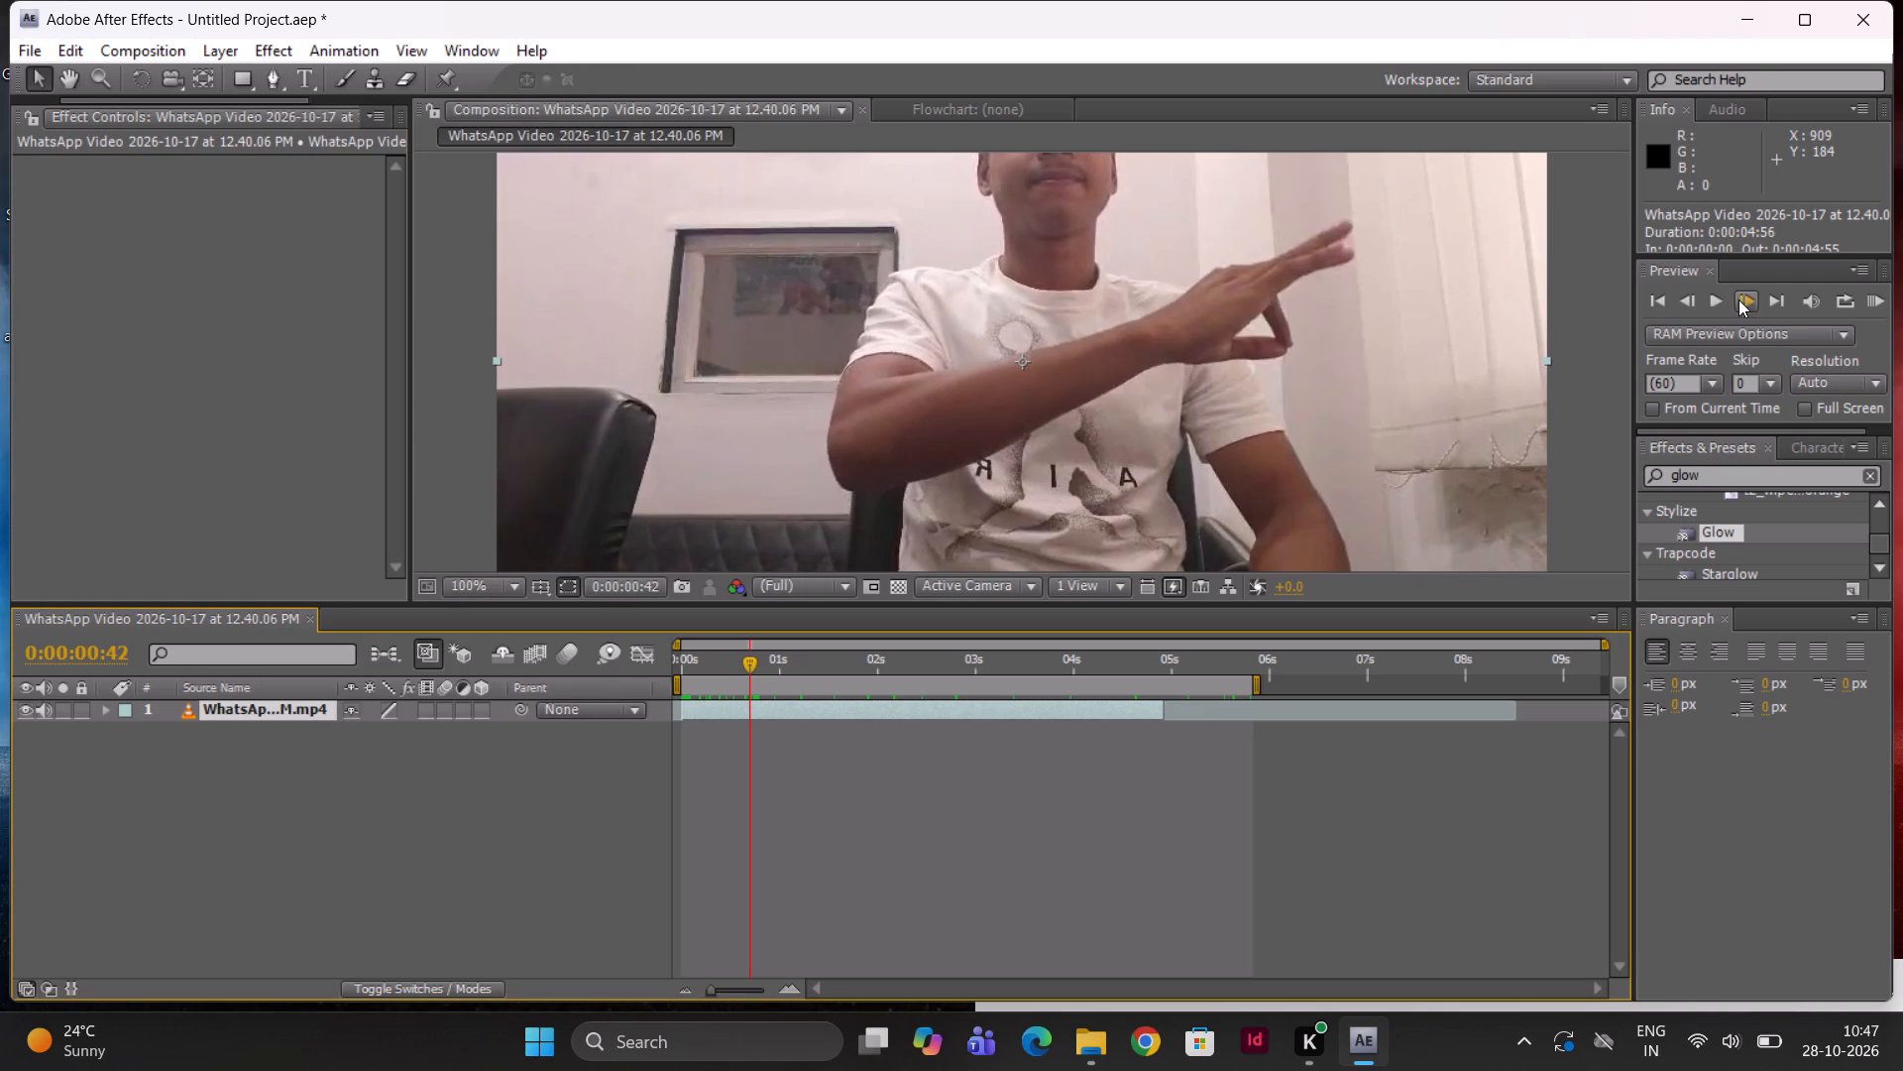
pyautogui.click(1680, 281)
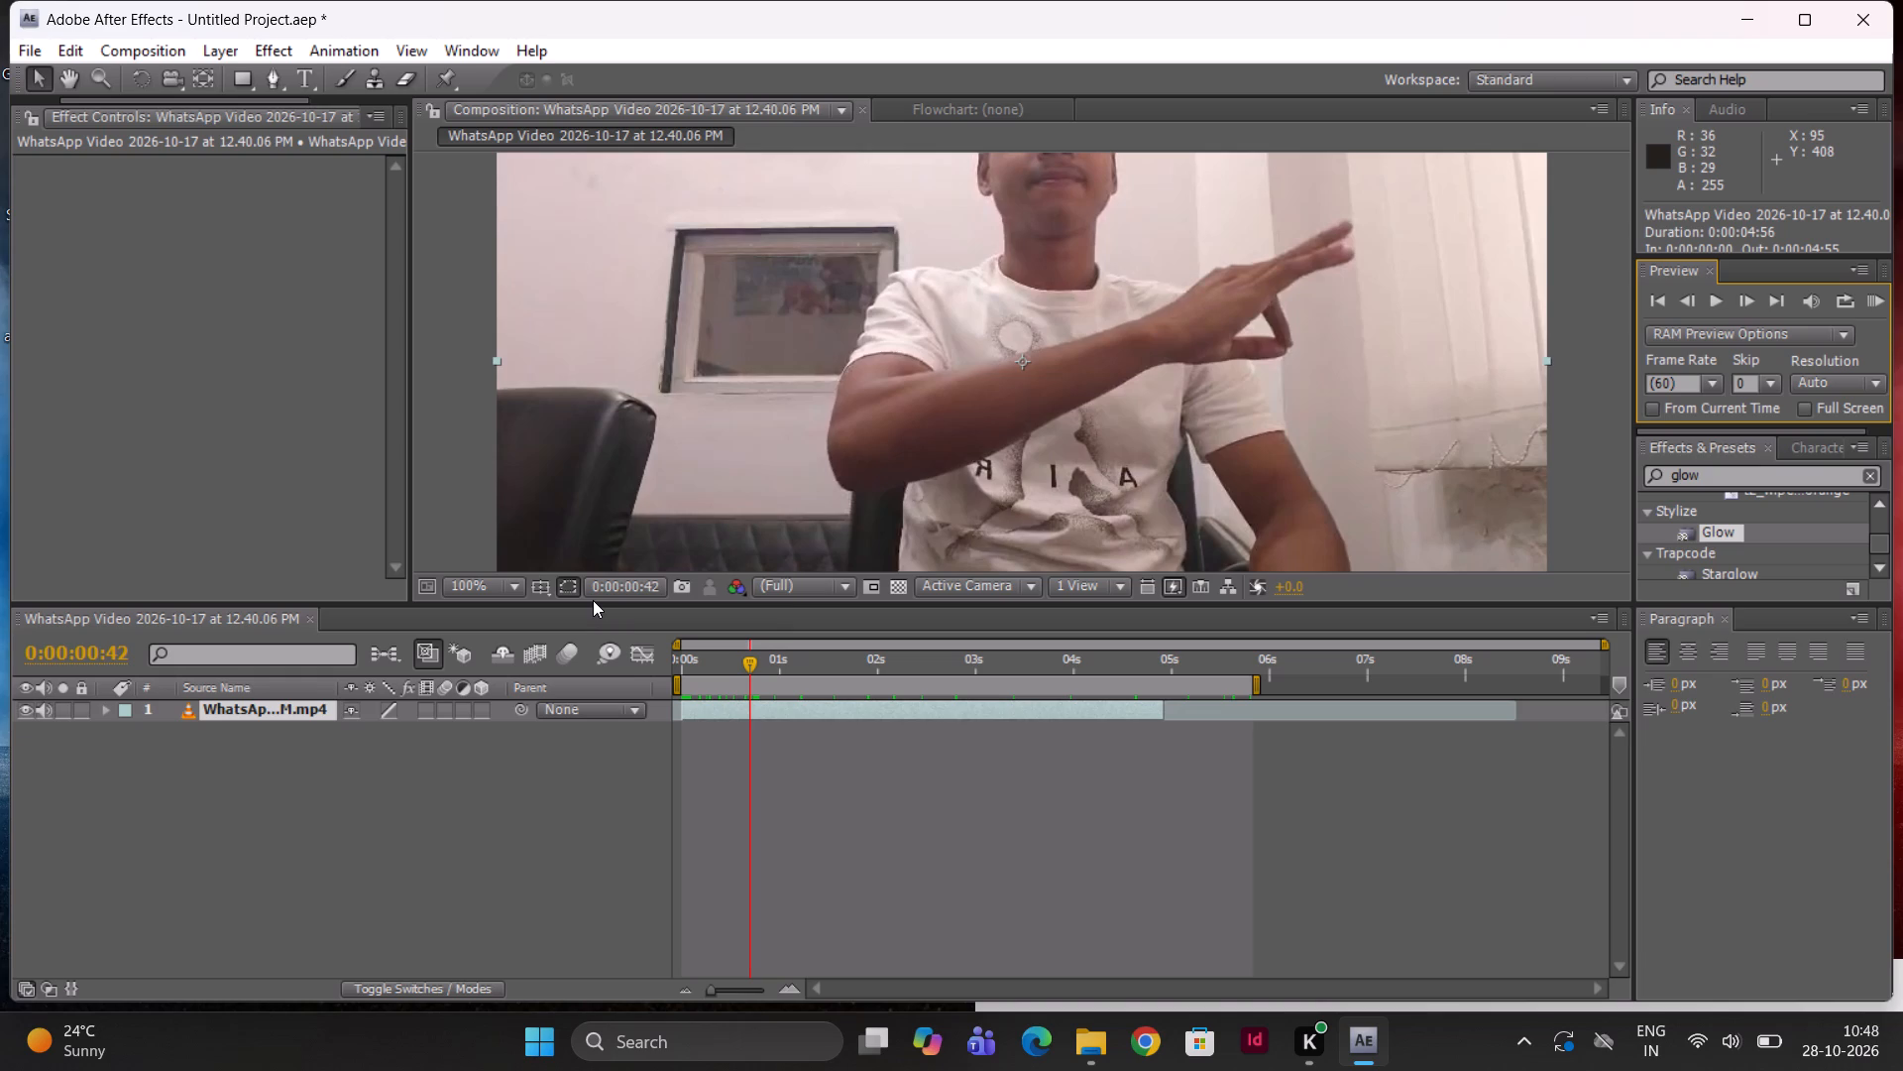
# Scrub through the first two seconds of the trimmed video clip to examine how the hand gesture moves.
pyautogui.moveTo(741, 656); pyautogui.dragTo(729, 658)
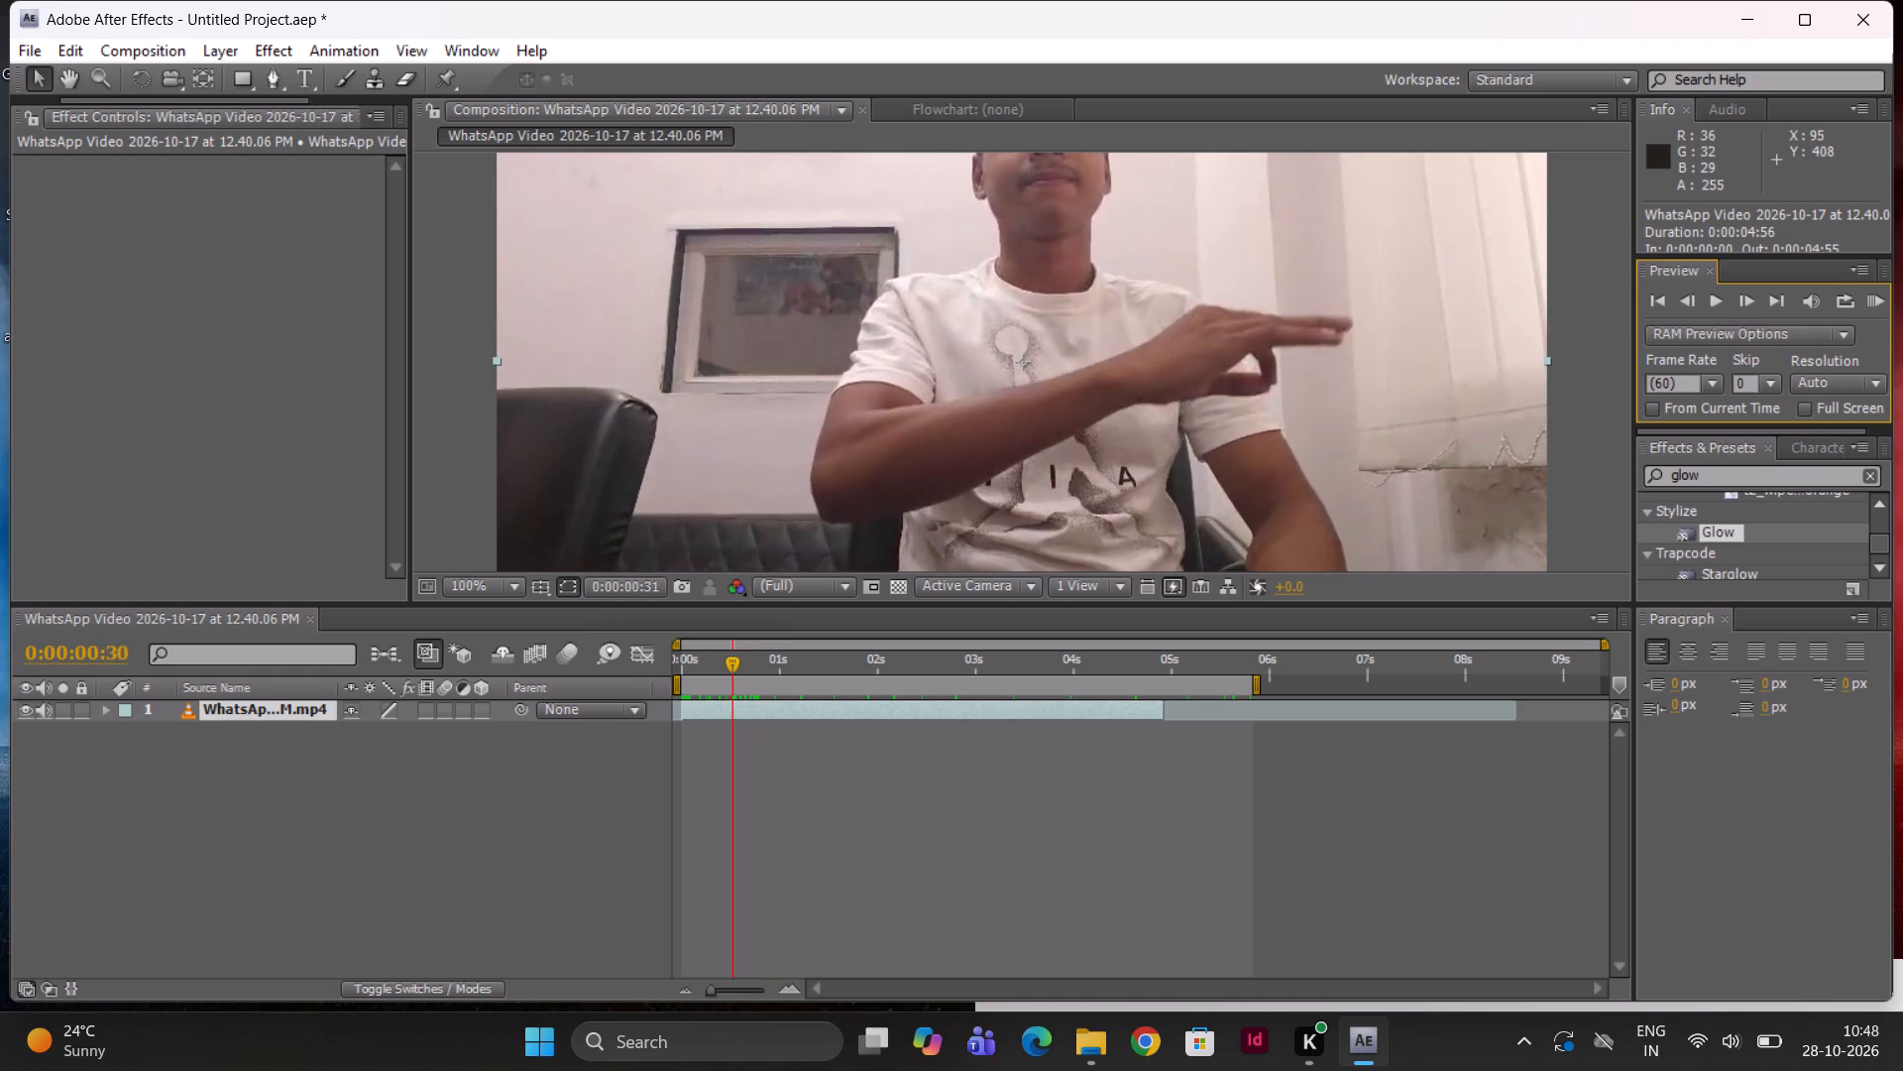
pyautogui.moveTo(729, 658); pyautogui.dragTo(729, 668)
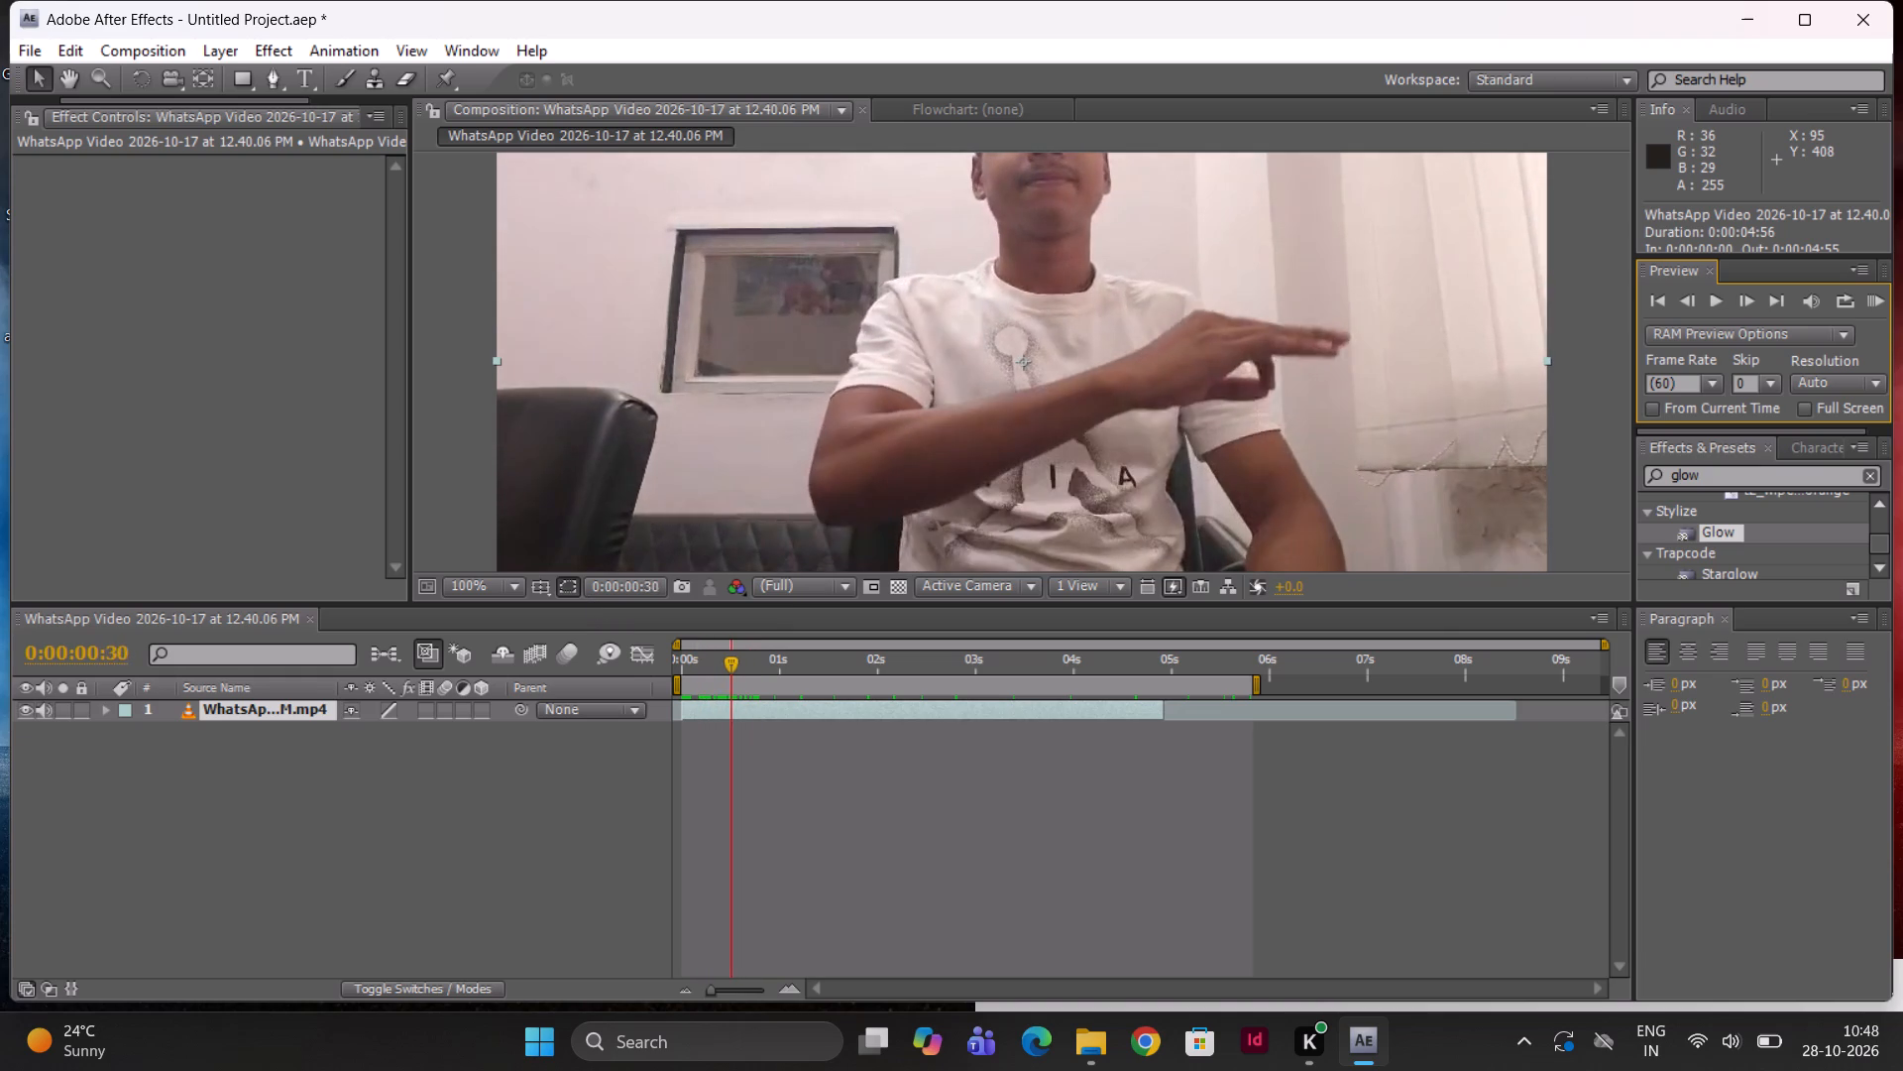
pyautogui.moveTo(729, 668); pyautogui.dragTo(698, 676)
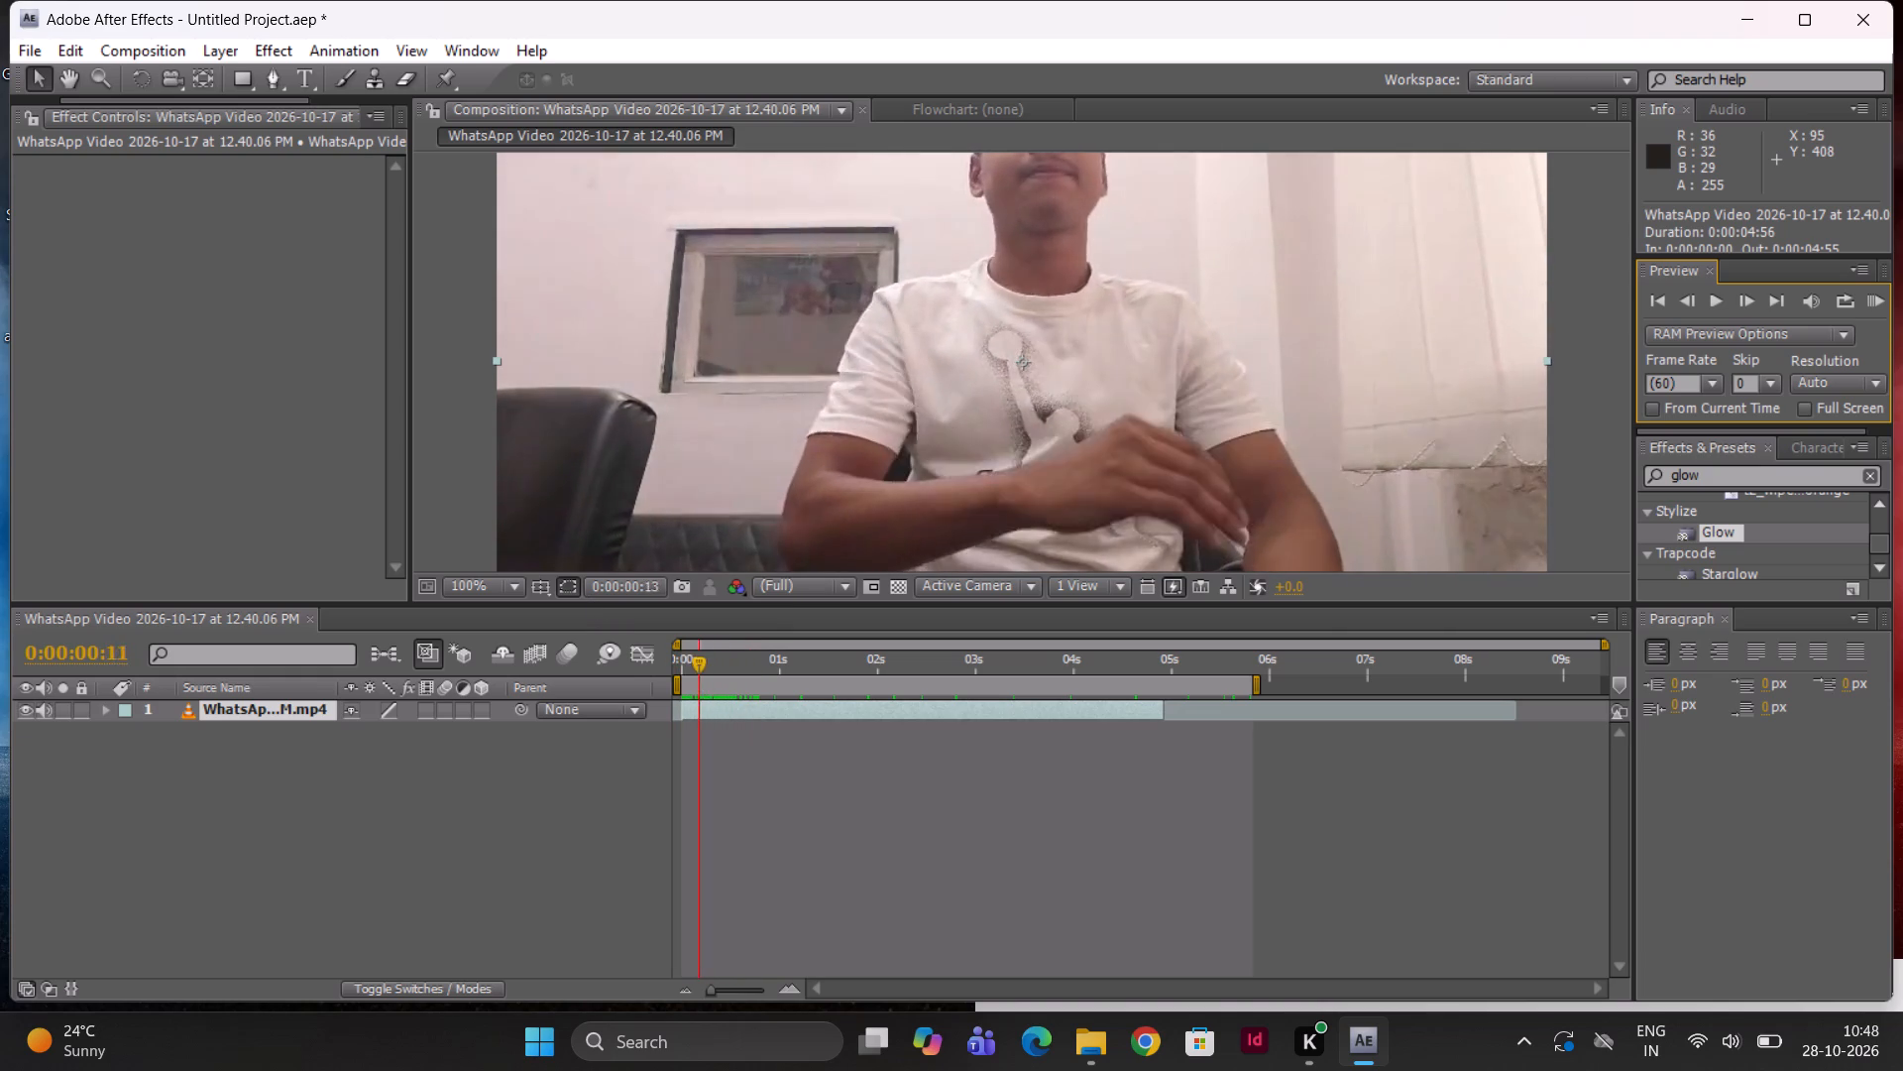
pyautogui.moveTo(698, 676); pyautogui.dragTo(720, 755)
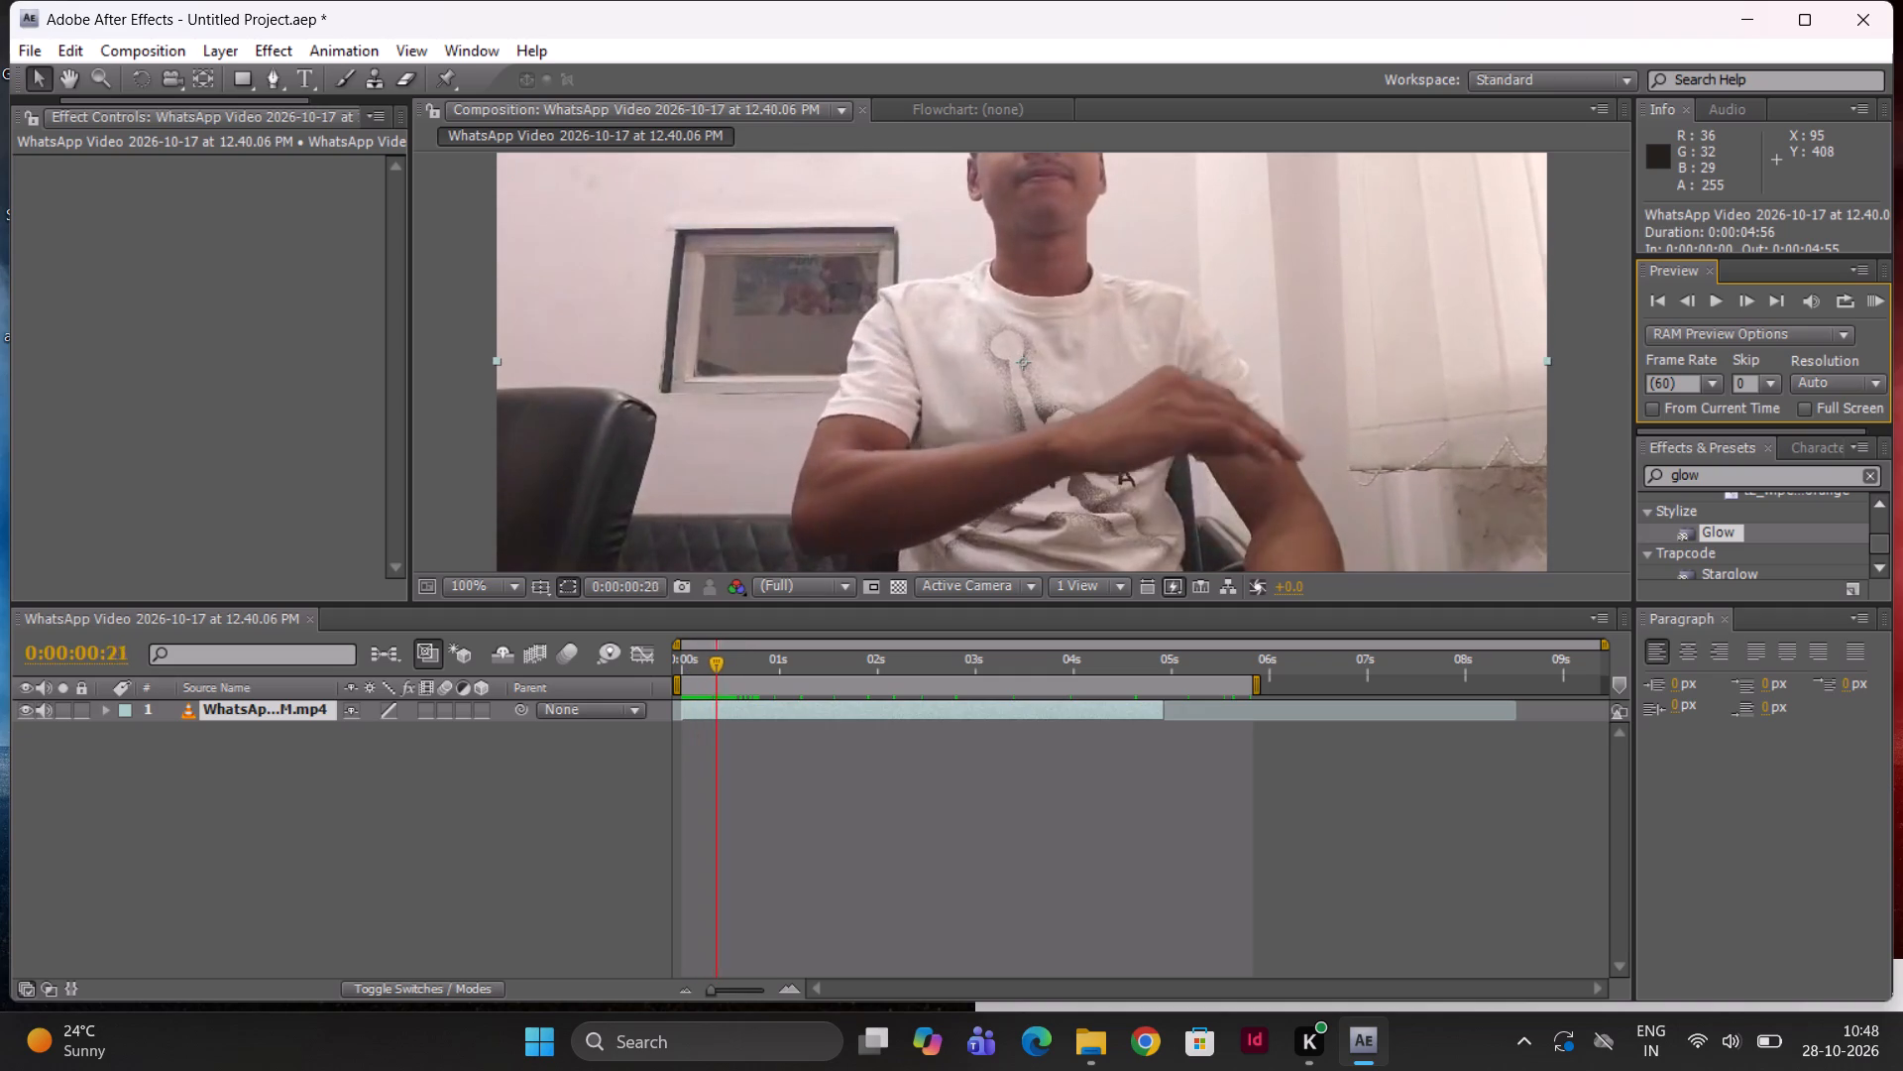
pyautogui.moveTo(720, 755); pyautogui.dragTo(763, 774)
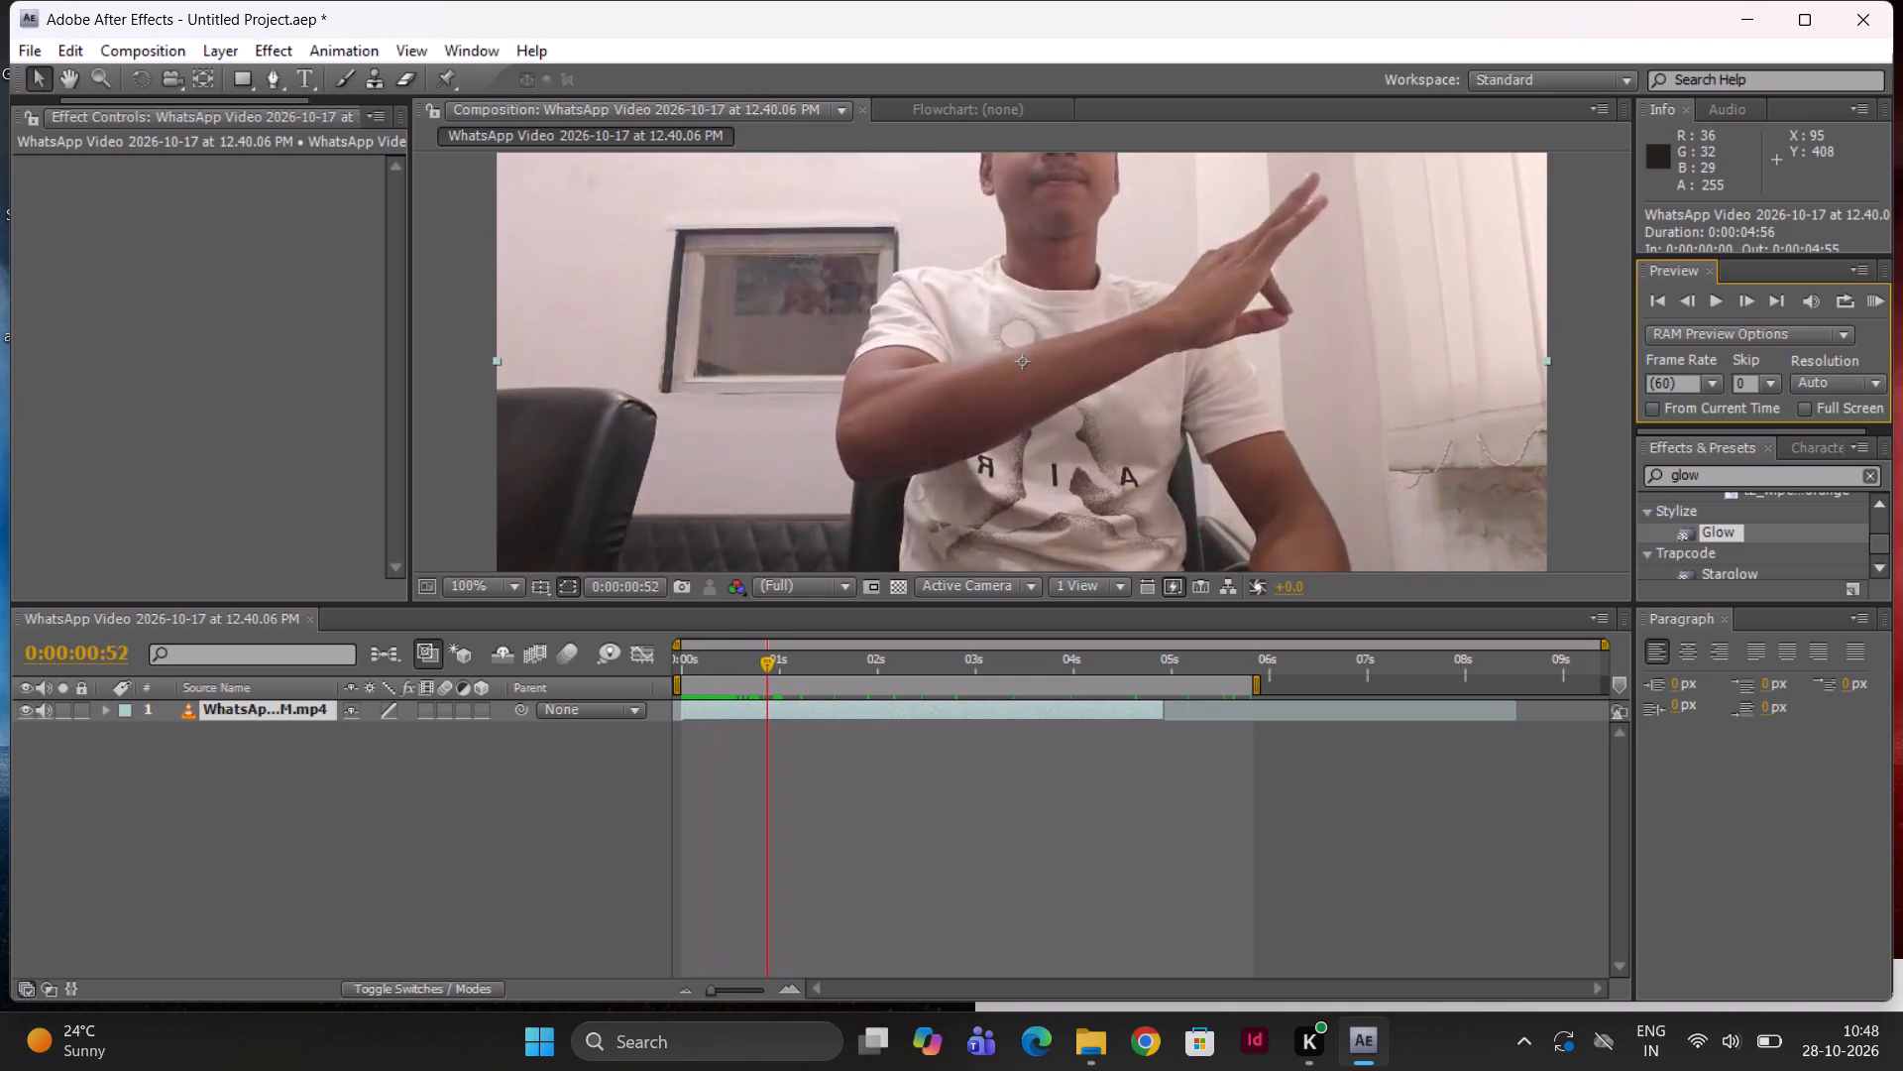
pyautogui.moveTo(763, 774); pyautogui.dragTo(746, 776)
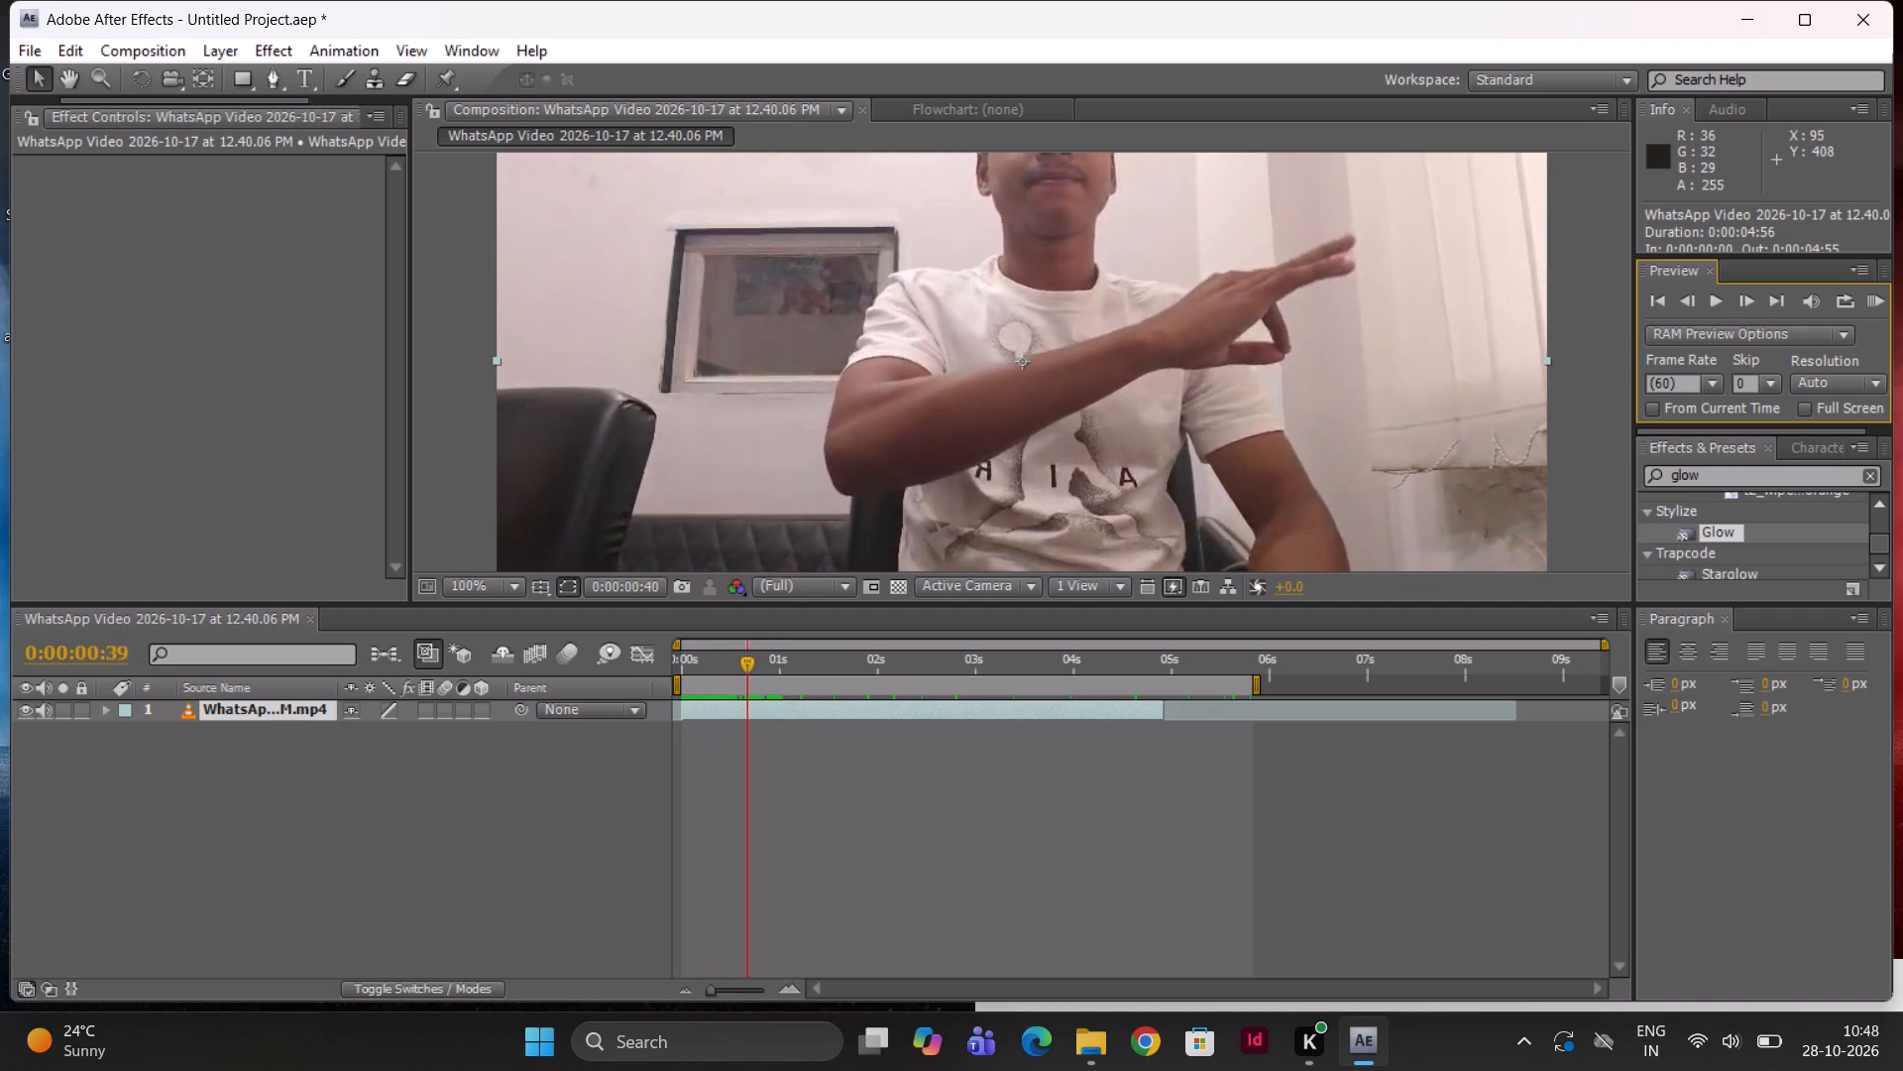
pyautogui.moveTo(746, 776); pyautogui.dragTo(754, 778)
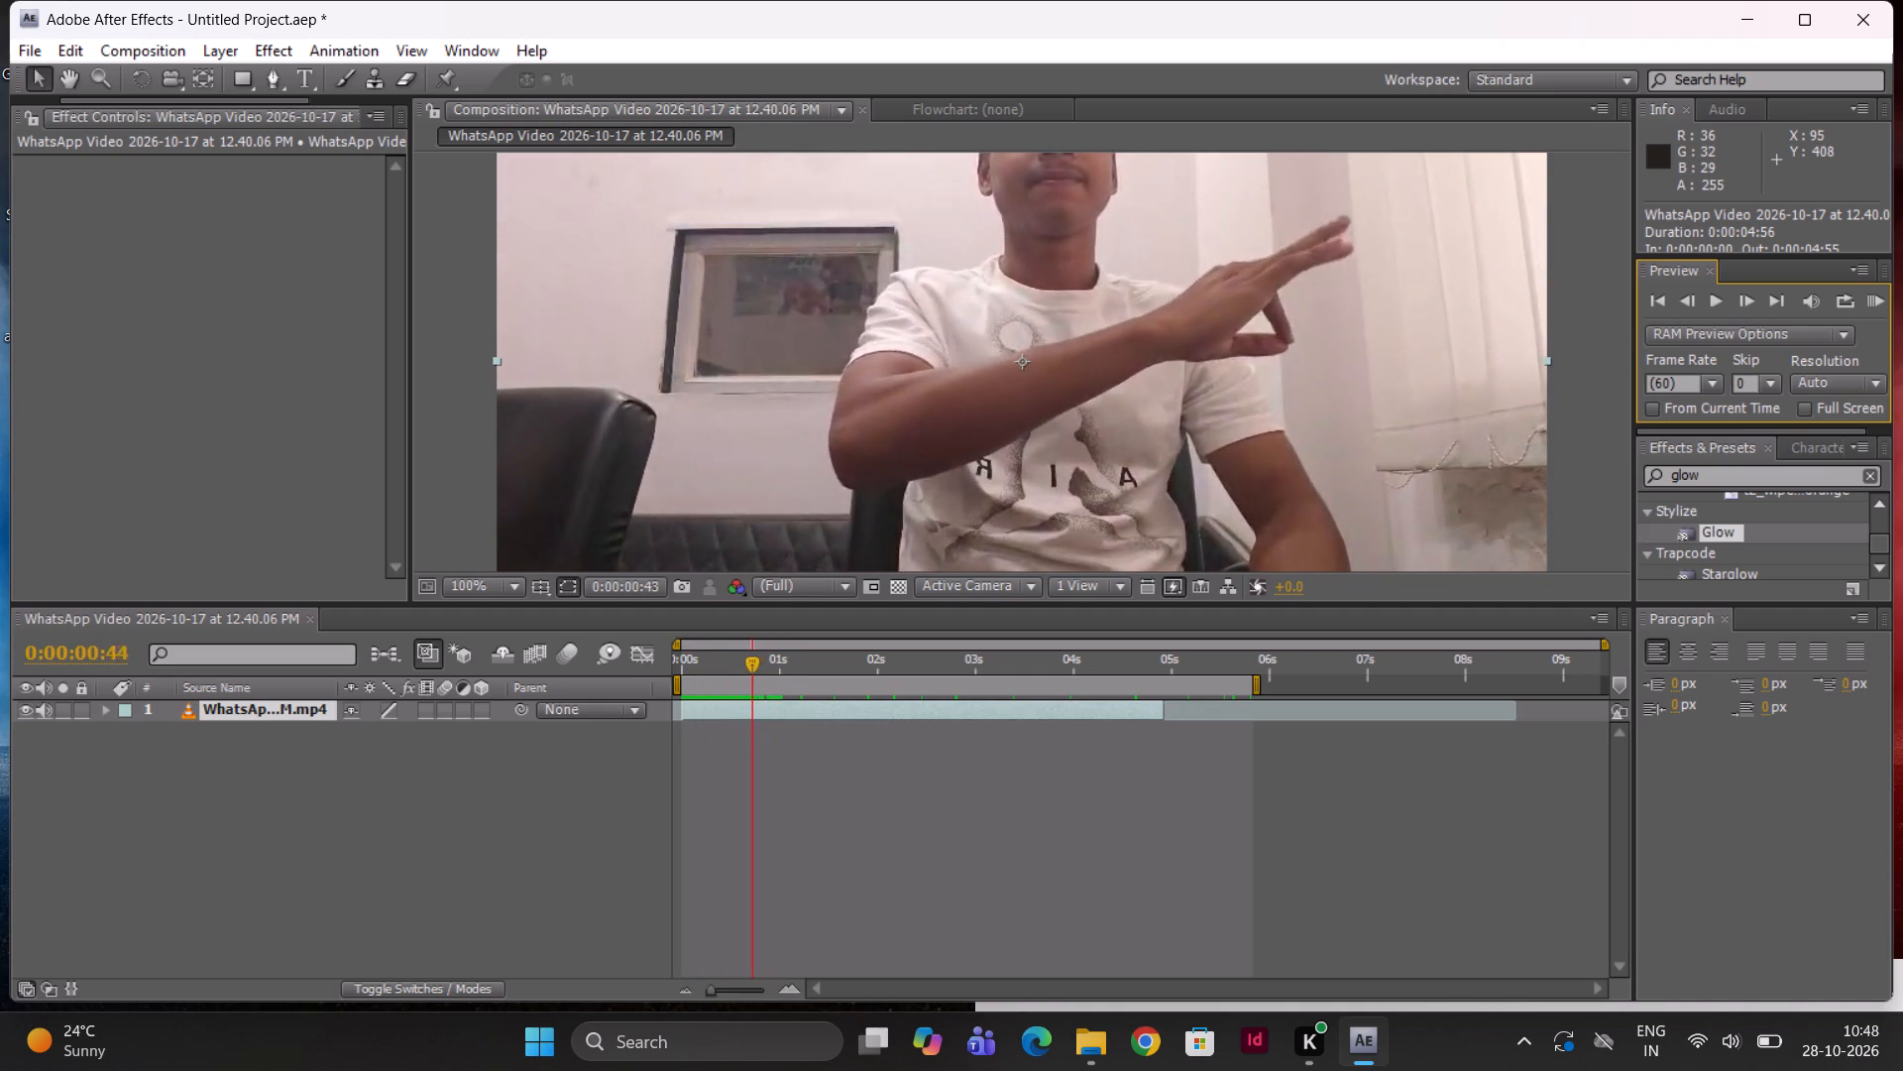
pyautogui.moveTo(754, 778); pyautogui.dragTo(814, 801)
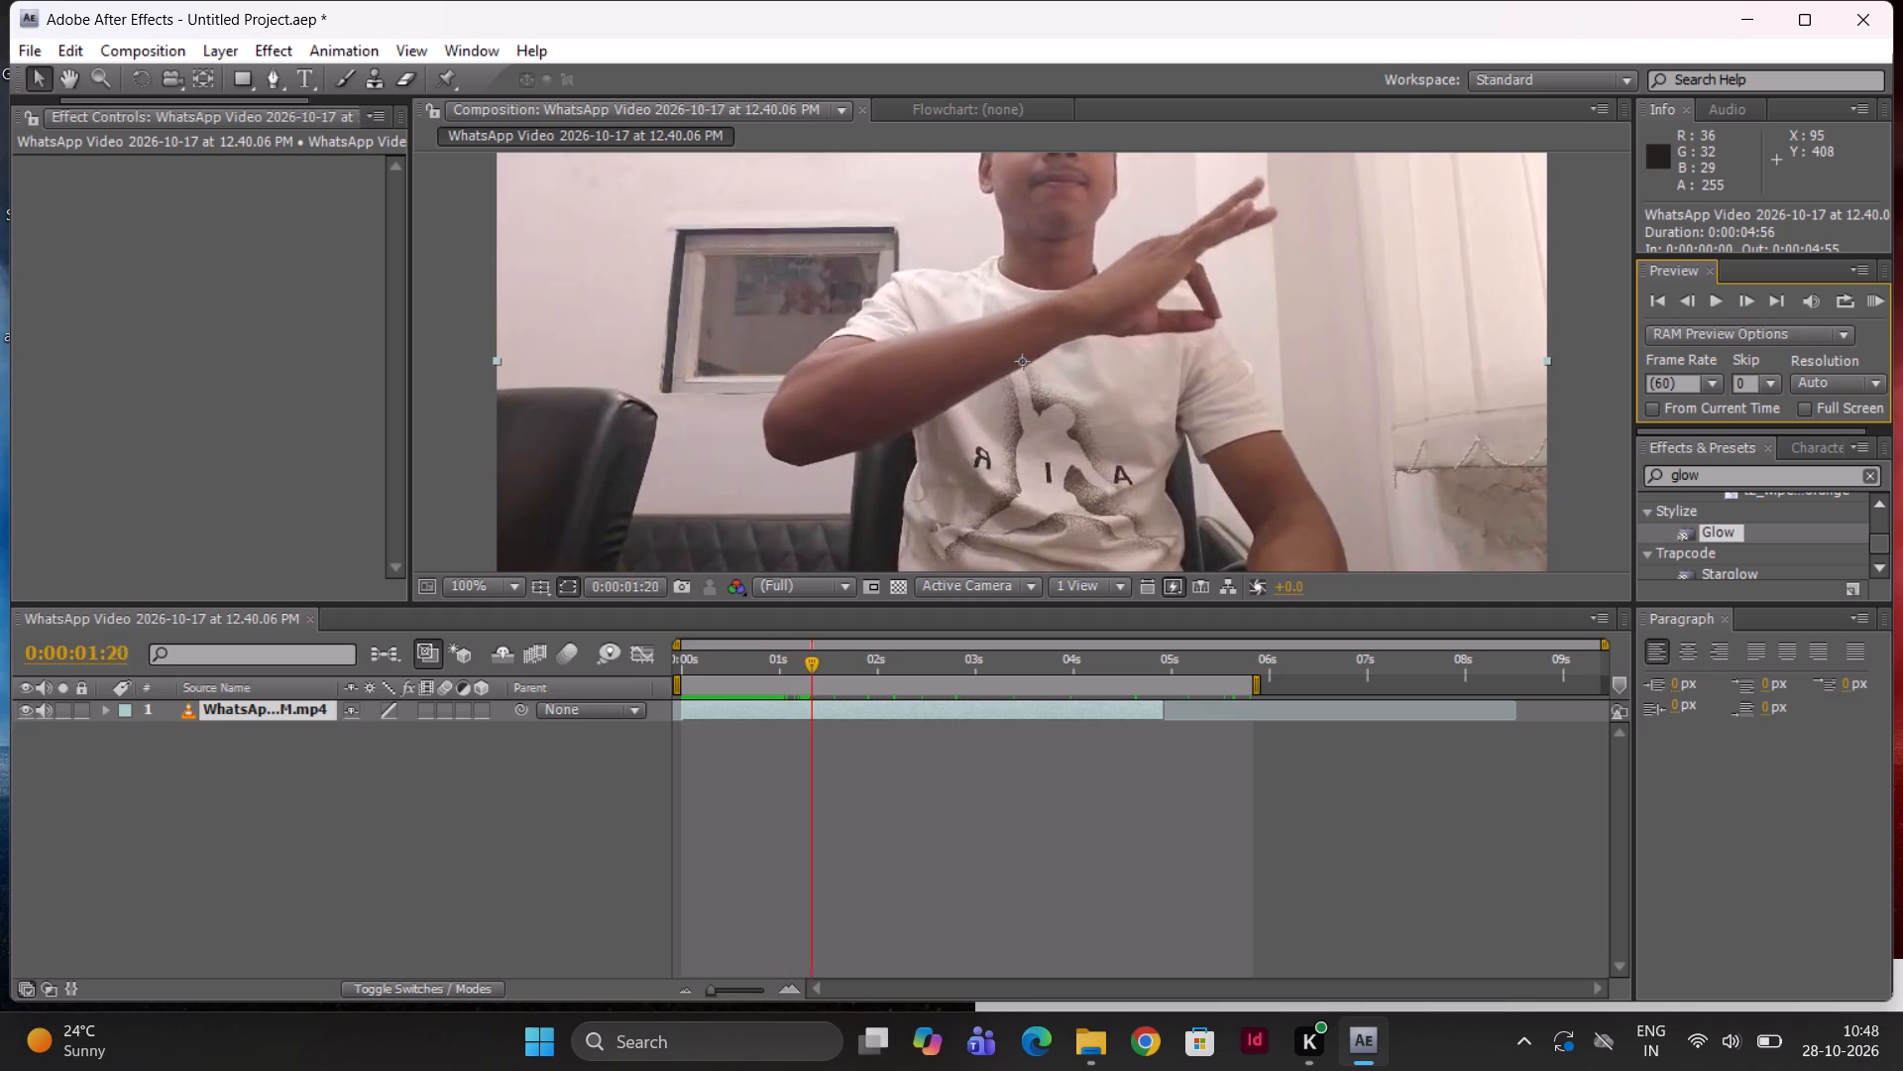
pyautogui.moveTo(814, 801); pyautogui.dragTo(788, 803)
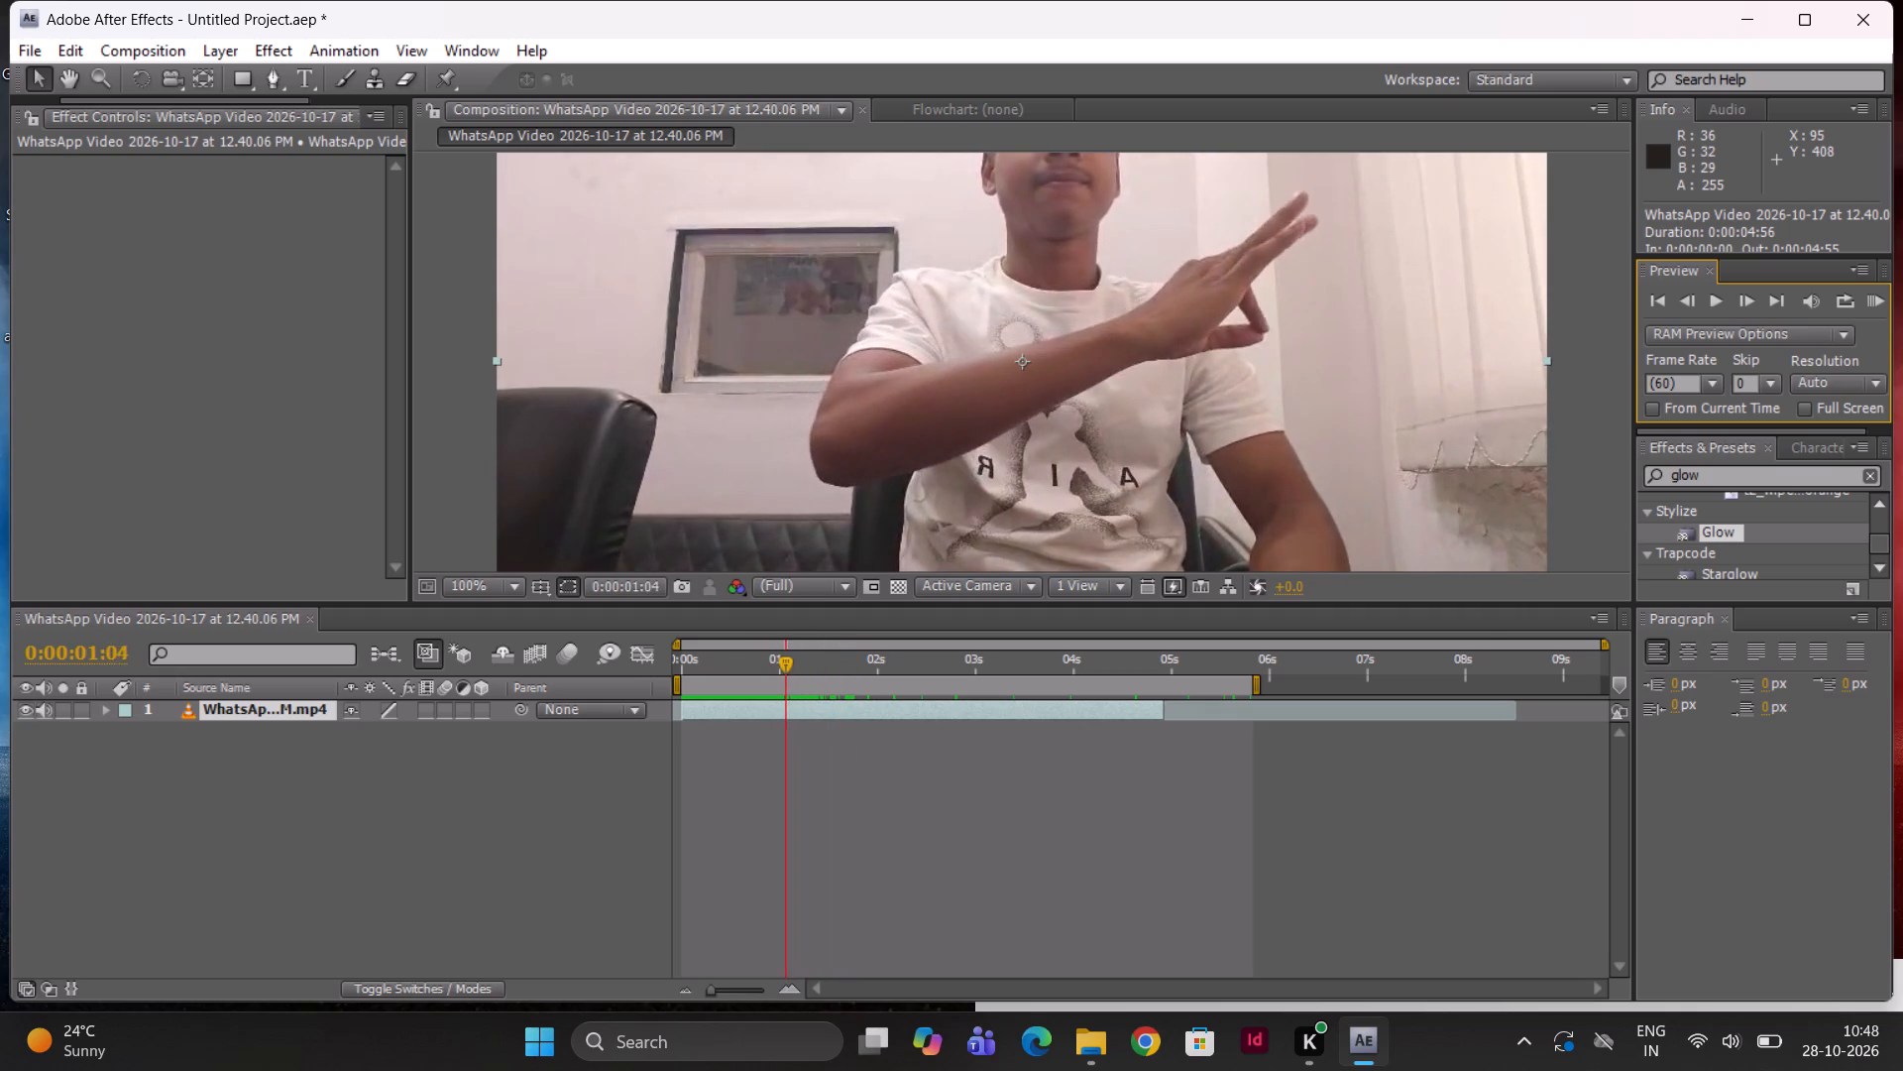
pyautogui.moveTo(788, 803); pyautogui.dragTo(804, 801)
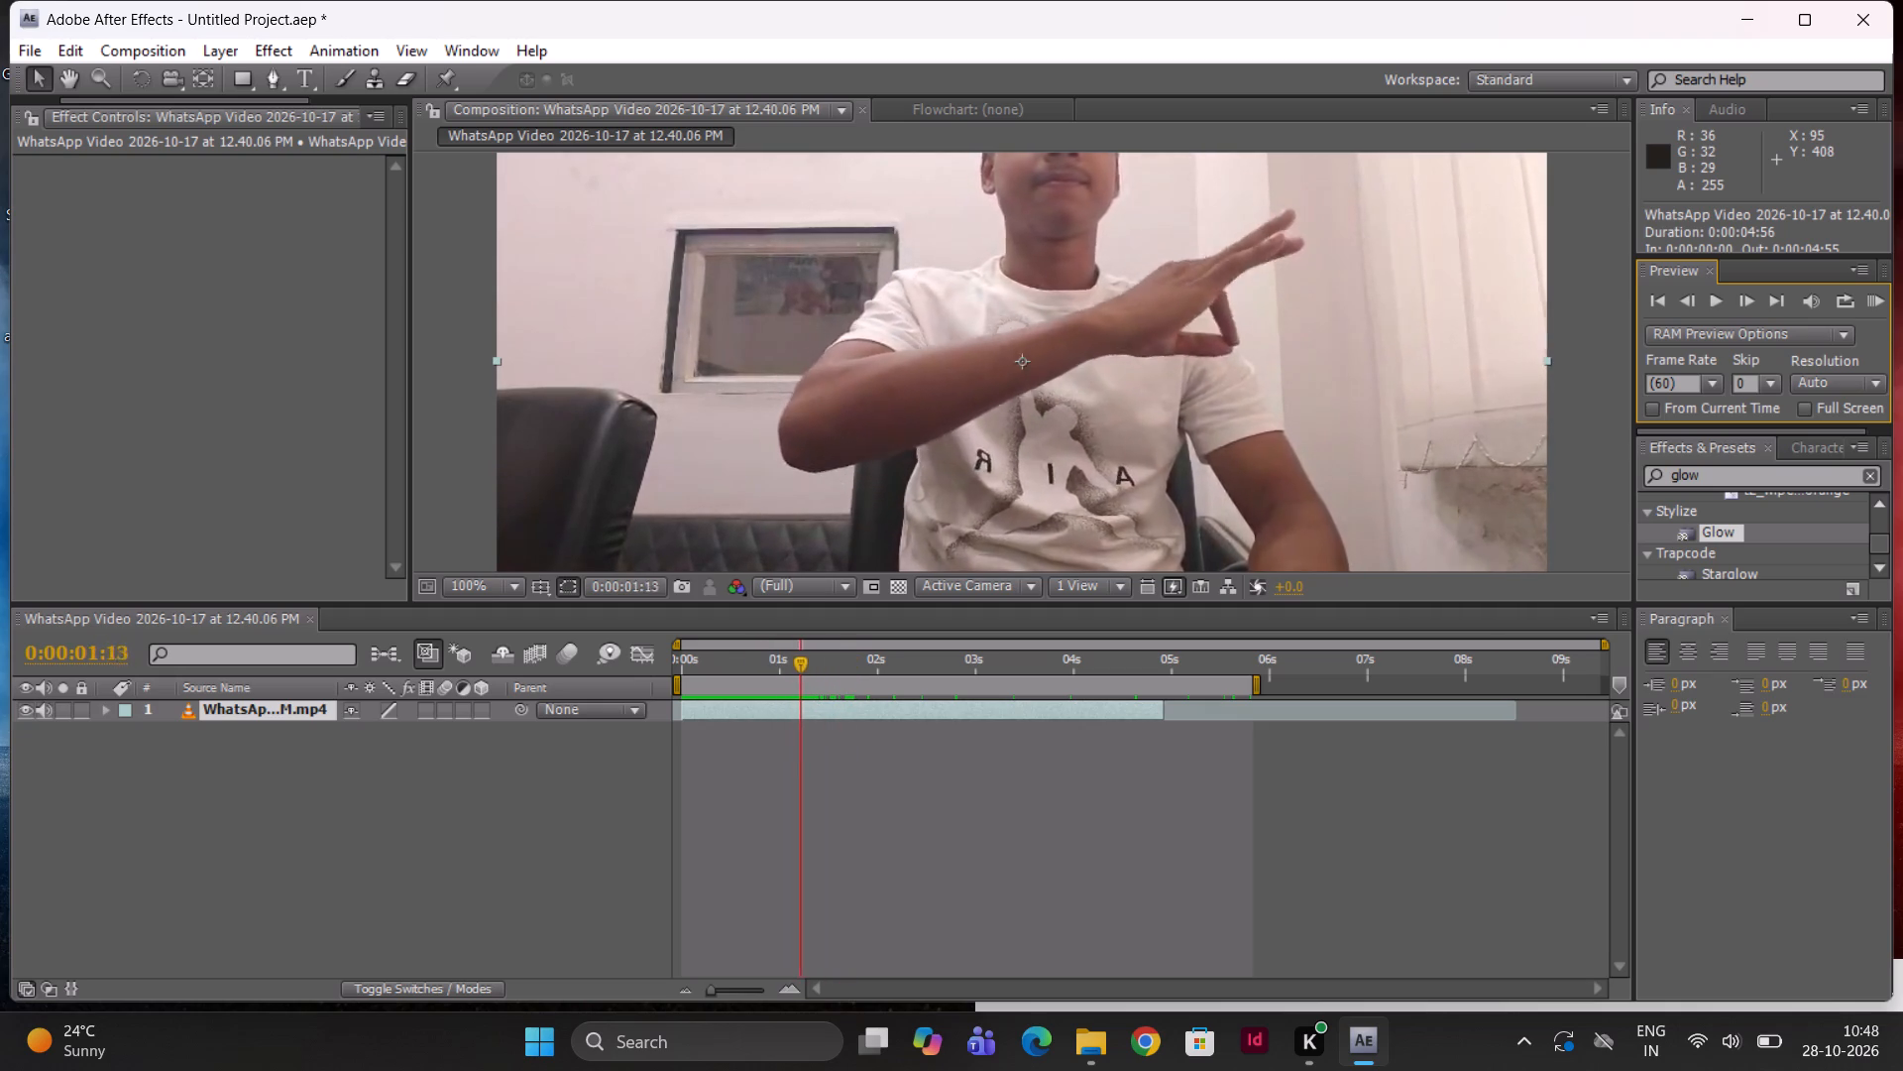
pyautogui.moveTo(804, 801); pyautogui.dragTo(847, 813)
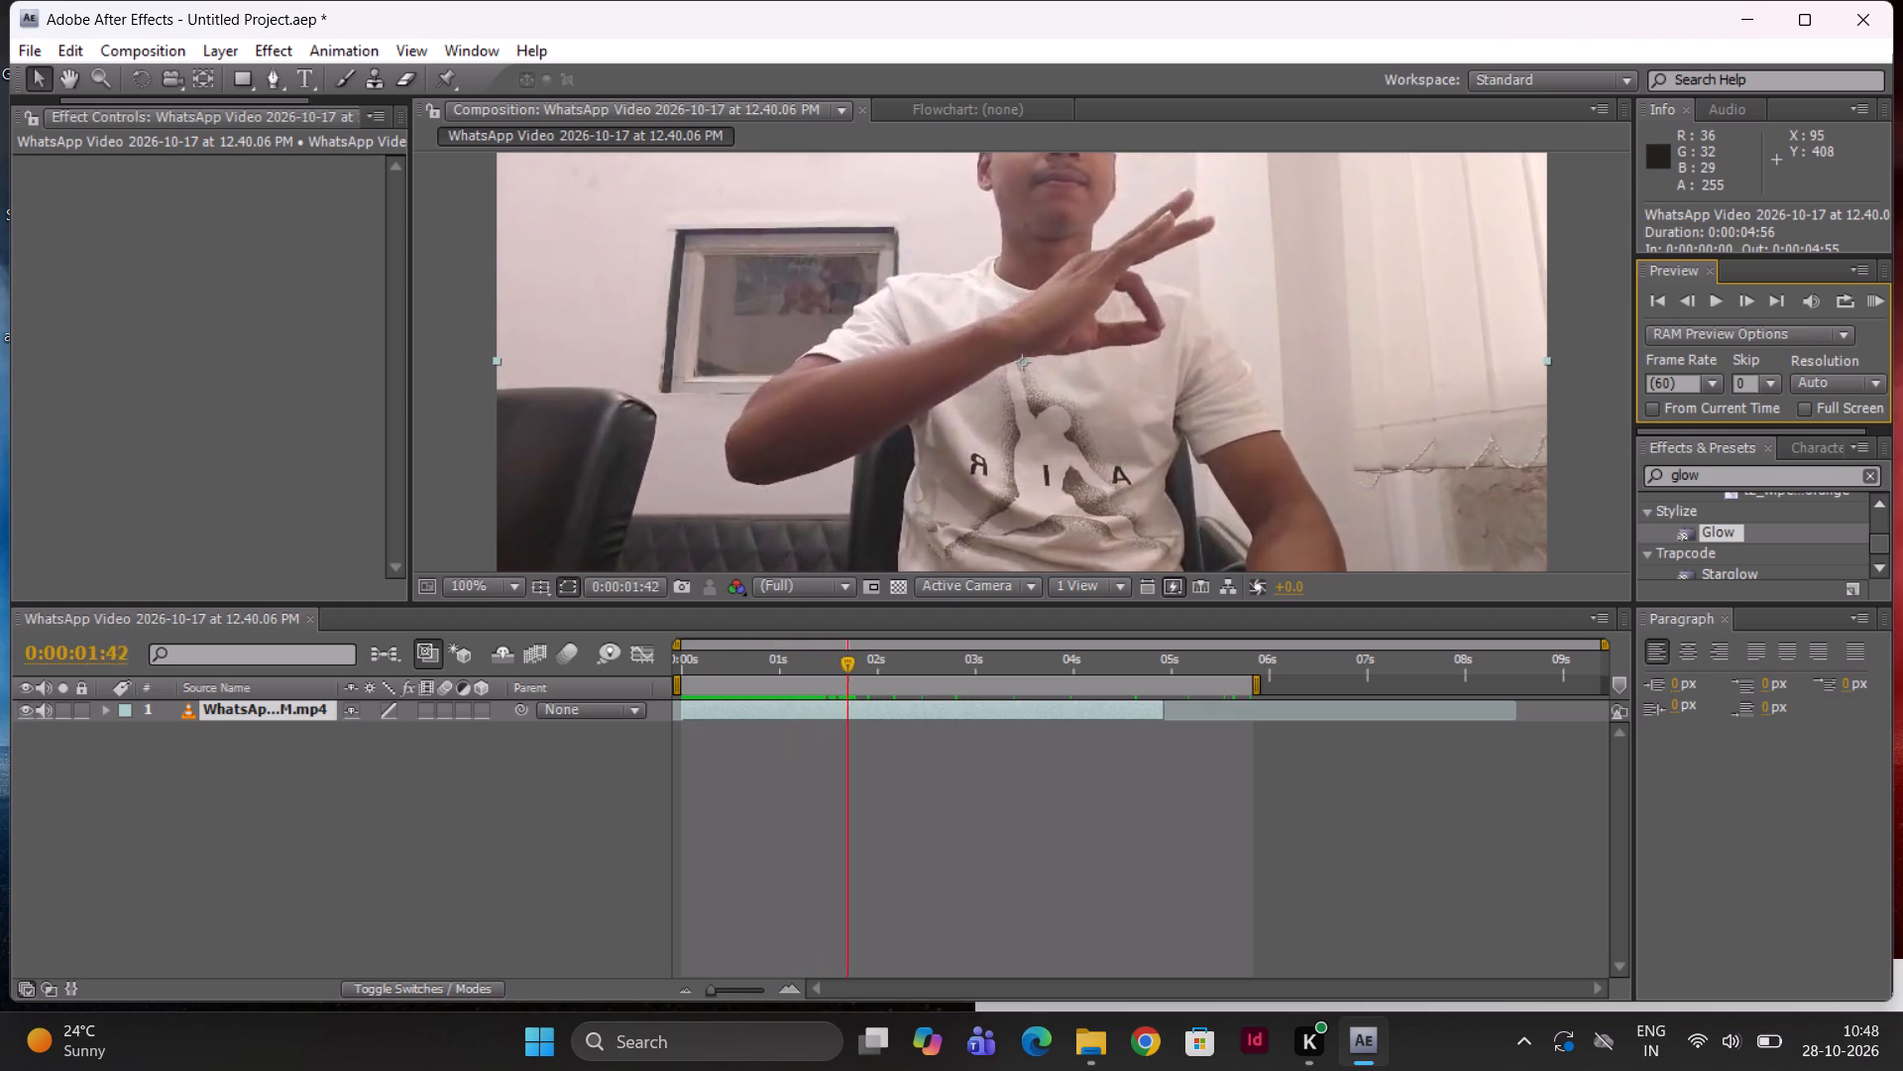
pyautogui.moveTo(847, 813); pyautogui.dragTo(875, 824)
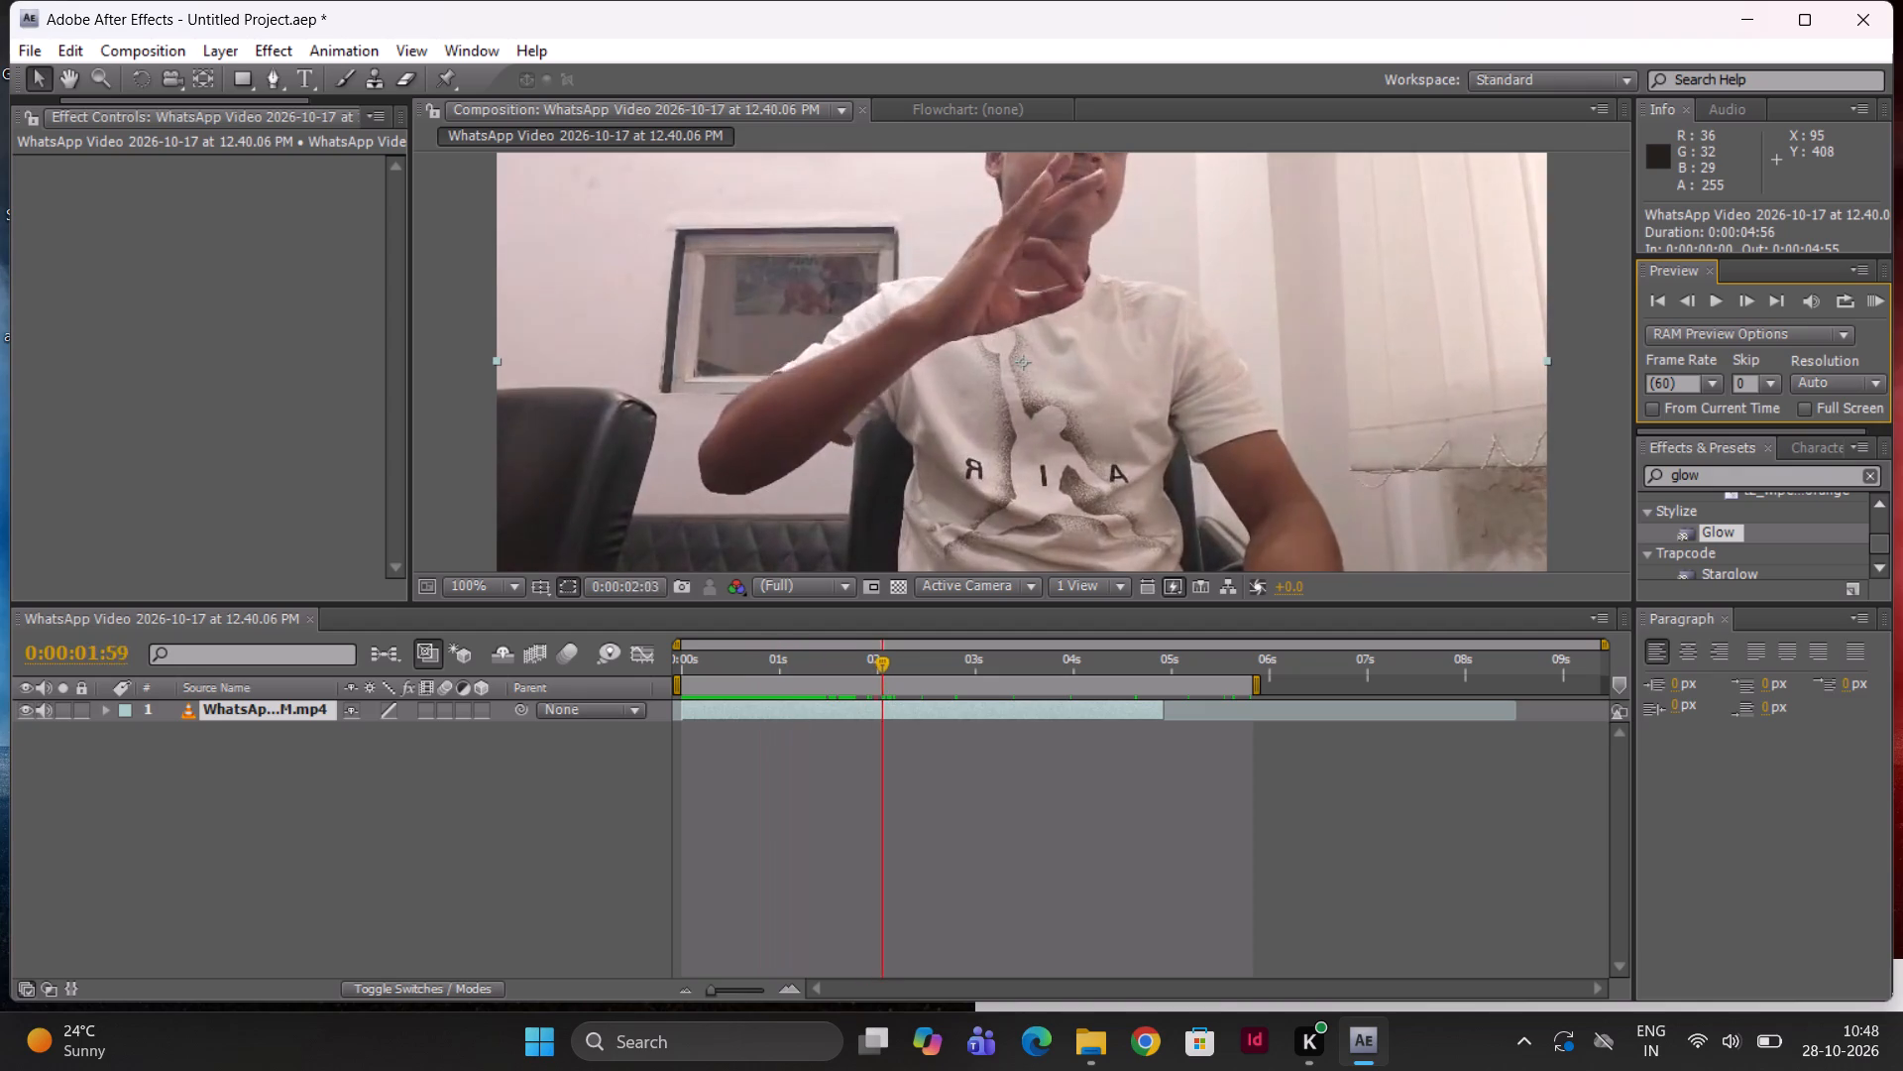
# Scrub through the clip between about 0:00:01:30 and 0:00:02:15 to examine the hand gesture, stopping at 0:00:02:12.
pyautogui.moveTo(875, 824); pyautogui.dragTo(857, 796)
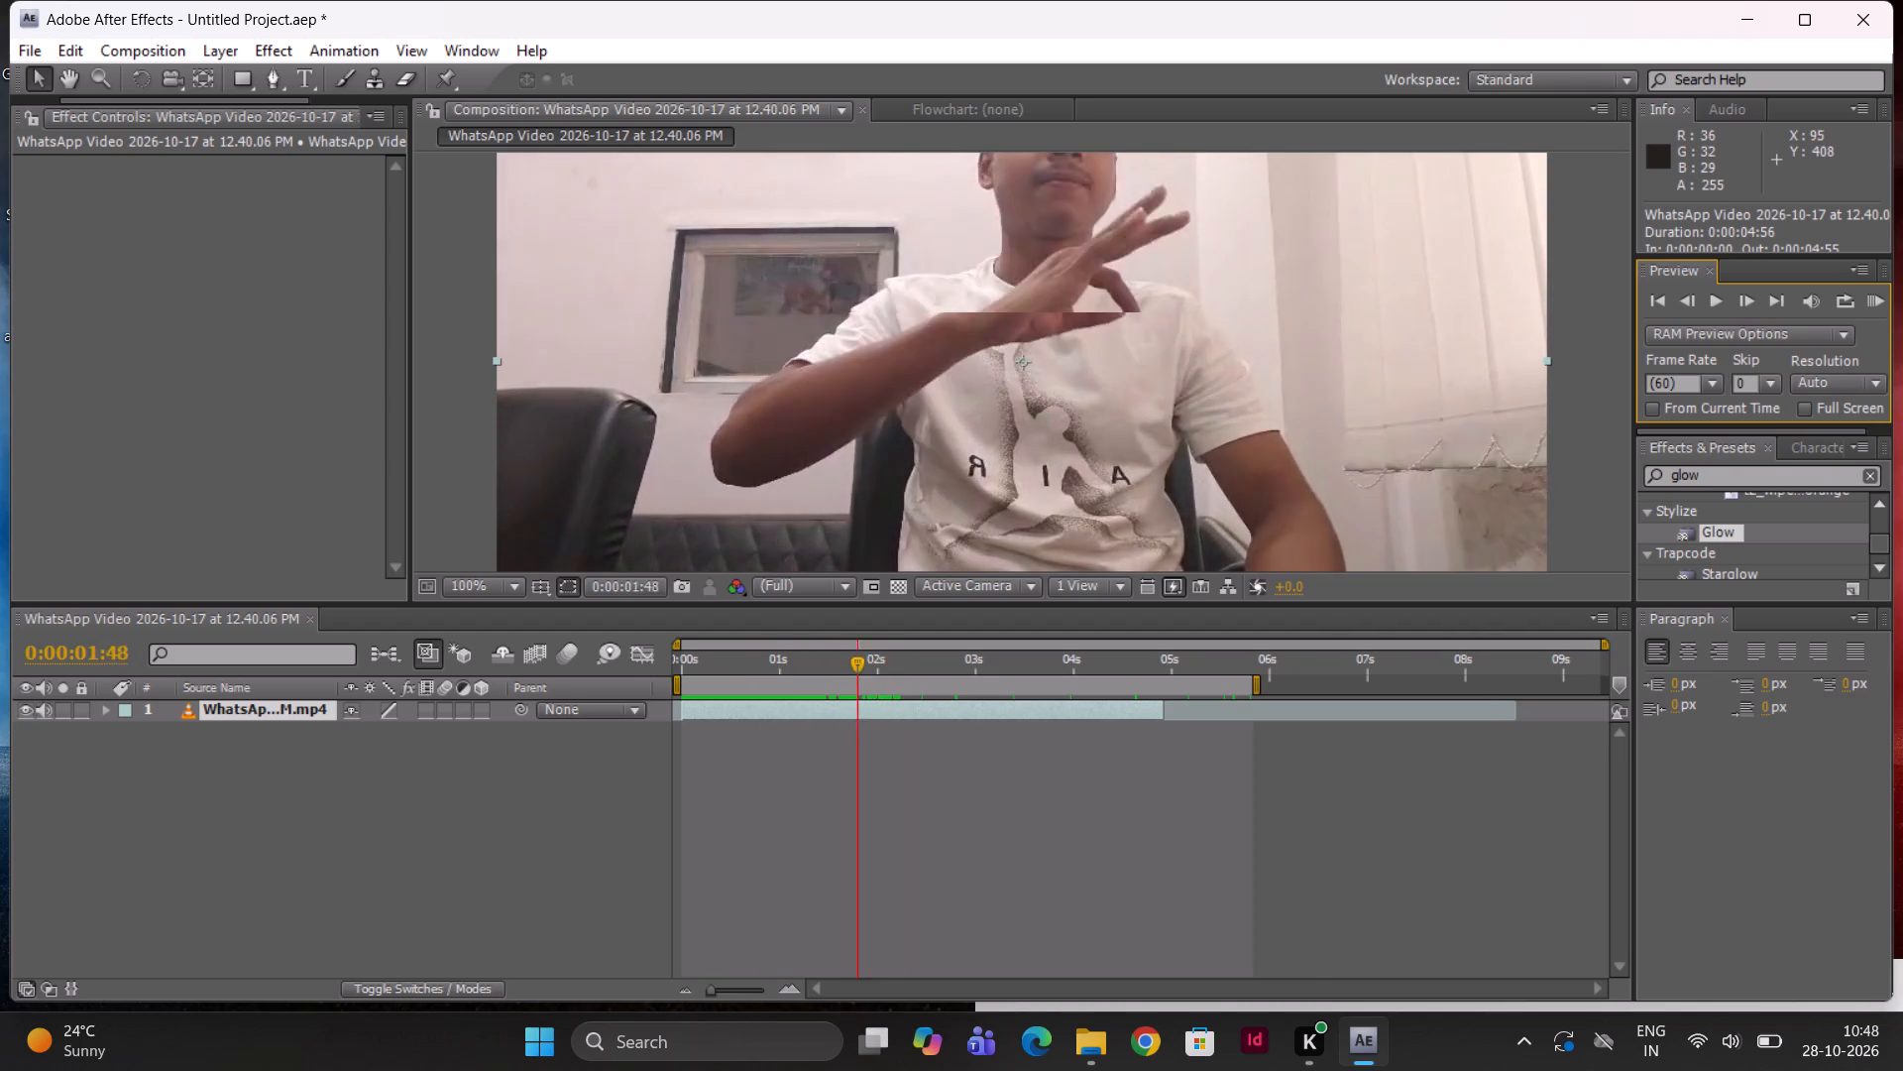
pyautogui.moveTo(857, 796); pyautogui.dragTo(839, 796)
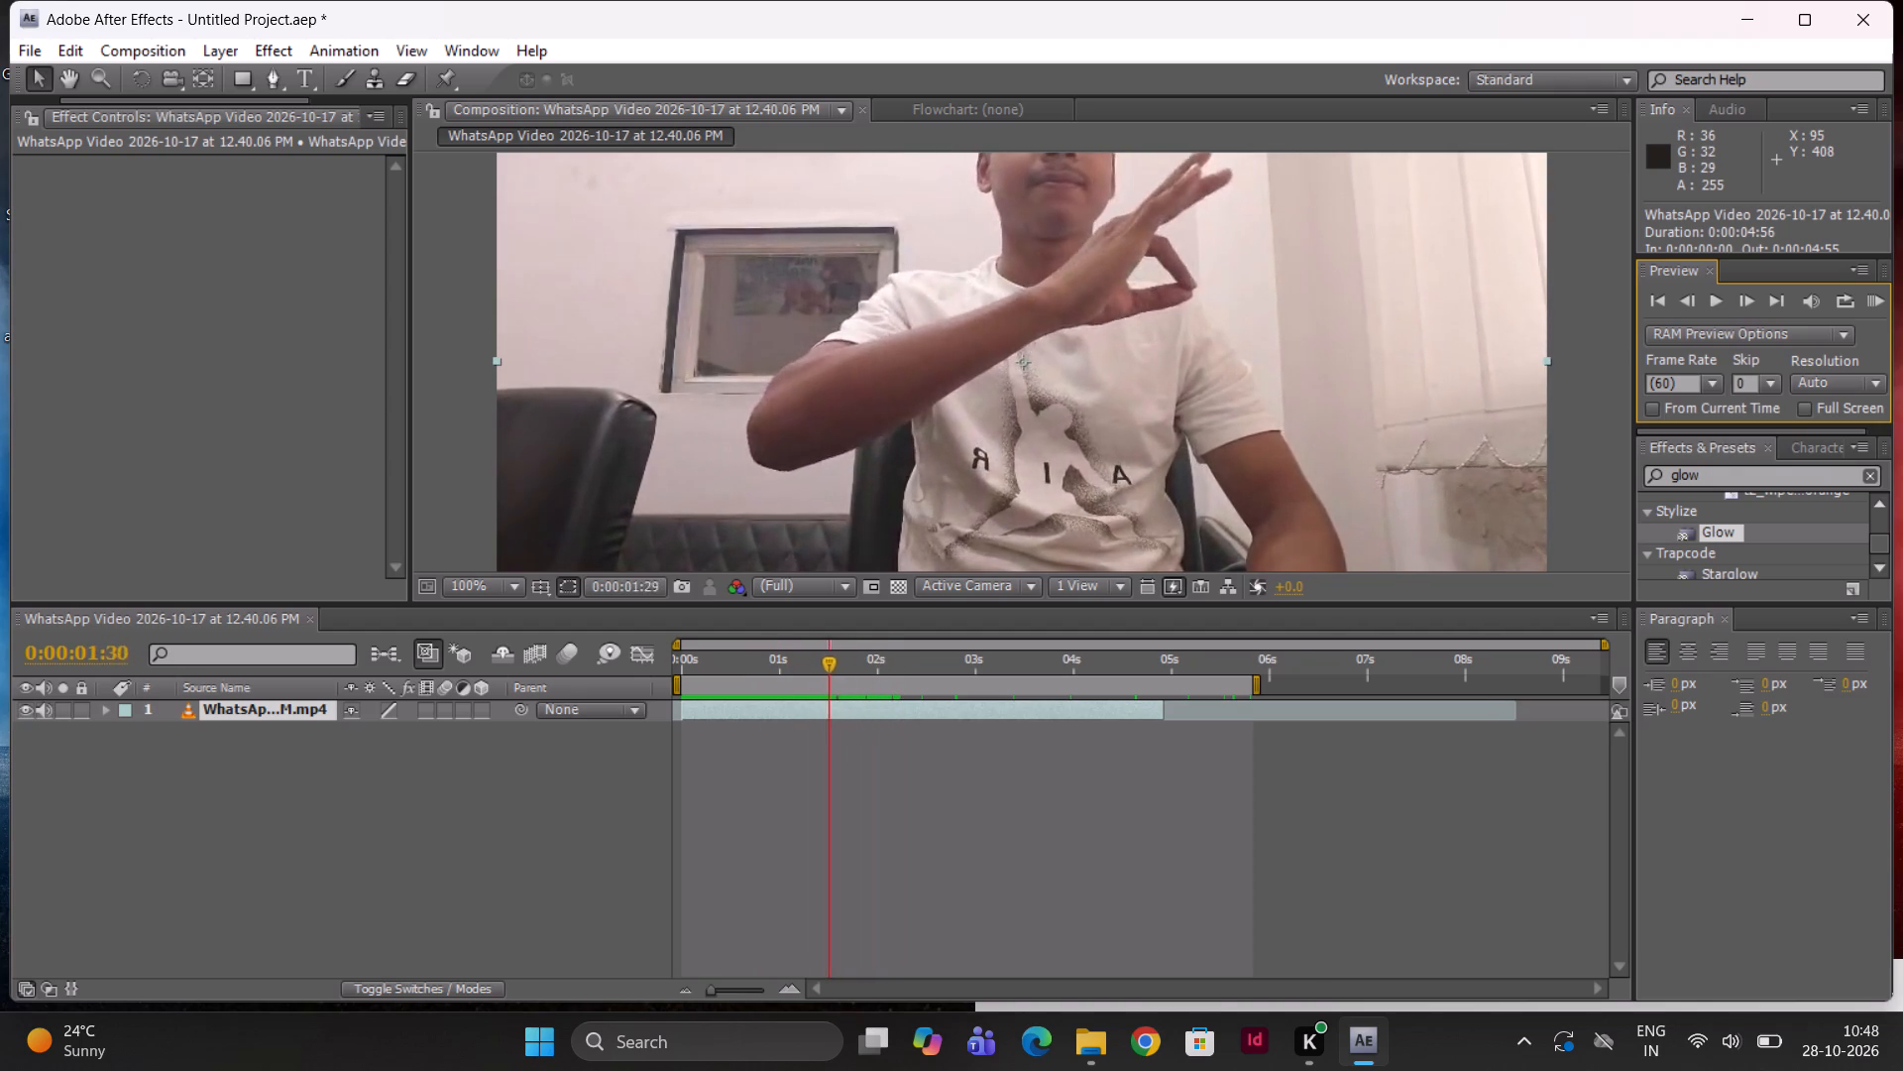
pyautogui.moveTo(839, 796); pyautogui.dragTo(836, 793)
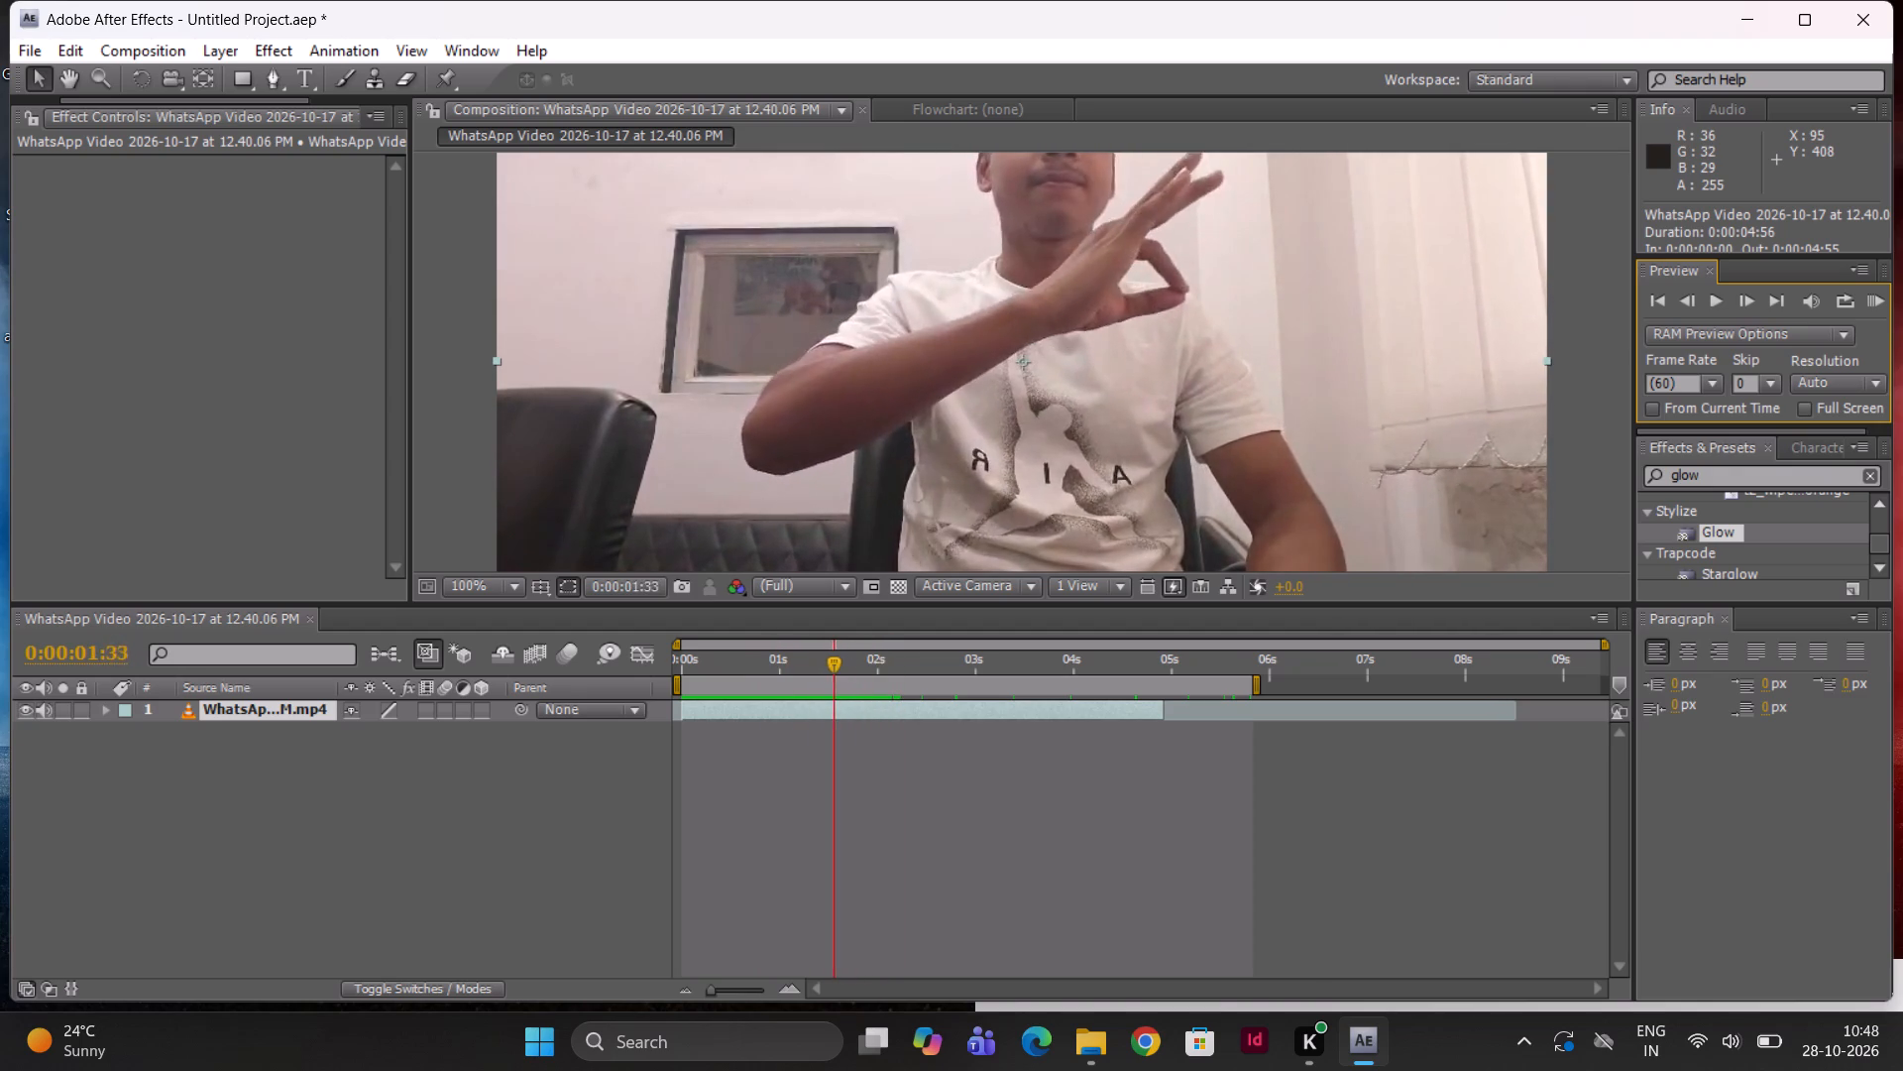
pyautogui.moveTo(836, 793); pyautogui.dragTo(841, 798)
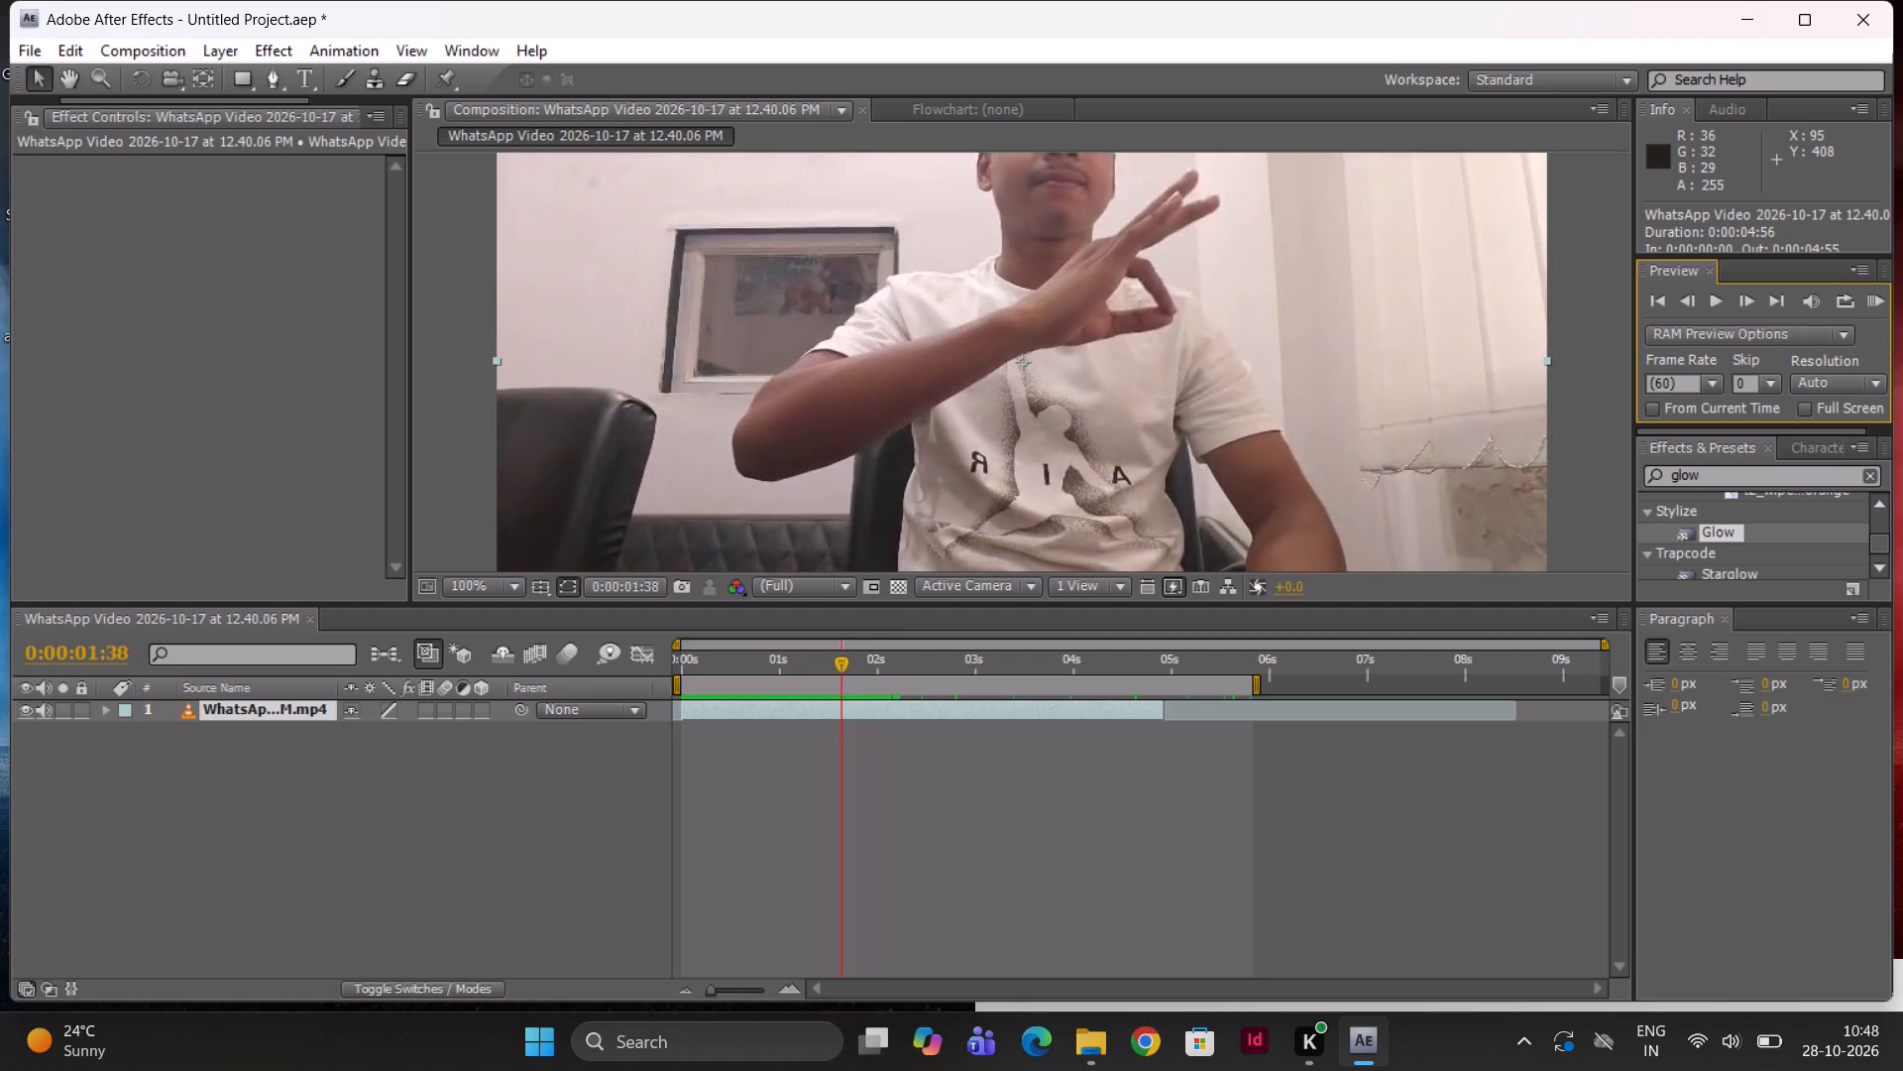
pyautogui.moveTo(841, 798); pyautogui.dragTo(852, 784)
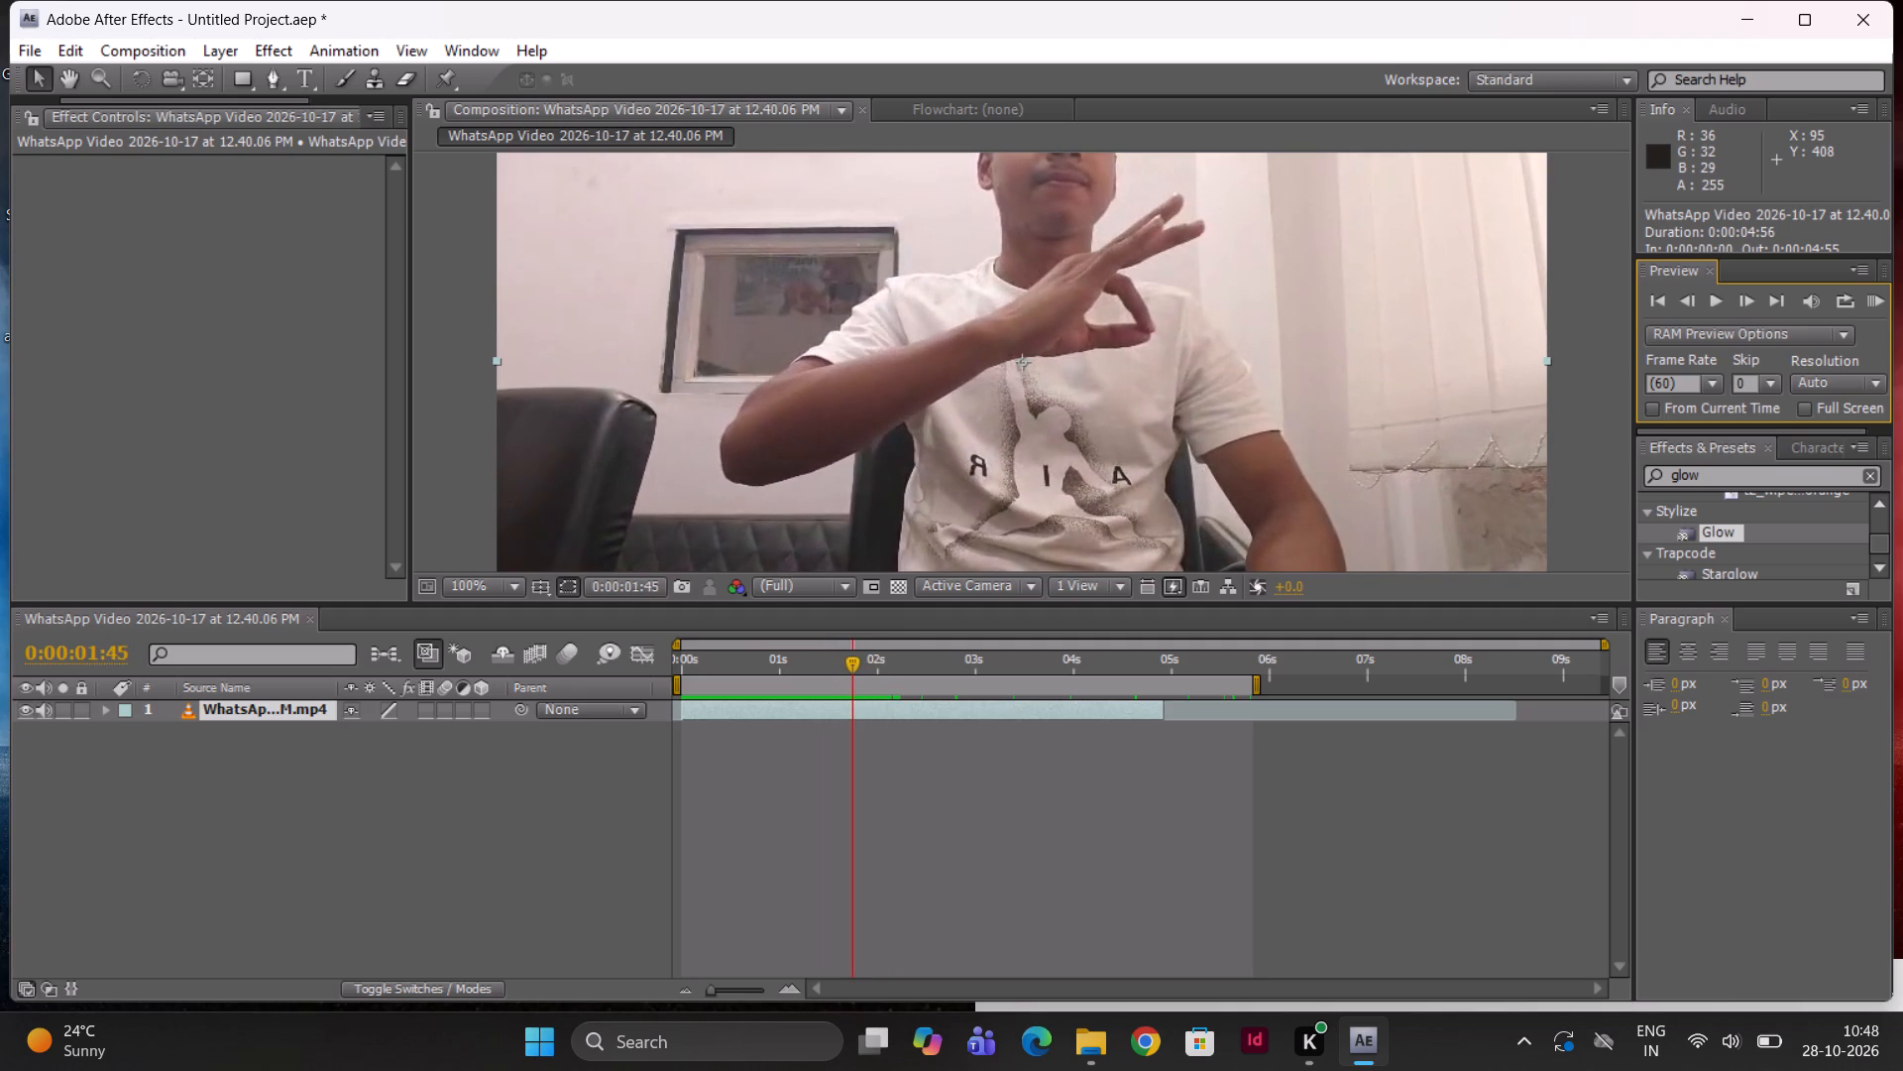
pyautogui.moveTo(852, 784); pyautogui.dragTo(848, 784)
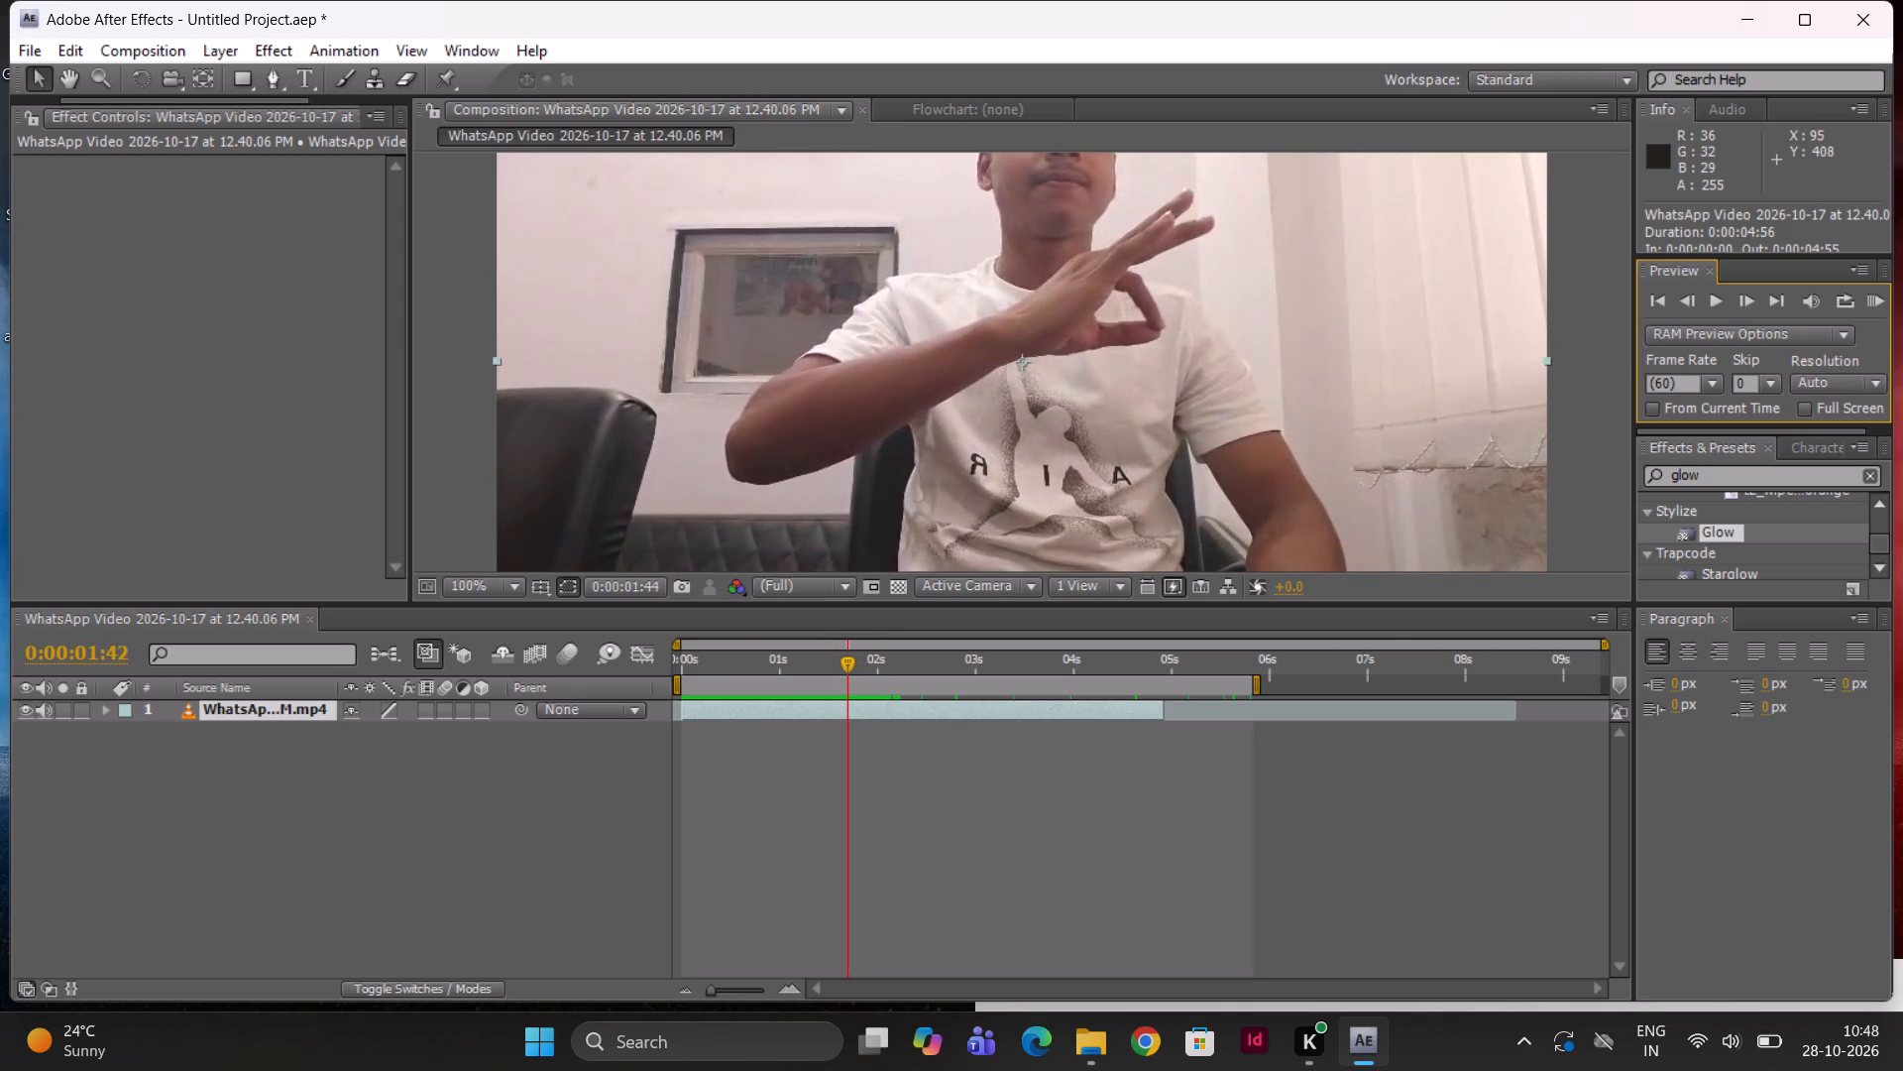
pyautogui.moveTo(848, 784); pyautogui.dragTo(848, 782)
pyautogui.moveTo(848, 782); pyautogui.dragTo(892, 803)
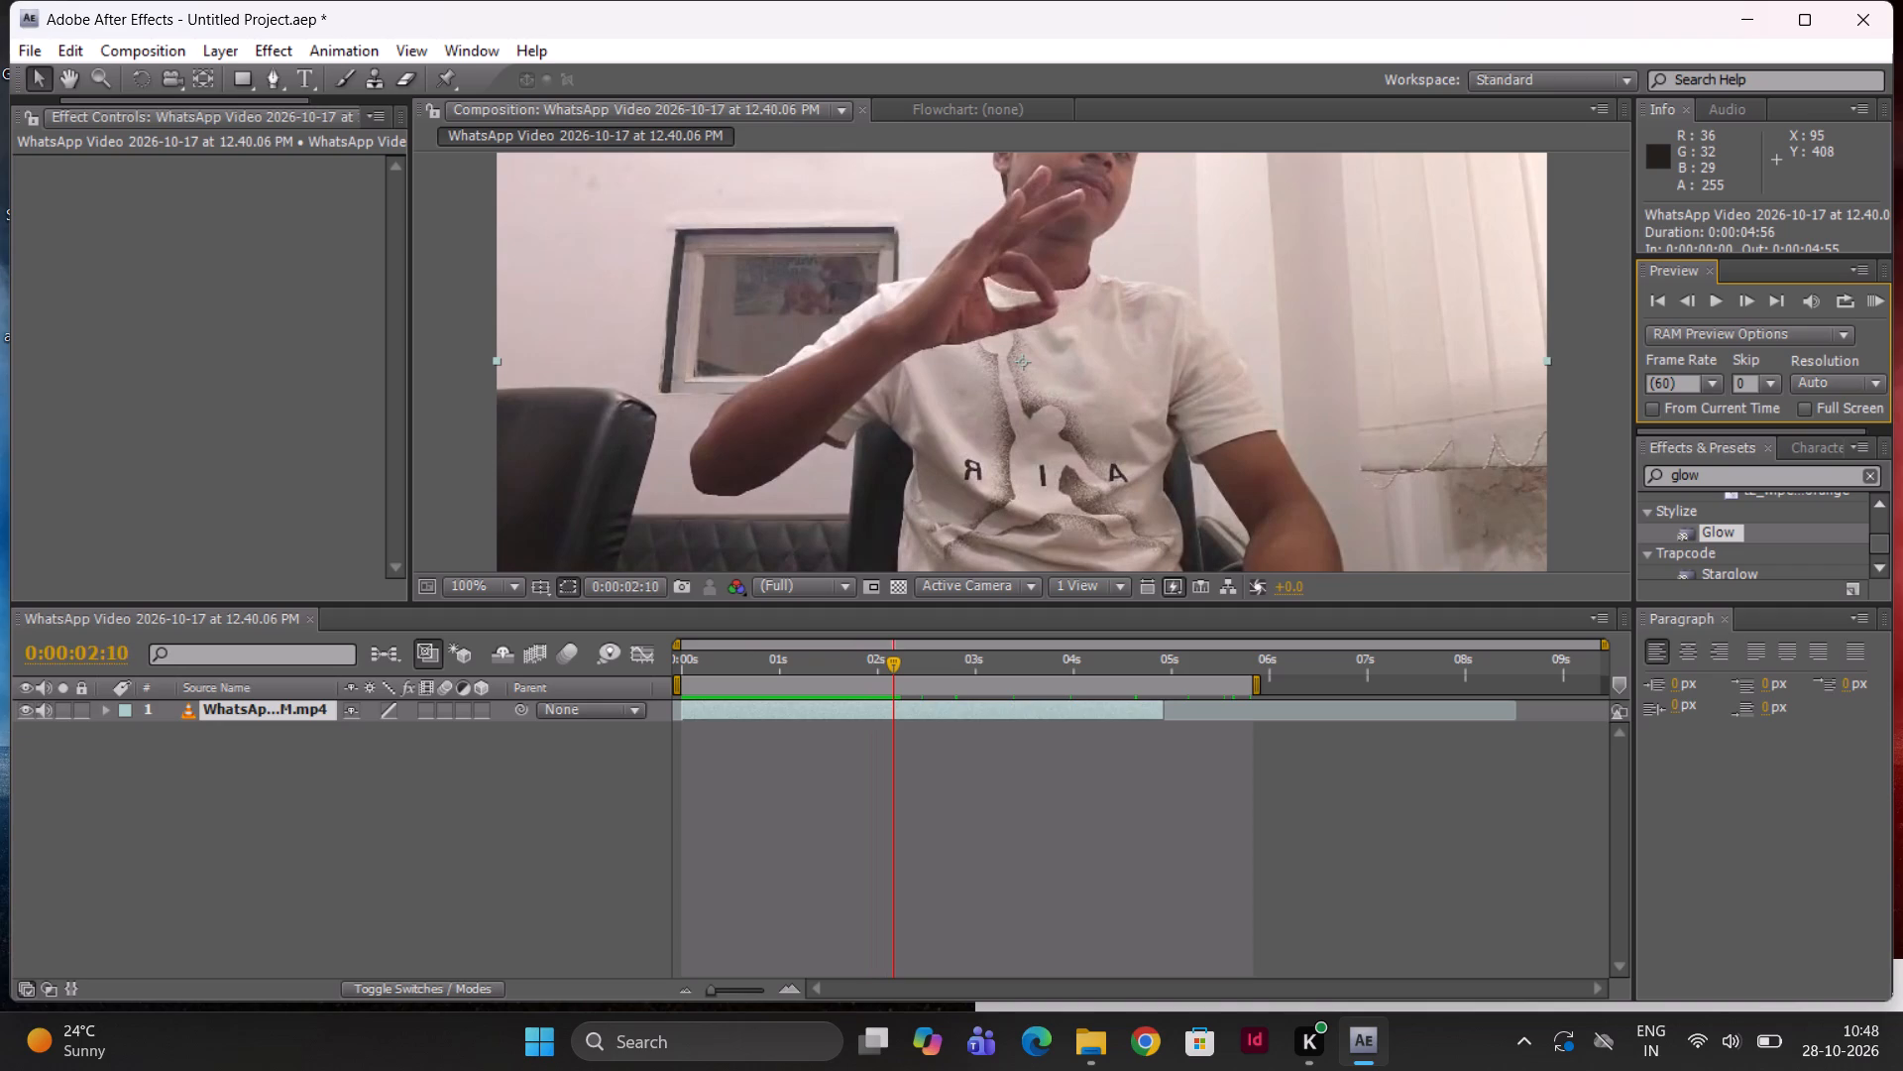
pyautogui.moveTo(892, 803); pyautogui.dragTo(895, 805)
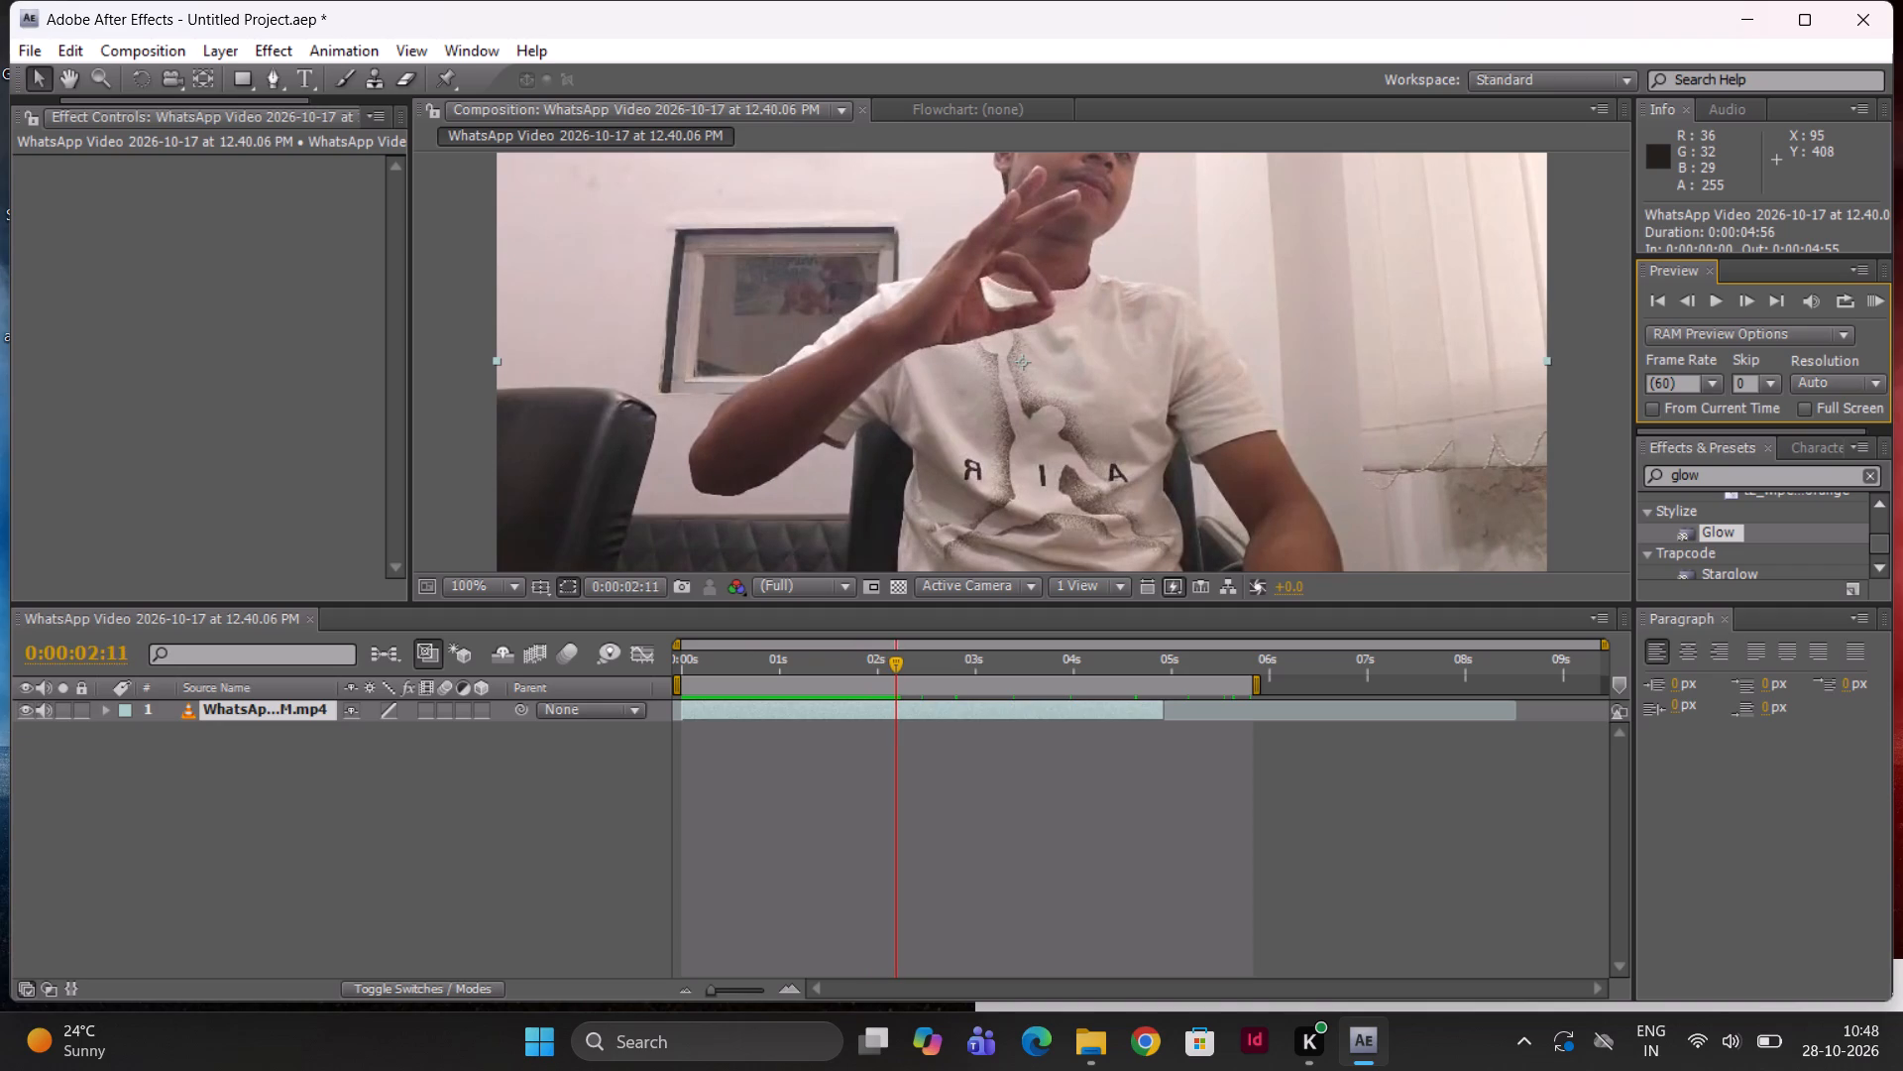
pyautogui.moveTo(895, 805); pyautogui.dragTo(902, 806)
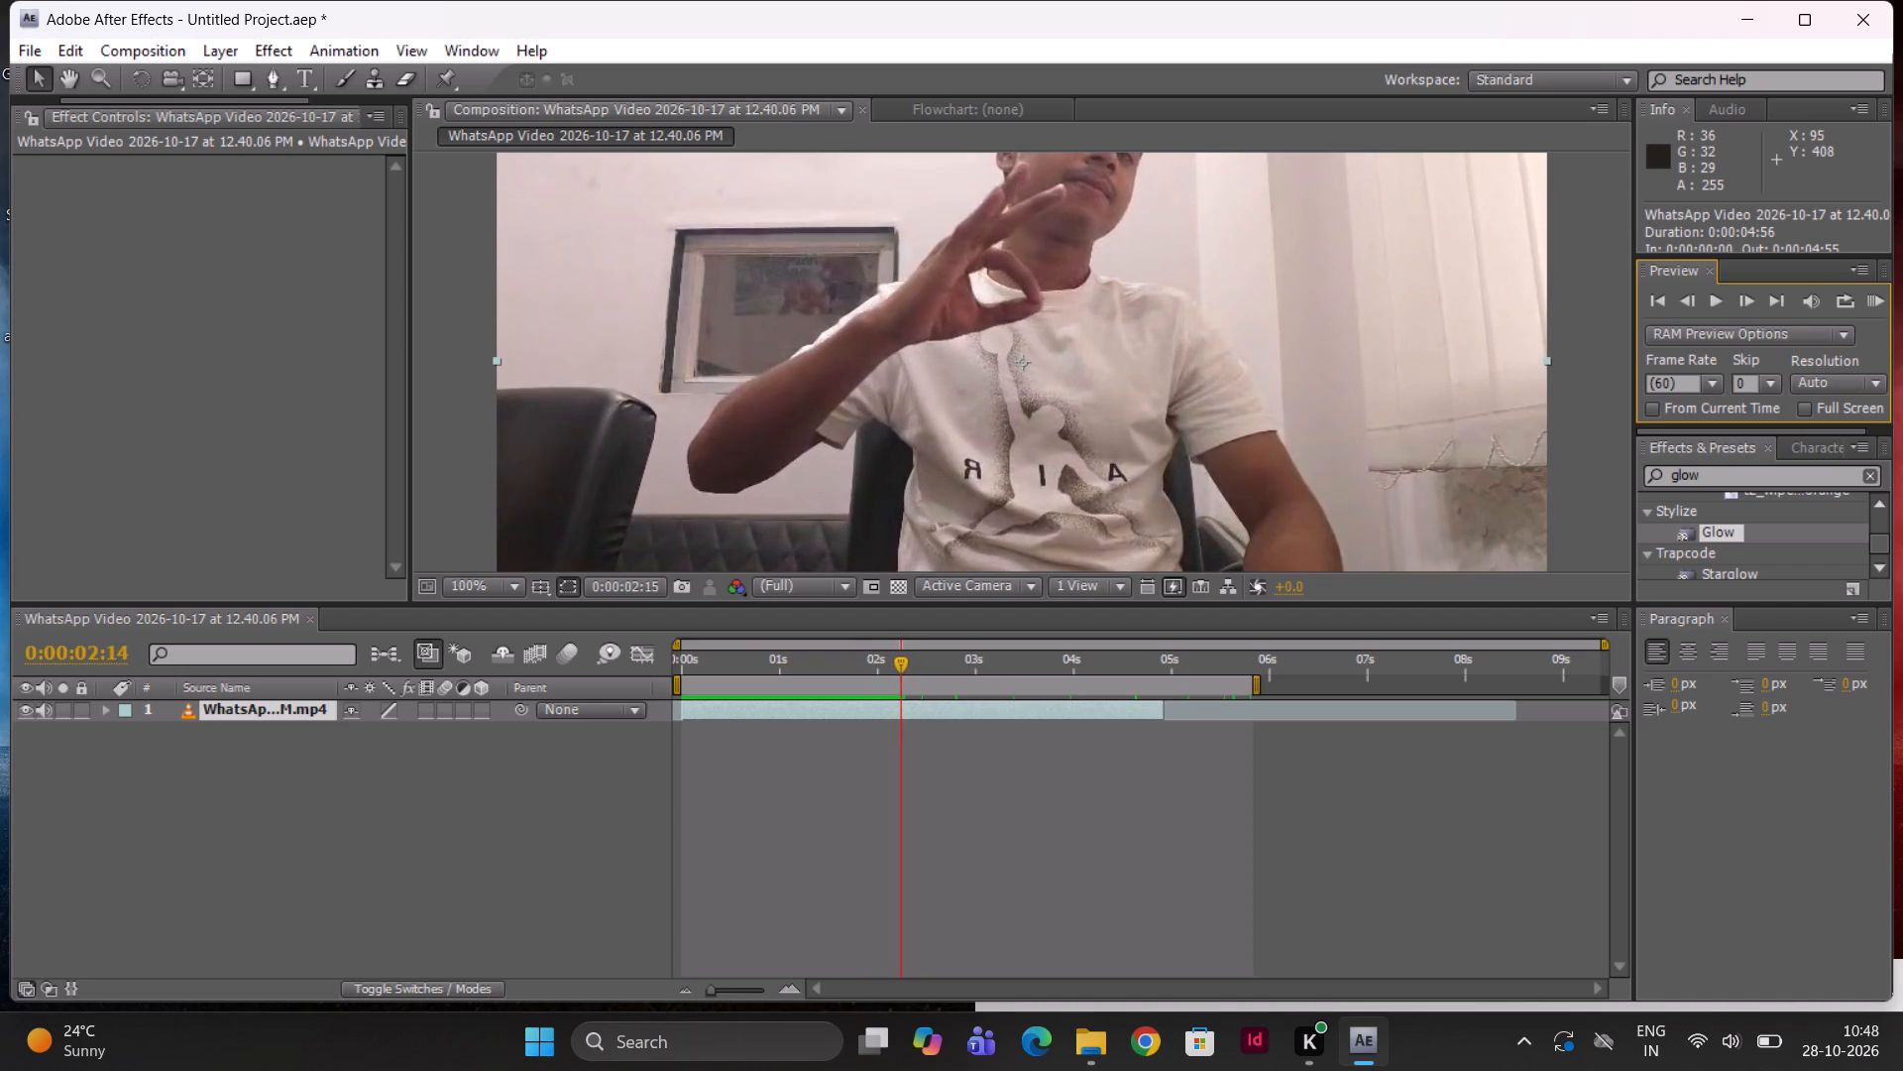
pyautogui.moveTo(902, 806); pyautogui.dragTo(899, 812)
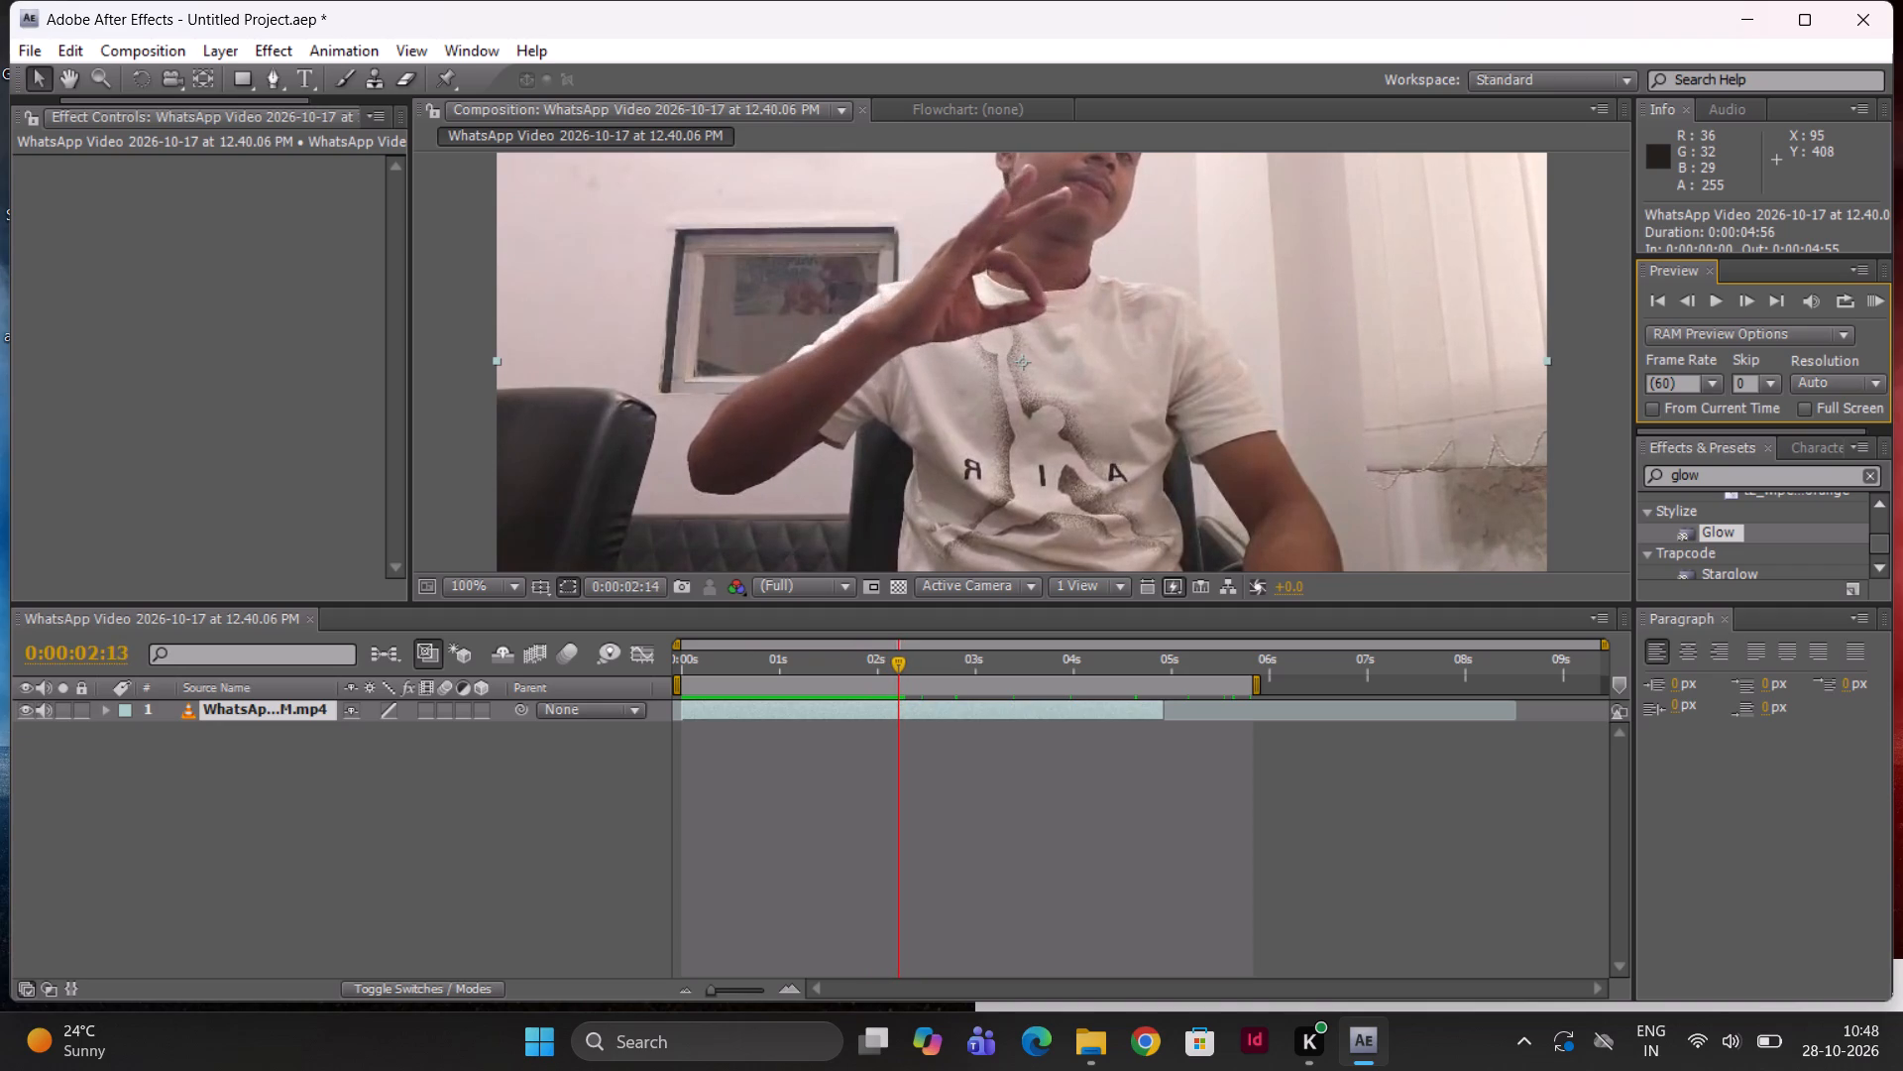
pyautogui.moveTo(899, 812); pyautogui.dragTo(899, 813)
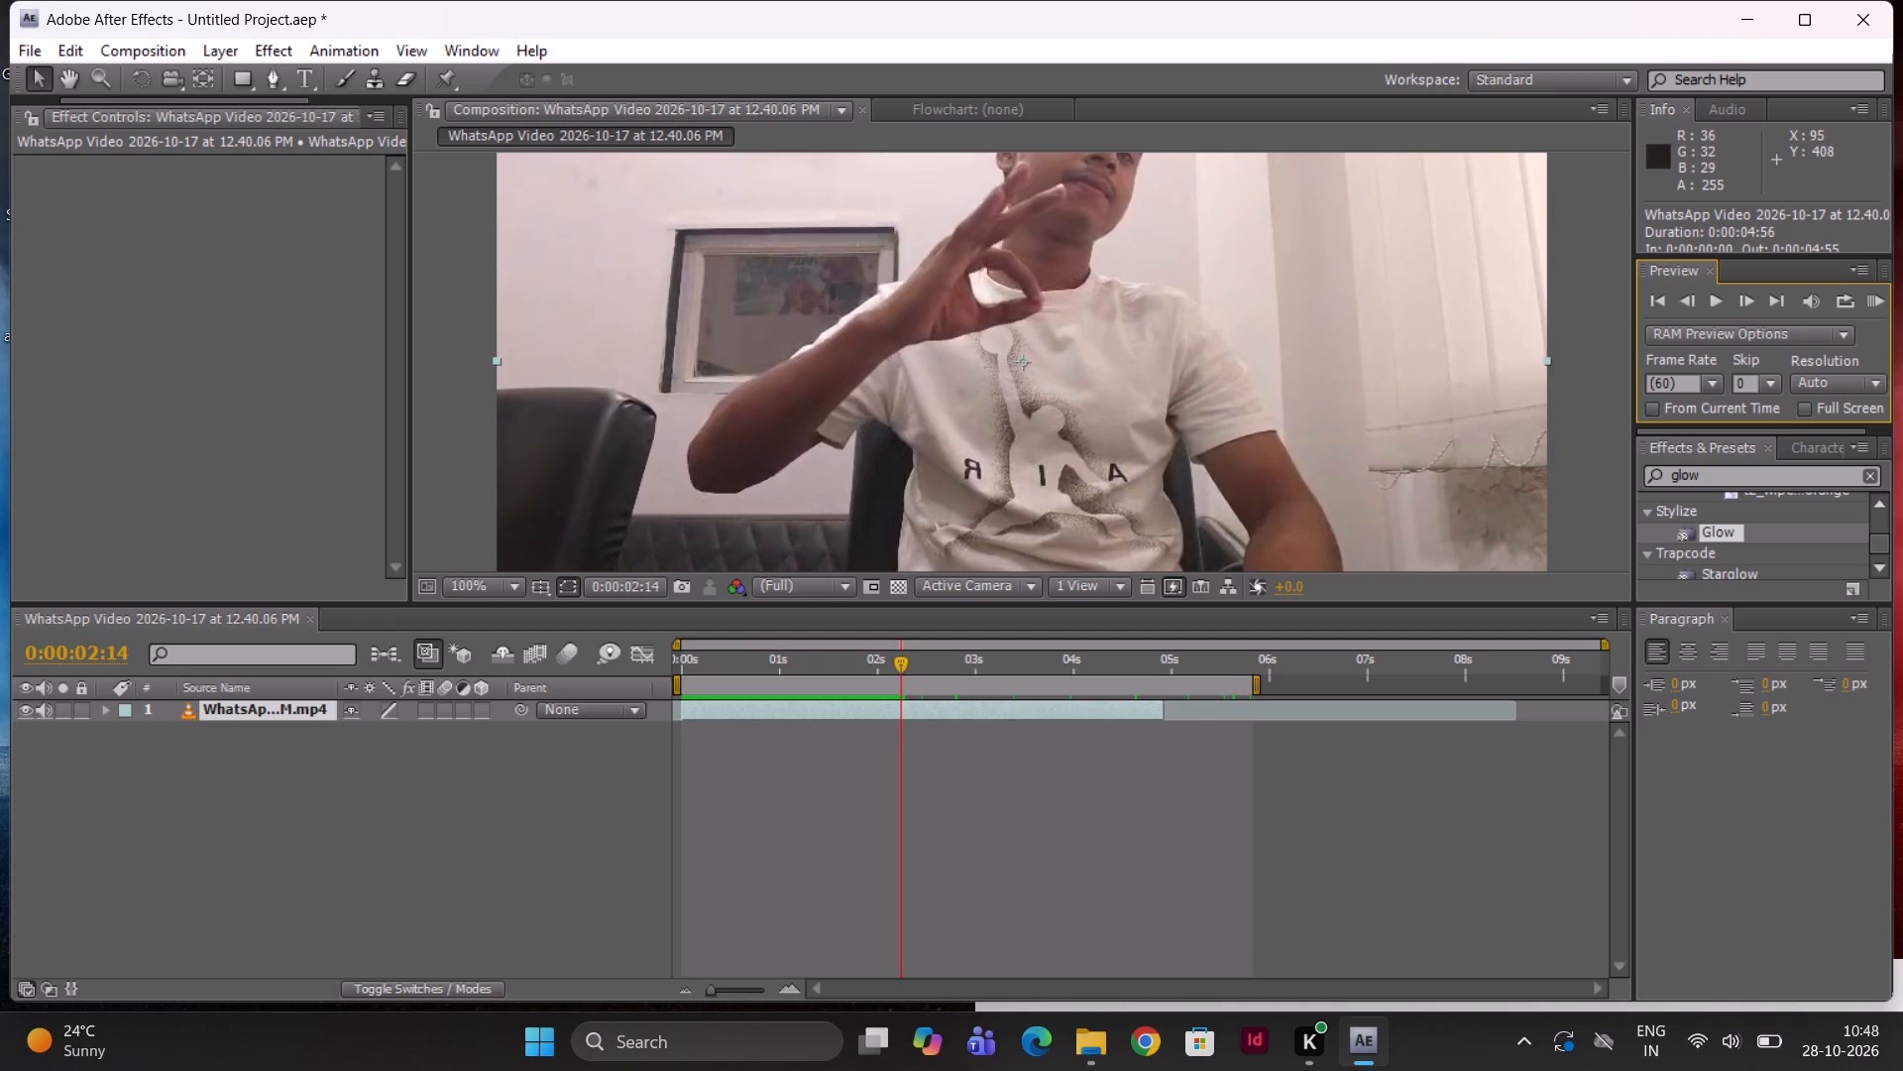
pyautogui.moveTo(899, 813); pyautogui.dragTo(900, 816)
pyautogui.moveTo(900, 816); pyautogui.dragTo(891, 785)
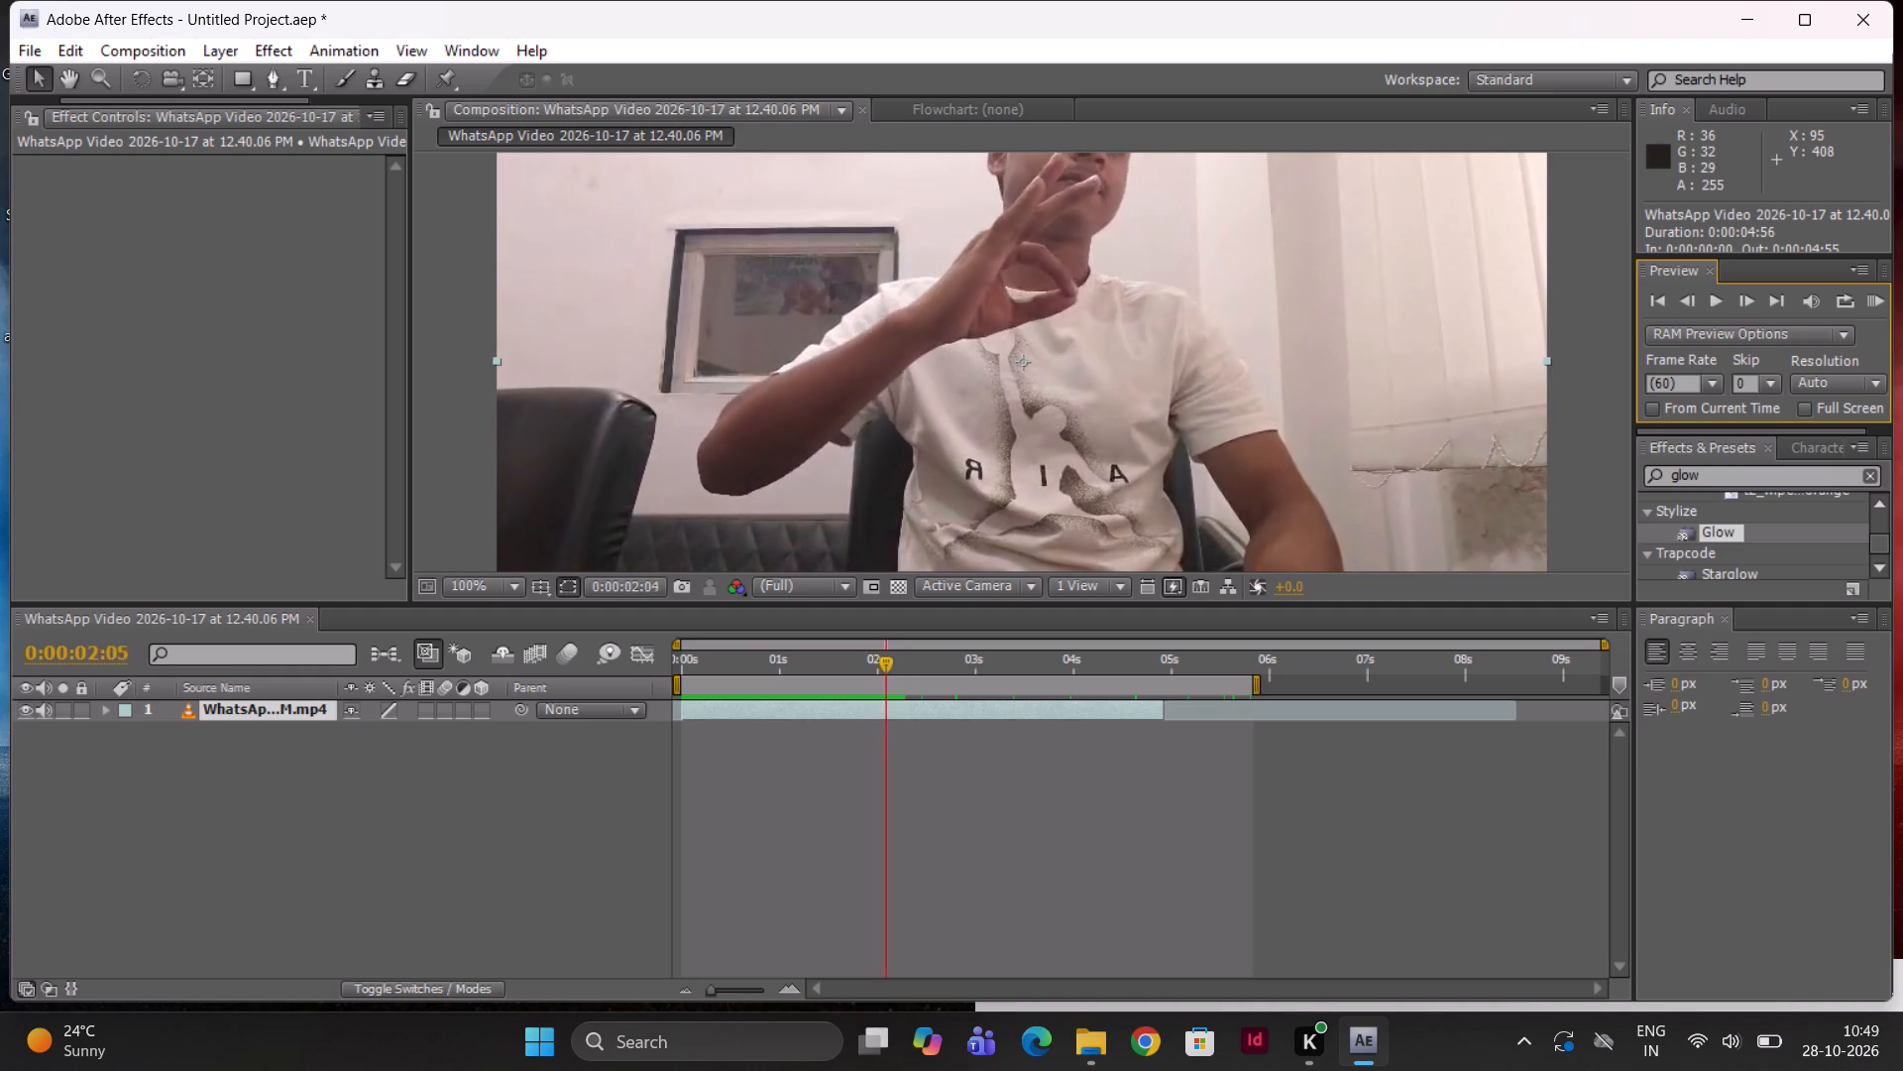
pyautogui.moveTo(891, 785); pyautogui.dragTo(896, 800)
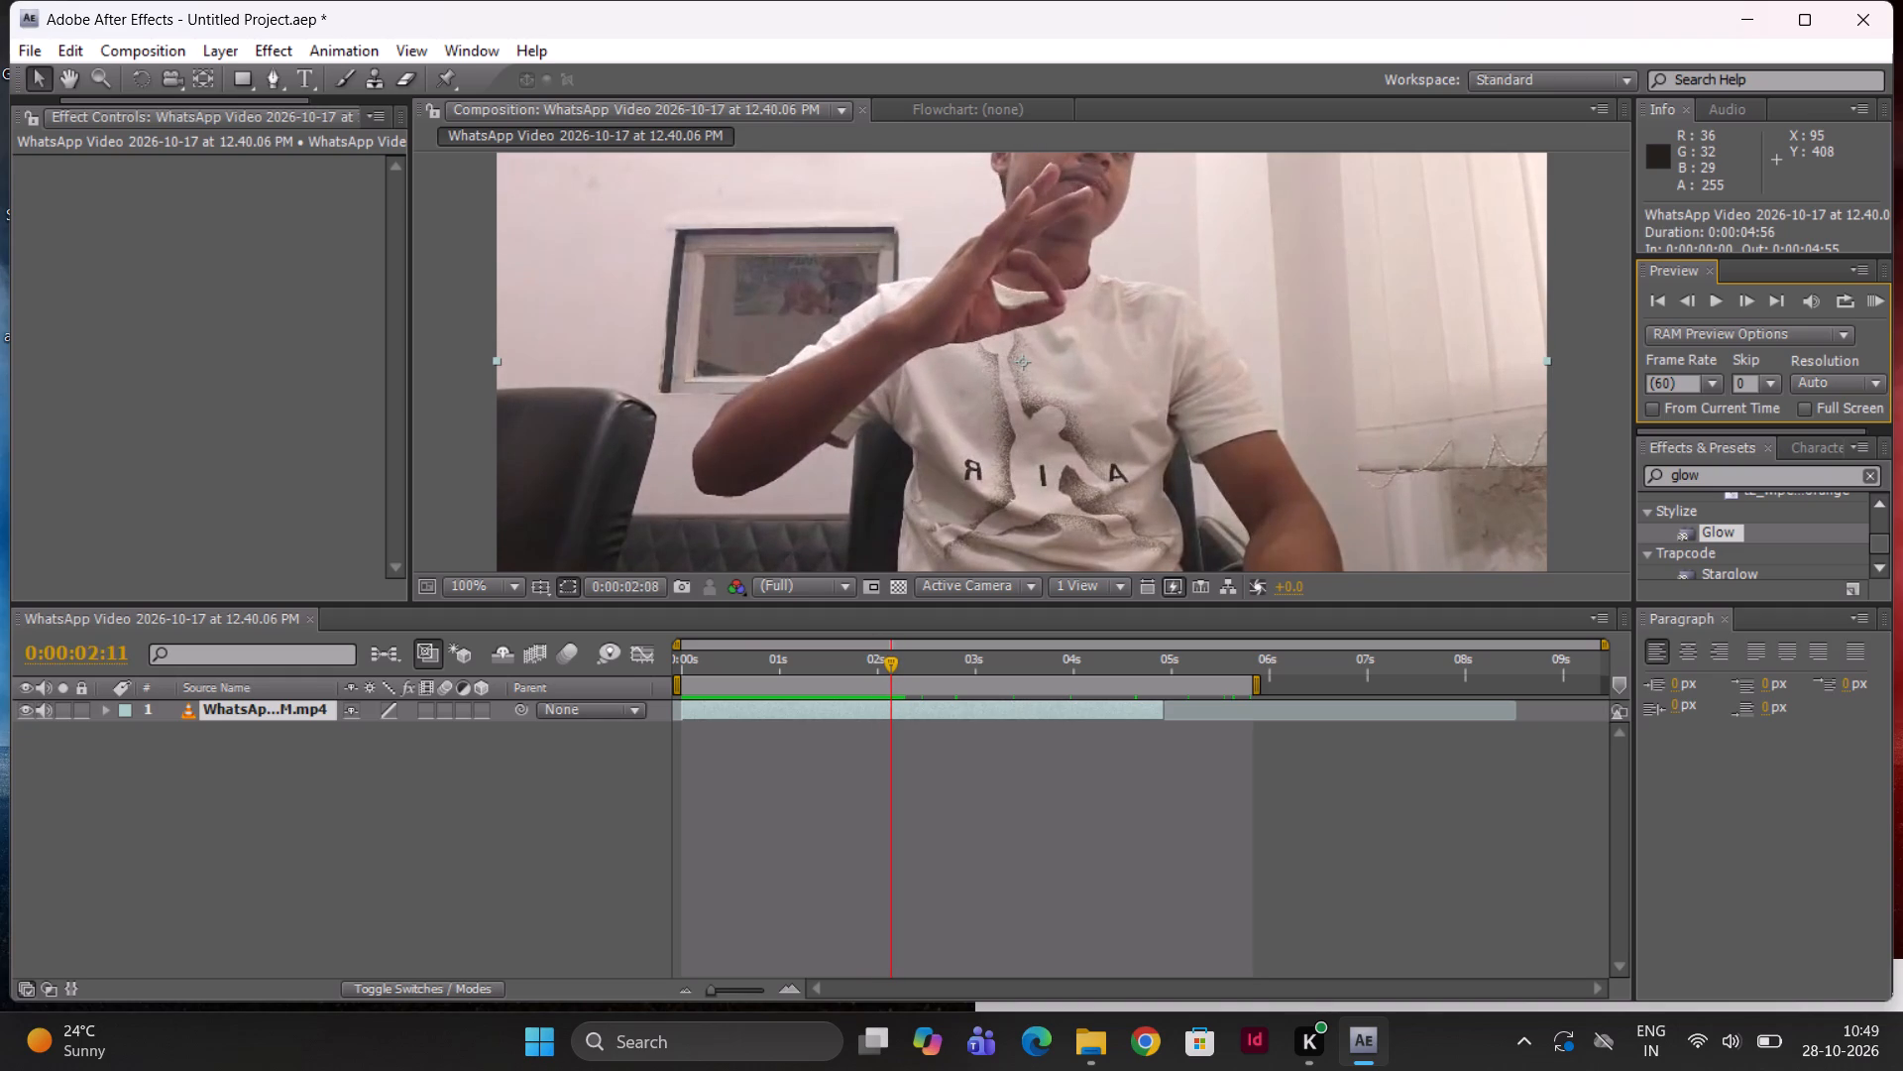
pyautogui.moveTo(896, 800); pyautogui.dragTo(896, 803)
pyautogui.moveTo(896, 803); pyautogui.dragTo(897, 804)
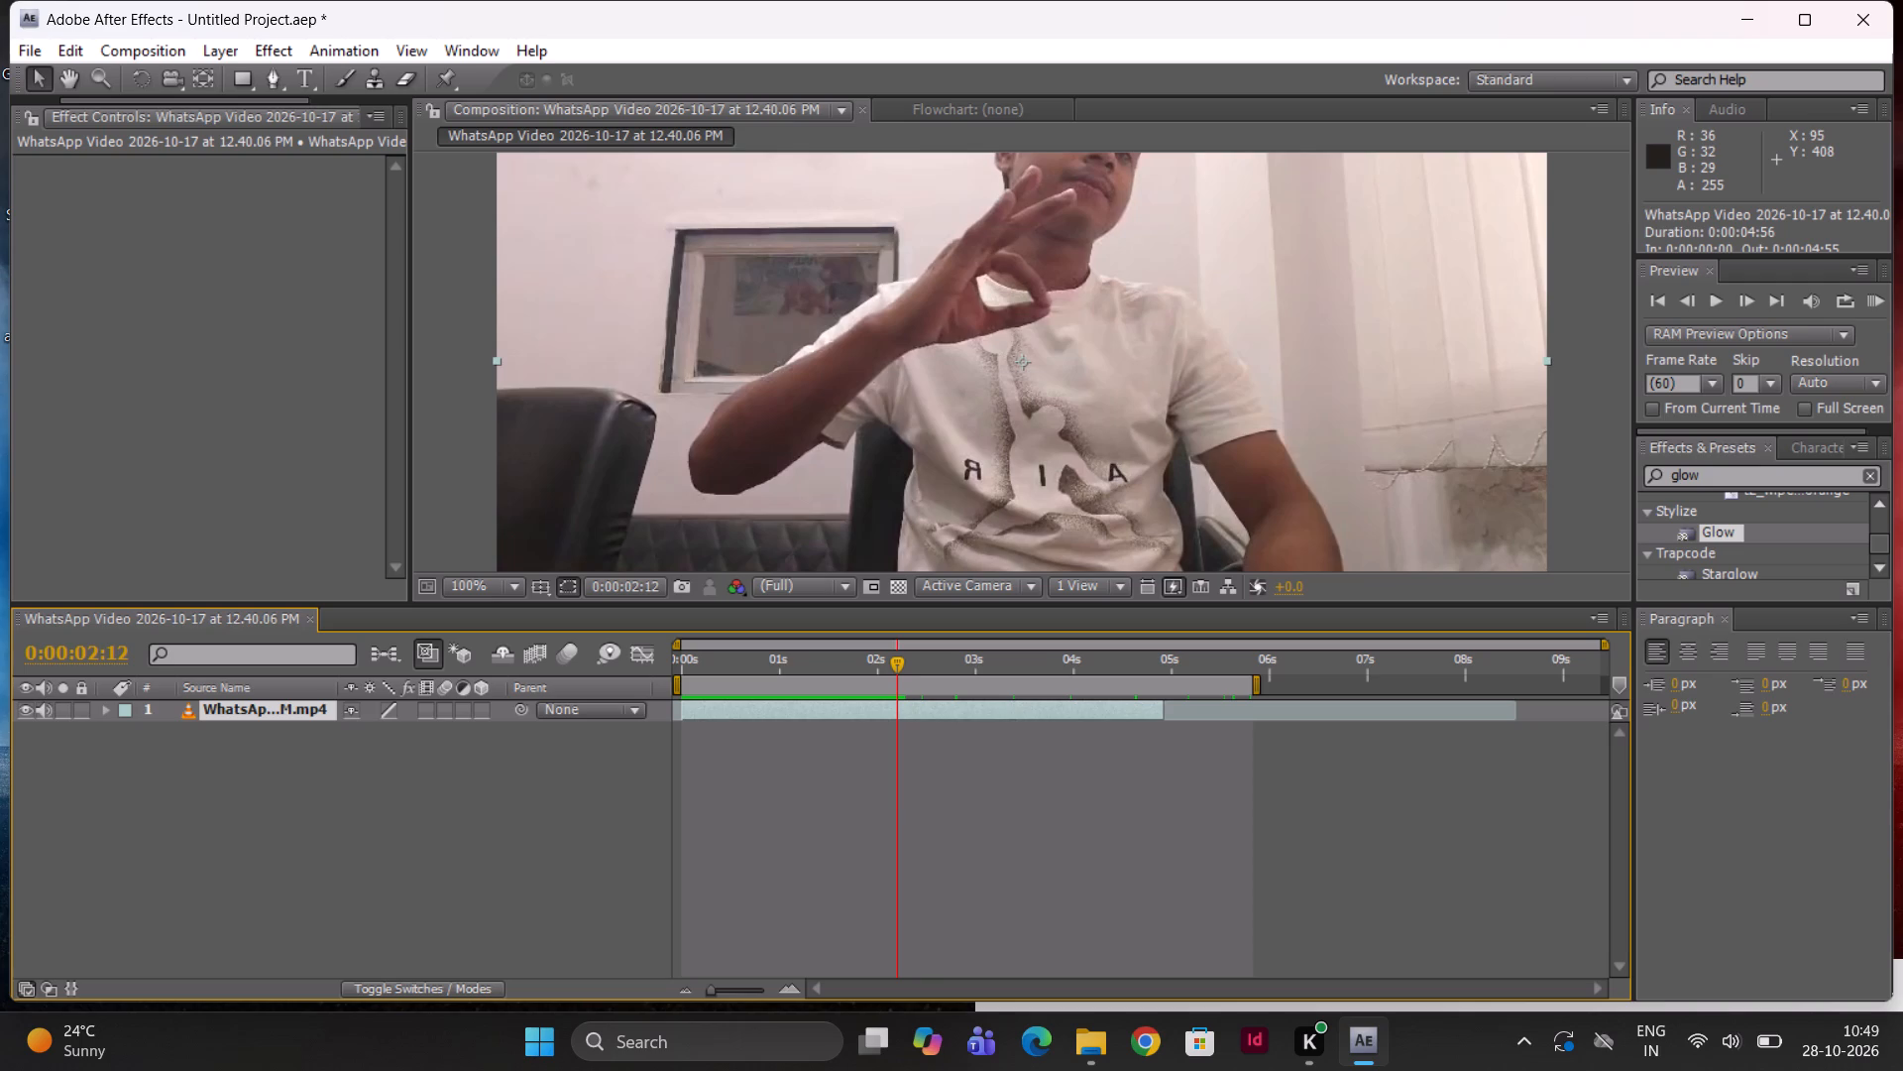
# Create a new dark green solid layer, 848 x 478 px, above the video layer with the default settings.
pyautogui.click(403, 771)
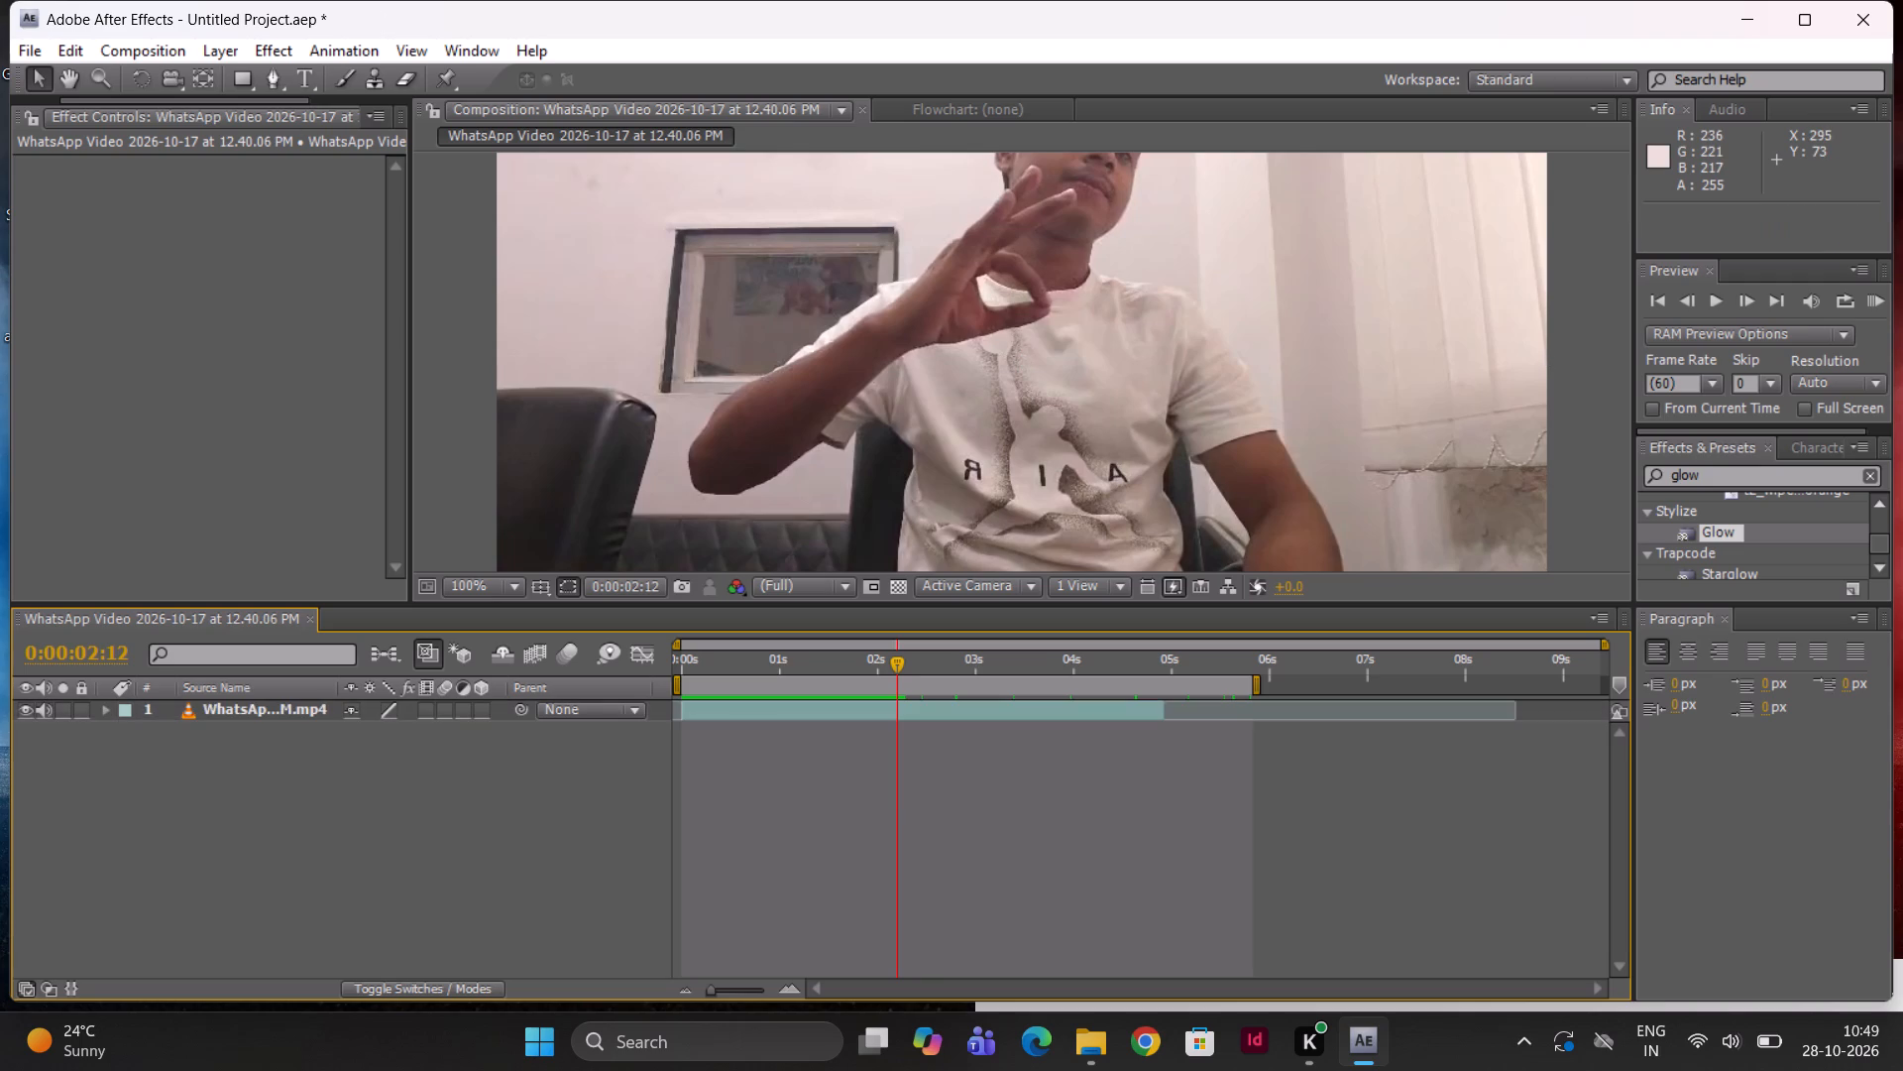
pyautogui.click(285, 711)
pyautogui.rightClick(310, 811)
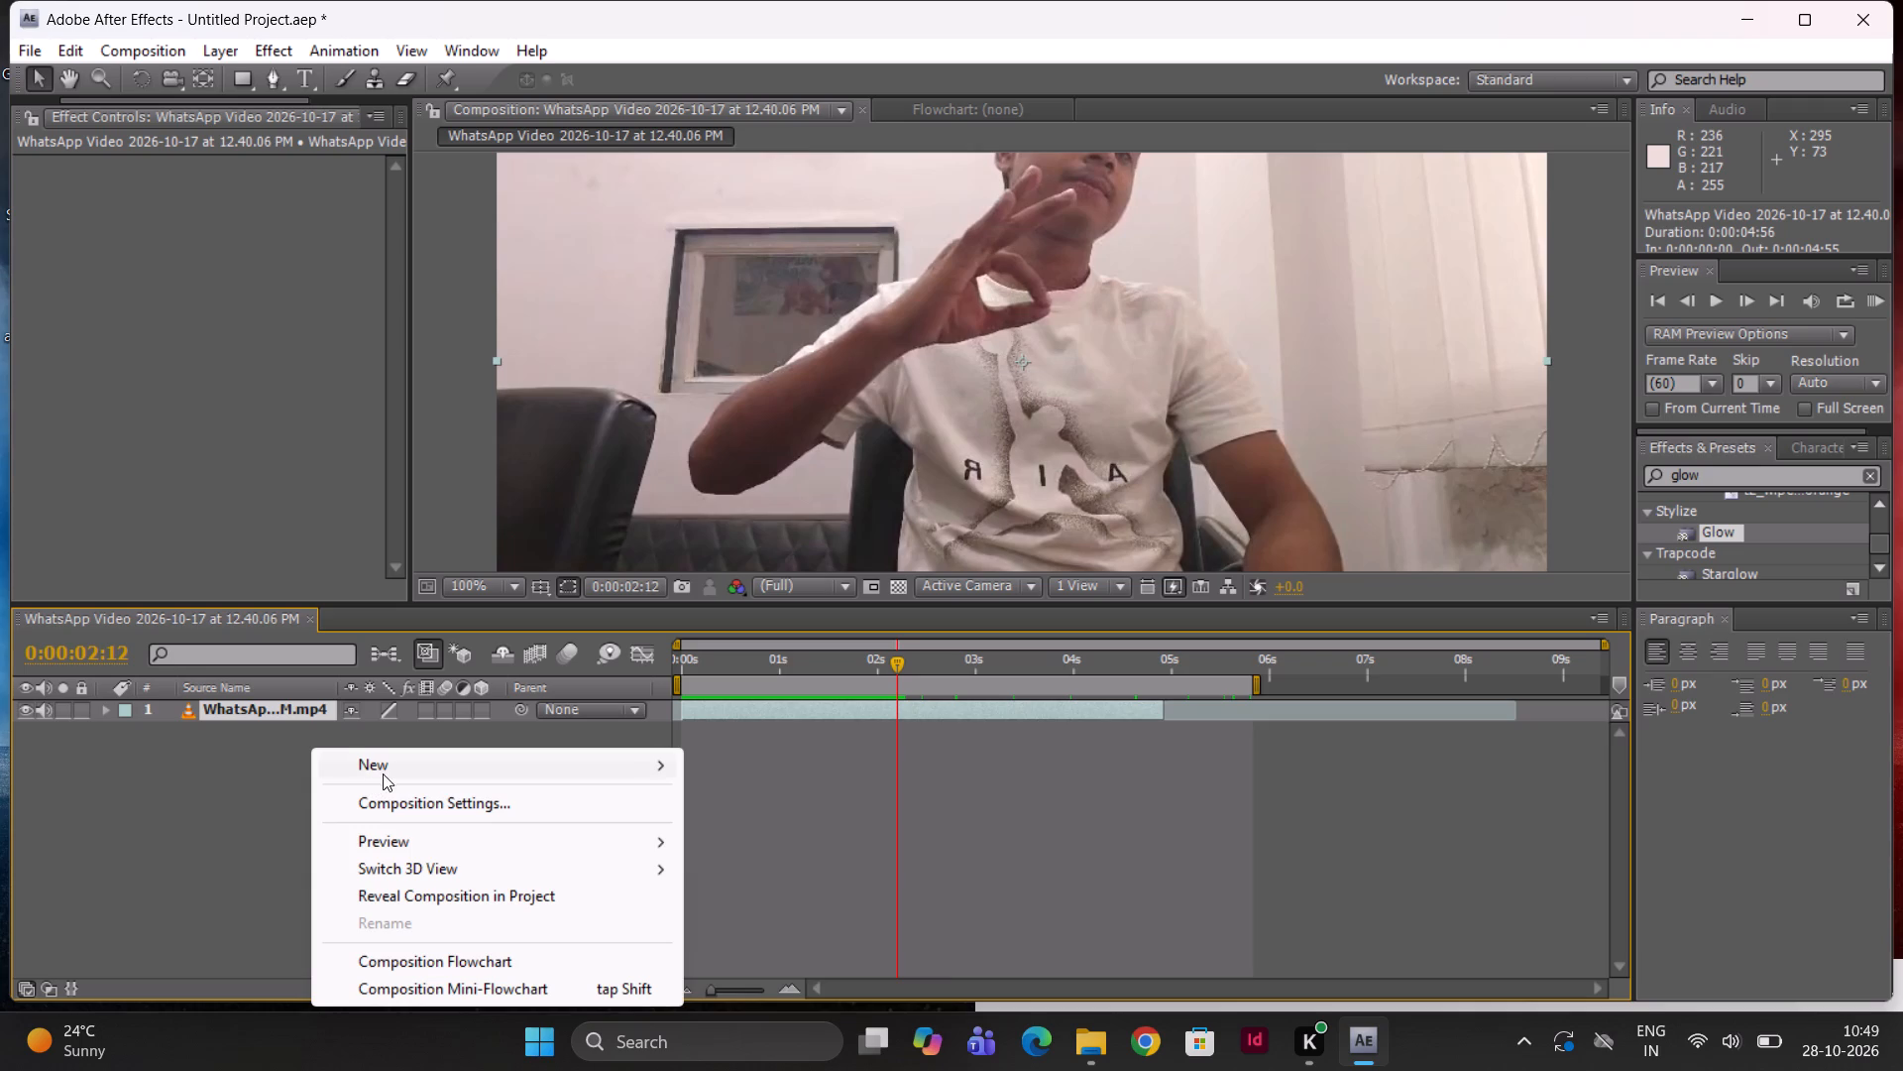
pyautogui.click(391, 772)
pyautogui.click(766, 828)
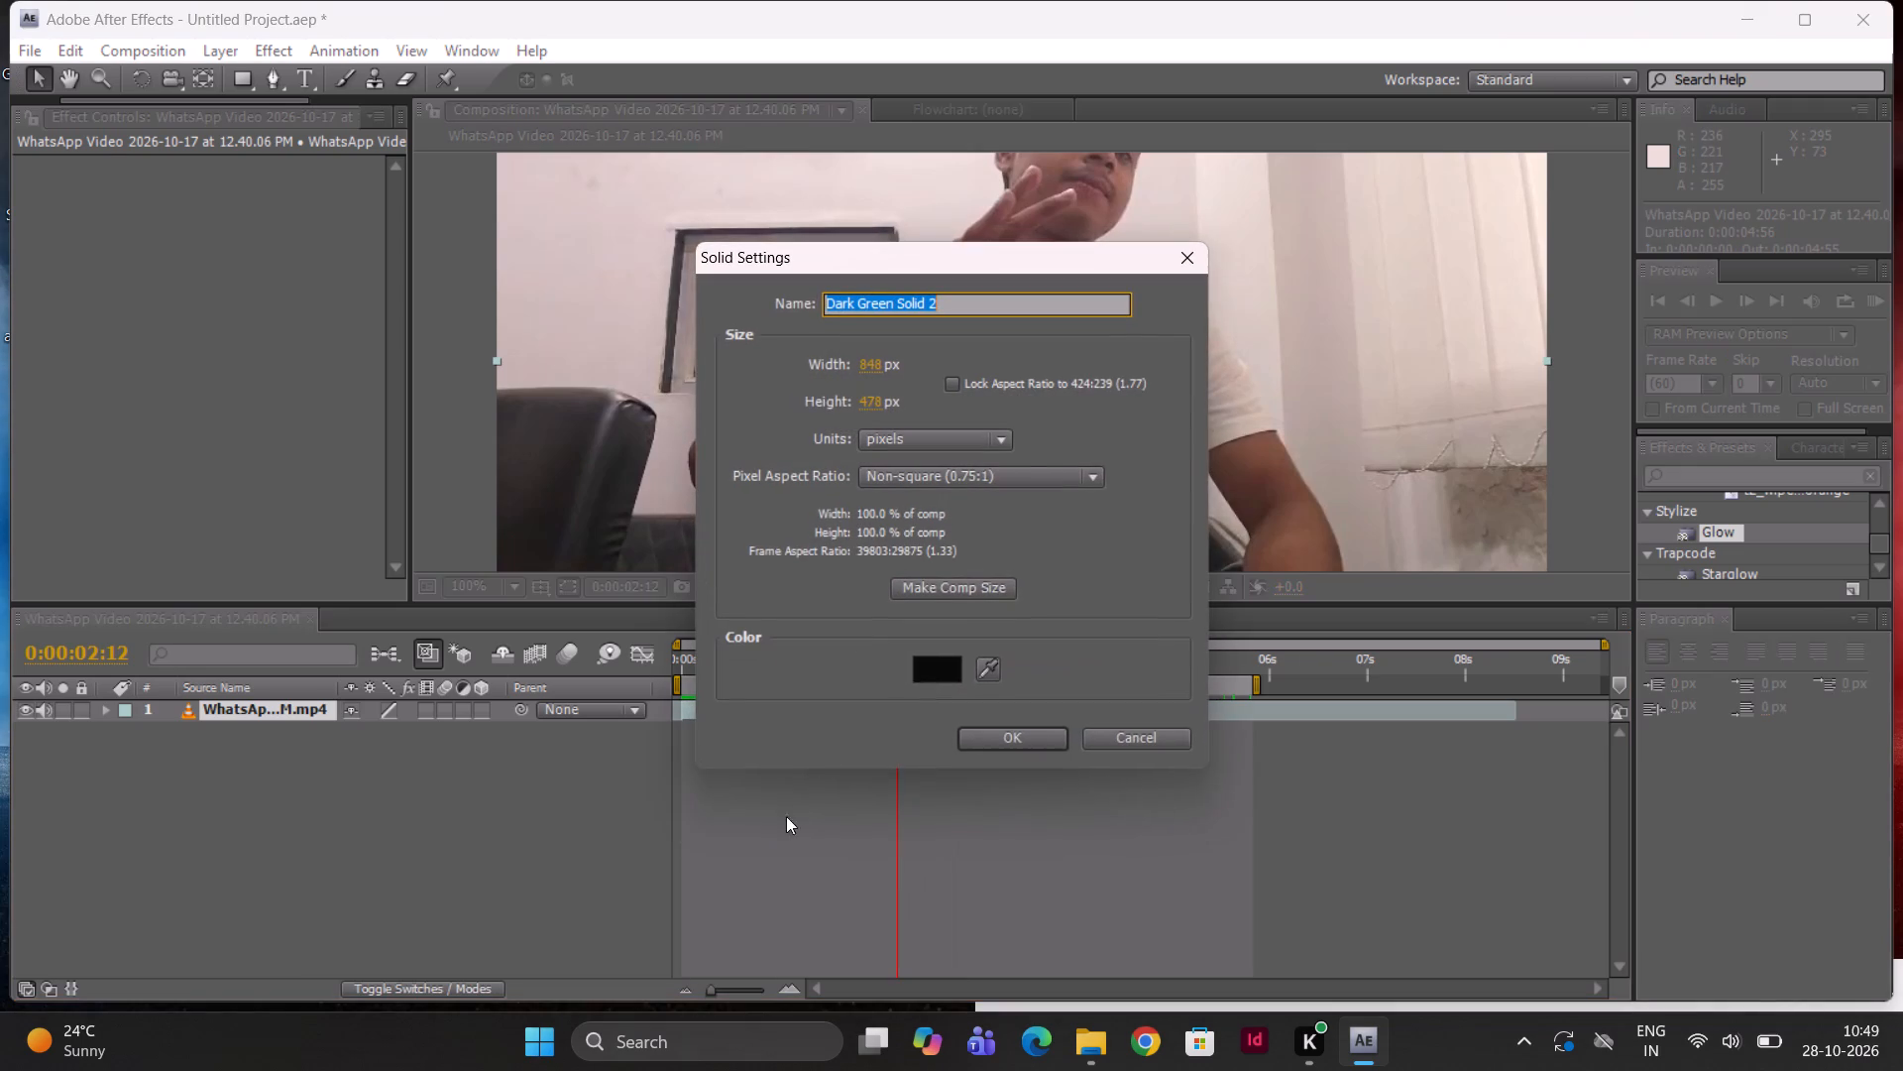
pyautogui.click(1035, 740)
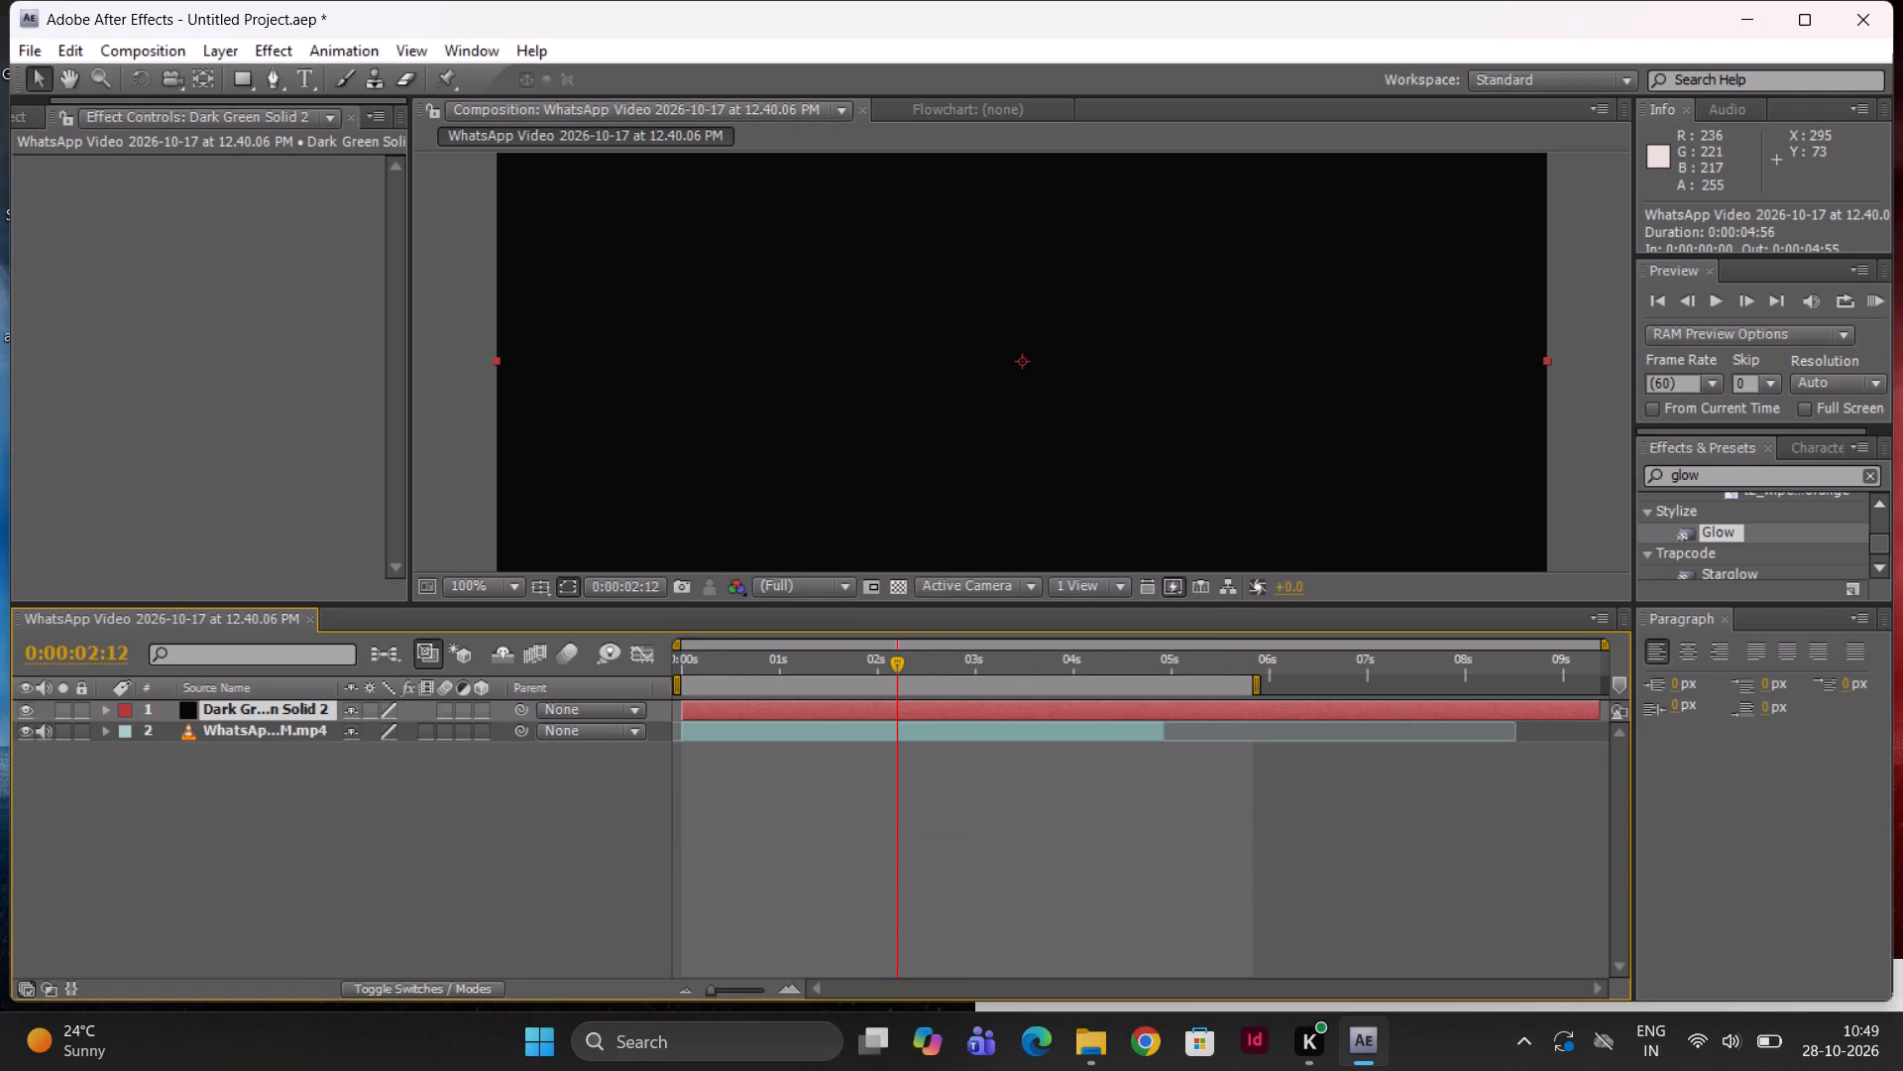
# Look through the layer commands available for the new solid.
pyautogui.click(221, 50)
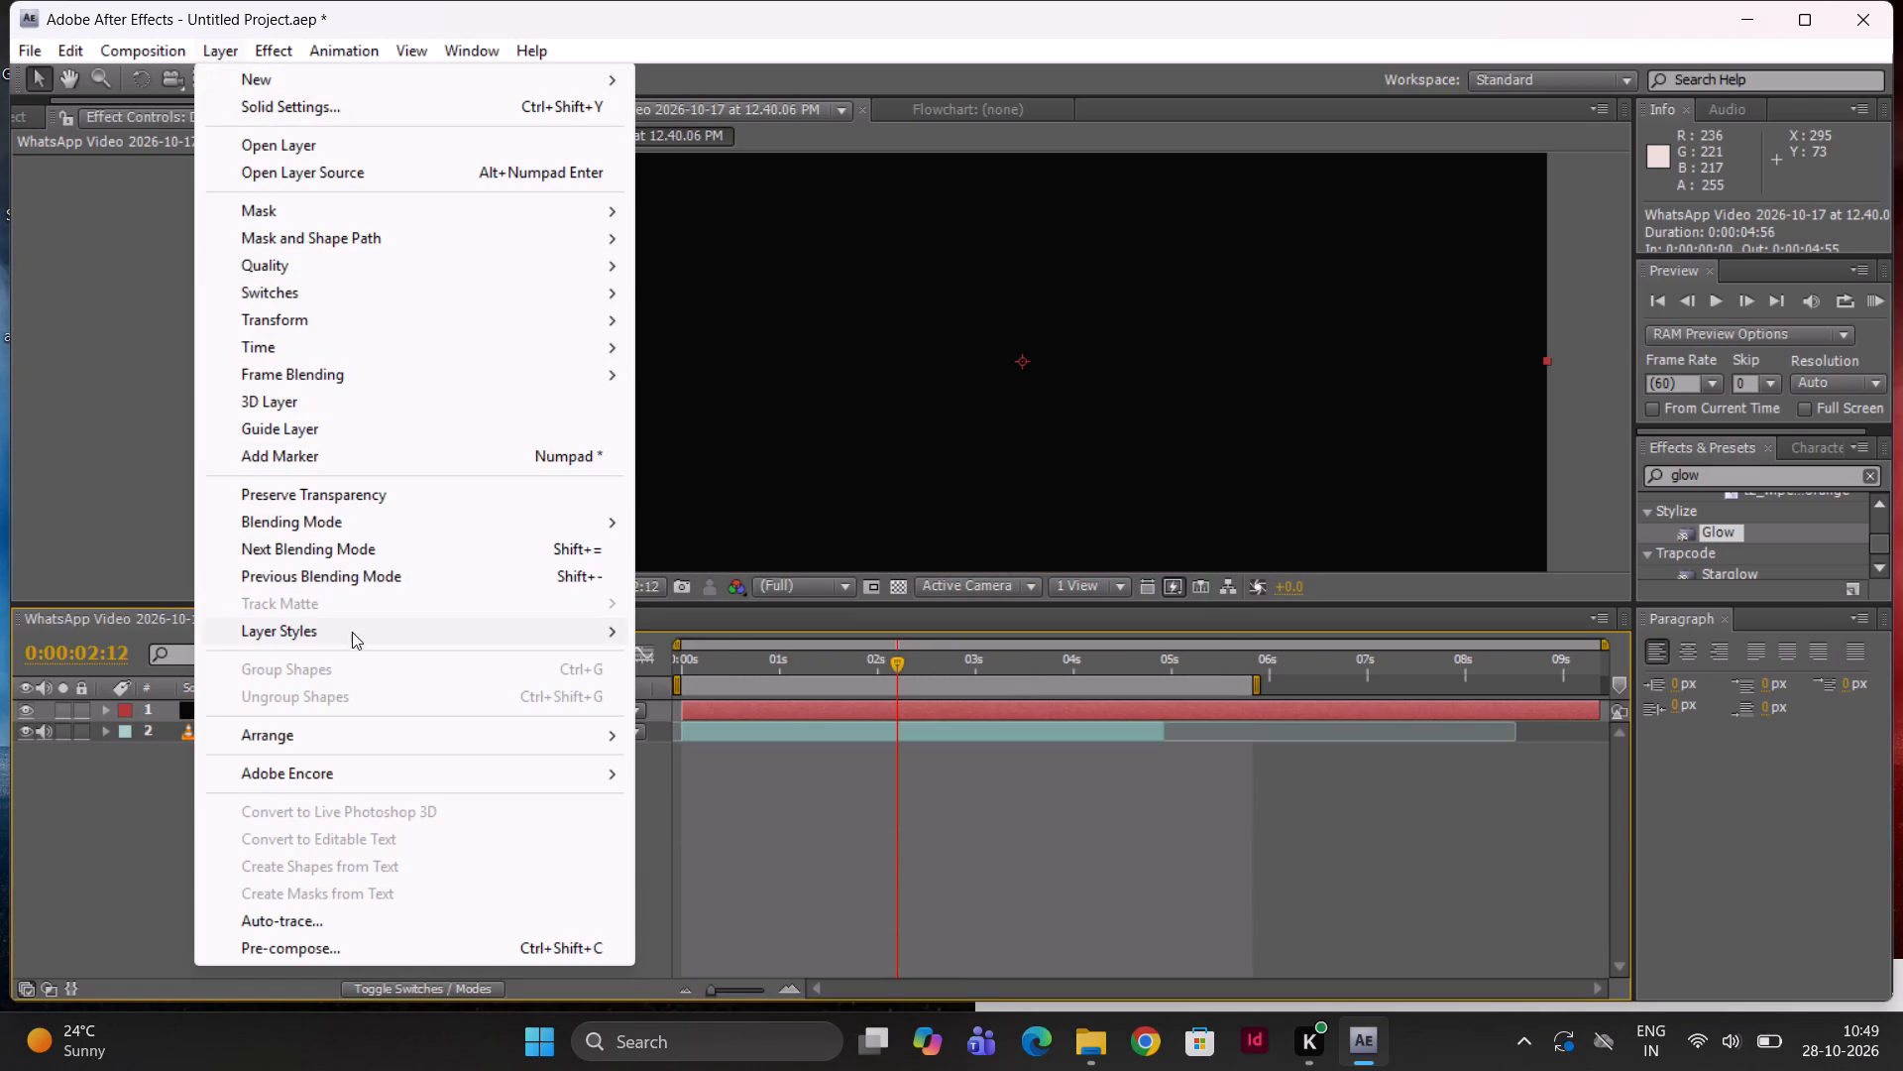
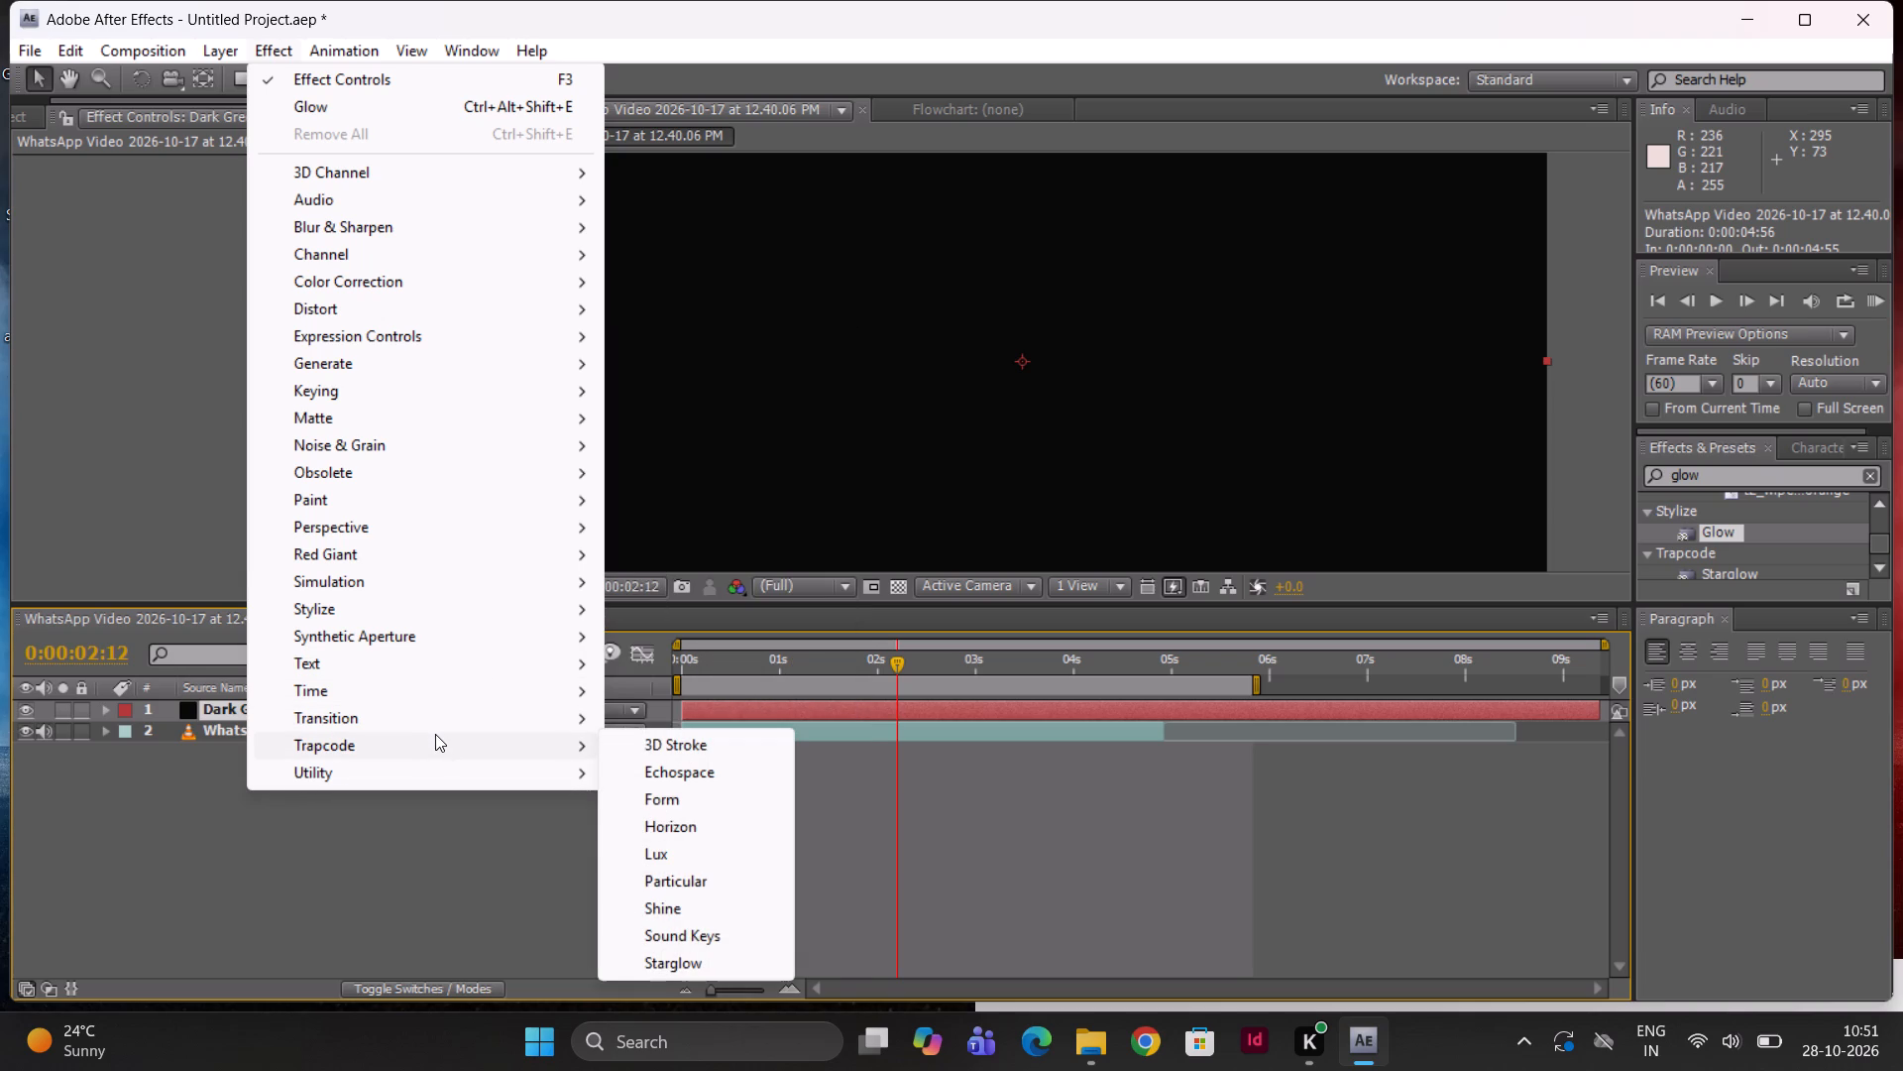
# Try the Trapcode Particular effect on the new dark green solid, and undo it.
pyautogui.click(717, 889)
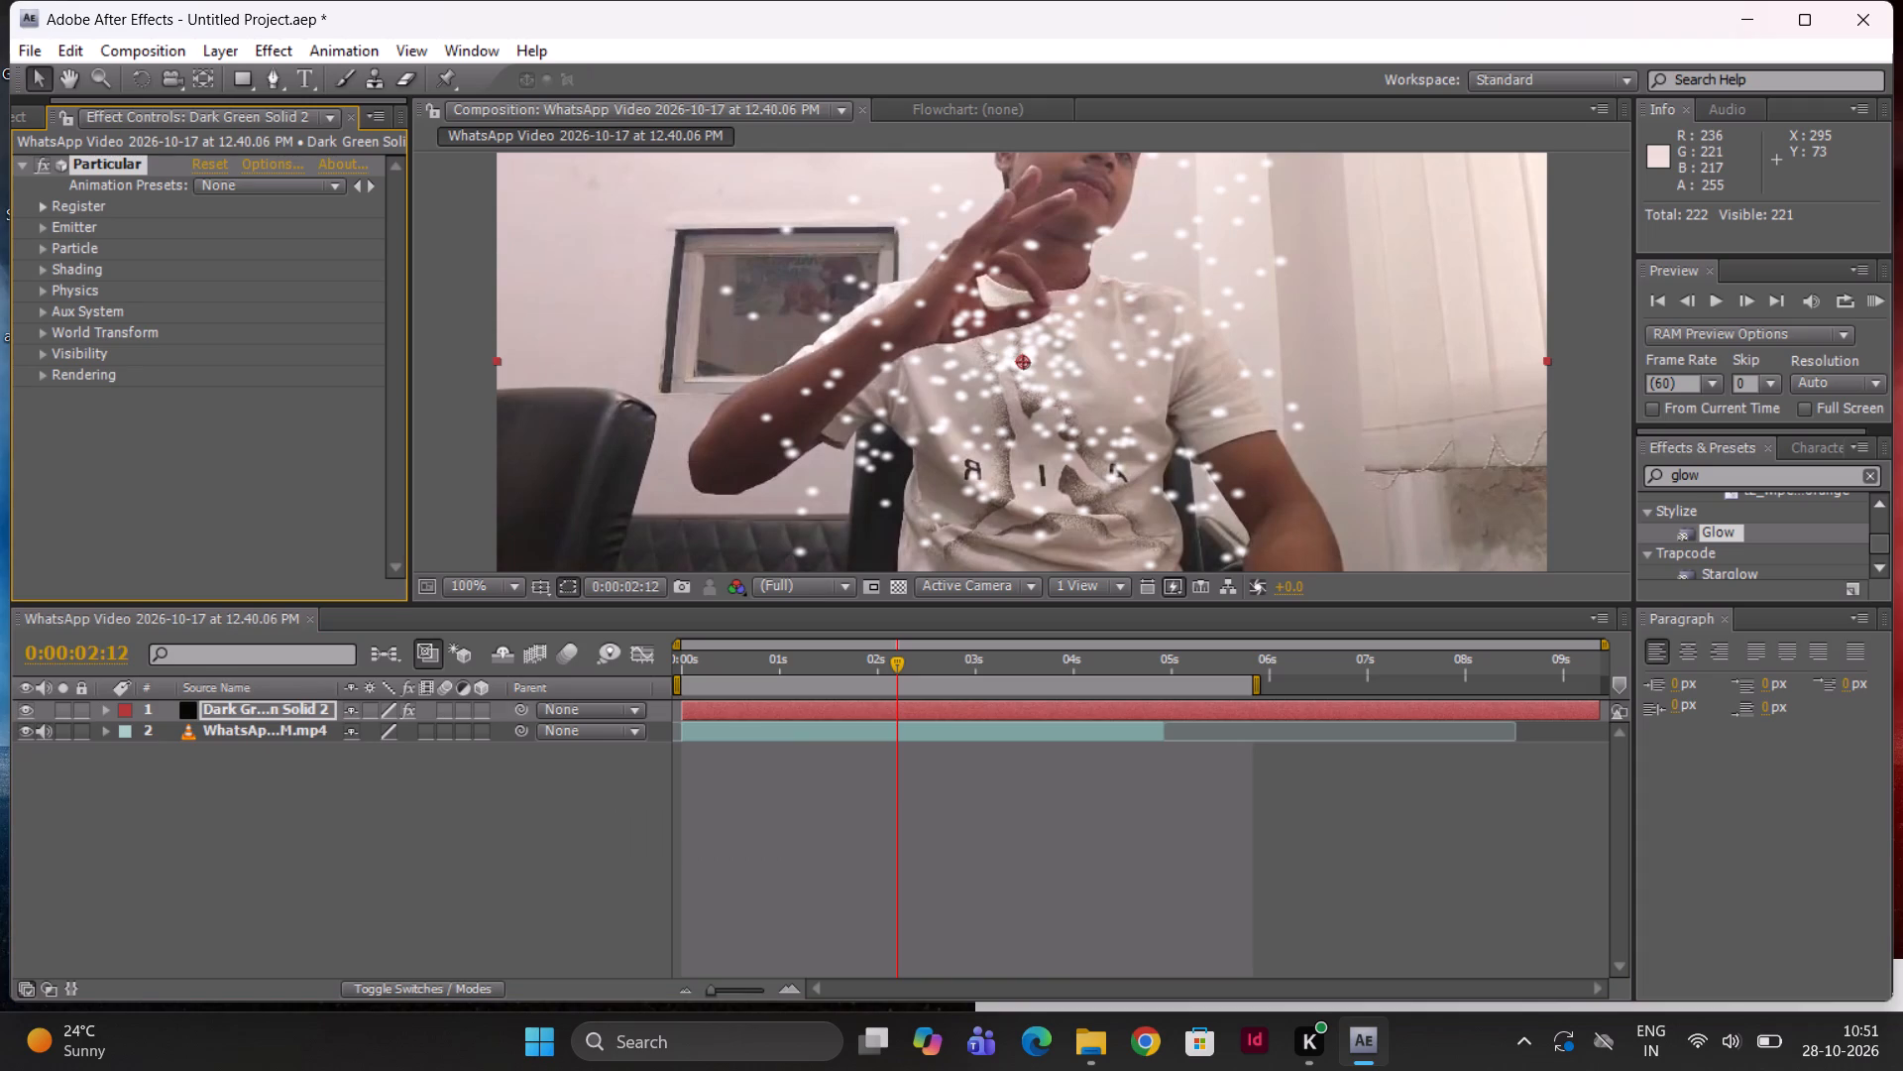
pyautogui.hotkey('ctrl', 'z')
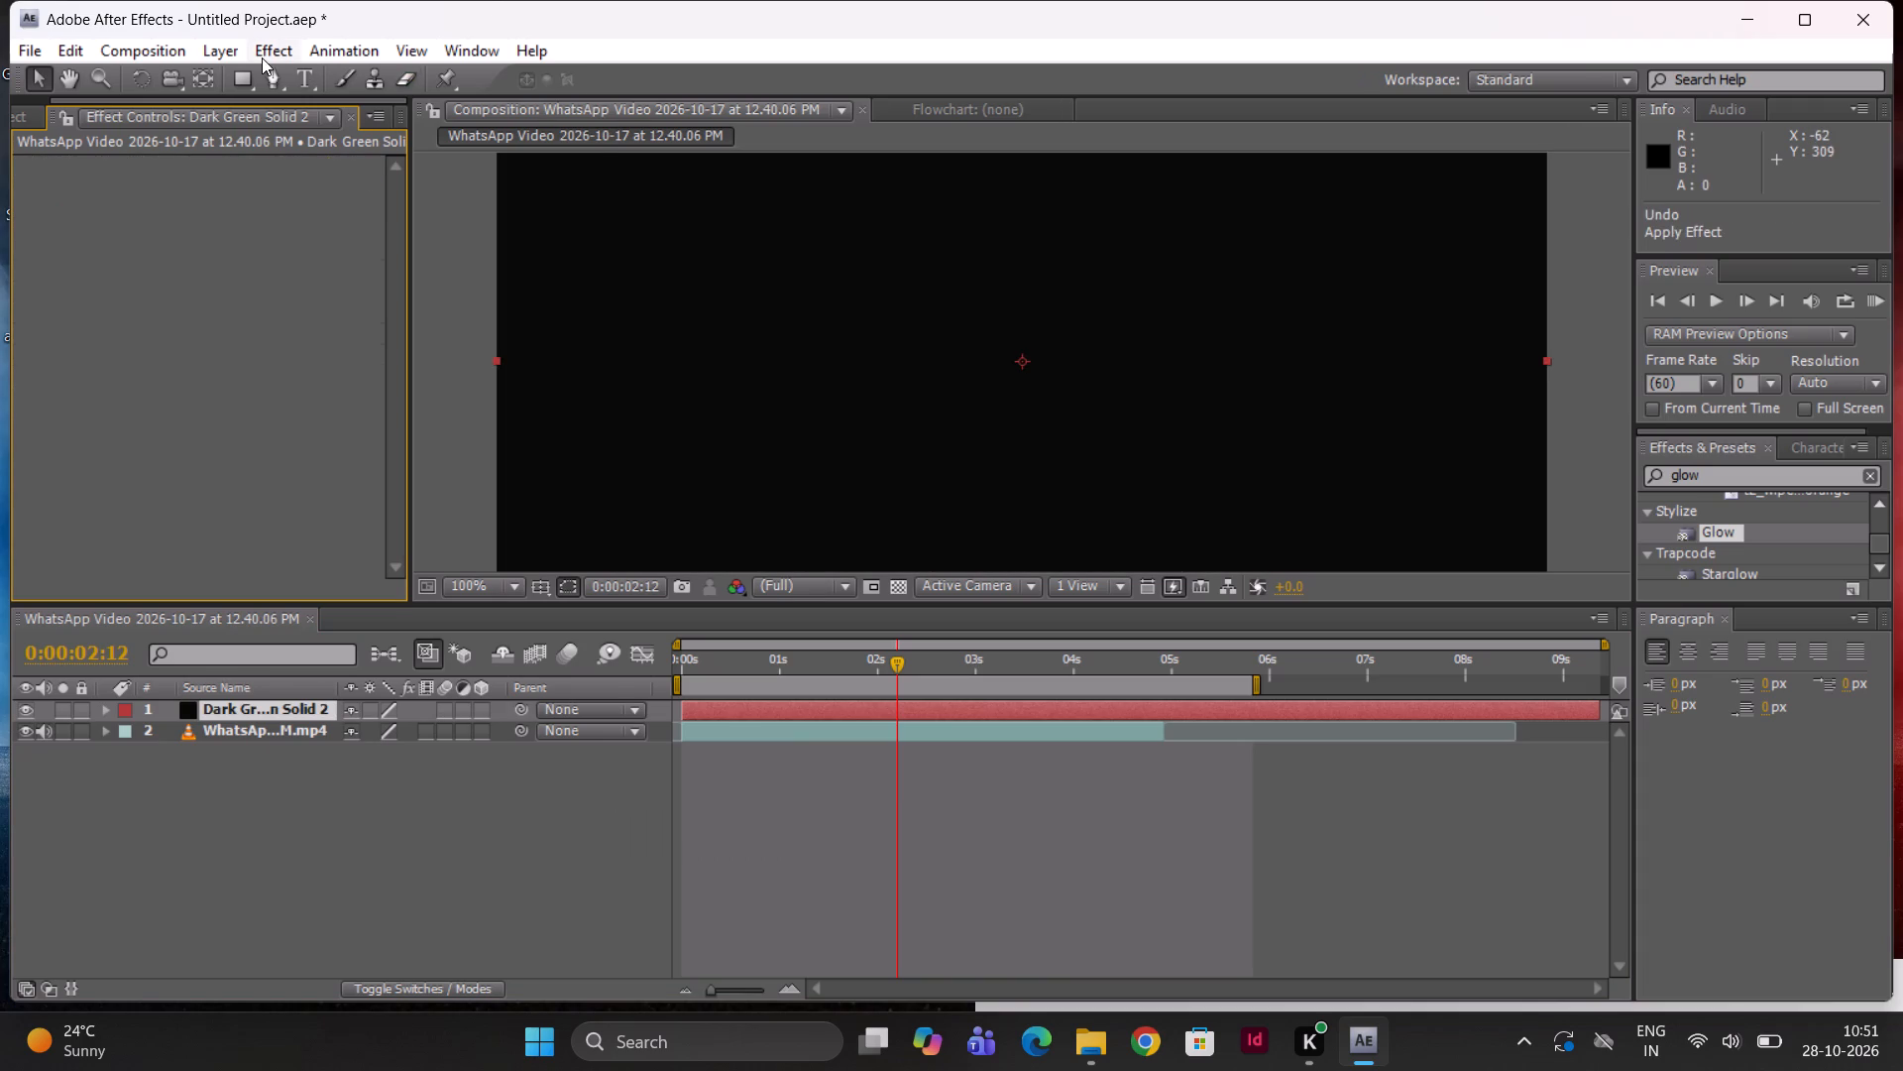
# Look for another Trapcode effect to apply to the dark green solid.
pyautogui.click(262, 58)
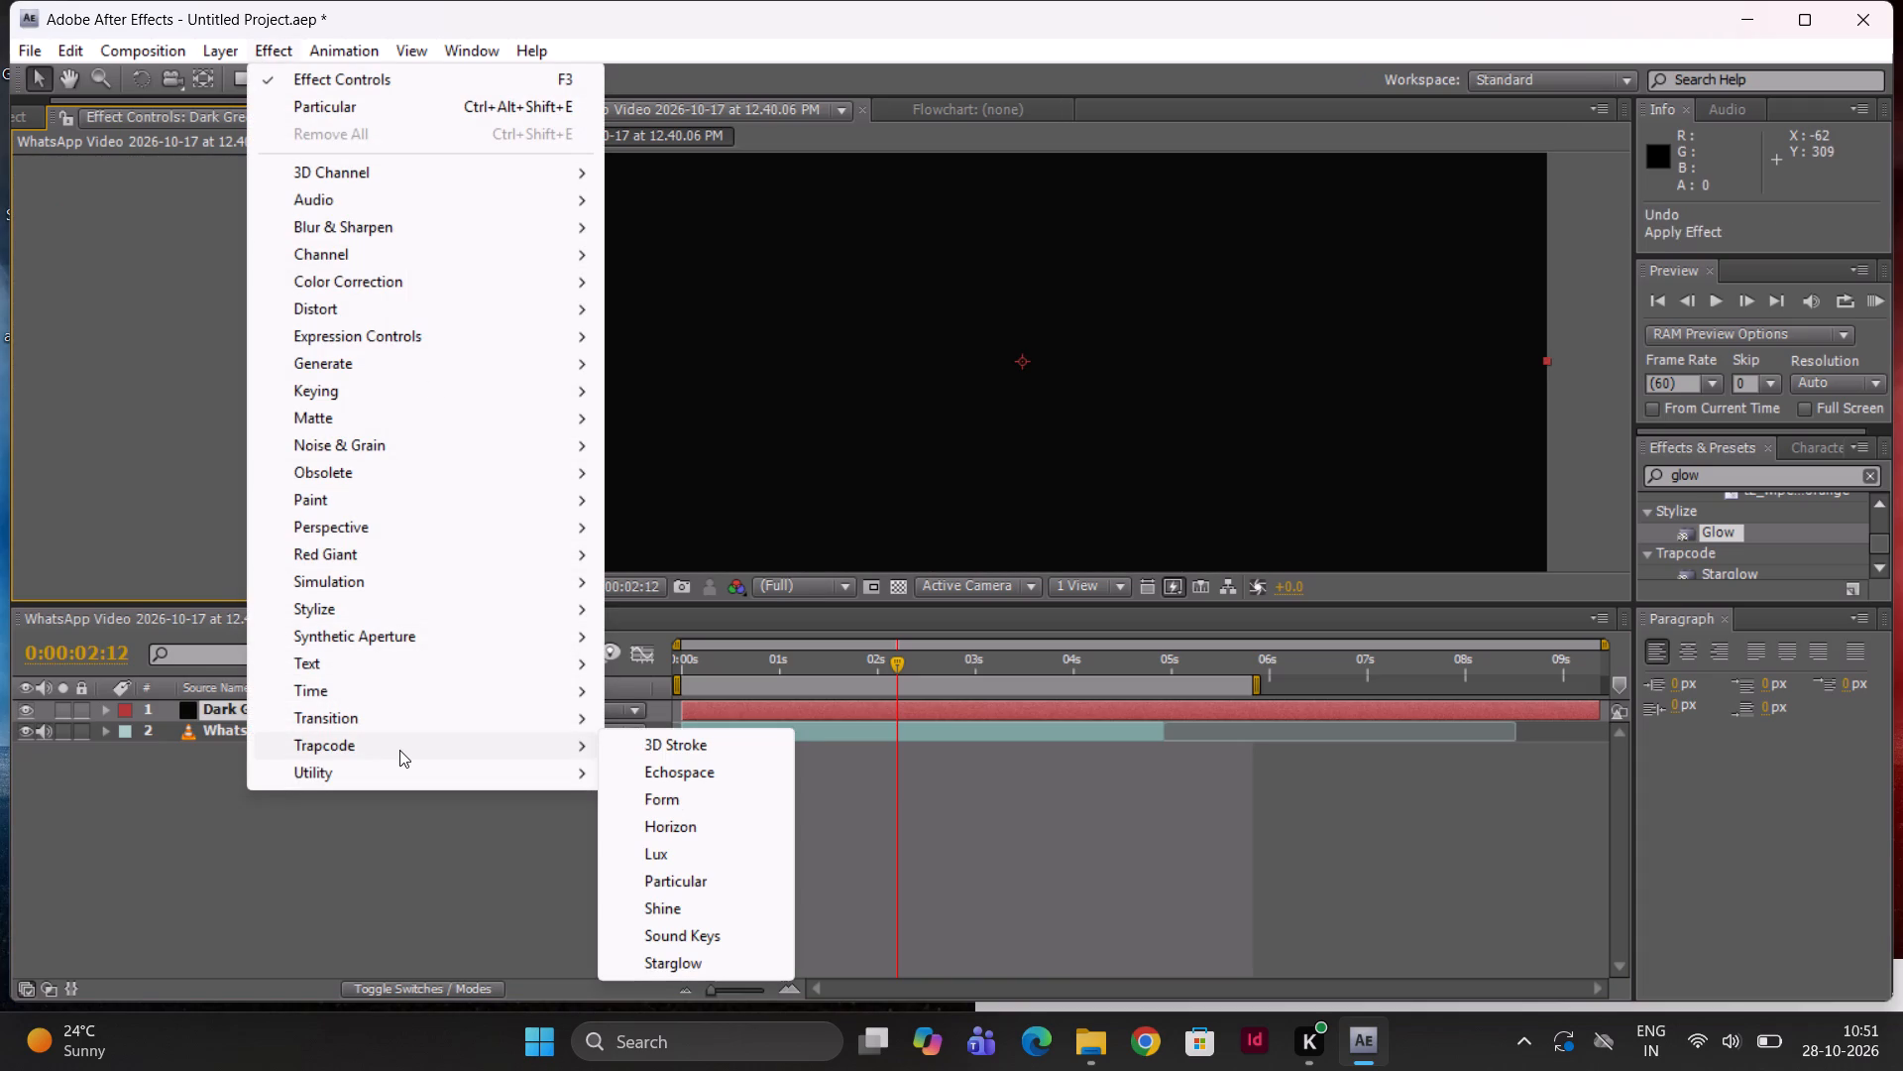
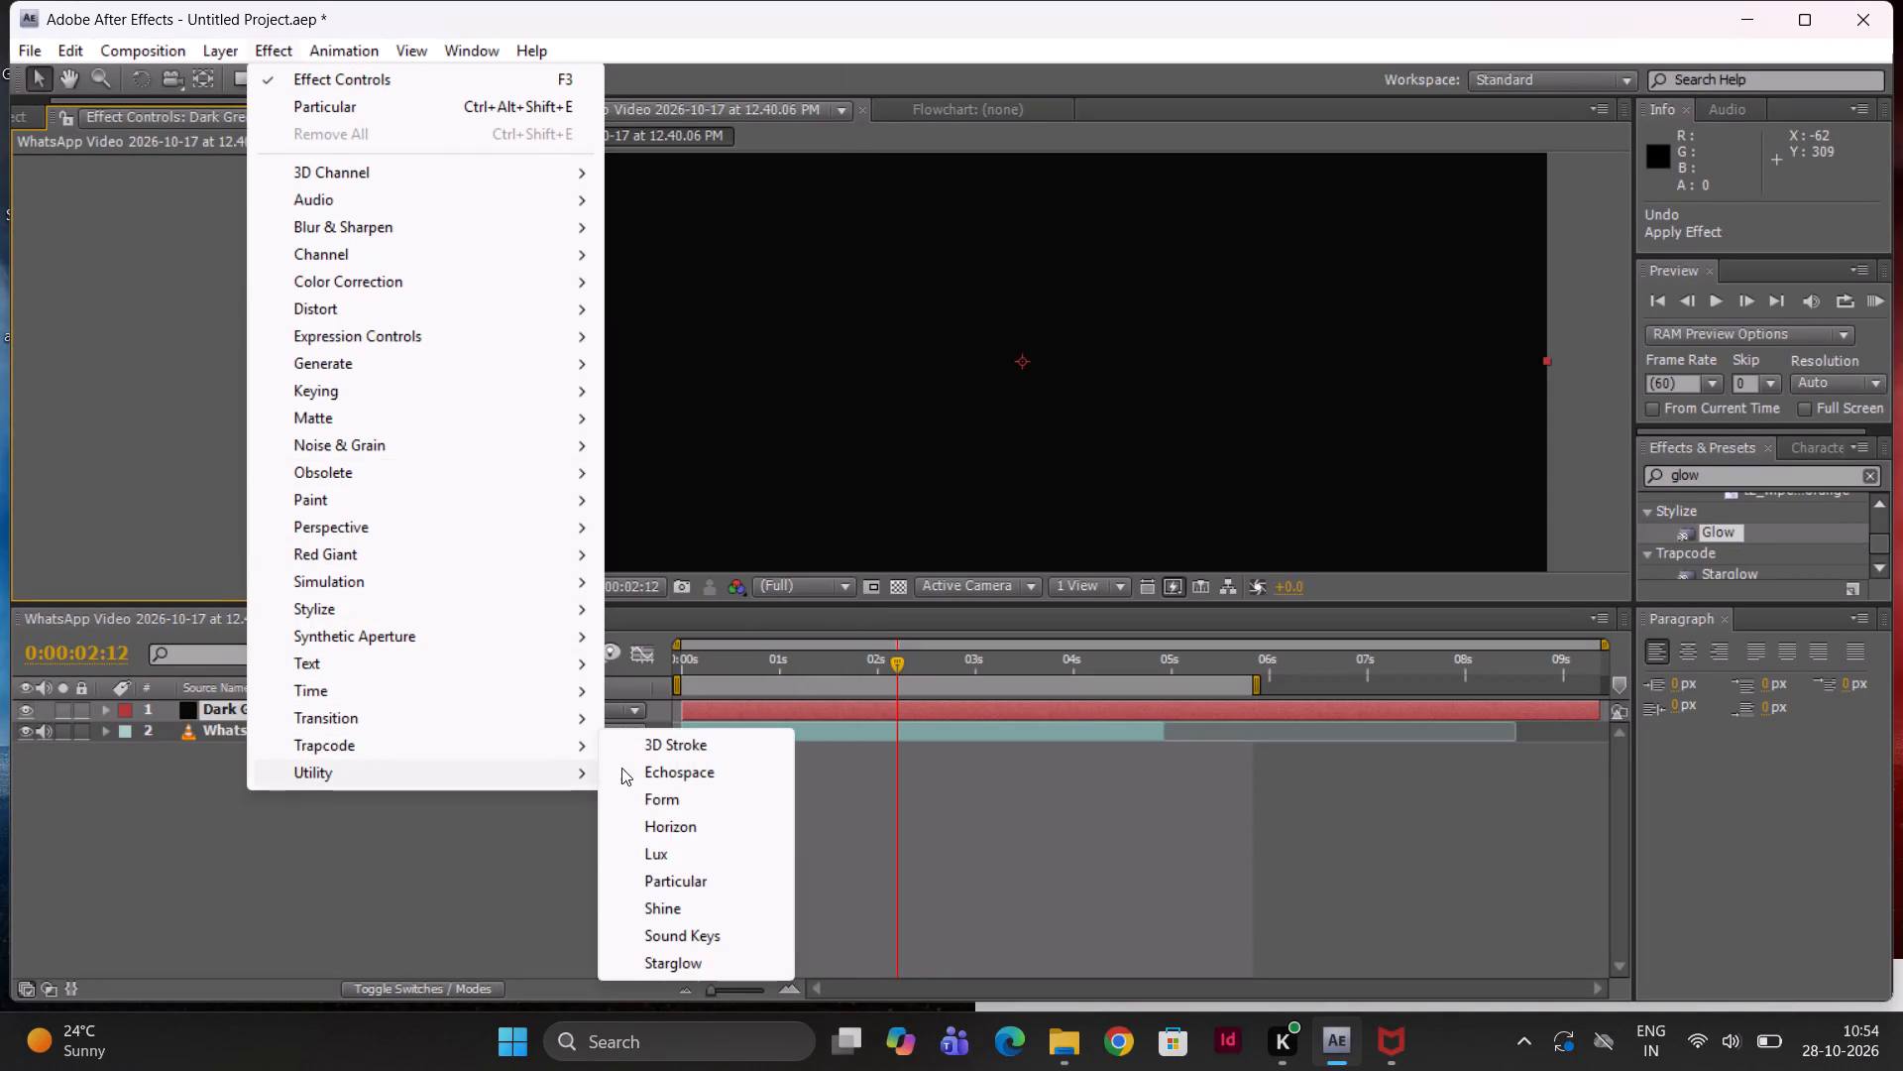
# Apply the Trapcode Particular effect to the dark green solid above the video clip.
pyautogui.click(710, 890)
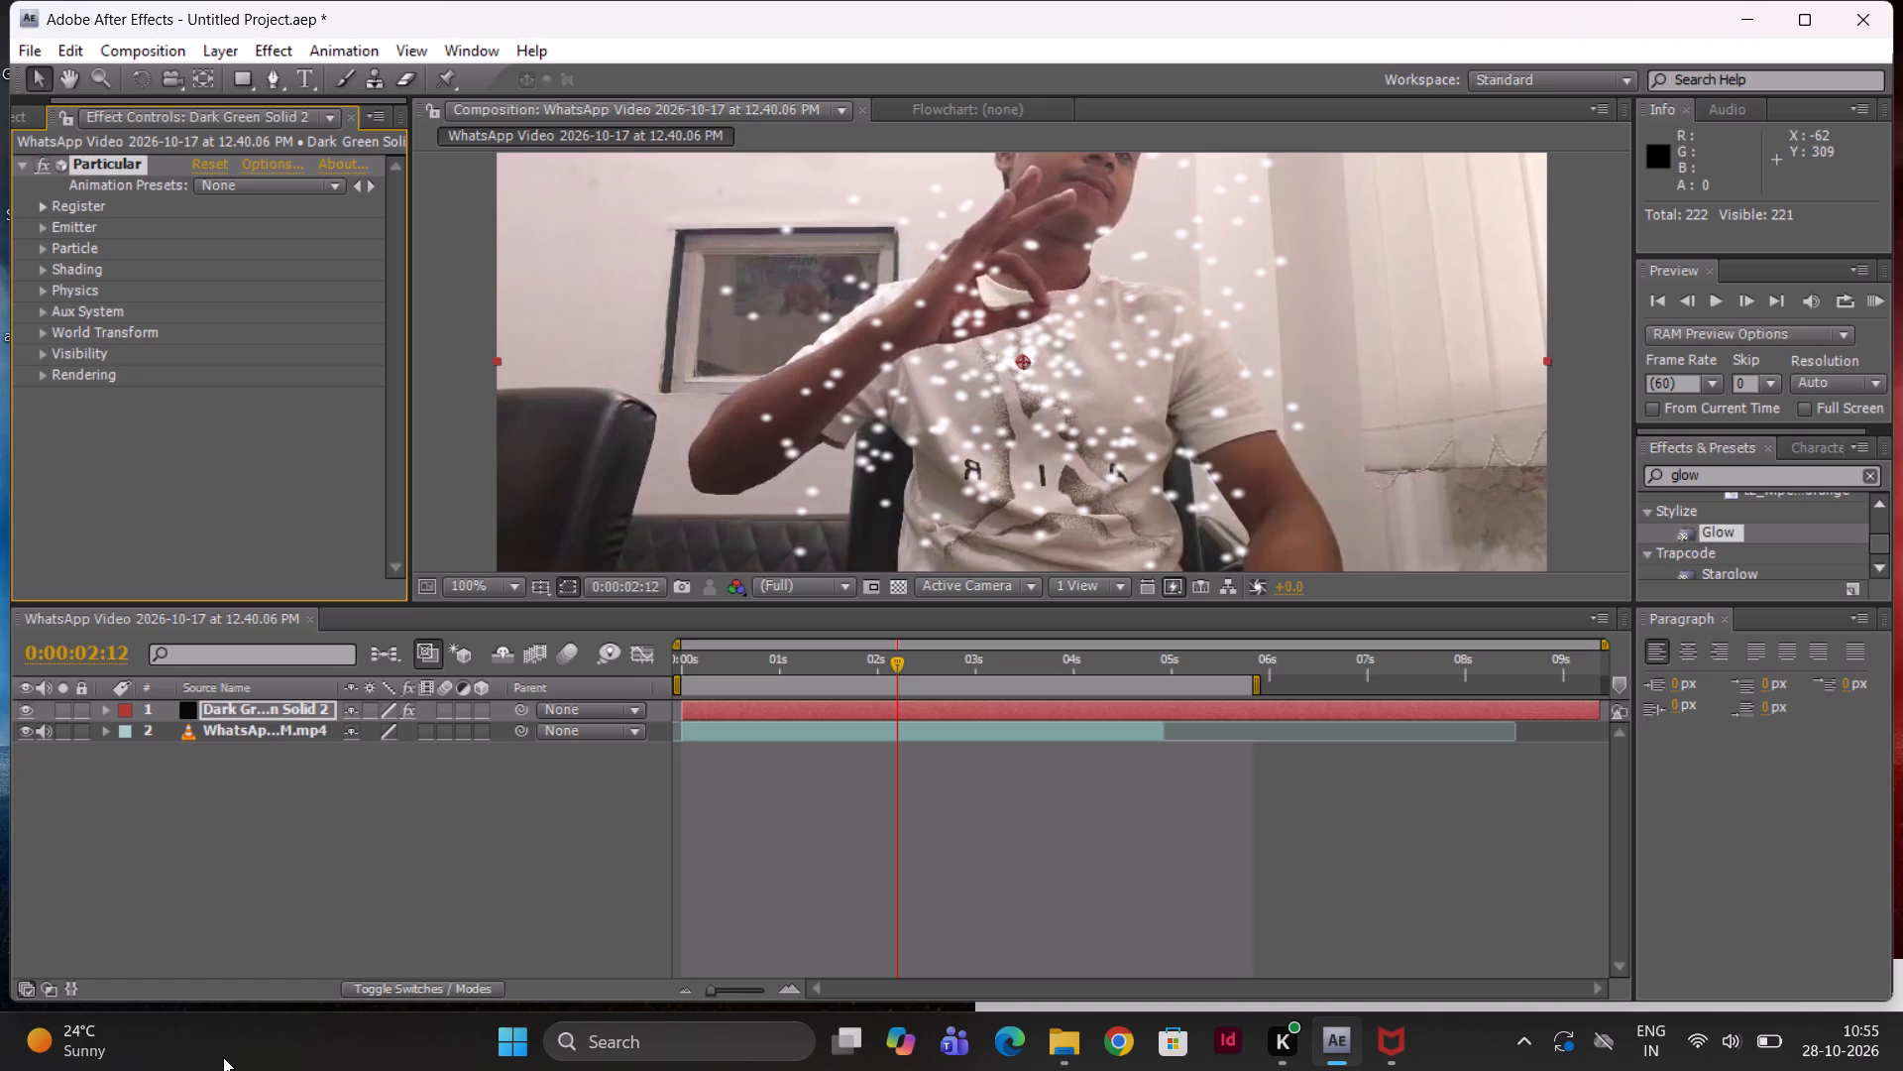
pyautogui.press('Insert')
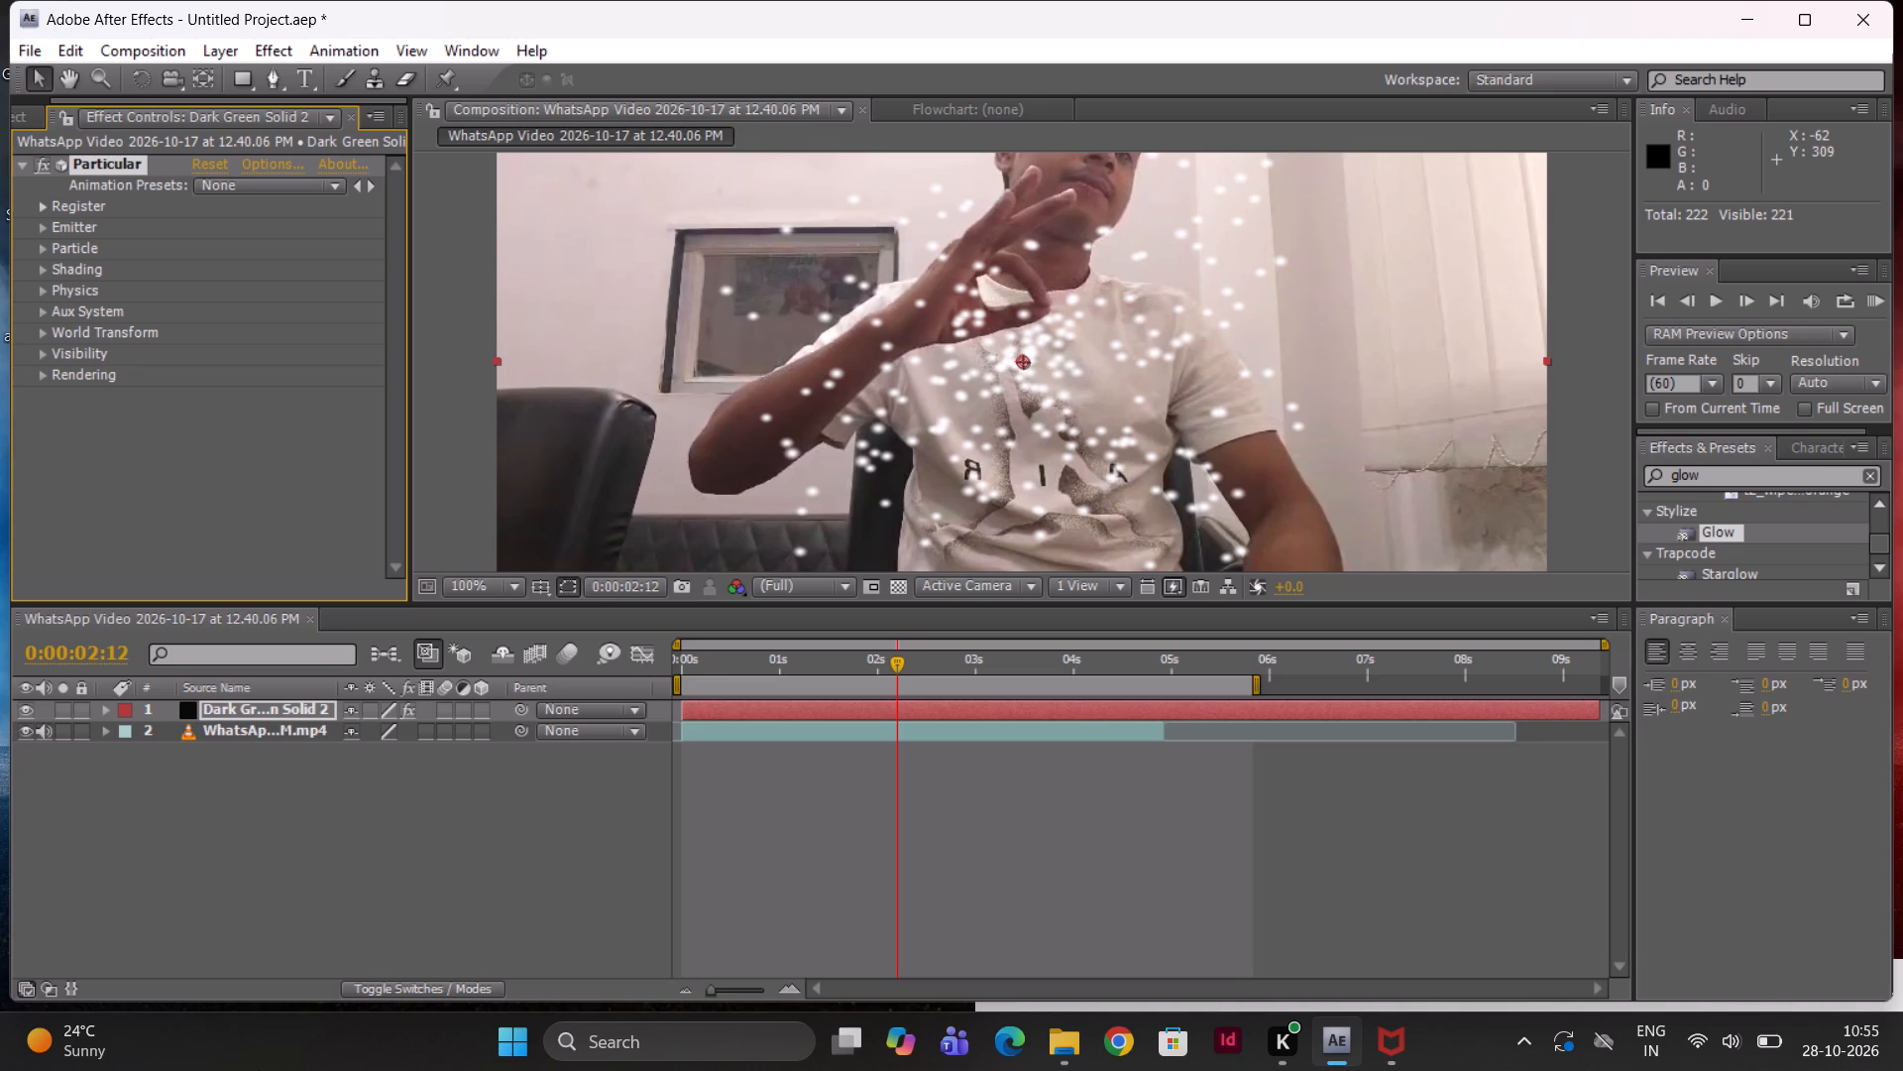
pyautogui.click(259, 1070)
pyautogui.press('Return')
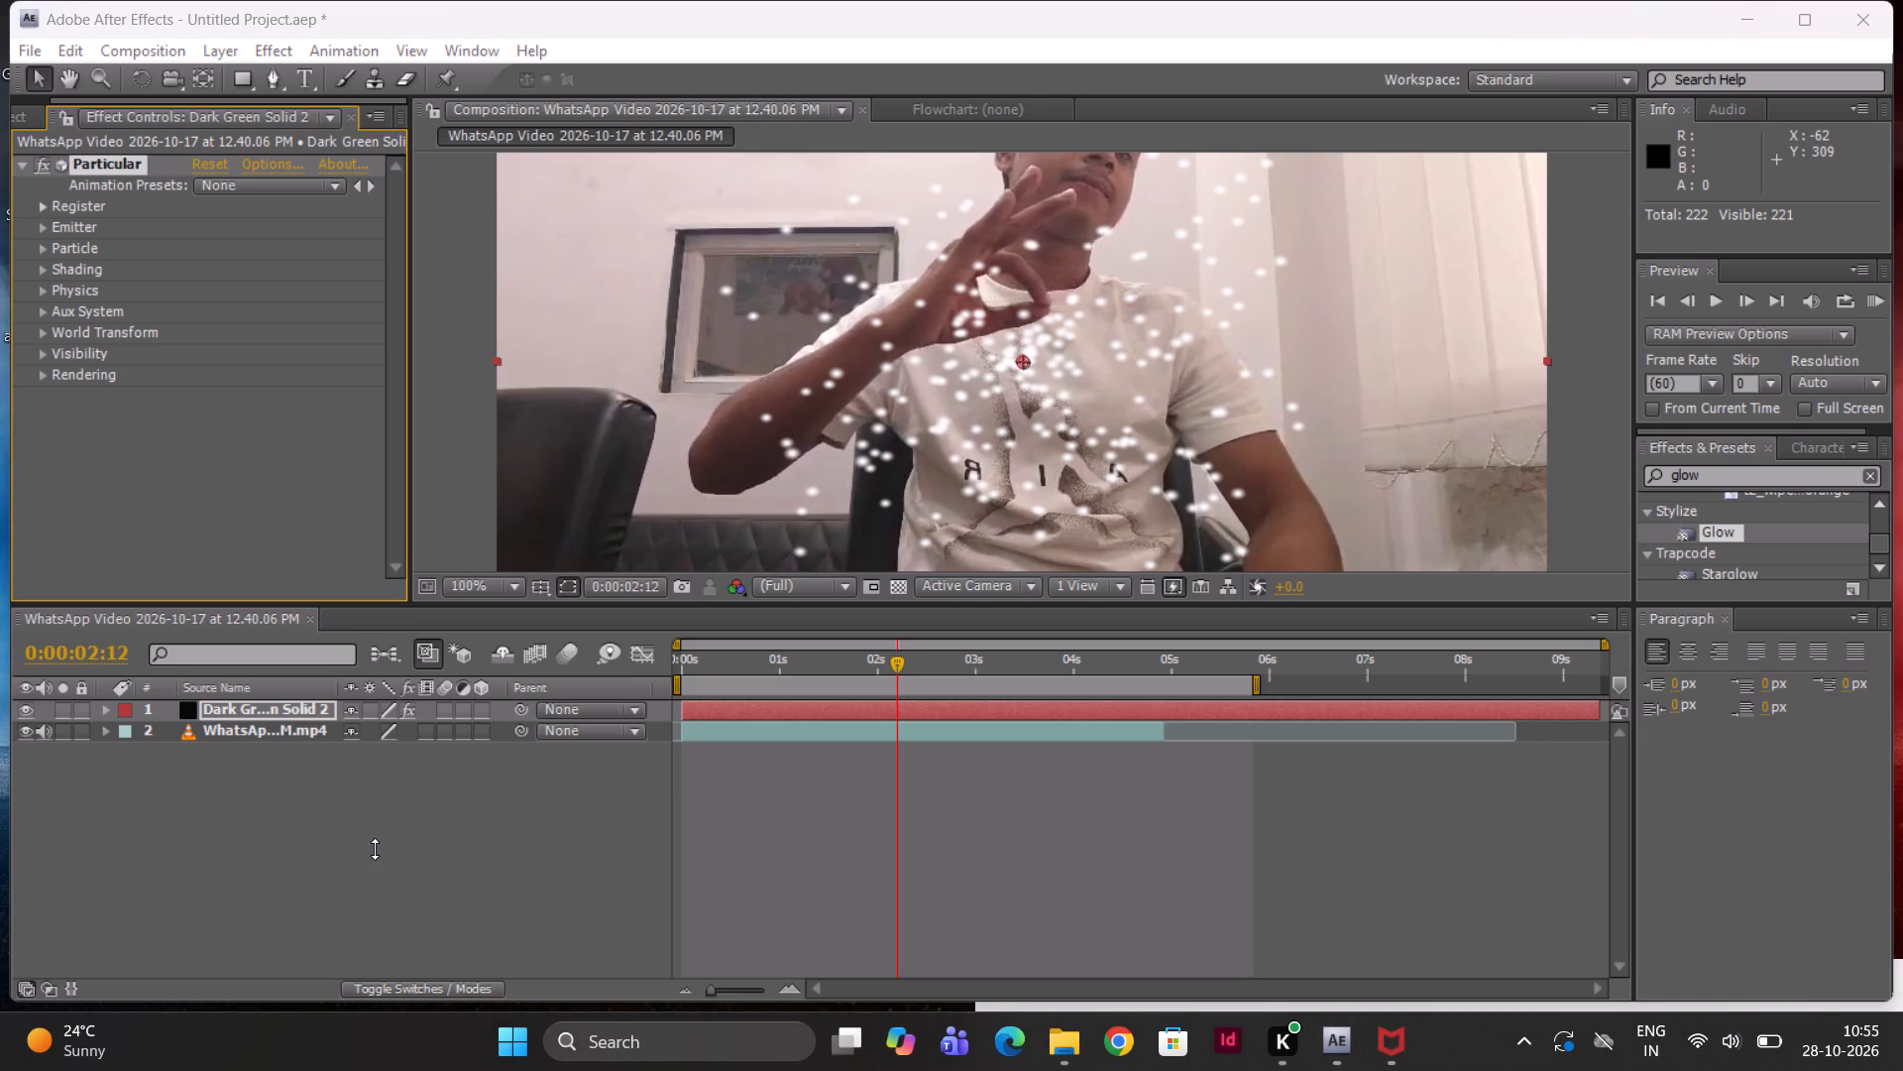
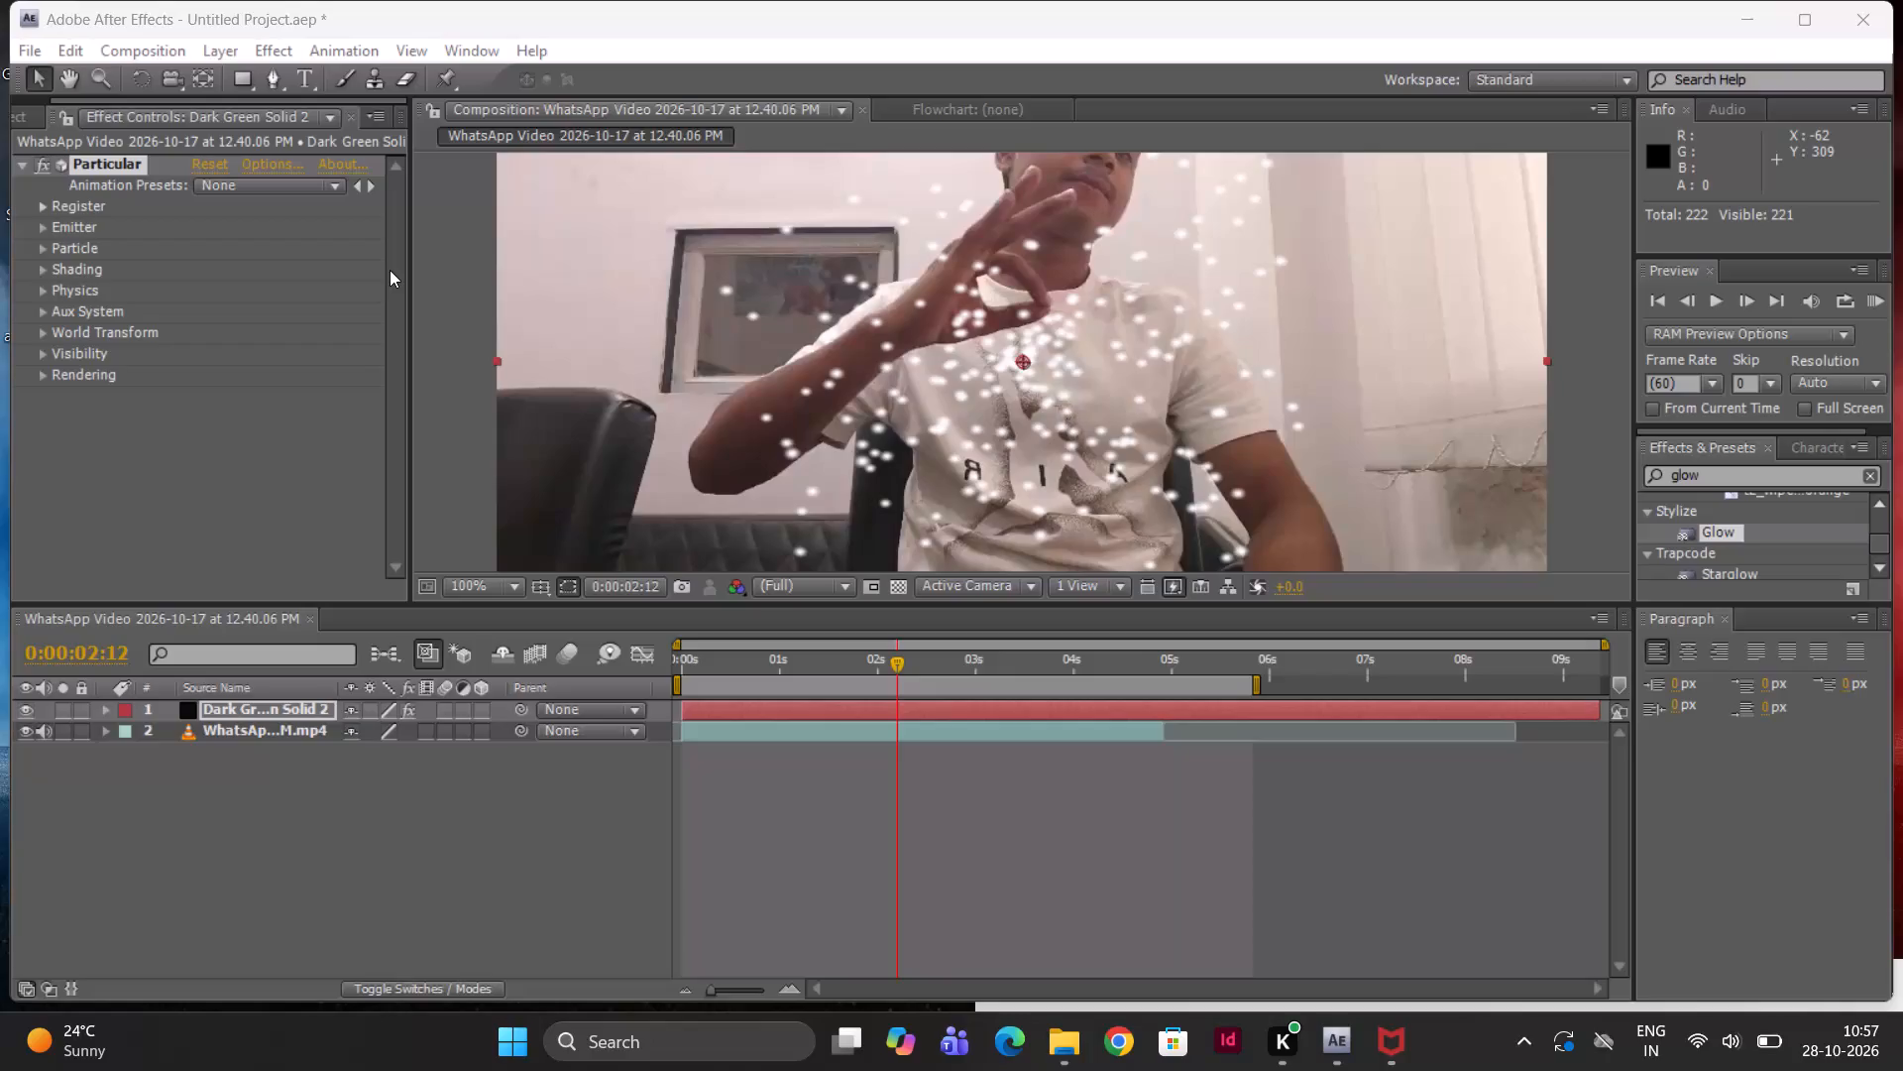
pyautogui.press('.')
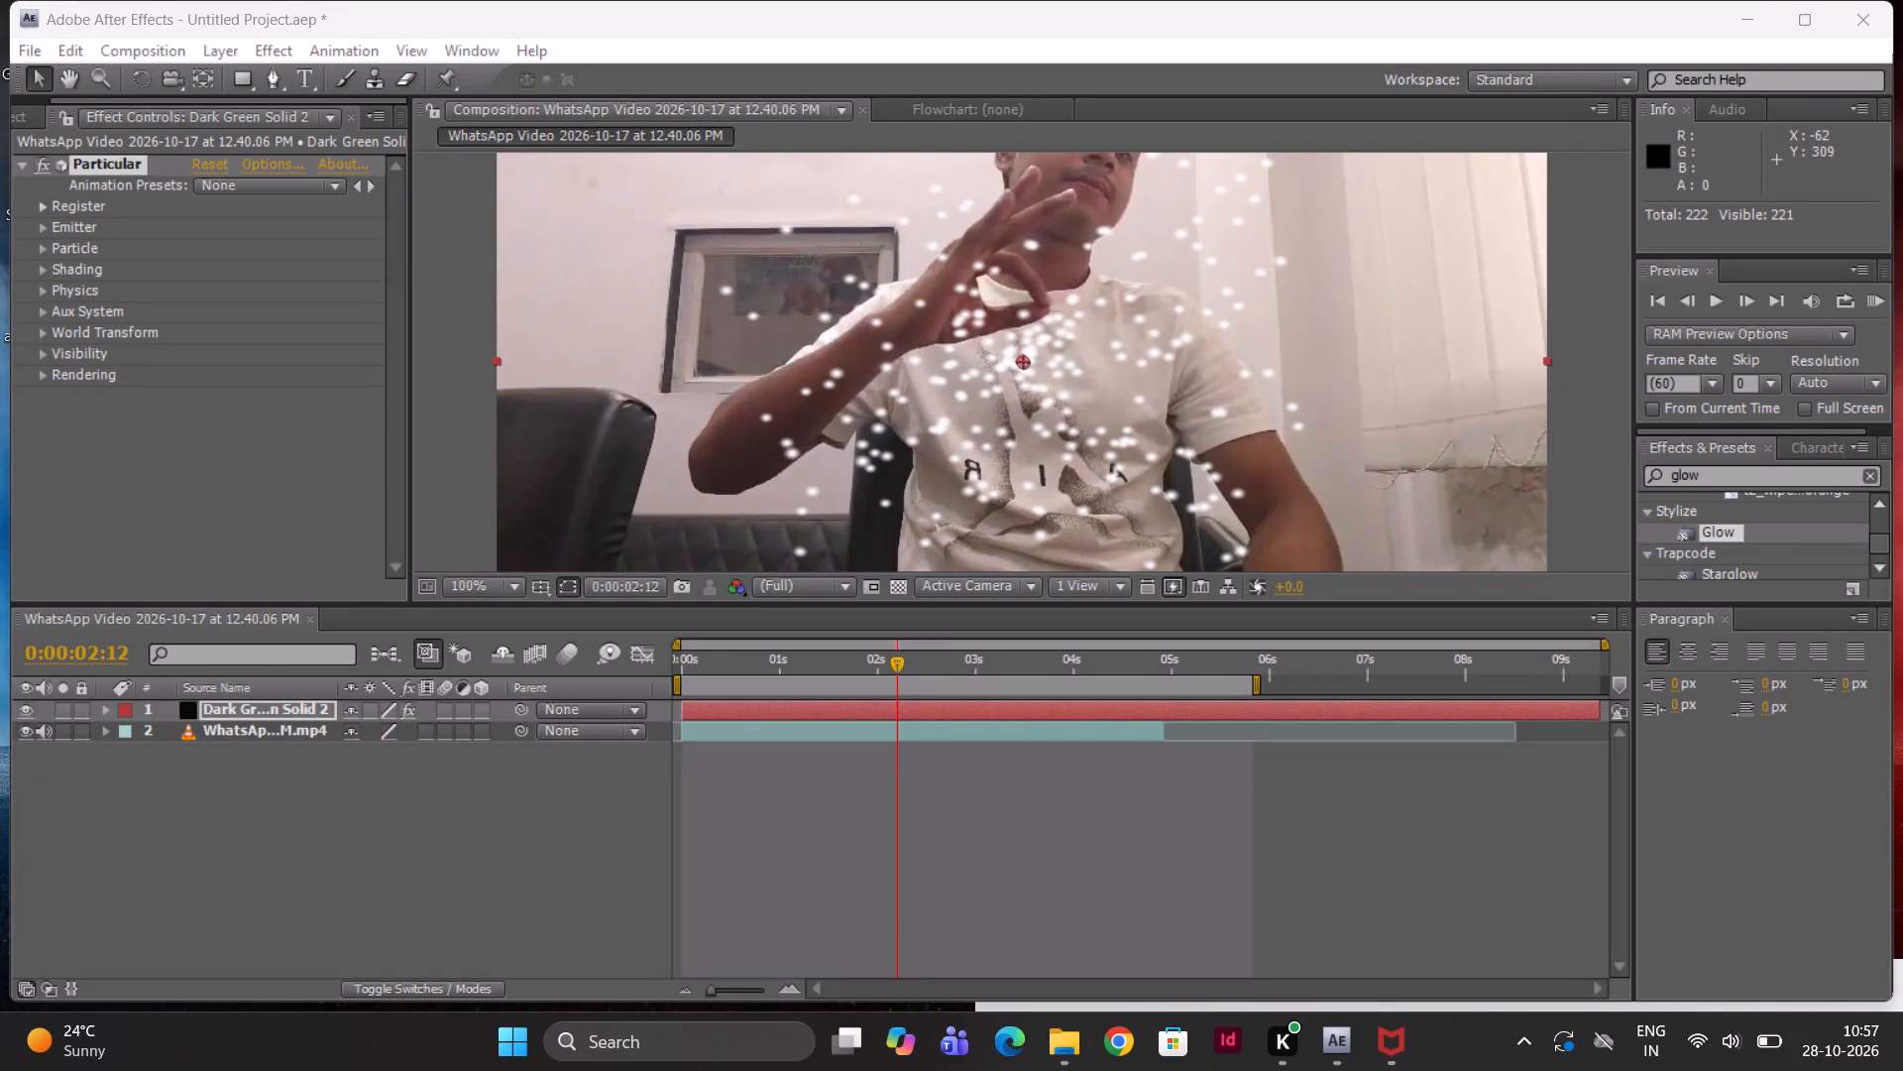
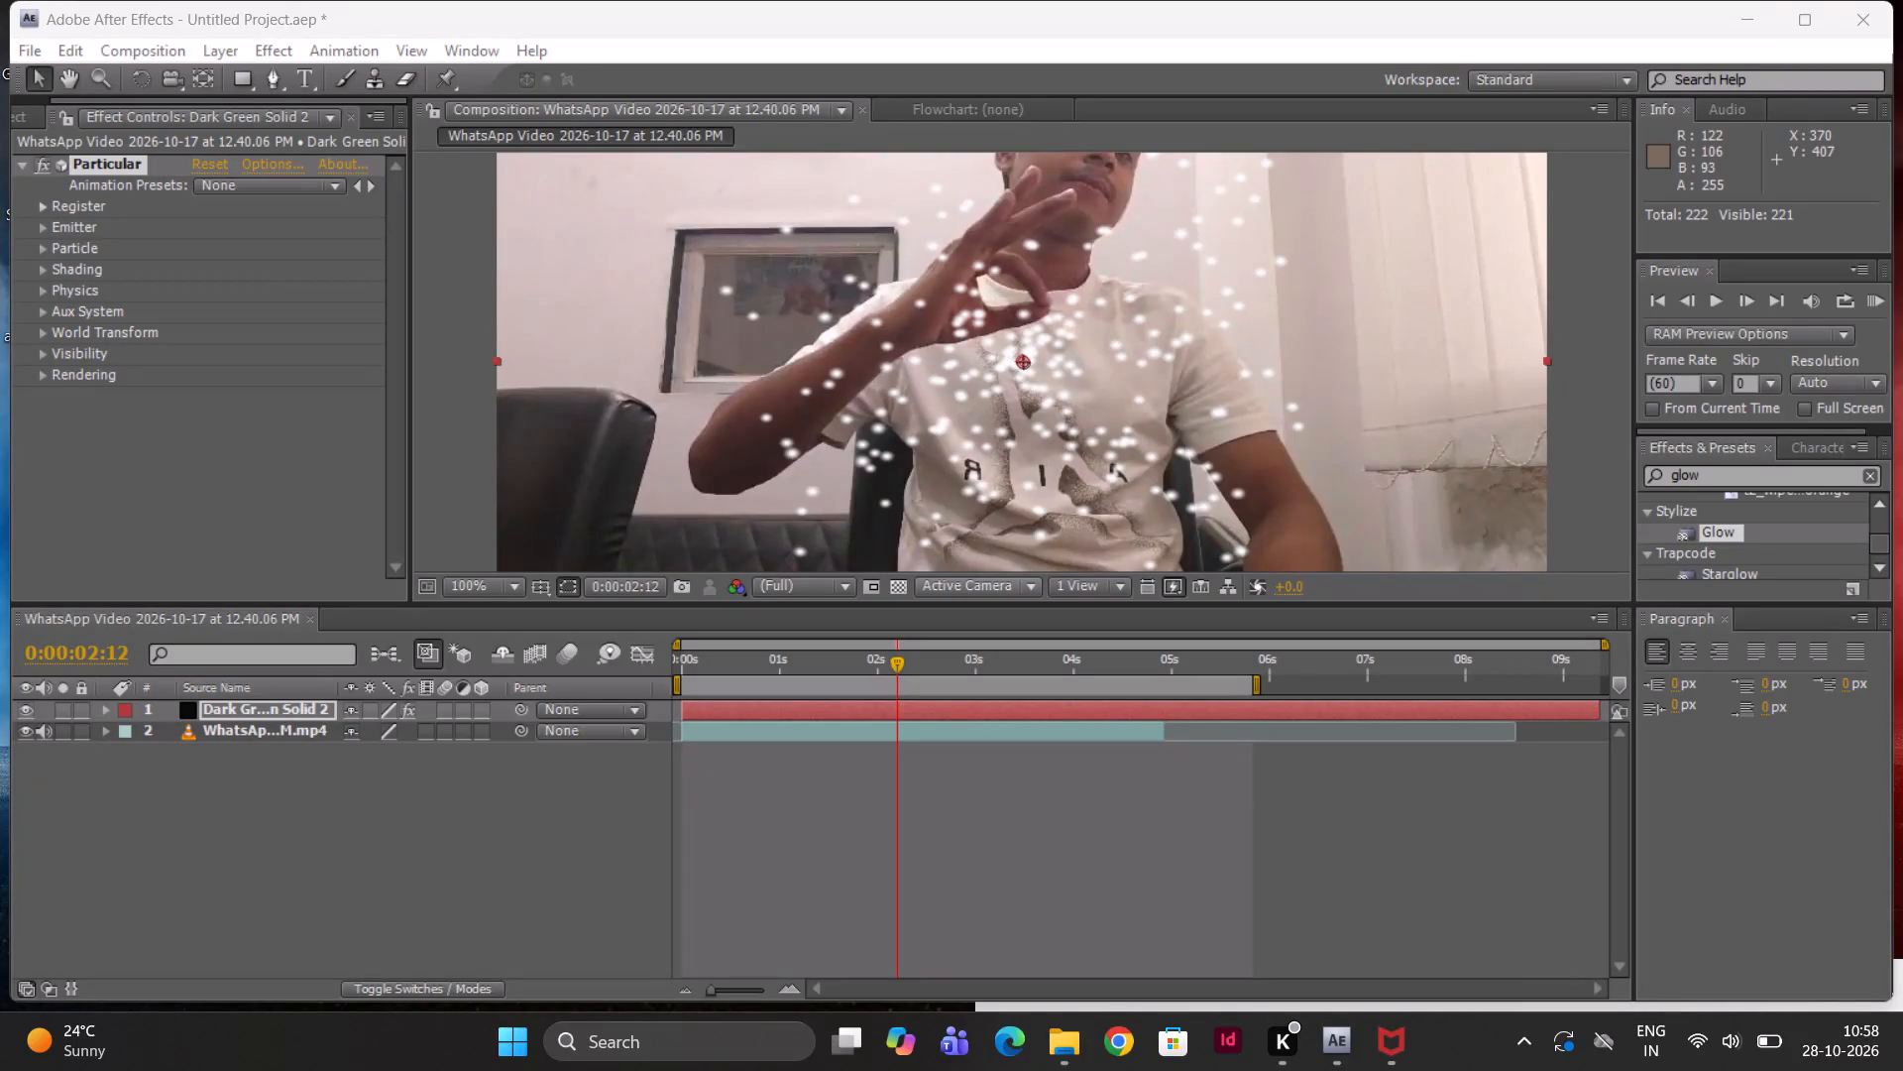
# Move the current time to 0:00:00:35, the frame where the raised hand's fingertips meet.
pyautogui.moveTo(903, 668); pyautogui.dragTo(1028, 686)
pyautogui.moveTo(1028, 686); pyautogui.dragTo(1086, 691)
pyautogui.moveTo(897, 666); pyautogui.dragTo(928, 673)
pyautogui.moveTo(928, 673); pyautogui.dragTo(832, 701)
pyautogui.moveTo(896, 661); pyautogui.dragTo(943, 661)
pyautogui.moveTo(918, 660); pyautogui.dragTo(771, 696)
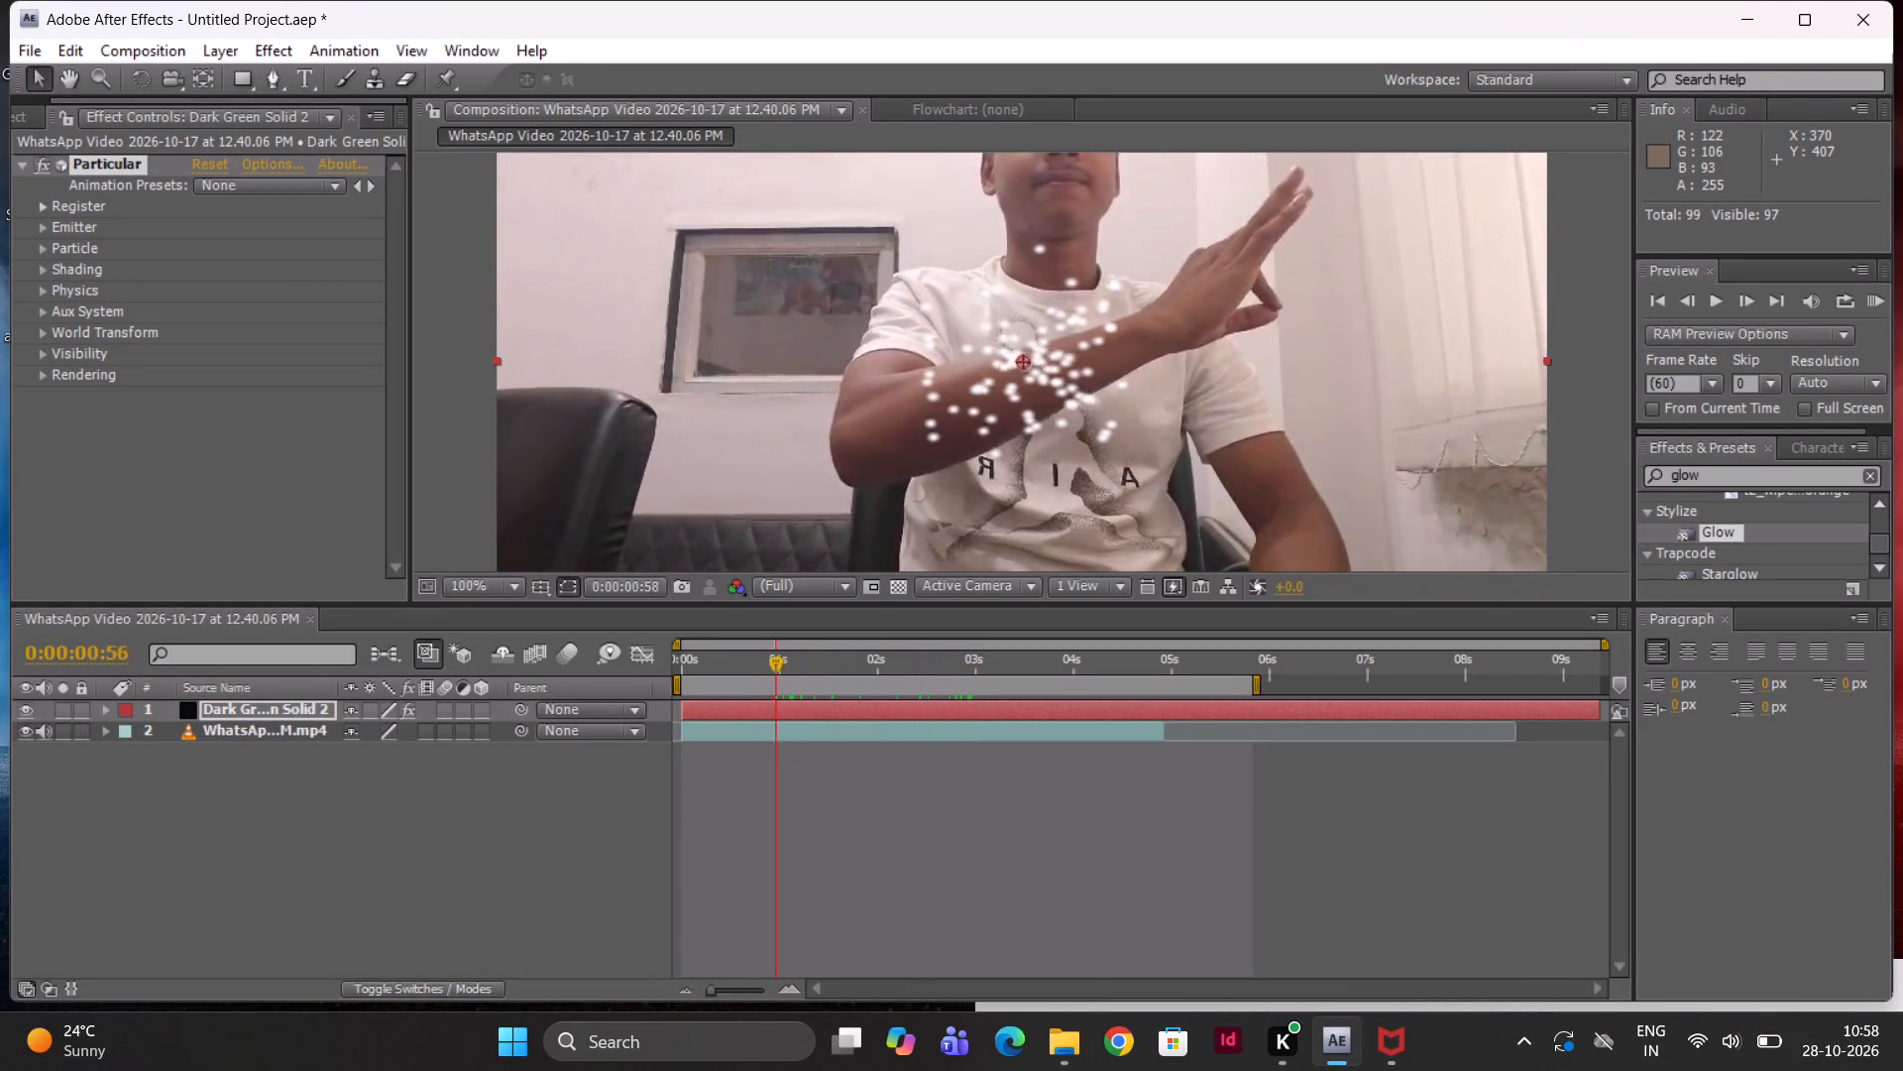
pyautogui.moveTo(771, 696); pyautogui.dragTo(718, 685)
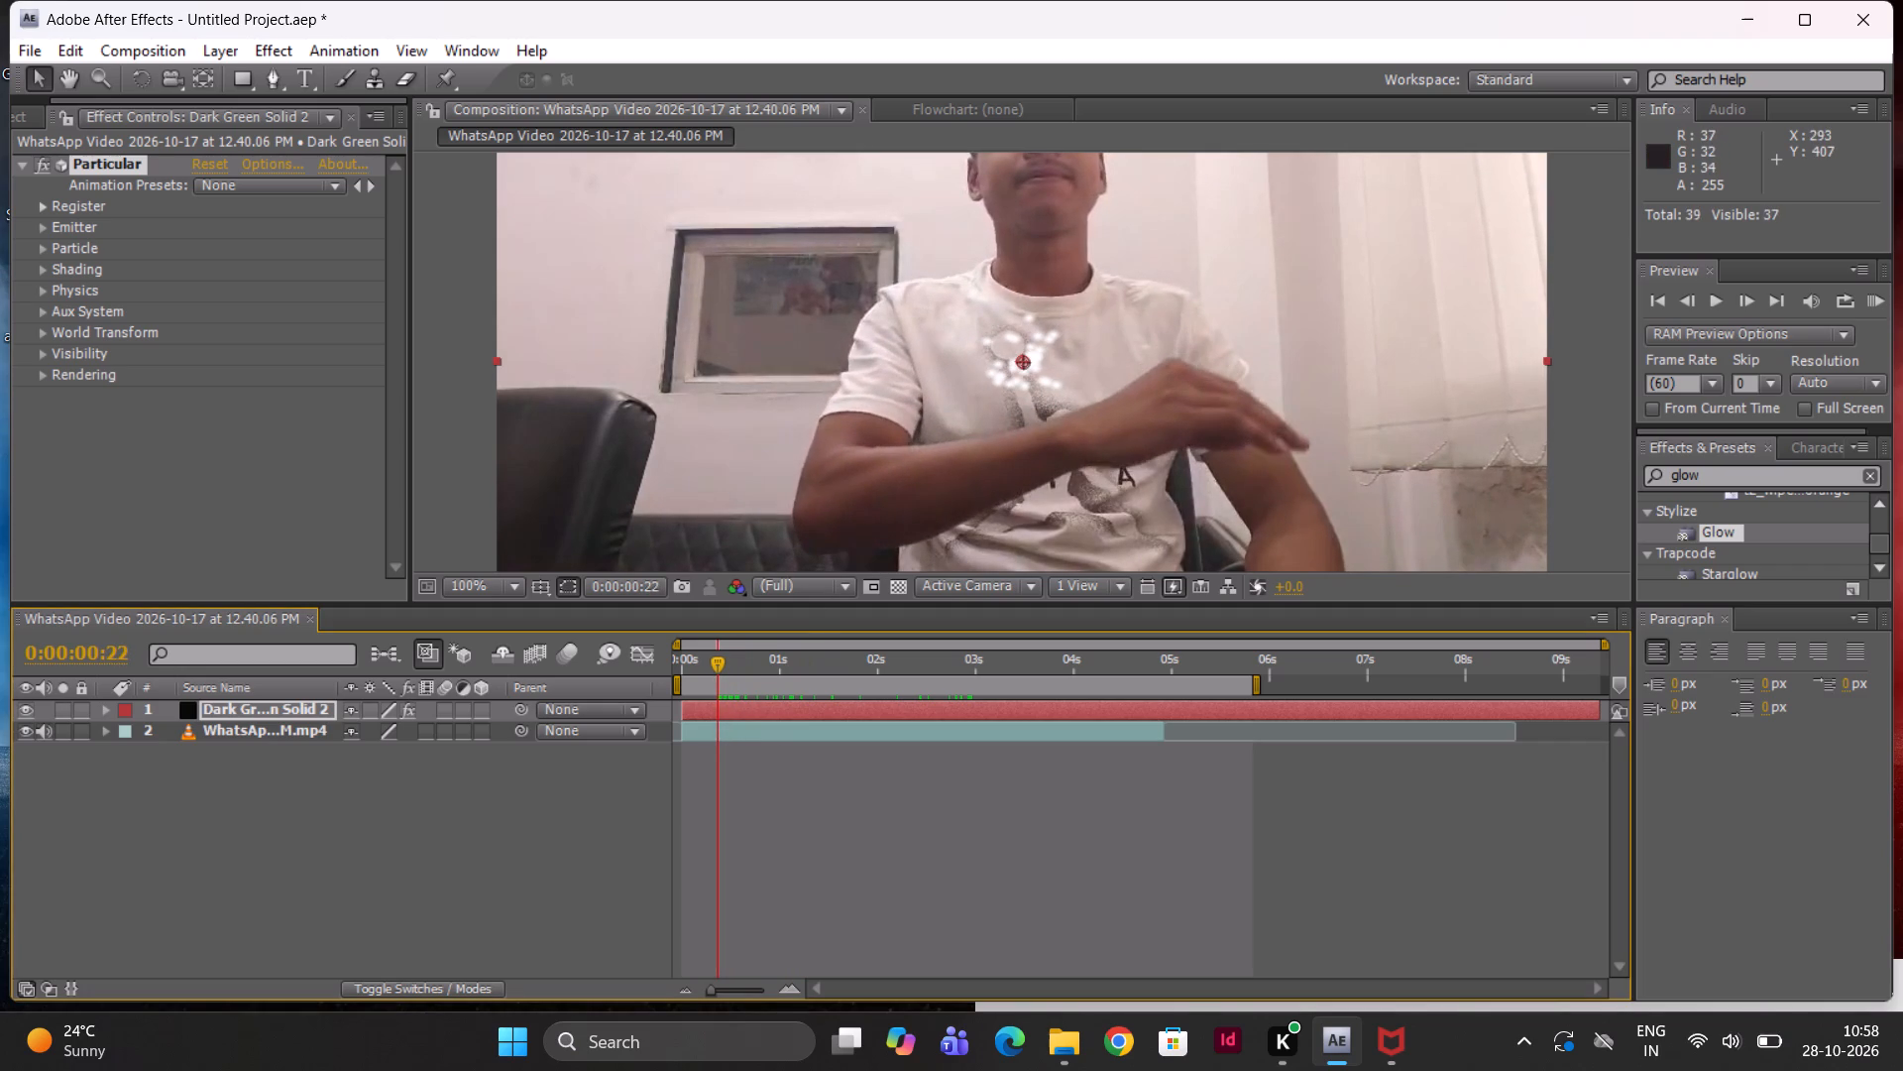
pyautogui.moveTo(719, 664); pyautogui.dragTo(716, 663)
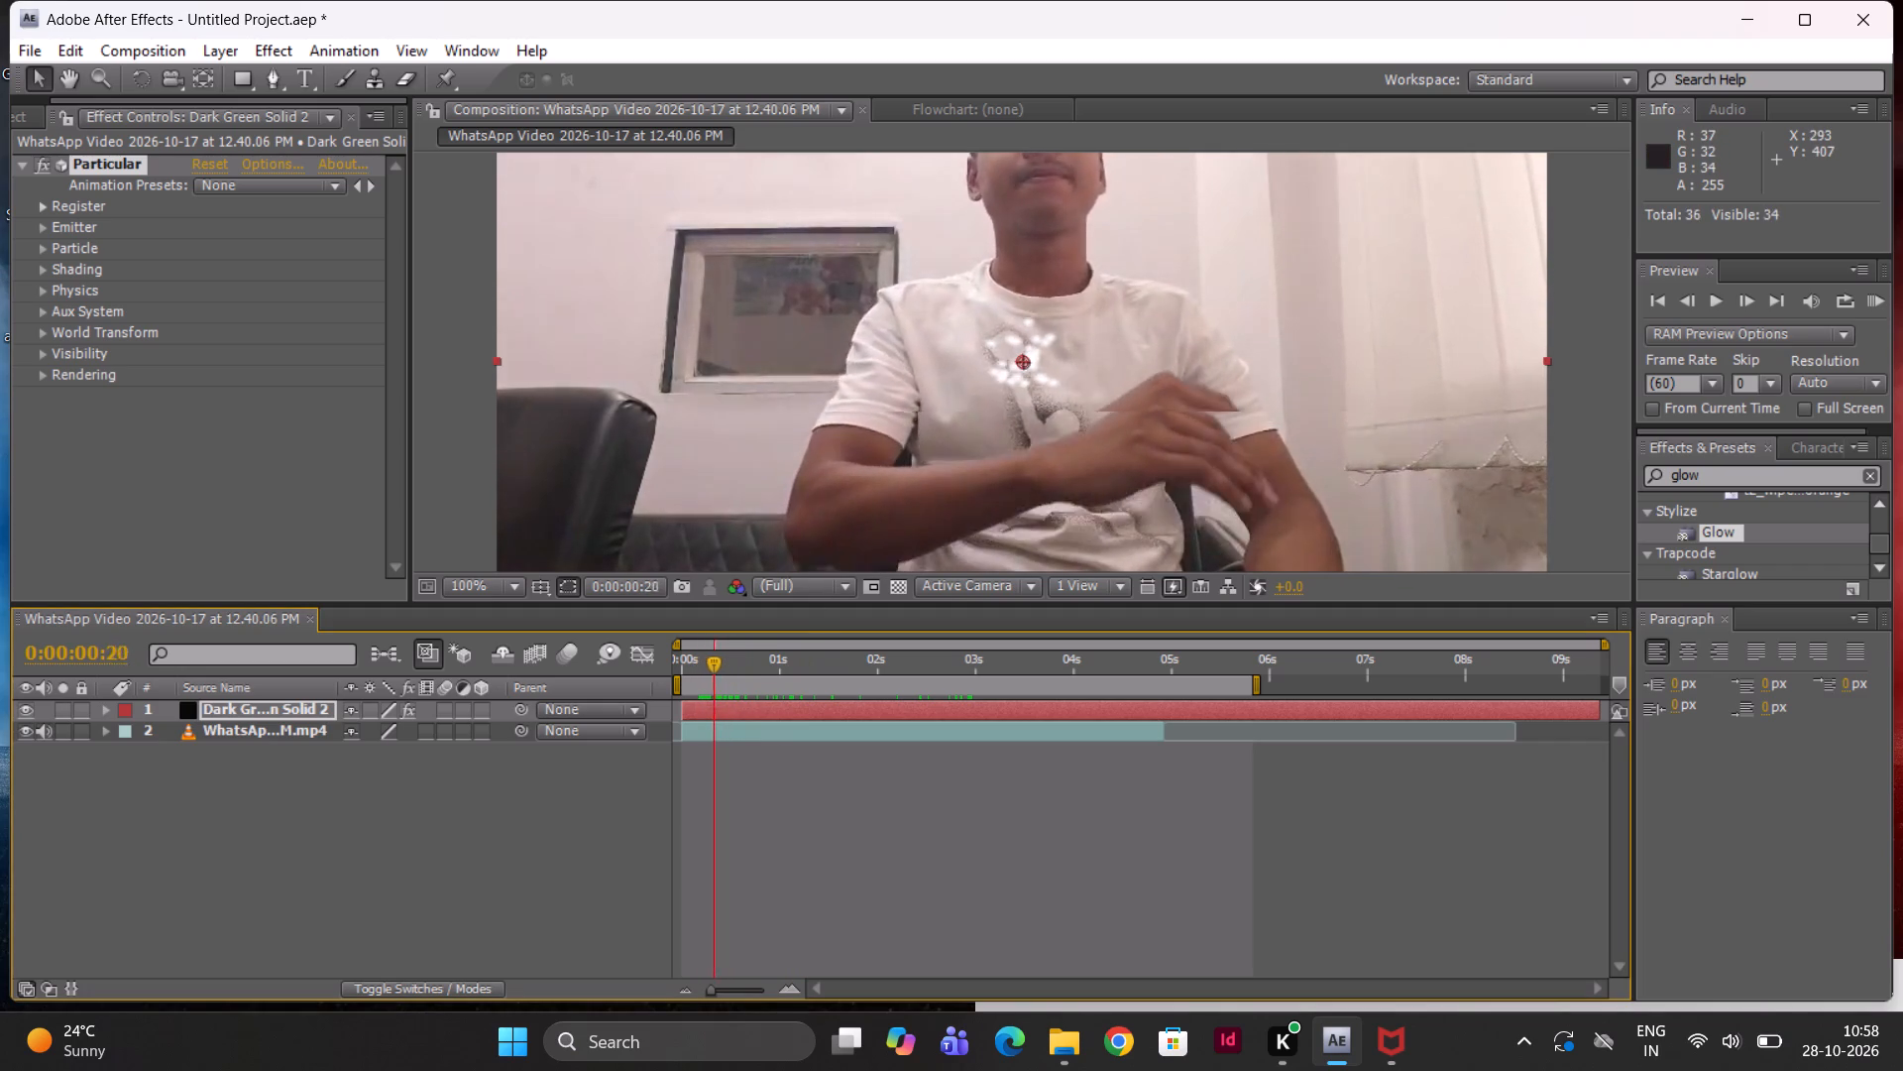
pyautogui.moveTo(716, 663); pyautogui.dragTo(739, 668)
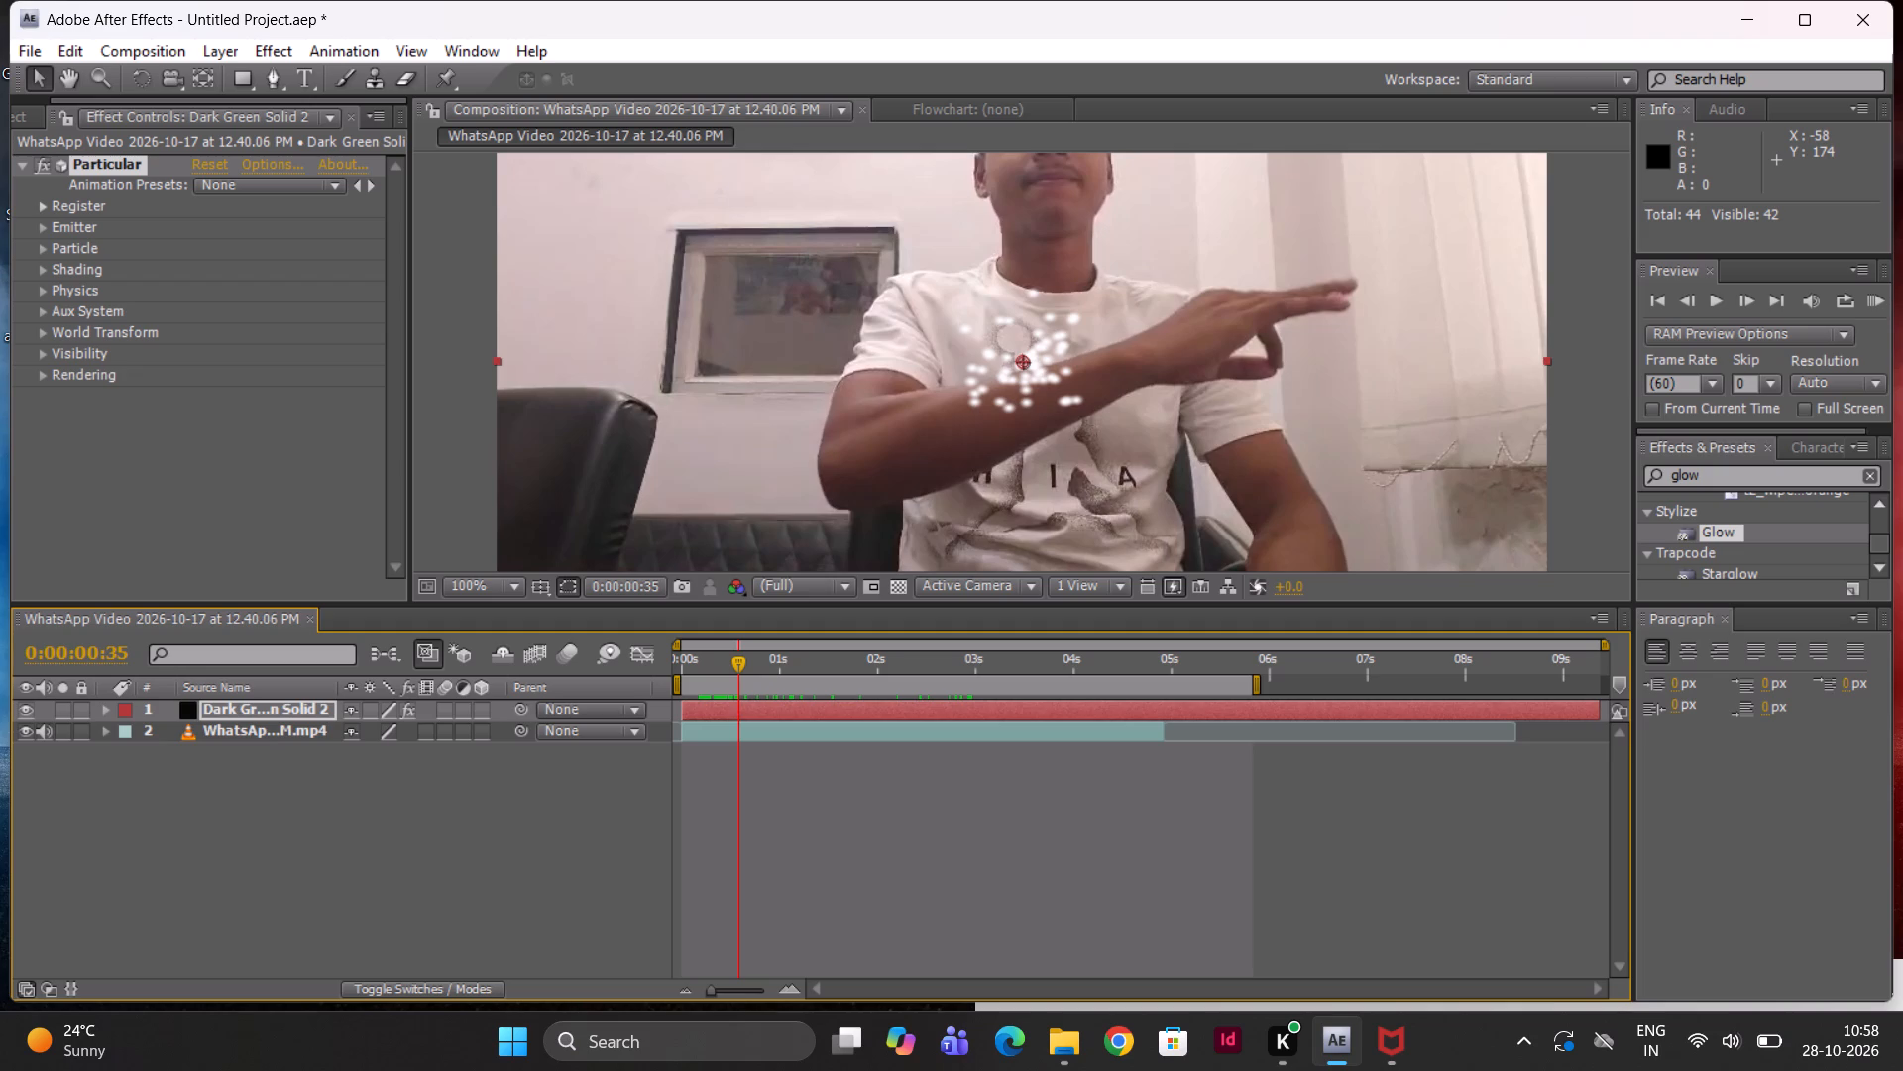
# Set Particular's emitter Particles/sec to 0 on the dark green solid.
pyautogui.click(46, 230)
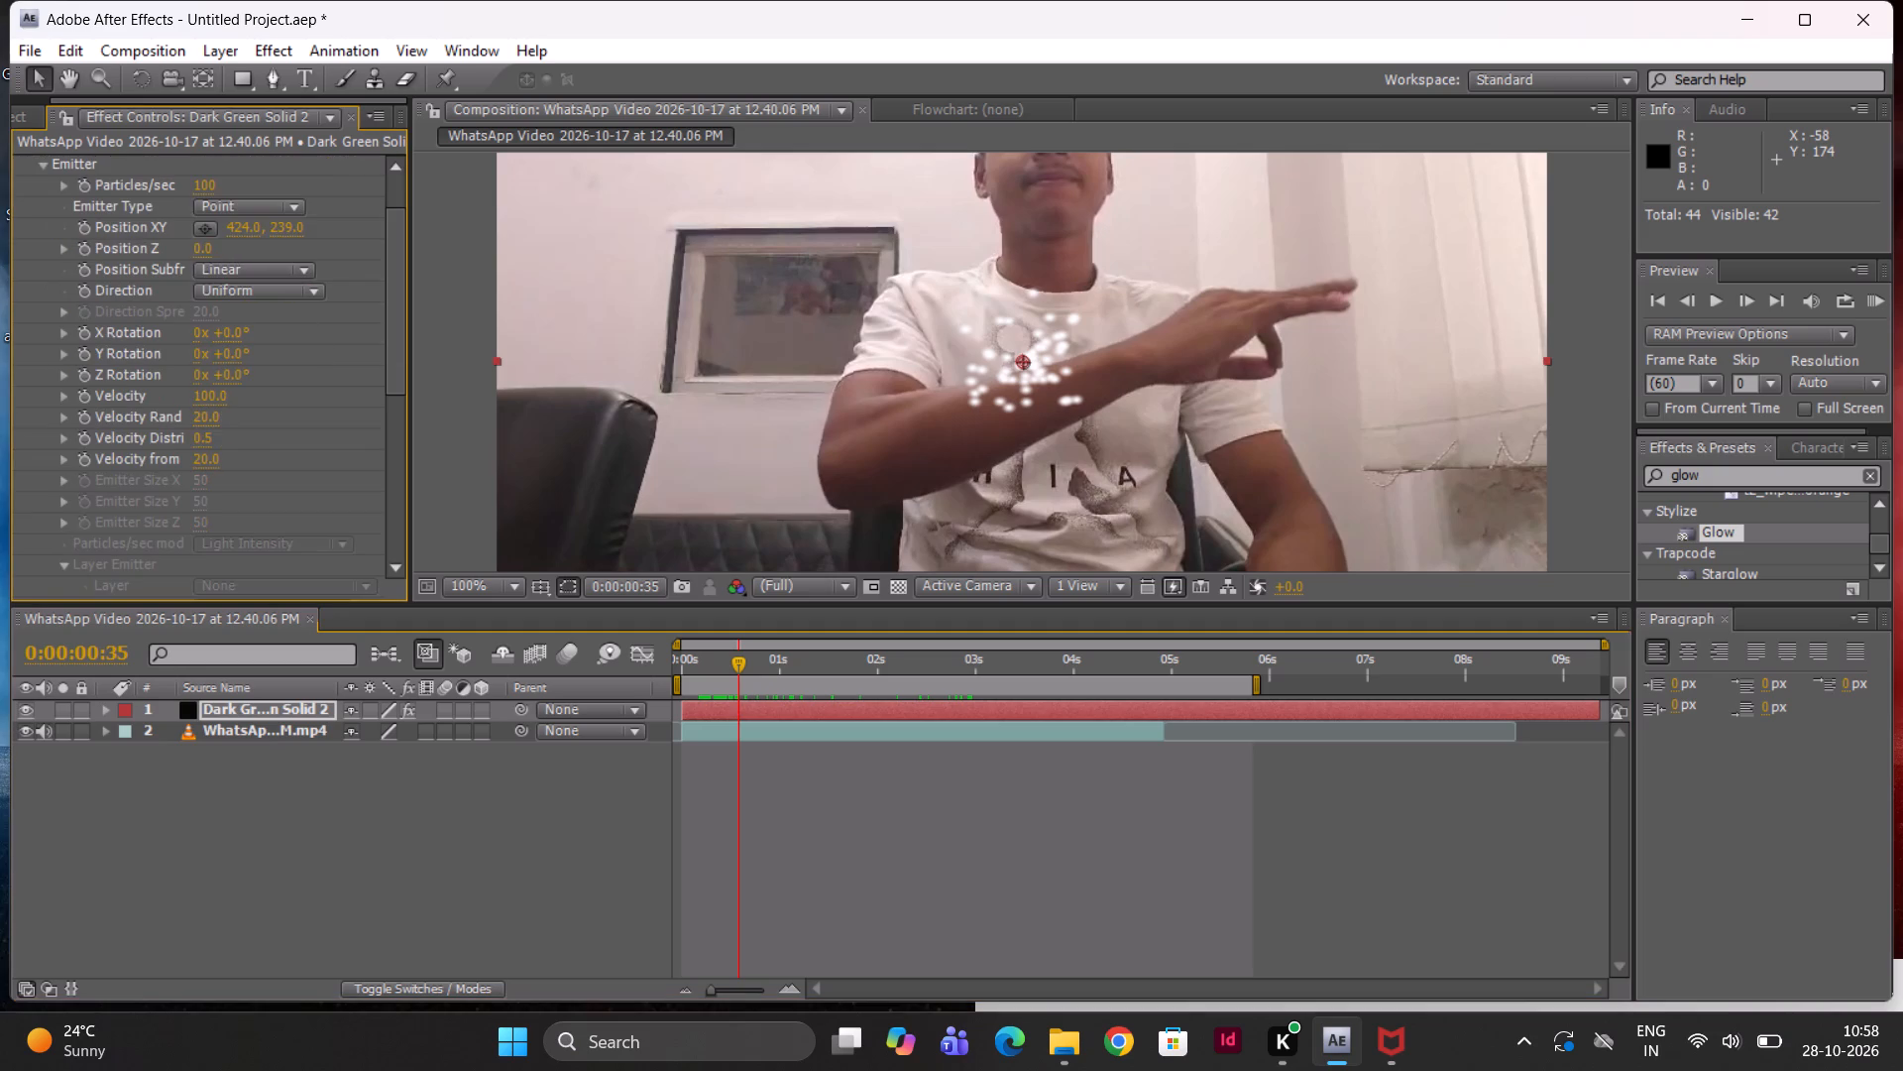
pyautogui.click(208, 187)
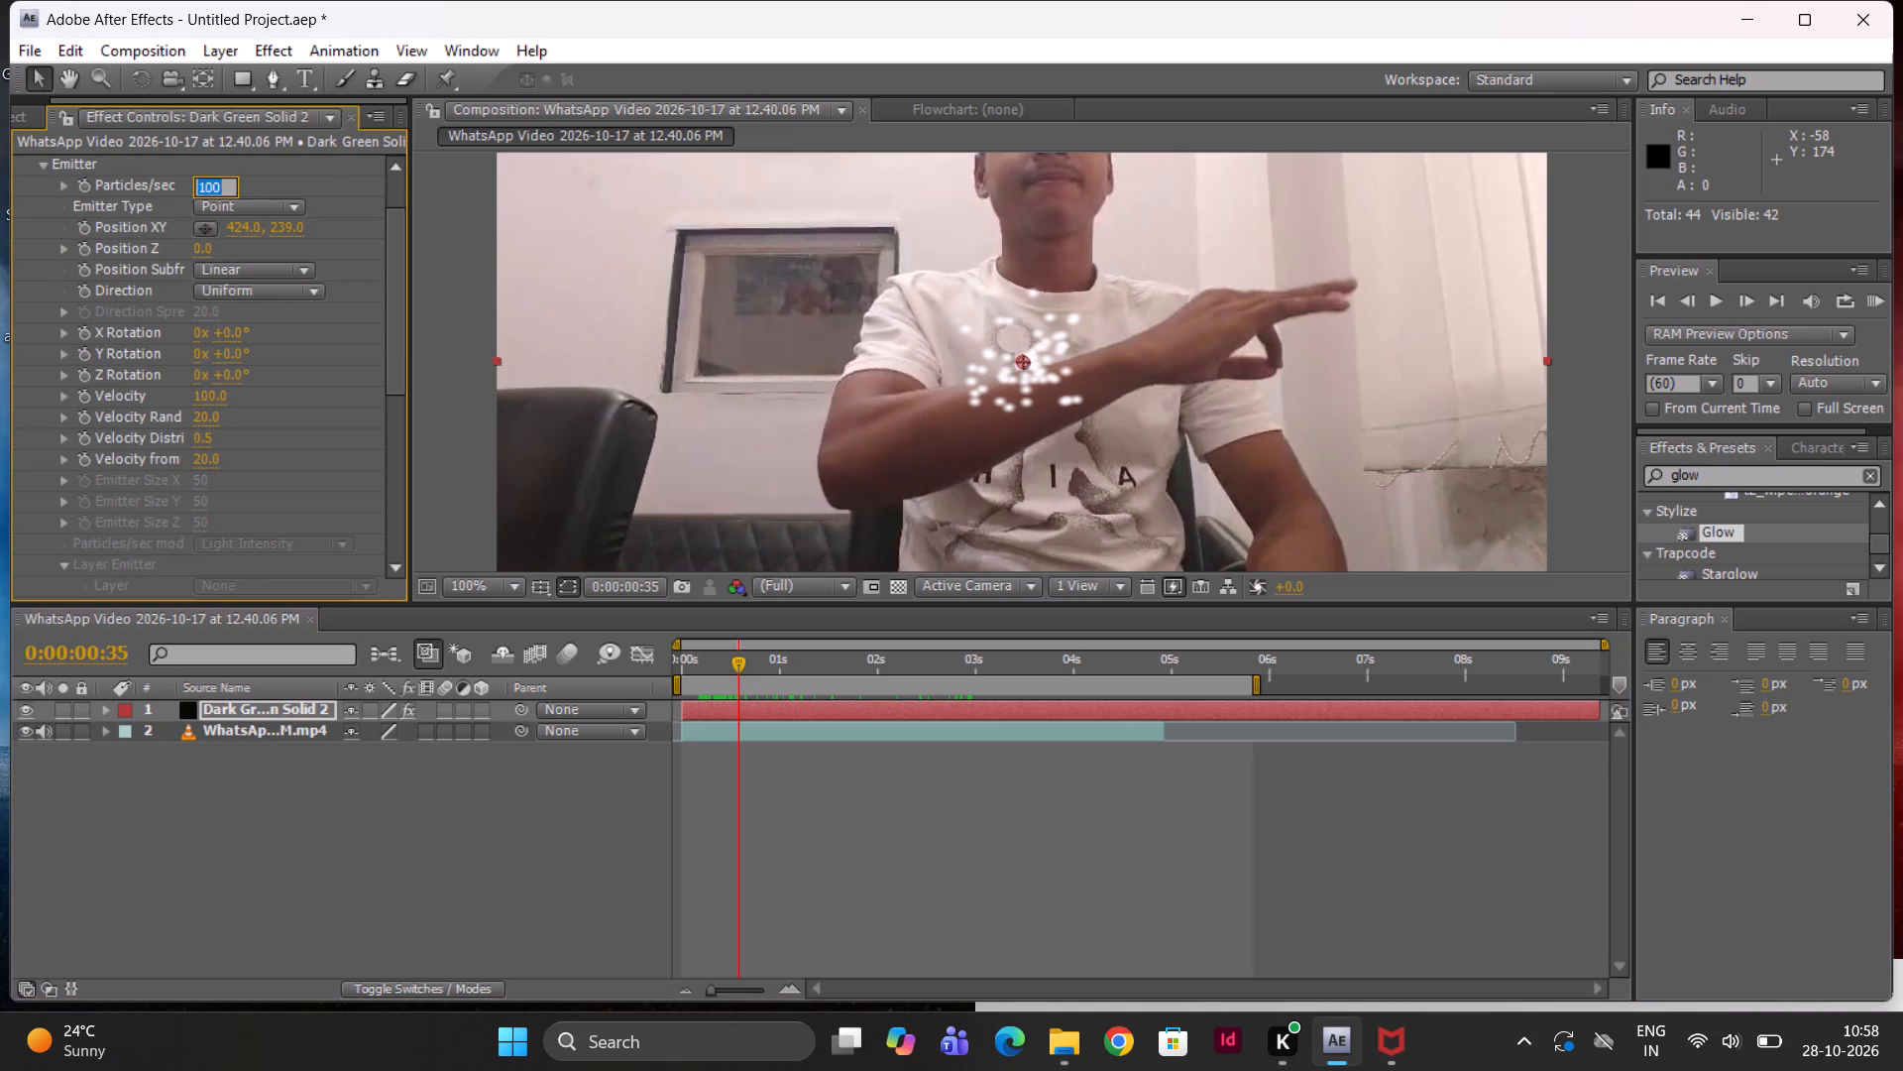
pyautogui.press('0')
pyautogui.press('Return')
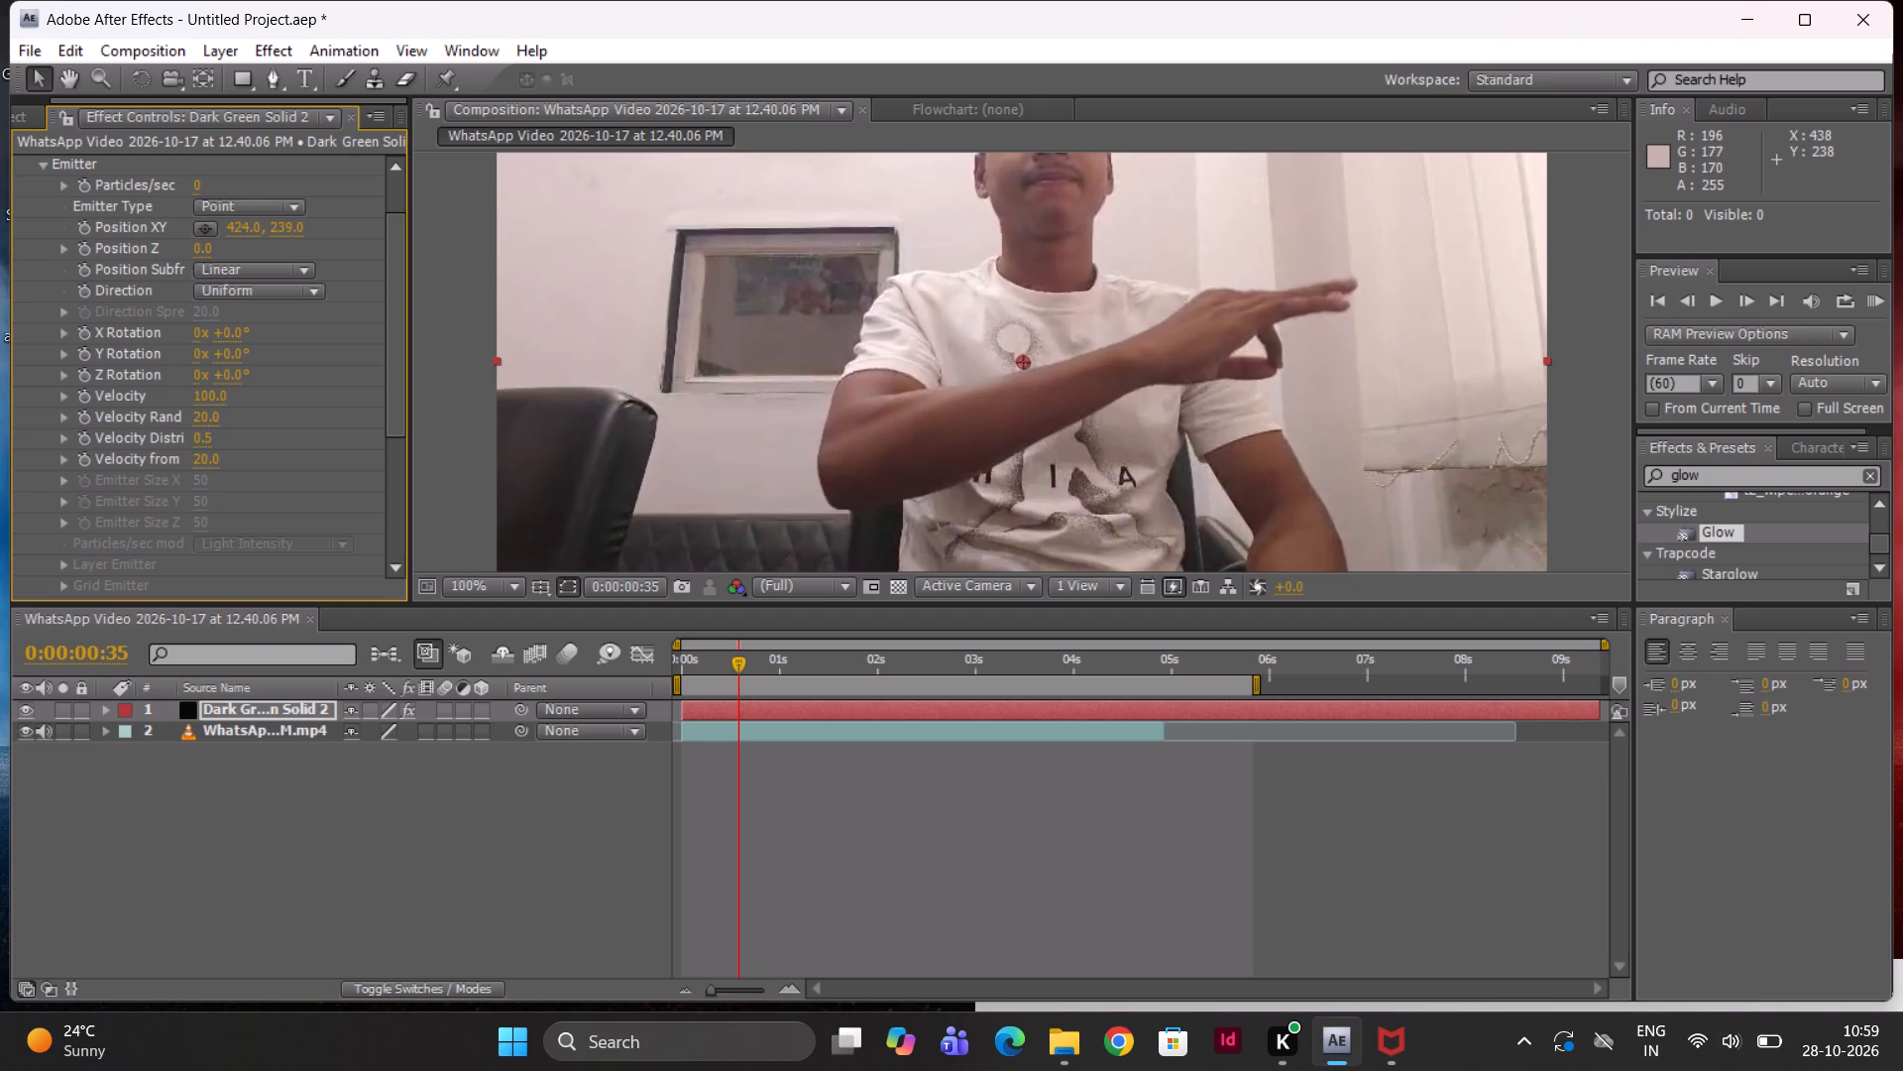
# Move the emitter's Position XY point from the chest onto the pinched fingertips, at about 629, 243.
pyautogui.moveTo(1019, 361); pyautogui.dragTo(1239, 381)
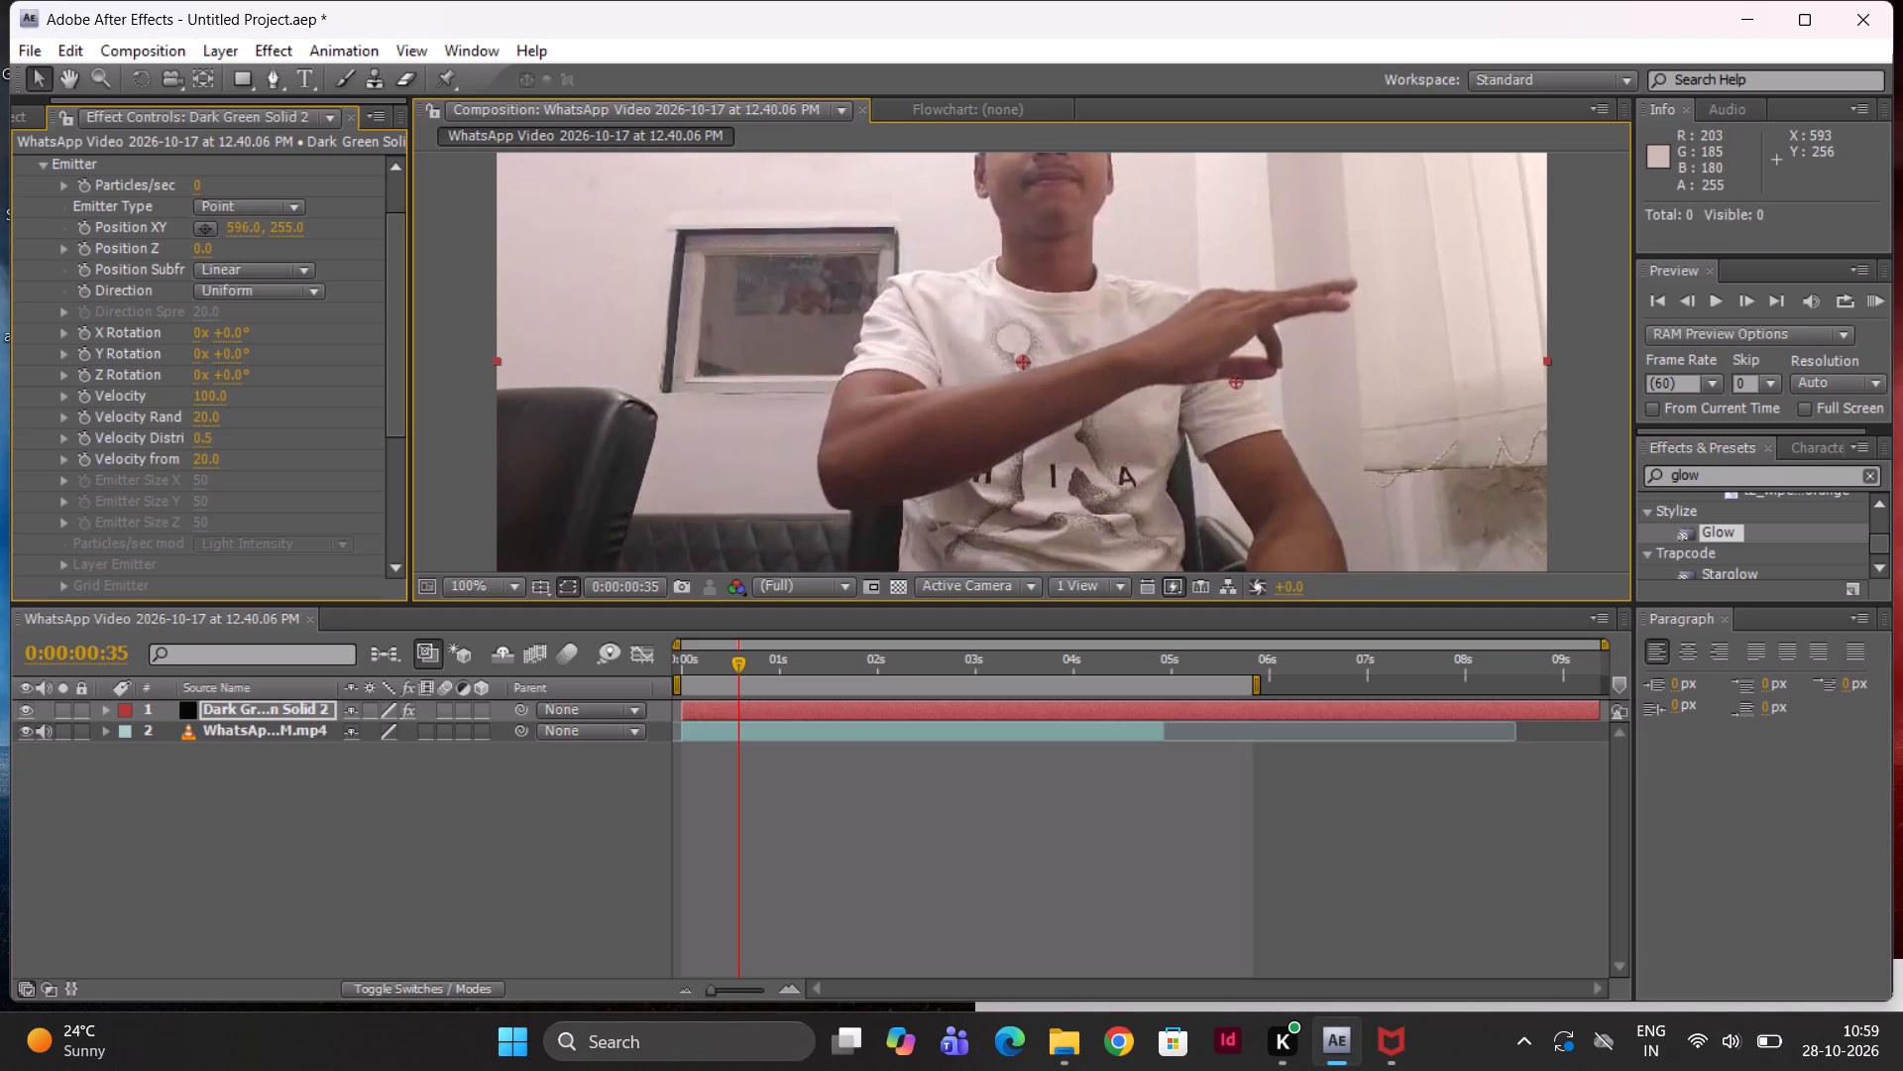
pyautogui.moveTo(1239, 381); pyautogui.dragTo(1273, 368)
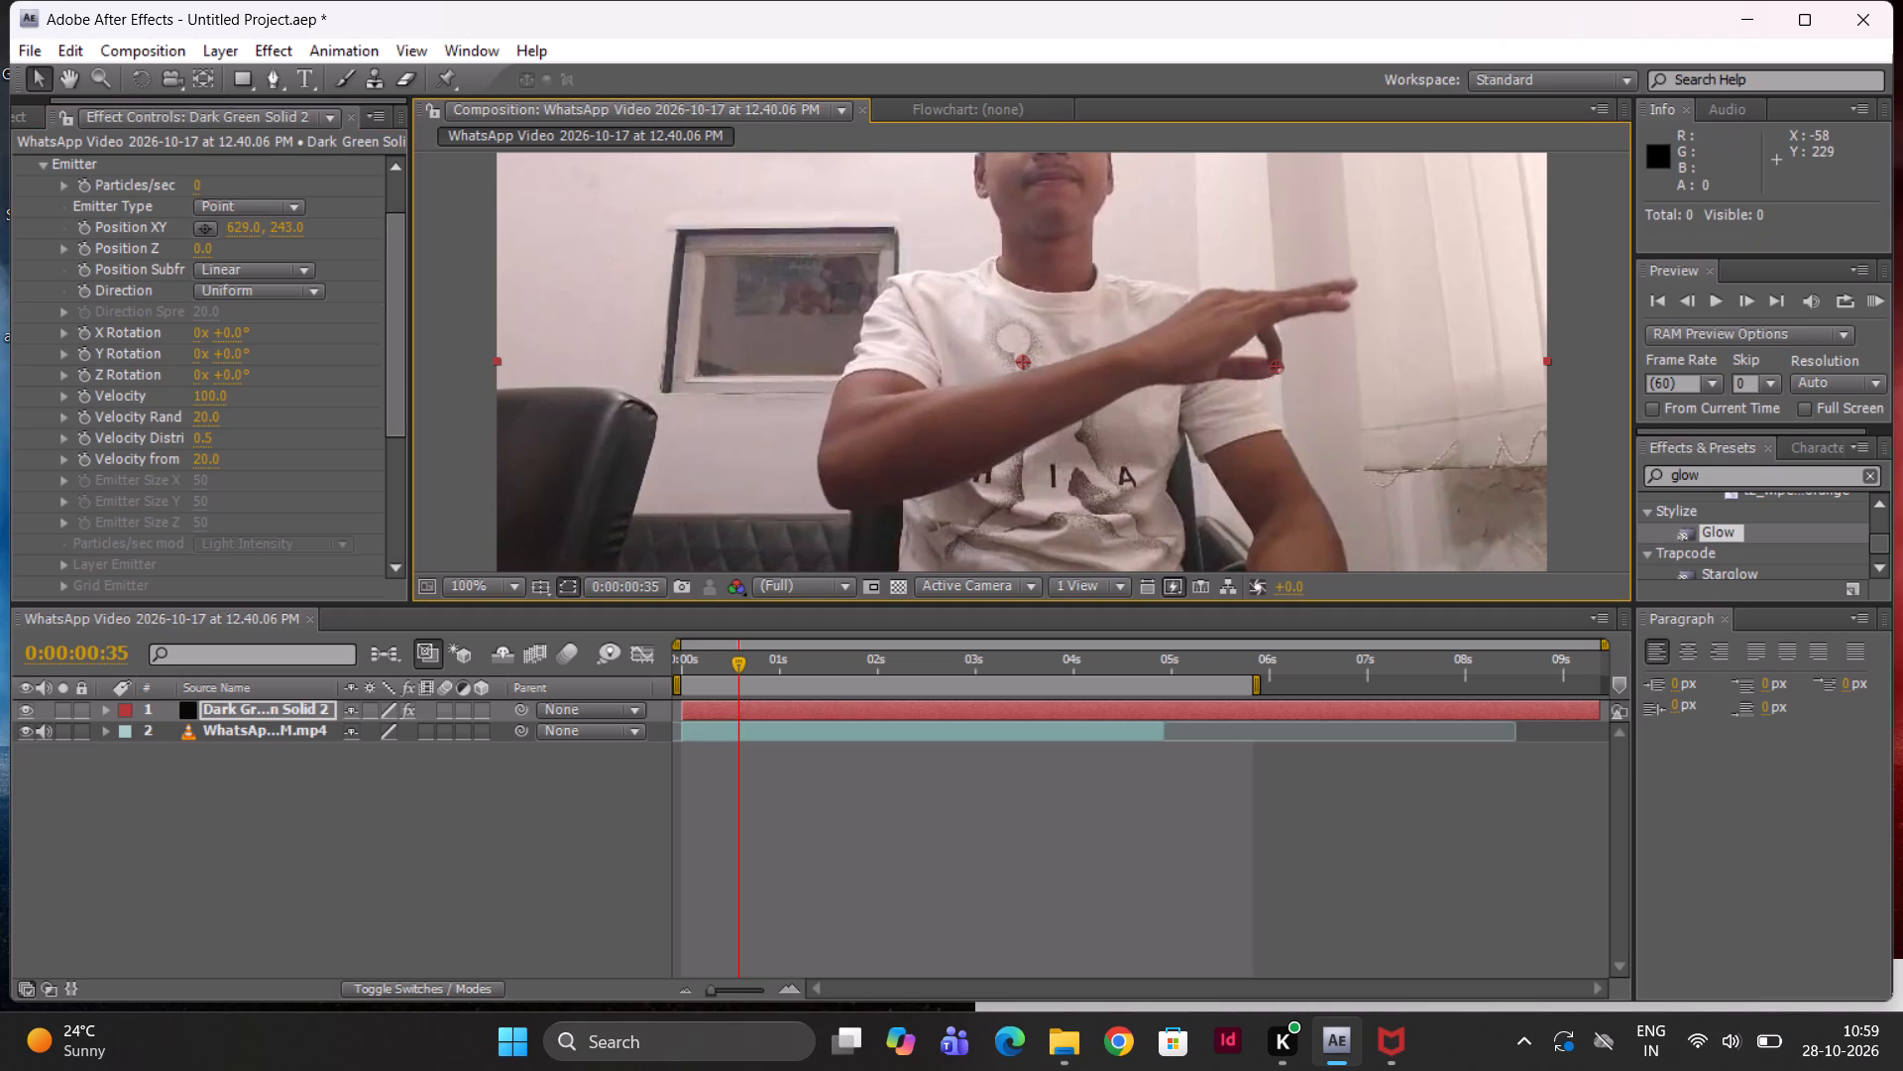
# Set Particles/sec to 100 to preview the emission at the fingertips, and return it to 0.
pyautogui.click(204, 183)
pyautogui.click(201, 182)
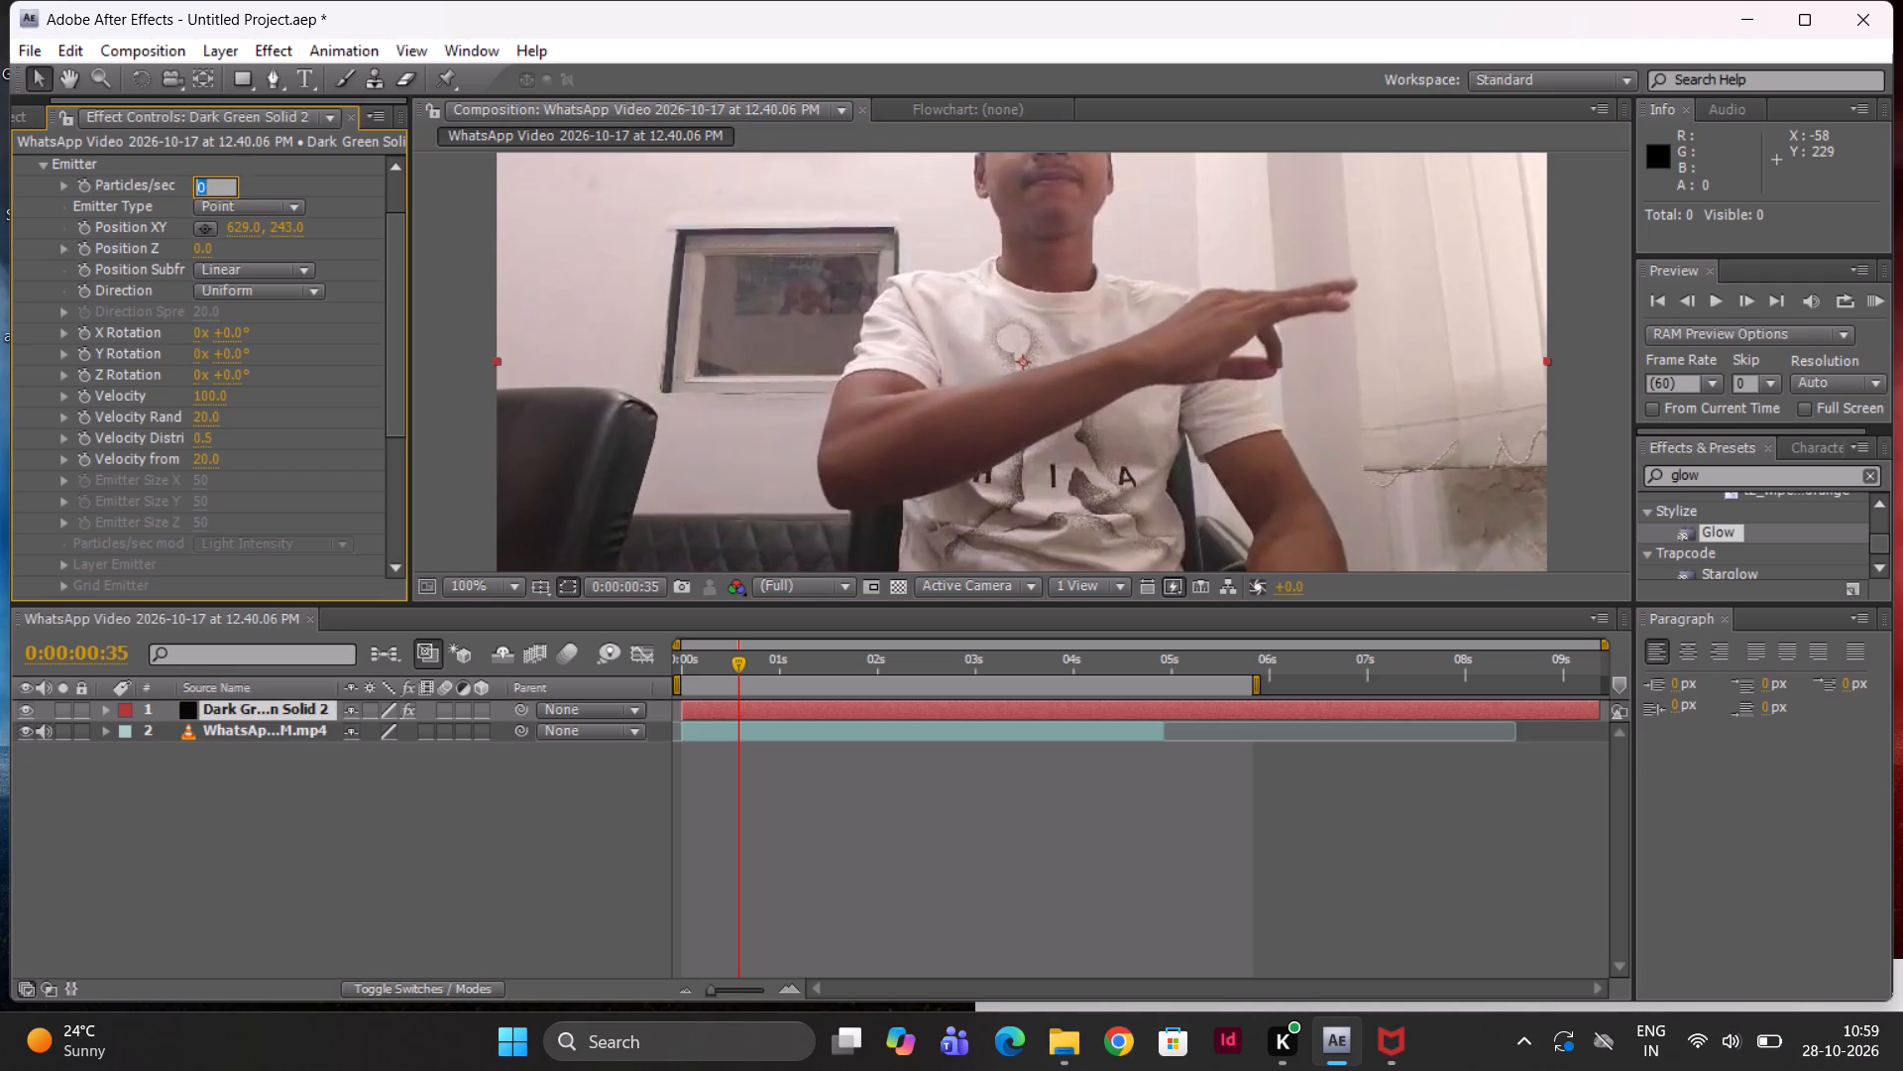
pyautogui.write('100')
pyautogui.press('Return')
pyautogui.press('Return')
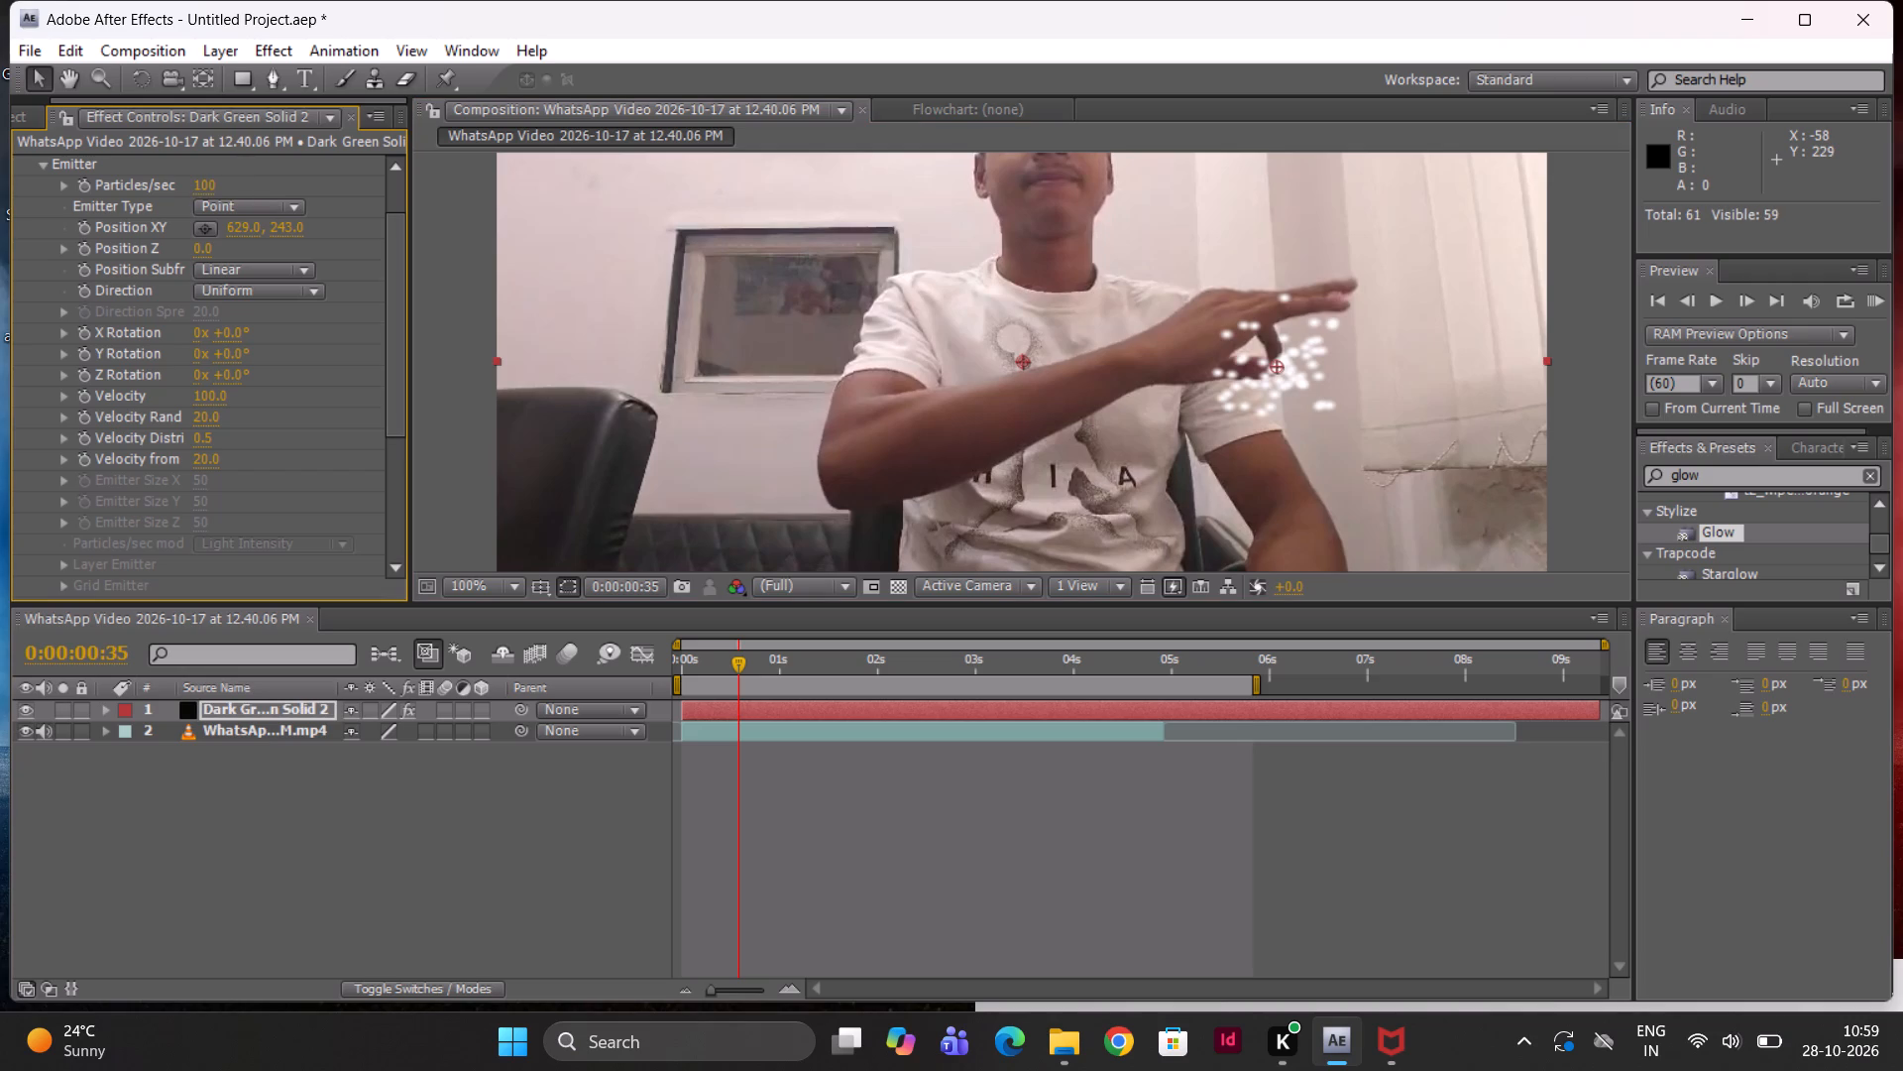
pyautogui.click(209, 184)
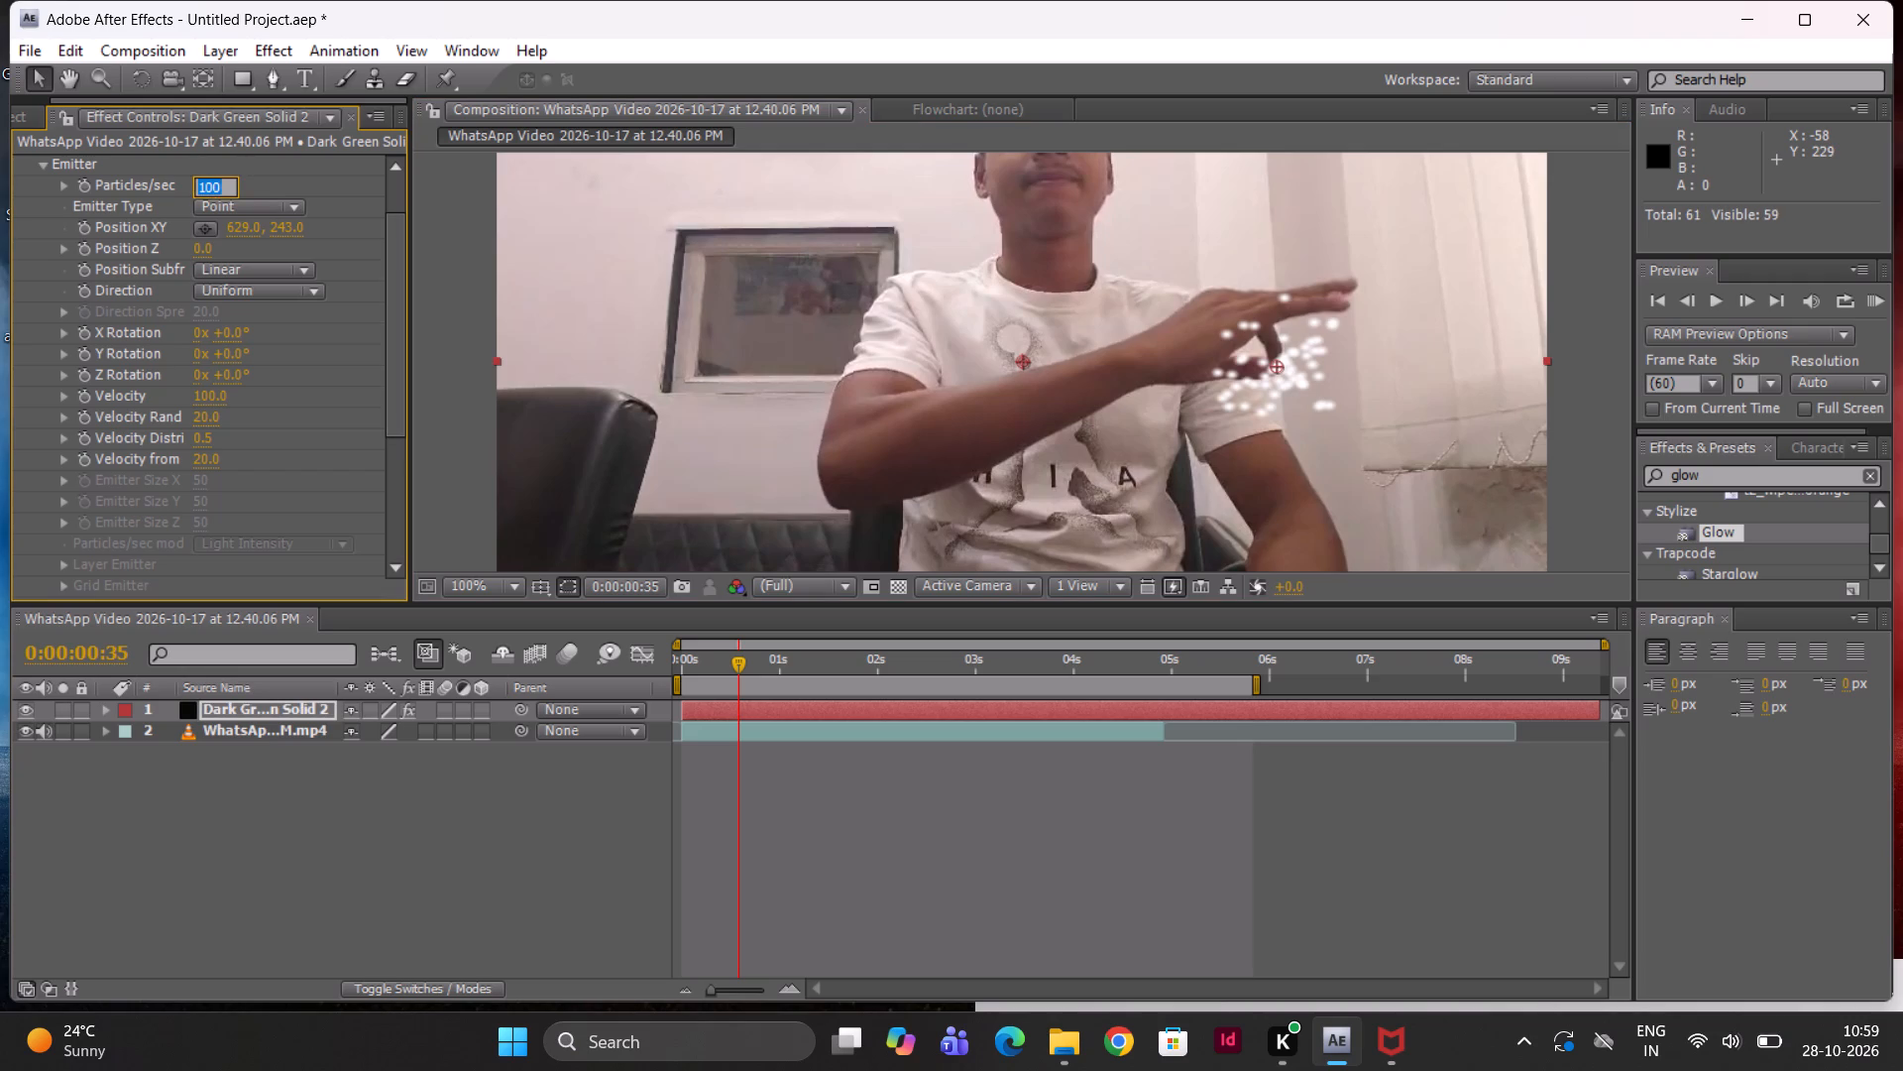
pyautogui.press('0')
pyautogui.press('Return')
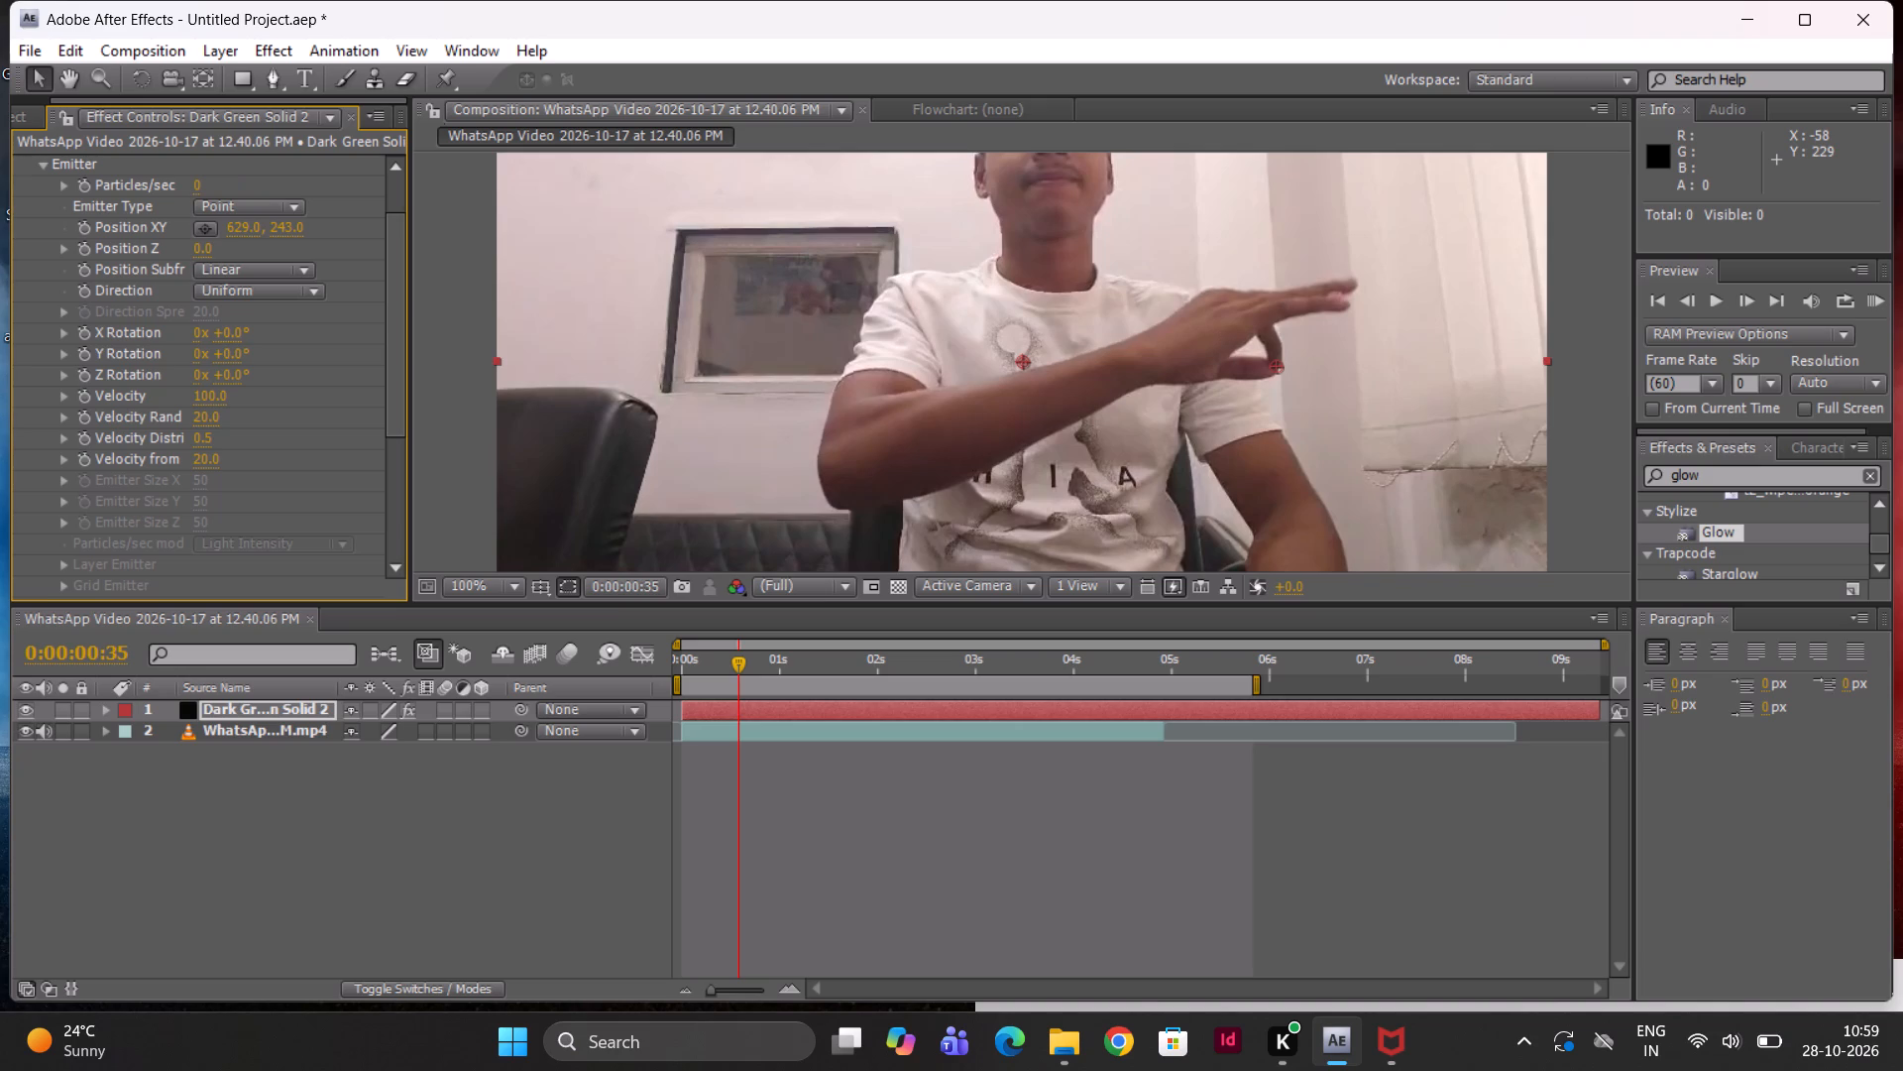
# Refine the emitter's Position XY at close range so it sits exactly where the fingertips touch, at about 630.3, 246.2.
pyautogui.scroll(-1, 1243, 351)
pyautogui.scroll(1, 1243, 351)
pyautogui.scroll(-1, 1243, 351)
pyautogui.scroll(1, 1243, 351)
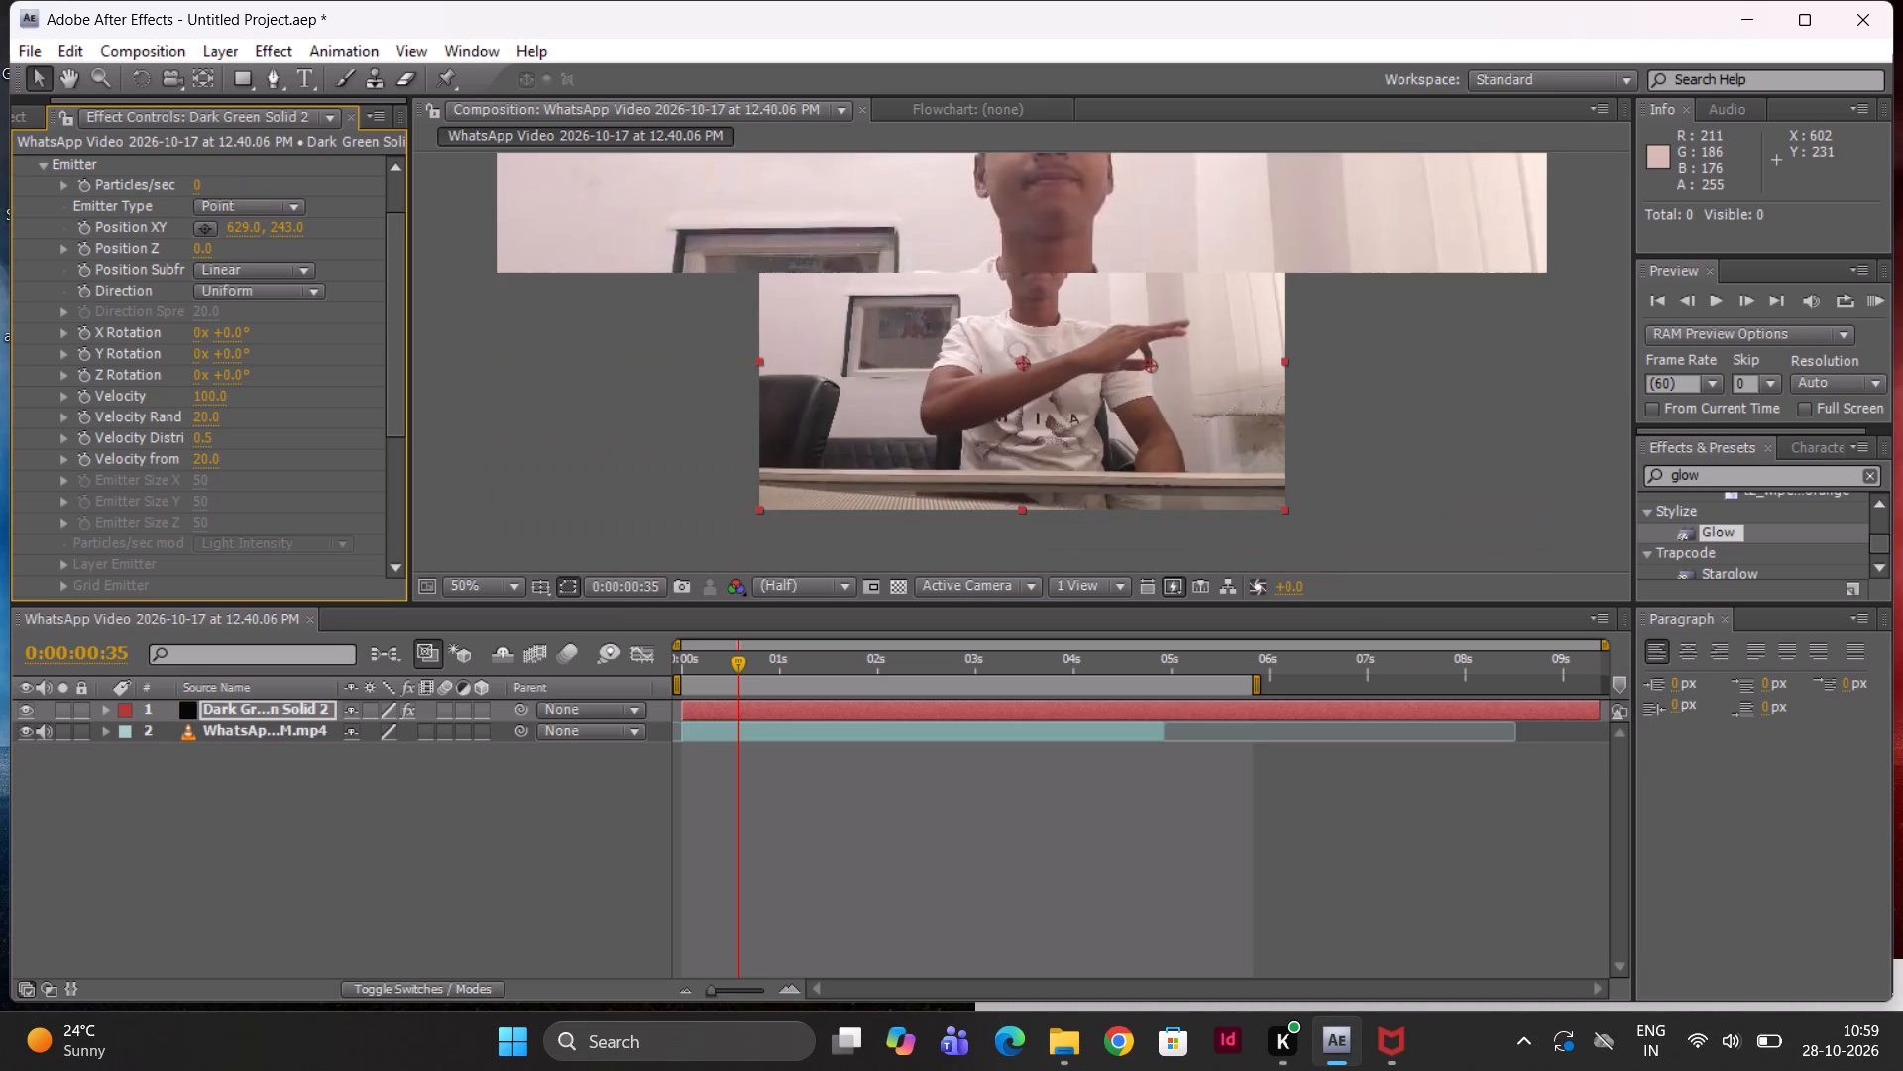
pyautogui.scroll(-1, 1243, 351)
pyautogui.scroll(1, 1243, 351)
pyautogui.scroll(-1, 1243, 351)
pyautogui.scroll(3, 1243, 351)
pyautogui.moveTo(1241, 350); pyautogui.dragTo(994, 294, button='middle')
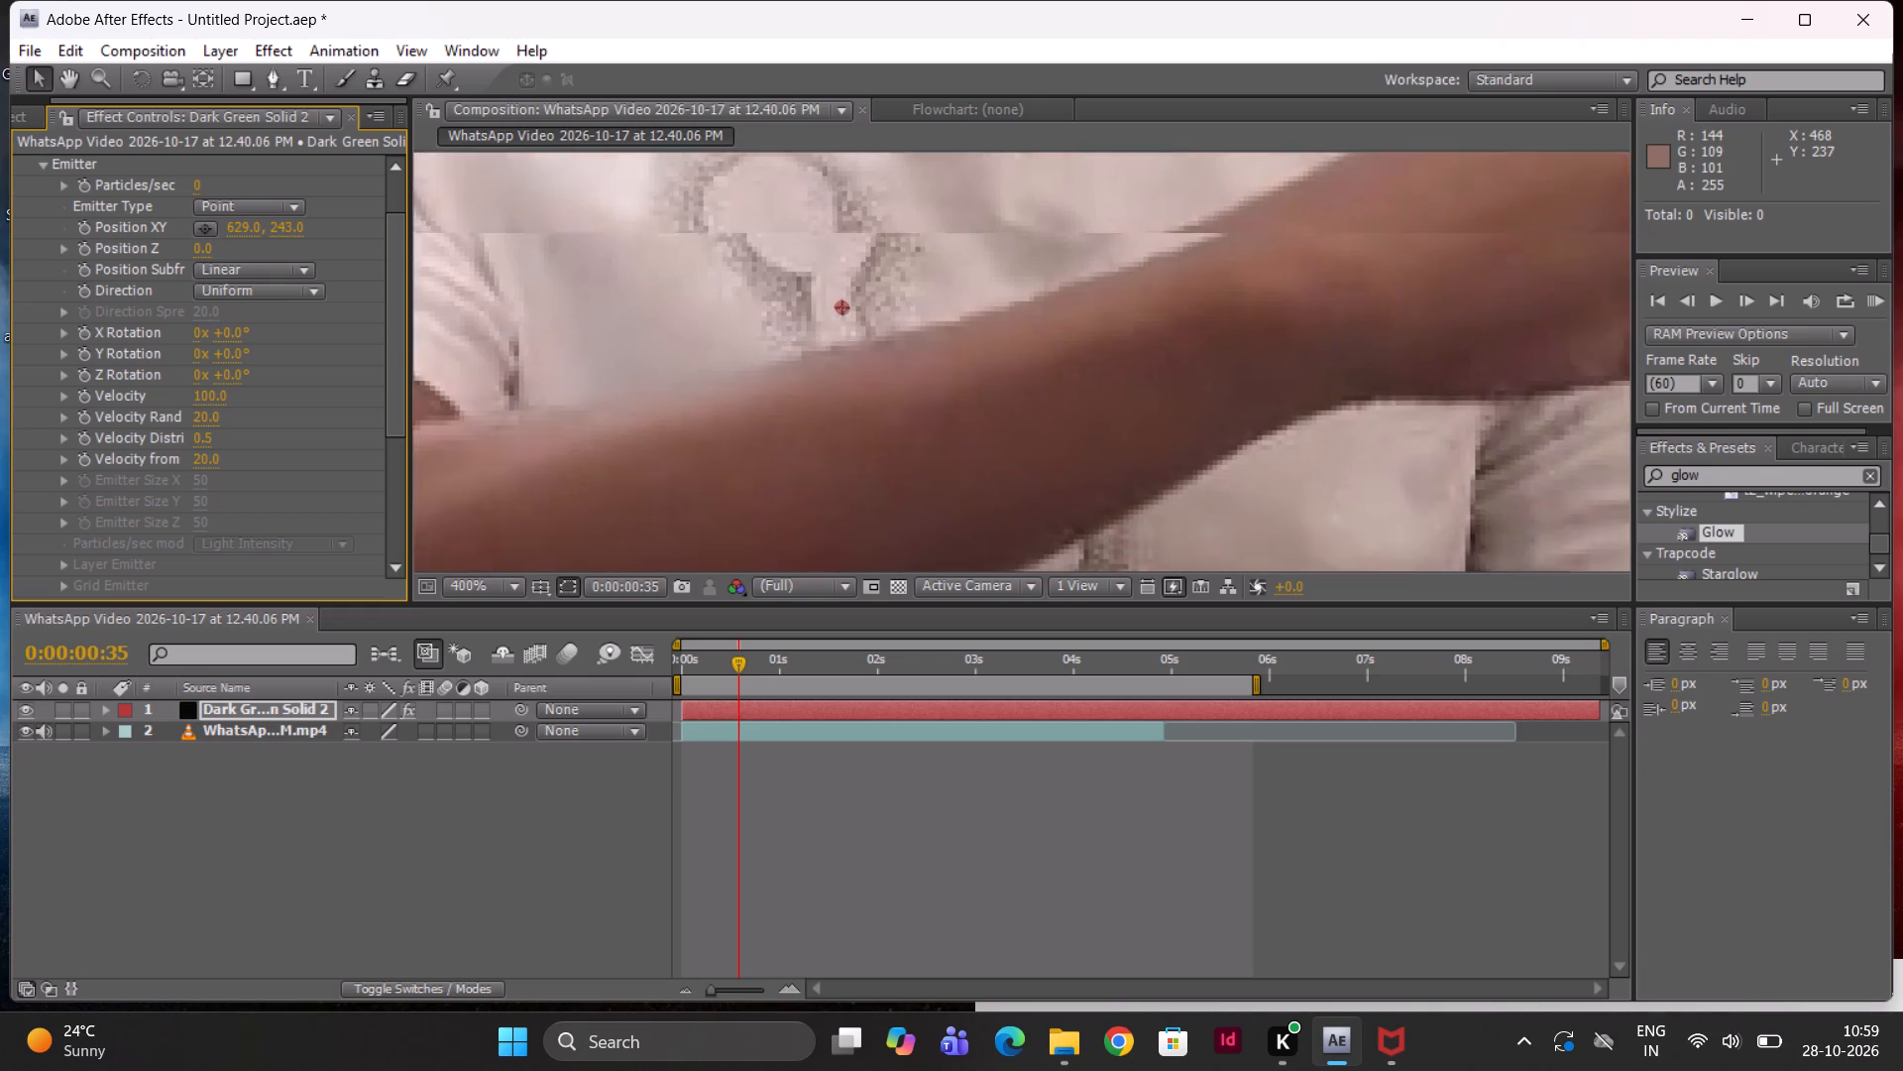
pyautogui.moveTo(994, 294); pyautogui.dragTo(433, 289, button='middle')
pyautogui.moveTo(1232, 319); pyautogui.dragTo(1238, 329)
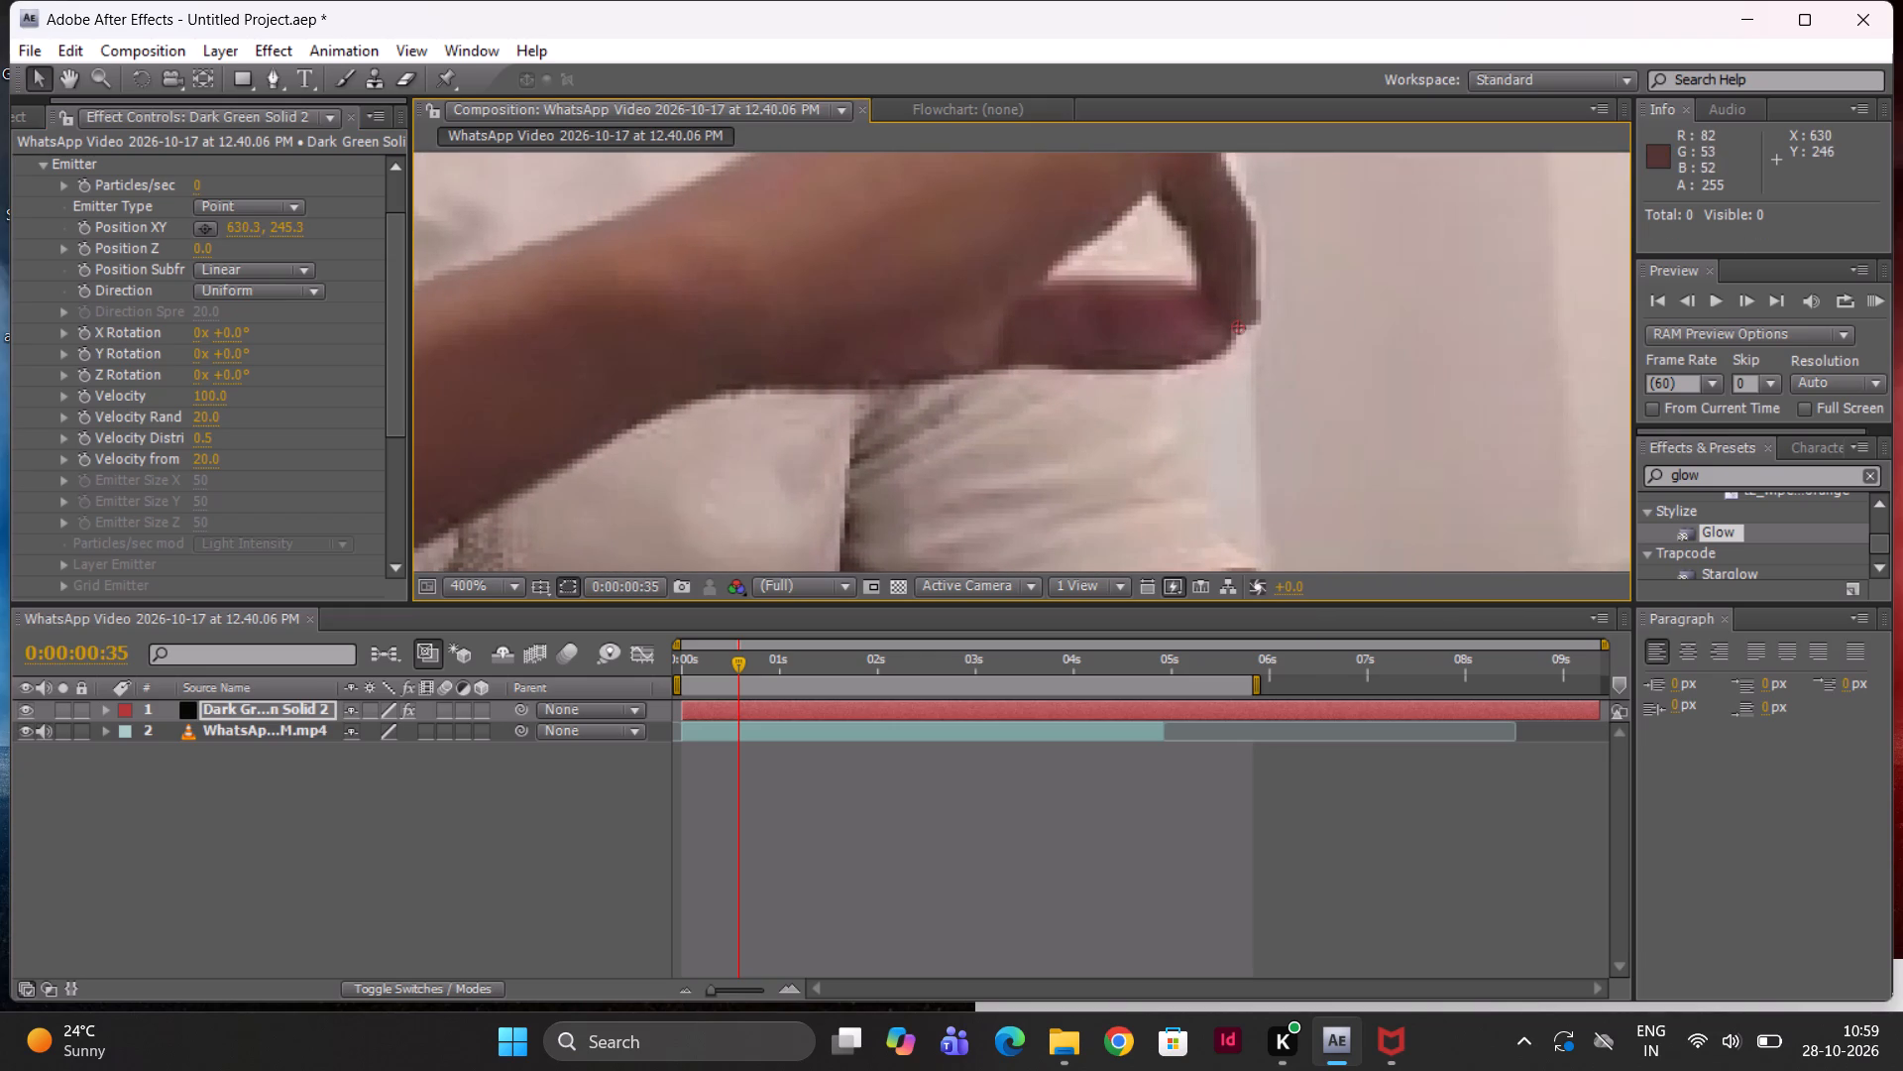
pyautogui.moveTo(1238, 329); pyautogui.dragTo(1238, 334)
pyautogui.scroll(1, 1167, 322)
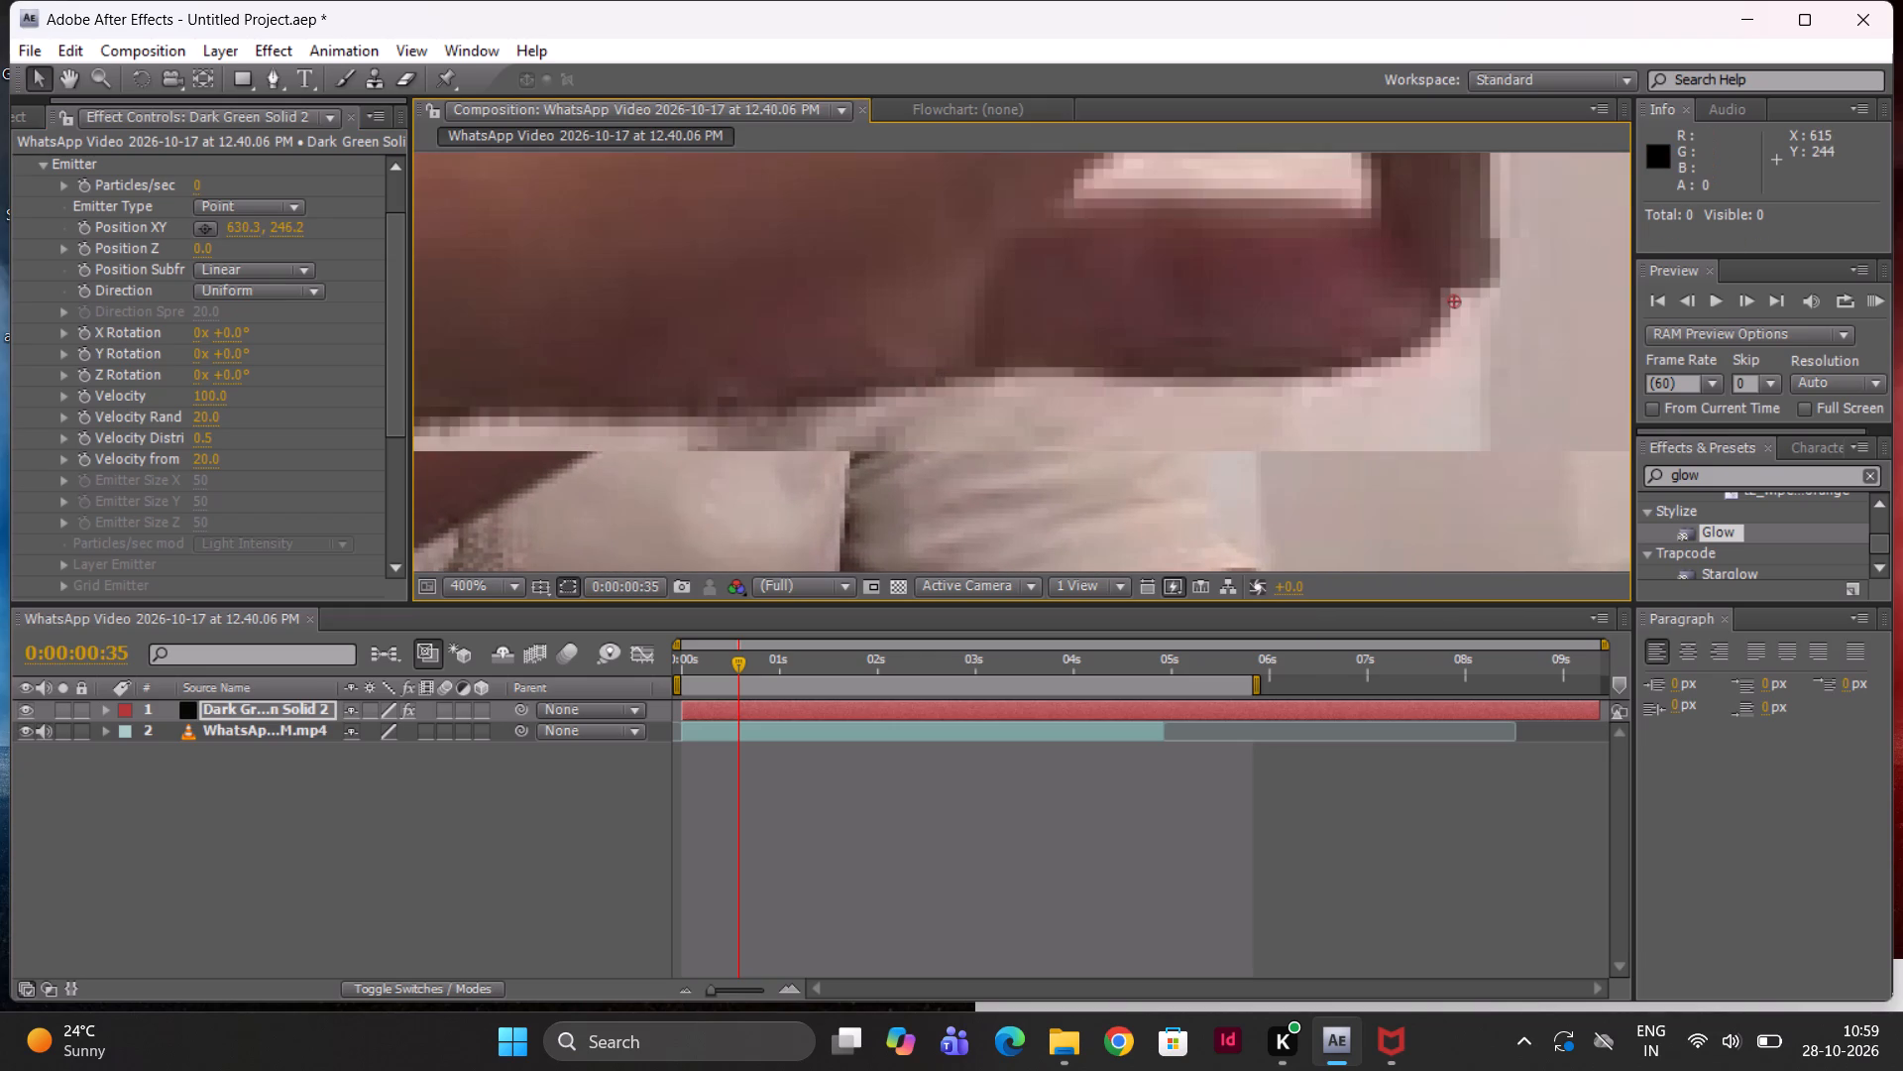
pyautogui.moveTo(1167, 322); pyautogui.dragTo(1117, 331, button='middle')
pyautogui.click(1401, 313)
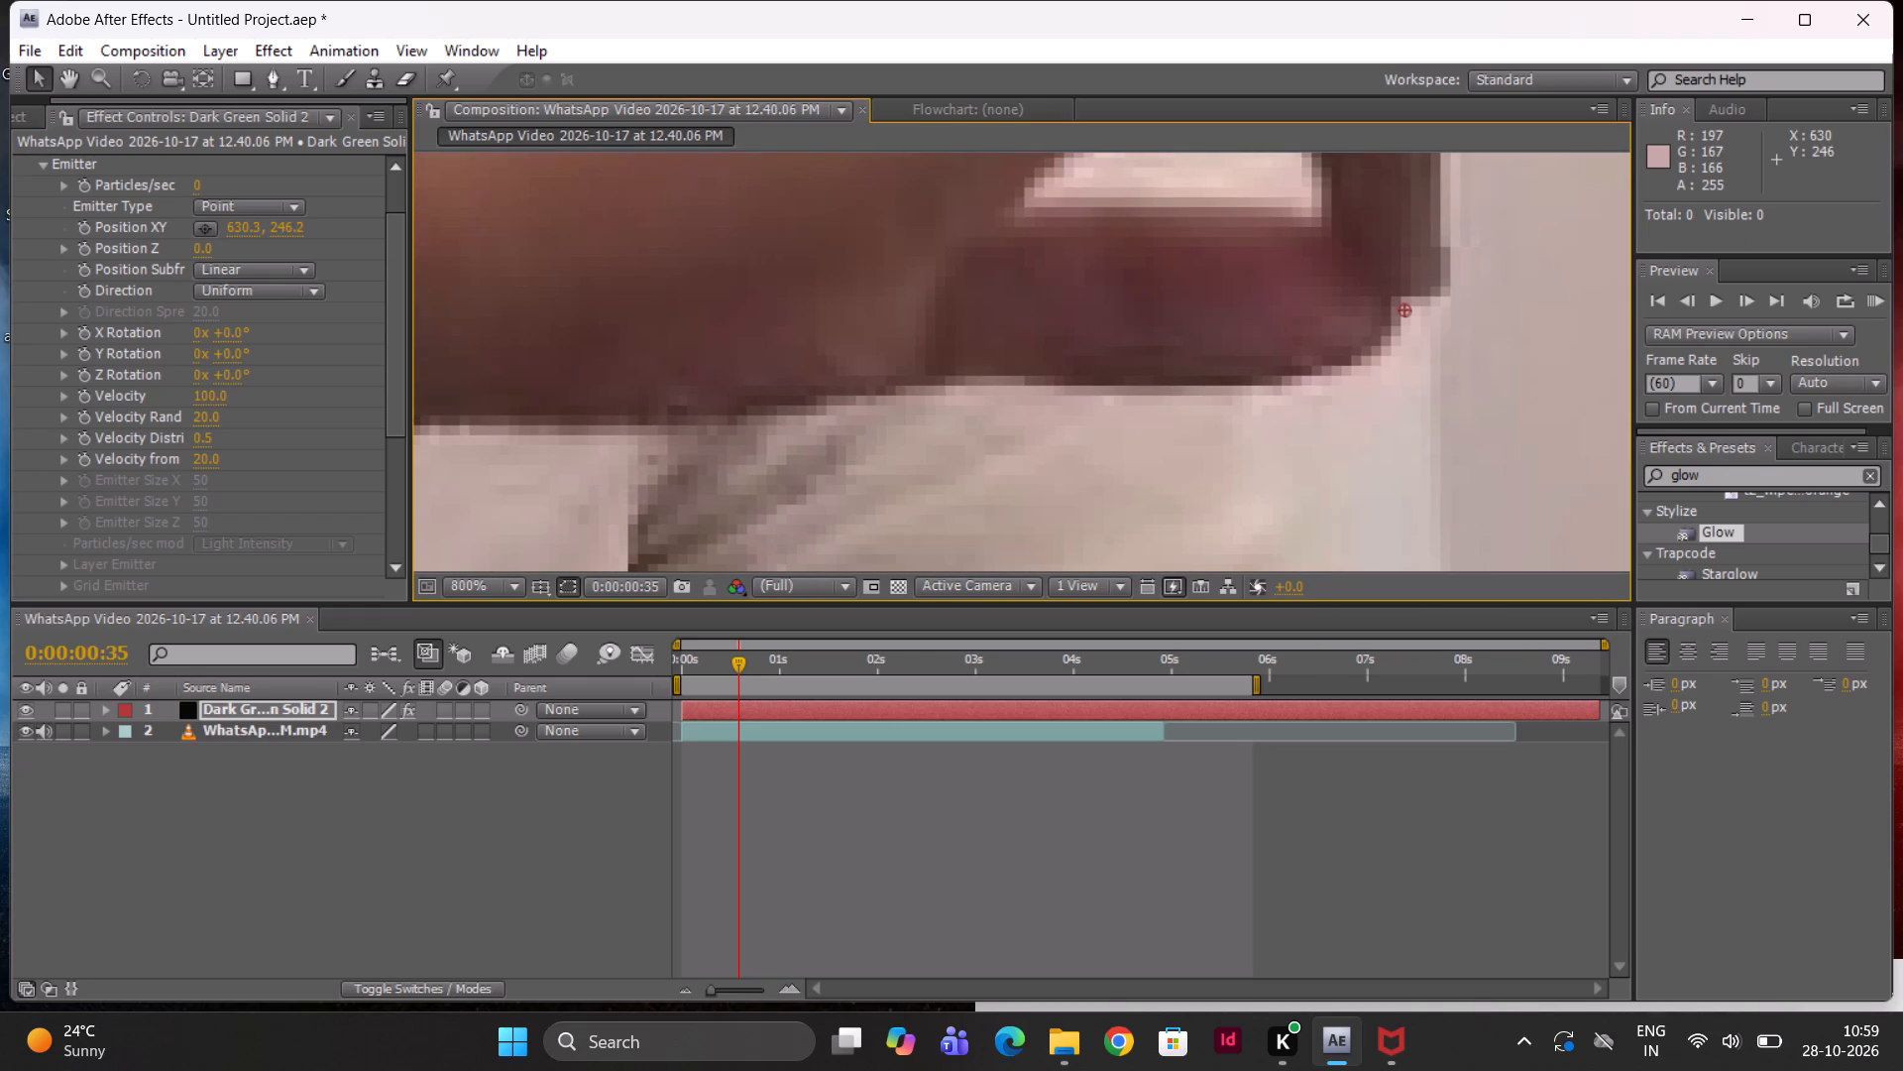
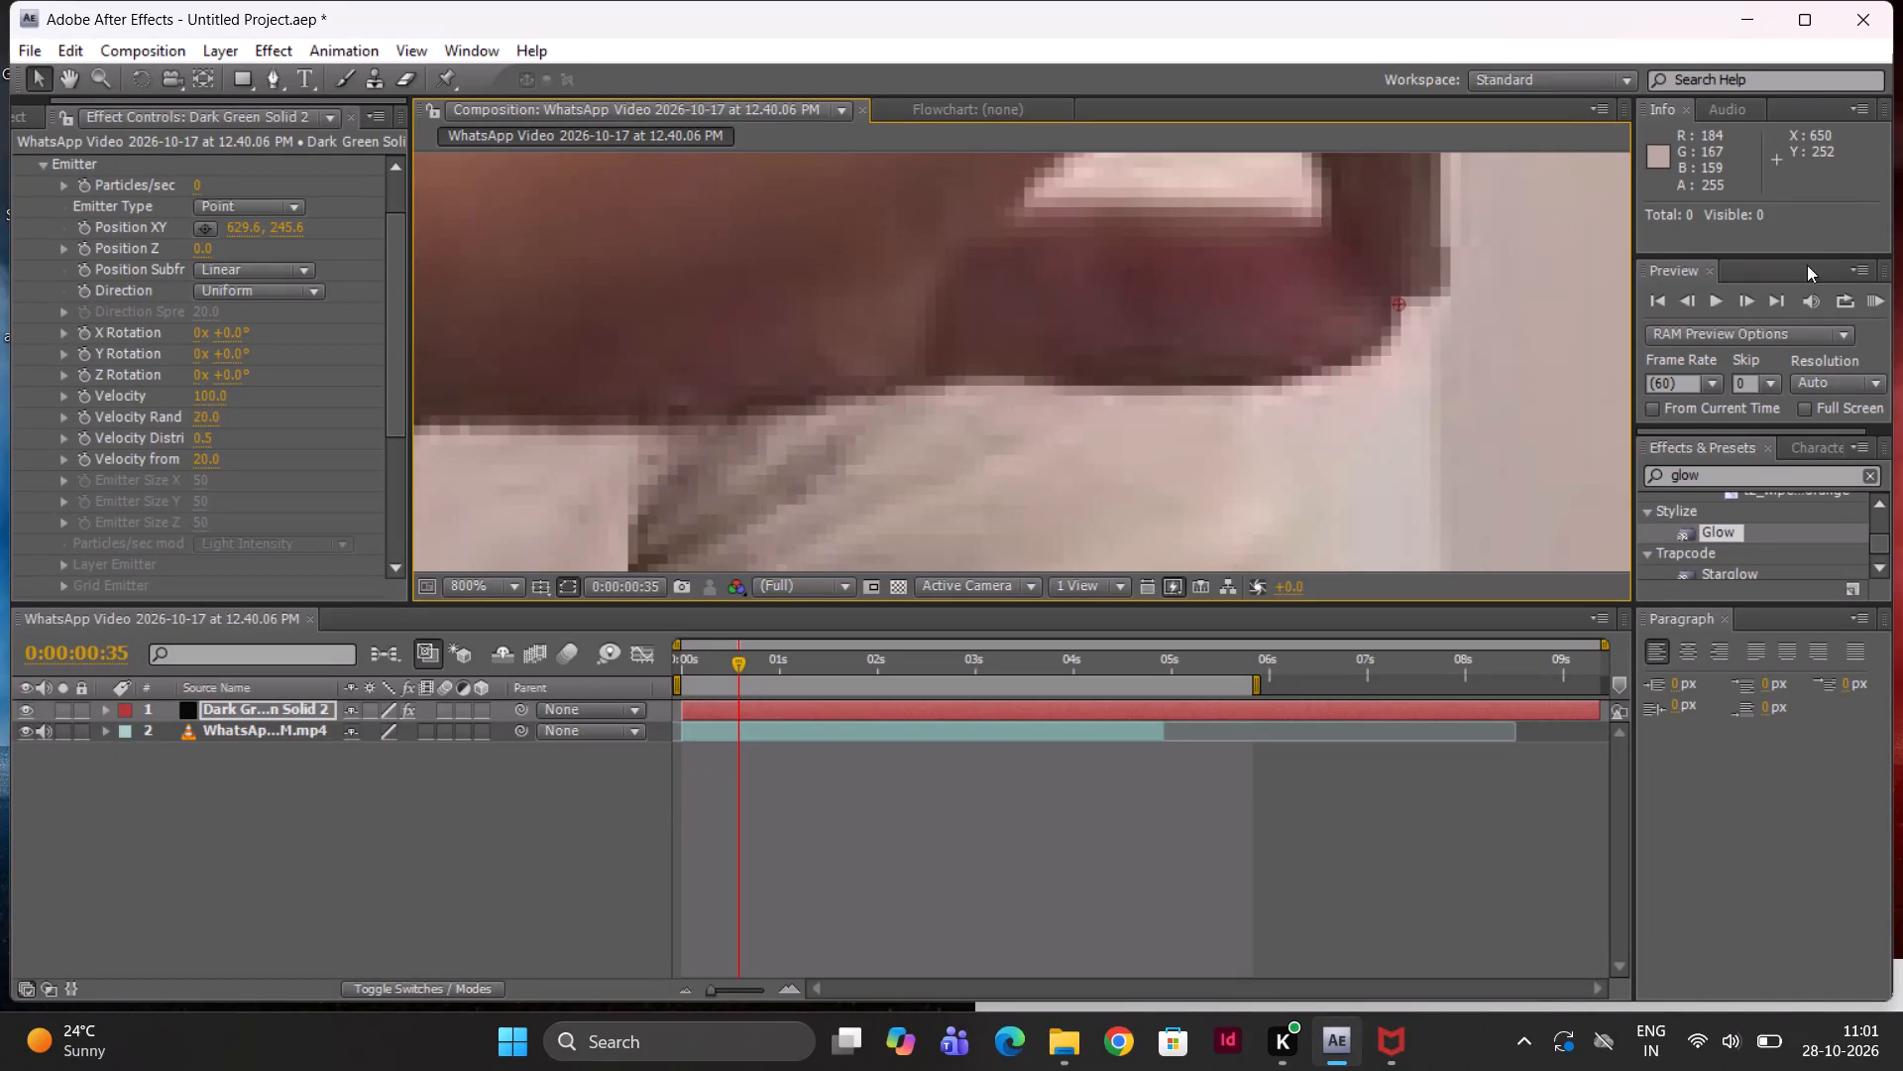
# Advance three frames to 0:00:00:38 and move the emitter's Position XY onto the fingertip contact point, at about 634.3, 237.9.
pyautogui.click(1749, 301)
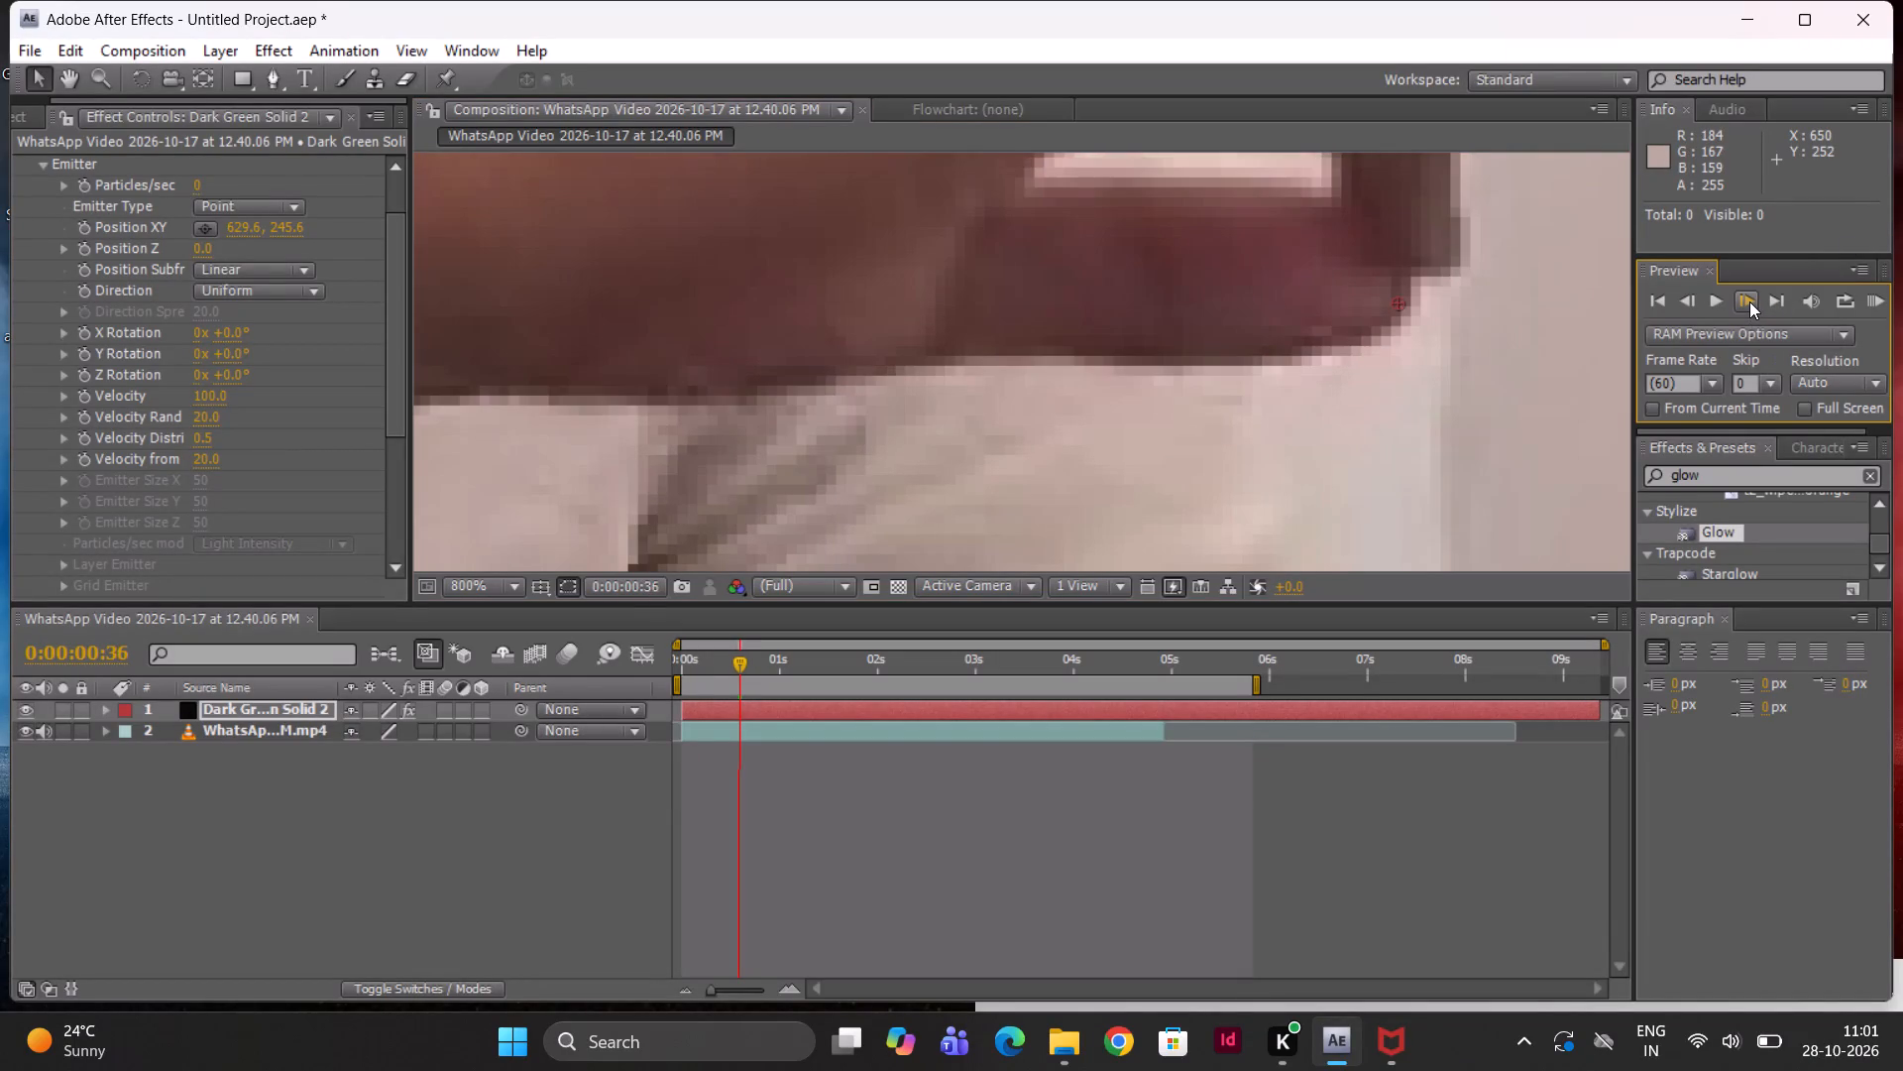
pyautogui.click(1749, 301)
pyautogui.click(1749, 301)
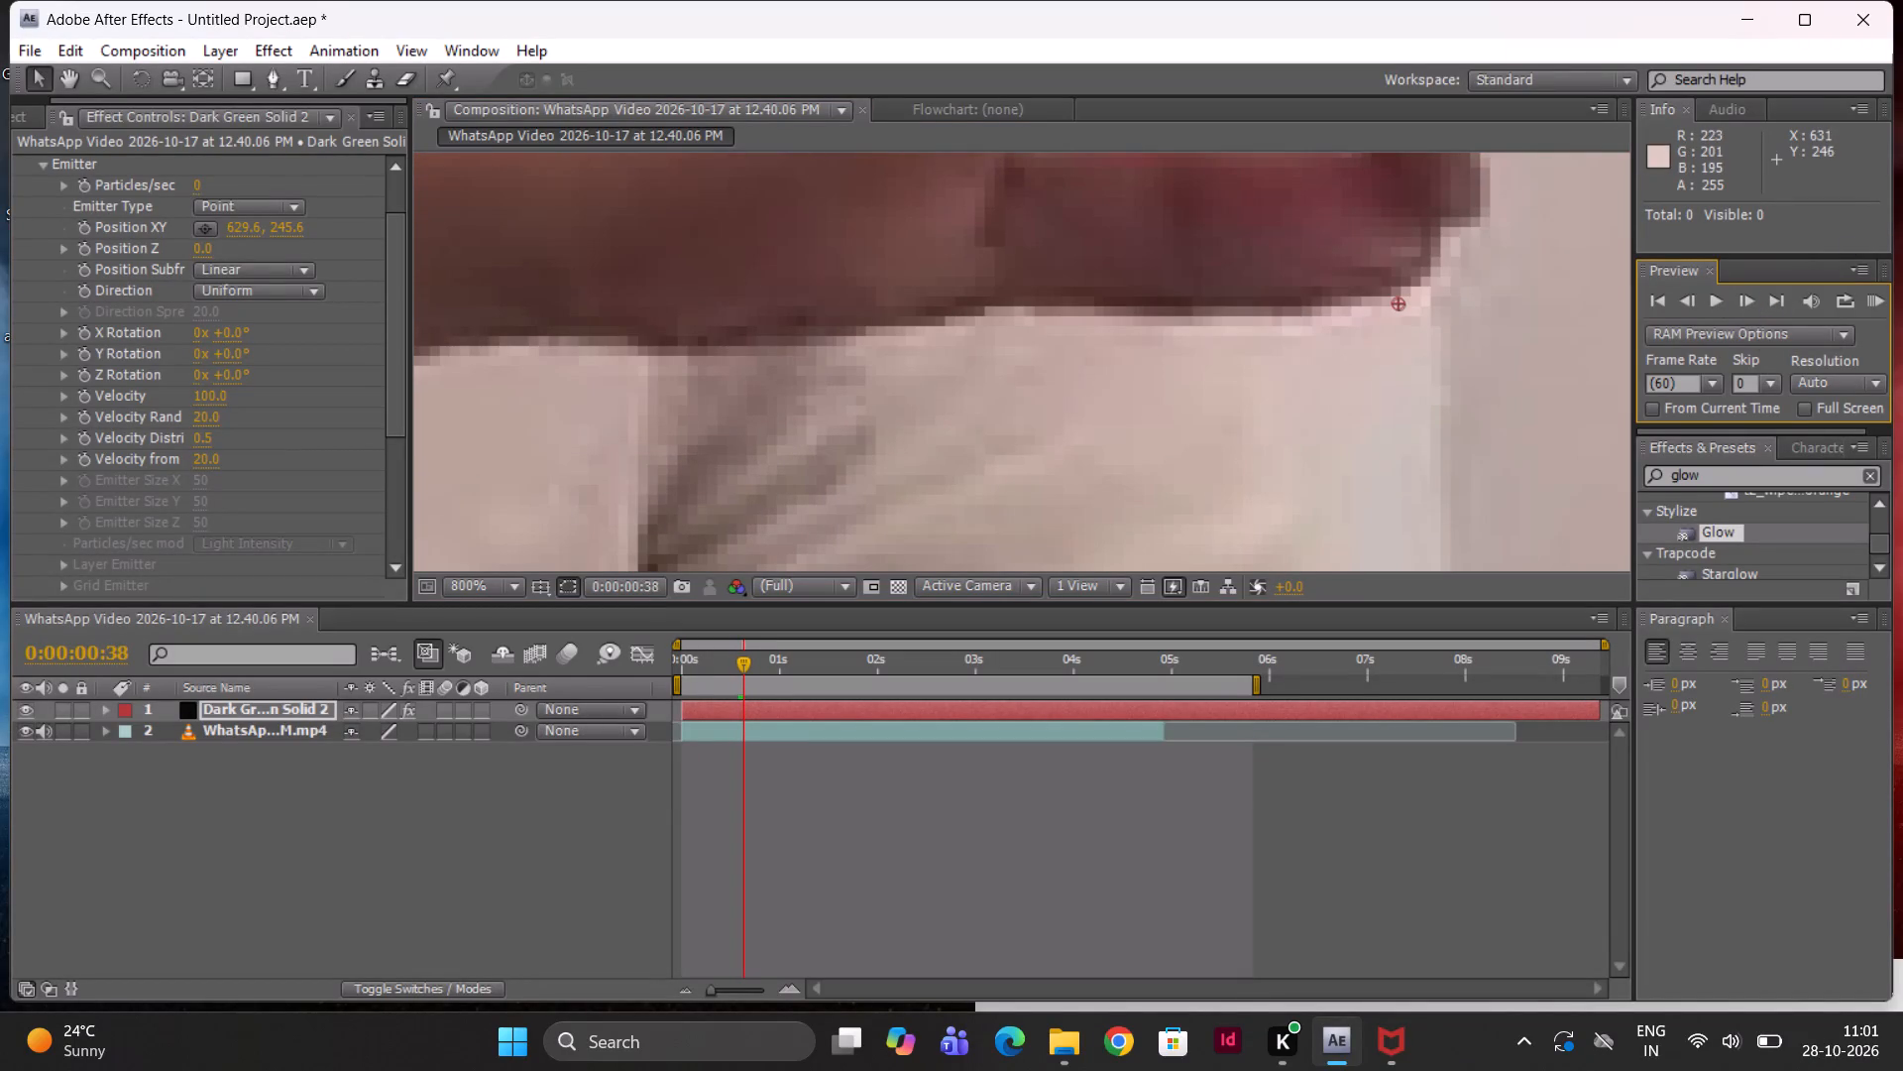
pyautogui.moveTo(1394, 304); pyautogui.dragTo(1438, 228)
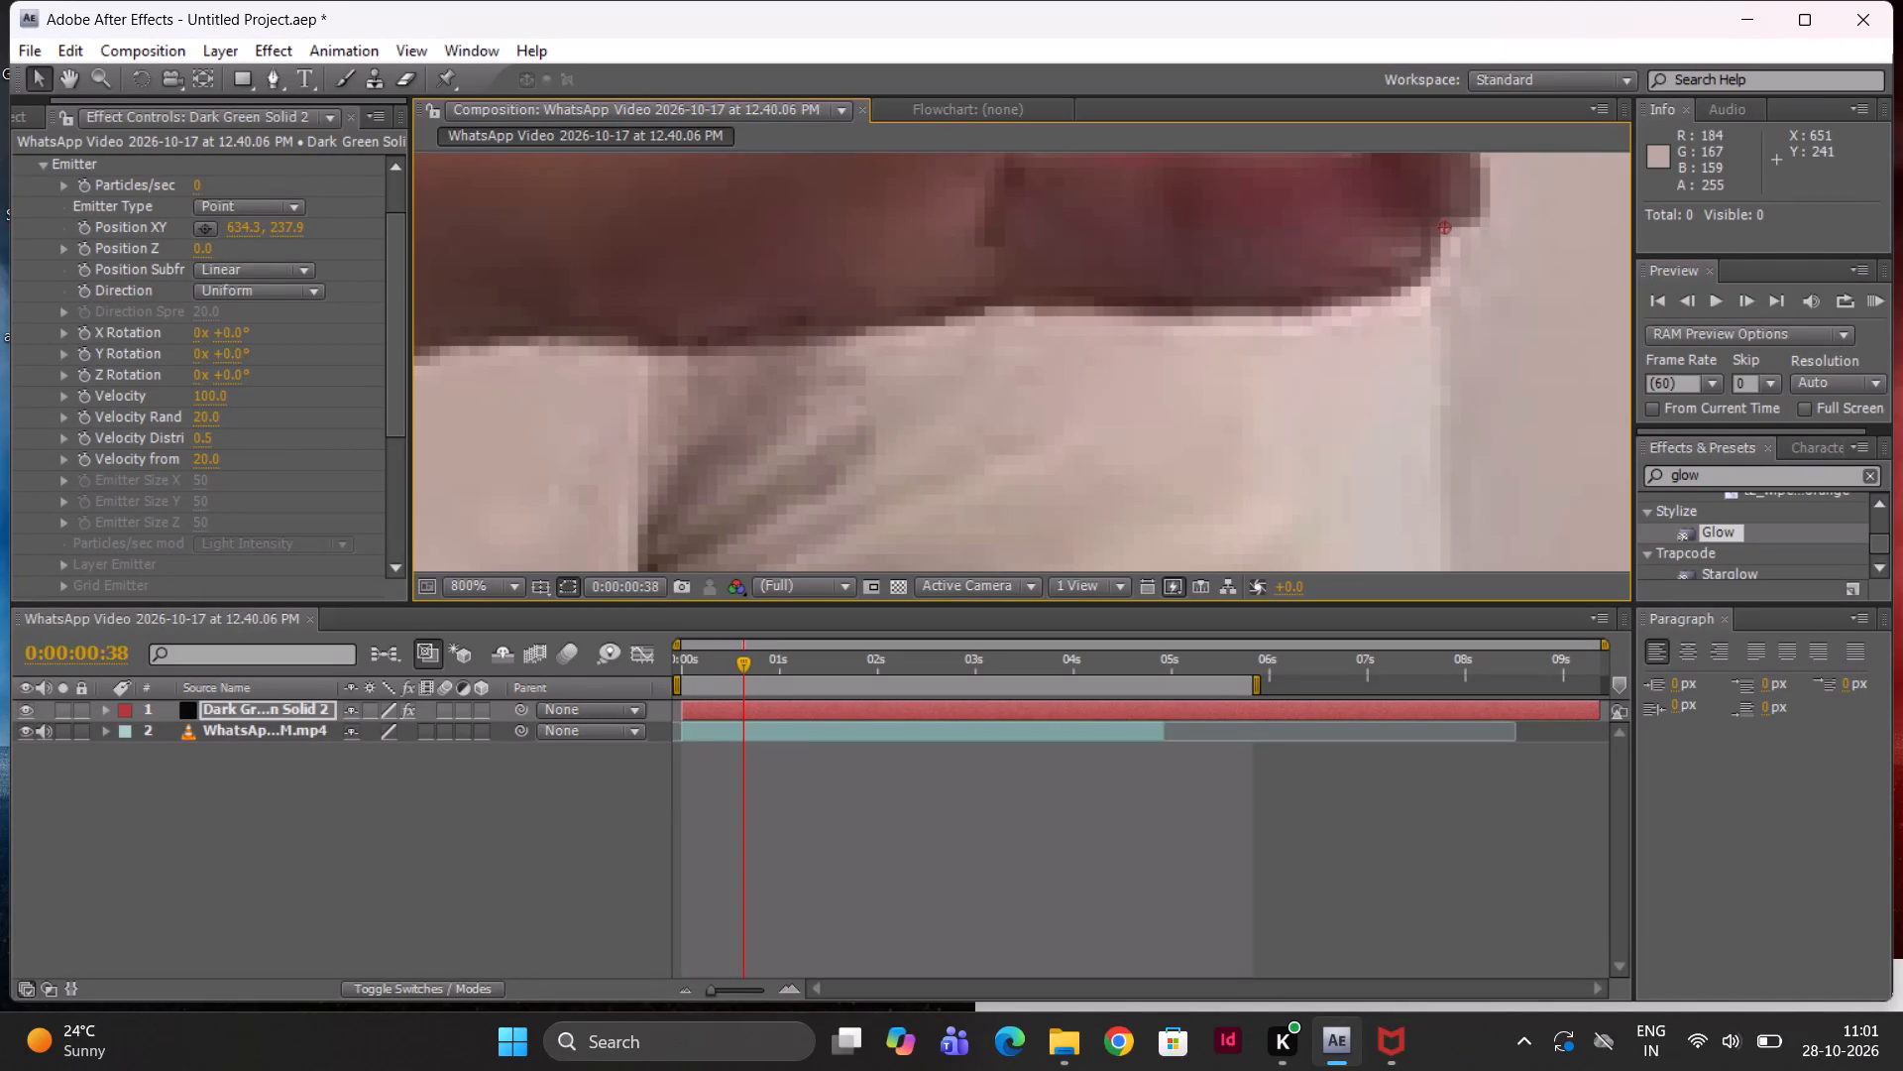
# Advance three frames to 0:00:00:41 and move the emitter's Position XY back onto the fingertip edge, at about 637.8, 230.8.
pyautogui.moveTo(1512, 329); pyautogui.dragTo(1311, 445, button='middle')
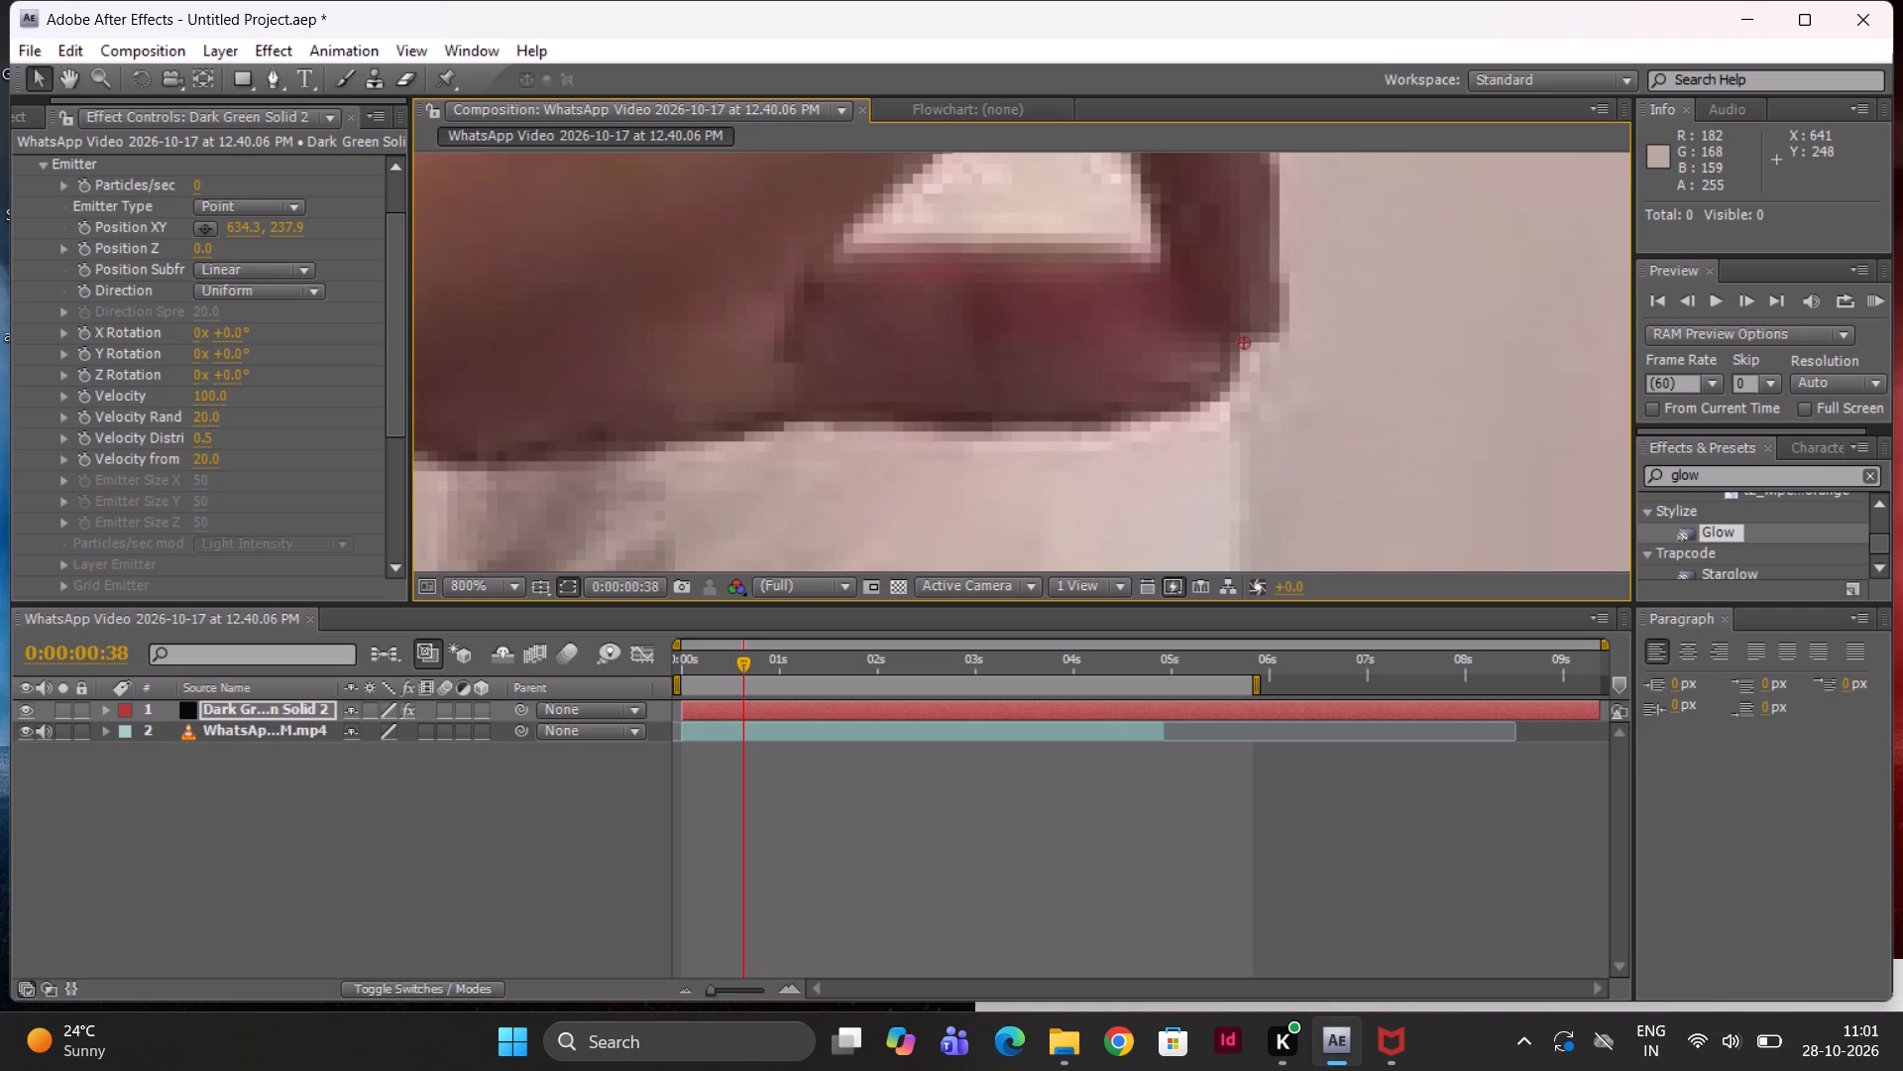
pyautogui.click(1737, 298)
pyautogui.click(1737, 298)
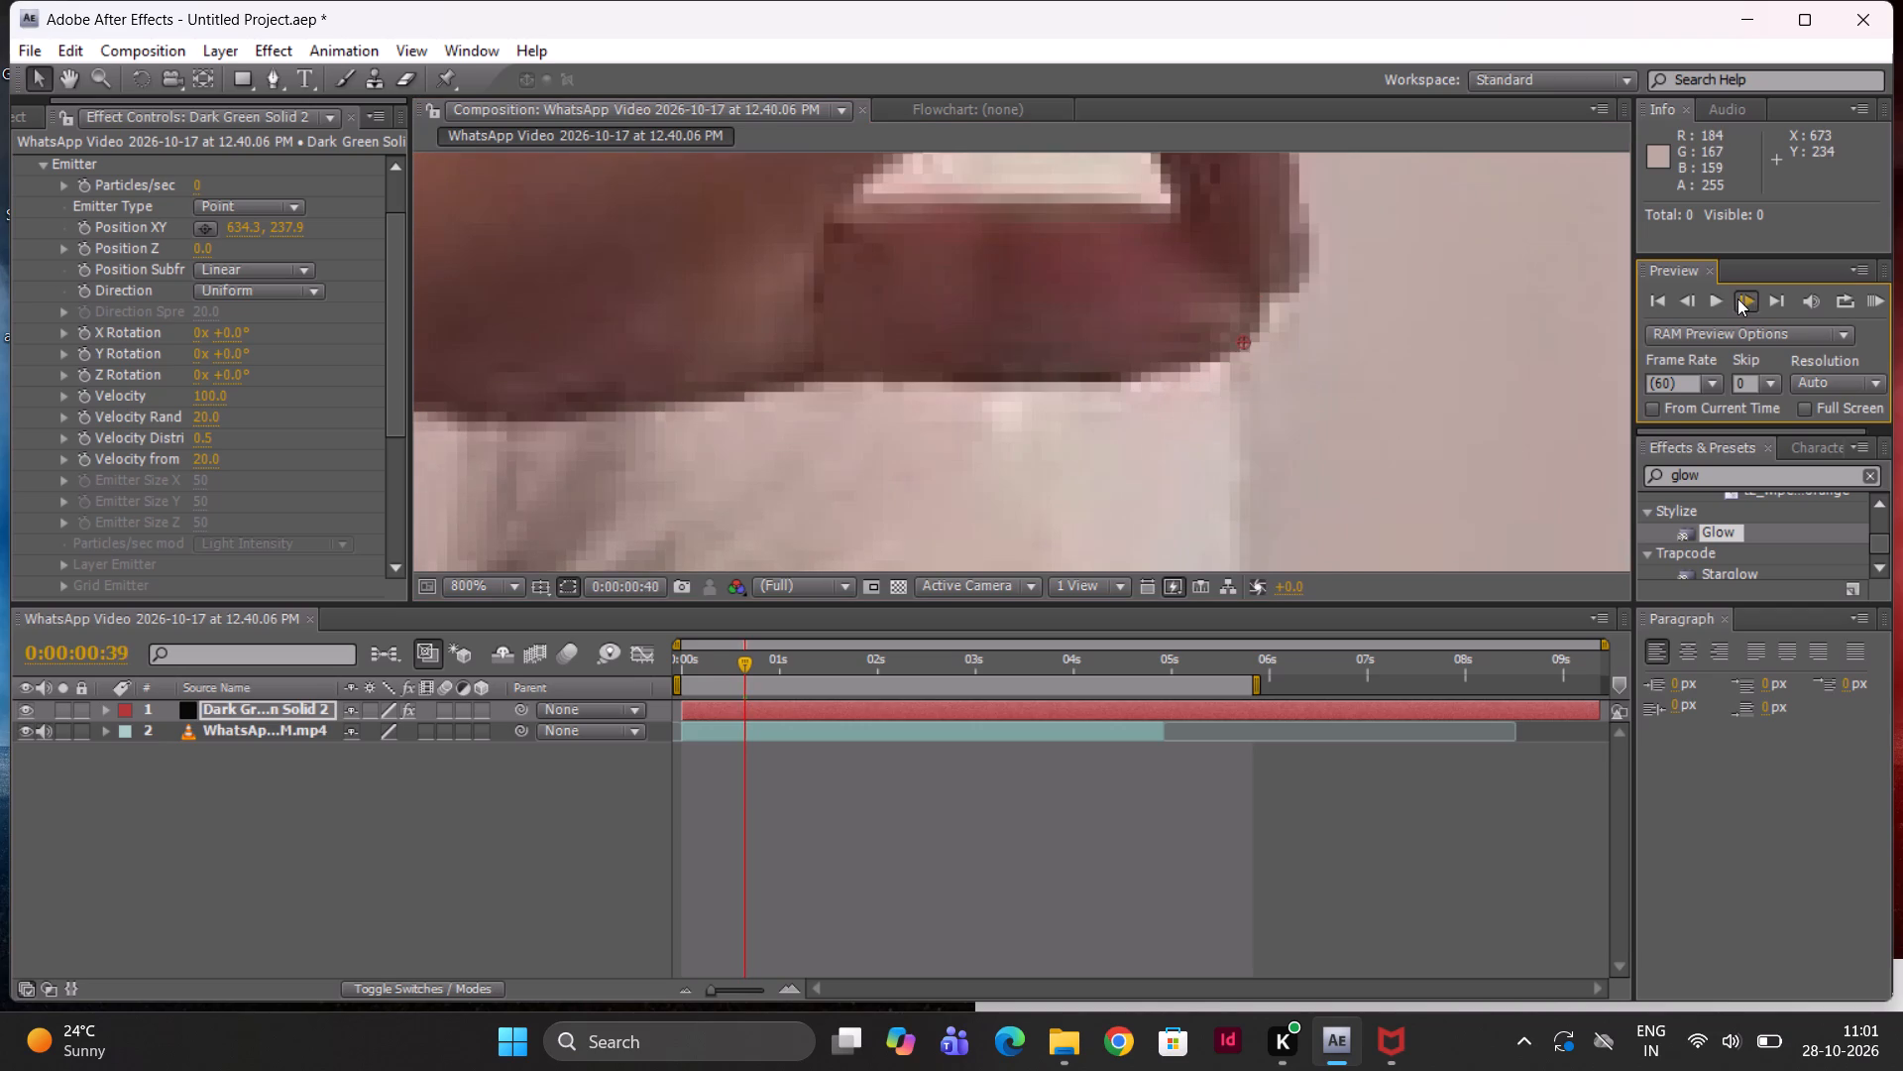
pyautogui.click(1737, 298)
pyautogui.moveTo(1245, 340); pyautogui.dragTo(1289, 311)
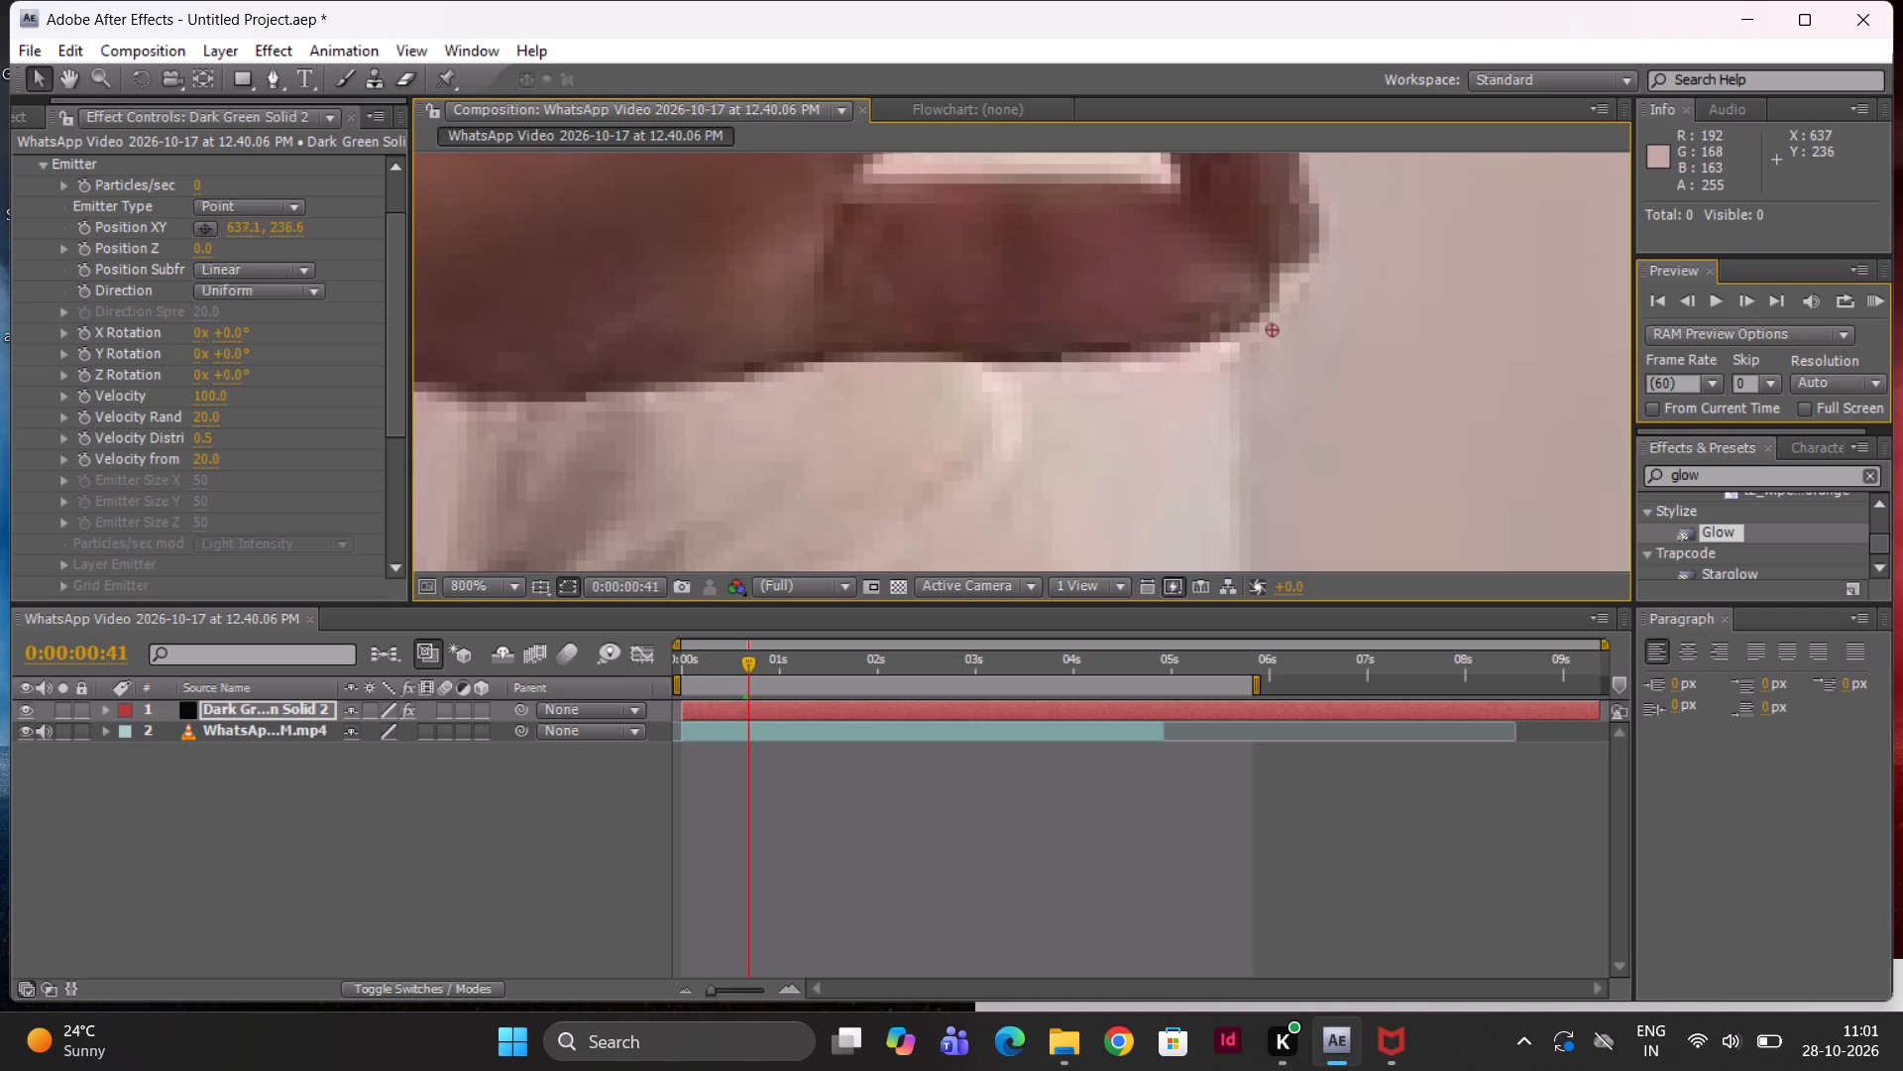
pyautogui.moveTo(1289, 311); pyautogui.dragTo(1280, 271)
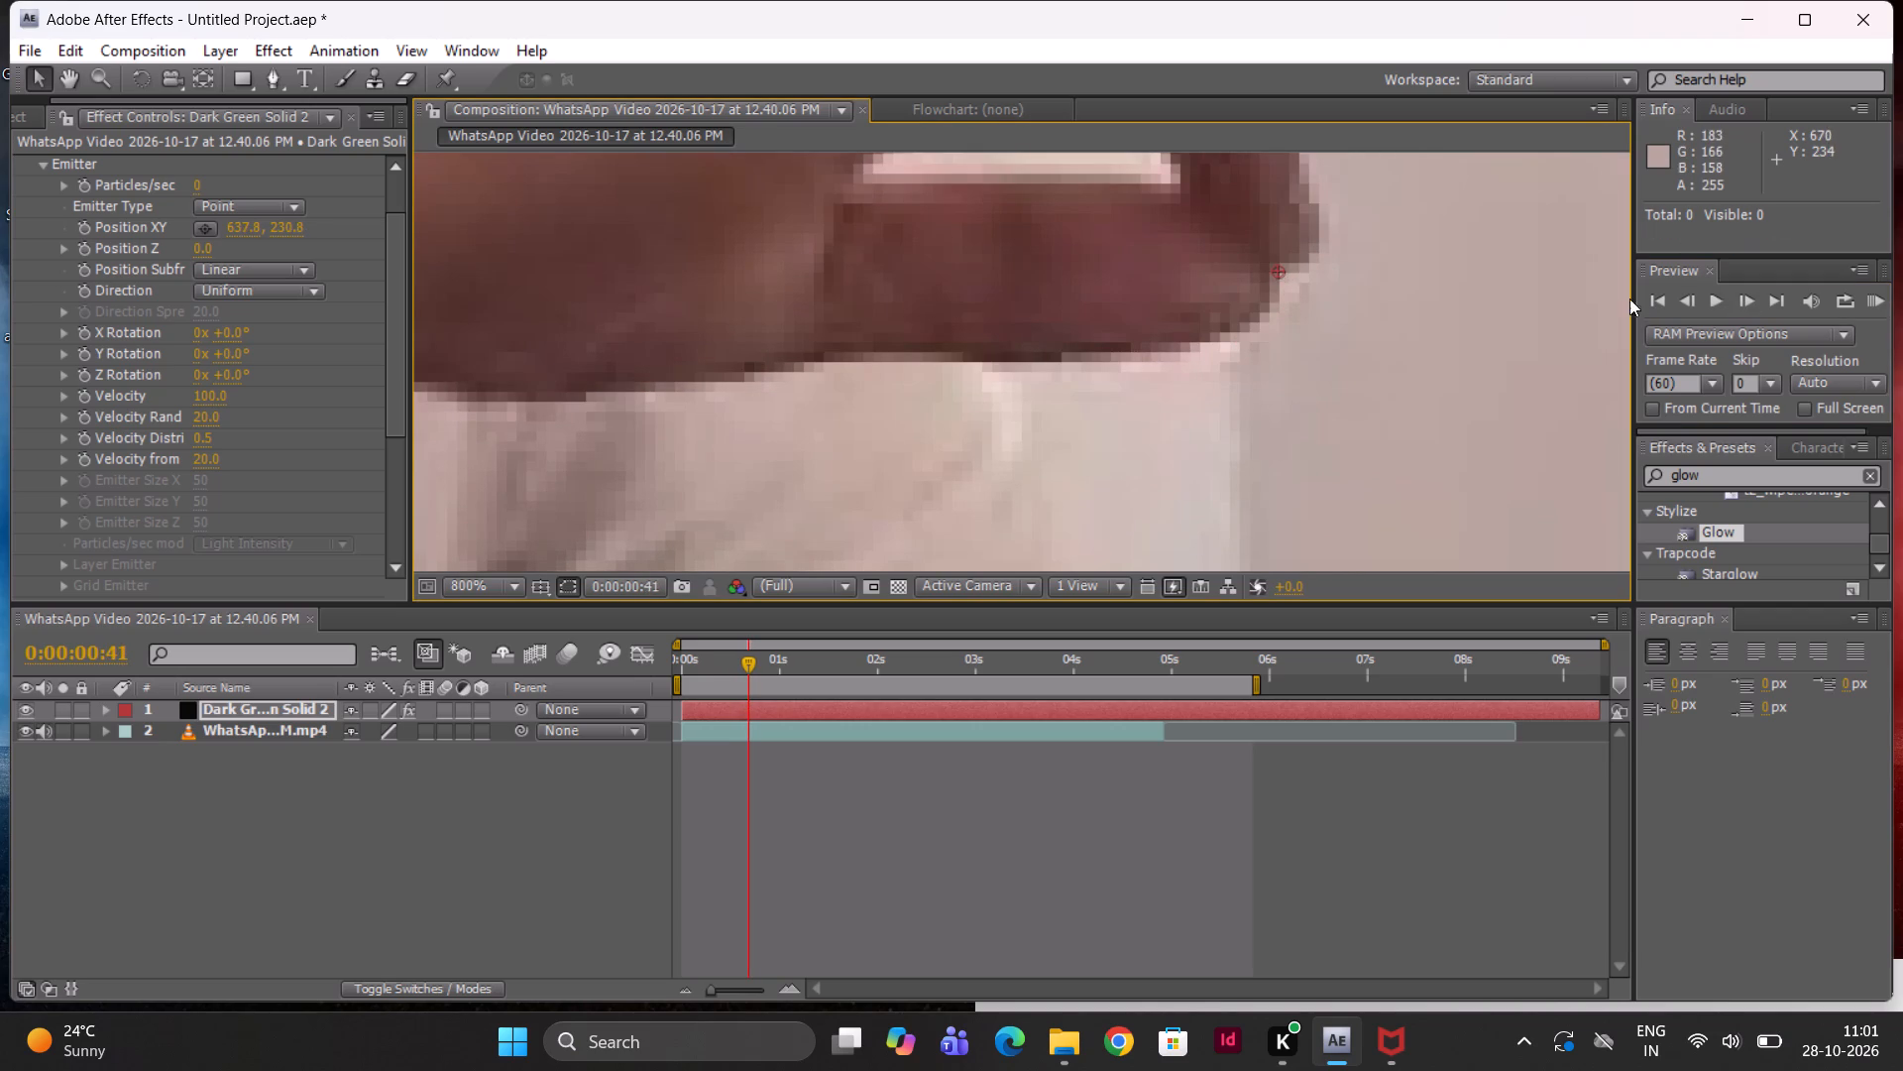
# Advance three frames to 0:00:00:44 and move the emitter's Position XY onto the fingertip edge, at about 639.4, 222.9.
pyautogui.click(1741, 299)
pyautogui.click(1741, 299)
pyautogui.click(1741, 299)
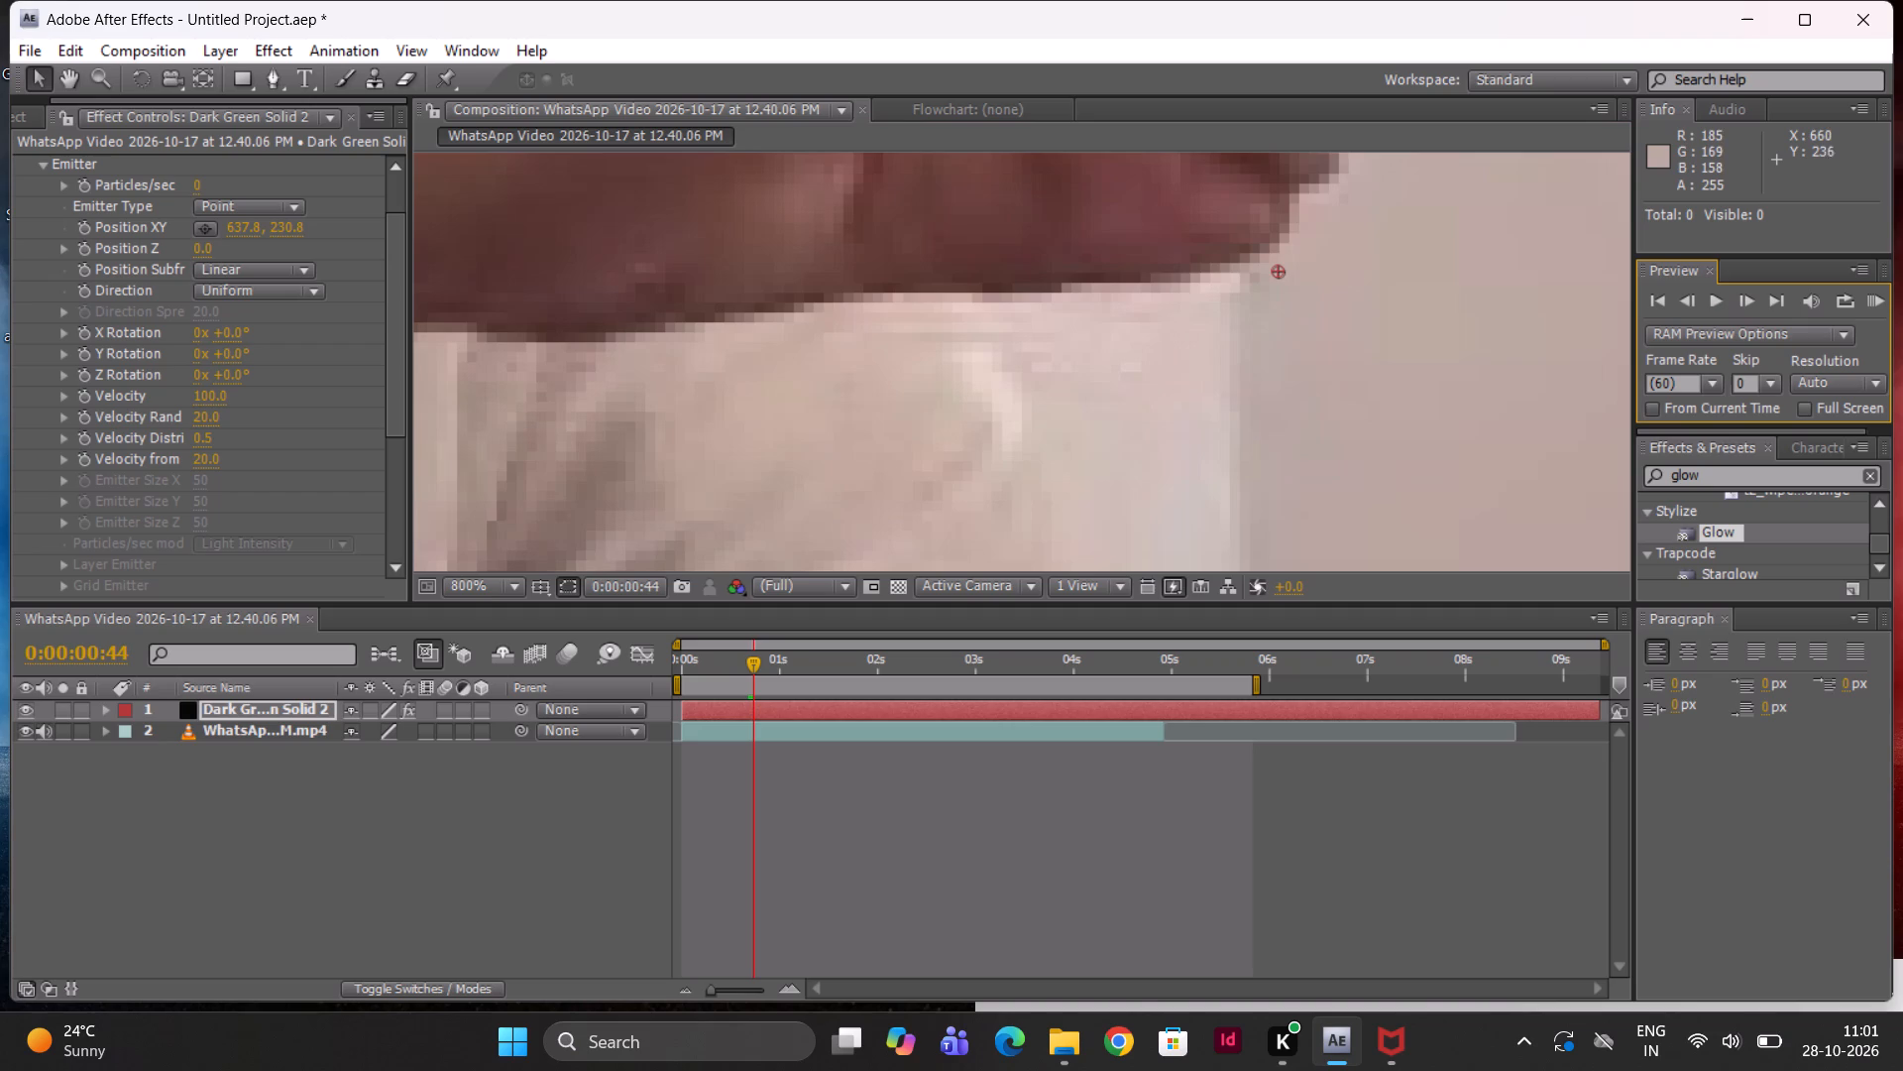
pyautogui.moveTo(1284, 275); pyautogui.dragTo(1314, 209)
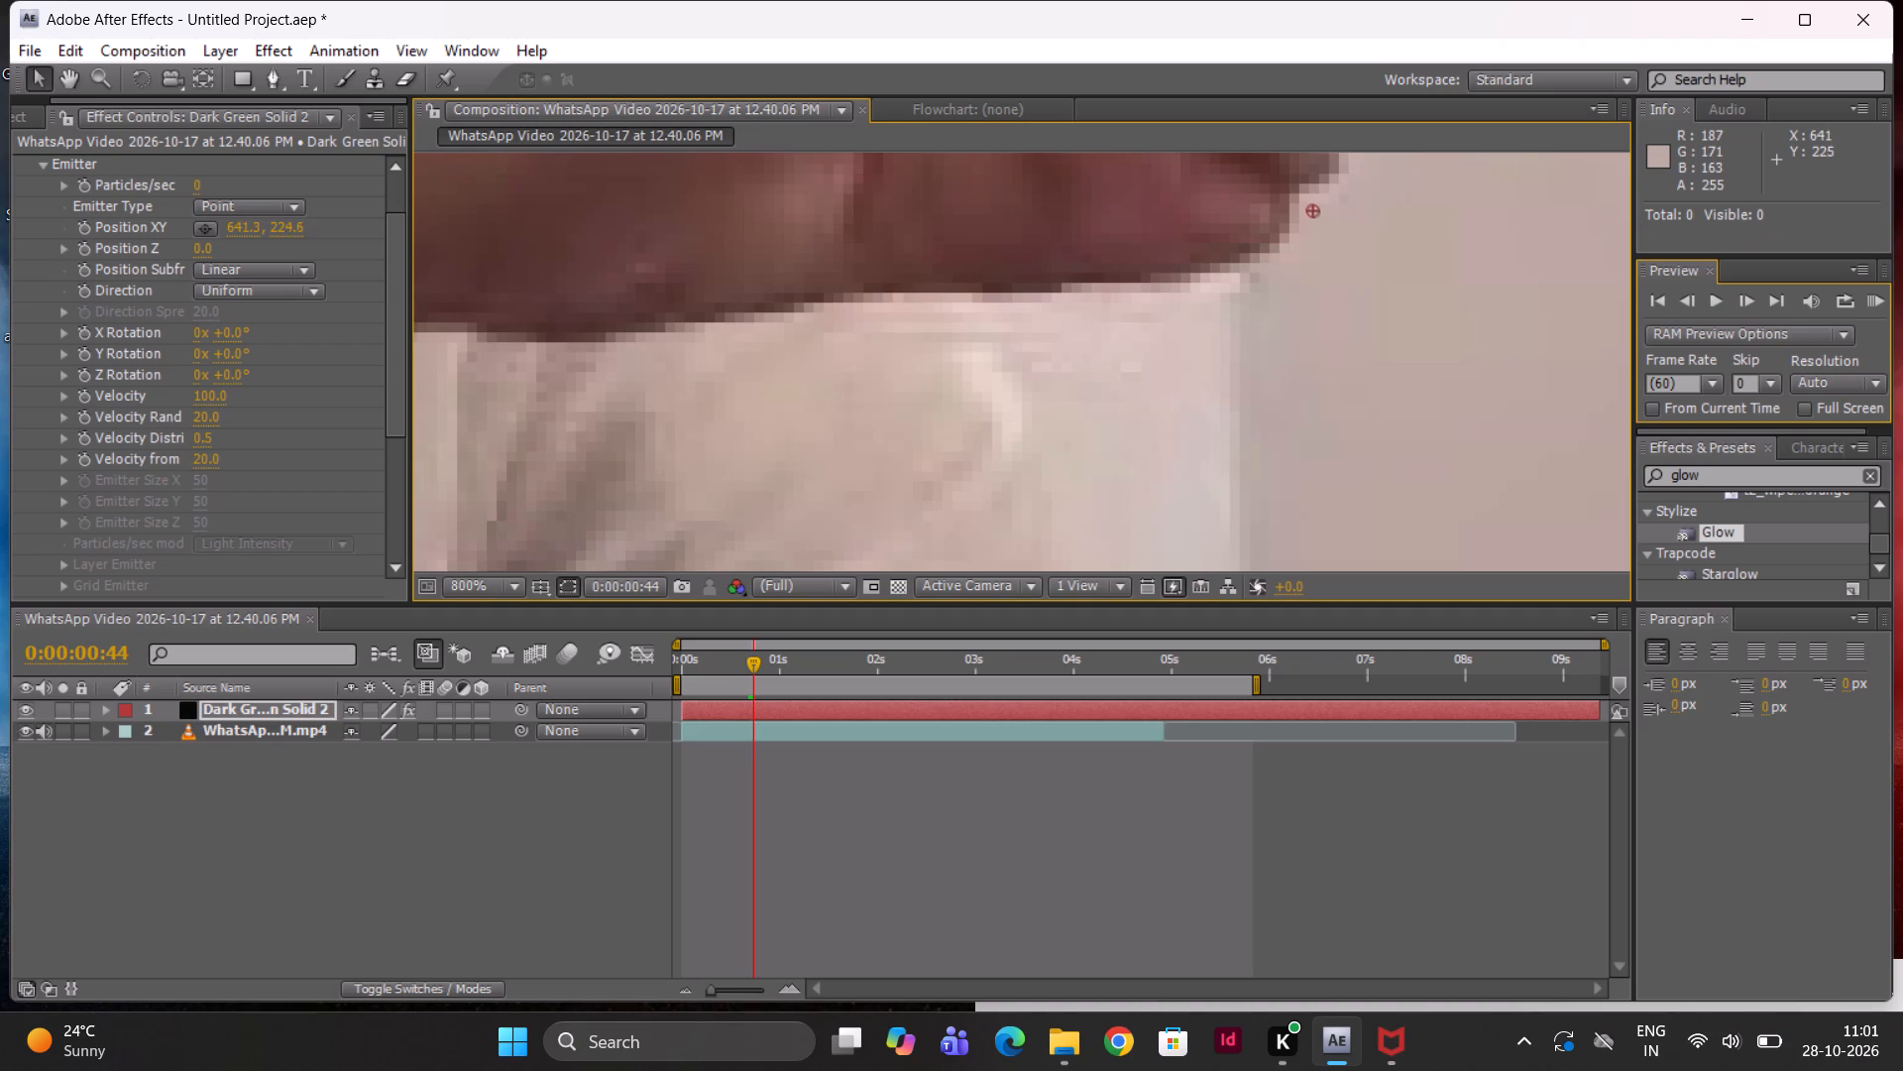
pyautogui.moveTo(1314, 209); pyautogui.dragTo(1299, 196)
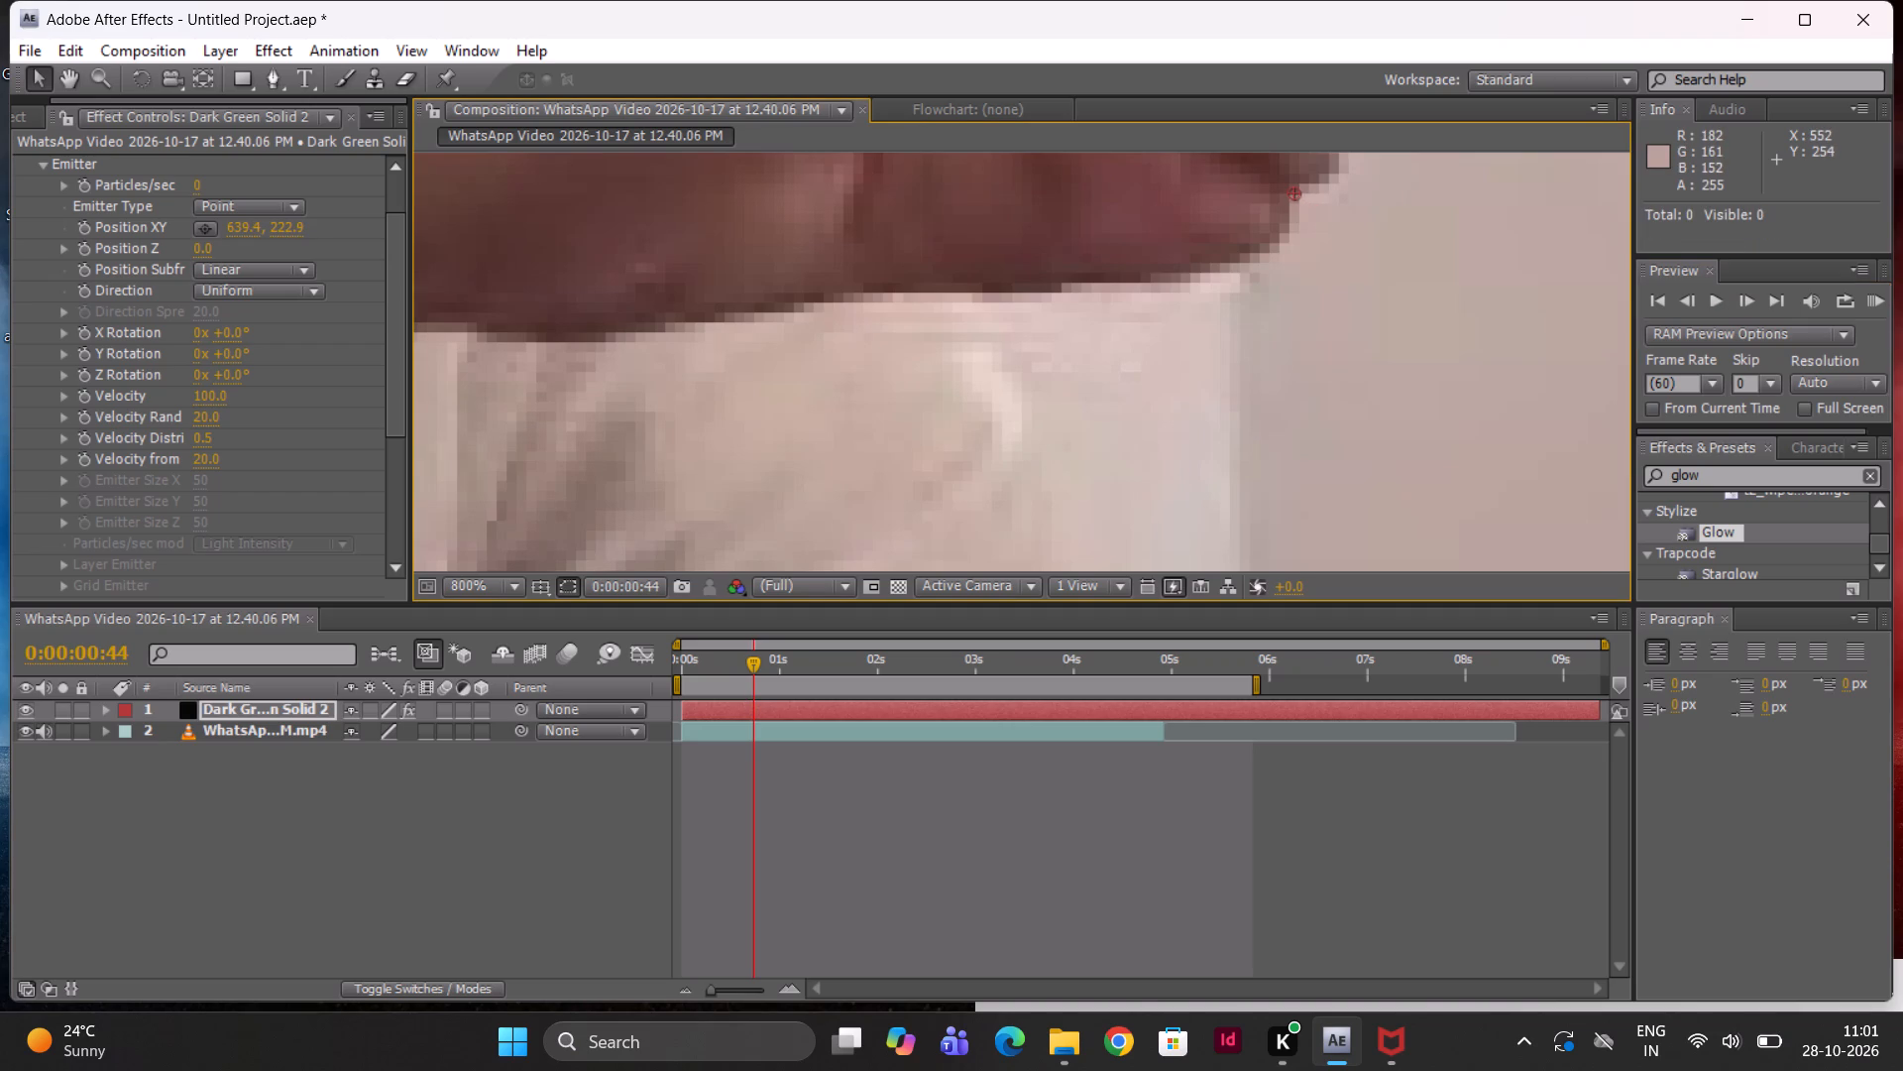
# Expand the dark green solid layer in the timeline to inspect the properties in its Effects group.
pyautogui.click(105, 713)
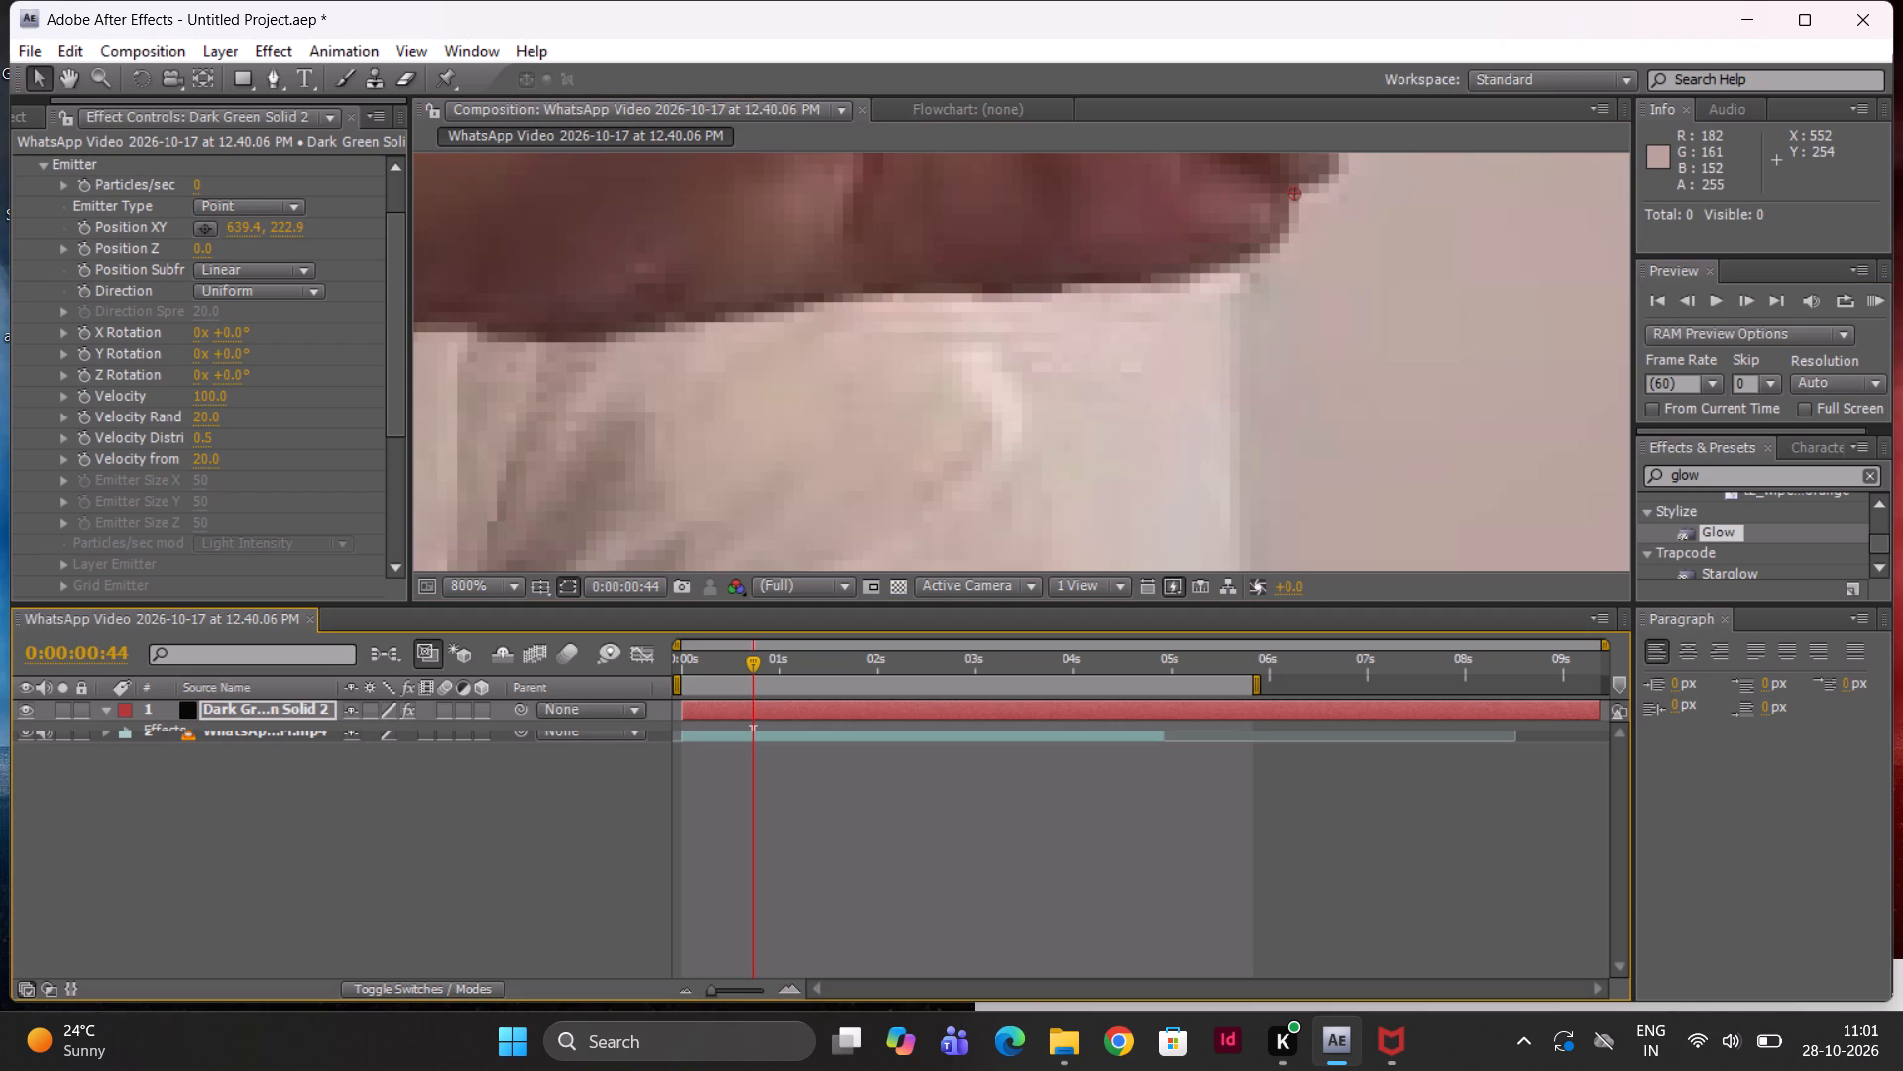
pyautogui.click(126, 737)
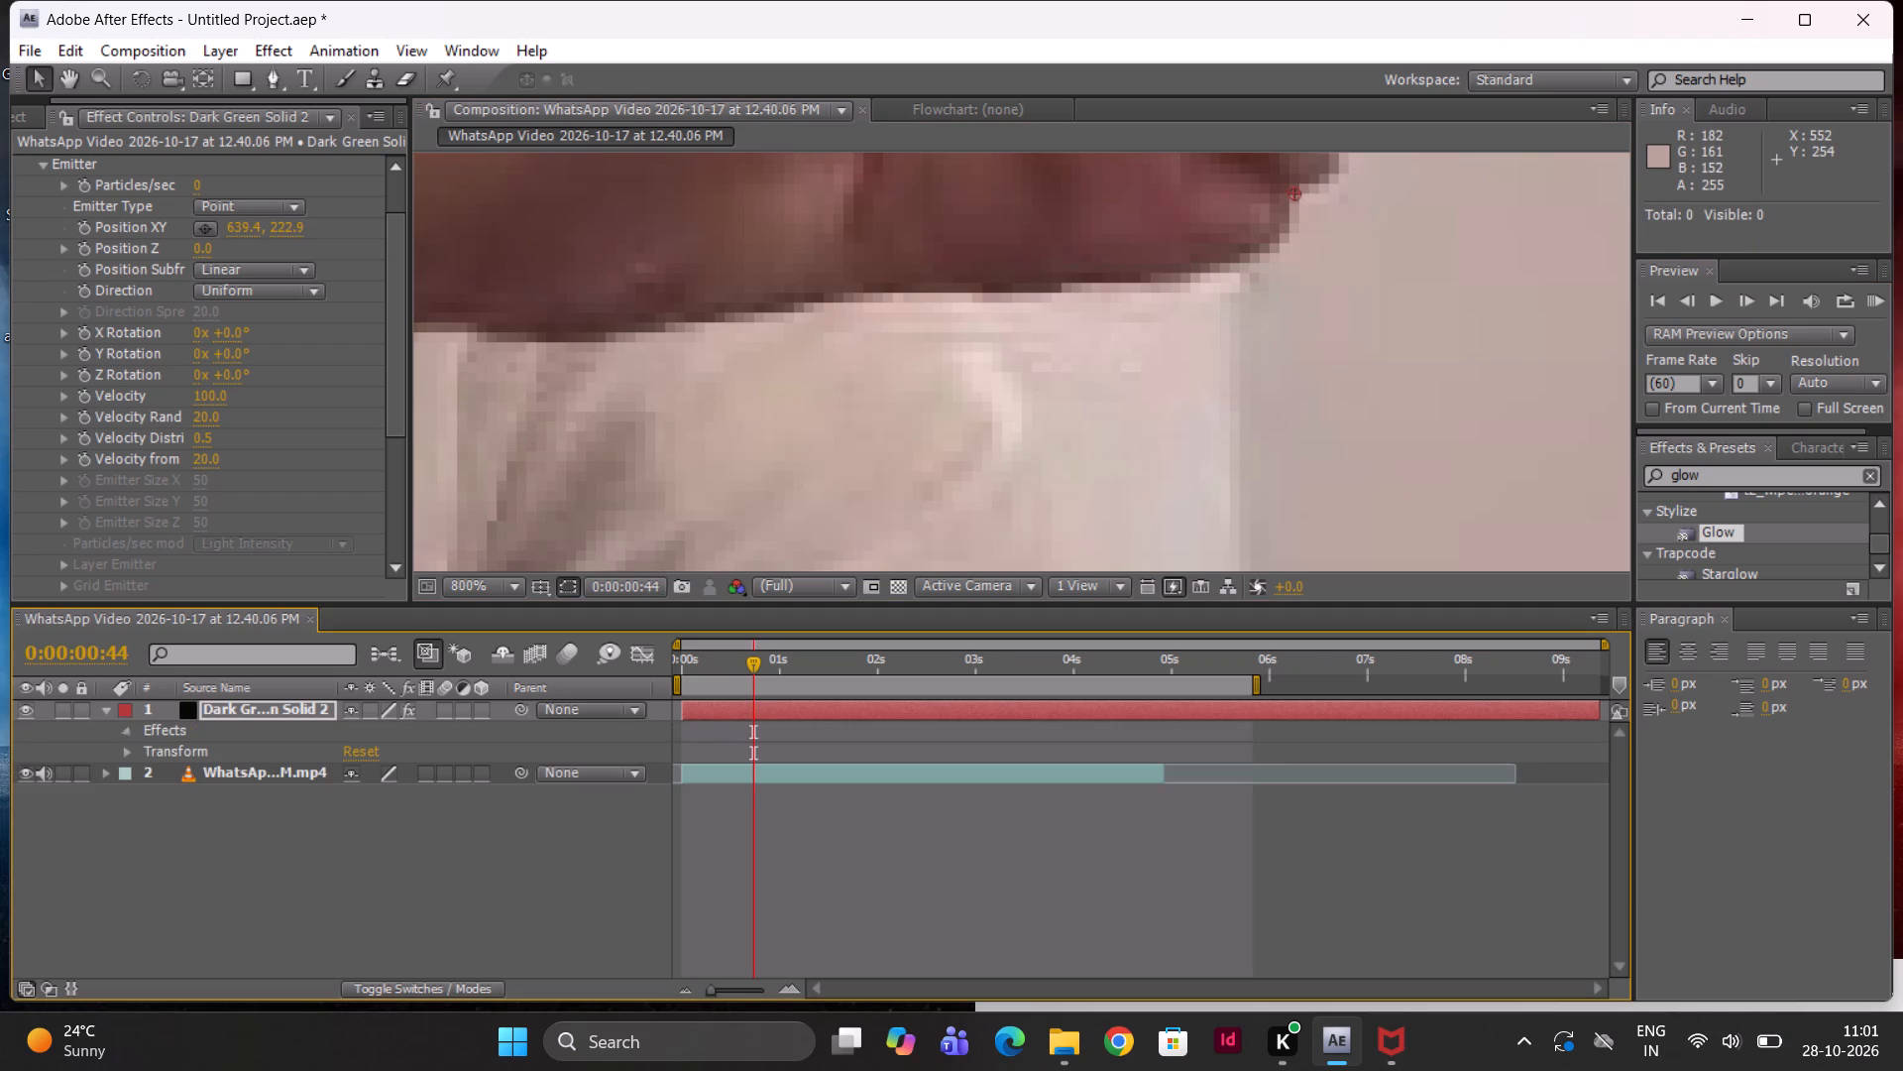
pyautogui.click(122, 728)
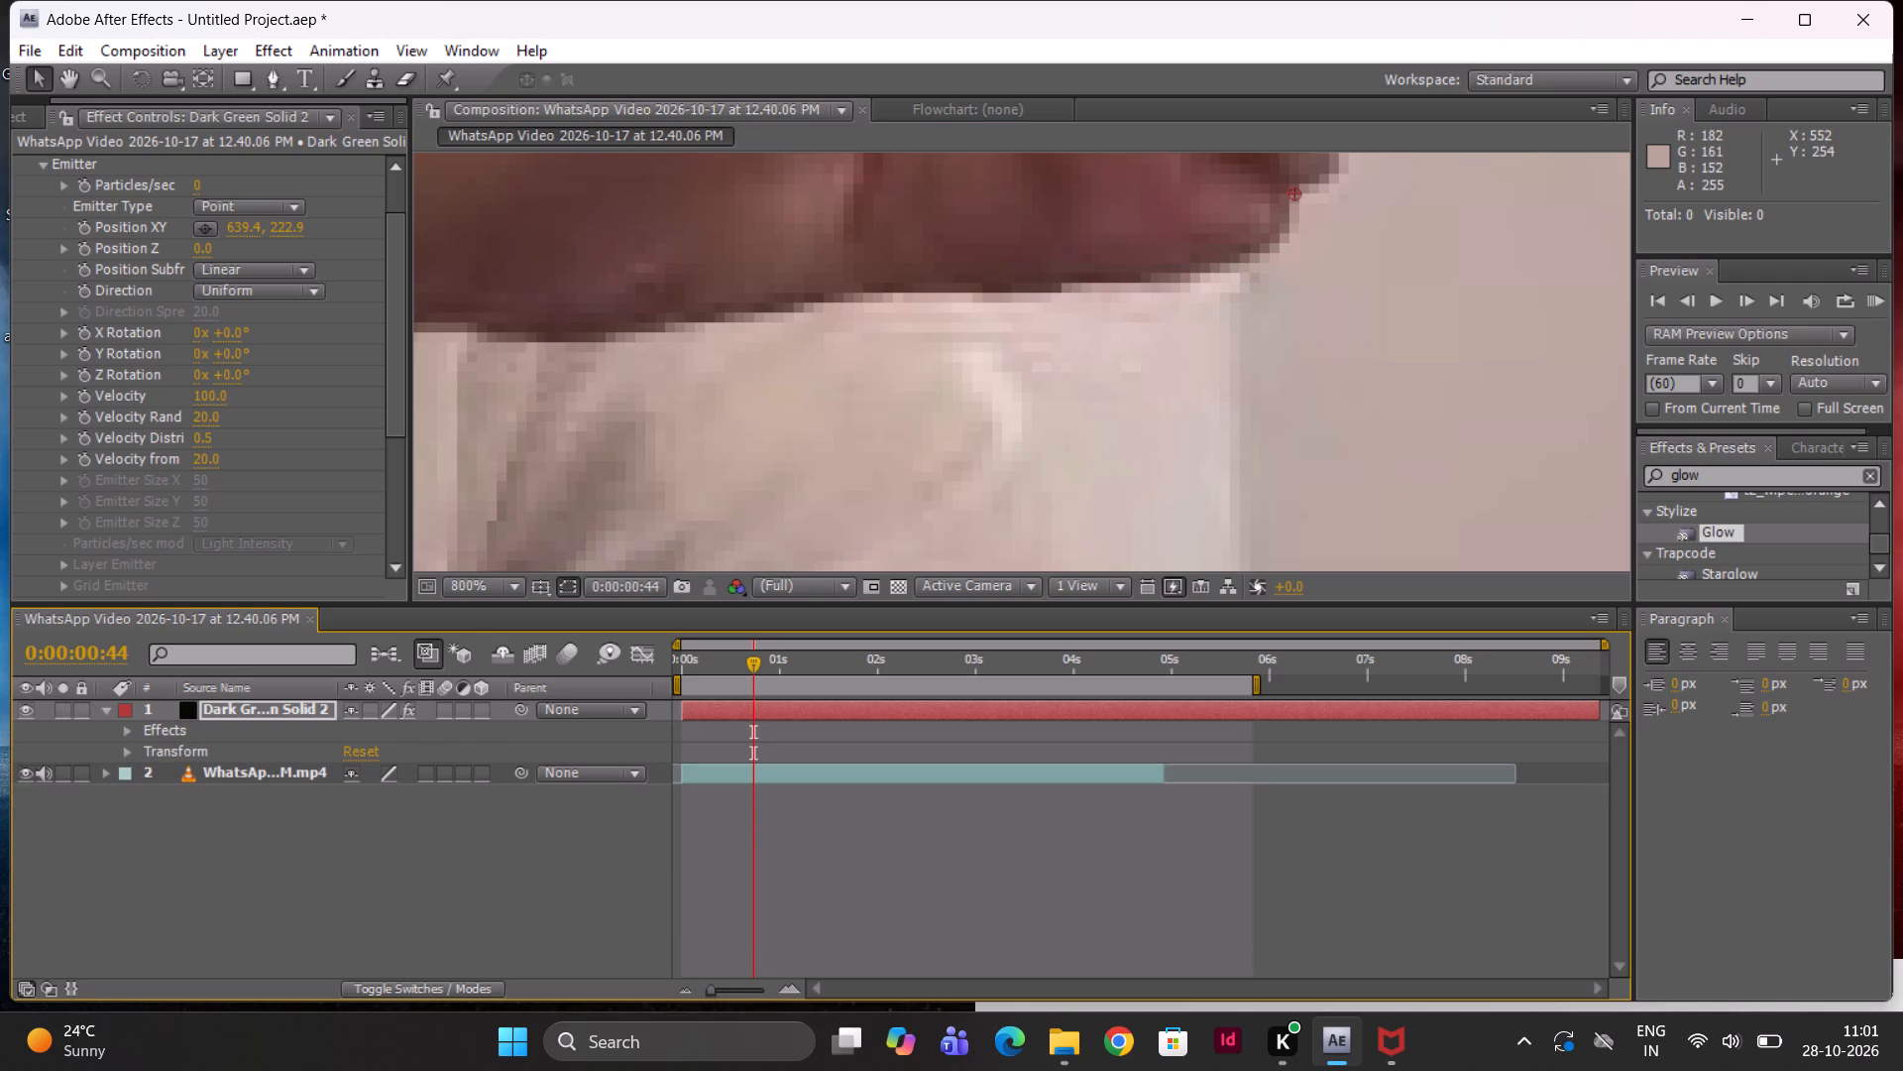
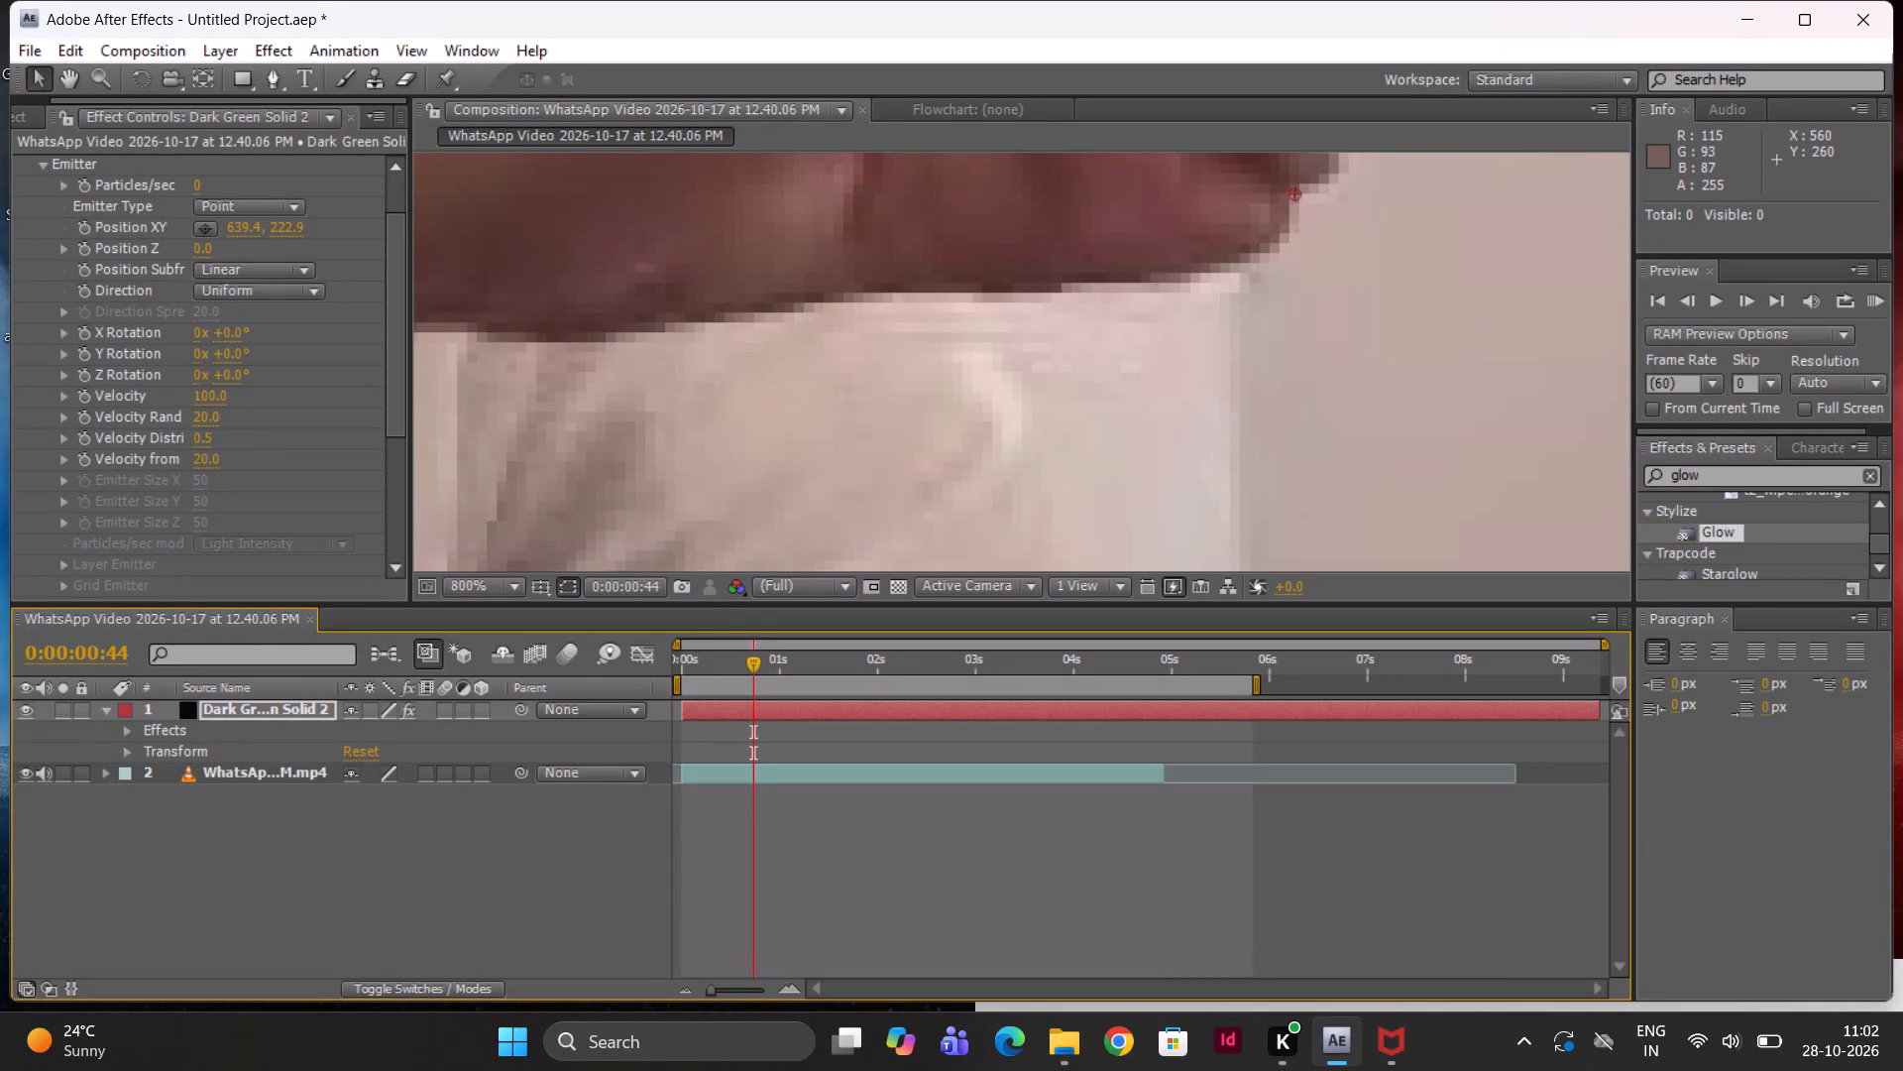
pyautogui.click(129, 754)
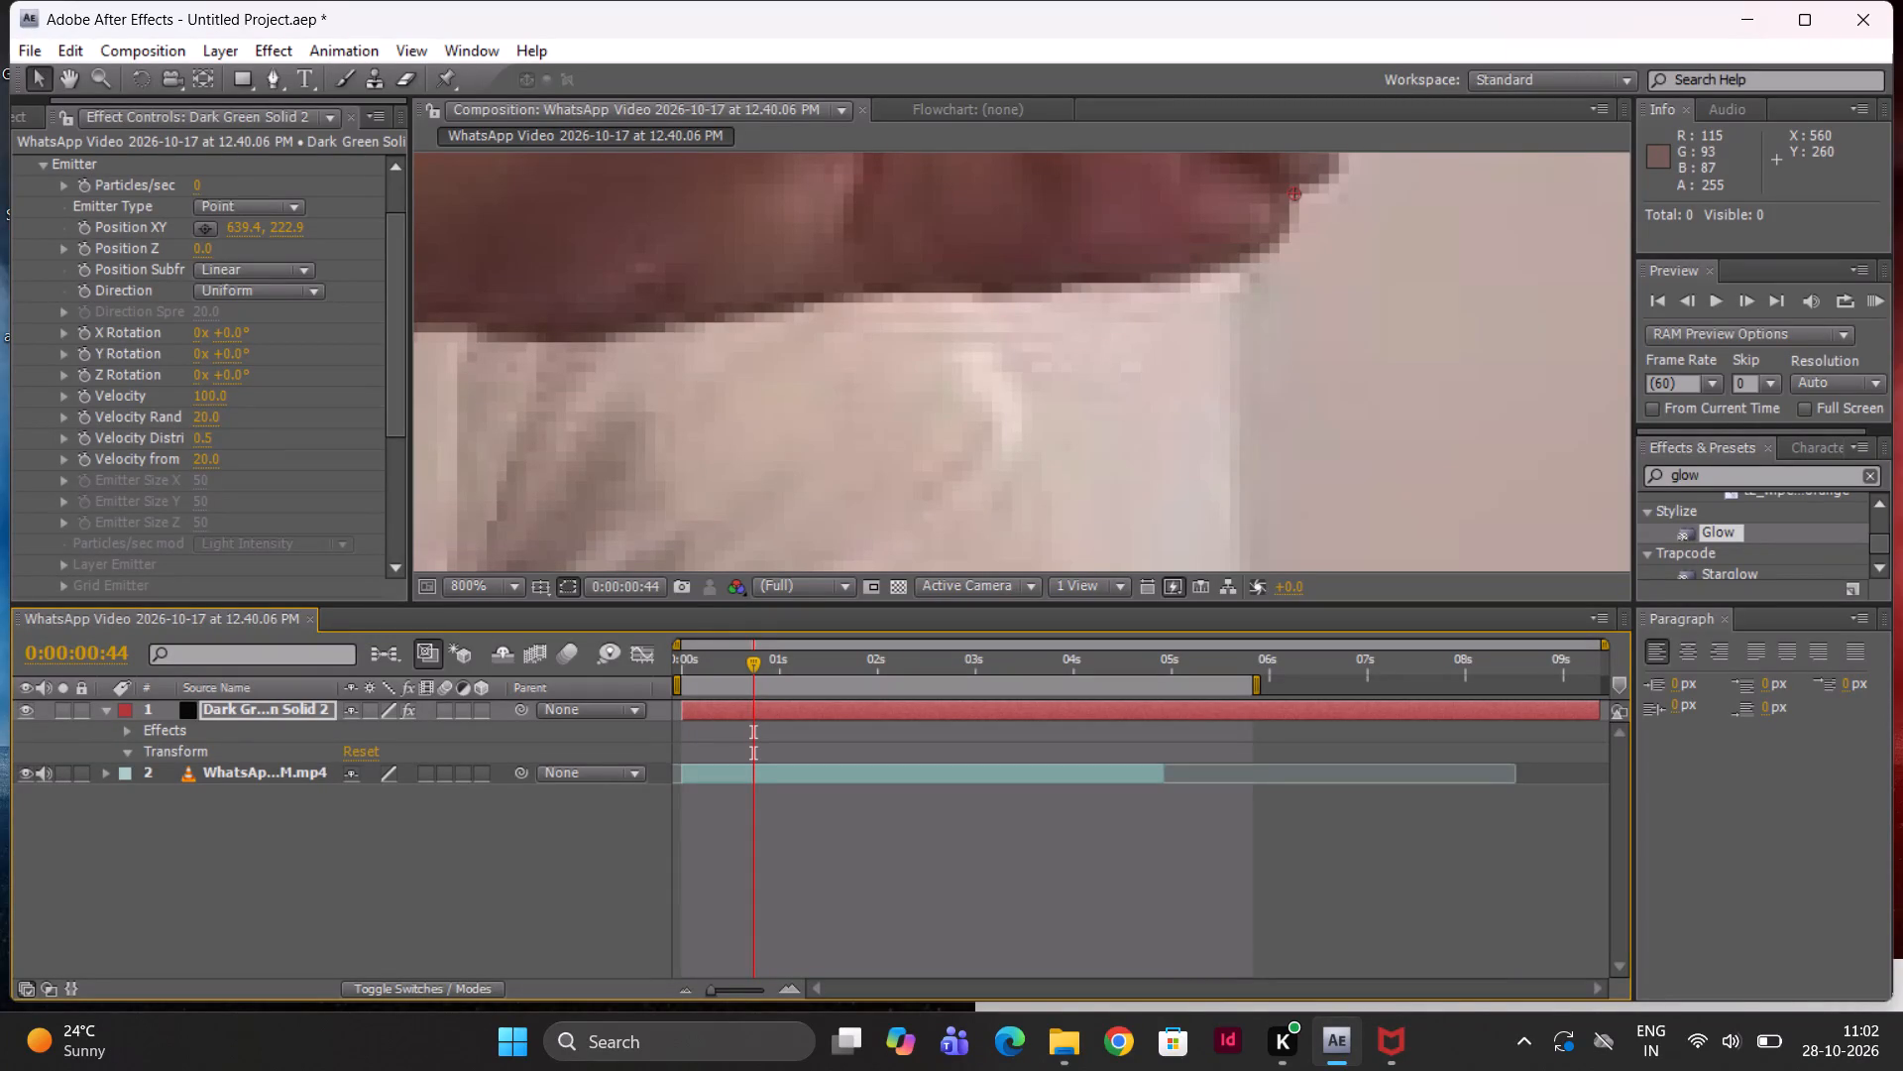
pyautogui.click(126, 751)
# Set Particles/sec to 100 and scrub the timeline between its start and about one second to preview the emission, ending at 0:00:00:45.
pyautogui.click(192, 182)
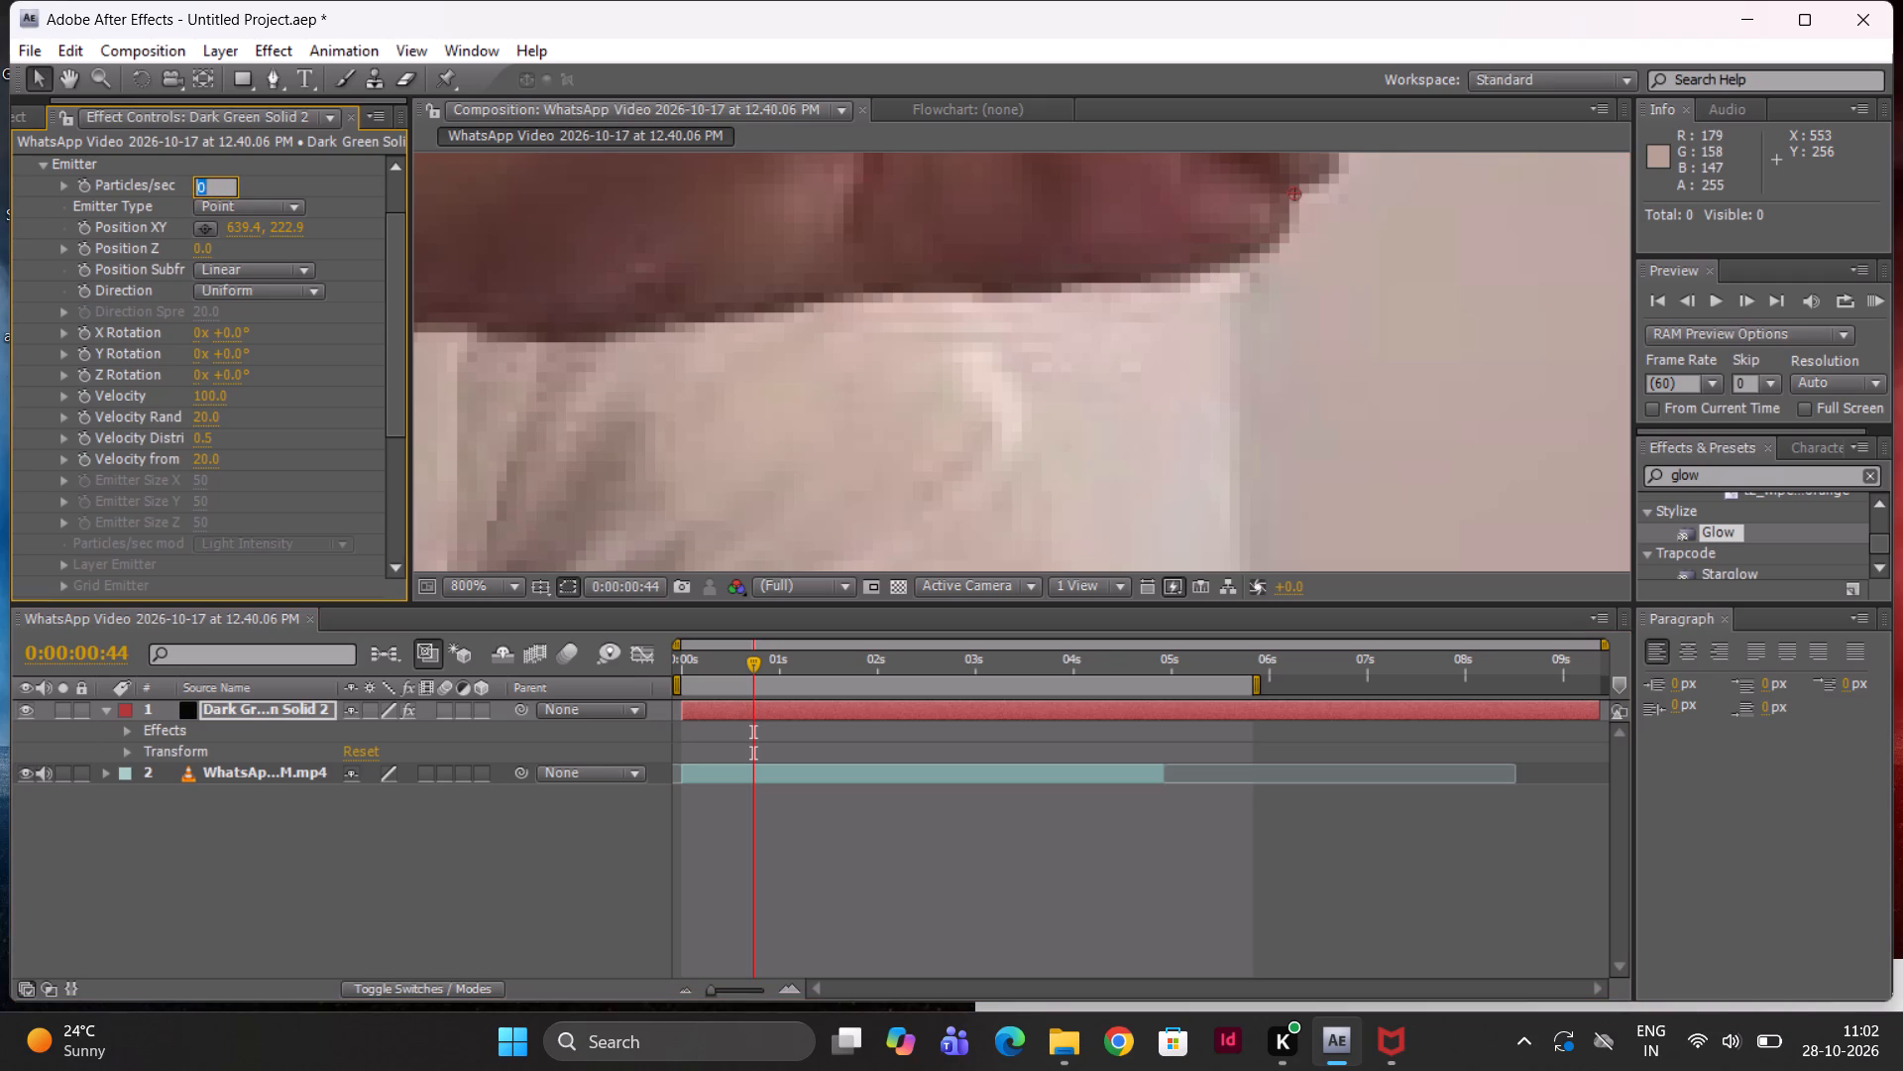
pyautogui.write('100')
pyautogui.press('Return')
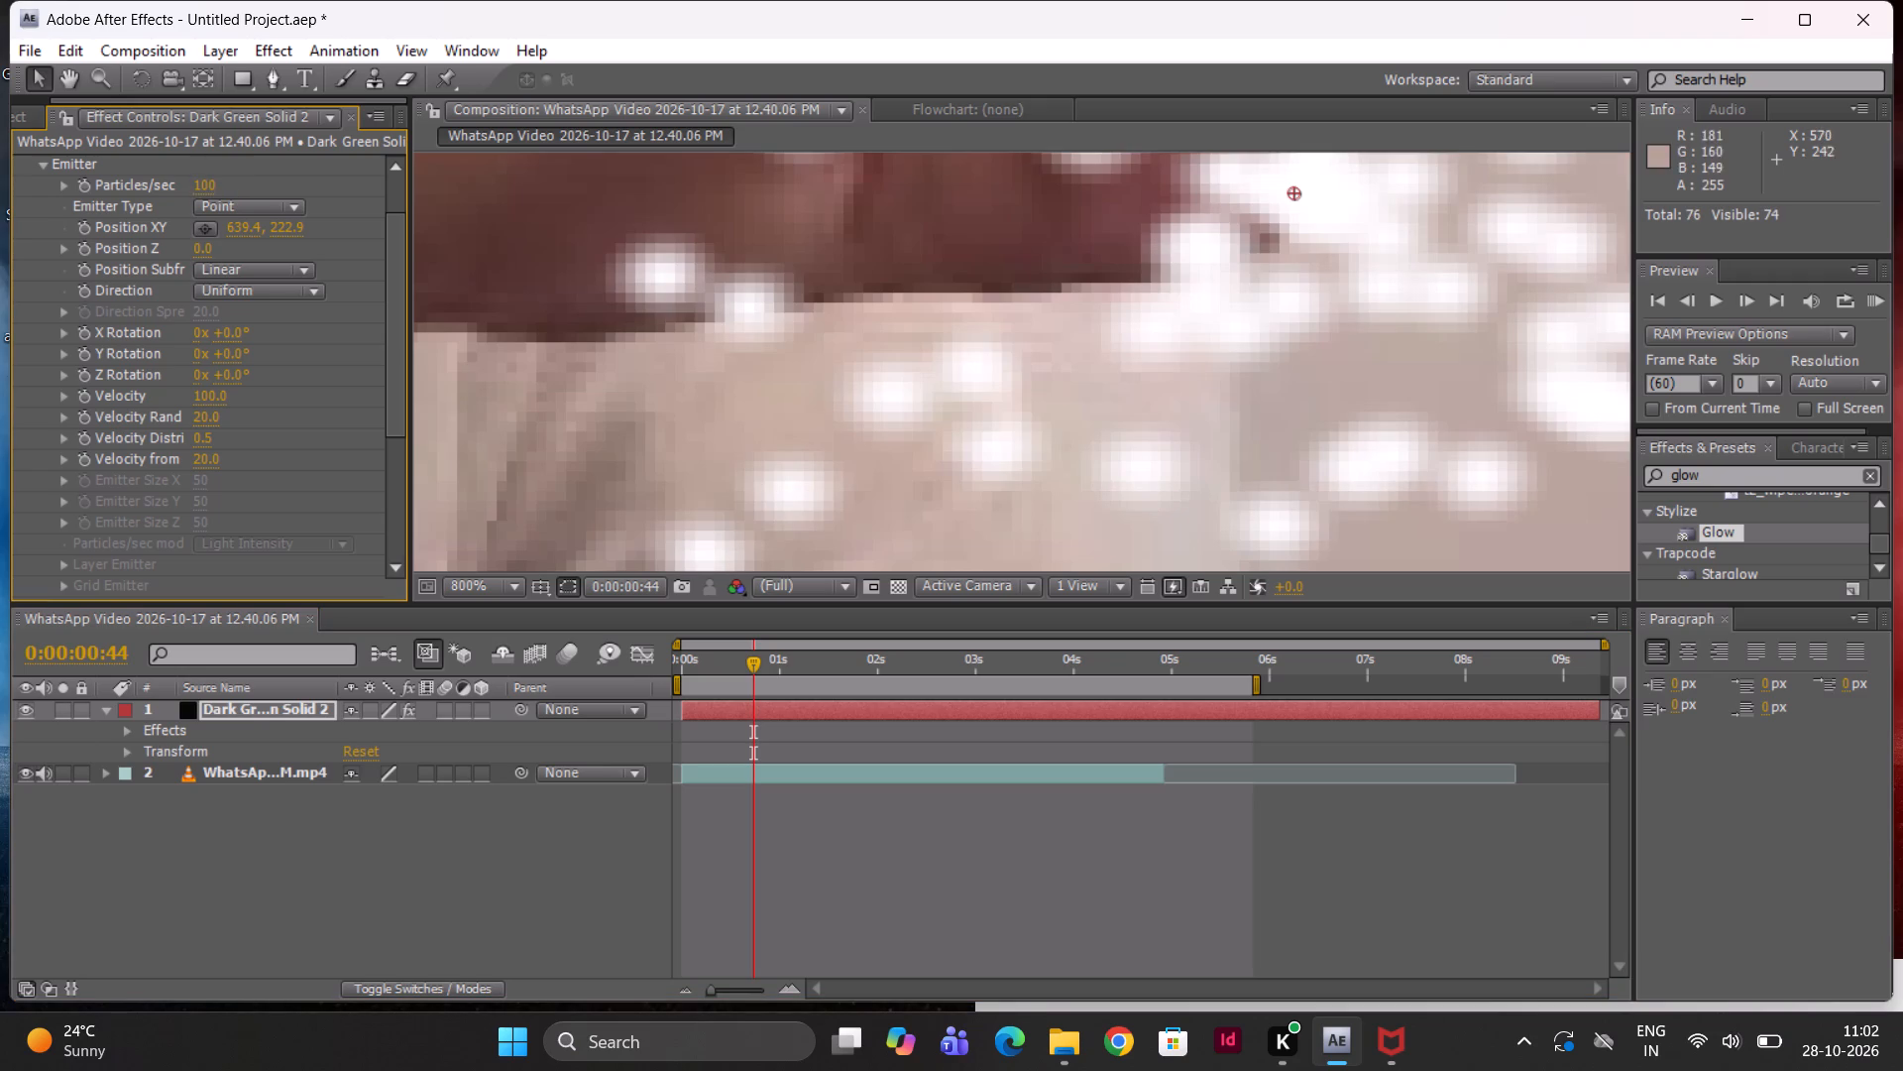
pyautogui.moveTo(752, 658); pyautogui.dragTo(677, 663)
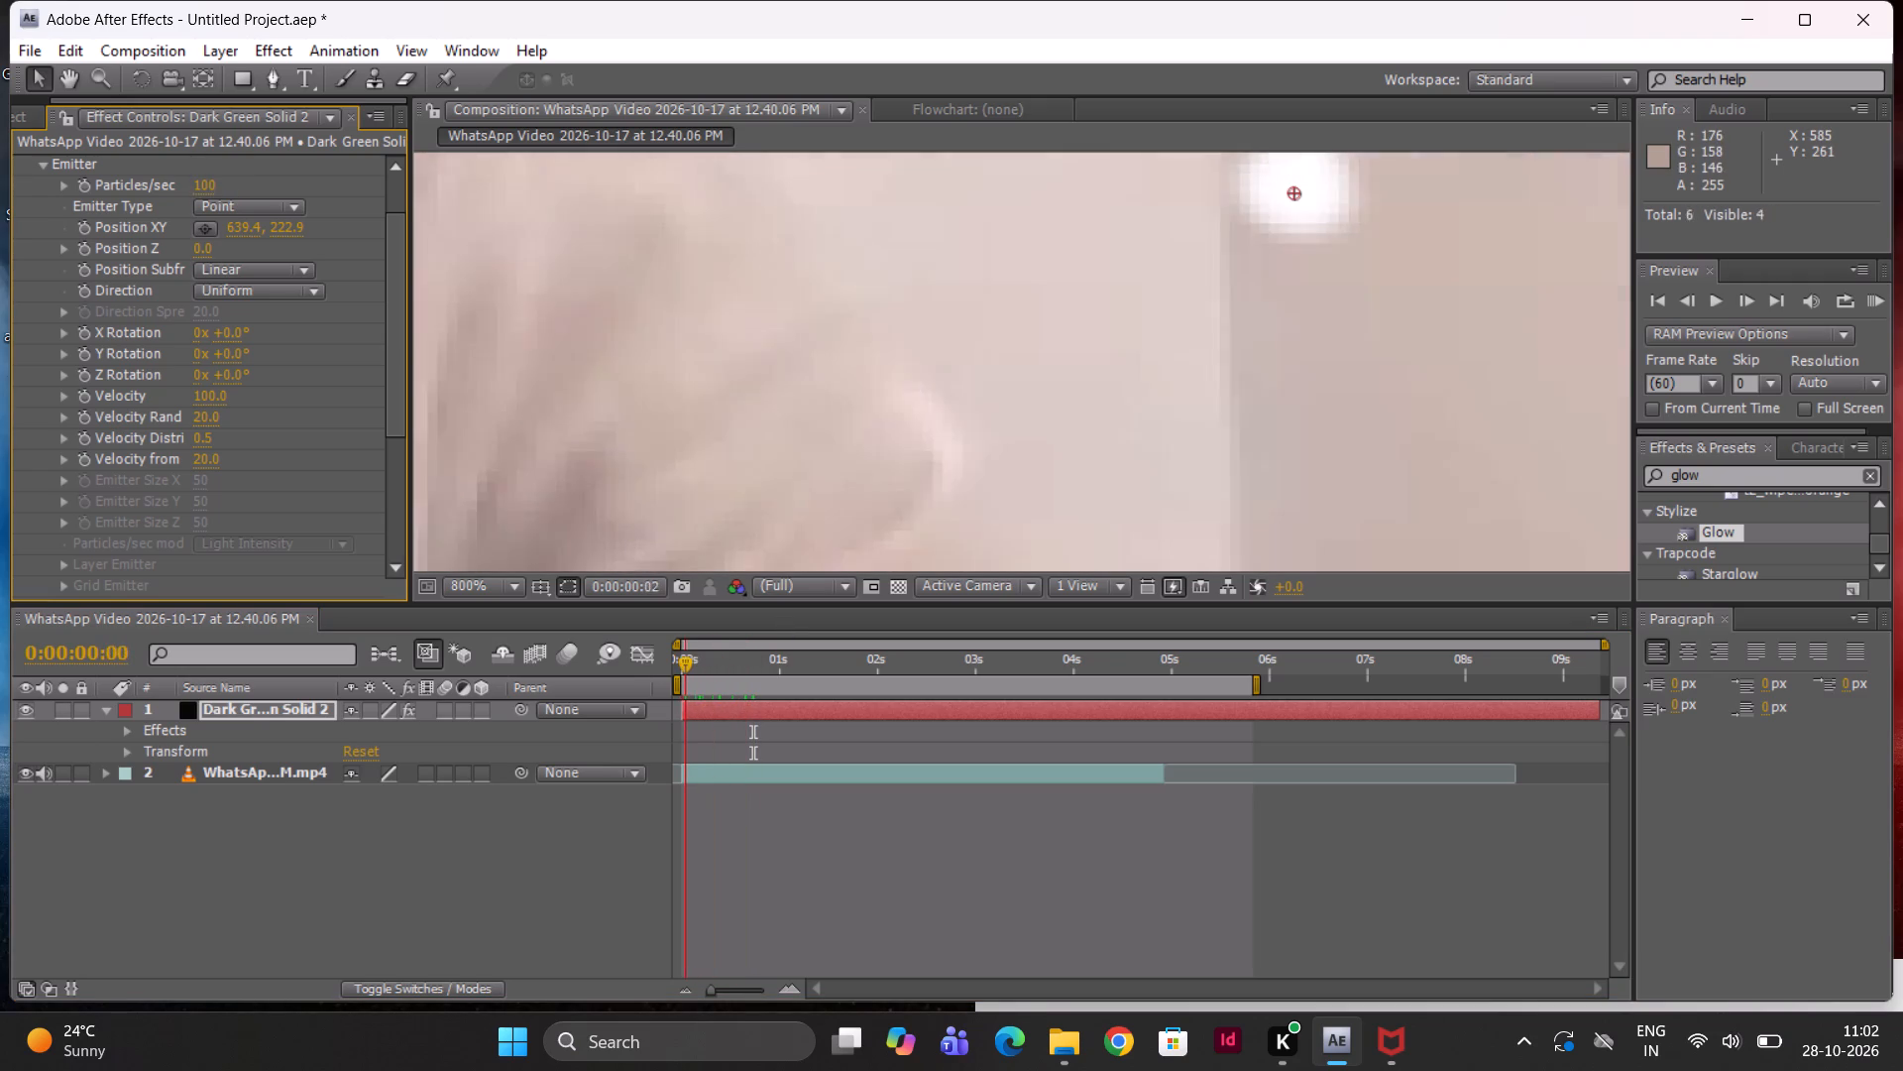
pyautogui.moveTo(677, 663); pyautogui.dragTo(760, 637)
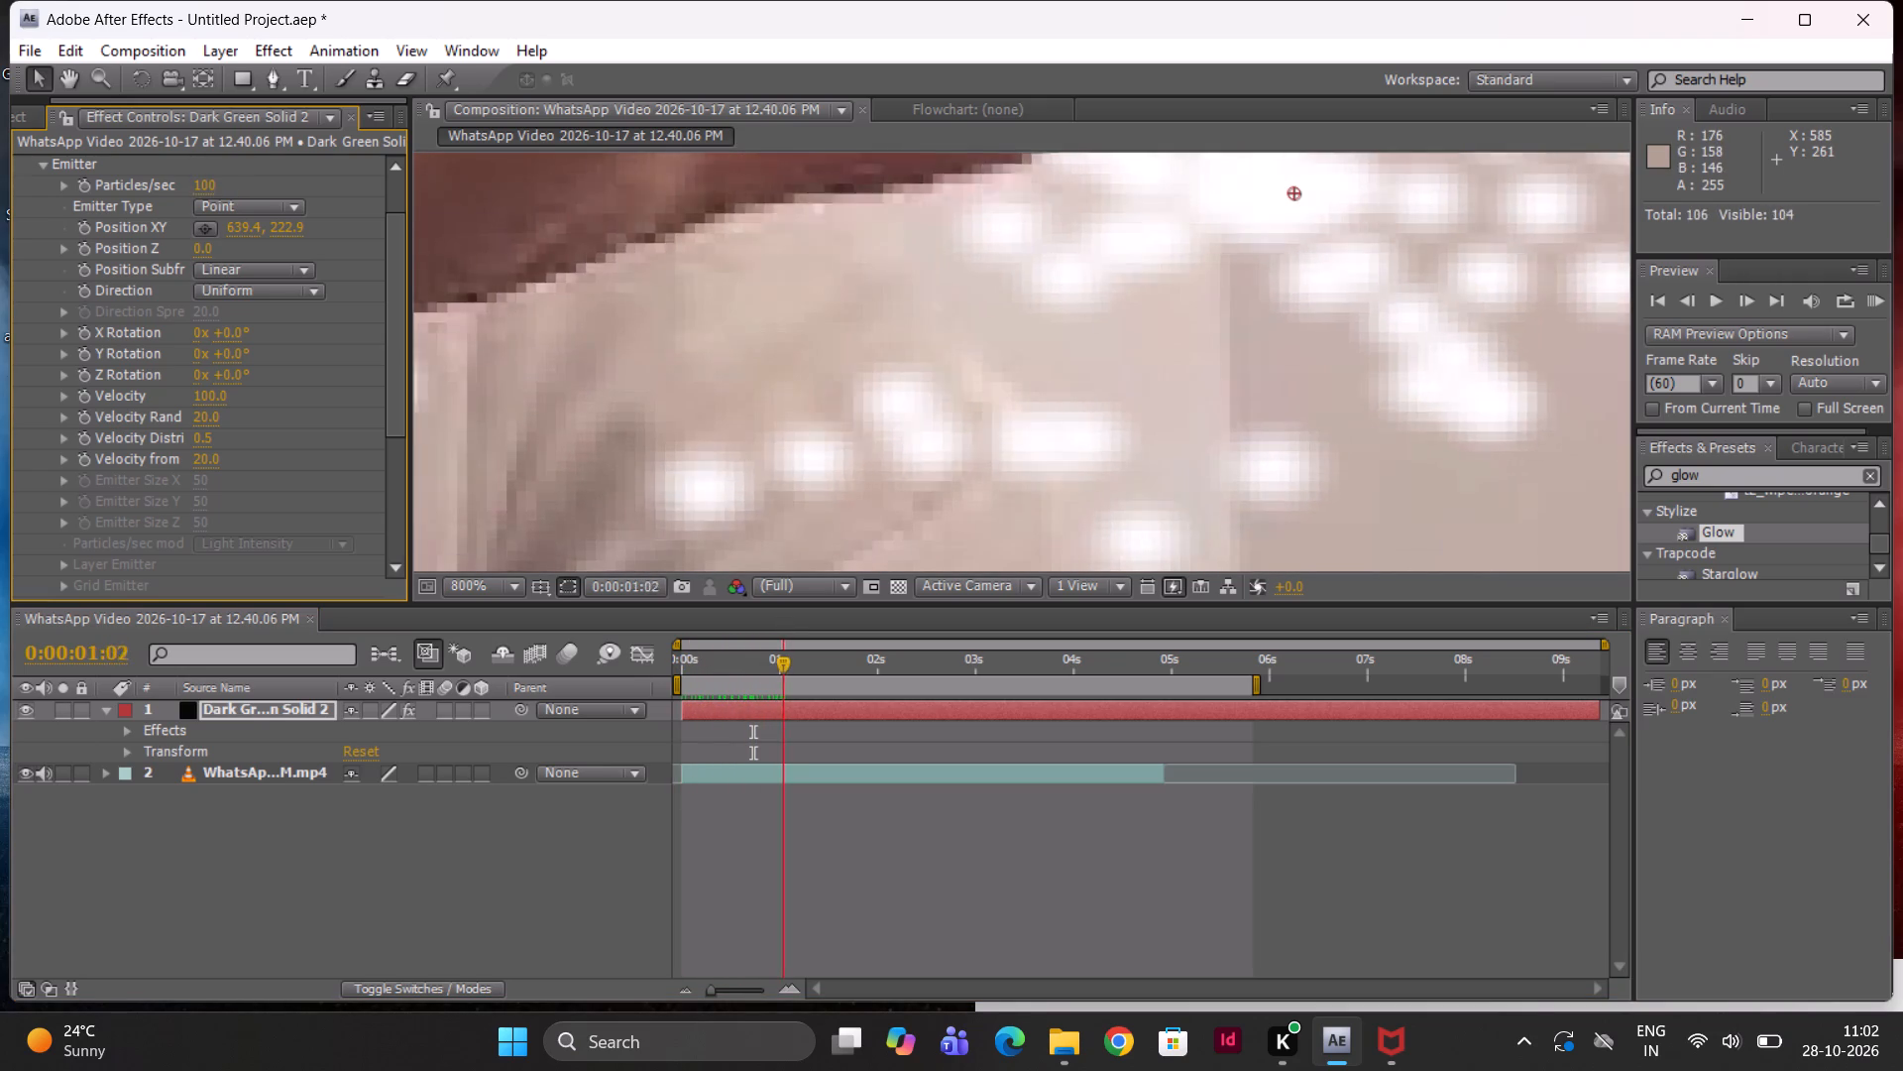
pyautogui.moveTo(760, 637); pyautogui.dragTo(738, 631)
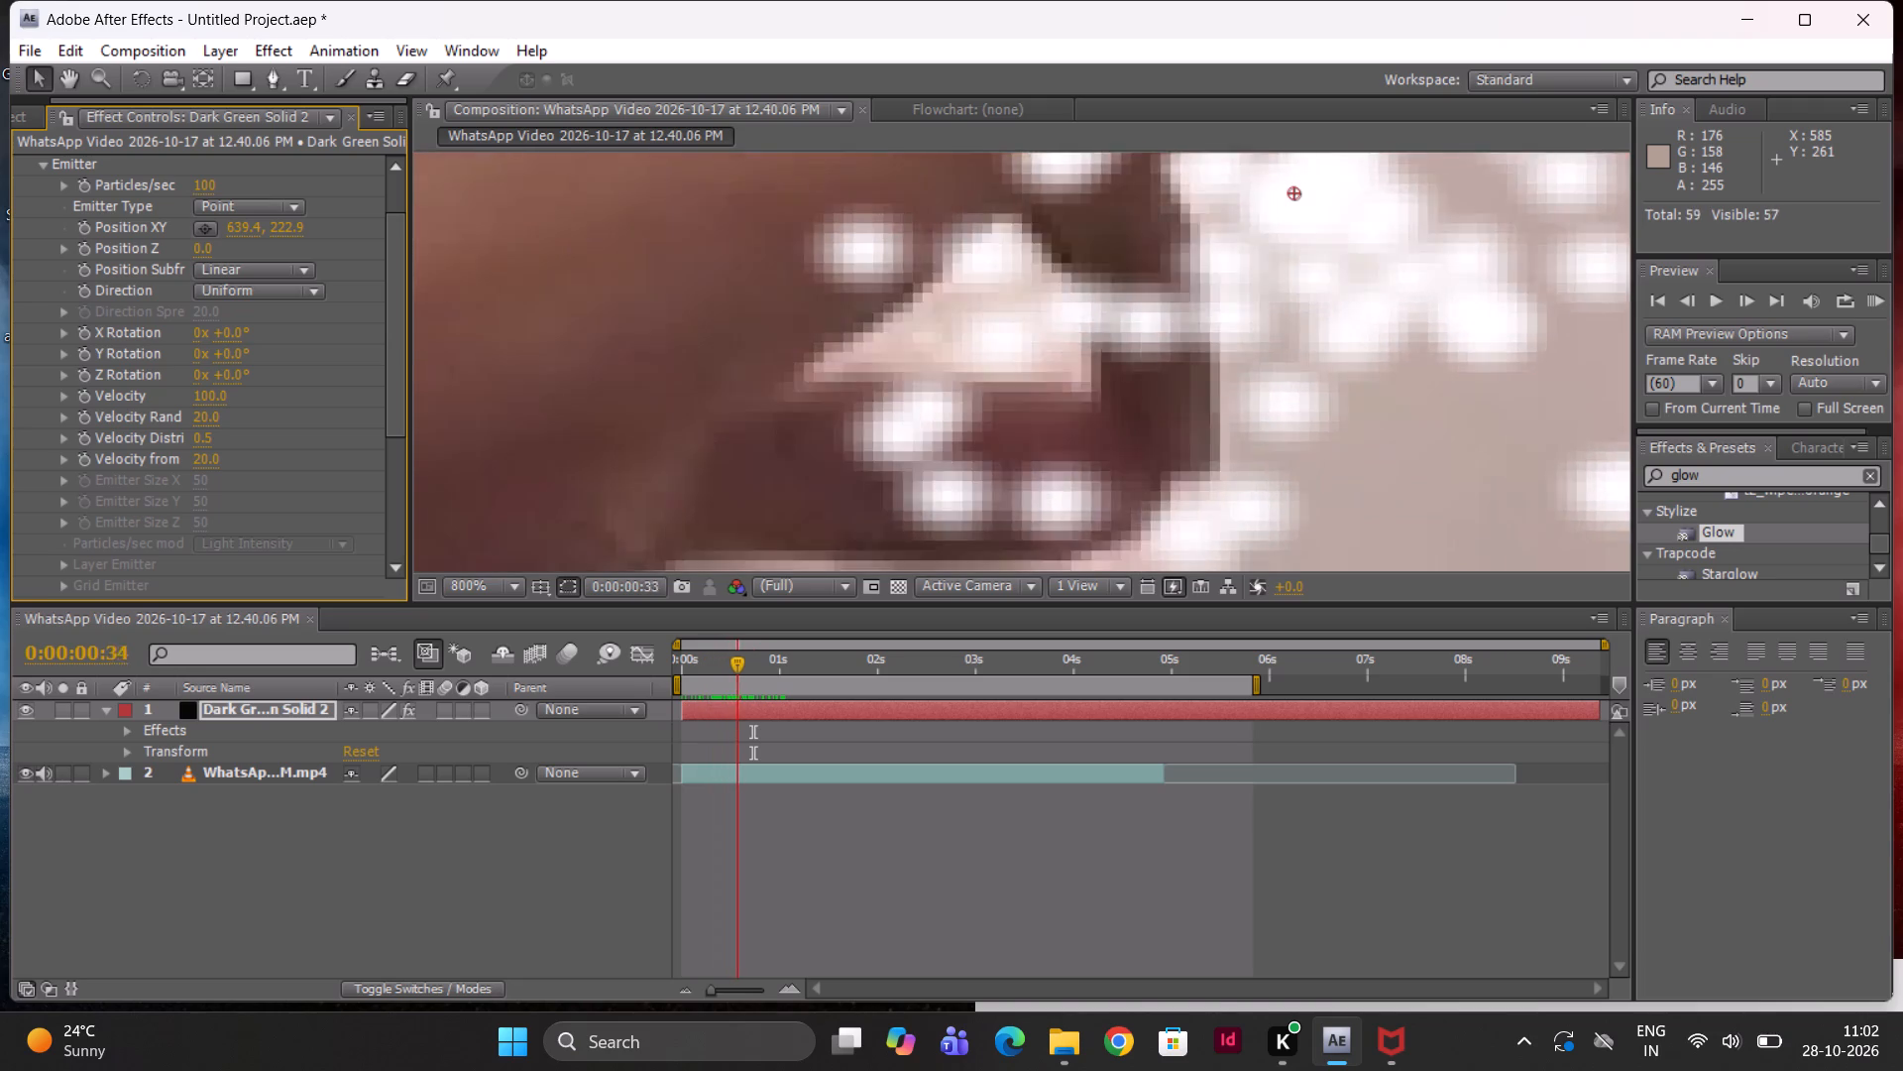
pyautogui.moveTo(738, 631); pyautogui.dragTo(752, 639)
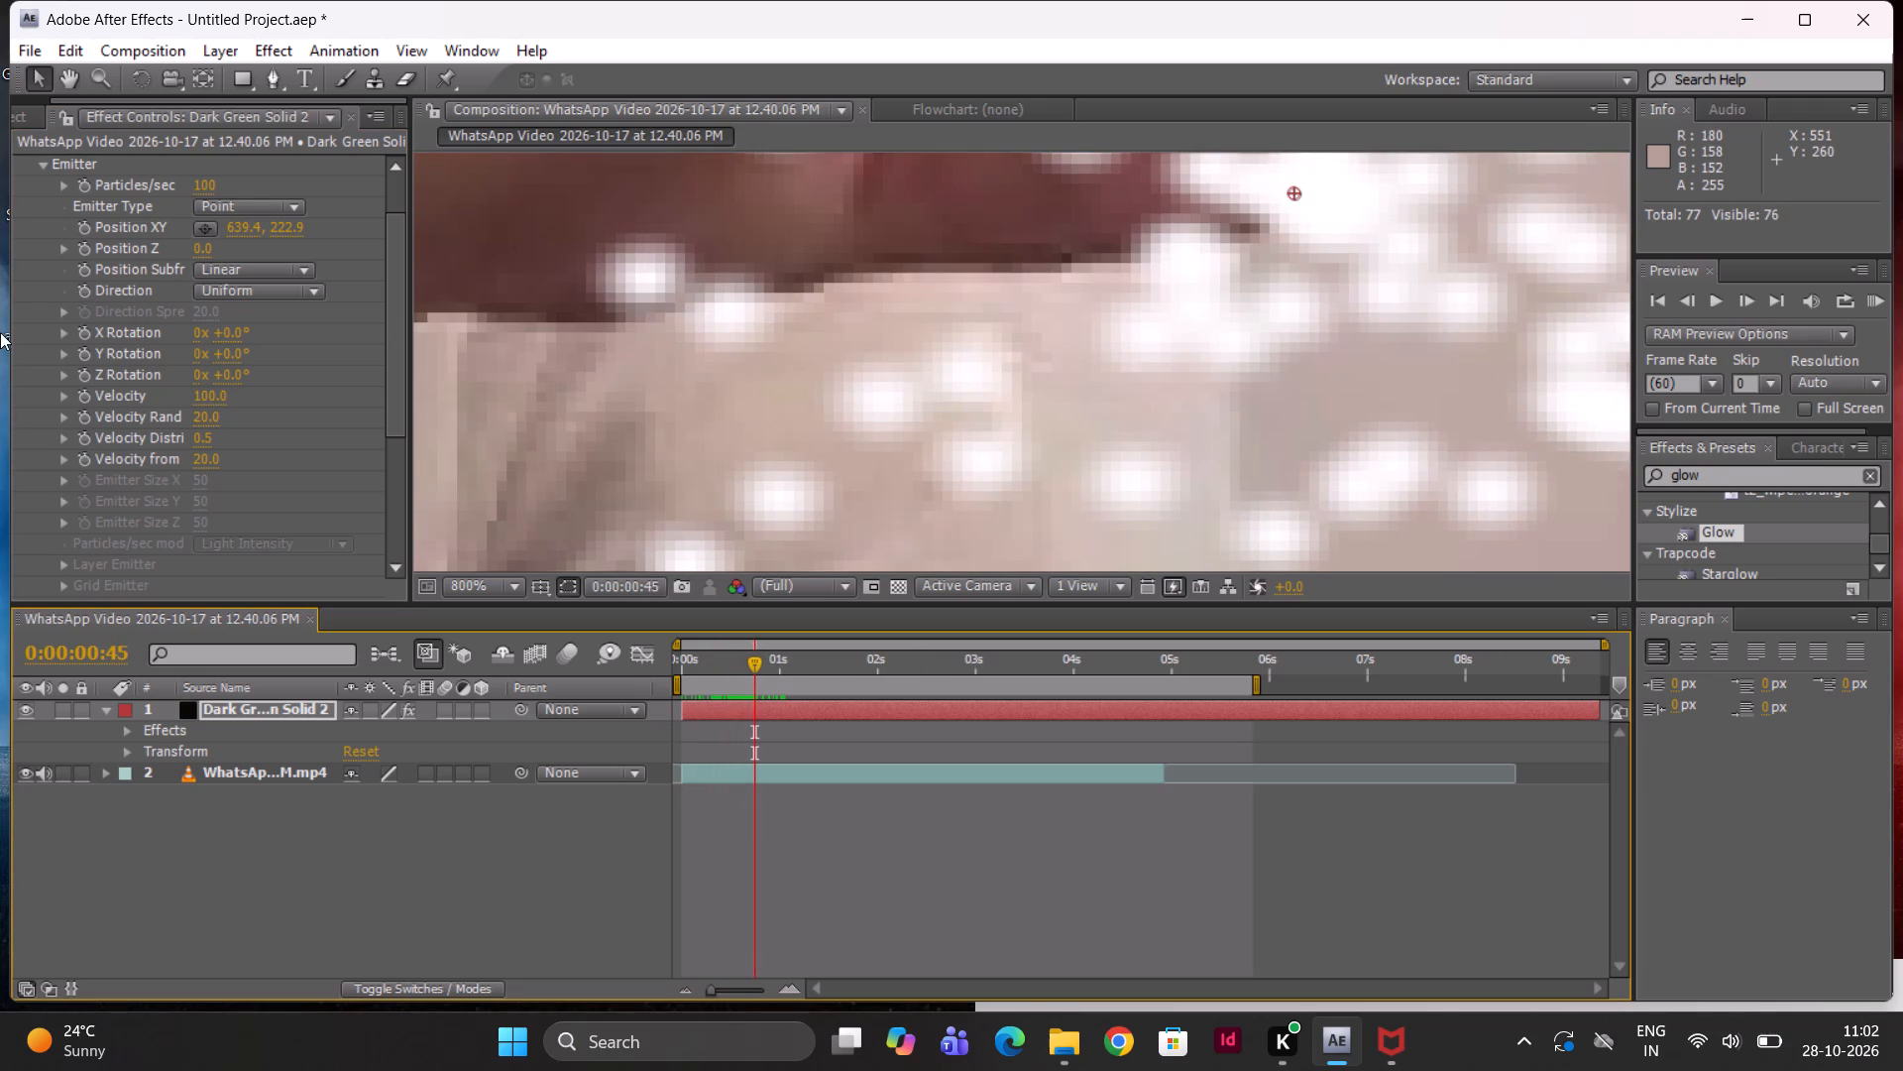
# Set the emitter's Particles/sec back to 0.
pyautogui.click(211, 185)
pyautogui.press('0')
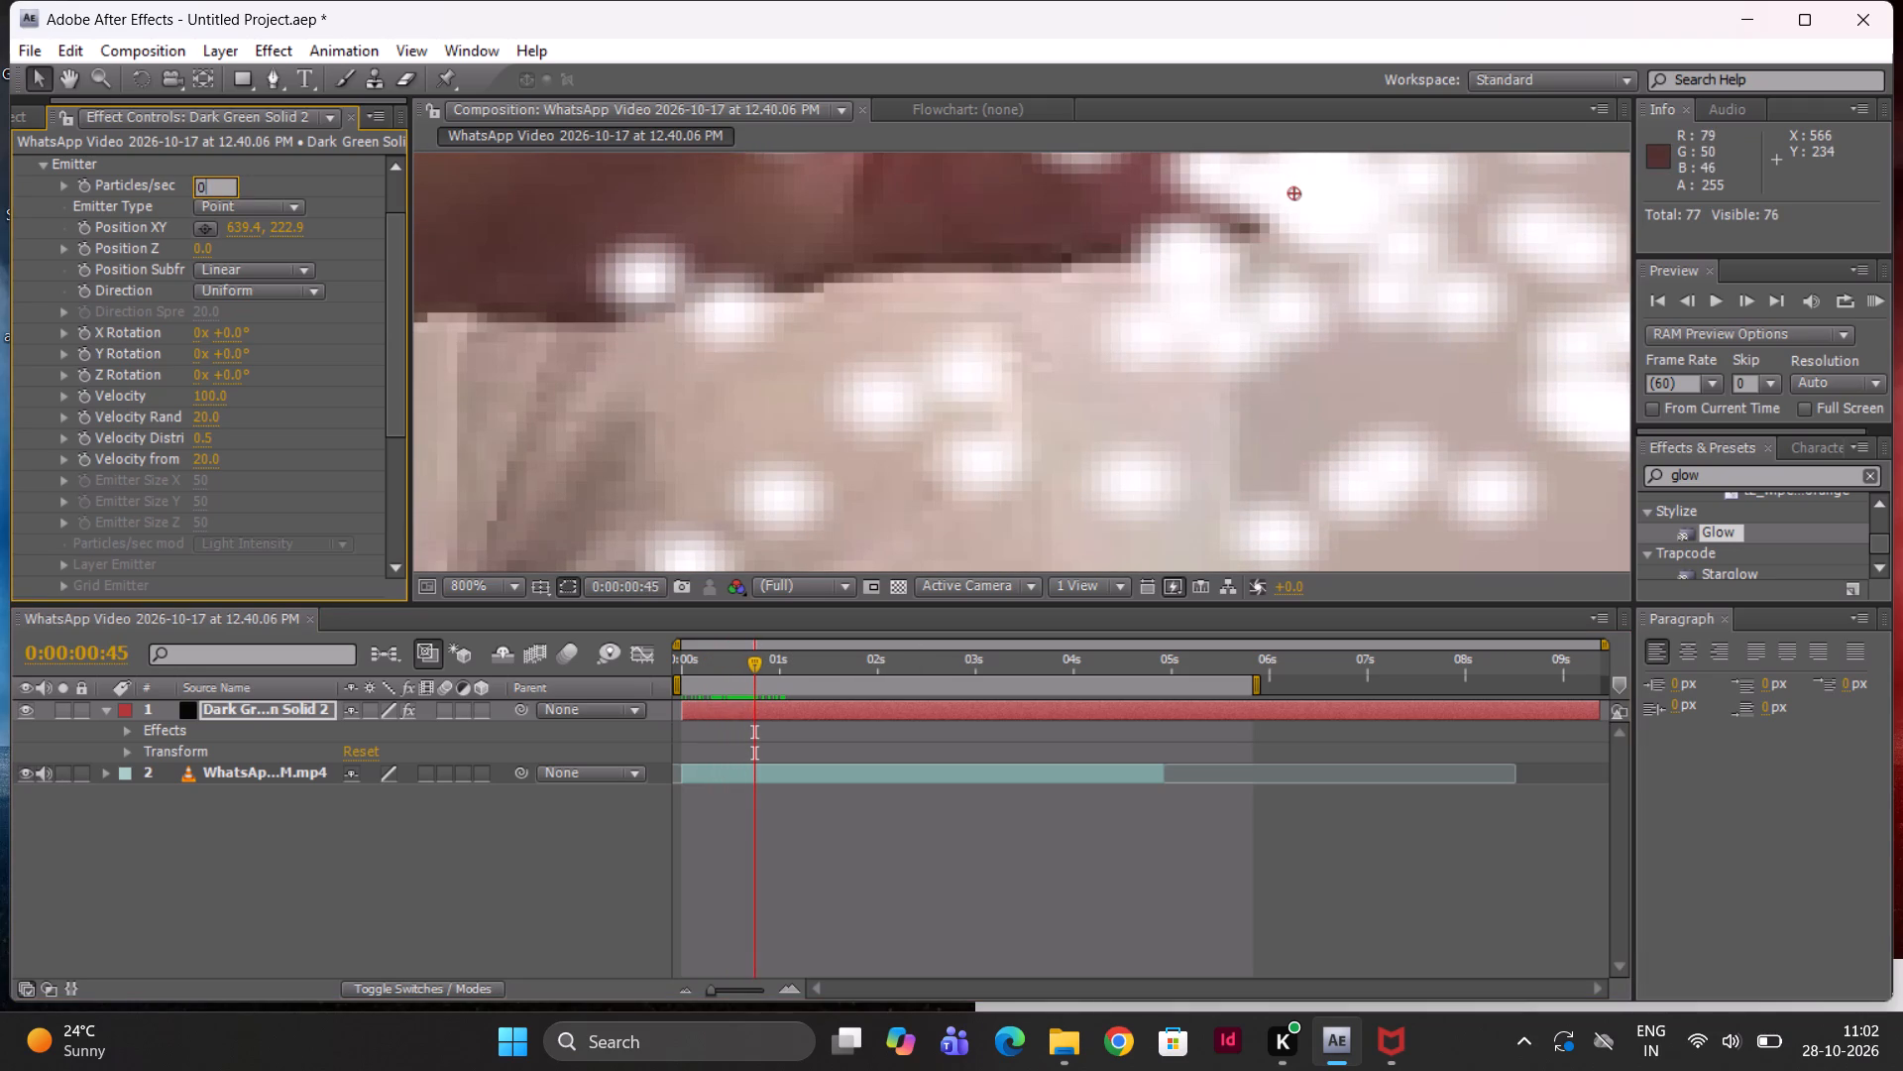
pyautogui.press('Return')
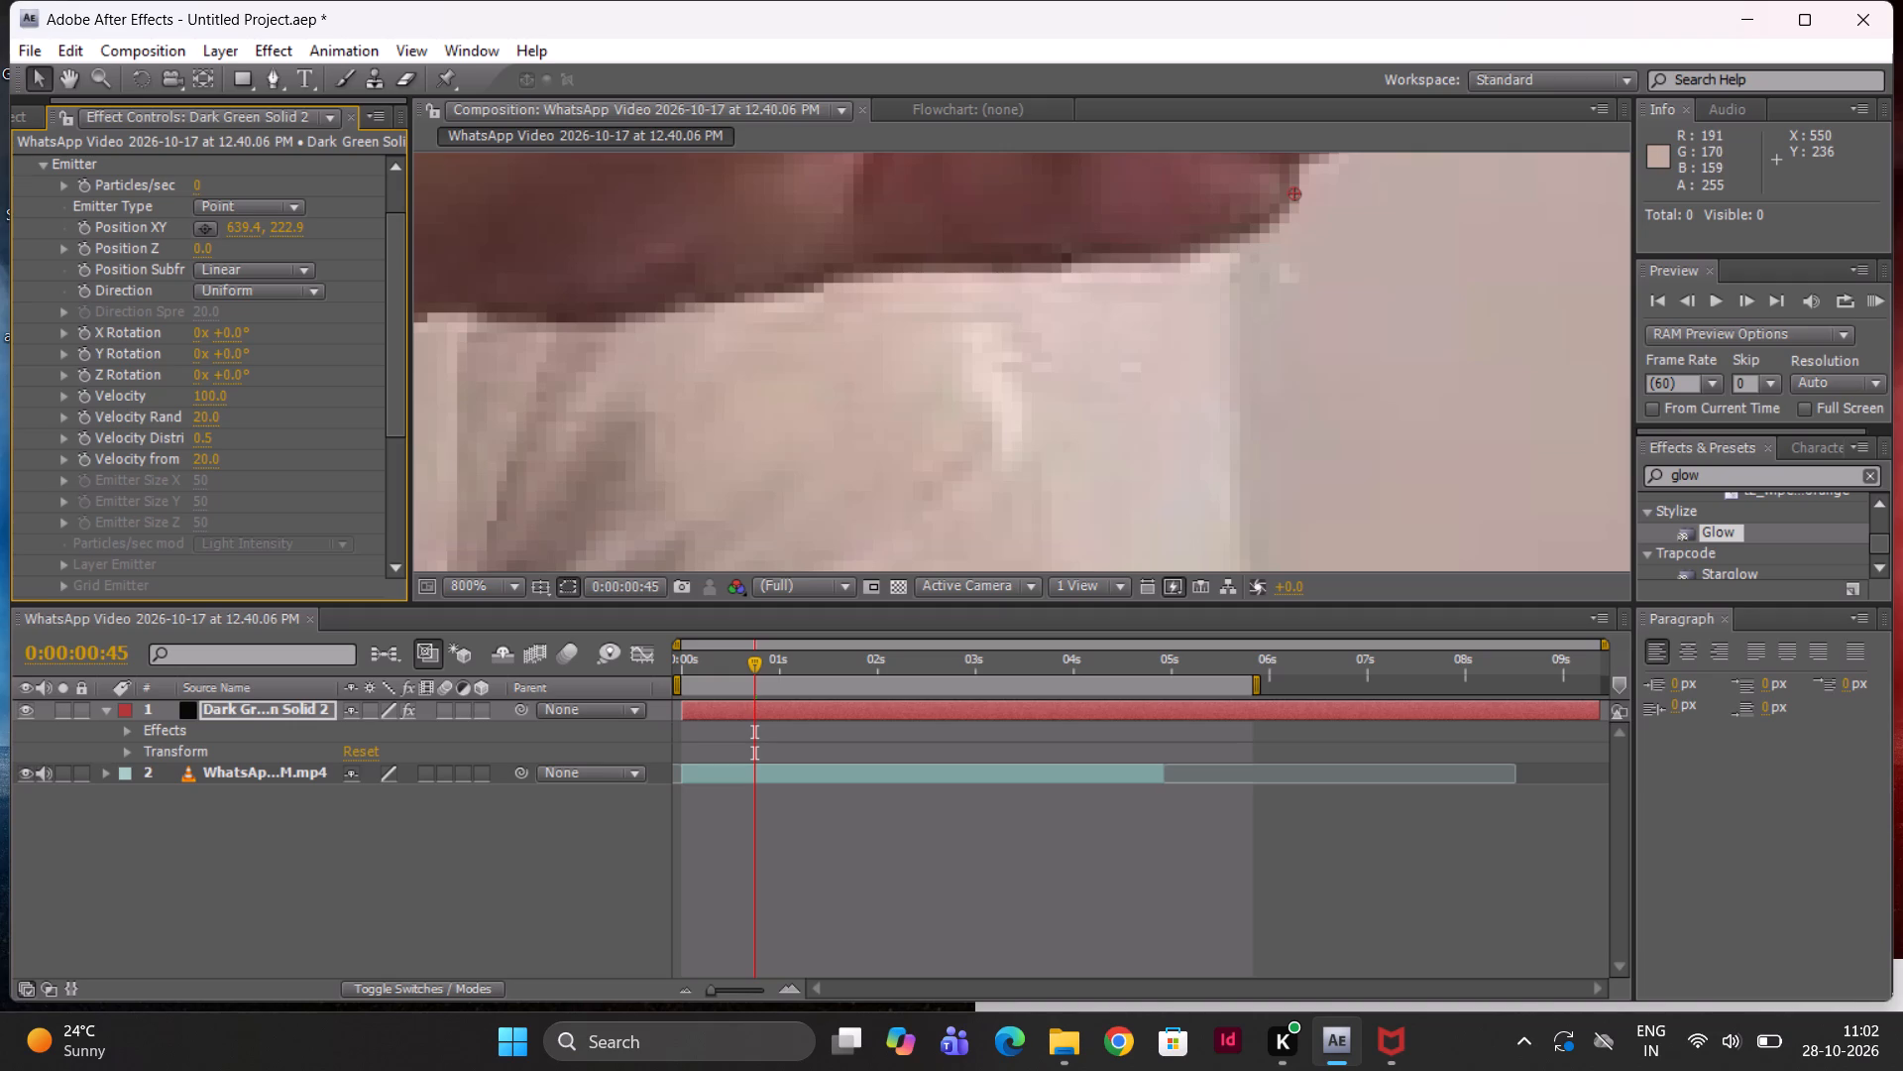
# Collapse the dark green solid layer and, at 0:00:00:45, move the emitter's Position XY onto the fingertip contact point, at about 639.6, 219.6.
pyautogui.click(108, 710)
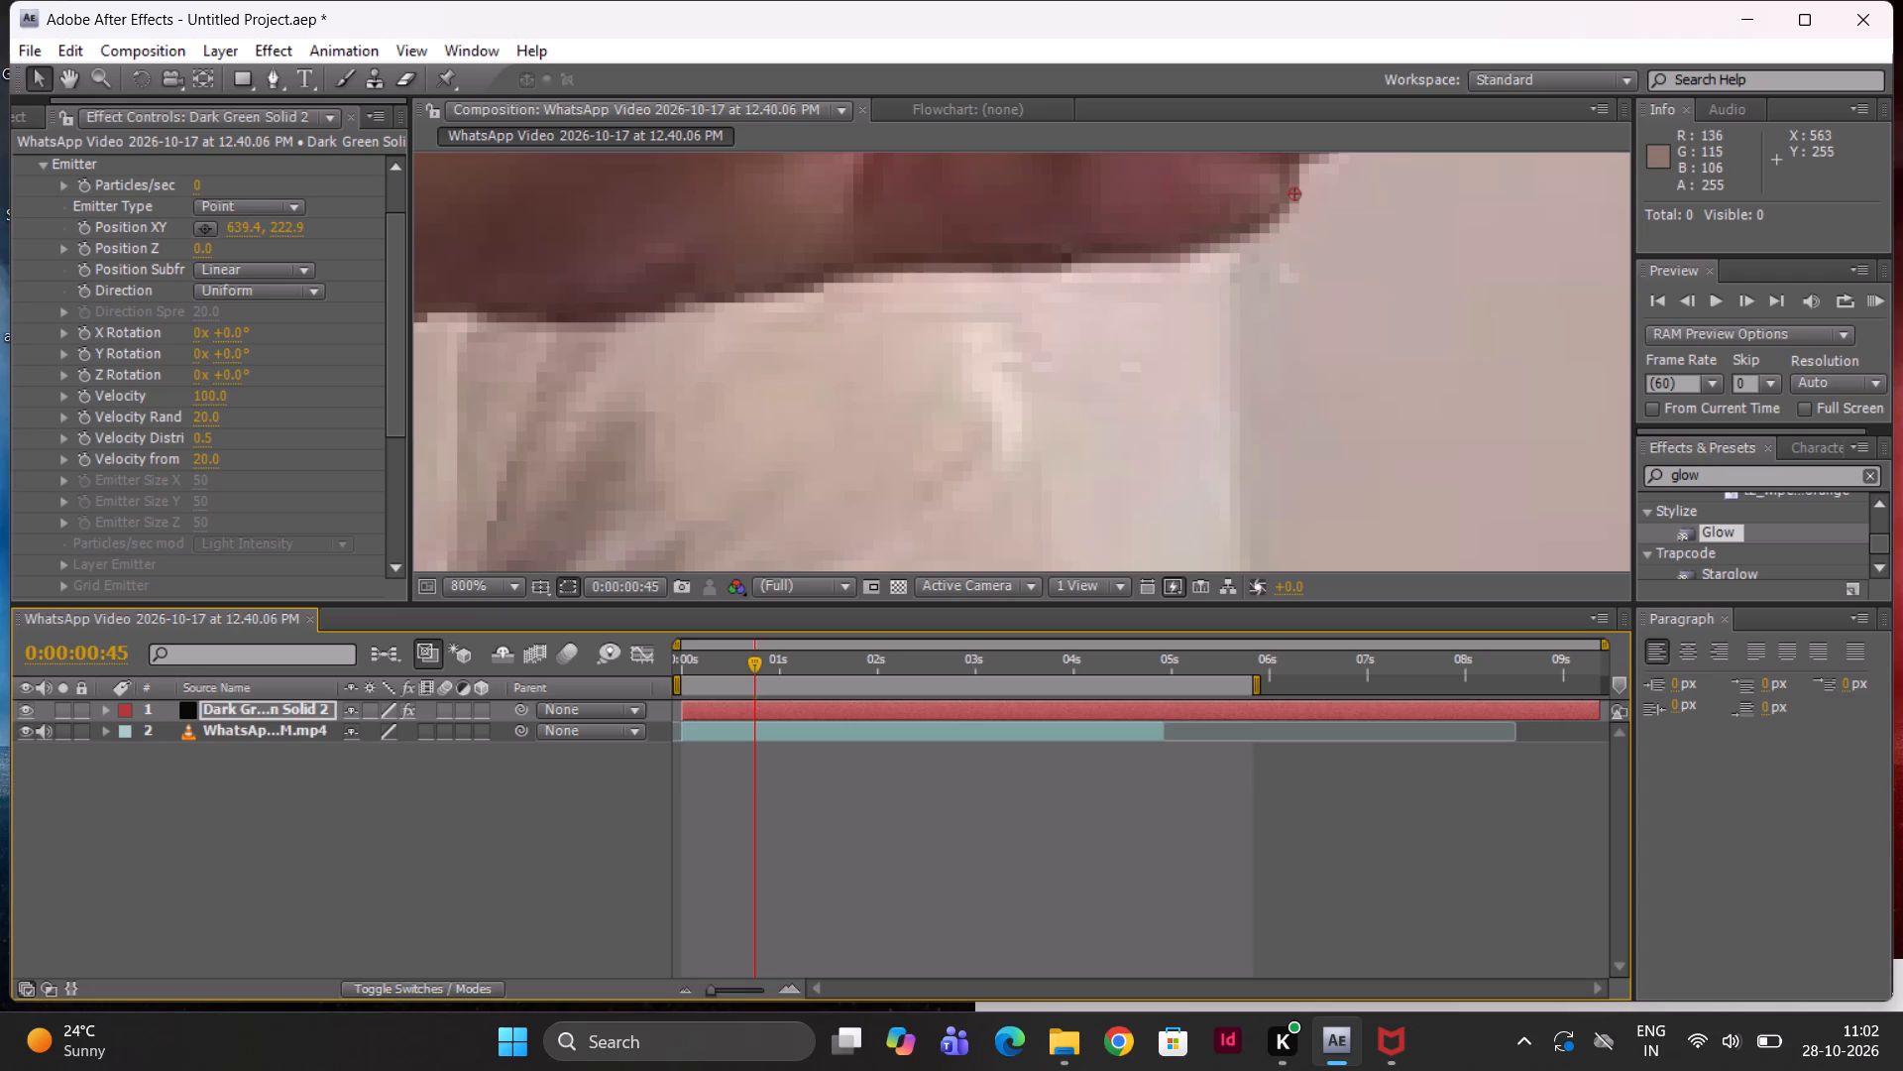
pyautogui.moveTo(923, 219); pyautogui.dragTo(920, 260, button='middle')
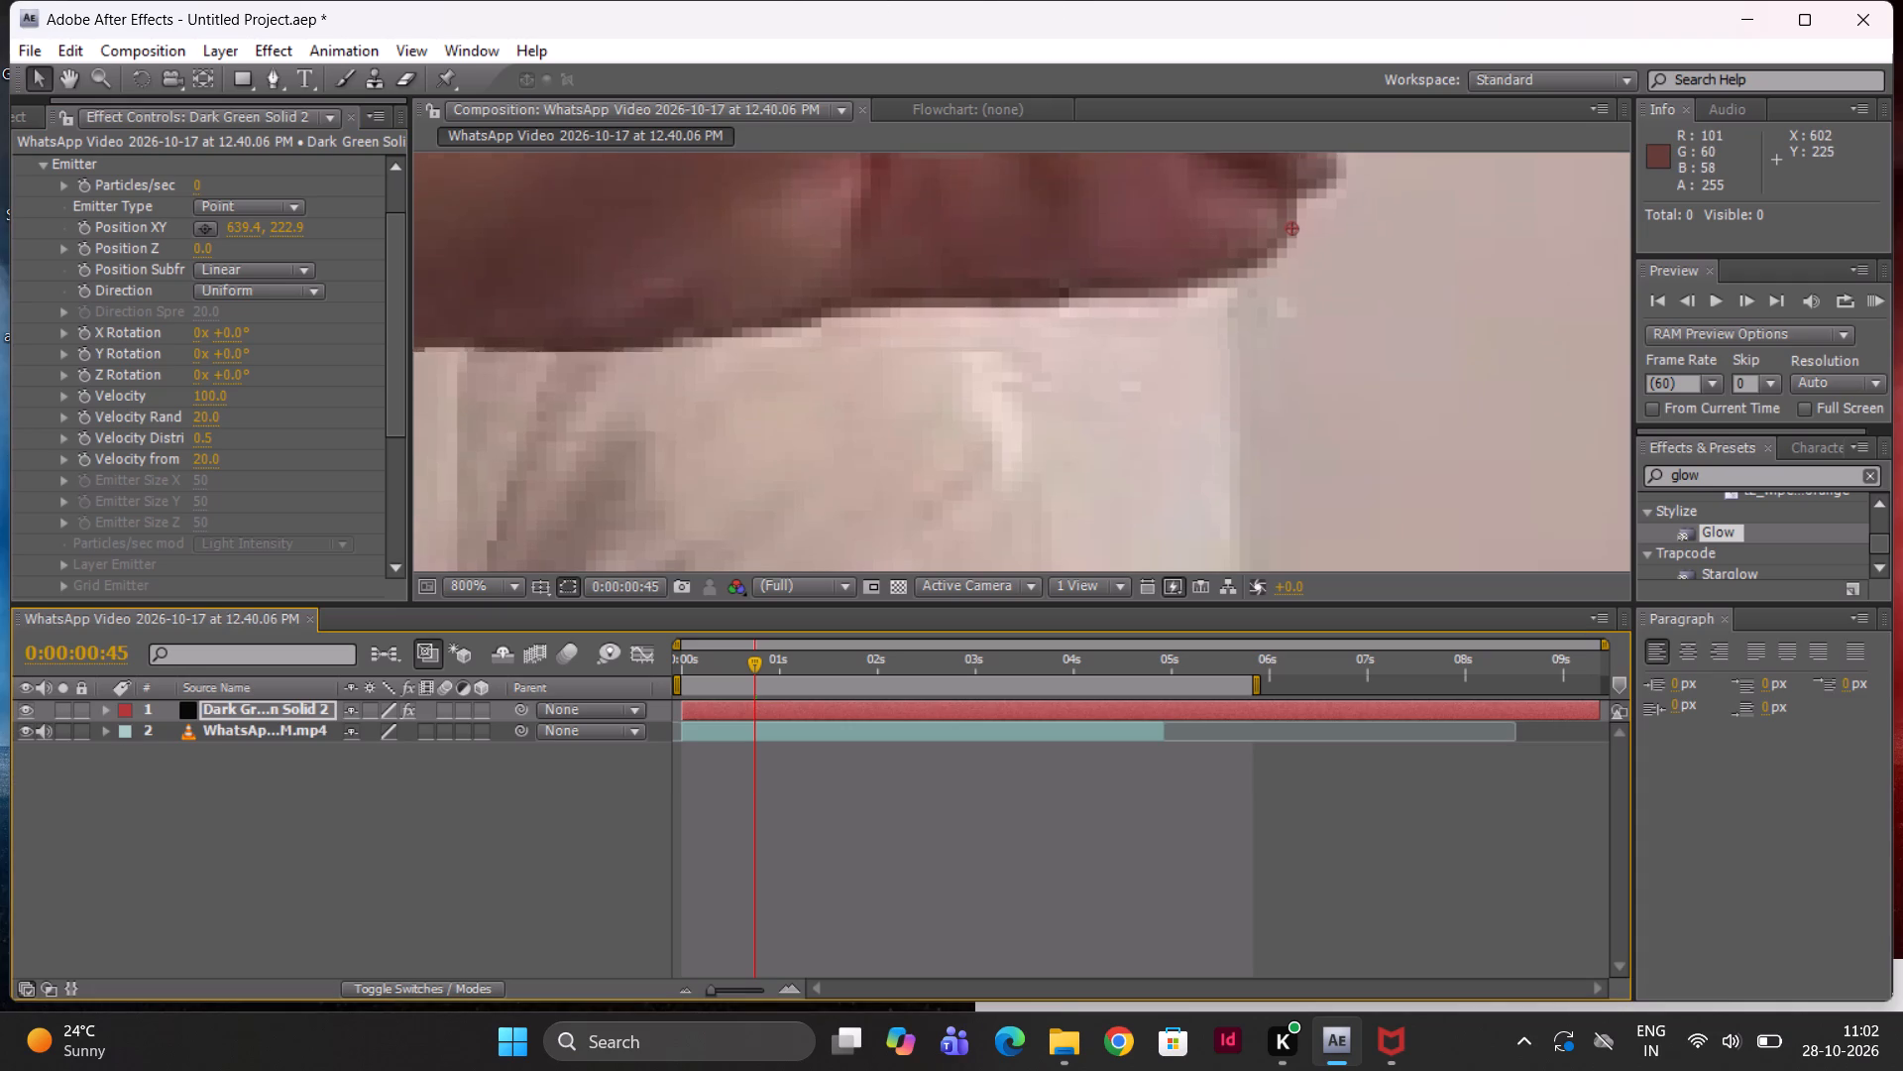
pyautogui.moveTo(920, 260); pyautogui.dragTo(811, 408, button='middle')
pyautogui.scroll(1, 811, 408)
pyautogui.scroll(-1, 810, 408)
pyautogui.moveTo(1107, 375); pyautogui.dragTo(1108, 363)
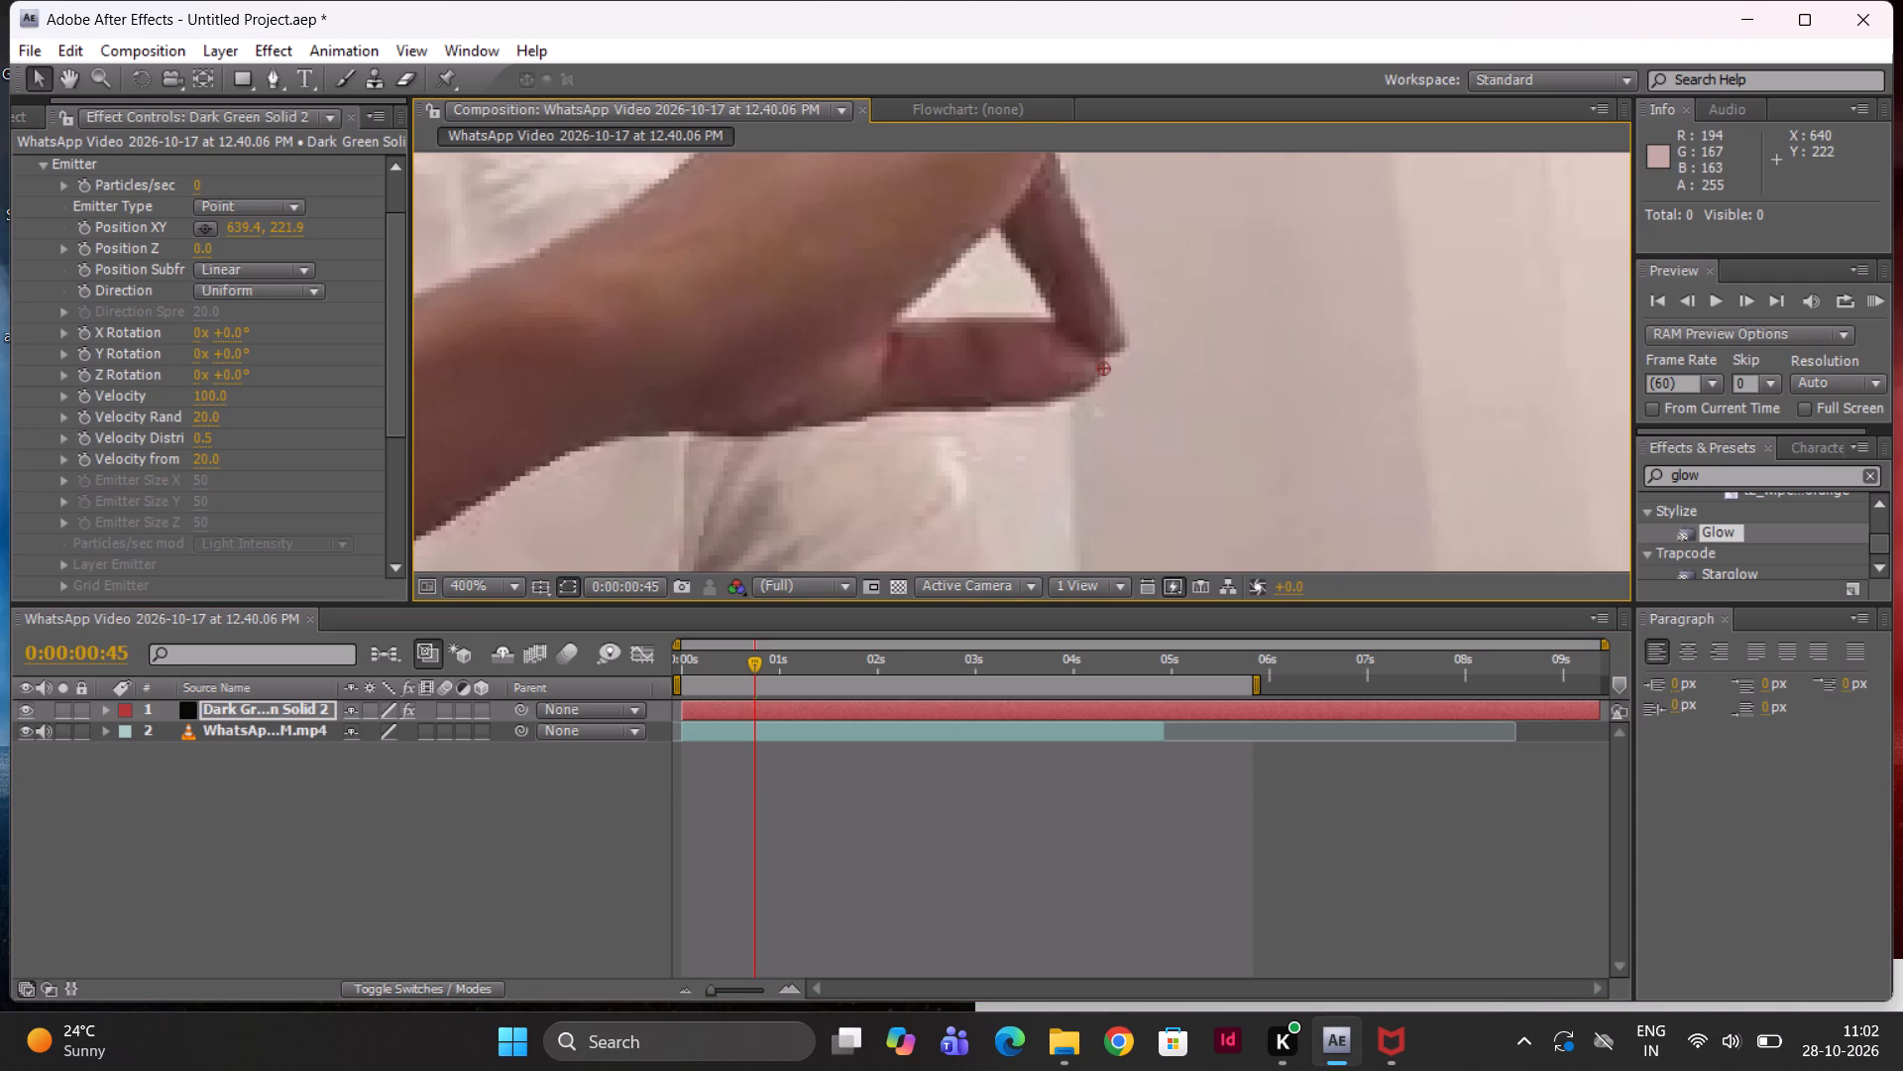
pyautogui.moveTo(1108, 363); pyautogui.dragTo(1108, 358)
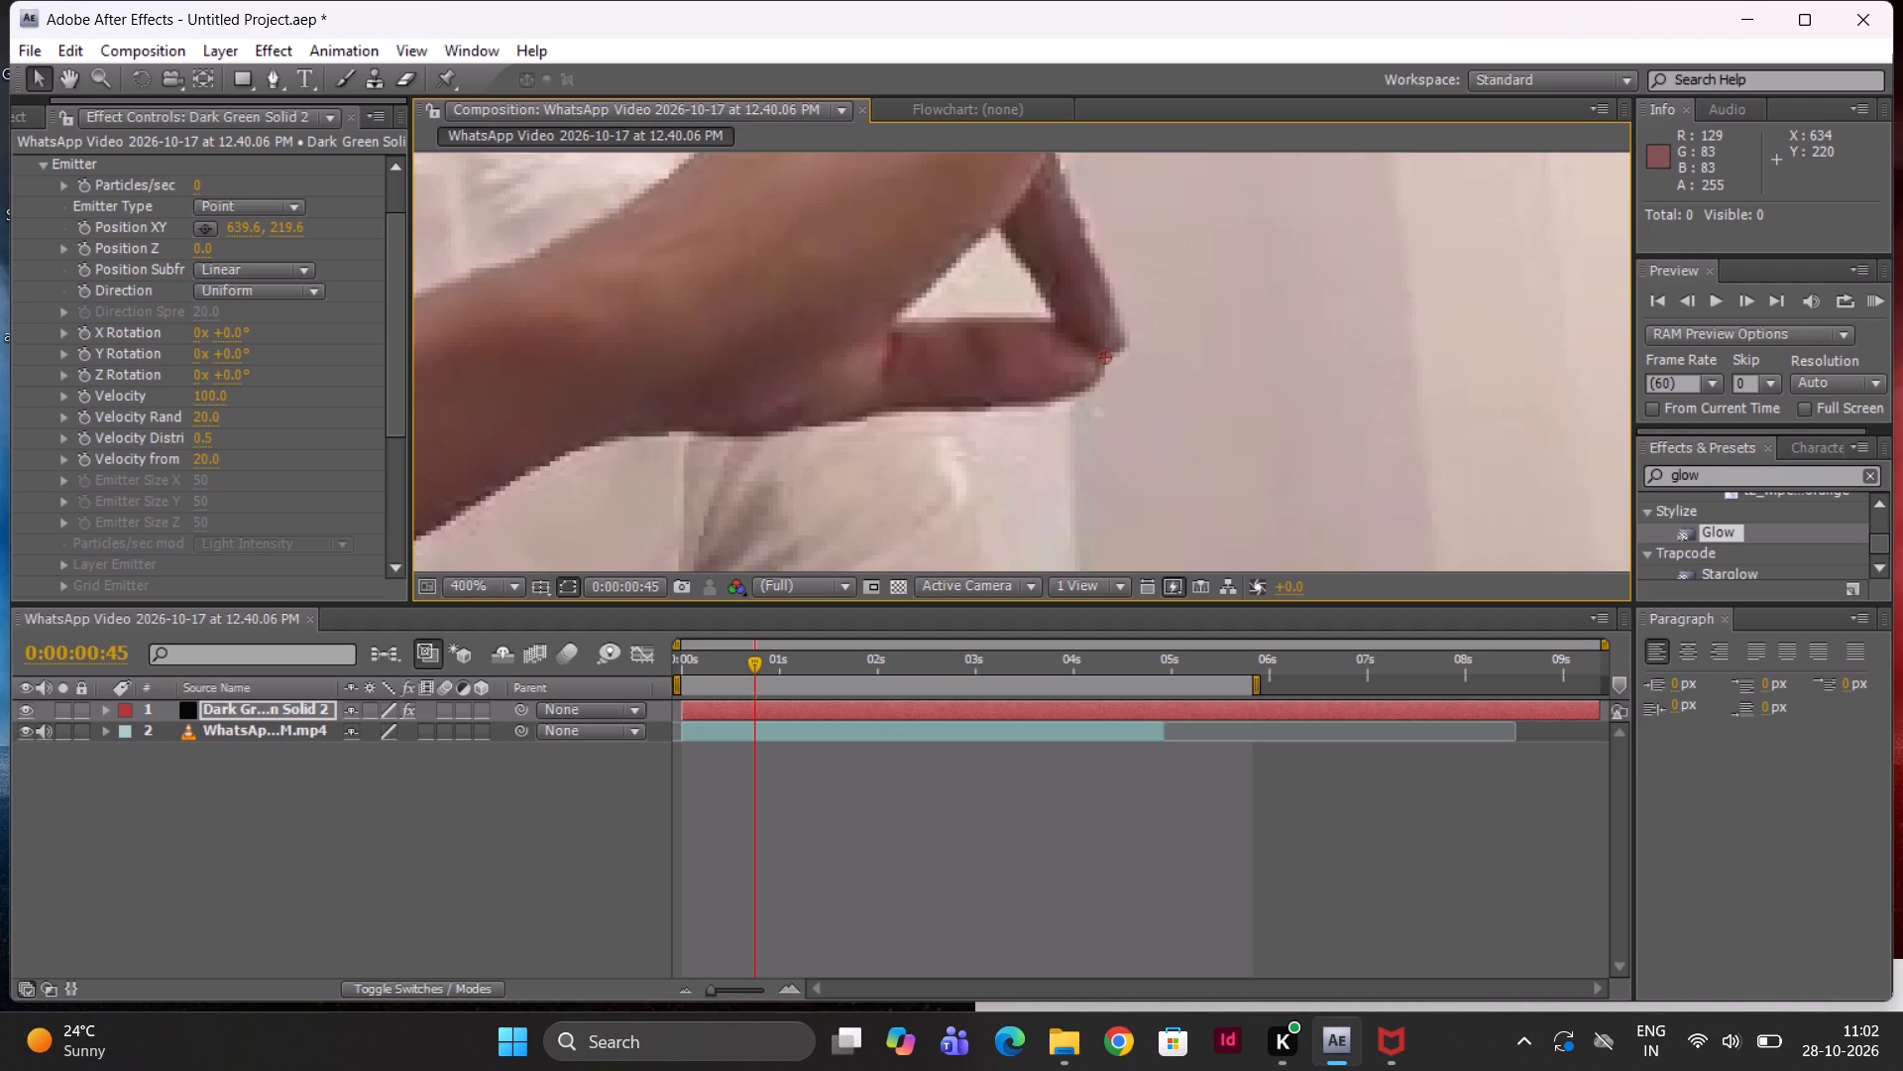
pyautogui.scroll(-1, 1076, 356)
pyautogui.scroll(3, 1076, 356)
pyautogui.scroll(-1, 1076, 357)
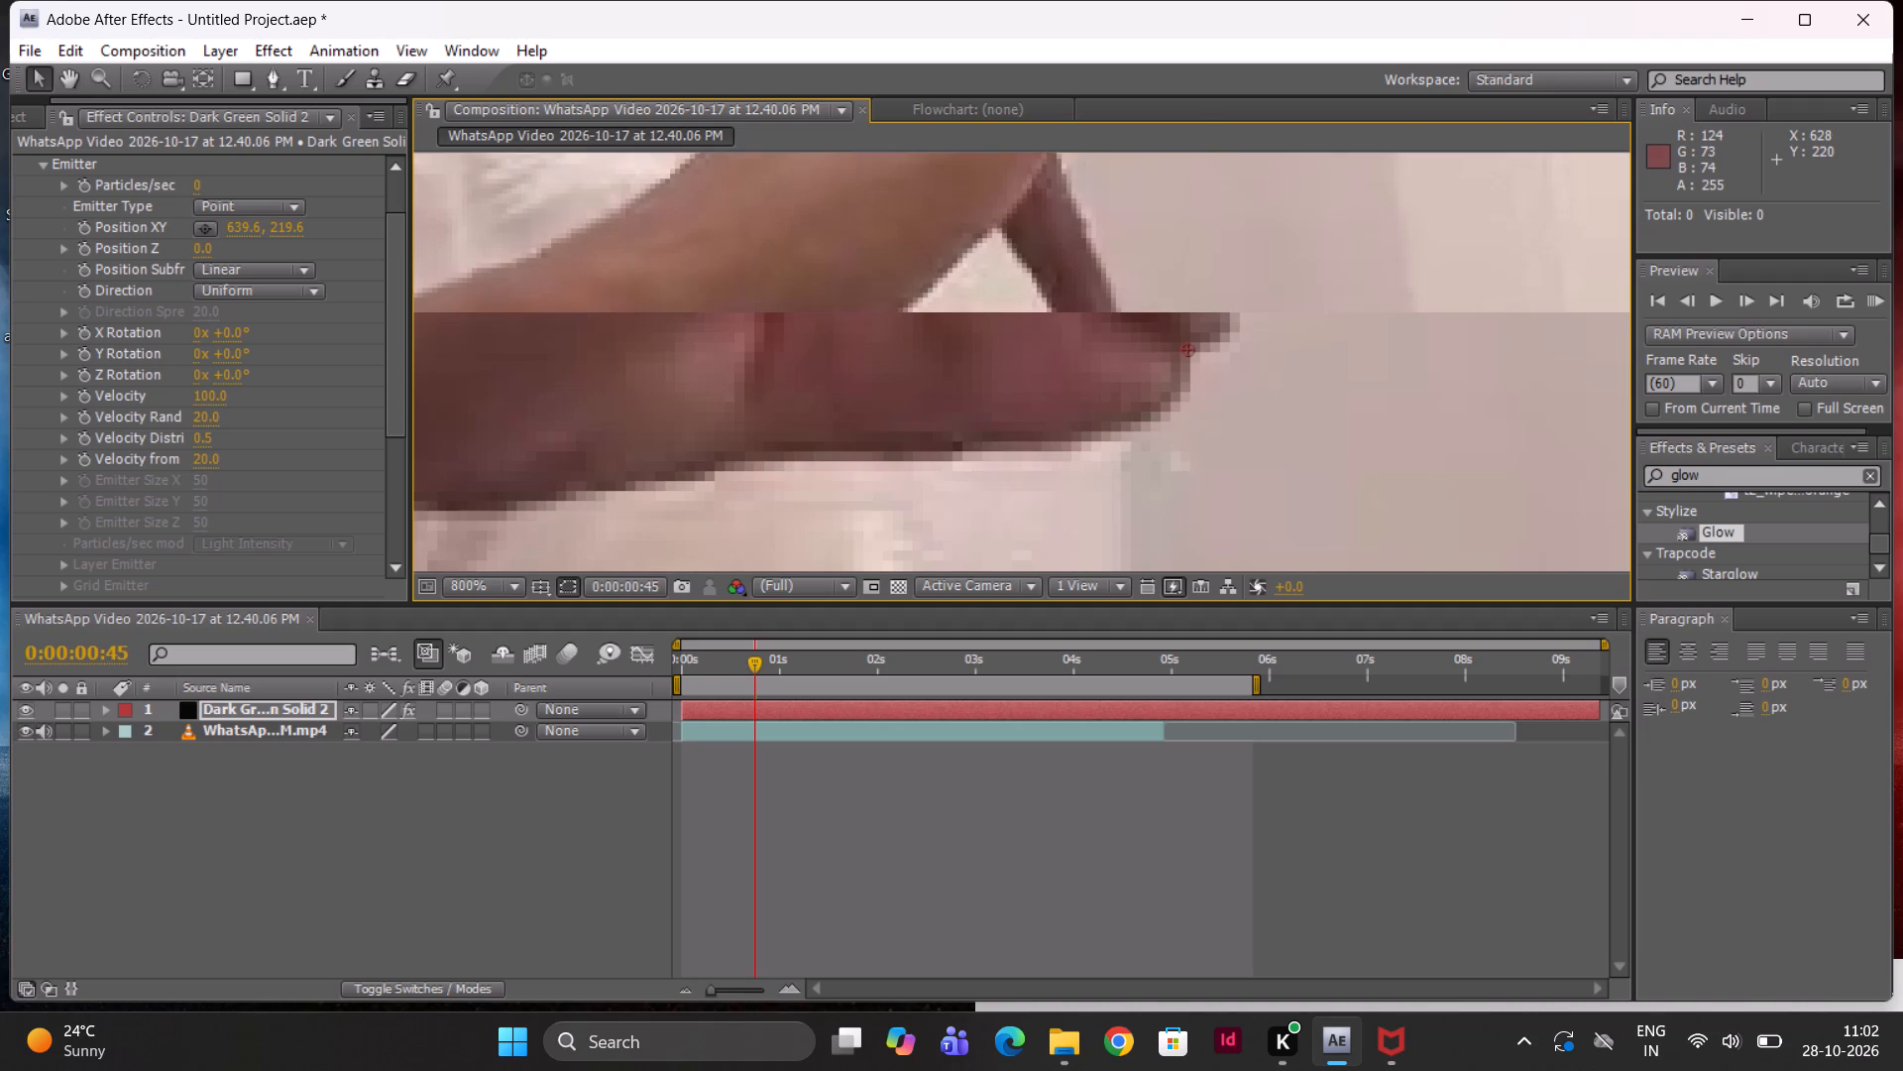
pyautogui.moveTo(1076, 357); pyautogui.dragTo(981, 377, button='middle')
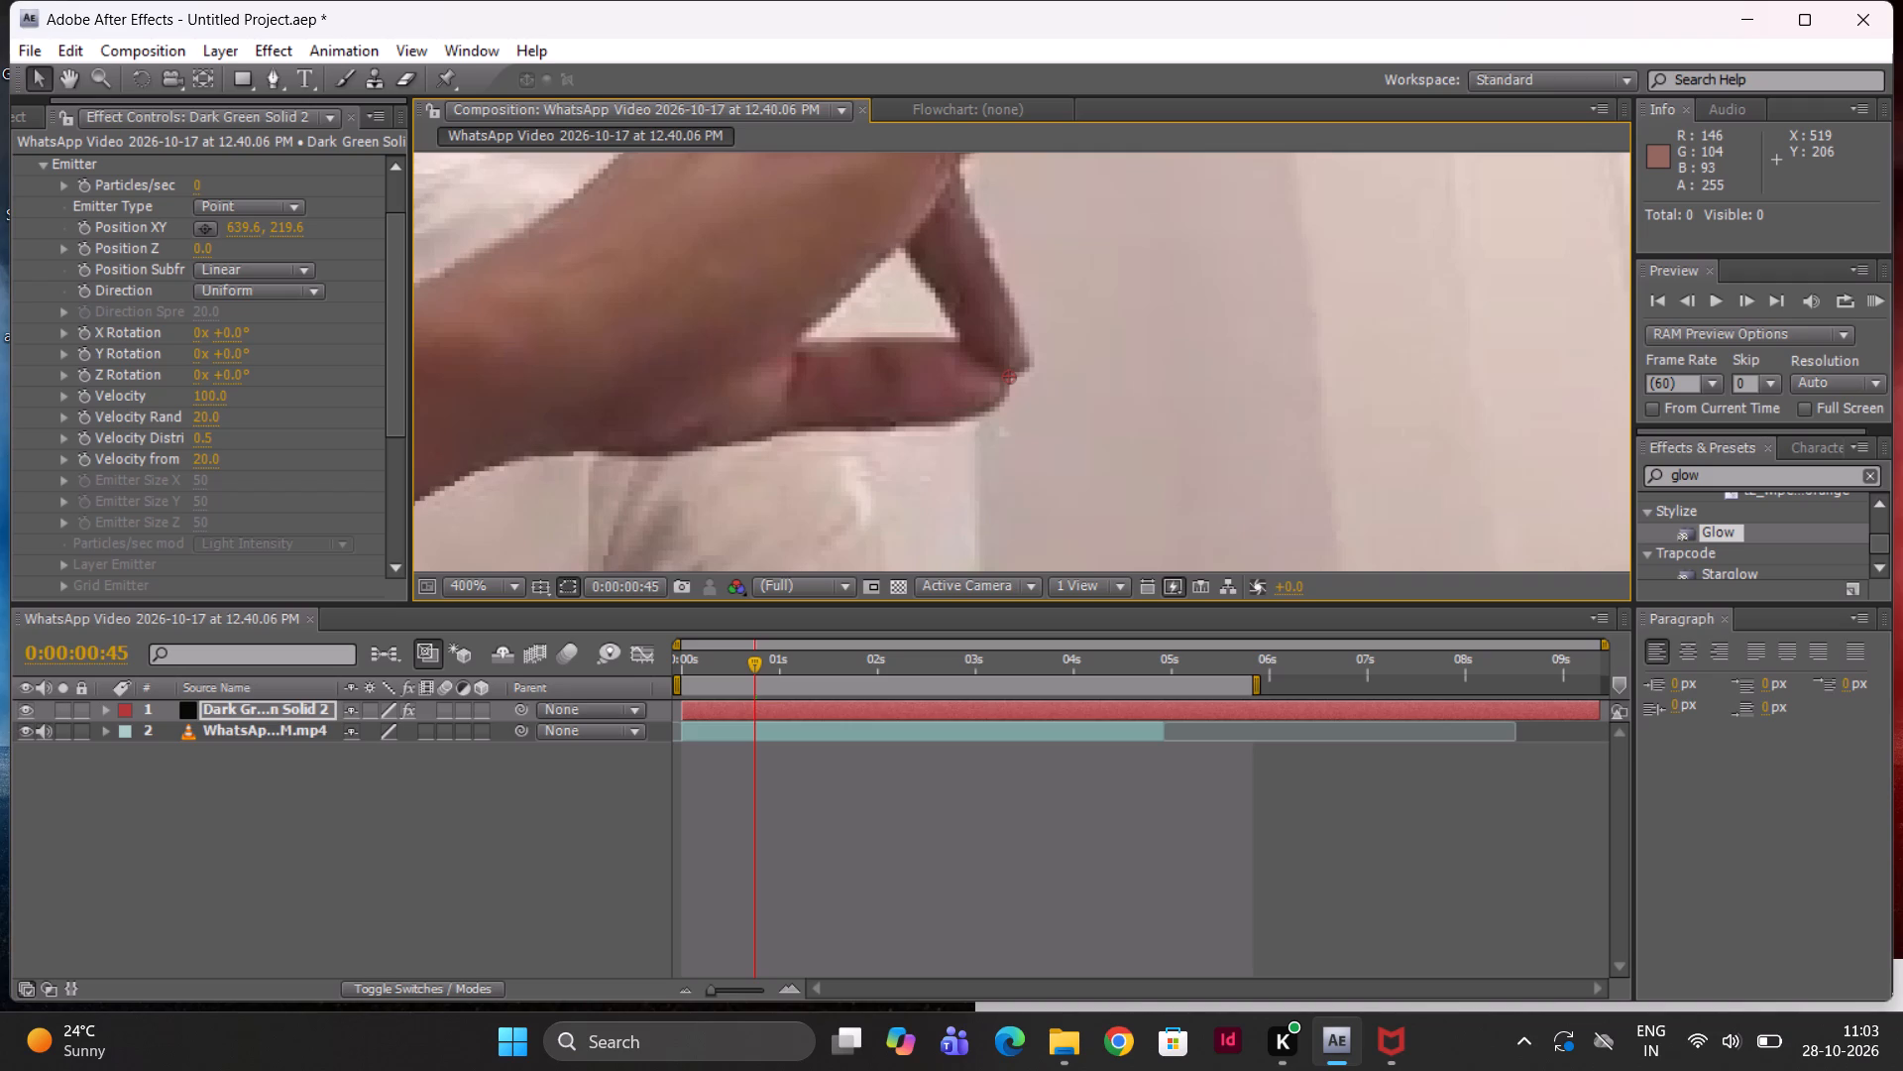
# Examine the individual Emitter properties of the Particular effect, including Particles/sec, Position Z, Direction Spread and the X, Y and Z rotations.
pyautogui.click(67, 247)
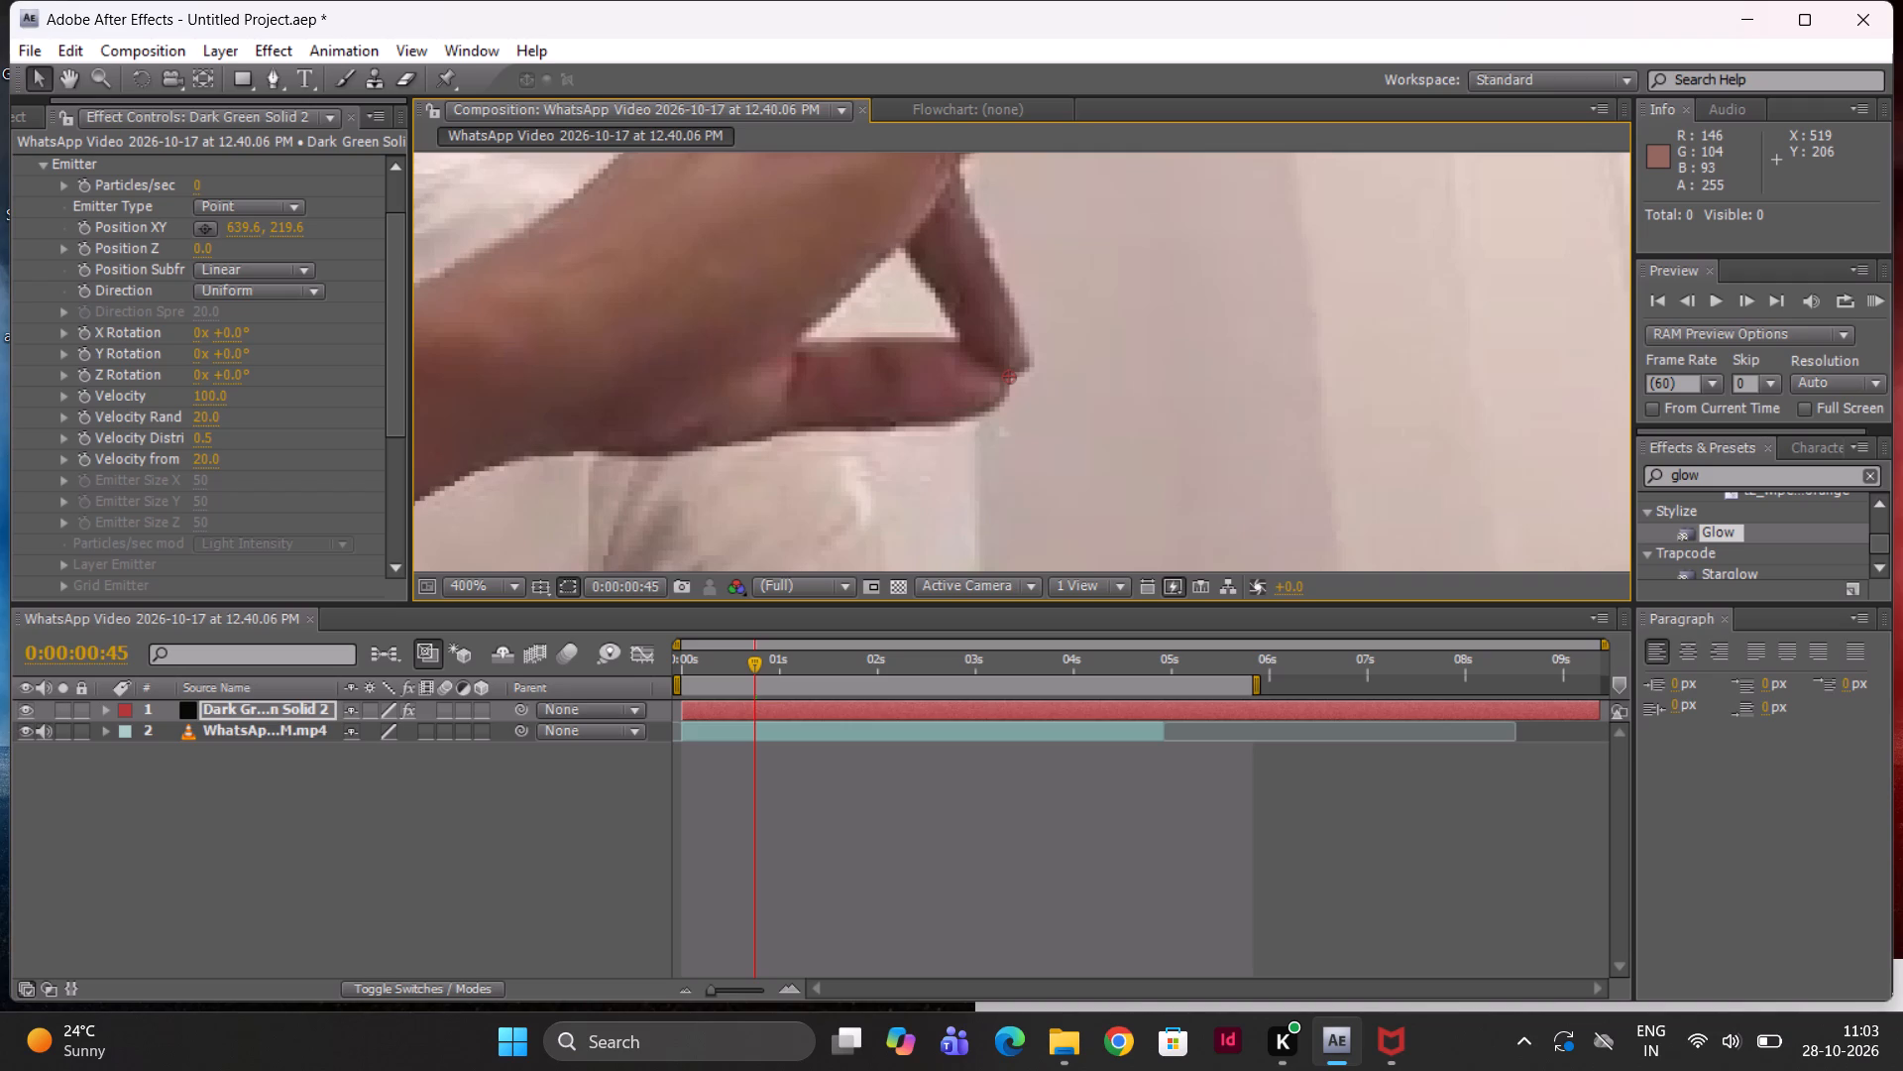
pyautogui.click(67, 247)
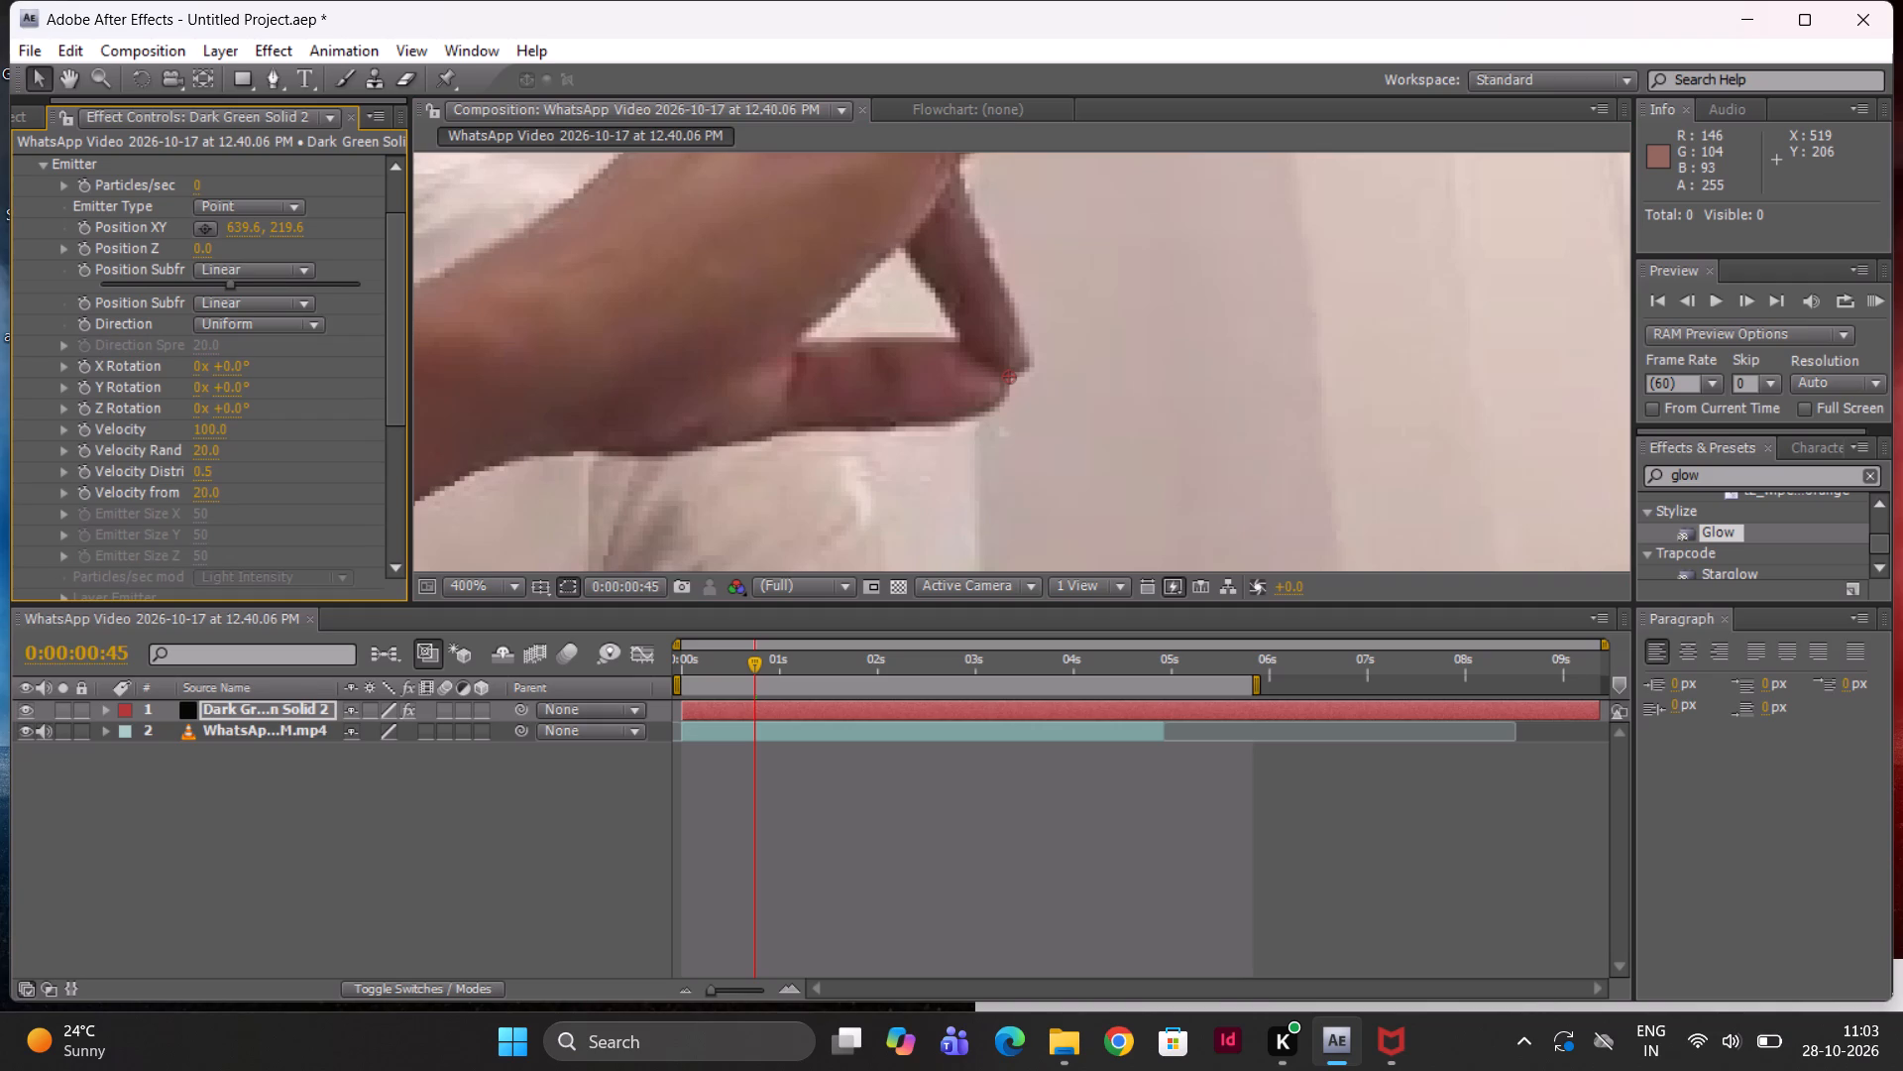
pyautogui.click(64, 328)
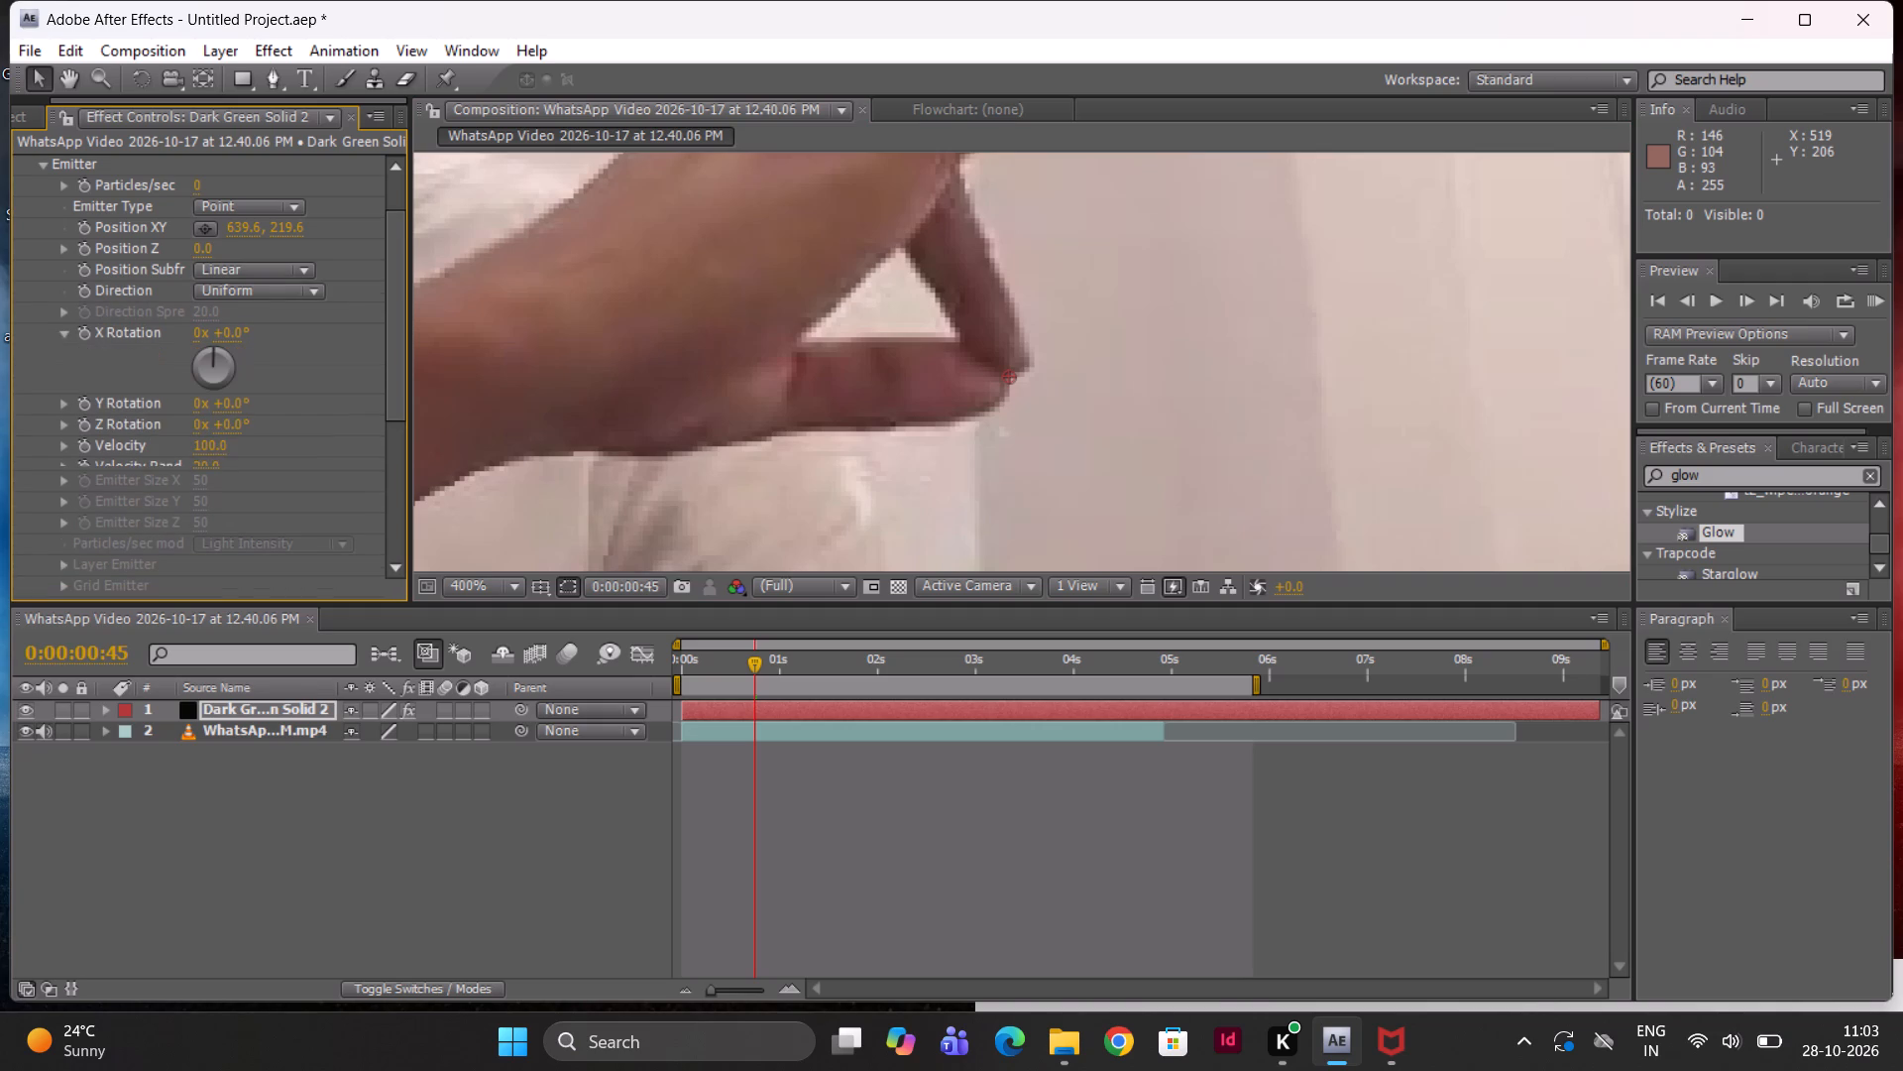
pyautogui.click(58, 311)
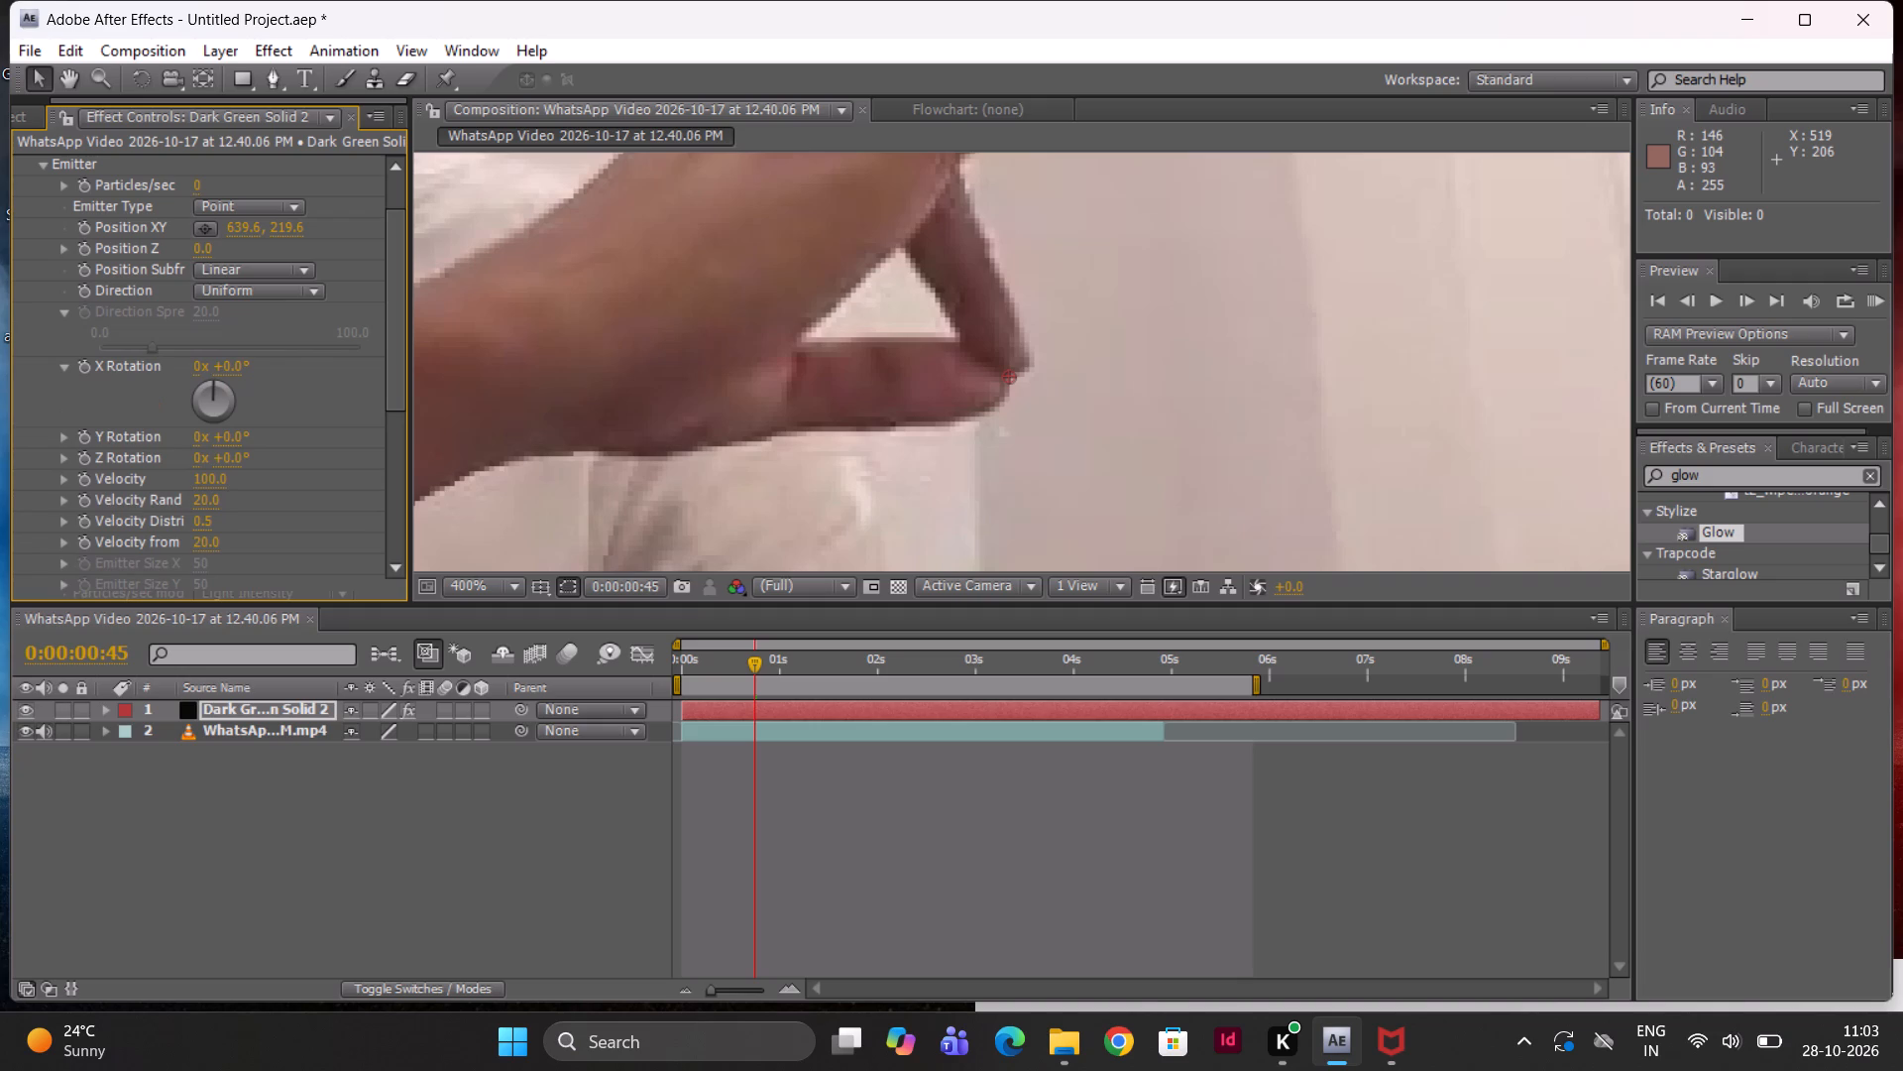
pyautogui.click(58, 311)
pyautogui.click(69, 334)
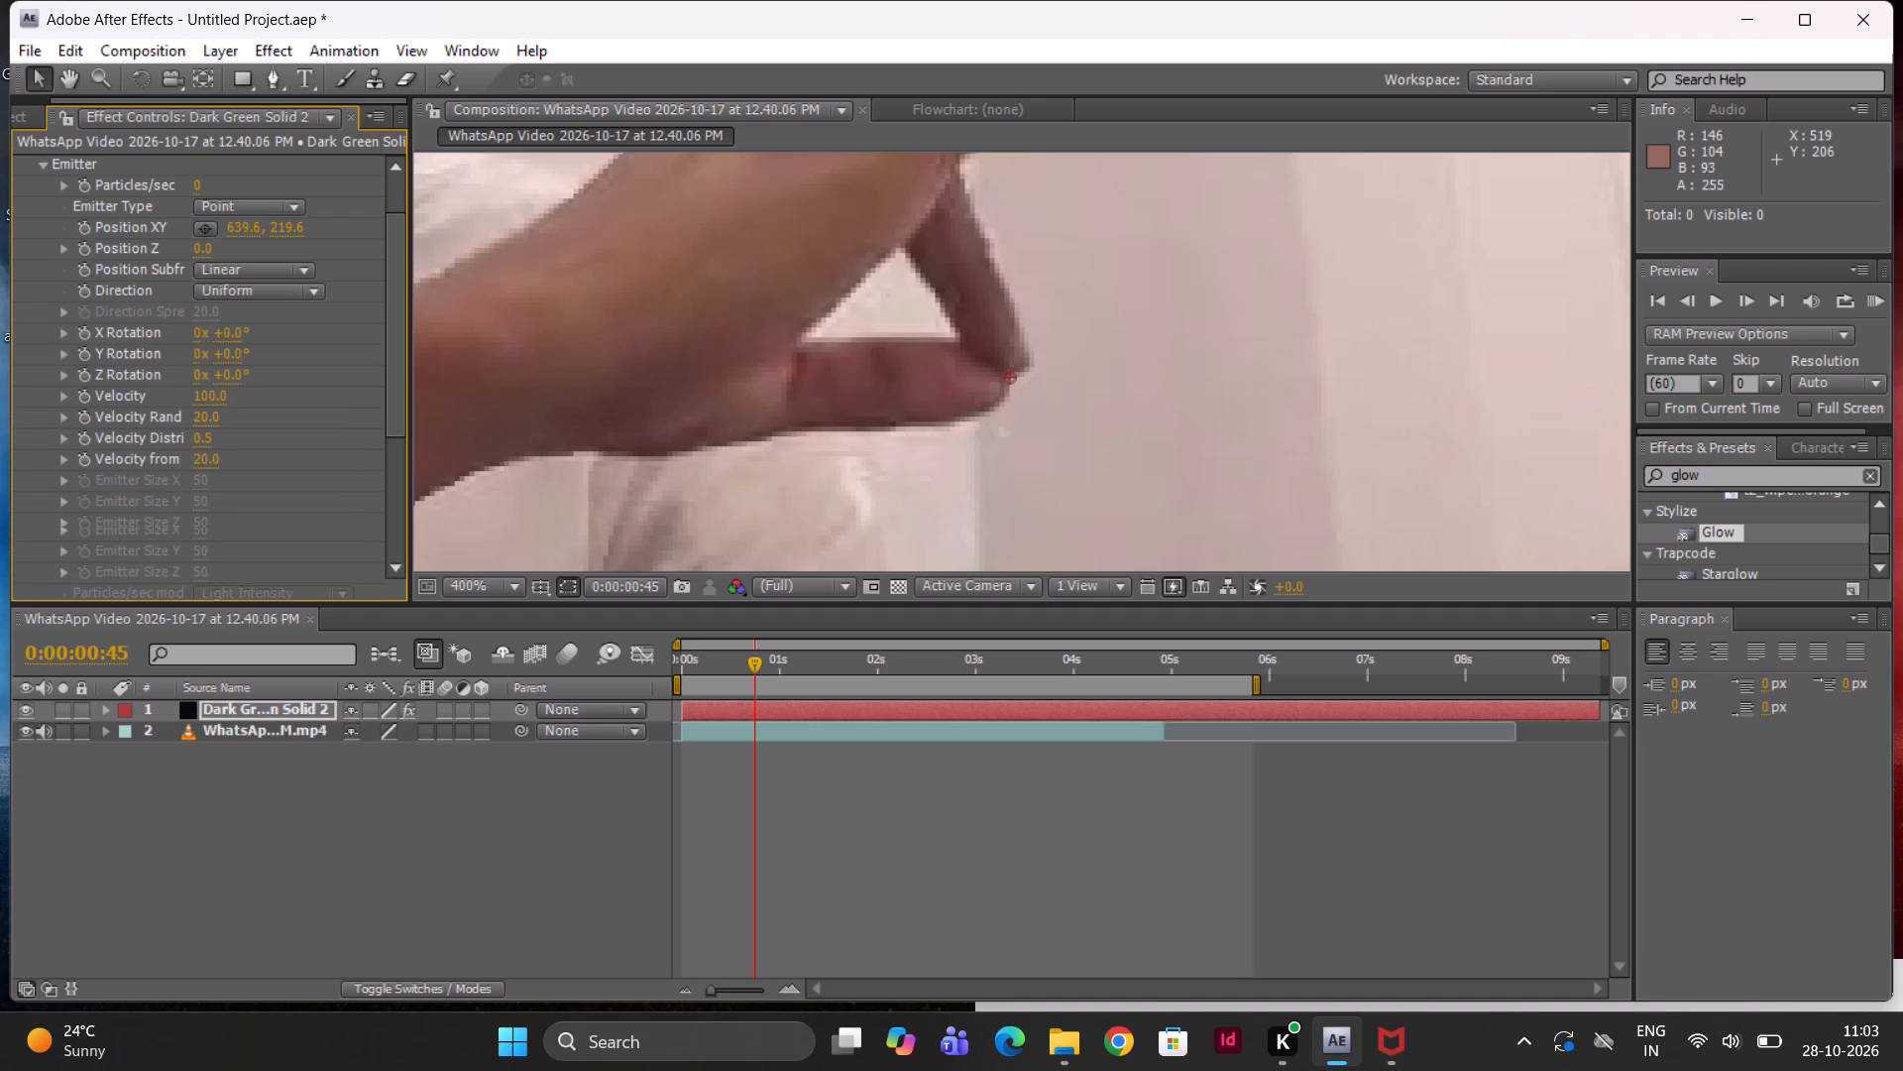
pyautogui.click(63, 185)
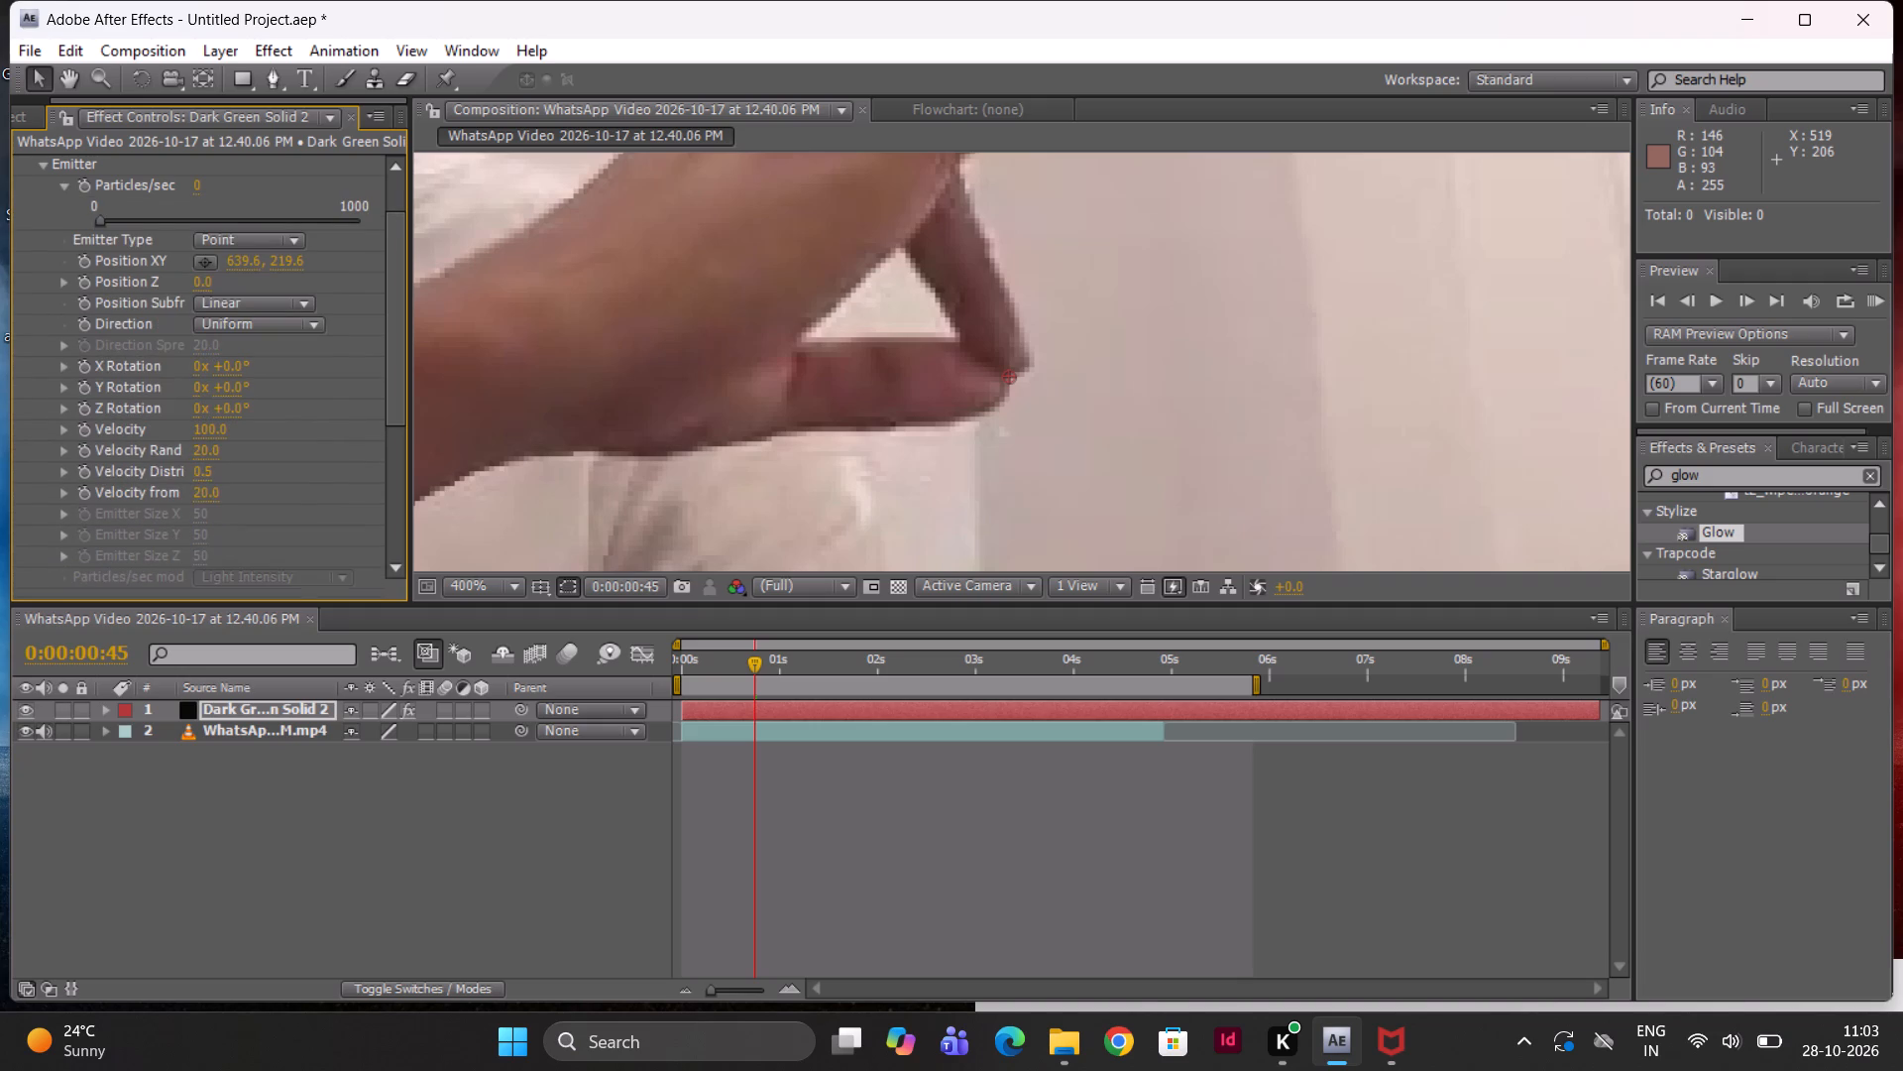
pyautogui.click(63, 185)
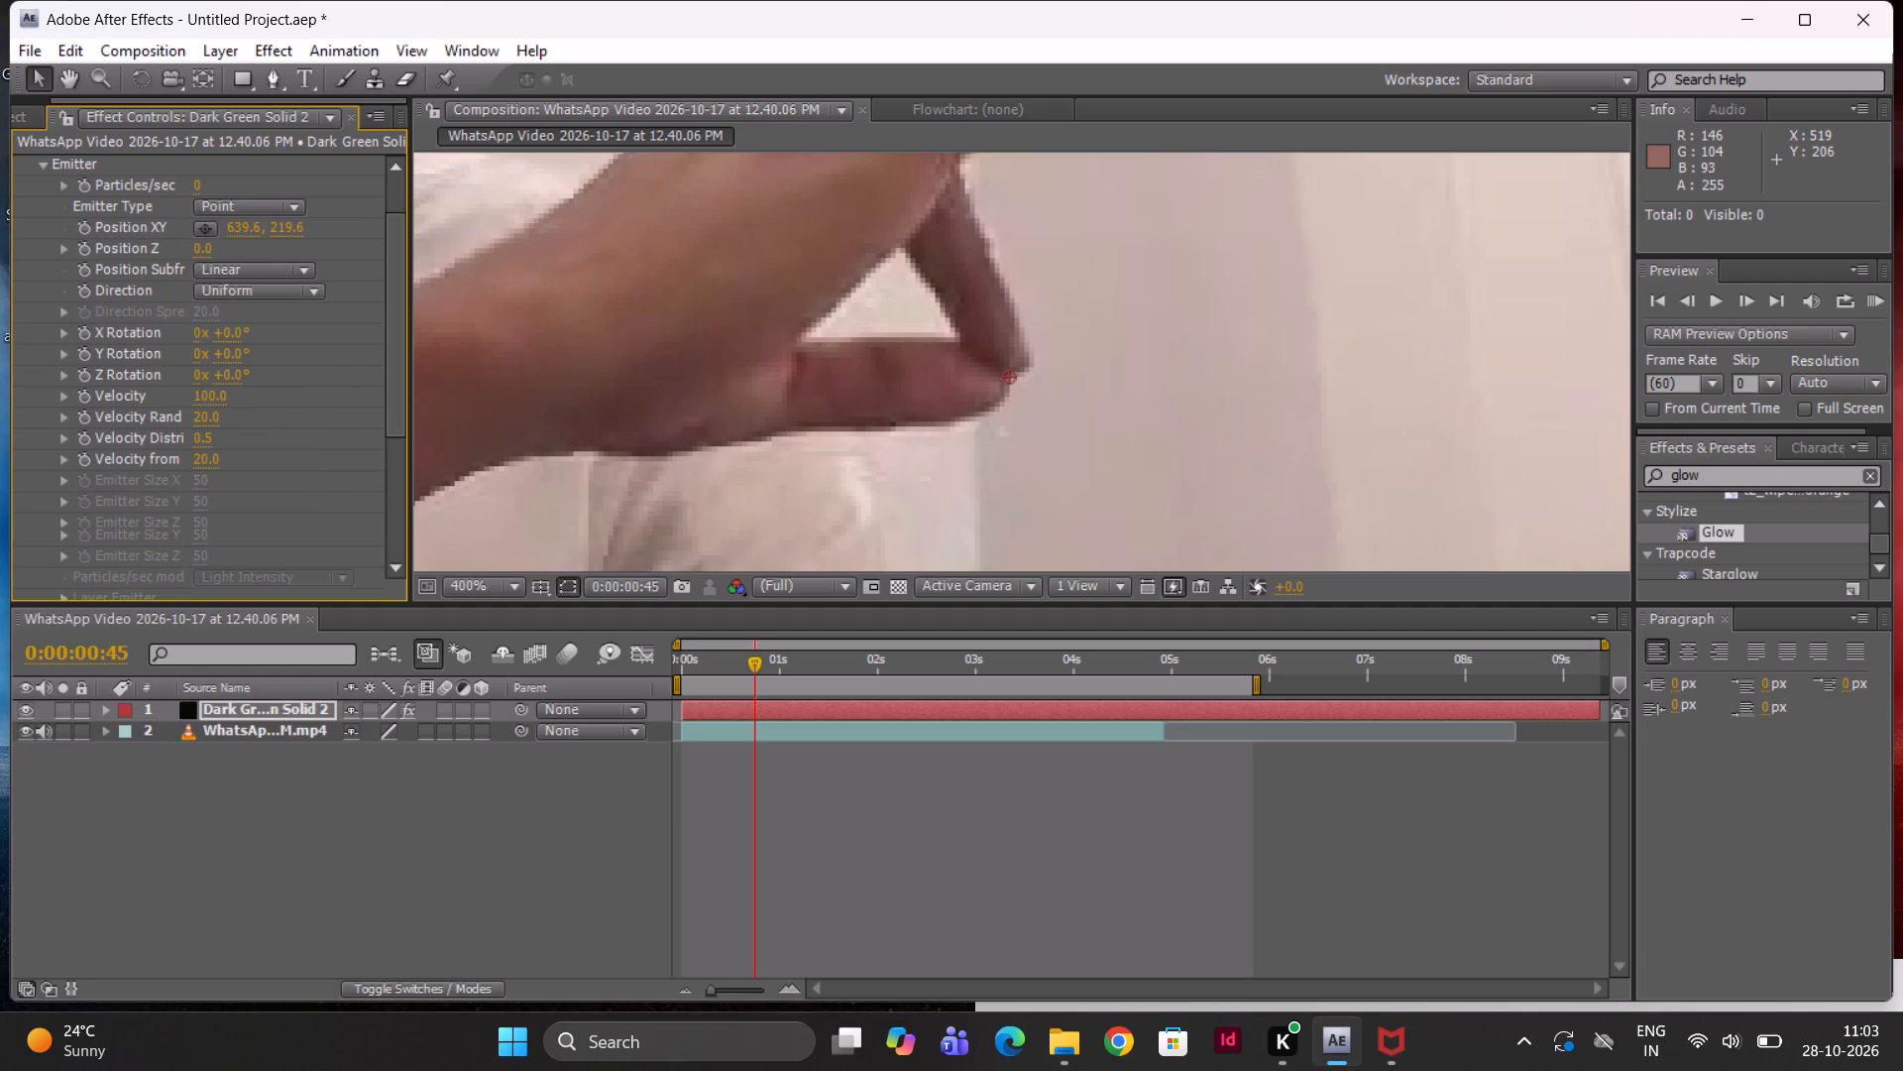
pyautogui.click(60, 332)
pyautogui.click(60, 332)
pyautogui.click(63, 362)
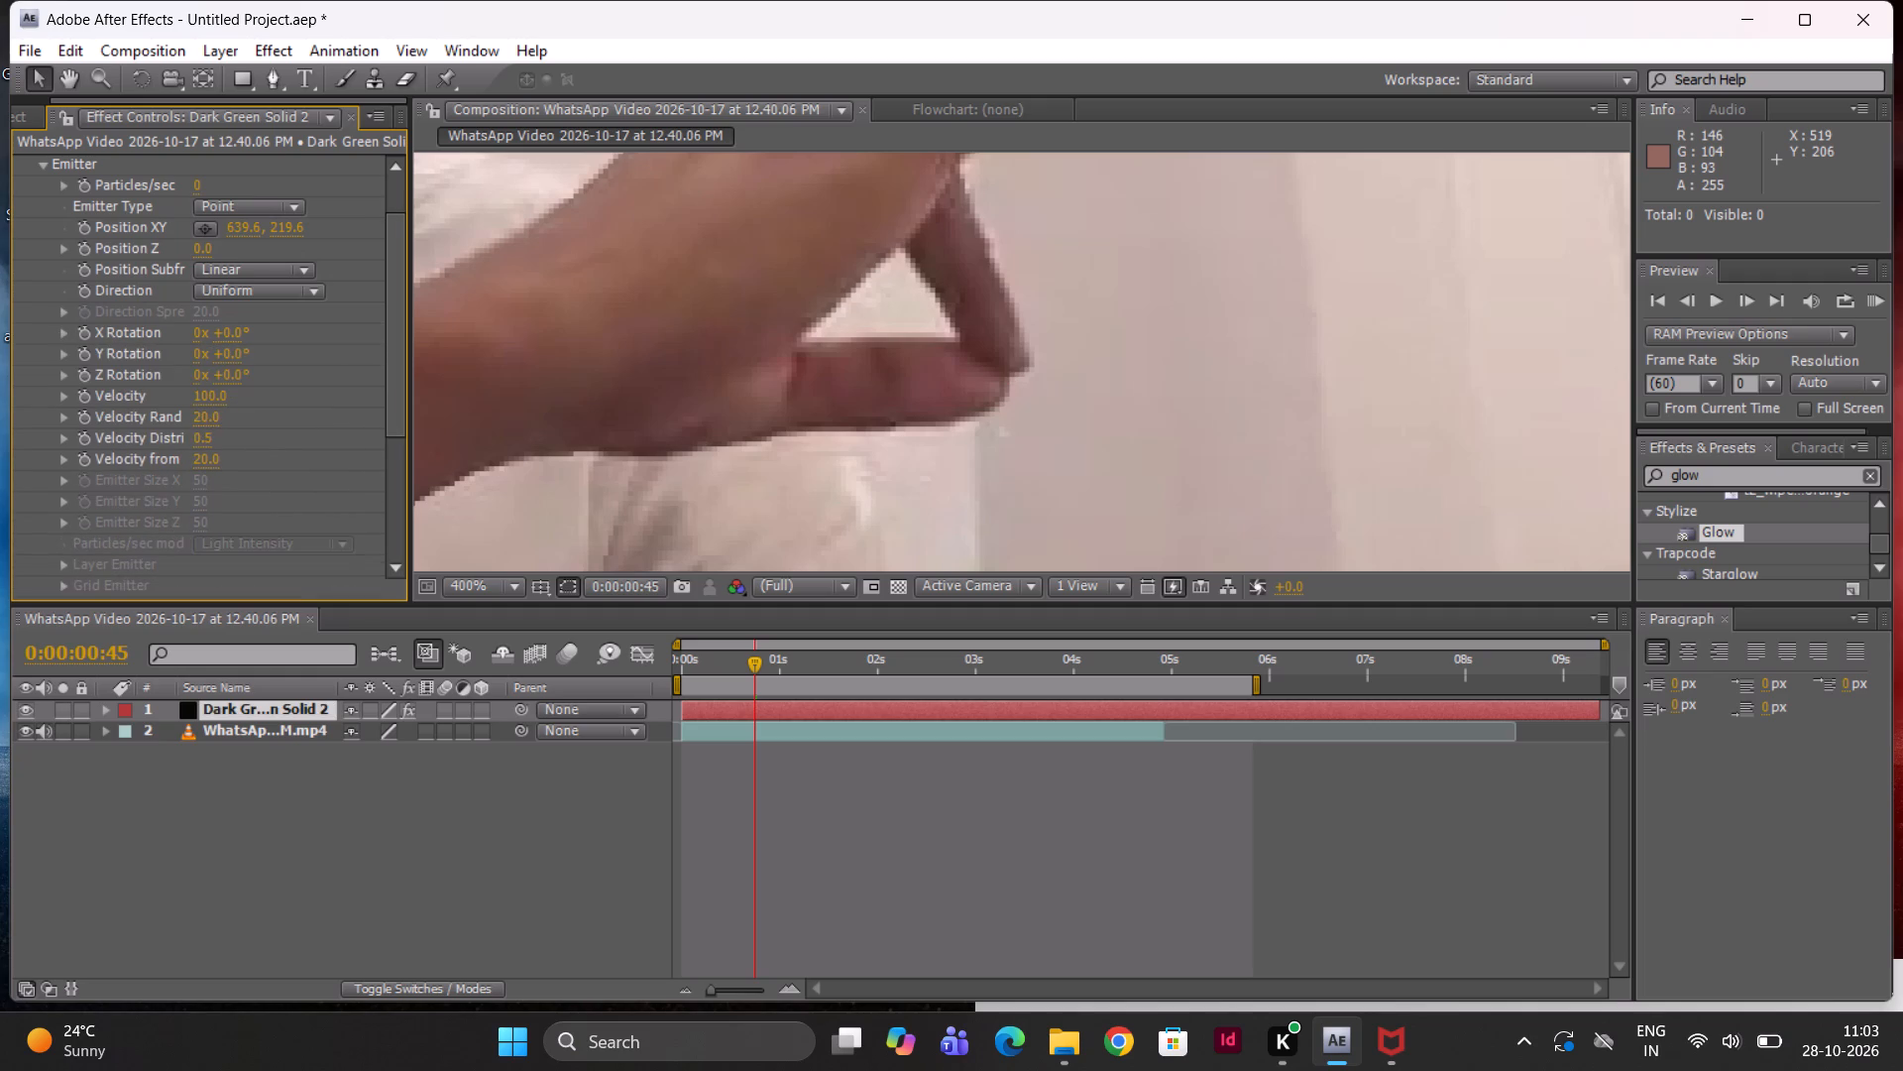
pyautogui.click(64, 353)
pyautogui.click(64, 353)
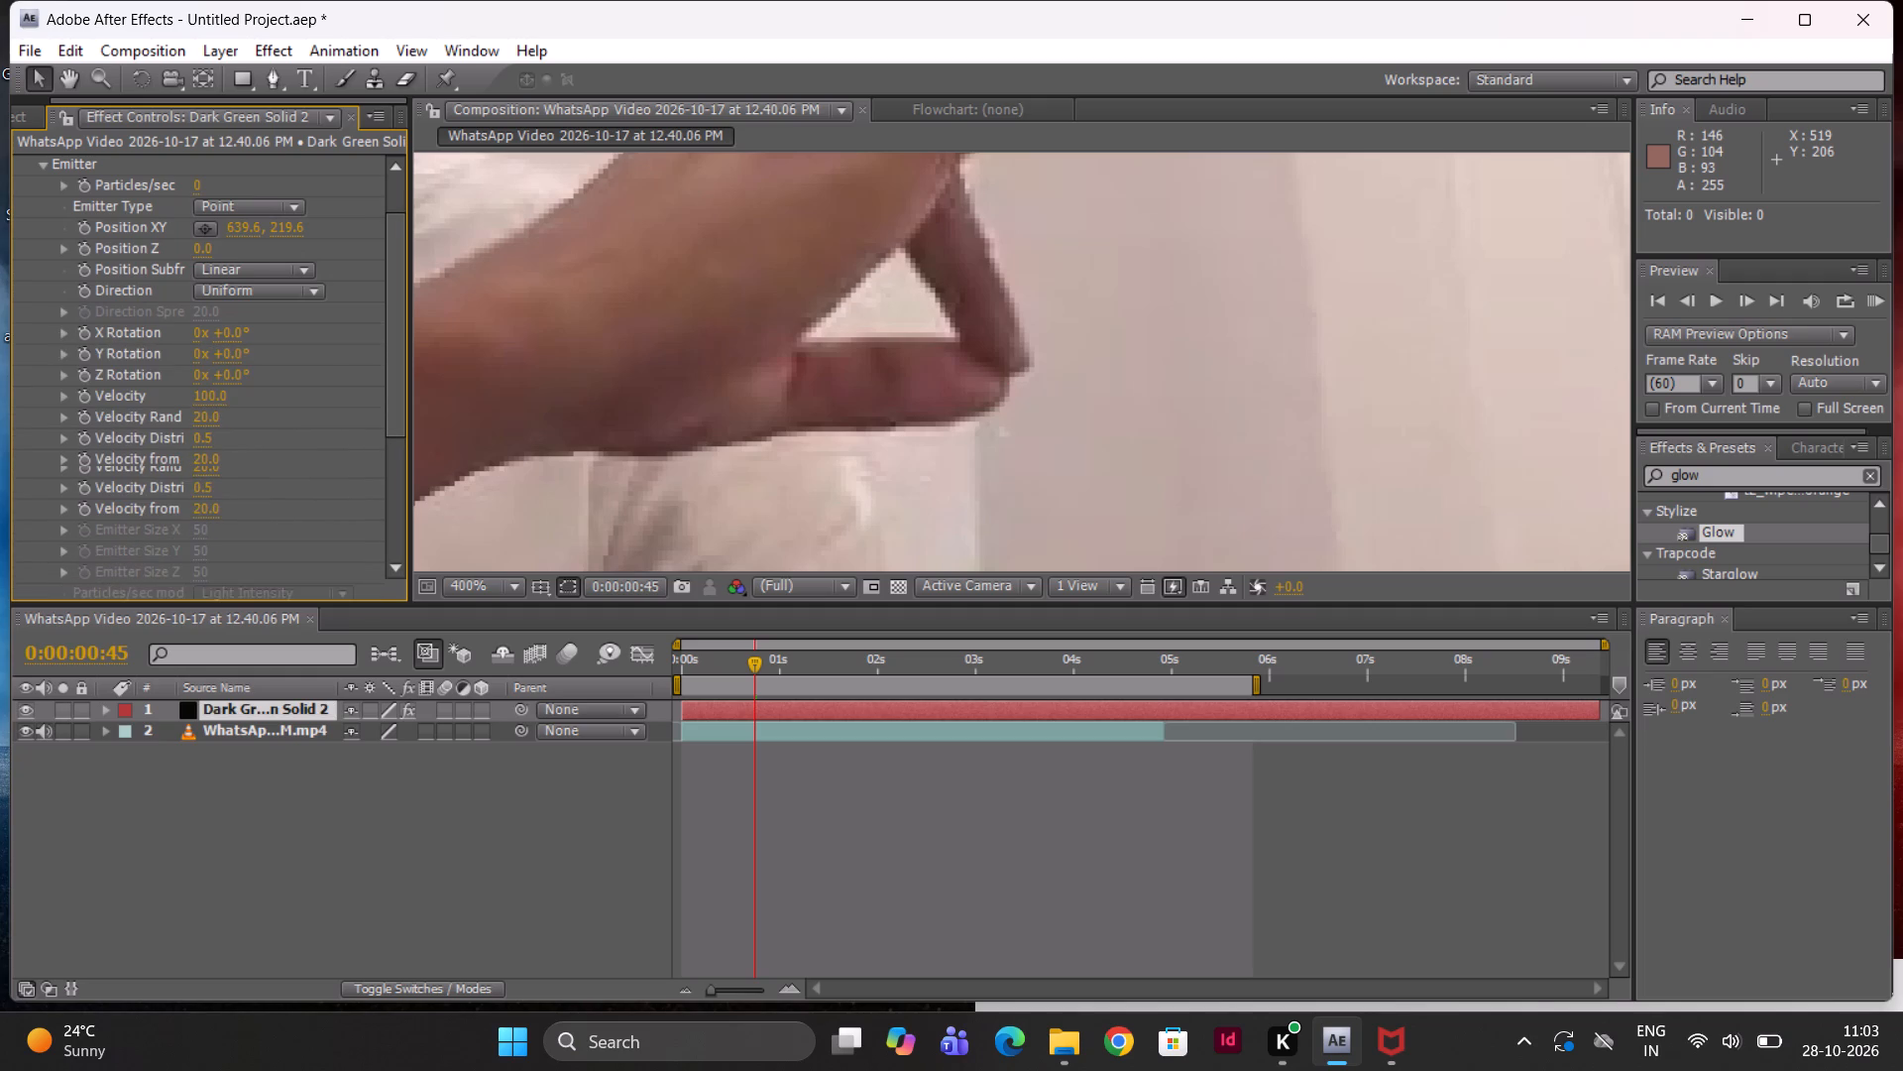
pyautogui.click(64, 376)
pyautogui.click(64, 376)
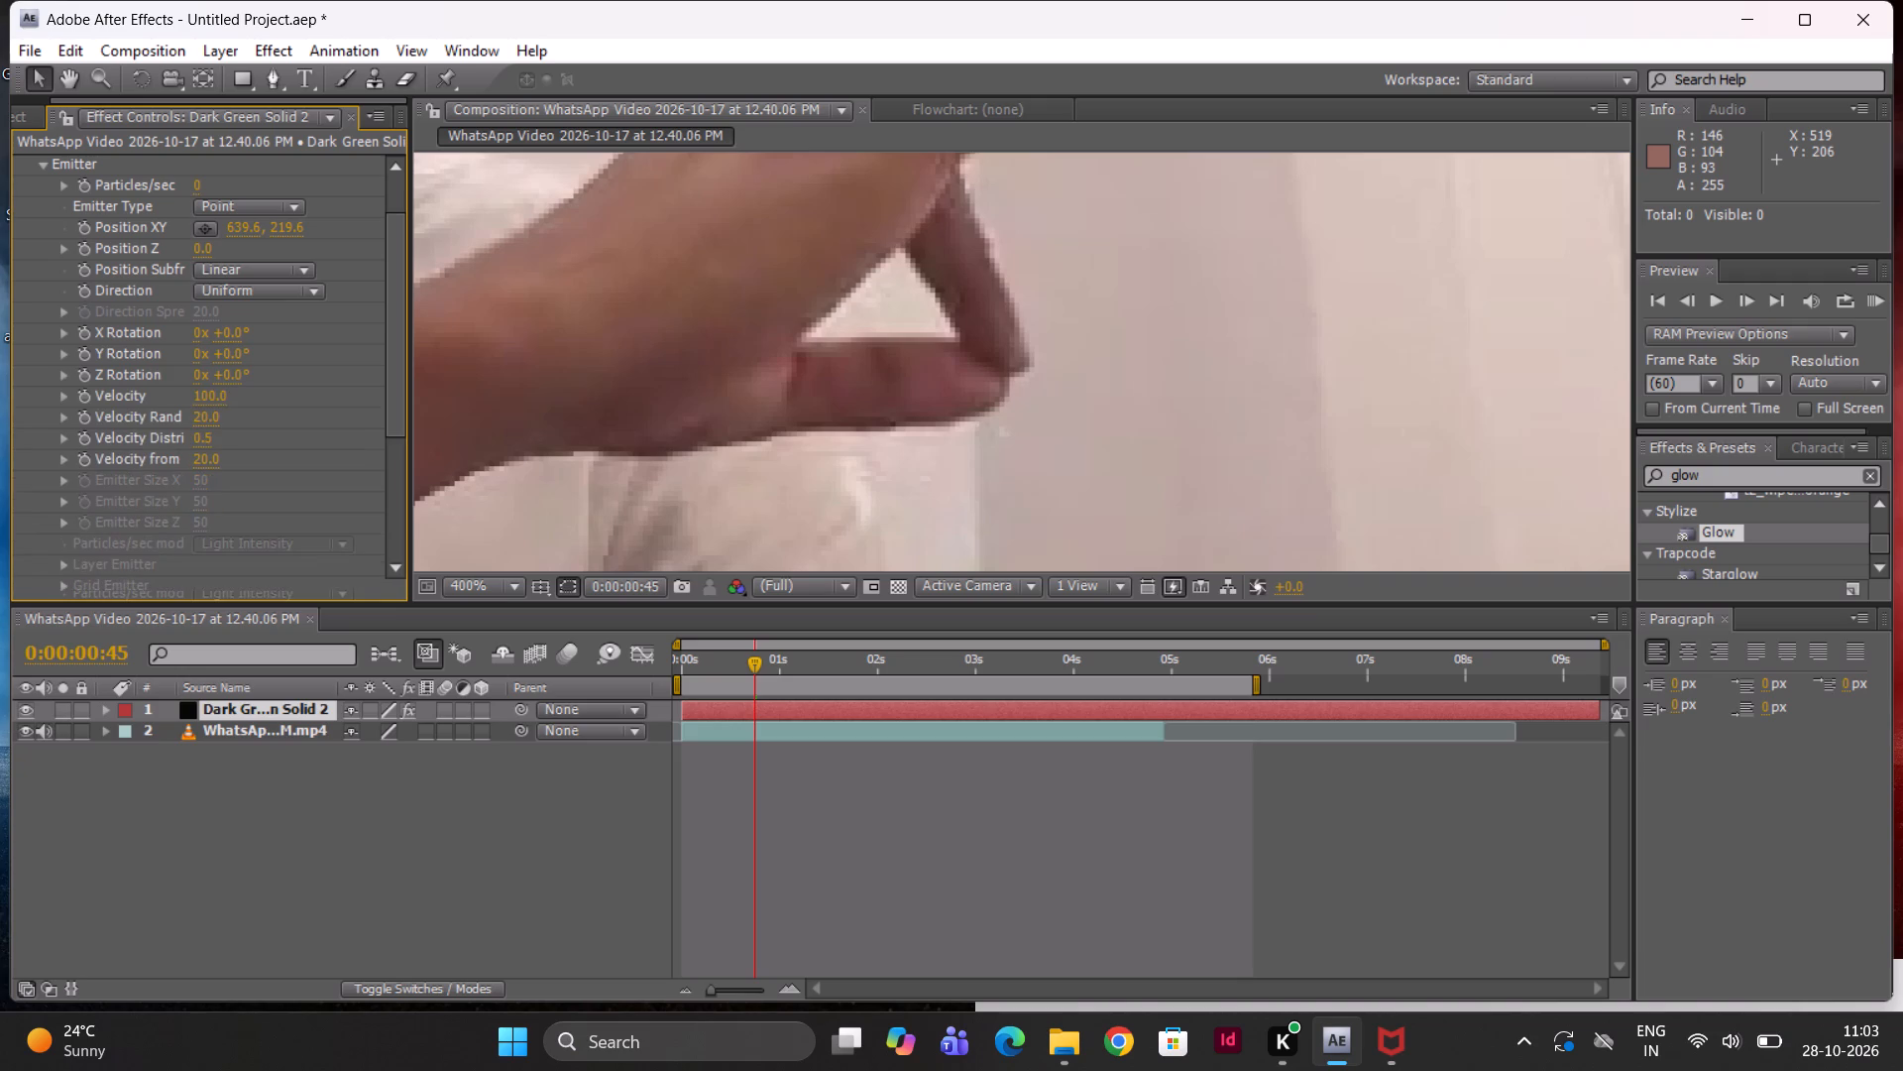
# Inspect the properties in Particular's Particle group, then return to the start of the effect's settings.
pyautogui.moveTo(403, 368); pyautogui.dragTo(402, 532)
pyautogui.click(43, 464)
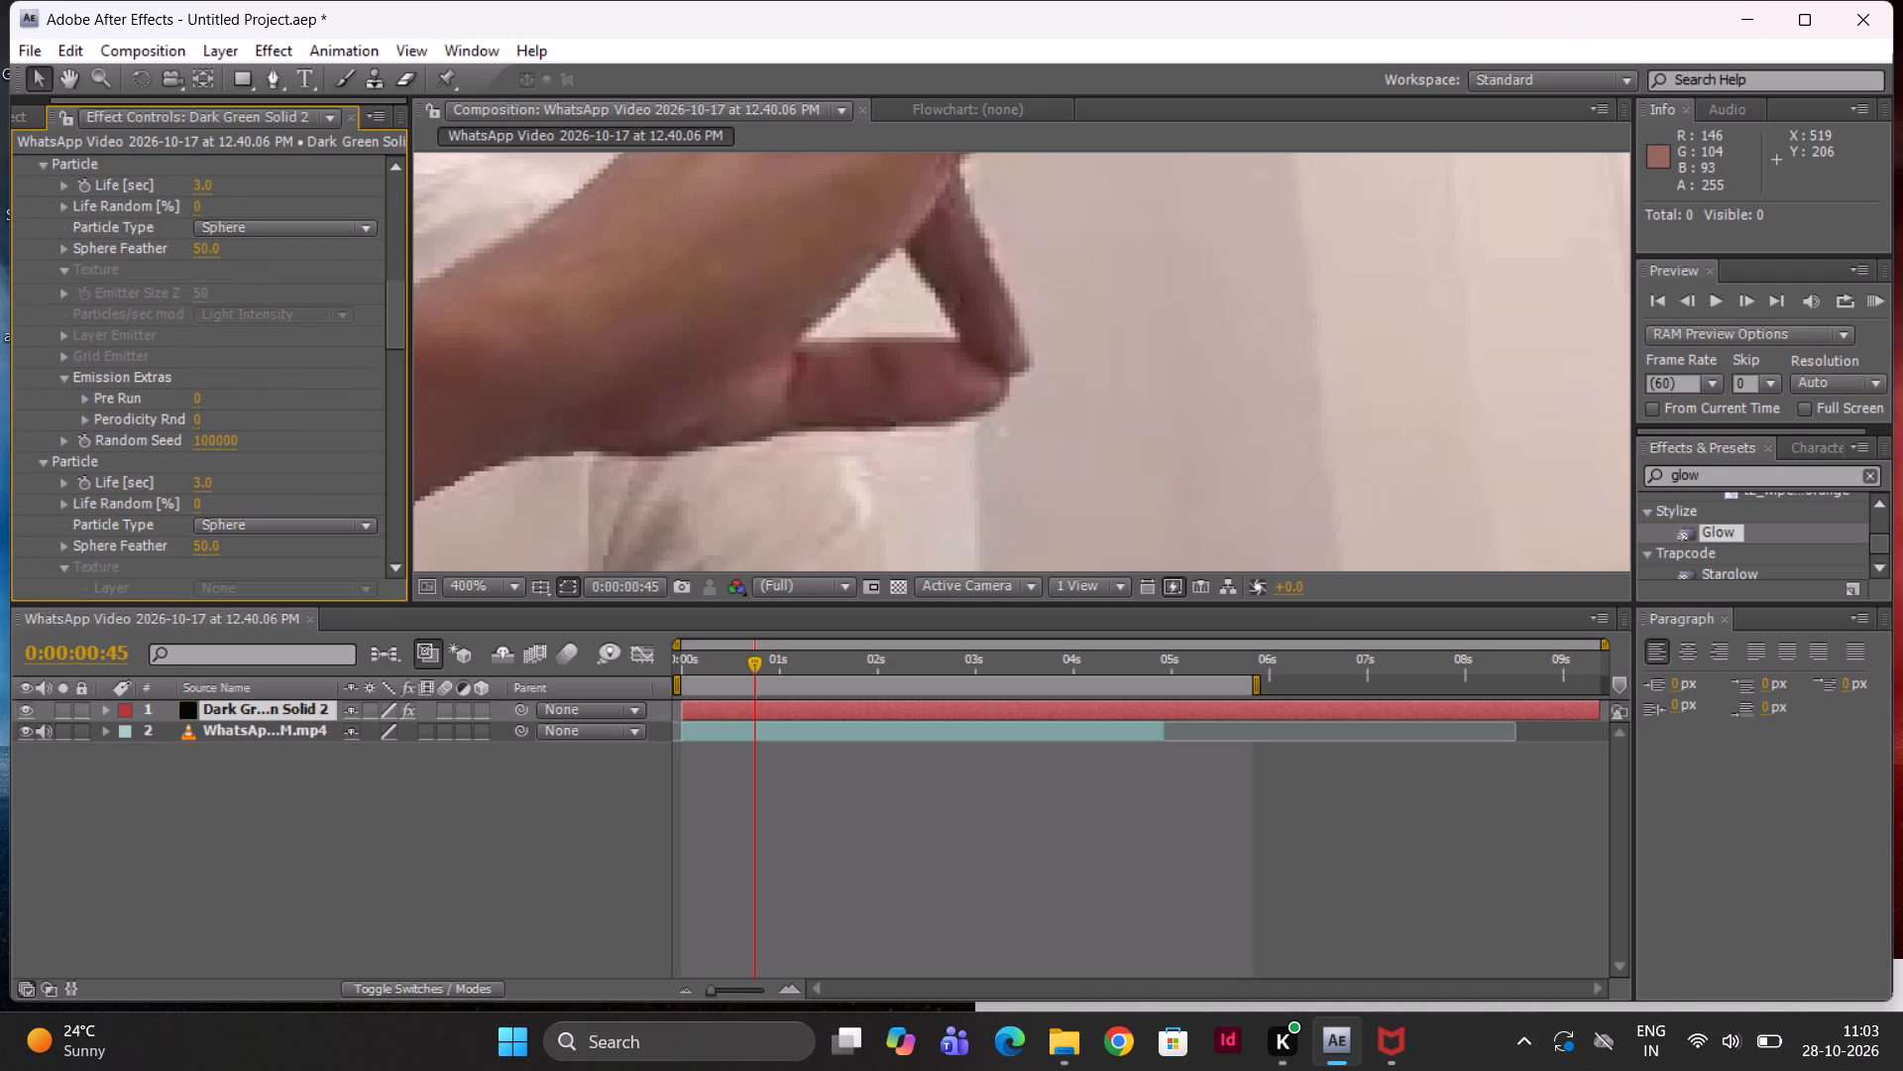
pyautogui.click(43, 165)
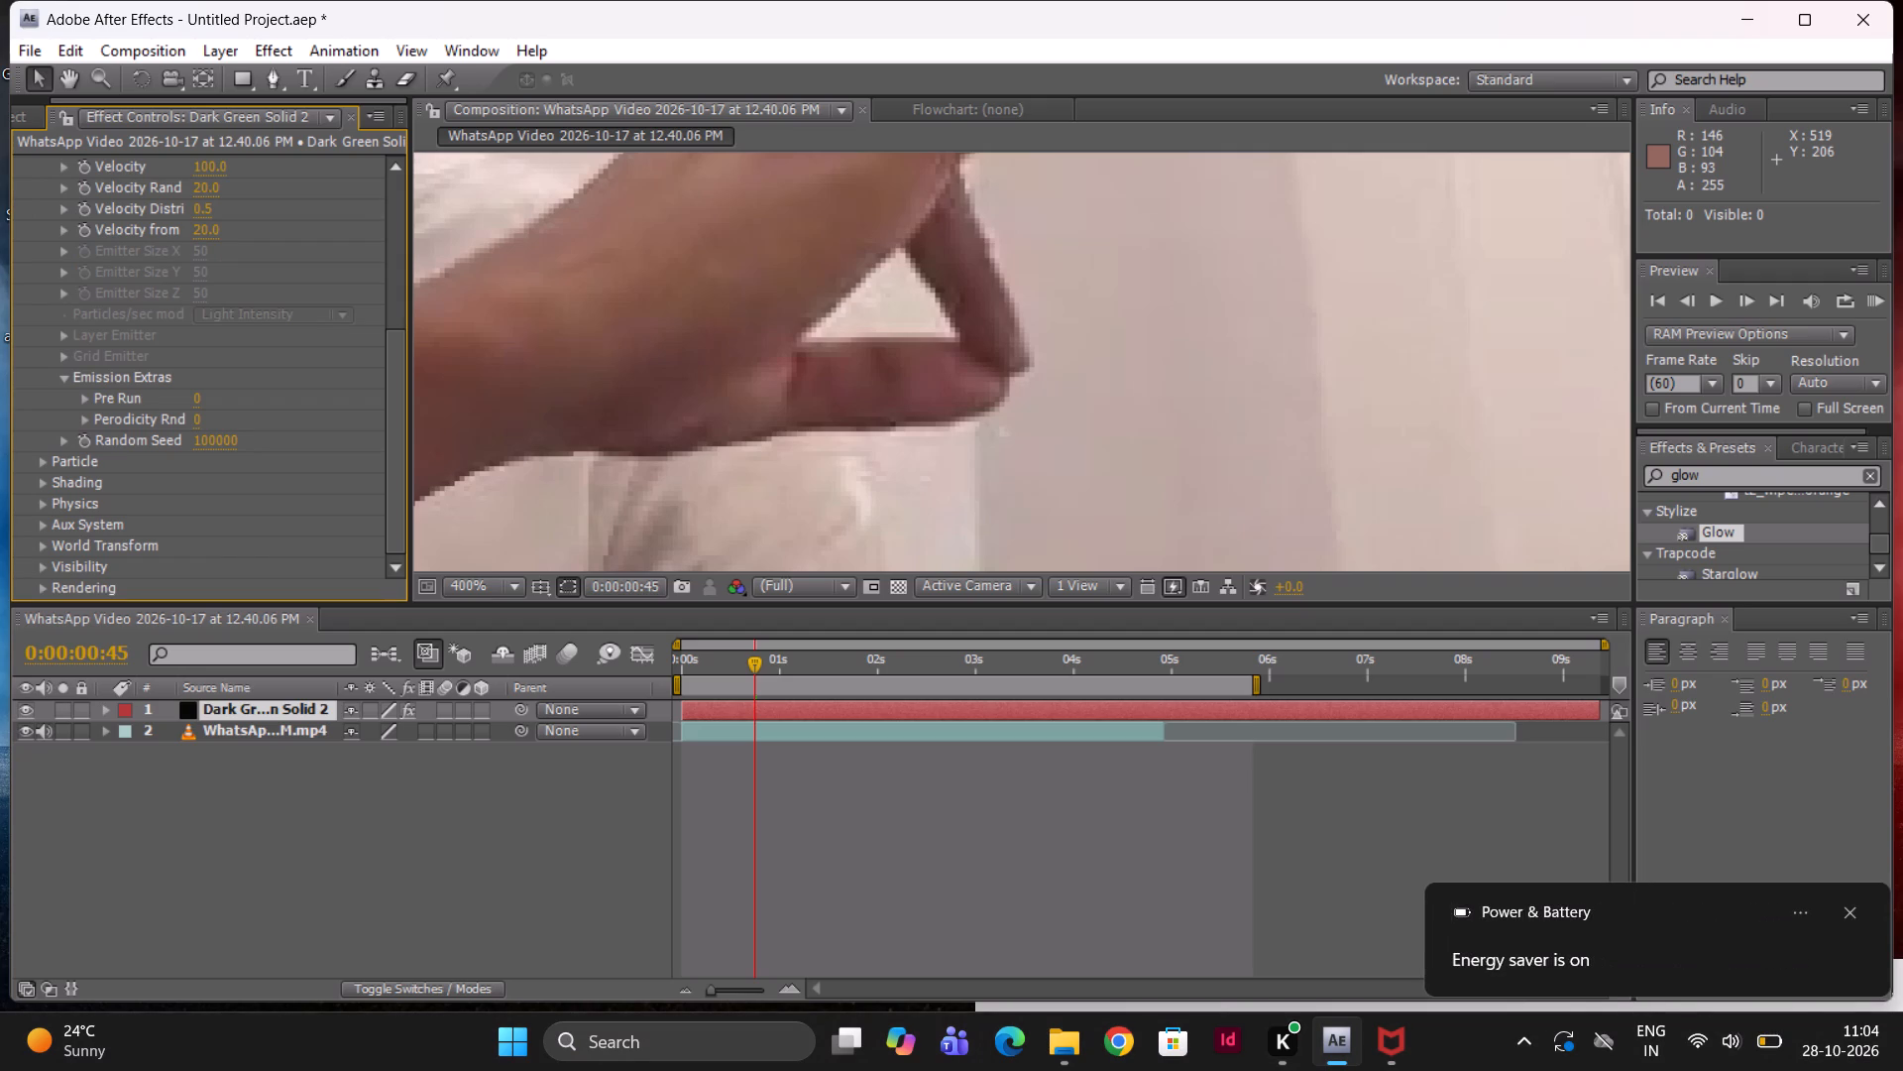
pyautogui.moveTo(391, 347); pyautogui.dragTo(377, 228)
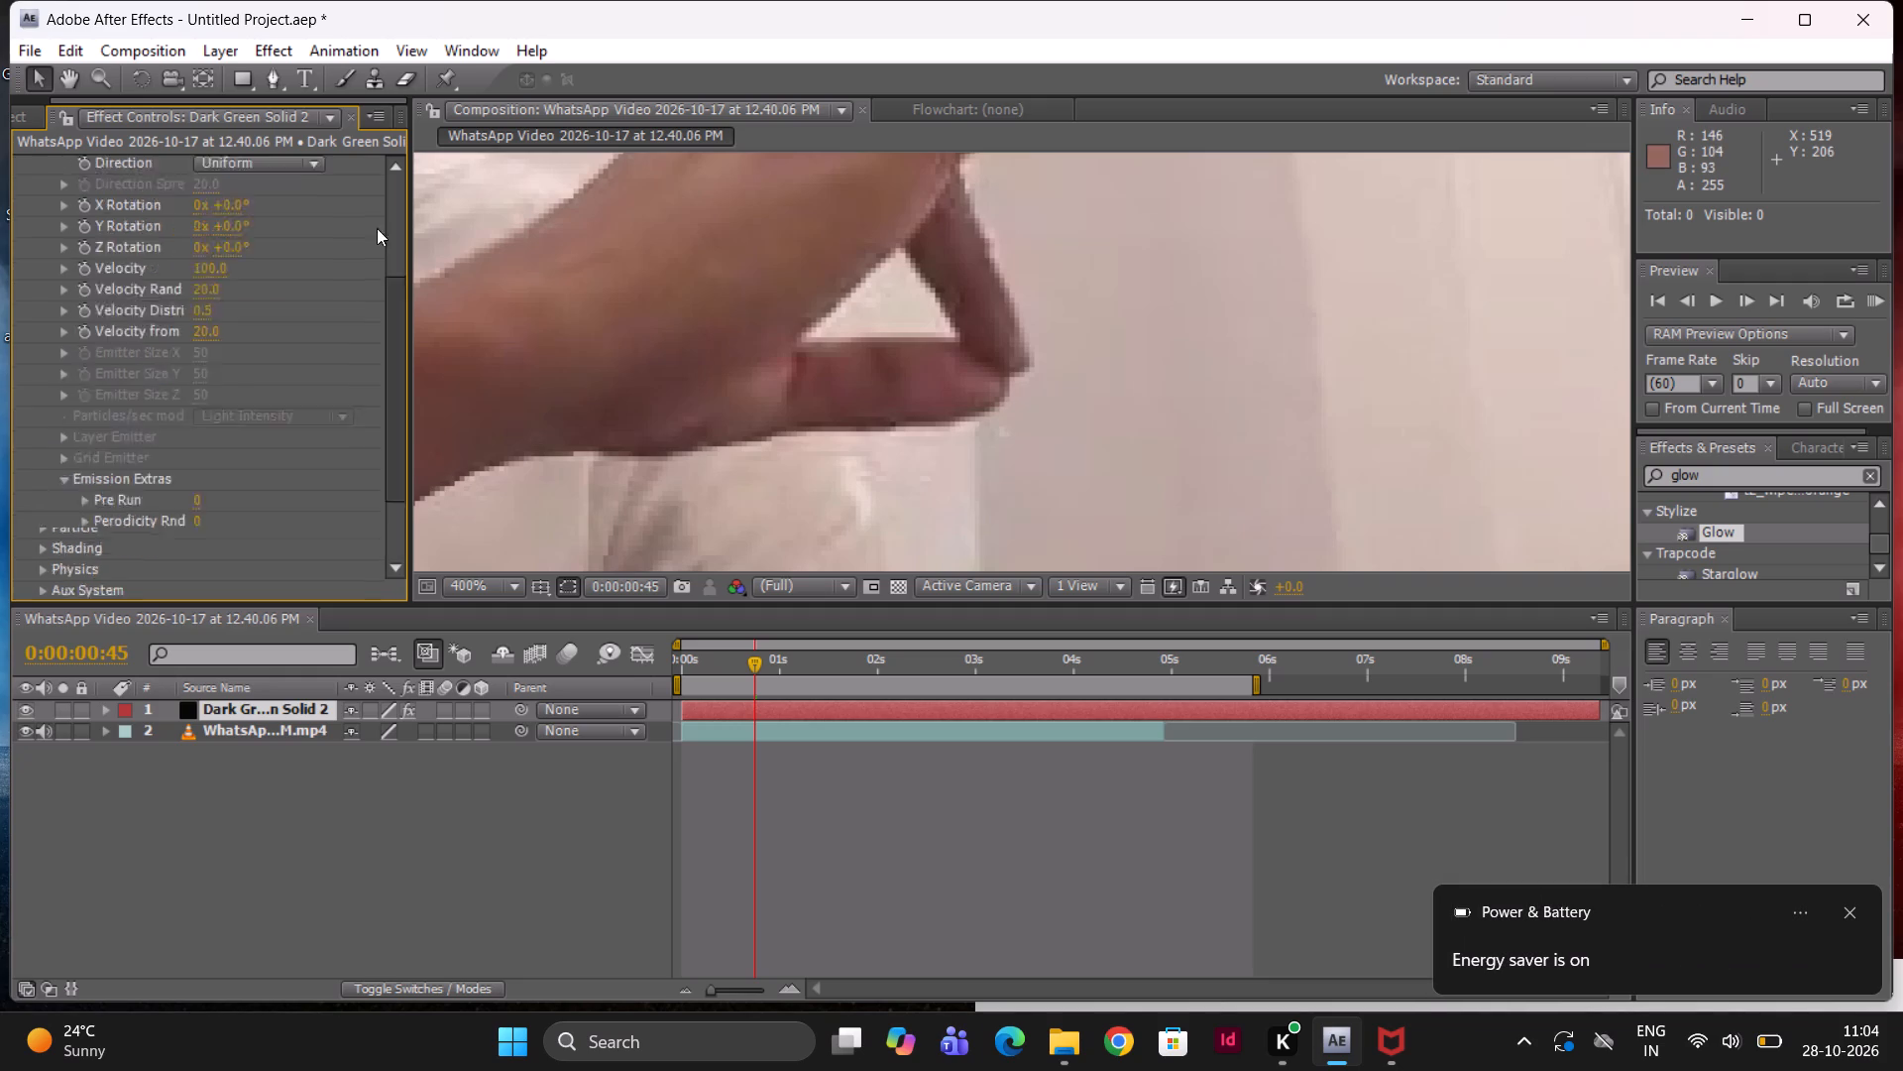
pyautogui.moveTo(377, 228); pyautogui.dragTo(371, 116)
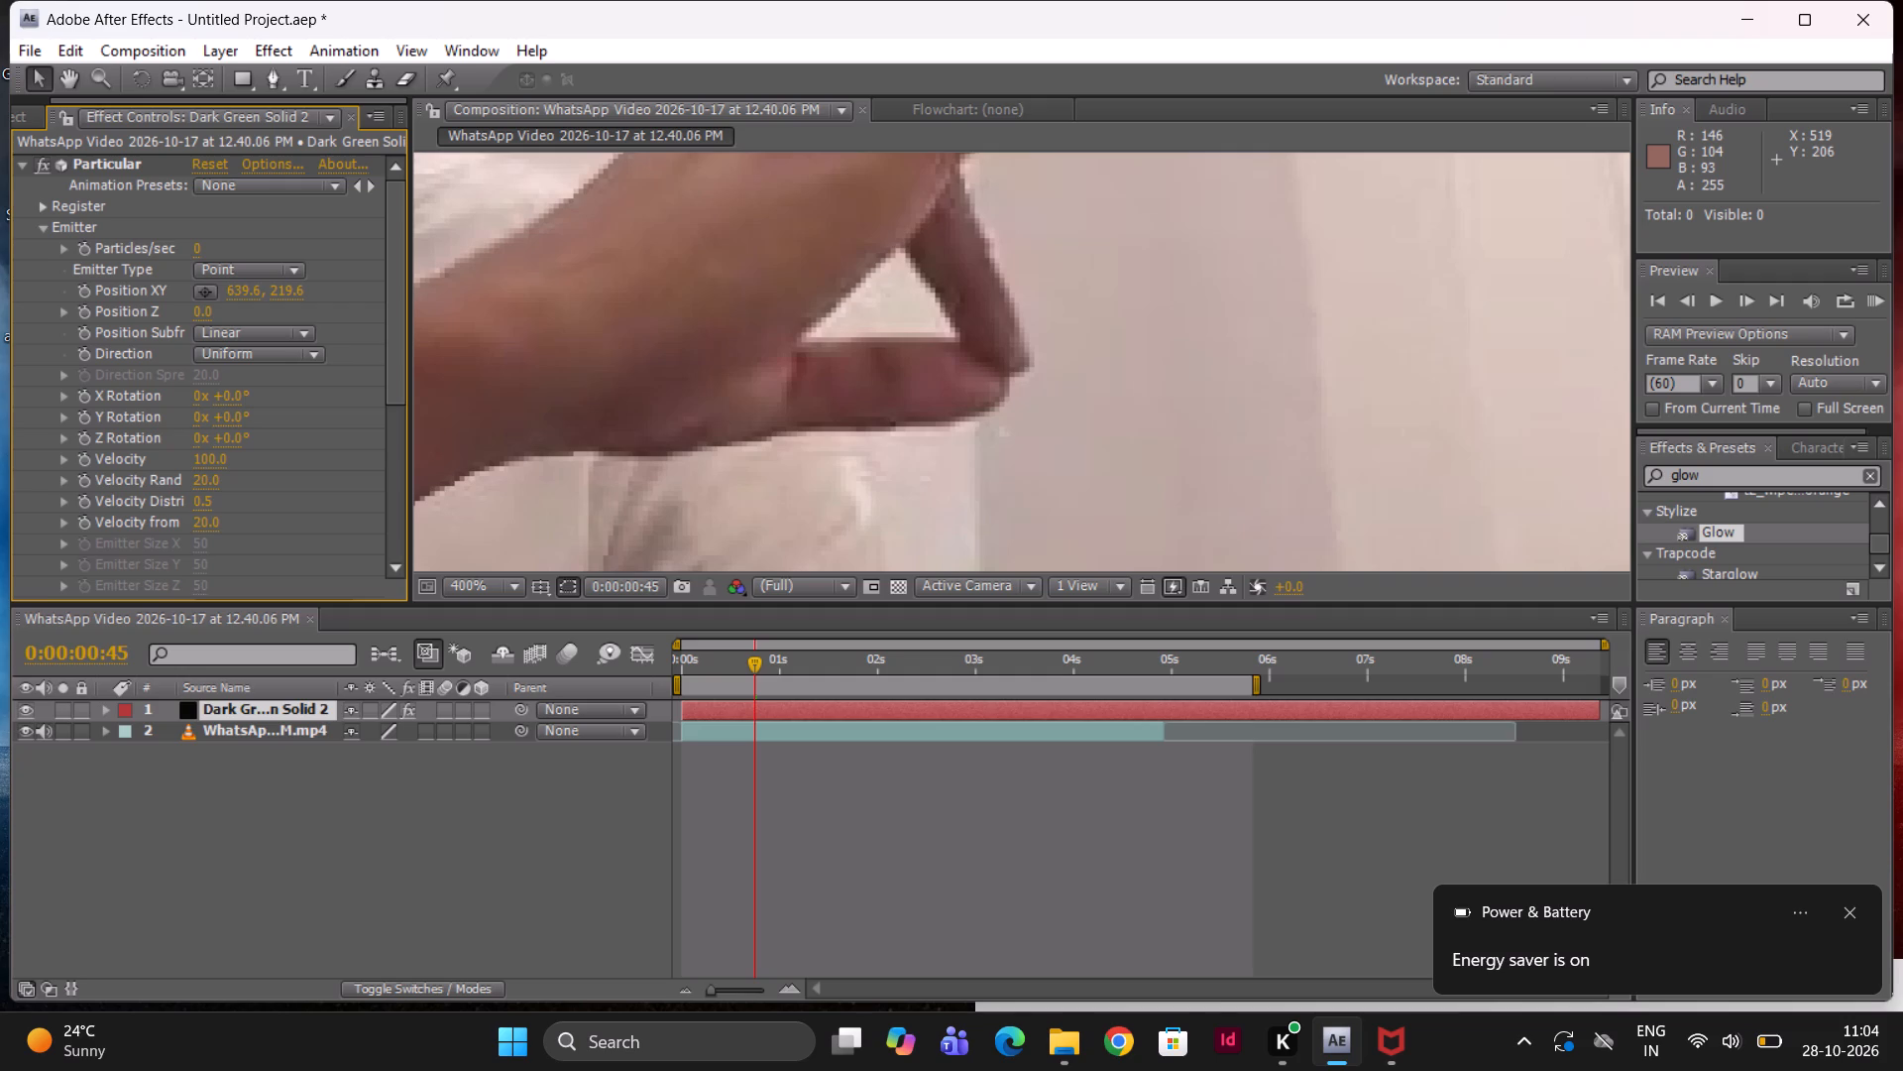
# Examine the choices for the emitter's Position Subframe, Emitter Type and Direction, and Particular's list of animation presets.
pyautogui.click(305, 337)
pyautogui.click(305, 337)
pyautogui.click(305, 337)
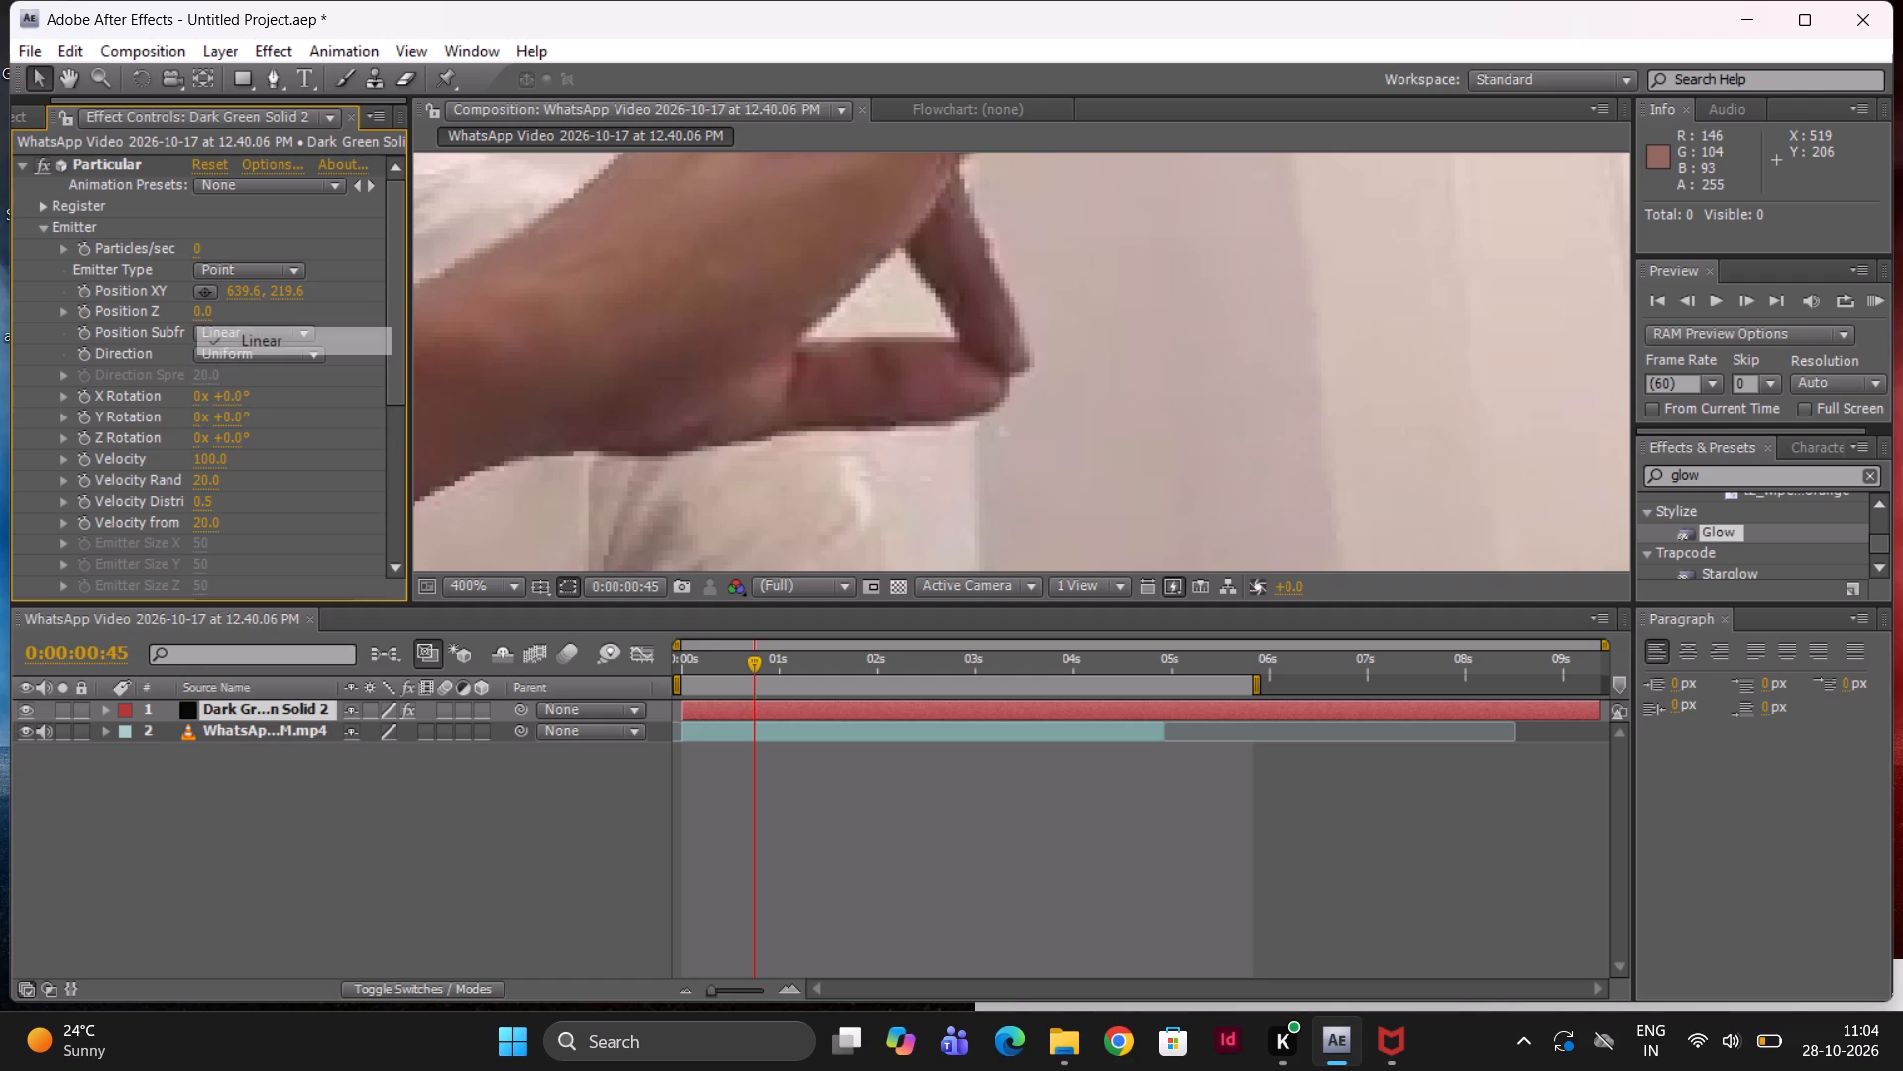
pyautogui.click(291, 272)
pyautogui.click(291, 272)
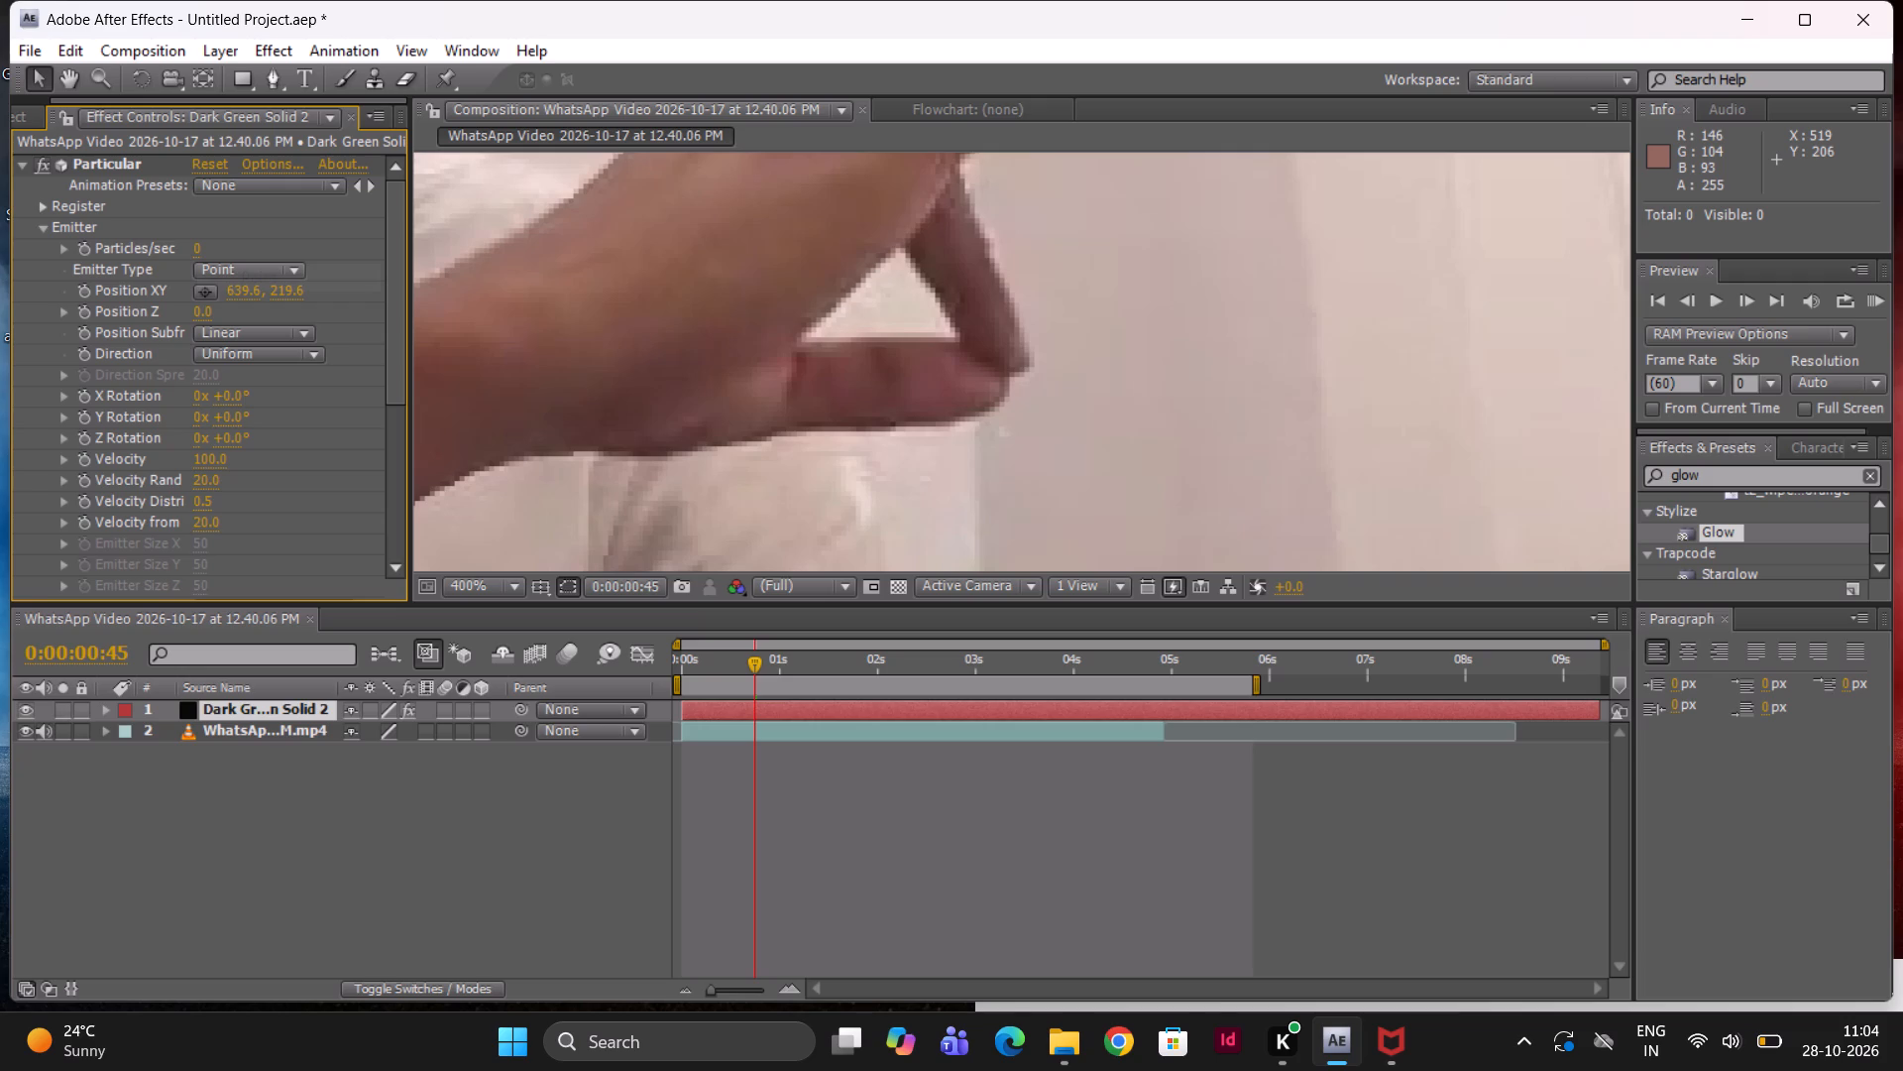
pyautogui.click(313, 358)
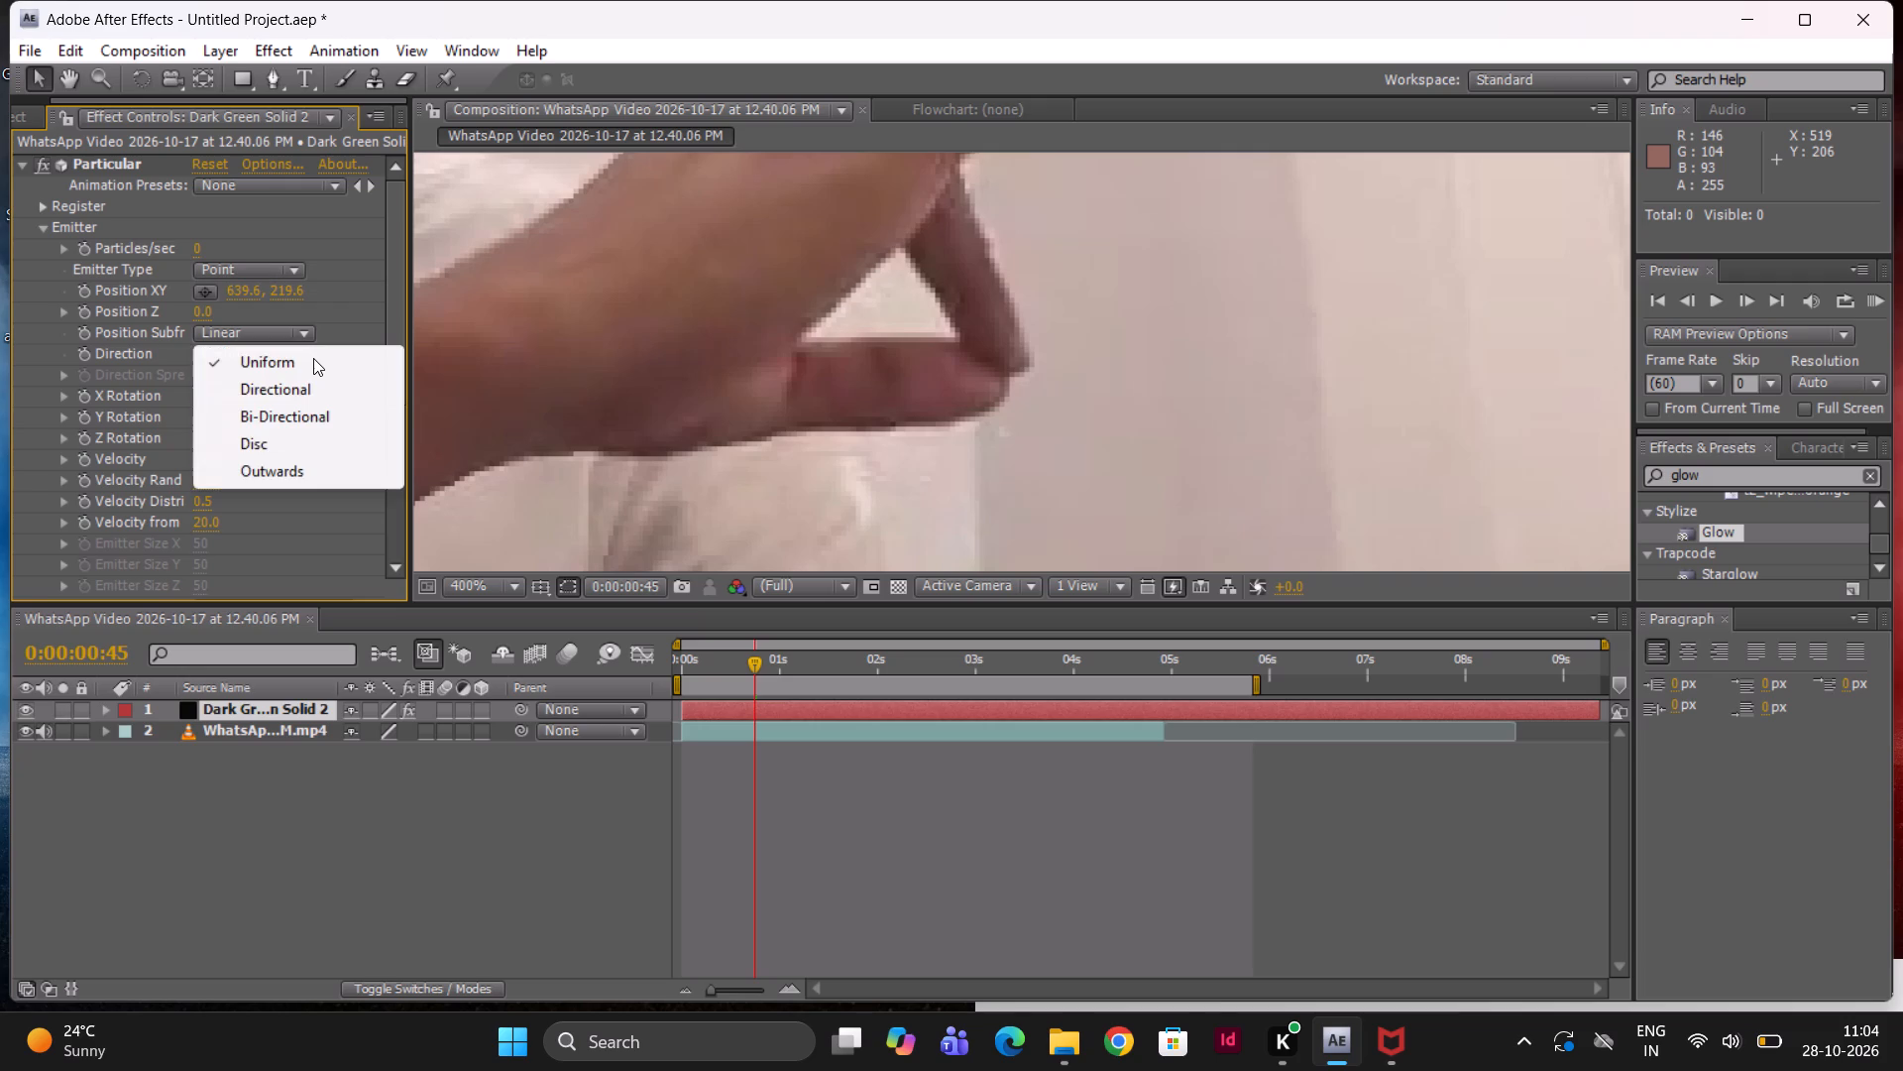
pyautogui.click(313, 358)
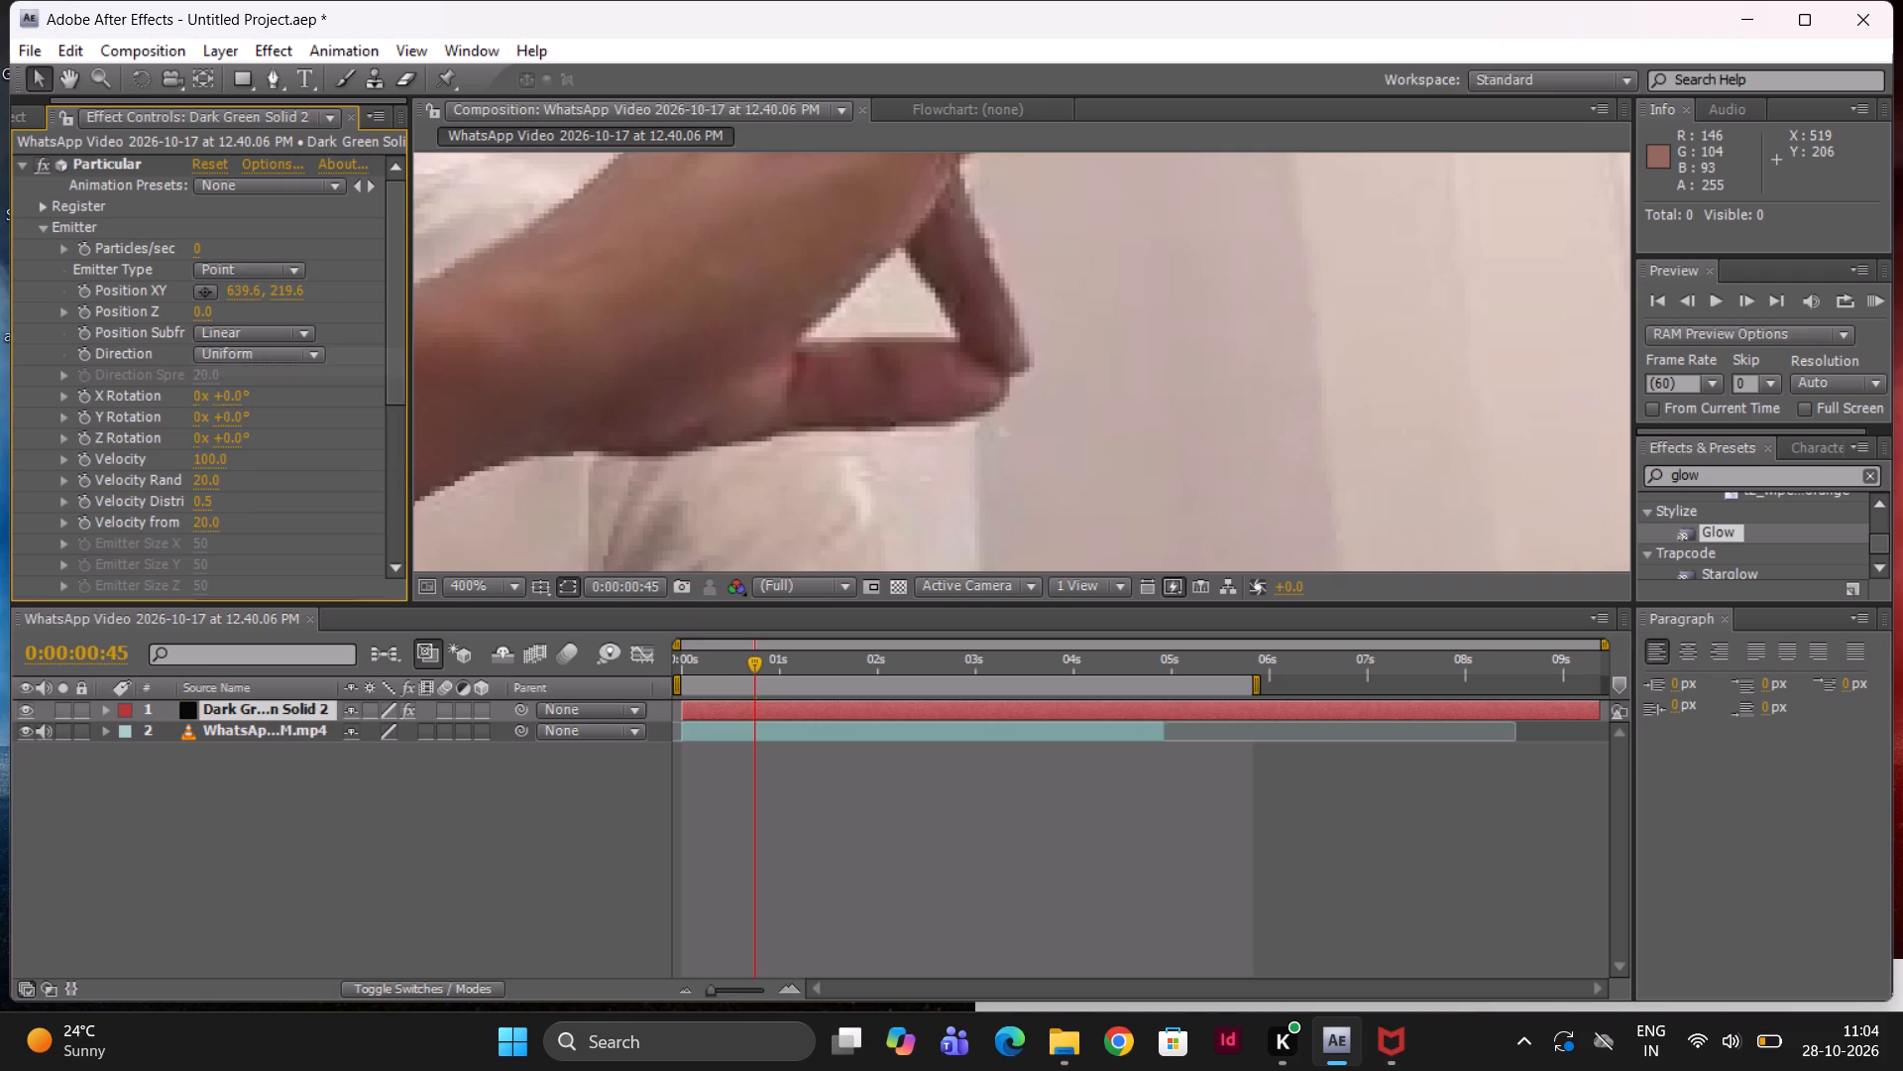
pyautogui.click(335, 188)
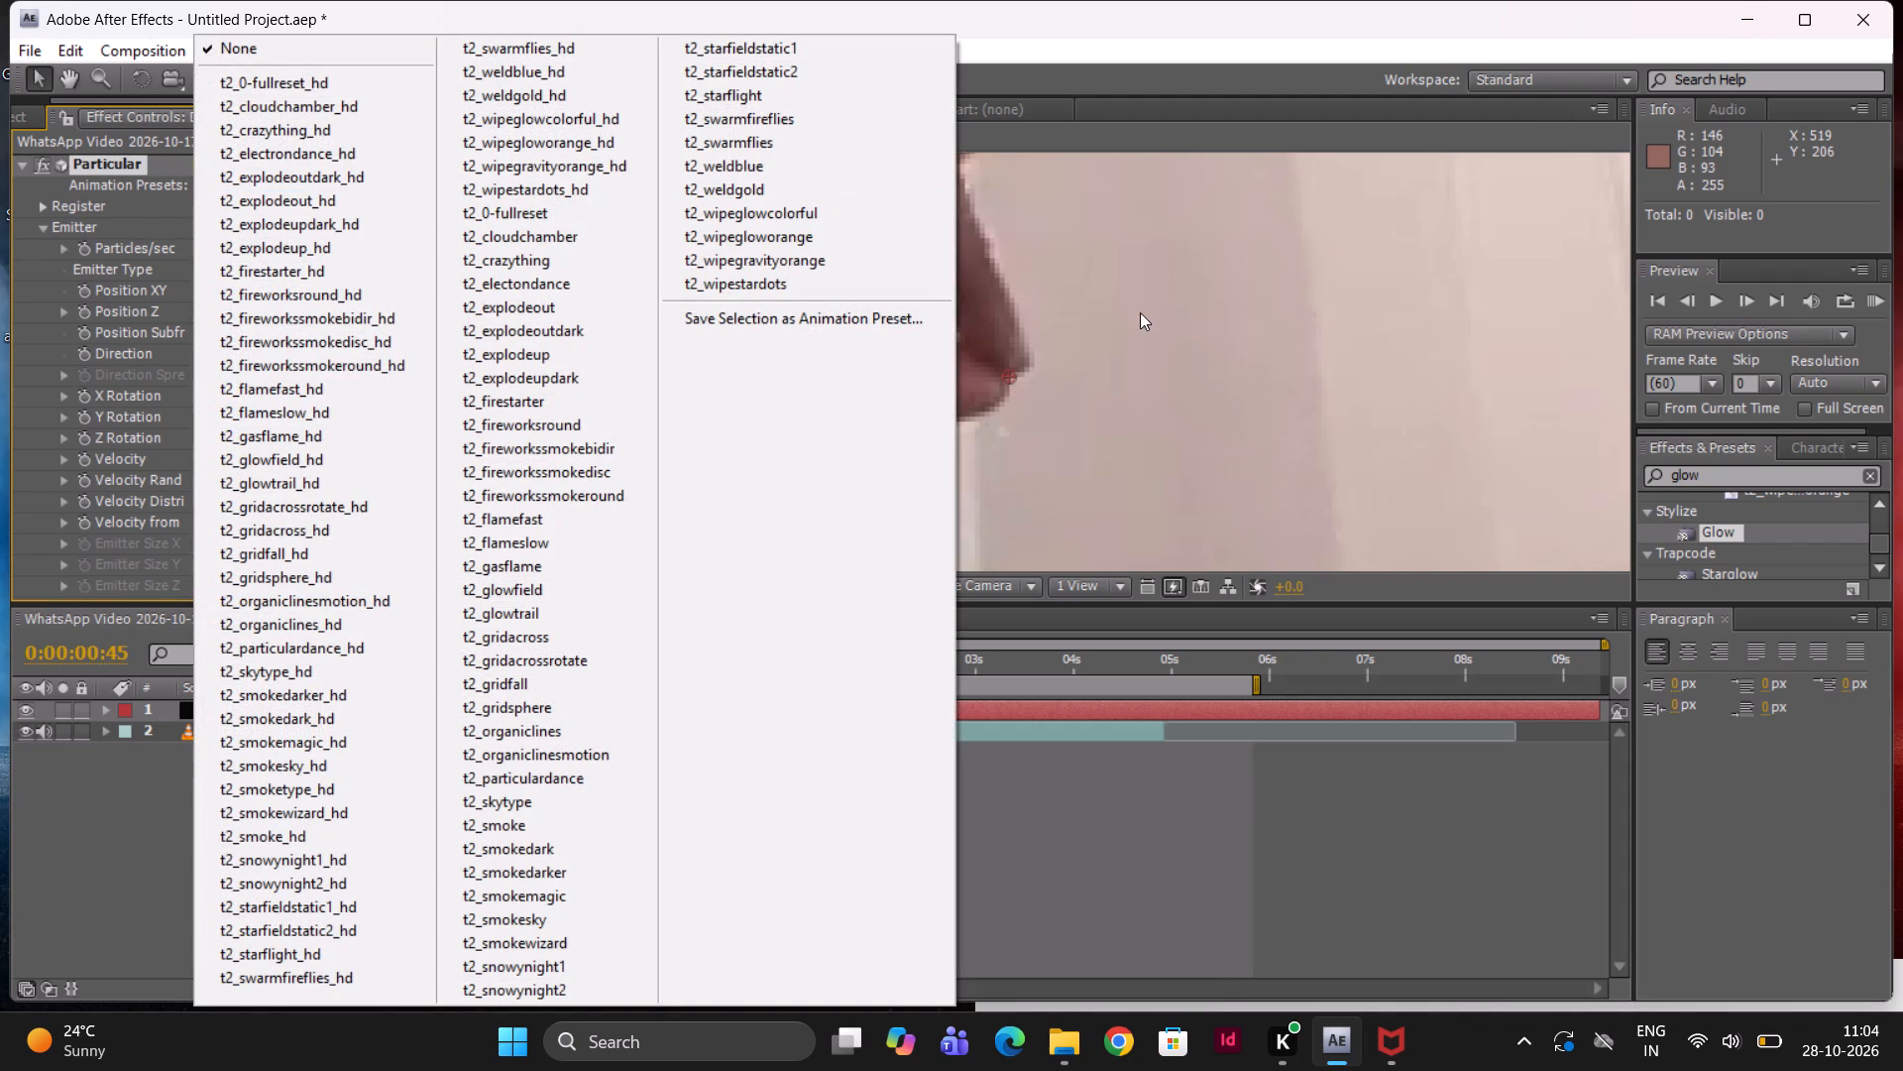
pyautogui.press('space')
pyautogui.press('Escape')
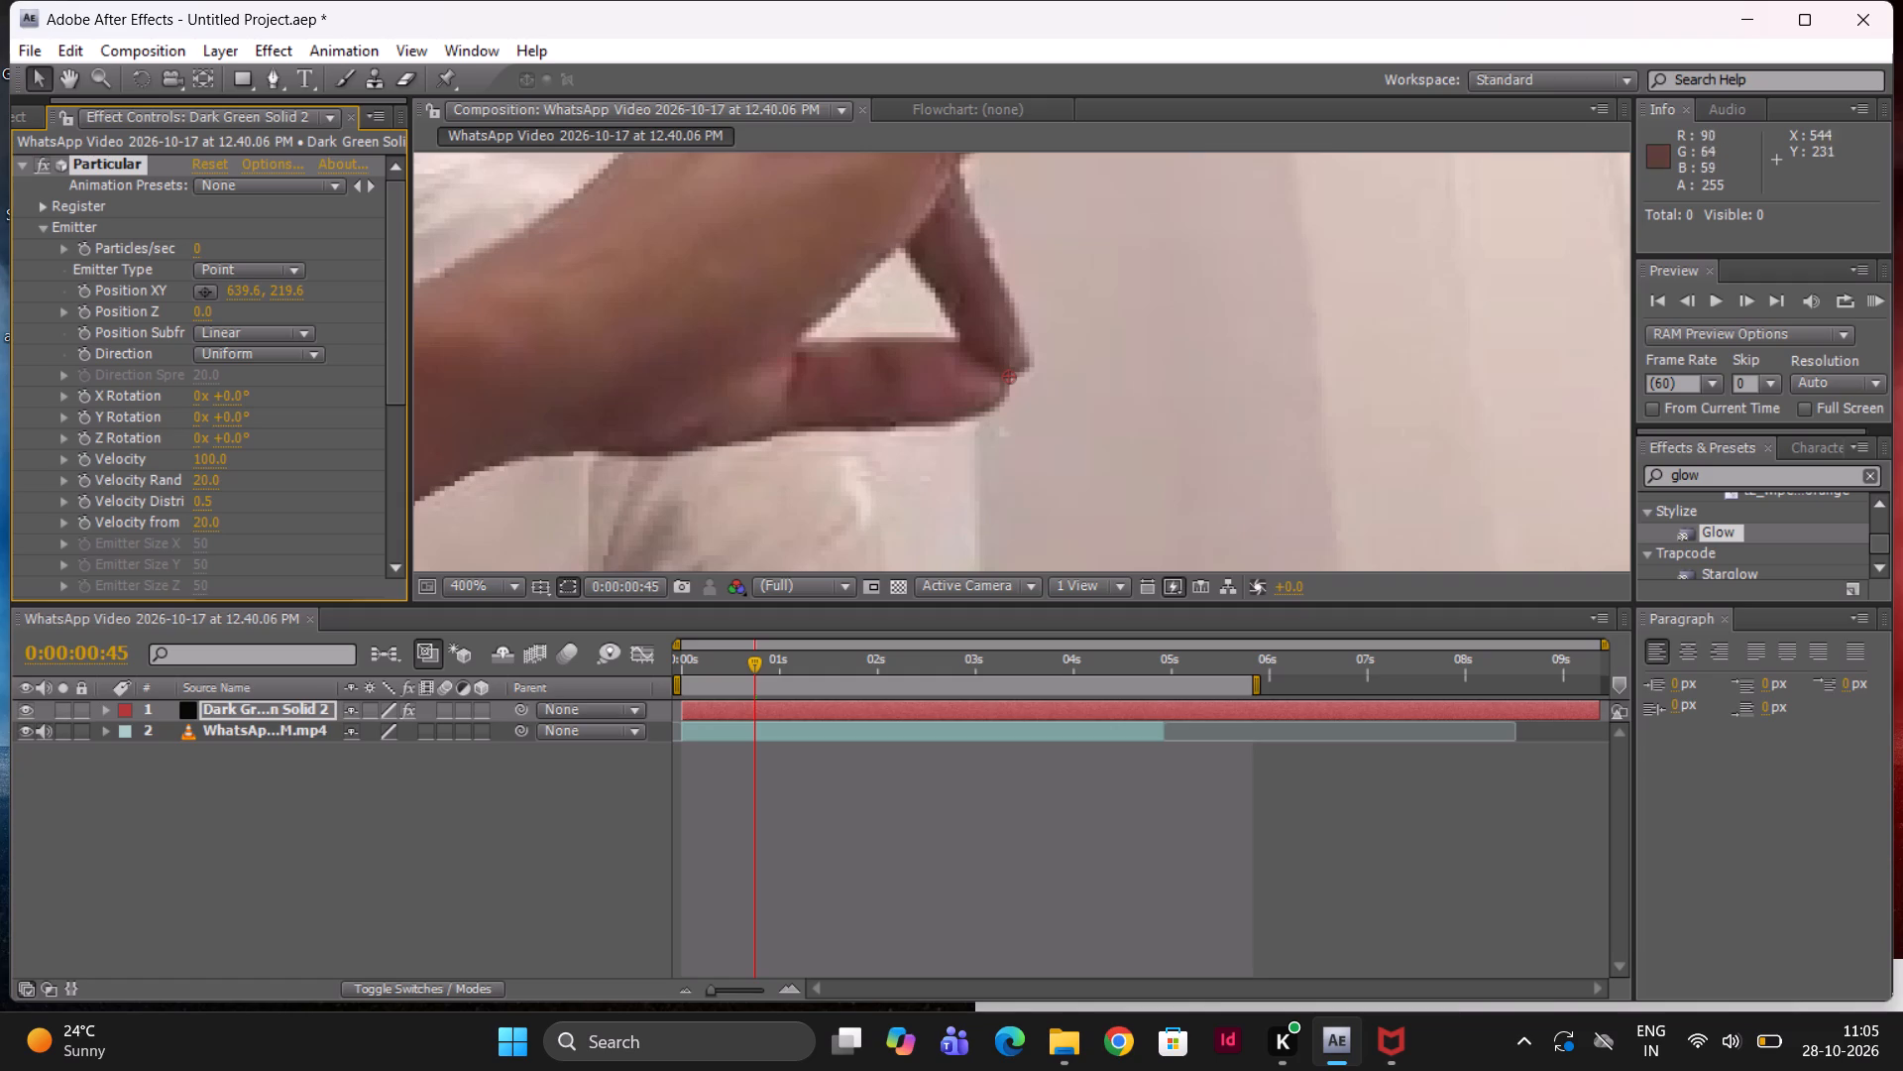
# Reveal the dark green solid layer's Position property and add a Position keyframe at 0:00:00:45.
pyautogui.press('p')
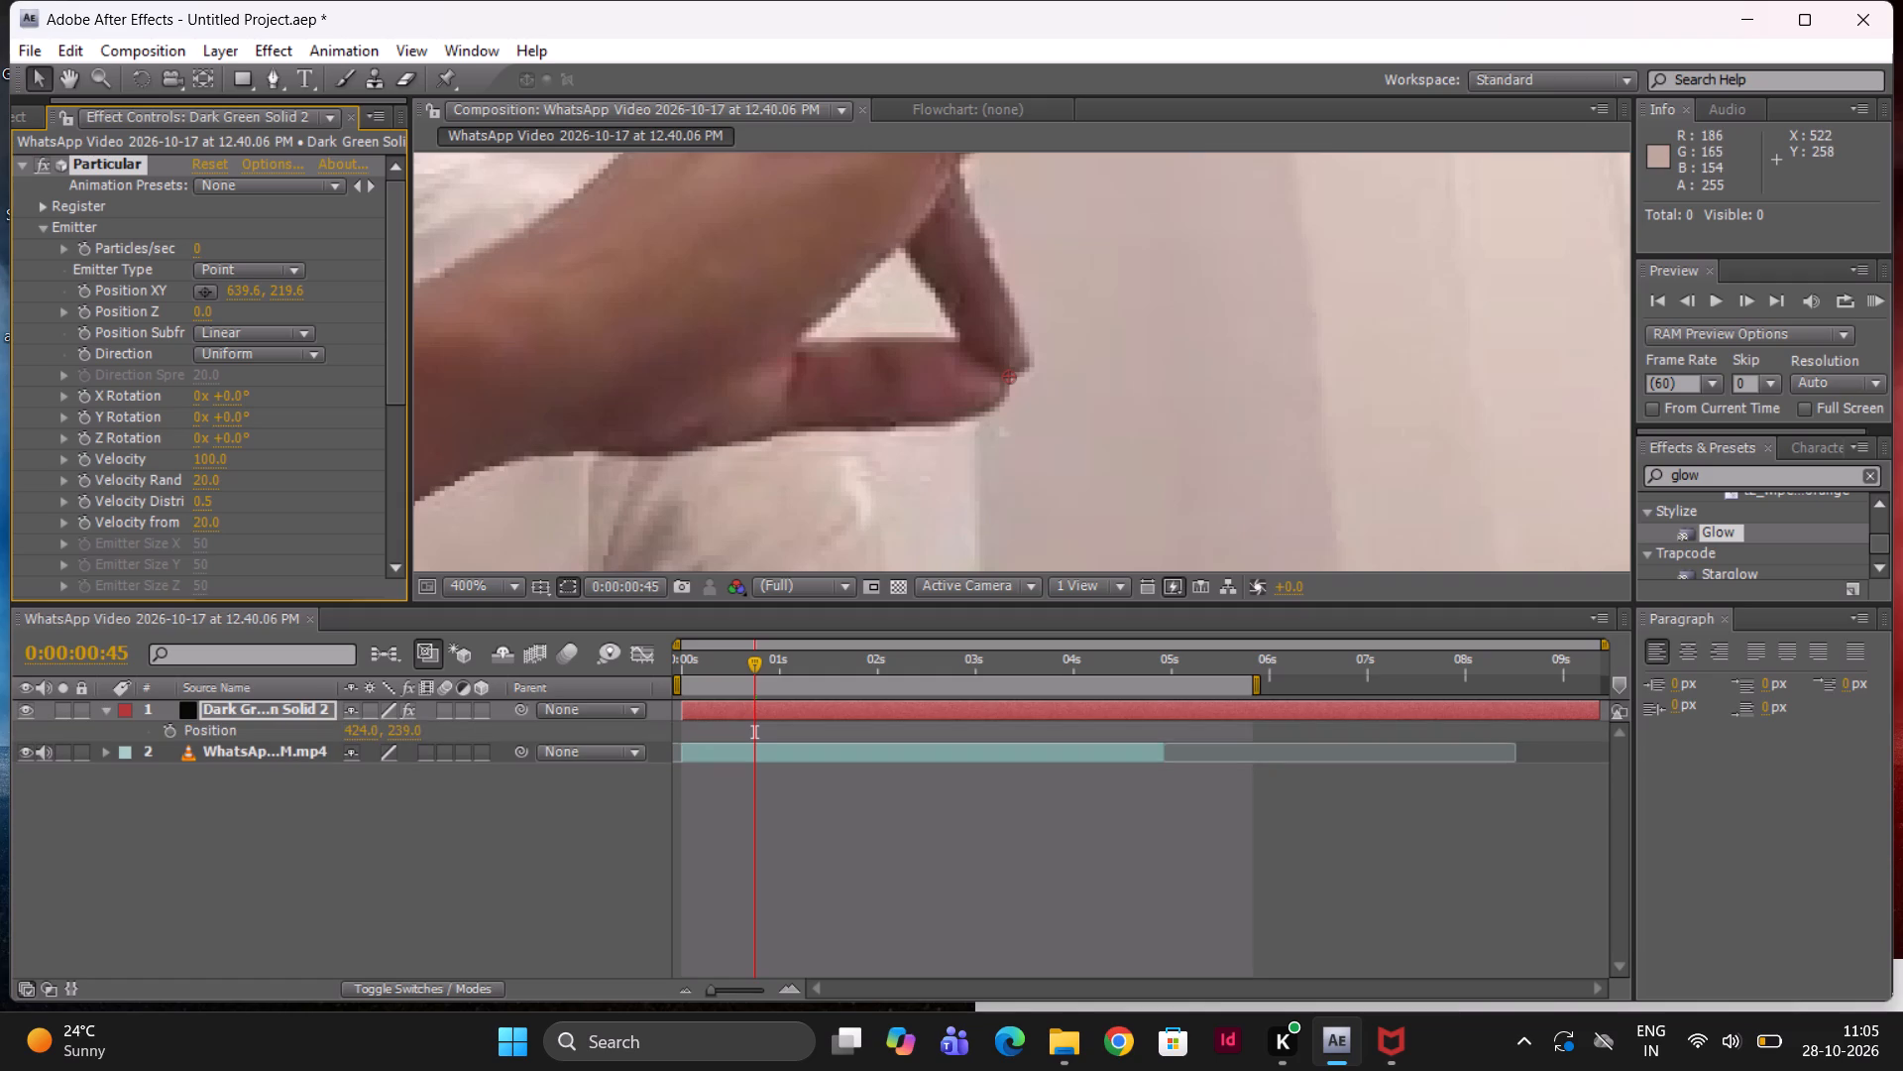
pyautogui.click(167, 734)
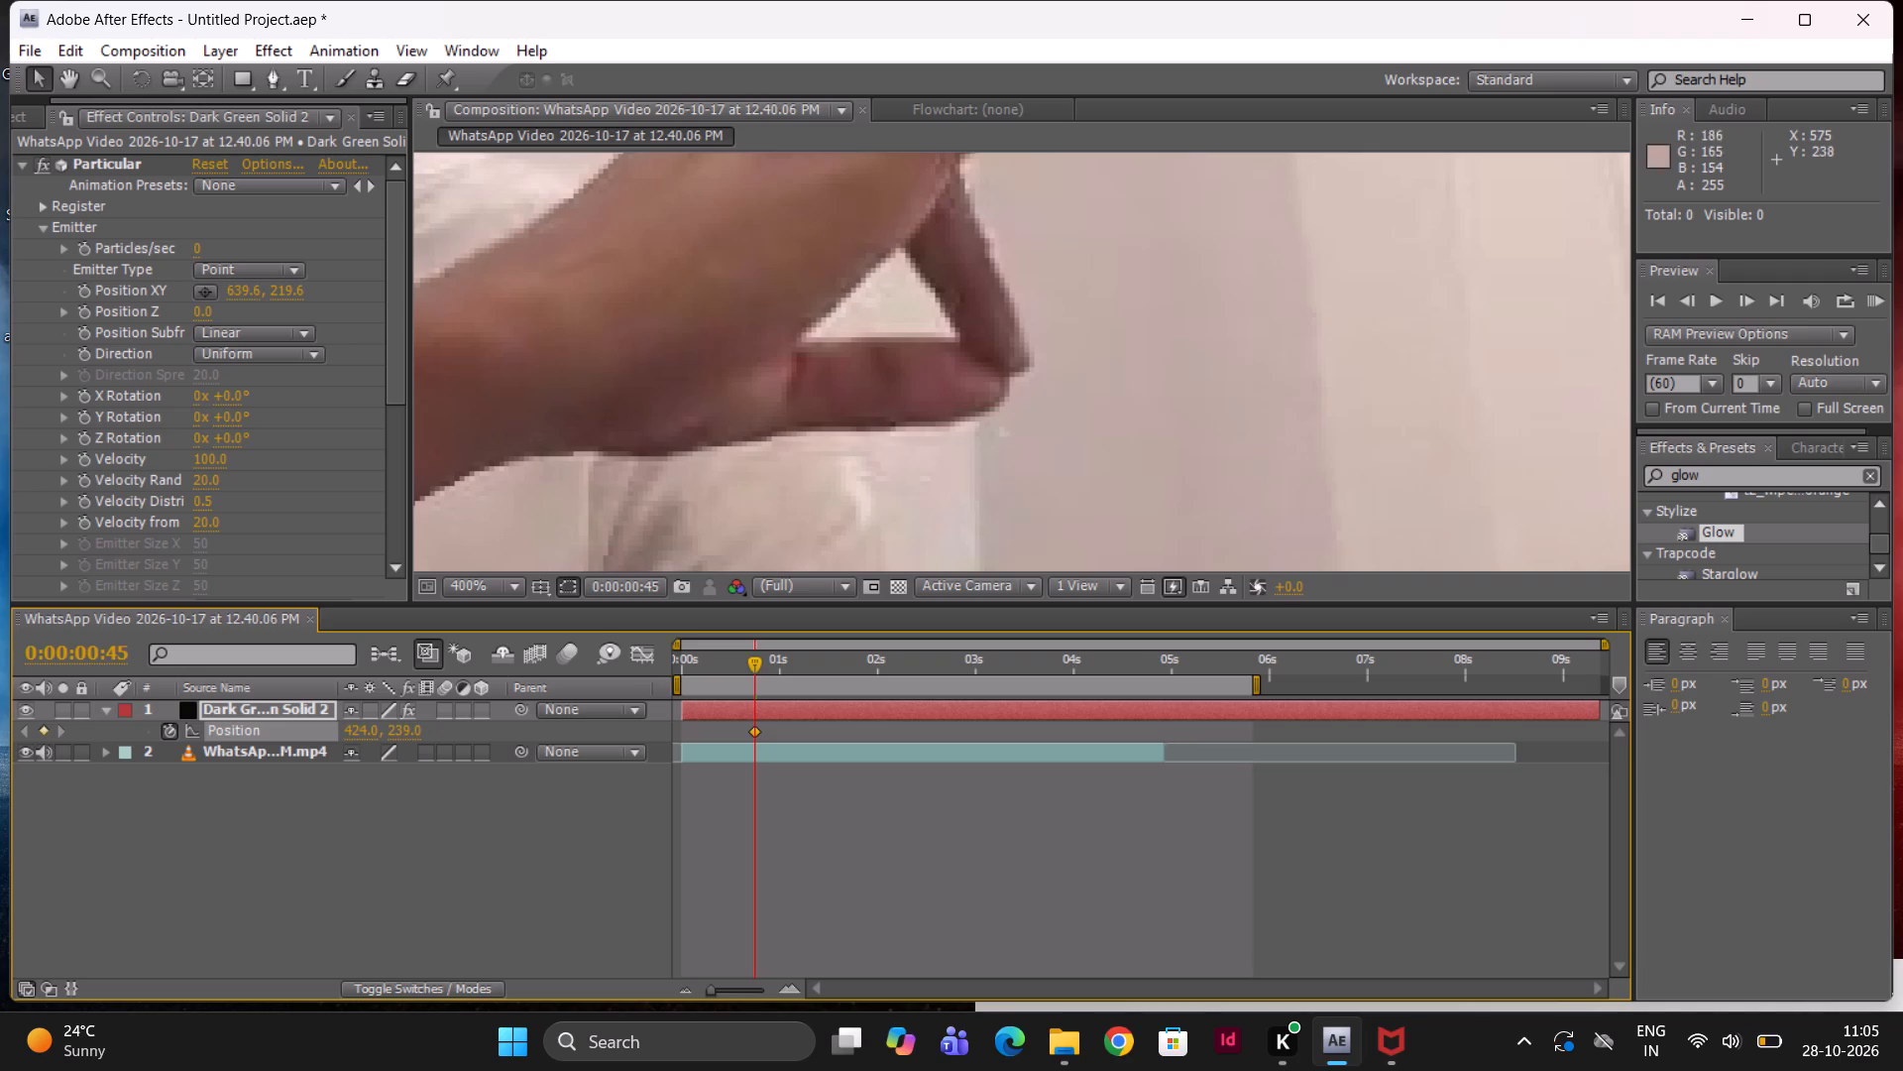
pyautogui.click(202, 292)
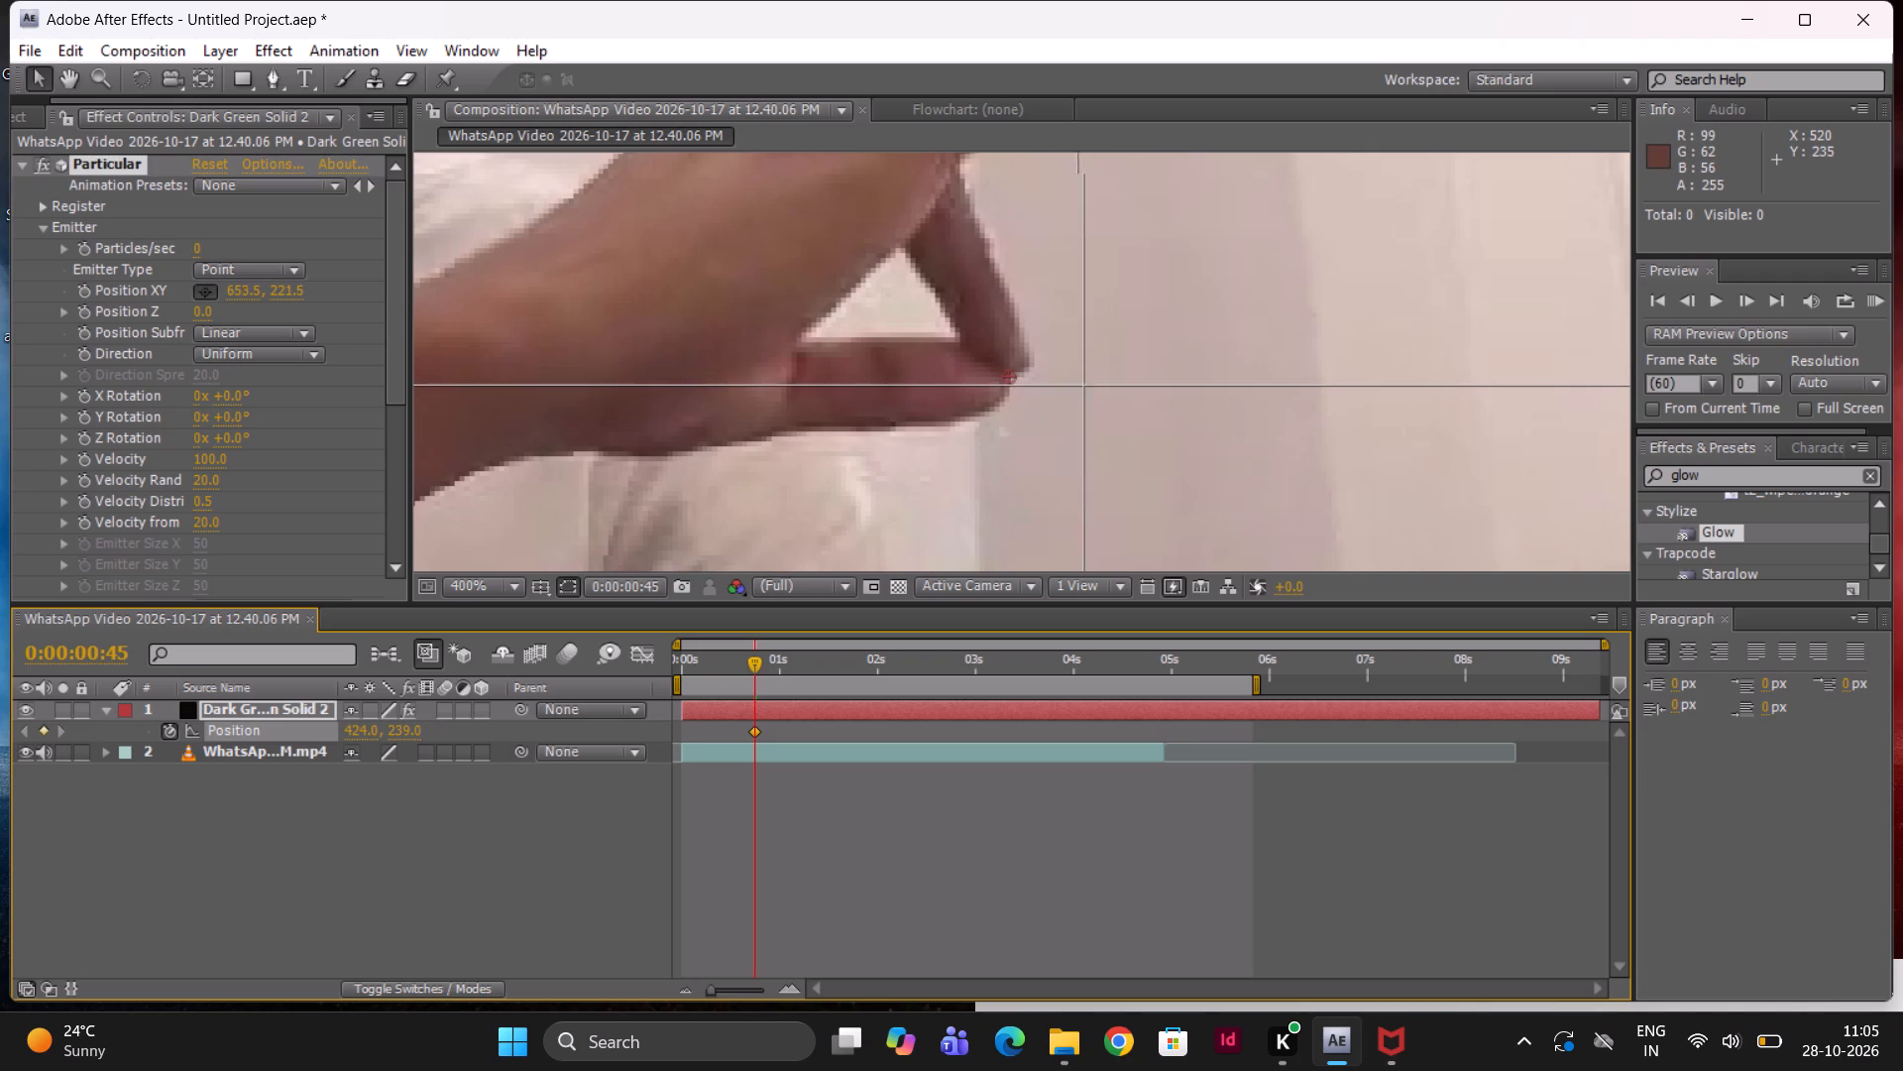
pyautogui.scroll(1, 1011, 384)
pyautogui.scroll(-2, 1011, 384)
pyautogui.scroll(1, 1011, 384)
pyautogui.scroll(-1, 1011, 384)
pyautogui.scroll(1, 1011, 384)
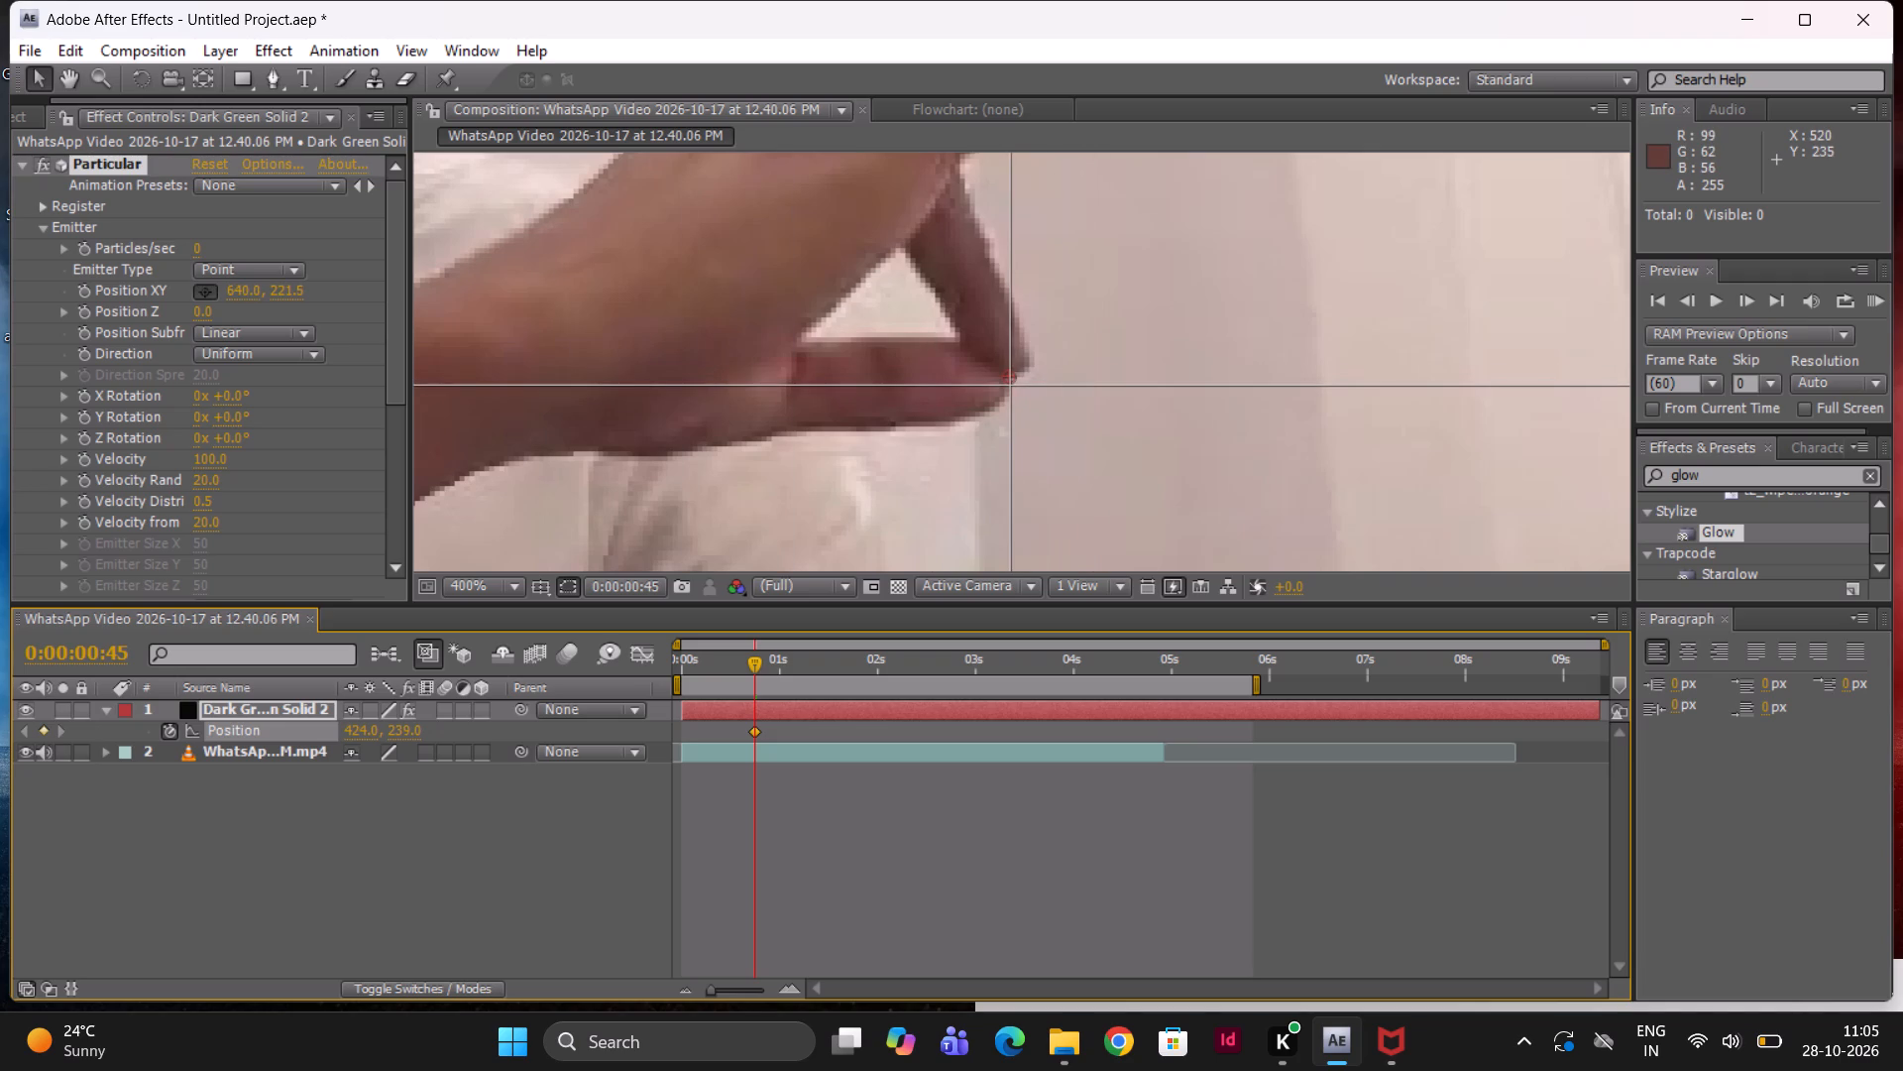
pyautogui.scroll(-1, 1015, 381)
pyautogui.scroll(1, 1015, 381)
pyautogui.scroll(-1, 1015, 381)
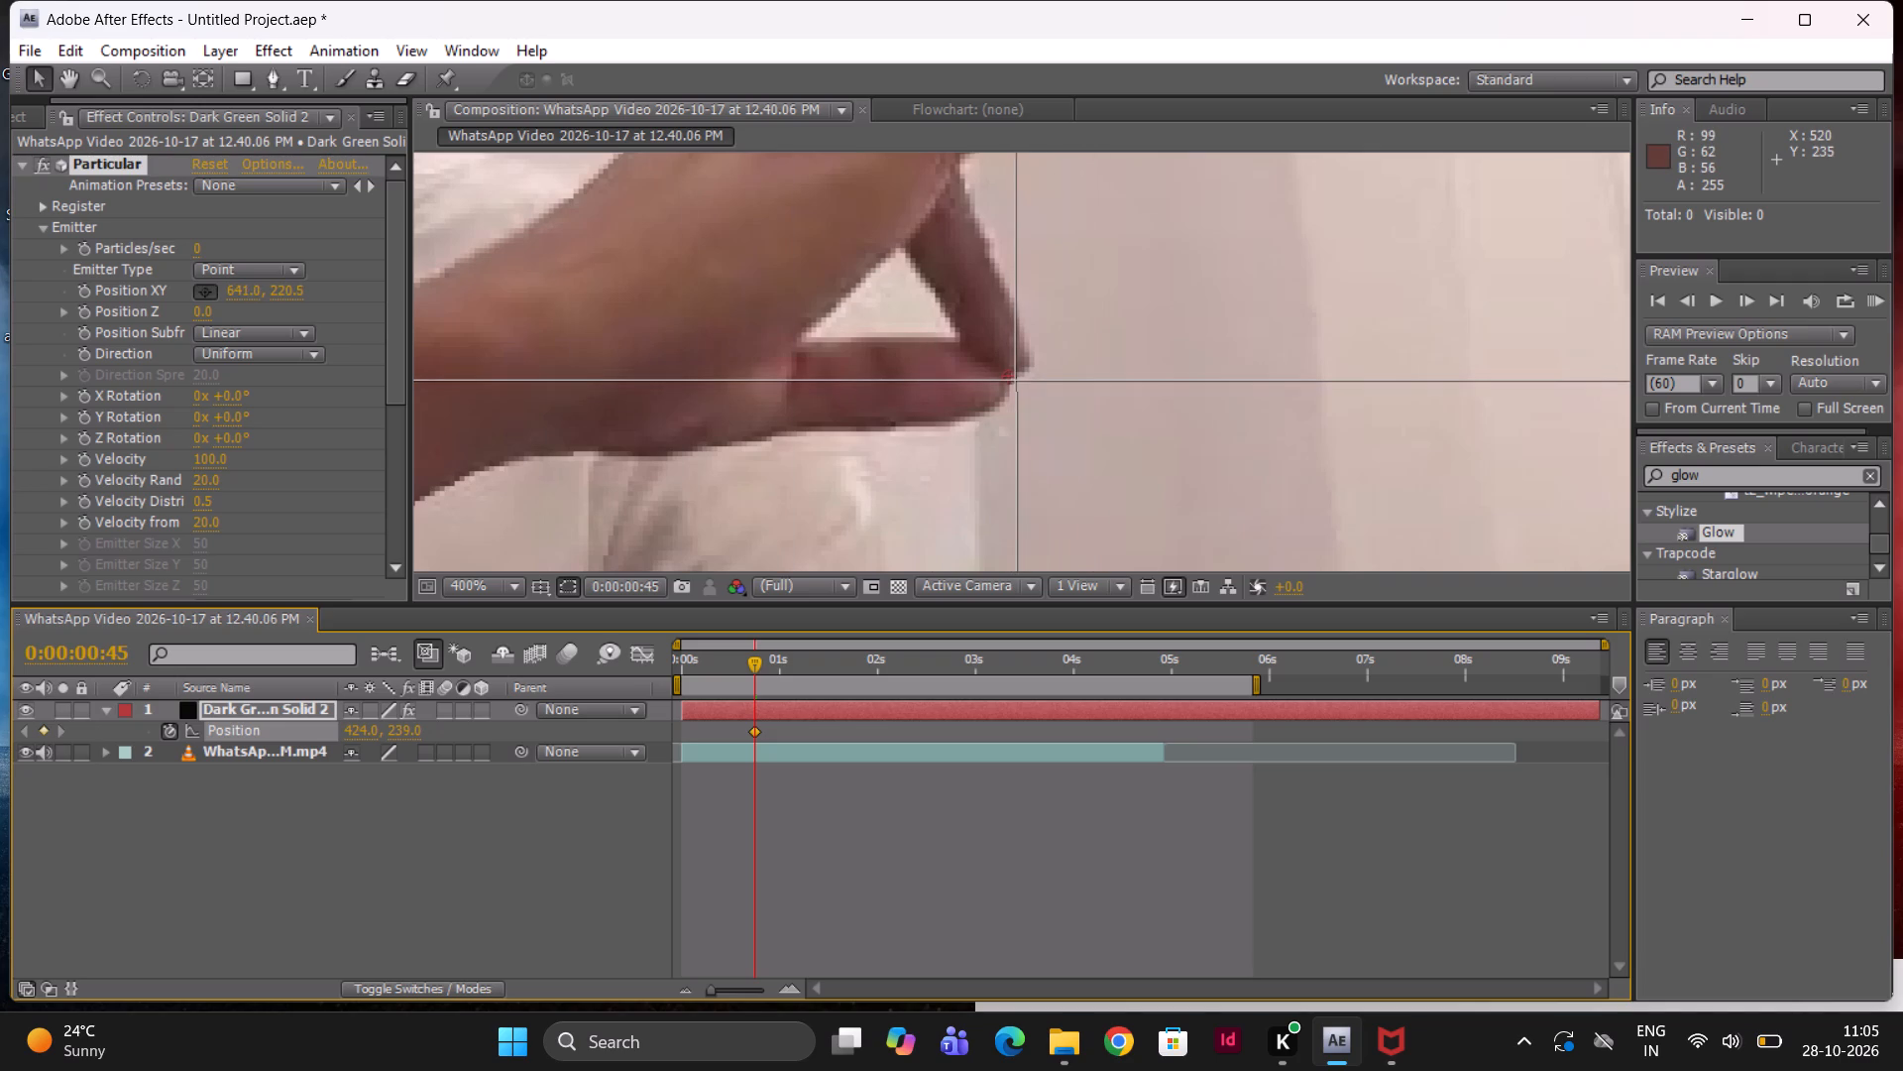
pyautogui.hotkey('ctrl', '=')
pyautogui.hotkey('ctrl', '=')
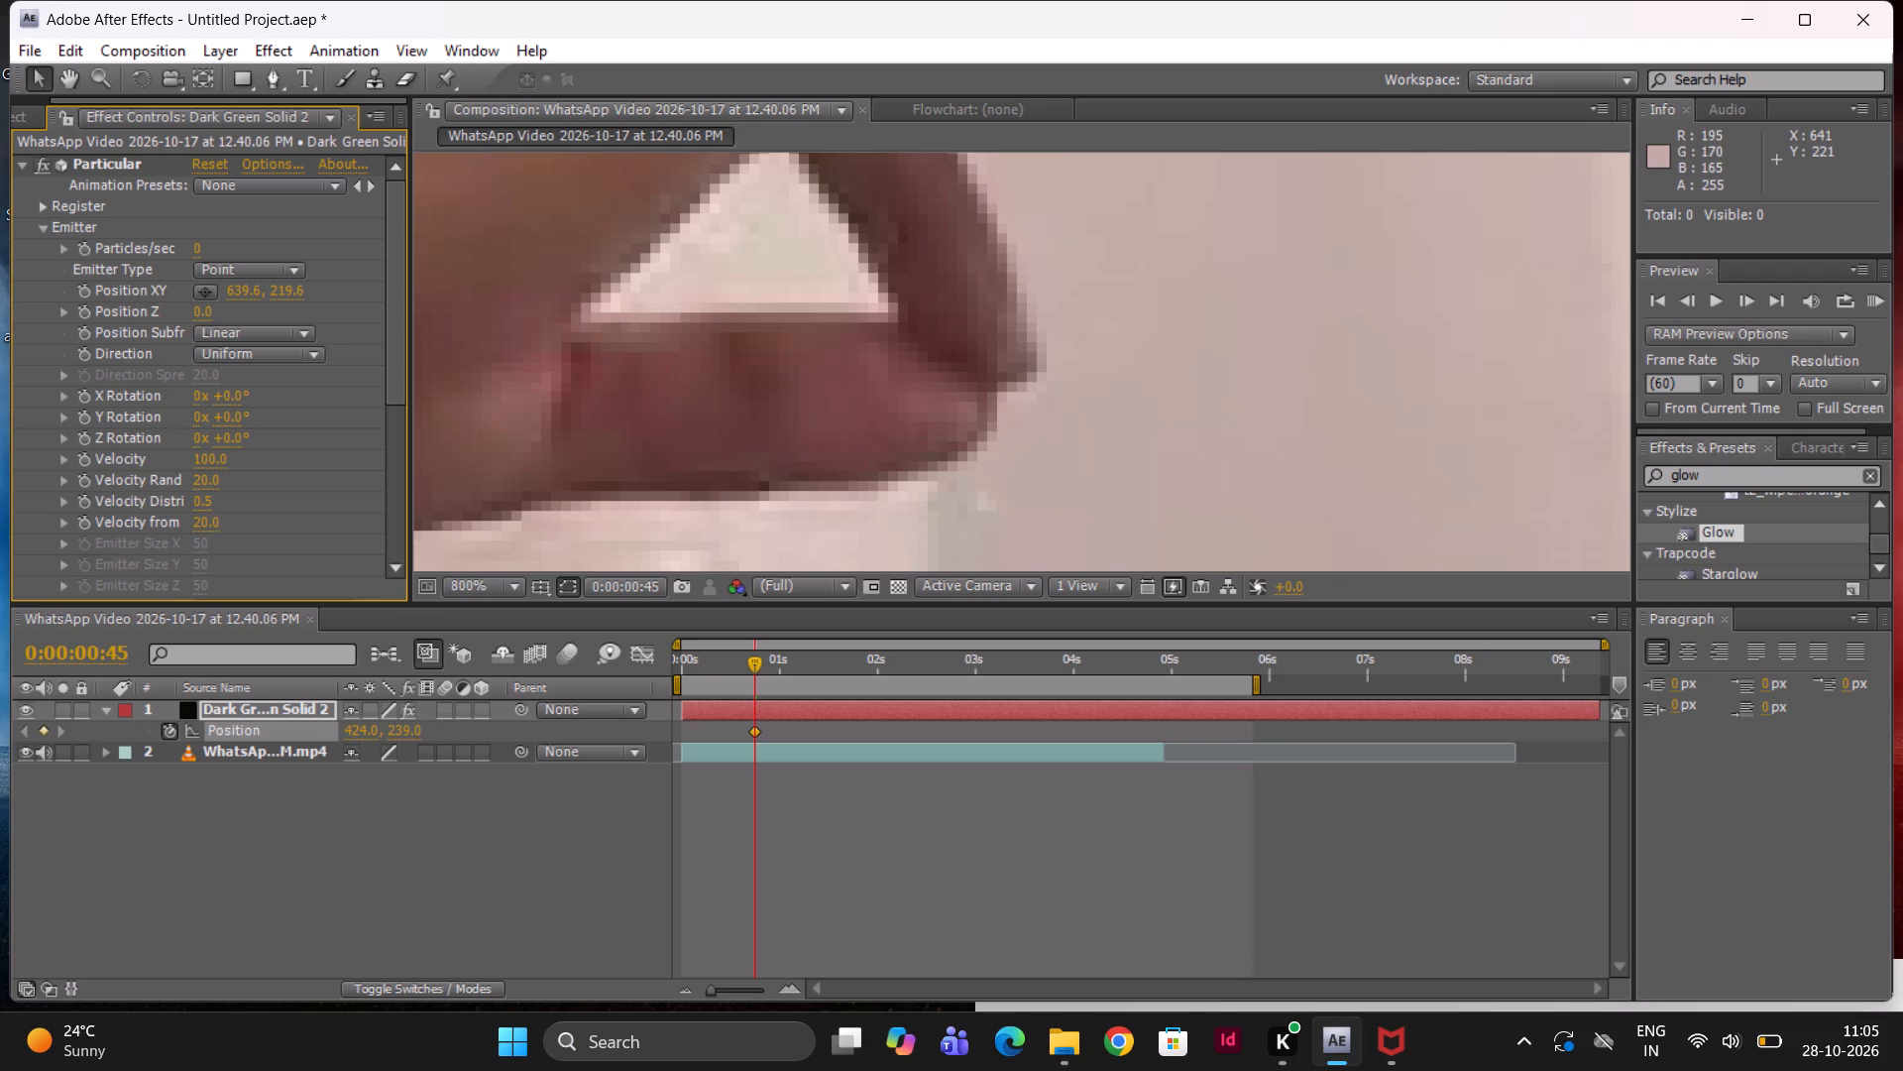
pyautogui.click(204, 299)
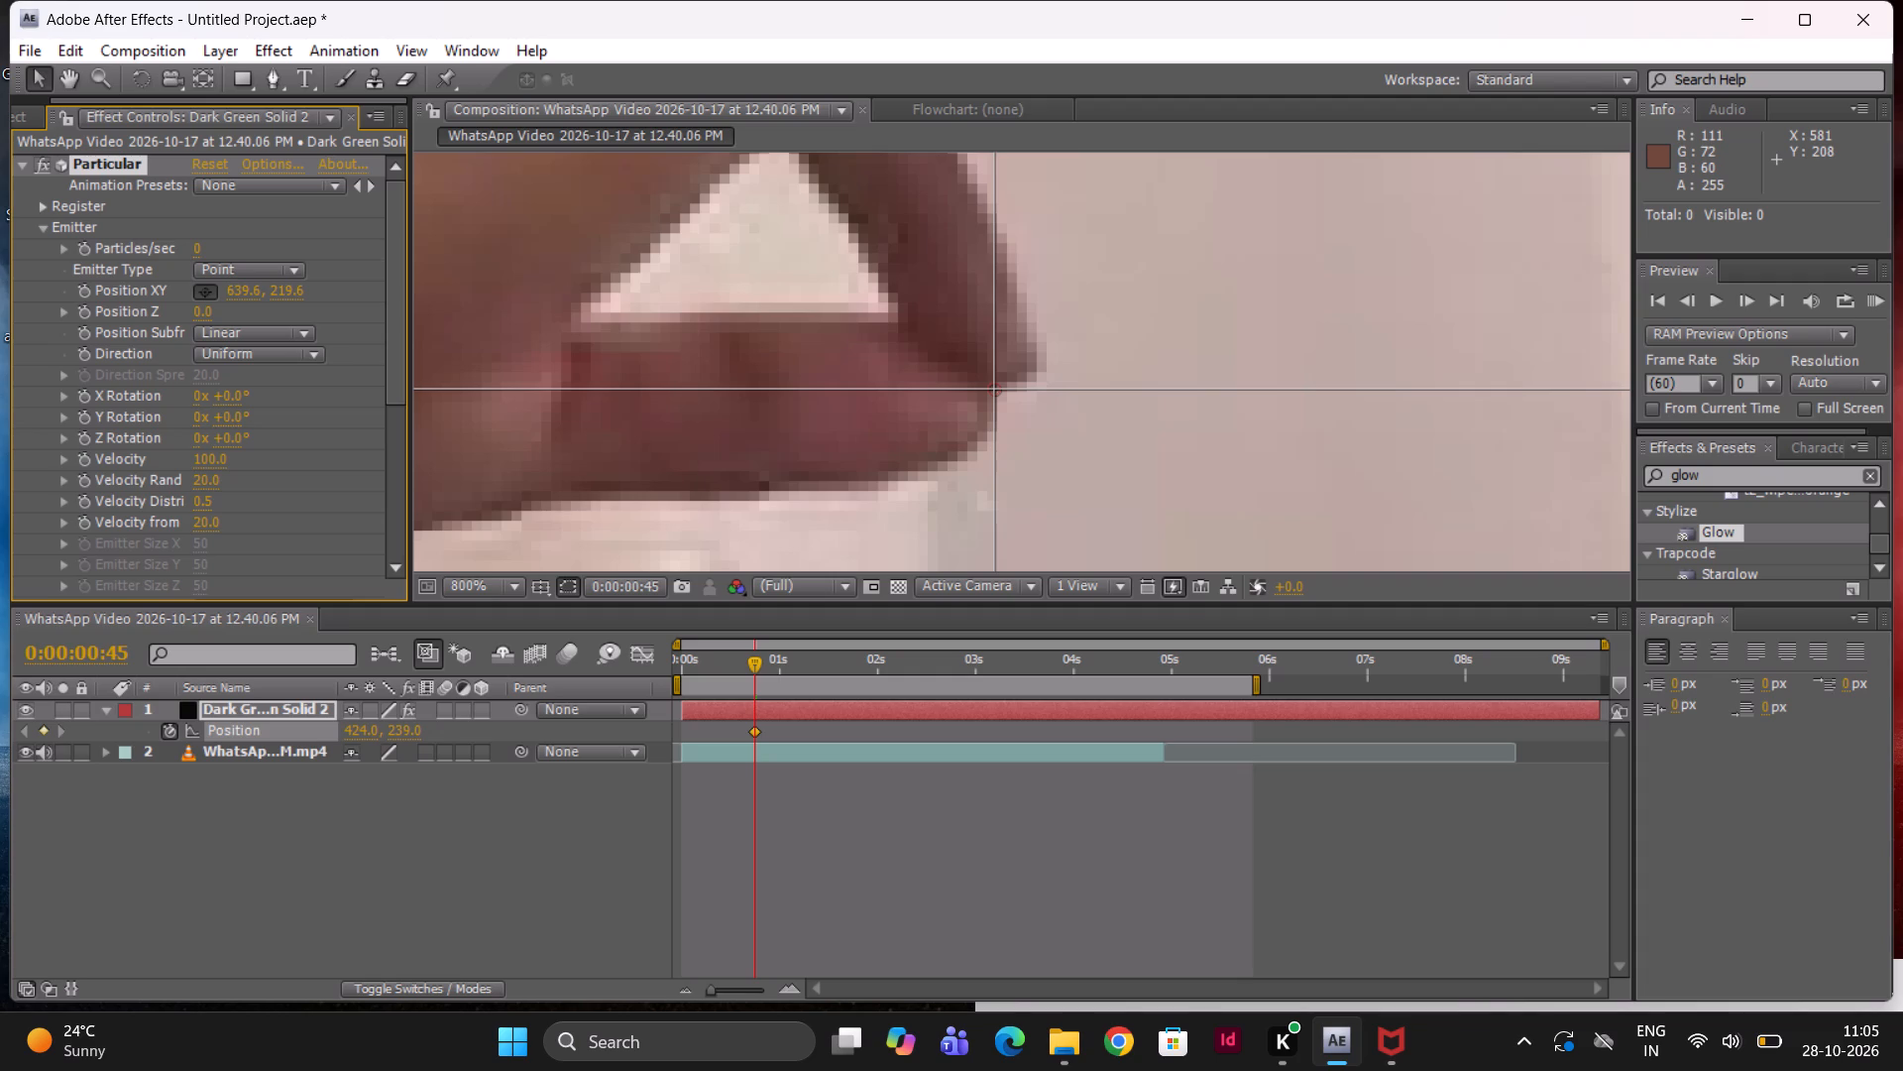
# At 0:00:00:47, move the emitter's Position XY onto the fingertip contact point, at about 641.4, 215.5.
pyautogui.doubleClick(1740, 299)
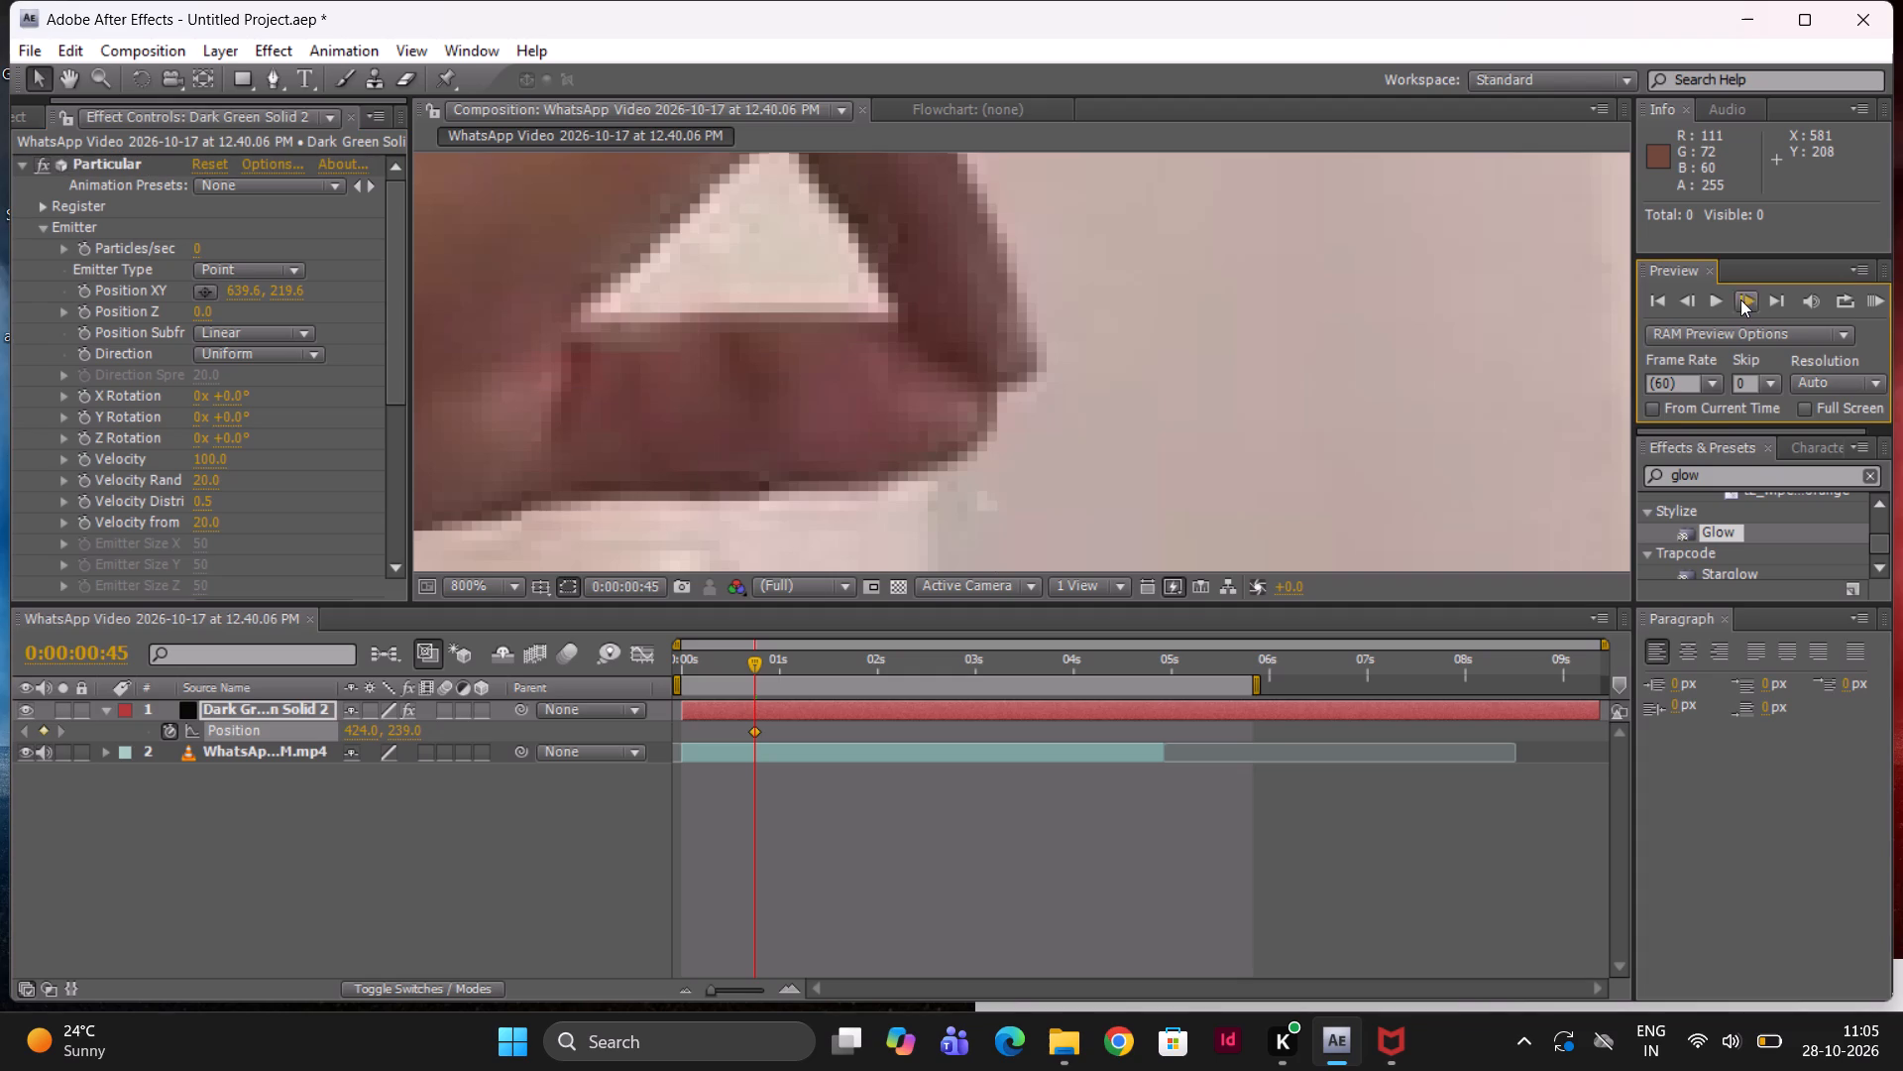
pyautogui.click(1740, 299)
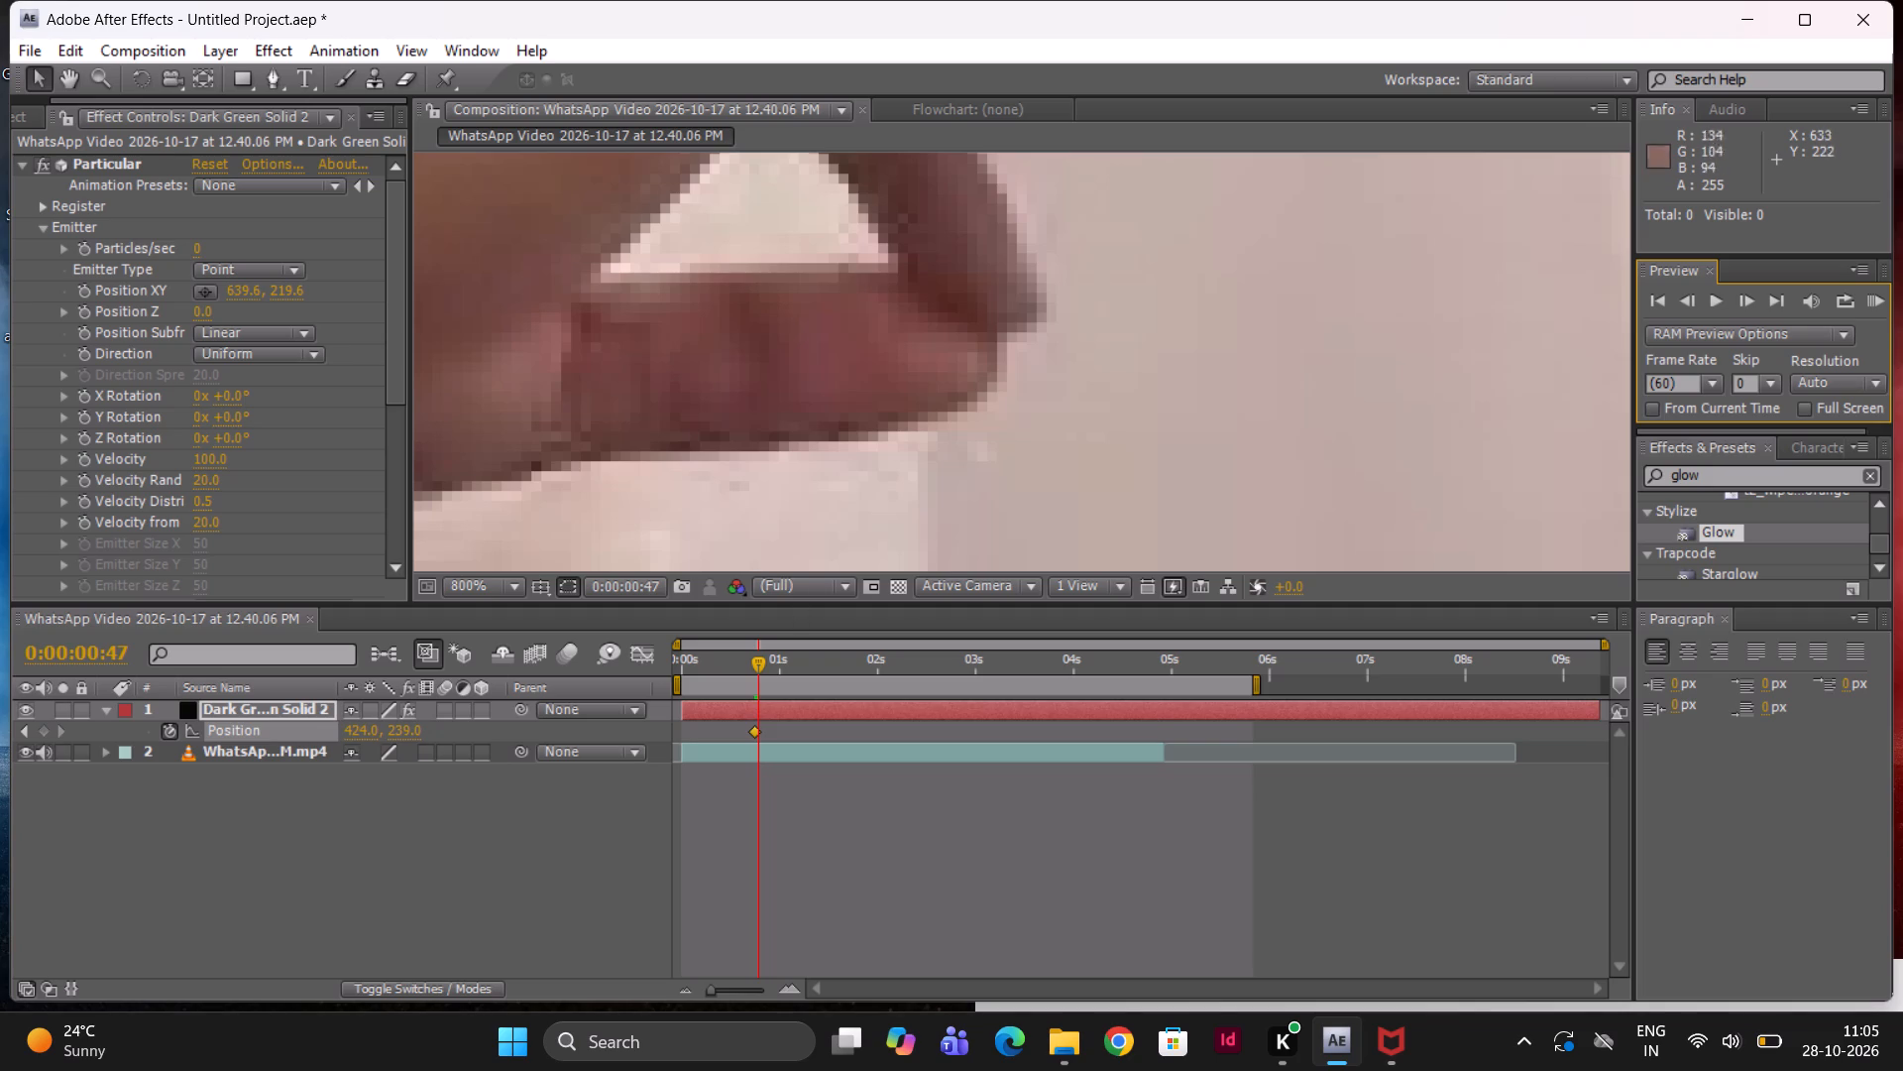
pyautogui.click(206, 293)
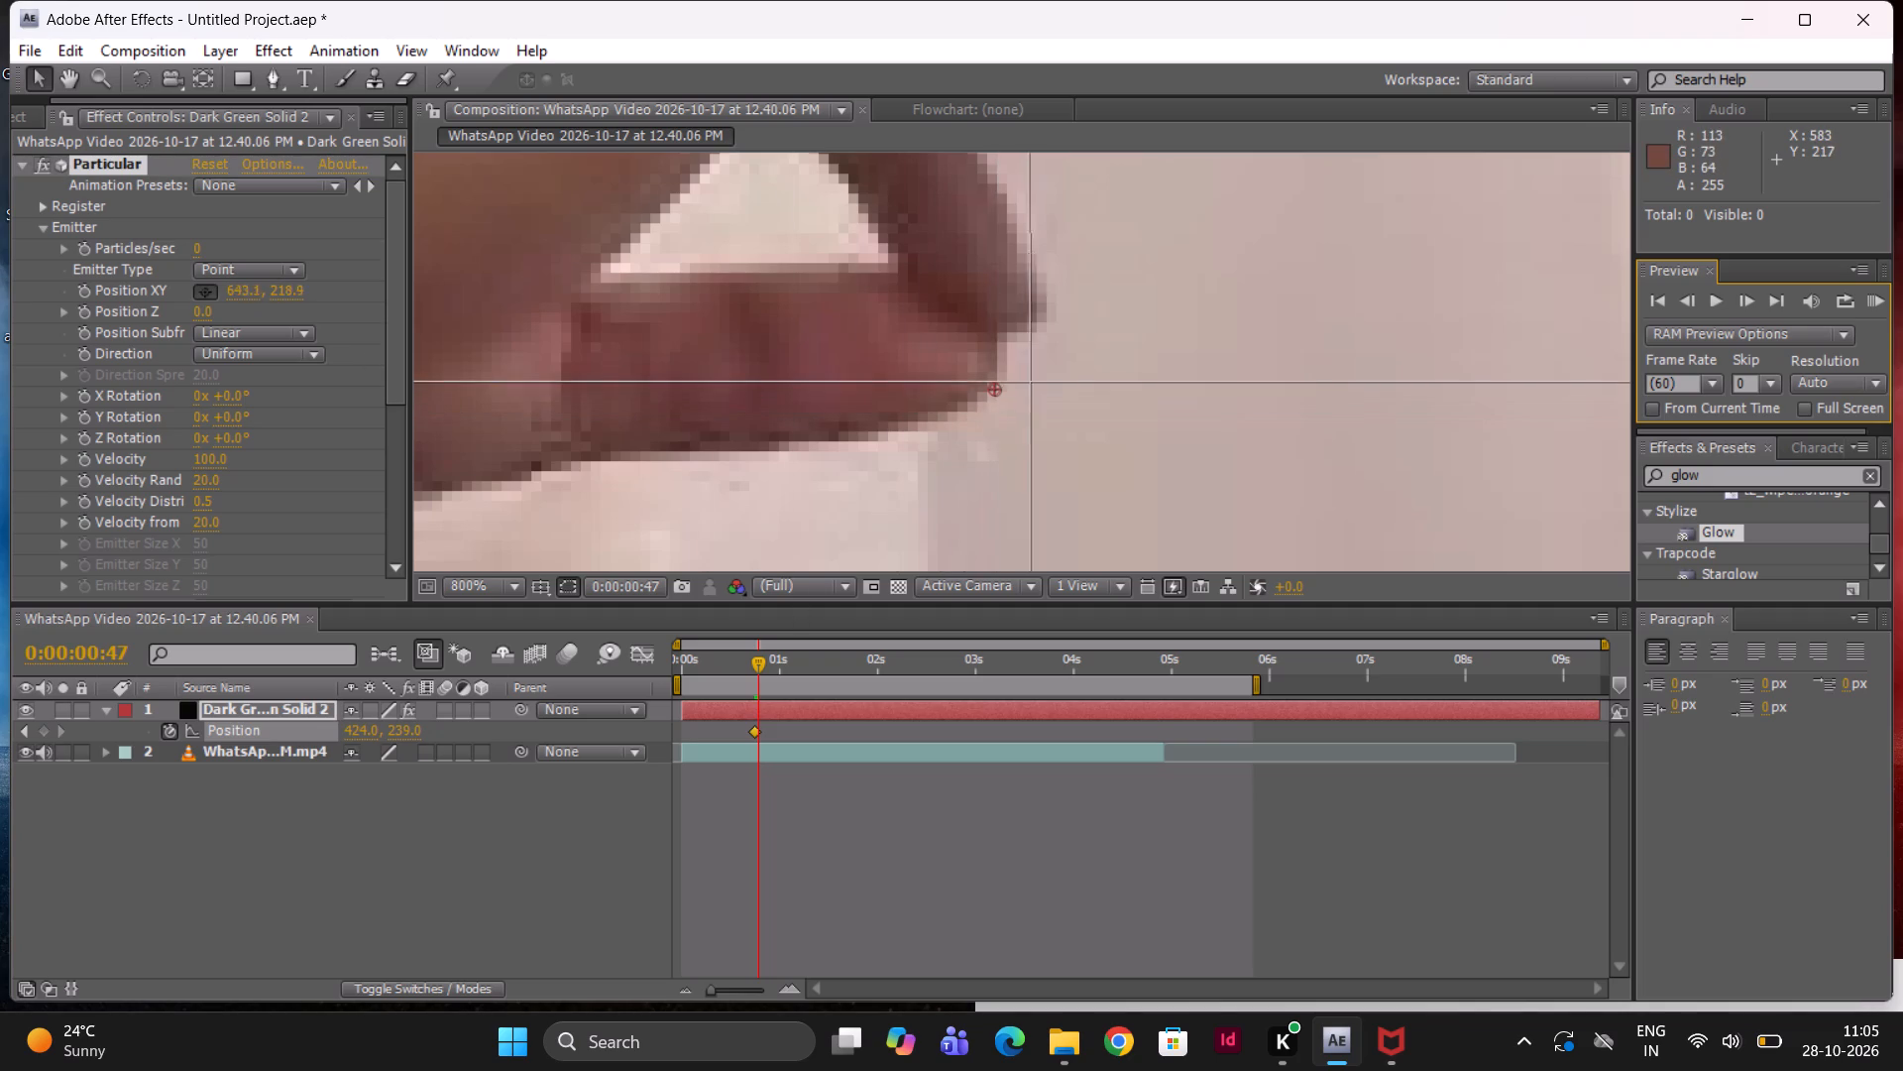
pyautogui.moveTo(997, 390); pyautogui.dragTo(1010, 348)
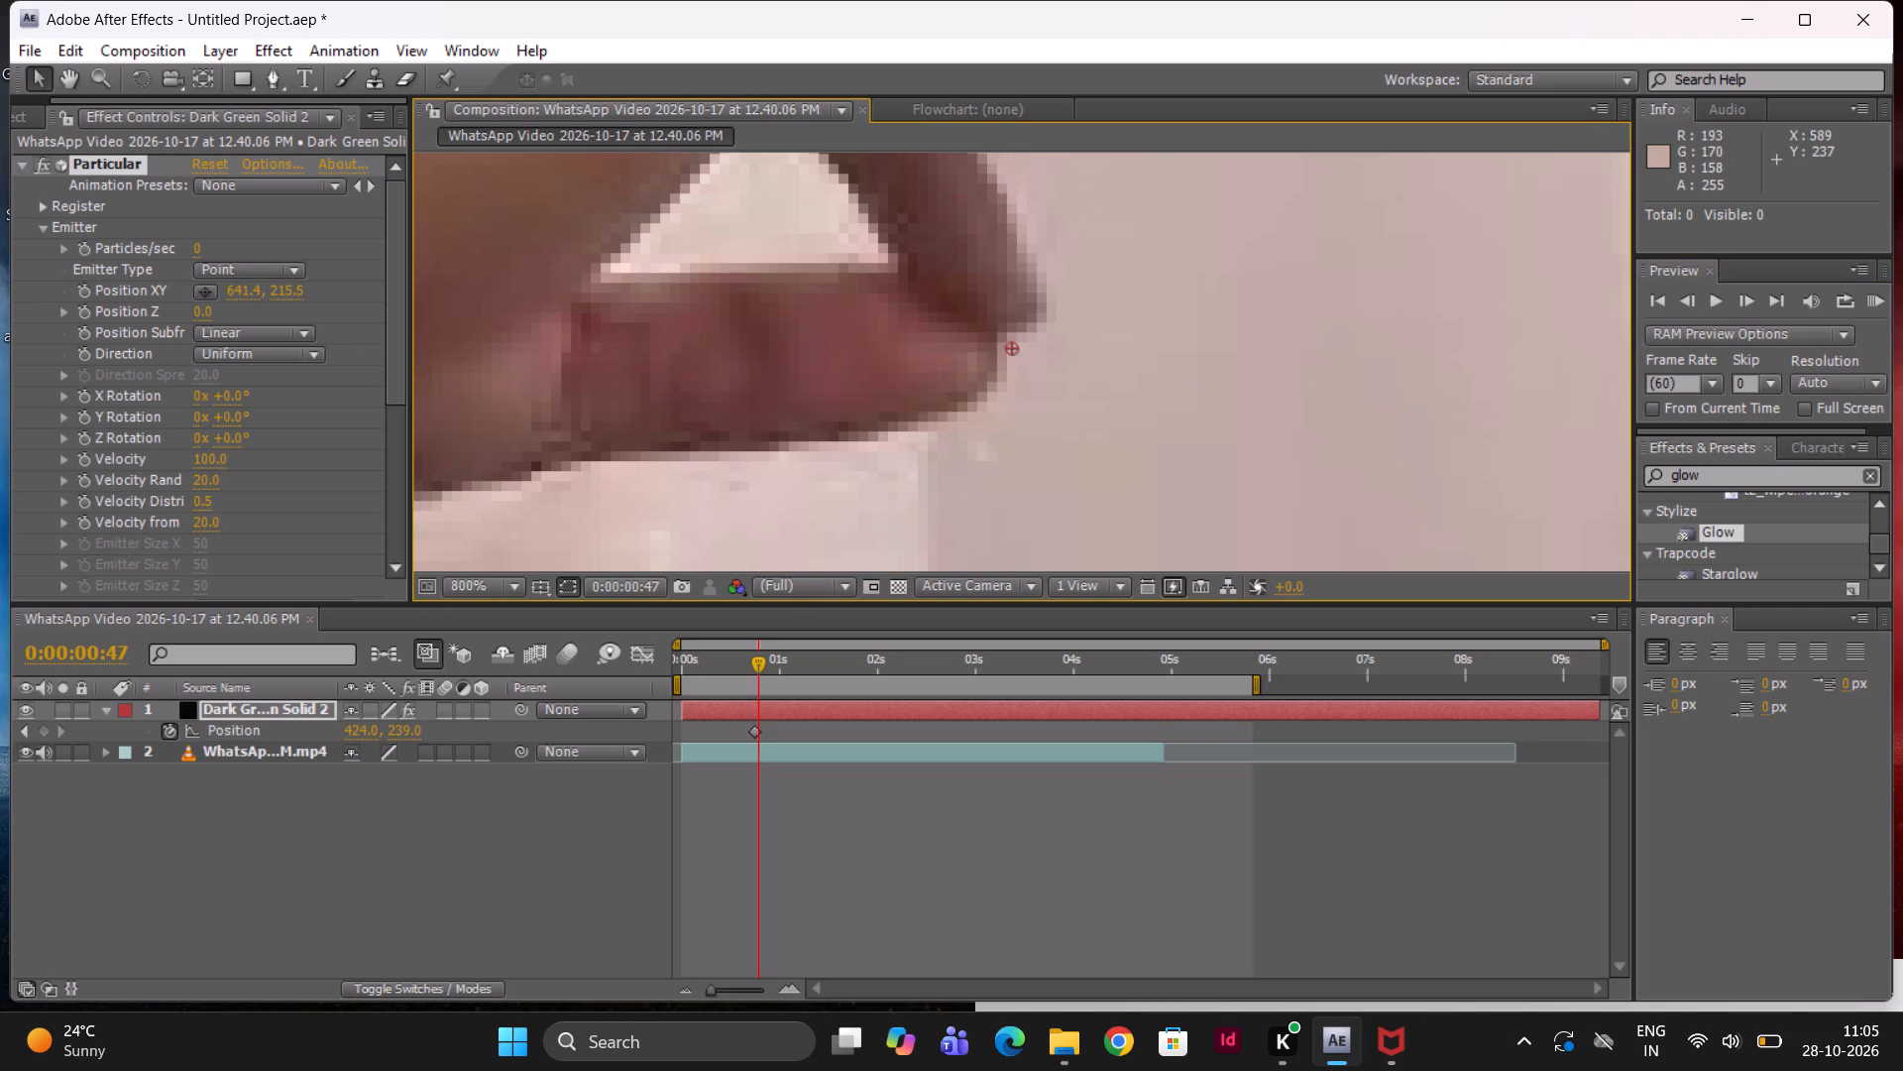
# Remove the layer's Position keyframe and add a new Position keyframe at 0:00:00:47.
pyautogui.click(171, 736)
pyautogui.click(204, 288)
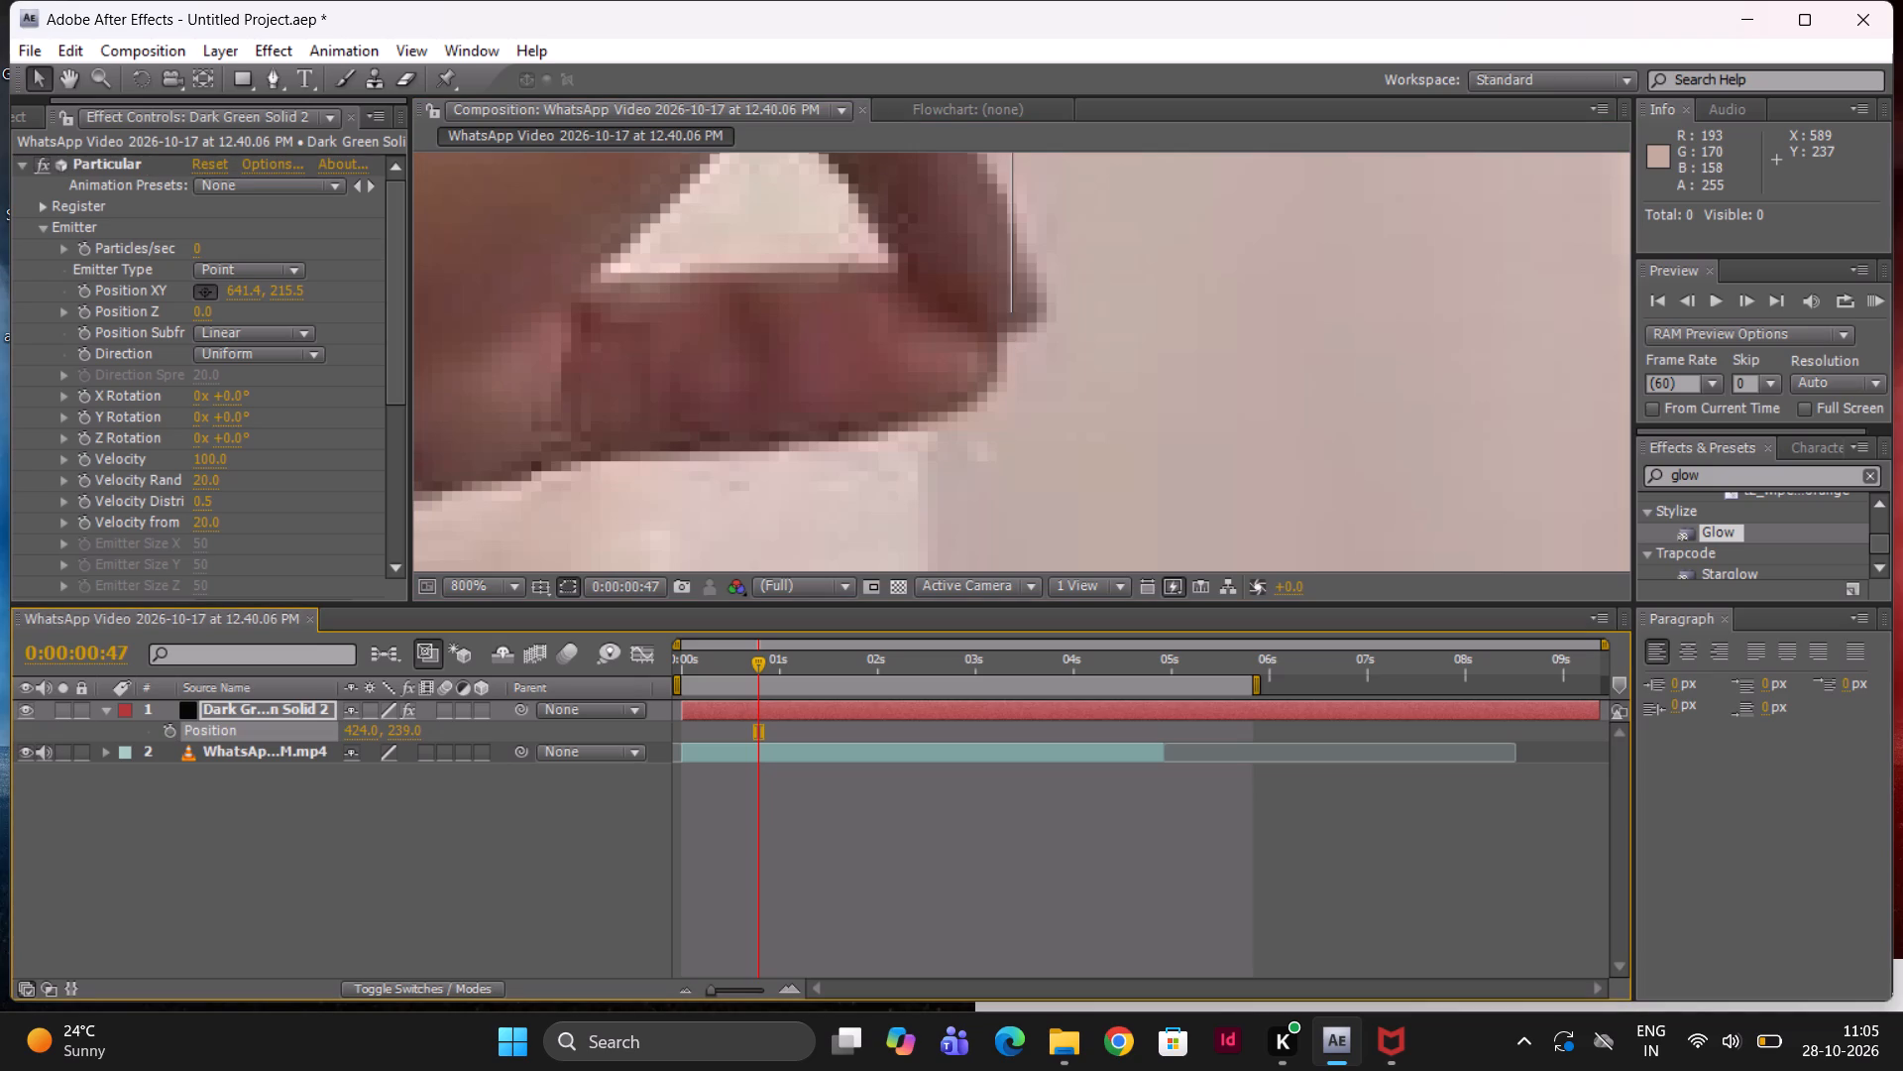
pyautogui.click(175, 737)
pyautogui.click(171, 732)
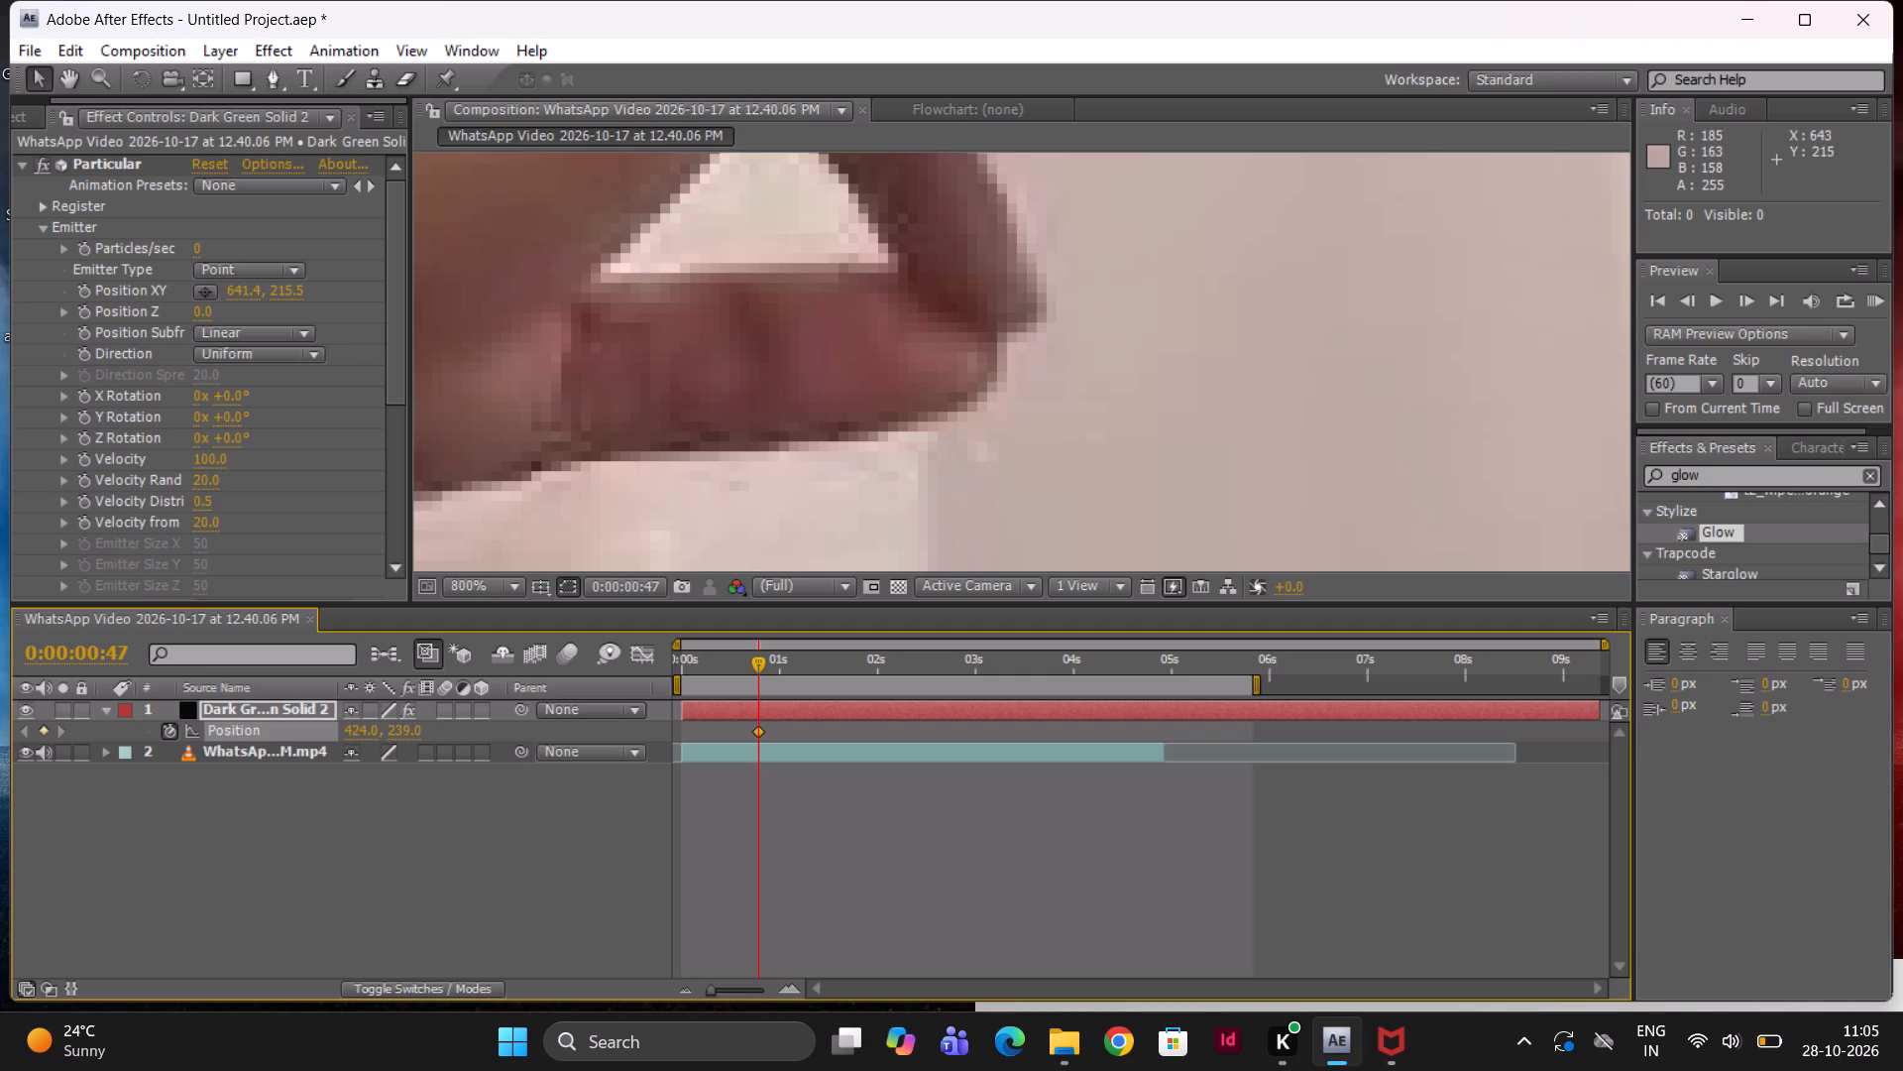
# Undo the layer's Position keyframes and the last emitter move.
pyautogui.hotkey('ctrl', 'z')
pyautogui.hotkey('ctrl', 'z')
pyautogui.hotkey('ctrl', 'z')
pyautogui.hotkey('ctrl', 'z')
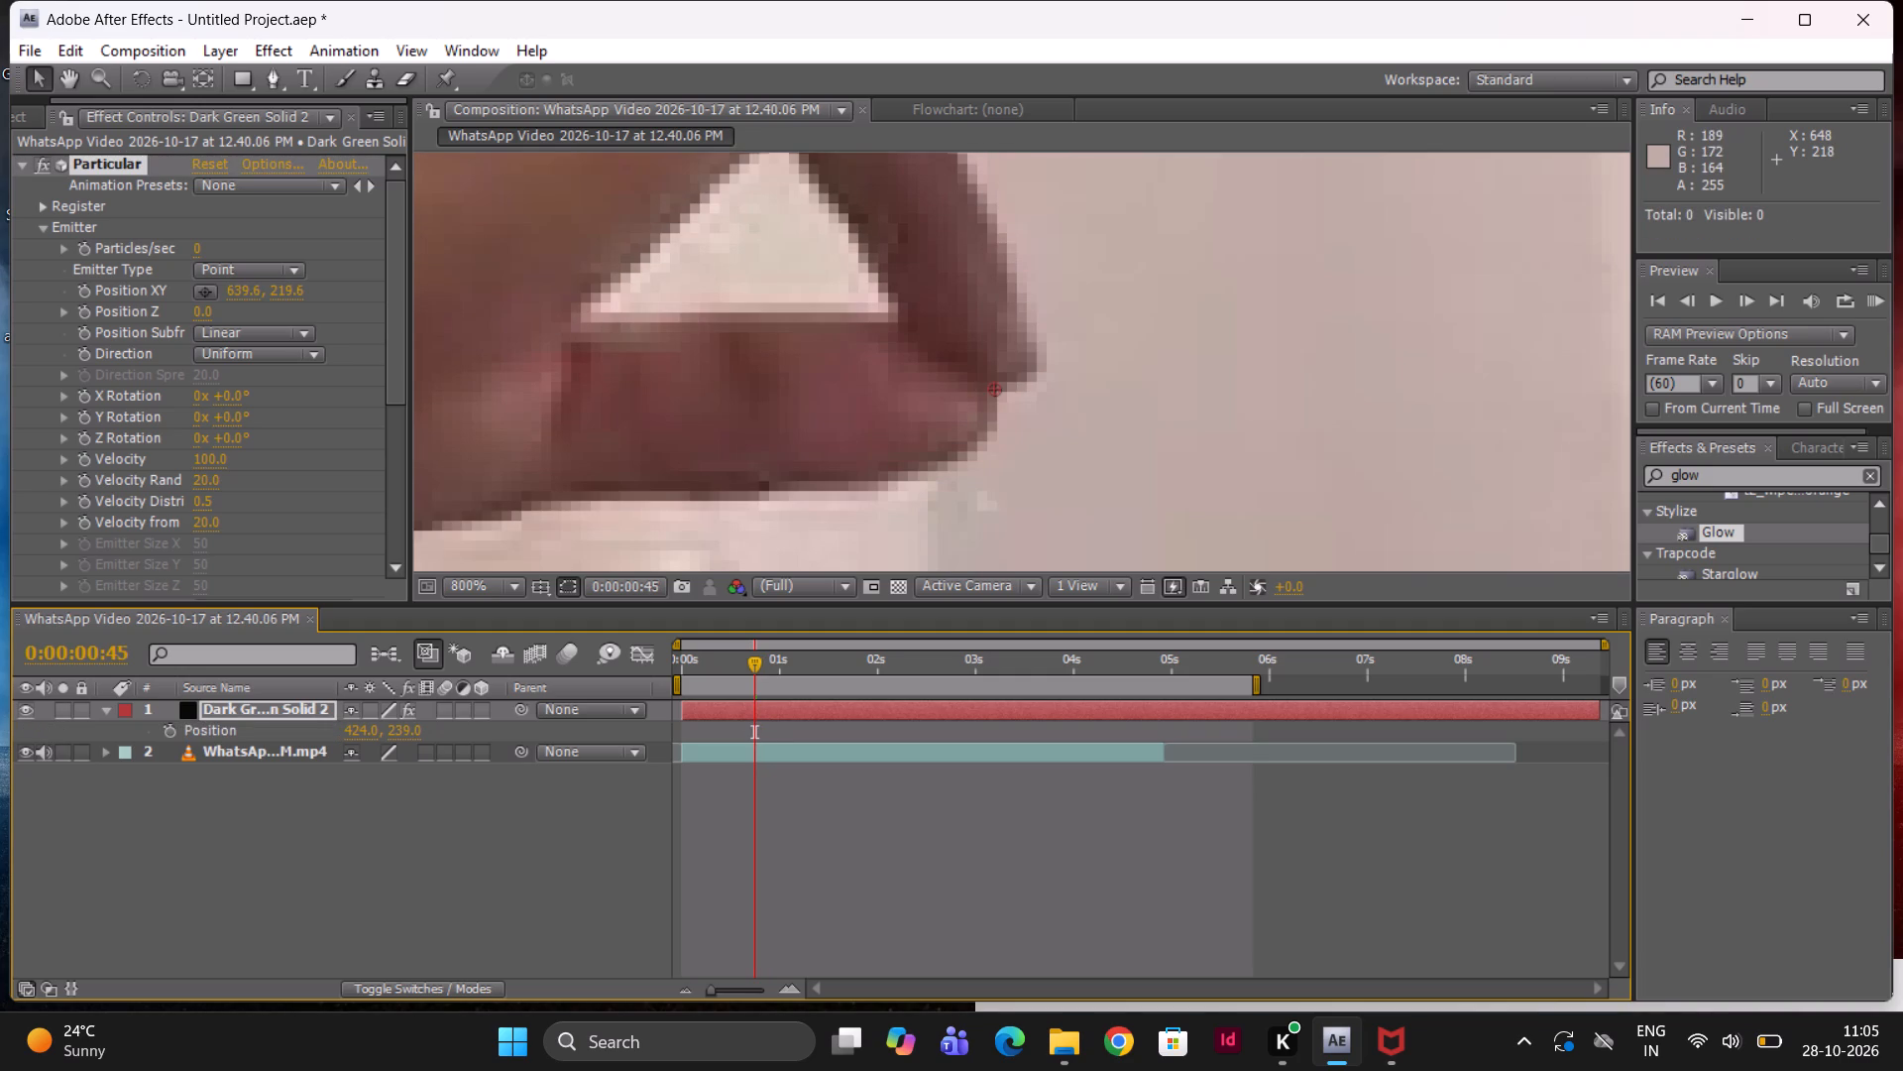
# Turn on keyframing for the emitter's Position Z at 0:00:00:45.
pyautogui.click(755, 666)
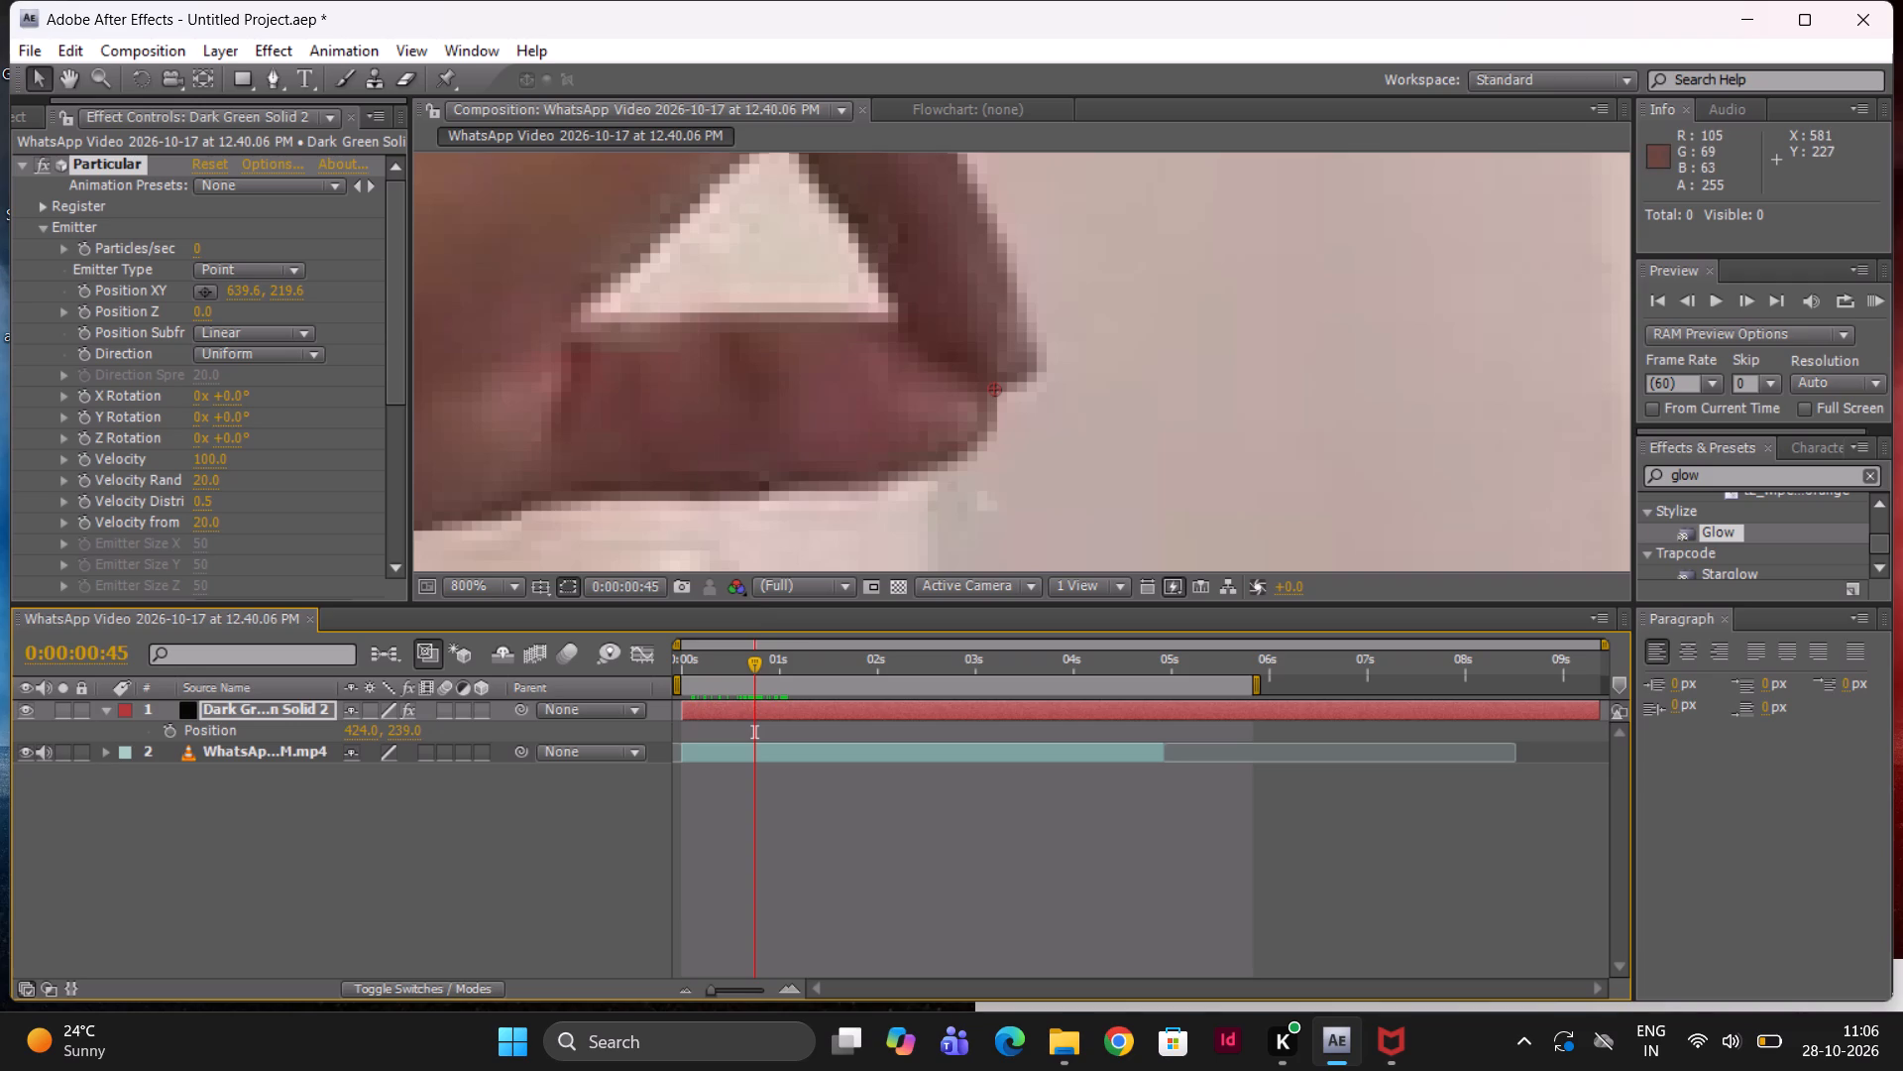
pyautogui.click(80, 315)
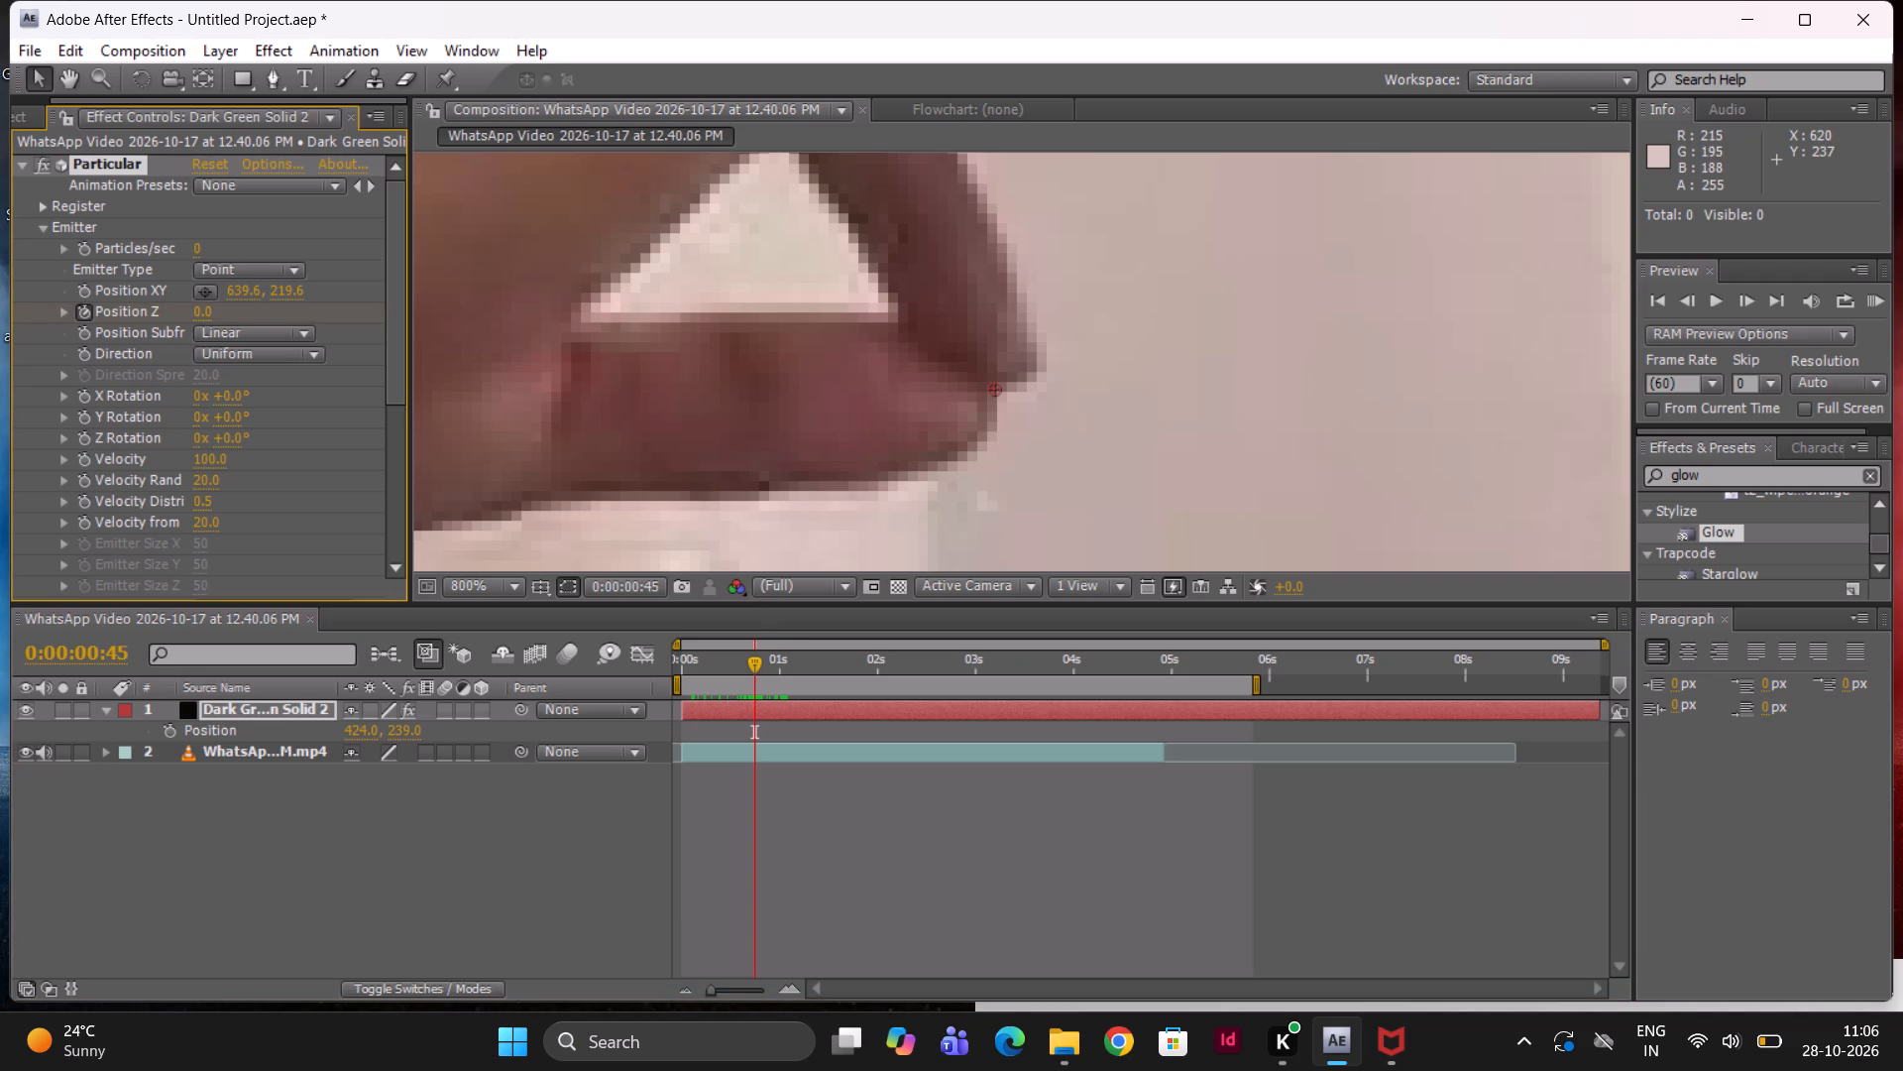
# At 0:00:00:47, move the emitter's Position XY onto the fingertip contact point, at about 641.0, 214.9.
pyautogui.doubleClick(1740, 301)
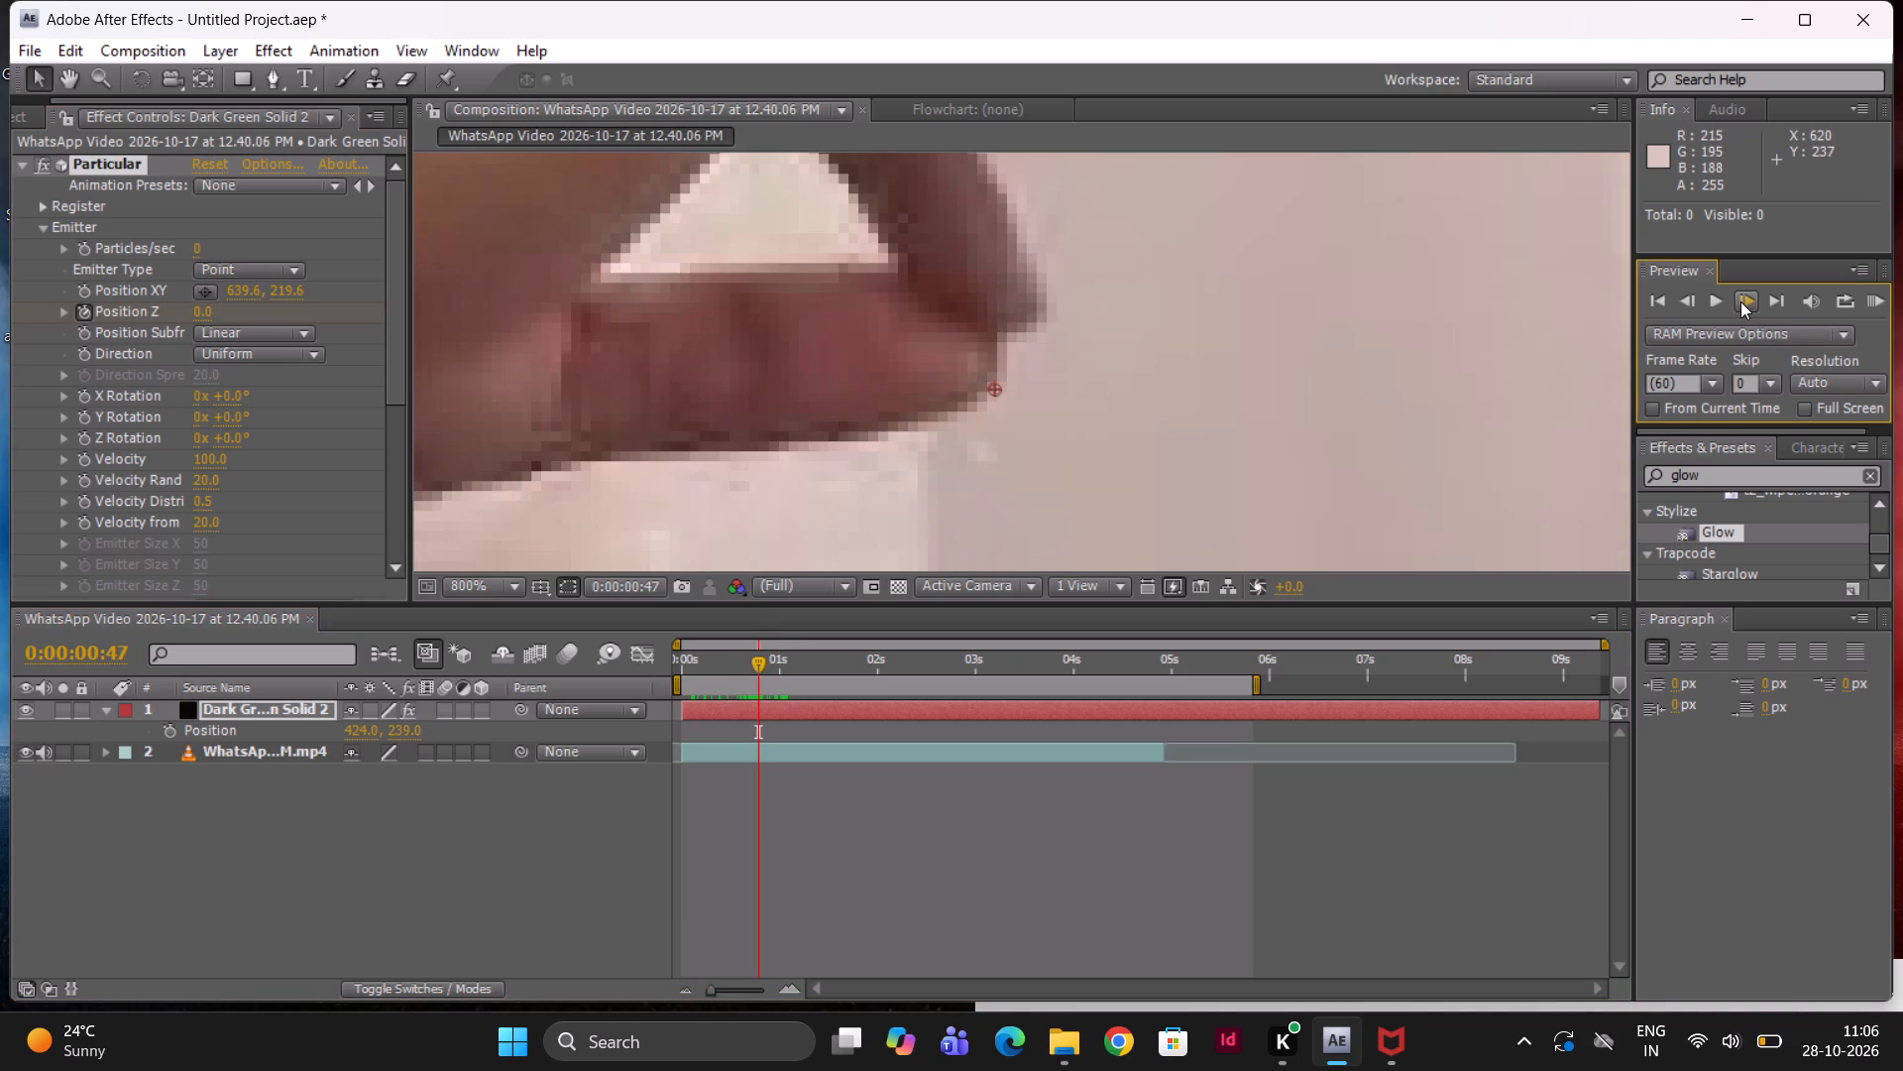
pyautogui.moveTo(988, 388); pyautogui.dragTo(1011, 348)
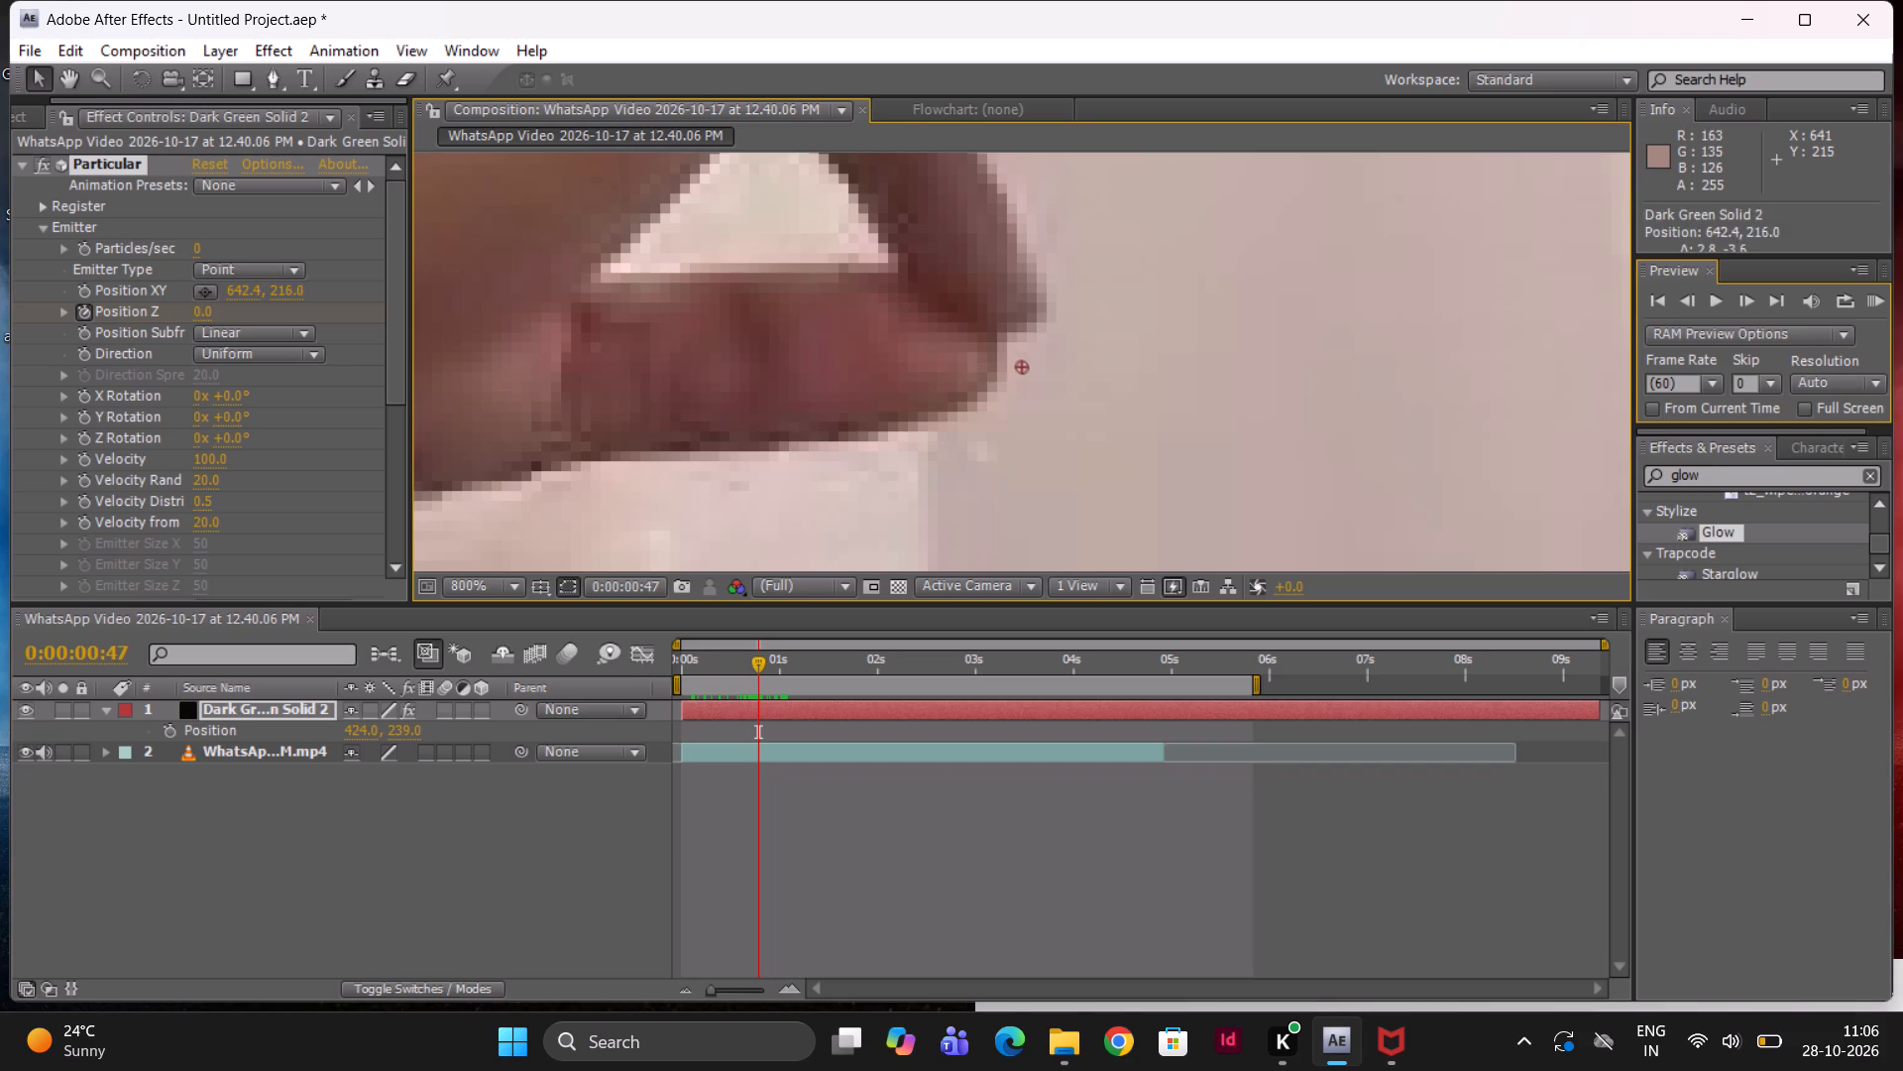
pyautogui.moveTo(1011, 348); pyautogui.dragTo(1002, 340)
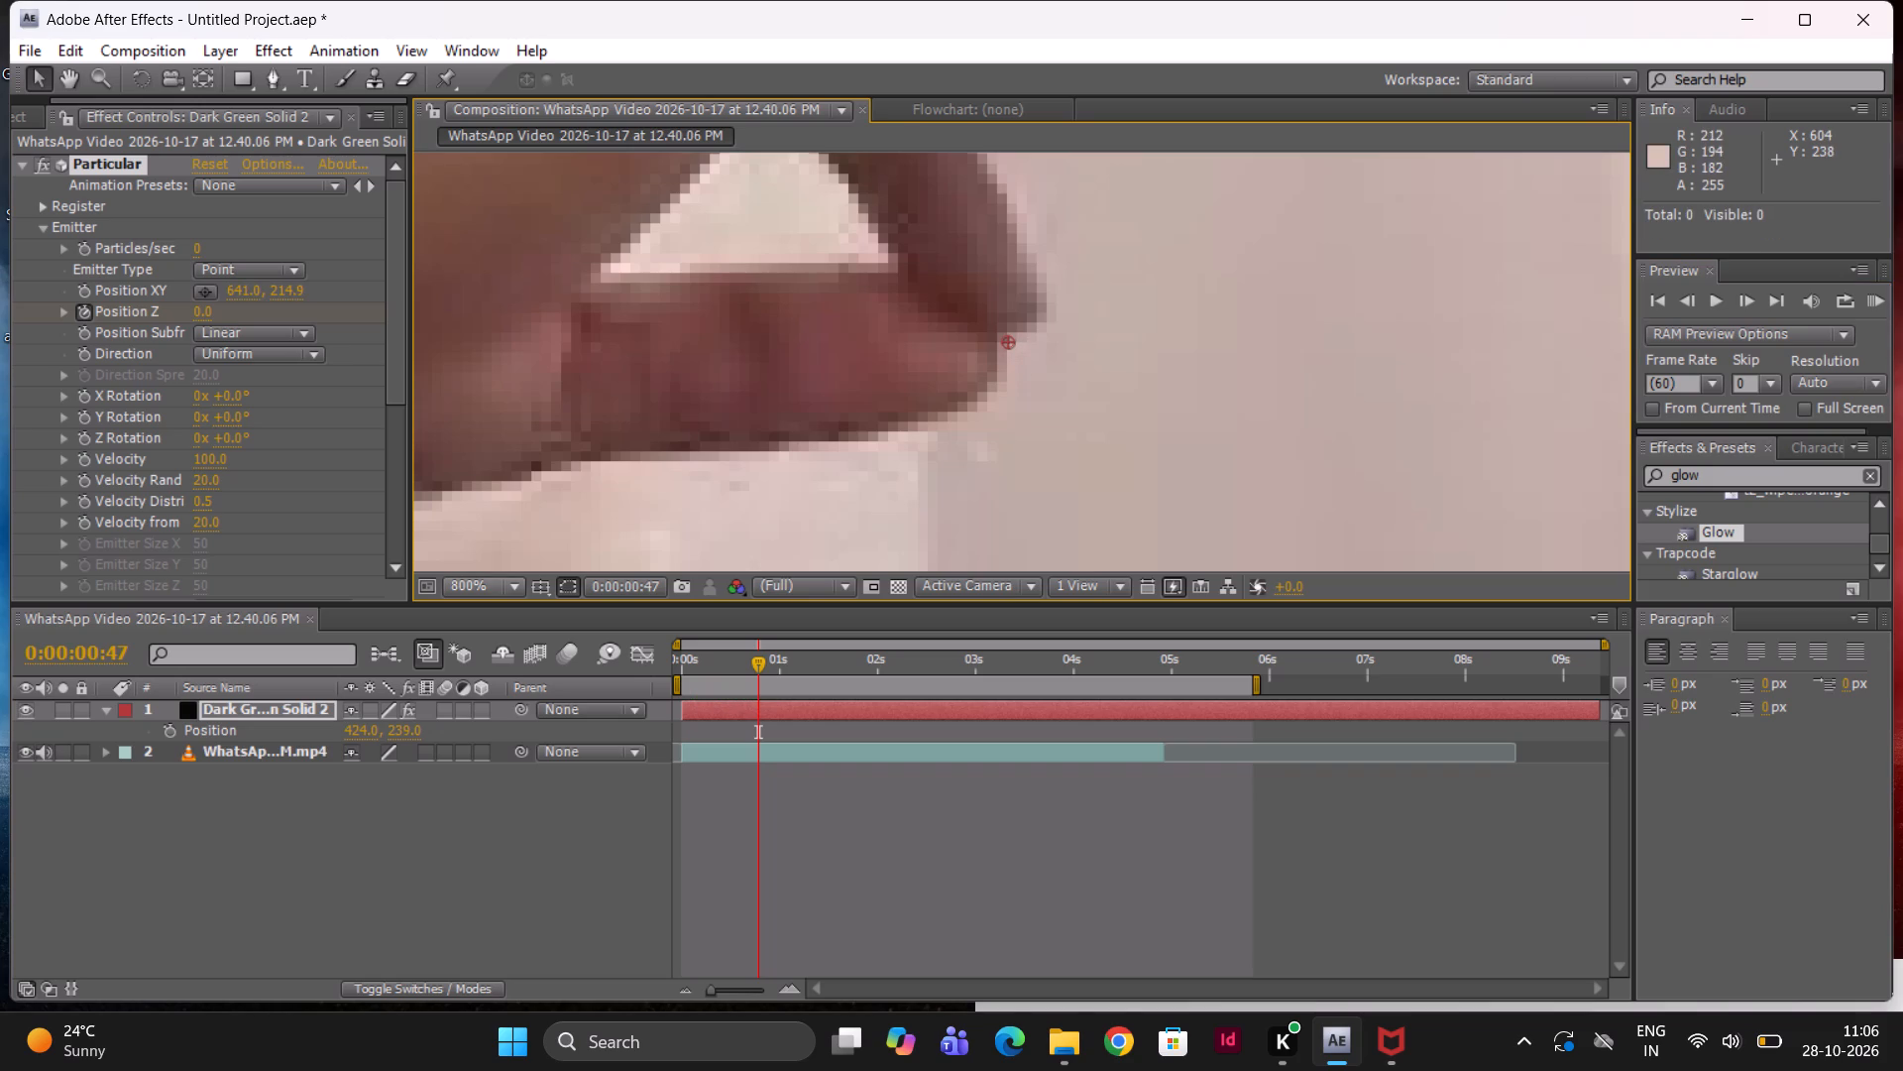
# Expand the dark green solid layer to show its Effects and Transform groups.
pyautogui.click(106, 716)
pyautogui.click(106, 716)
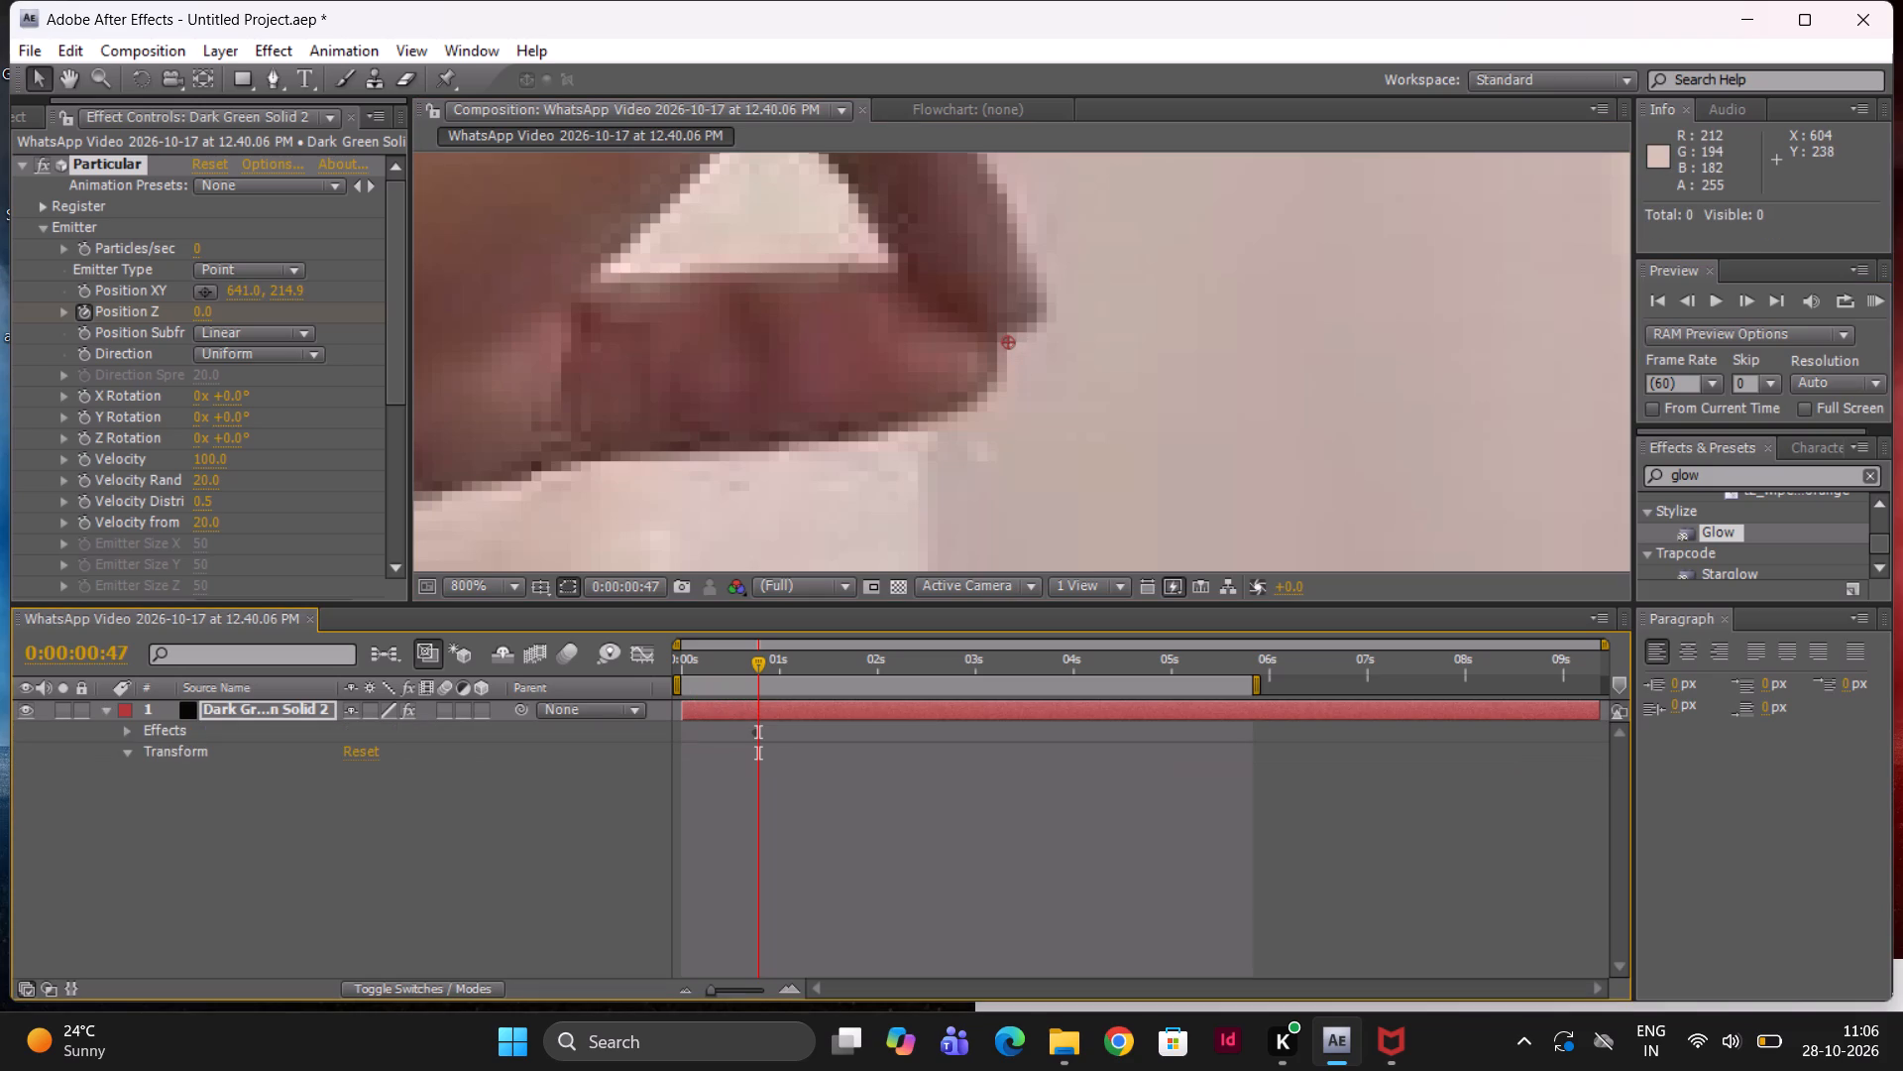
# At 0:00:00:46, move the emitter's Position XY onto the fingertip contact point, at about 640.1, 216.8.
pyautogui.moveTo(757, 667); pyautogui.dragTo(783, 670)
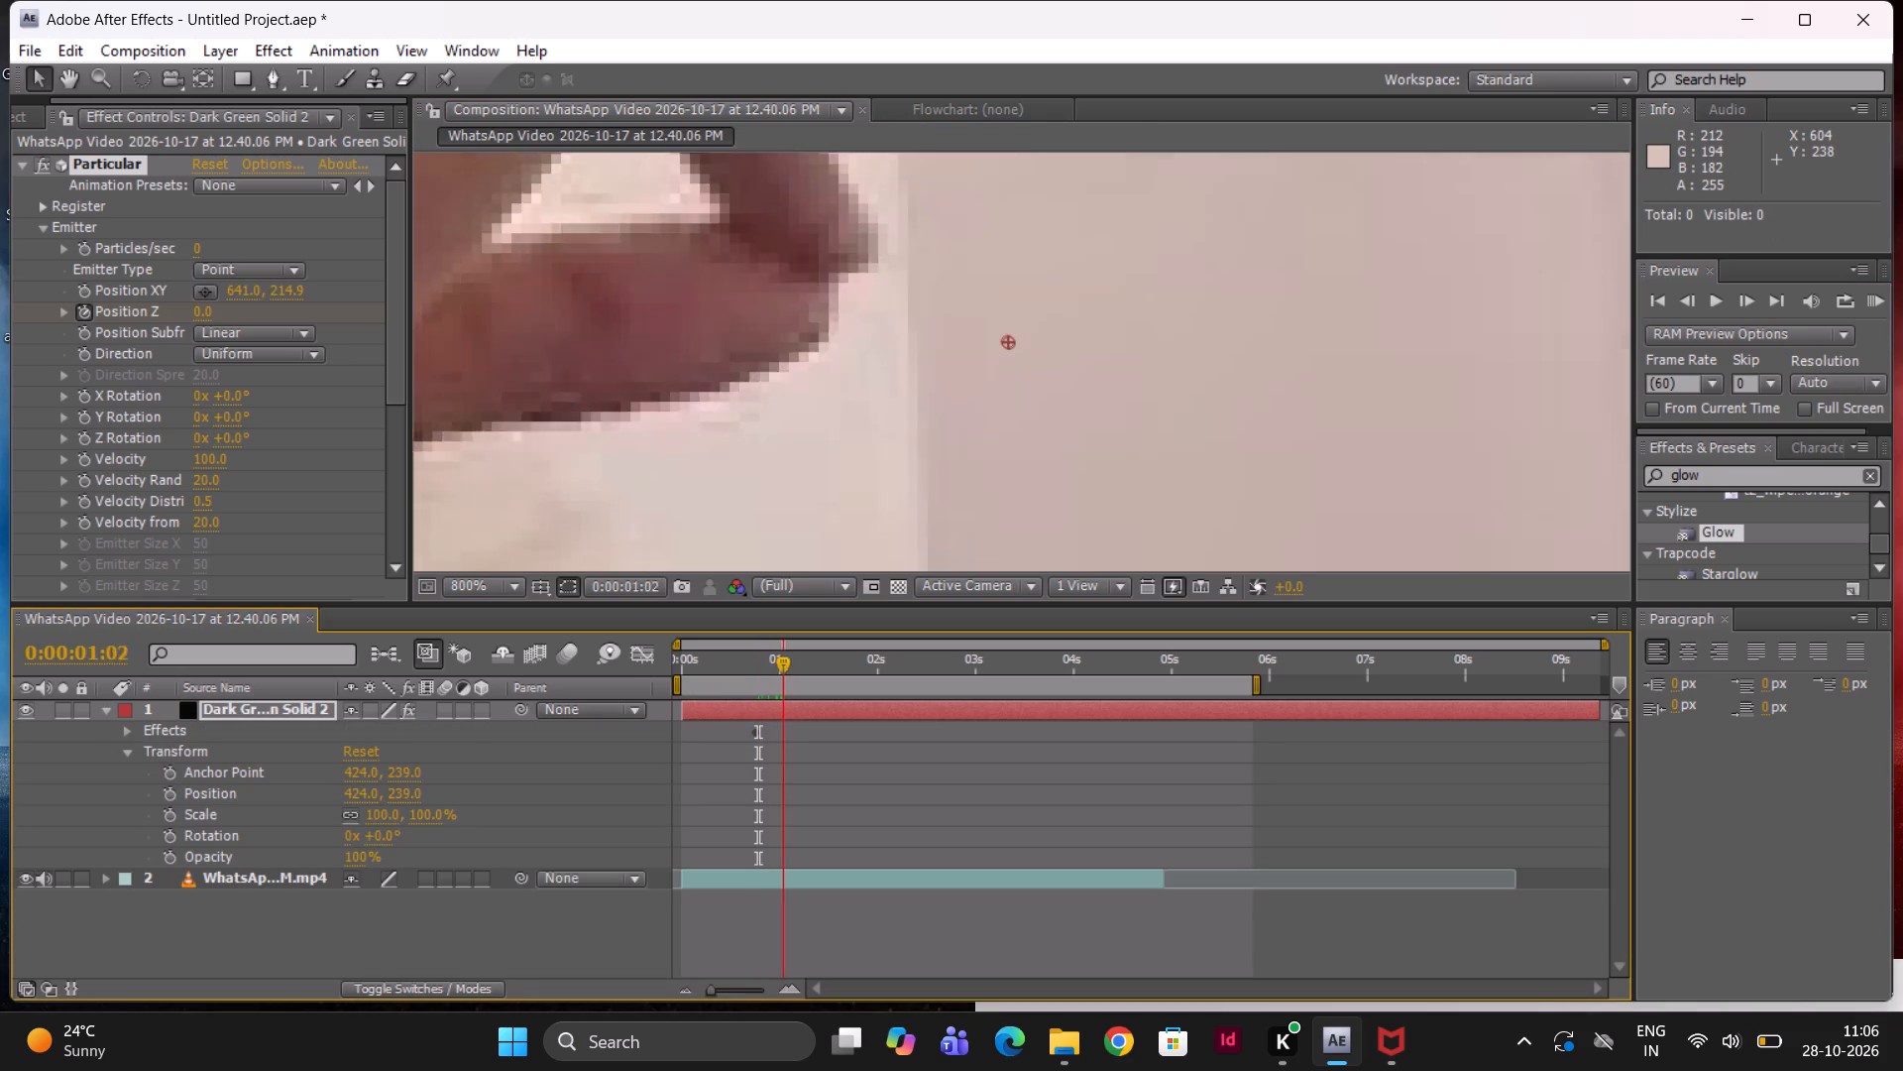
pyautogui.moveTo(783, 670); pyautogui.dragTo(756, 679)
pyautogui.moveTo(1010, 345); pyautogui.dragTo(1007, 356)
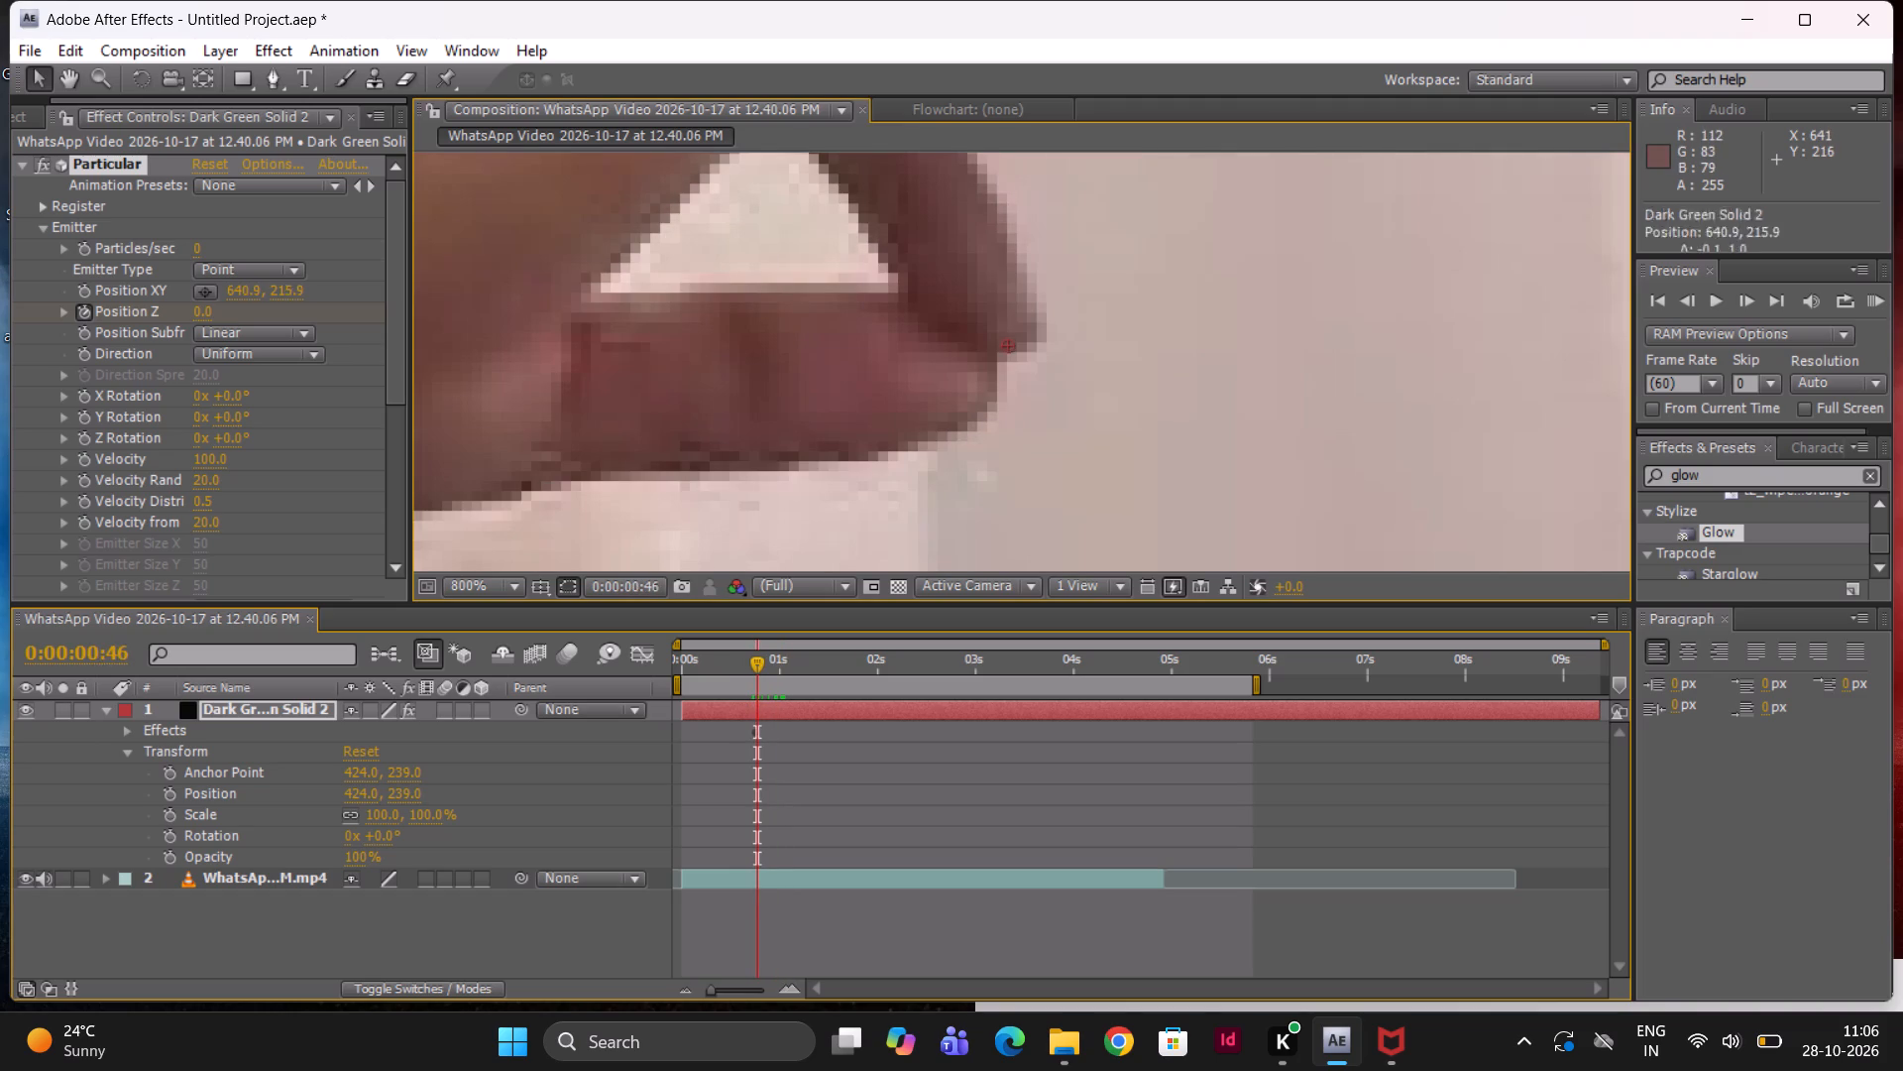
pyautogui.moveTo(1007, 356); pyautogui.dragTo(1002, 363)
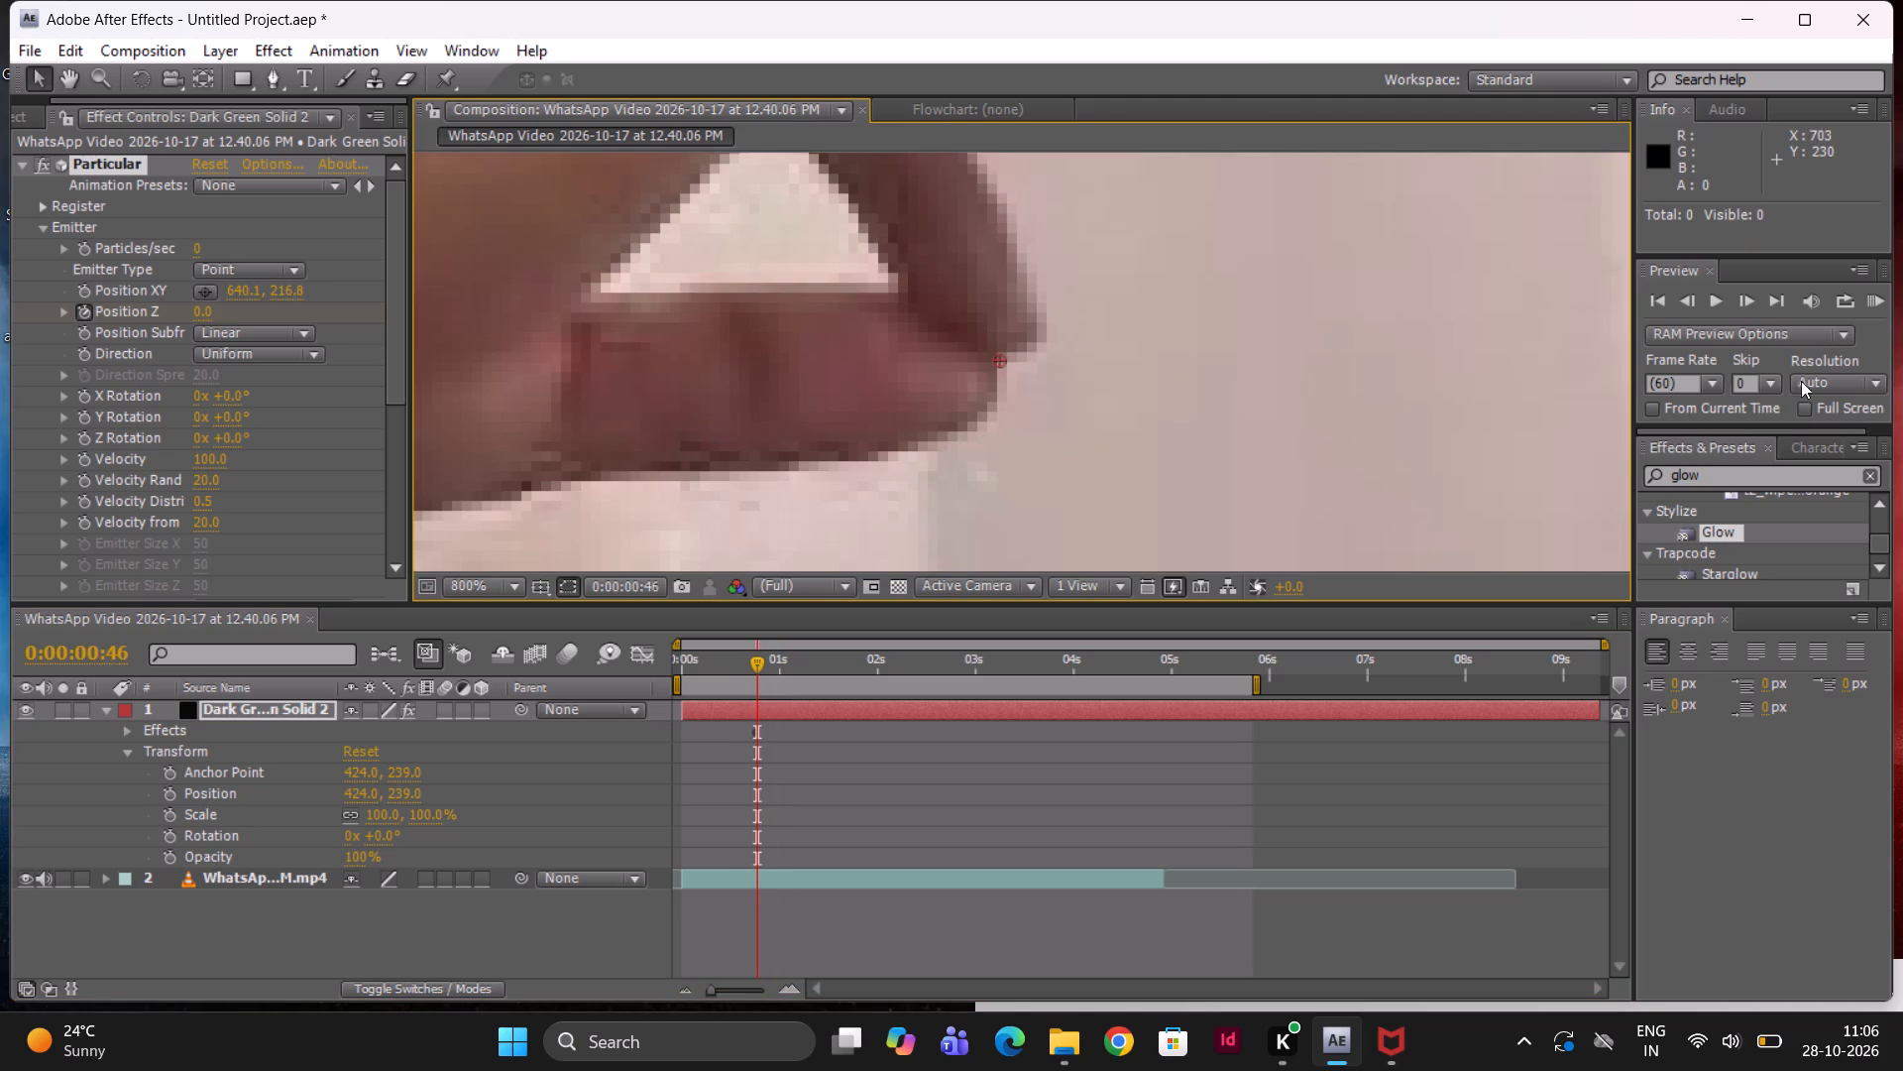
# At 0:00:00:51, move the emitter's Position XY onto the fingertip contact point, at about 640.6, 204.5.
pyautogui.tripleClick(1745, 306)
pyautogui.click(1745, 306)
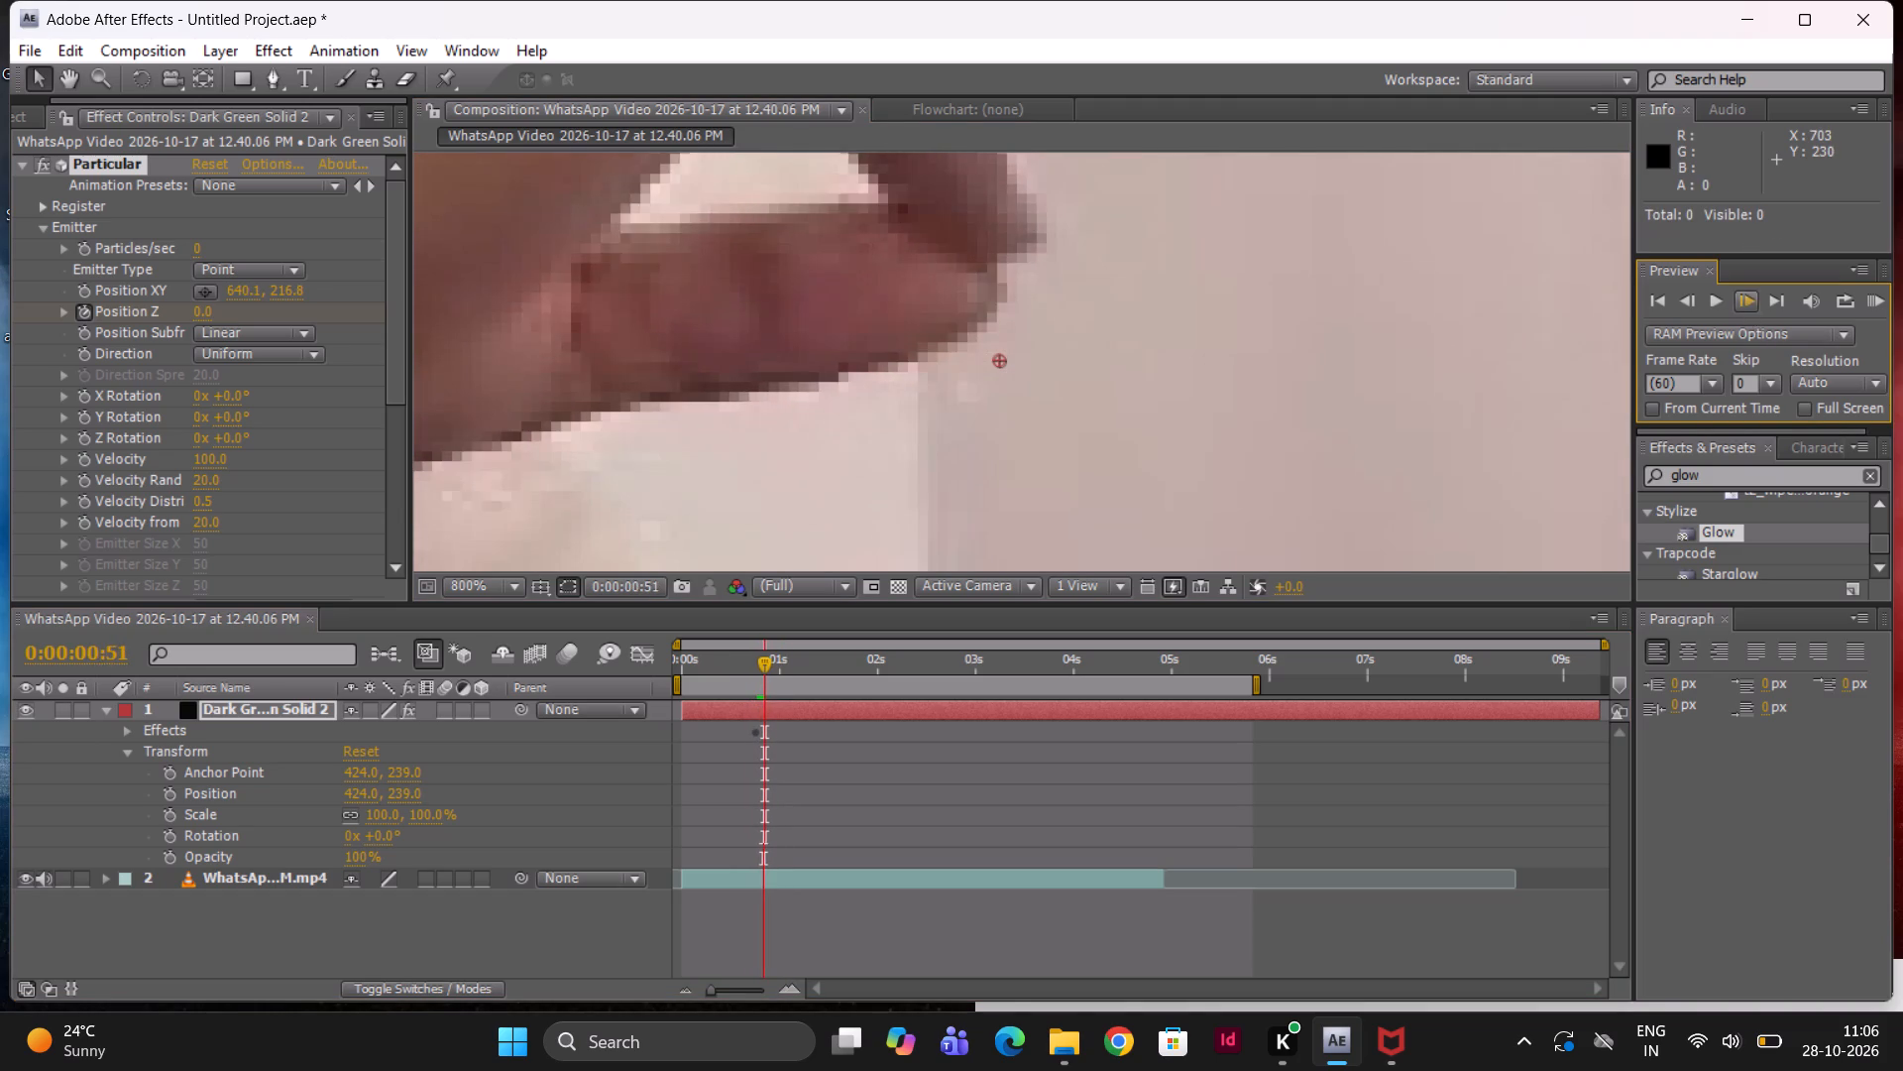
pyautogui.moveTo(997, 357); pyautogui.dragTo(1012, 262)
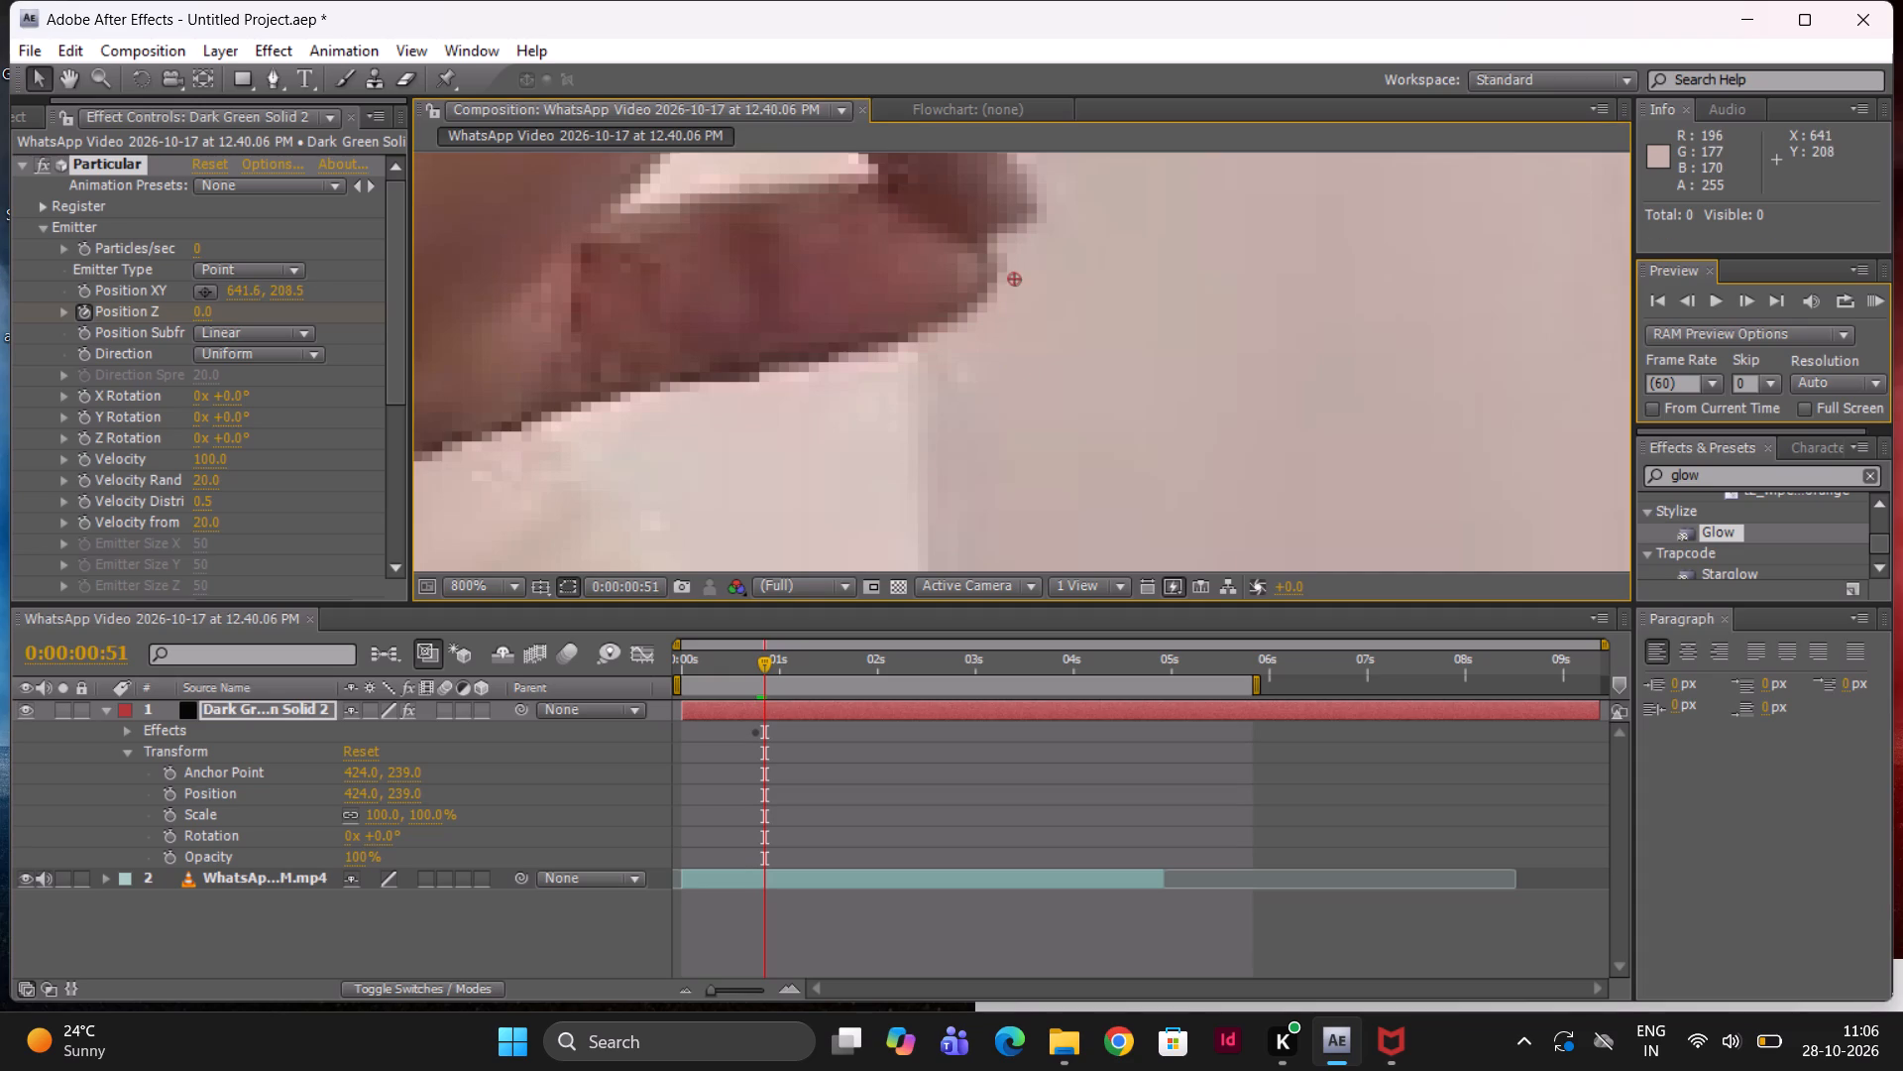
pyautogui.moveTo(1012, 262); pyautogui.dragTo(1002, 237)
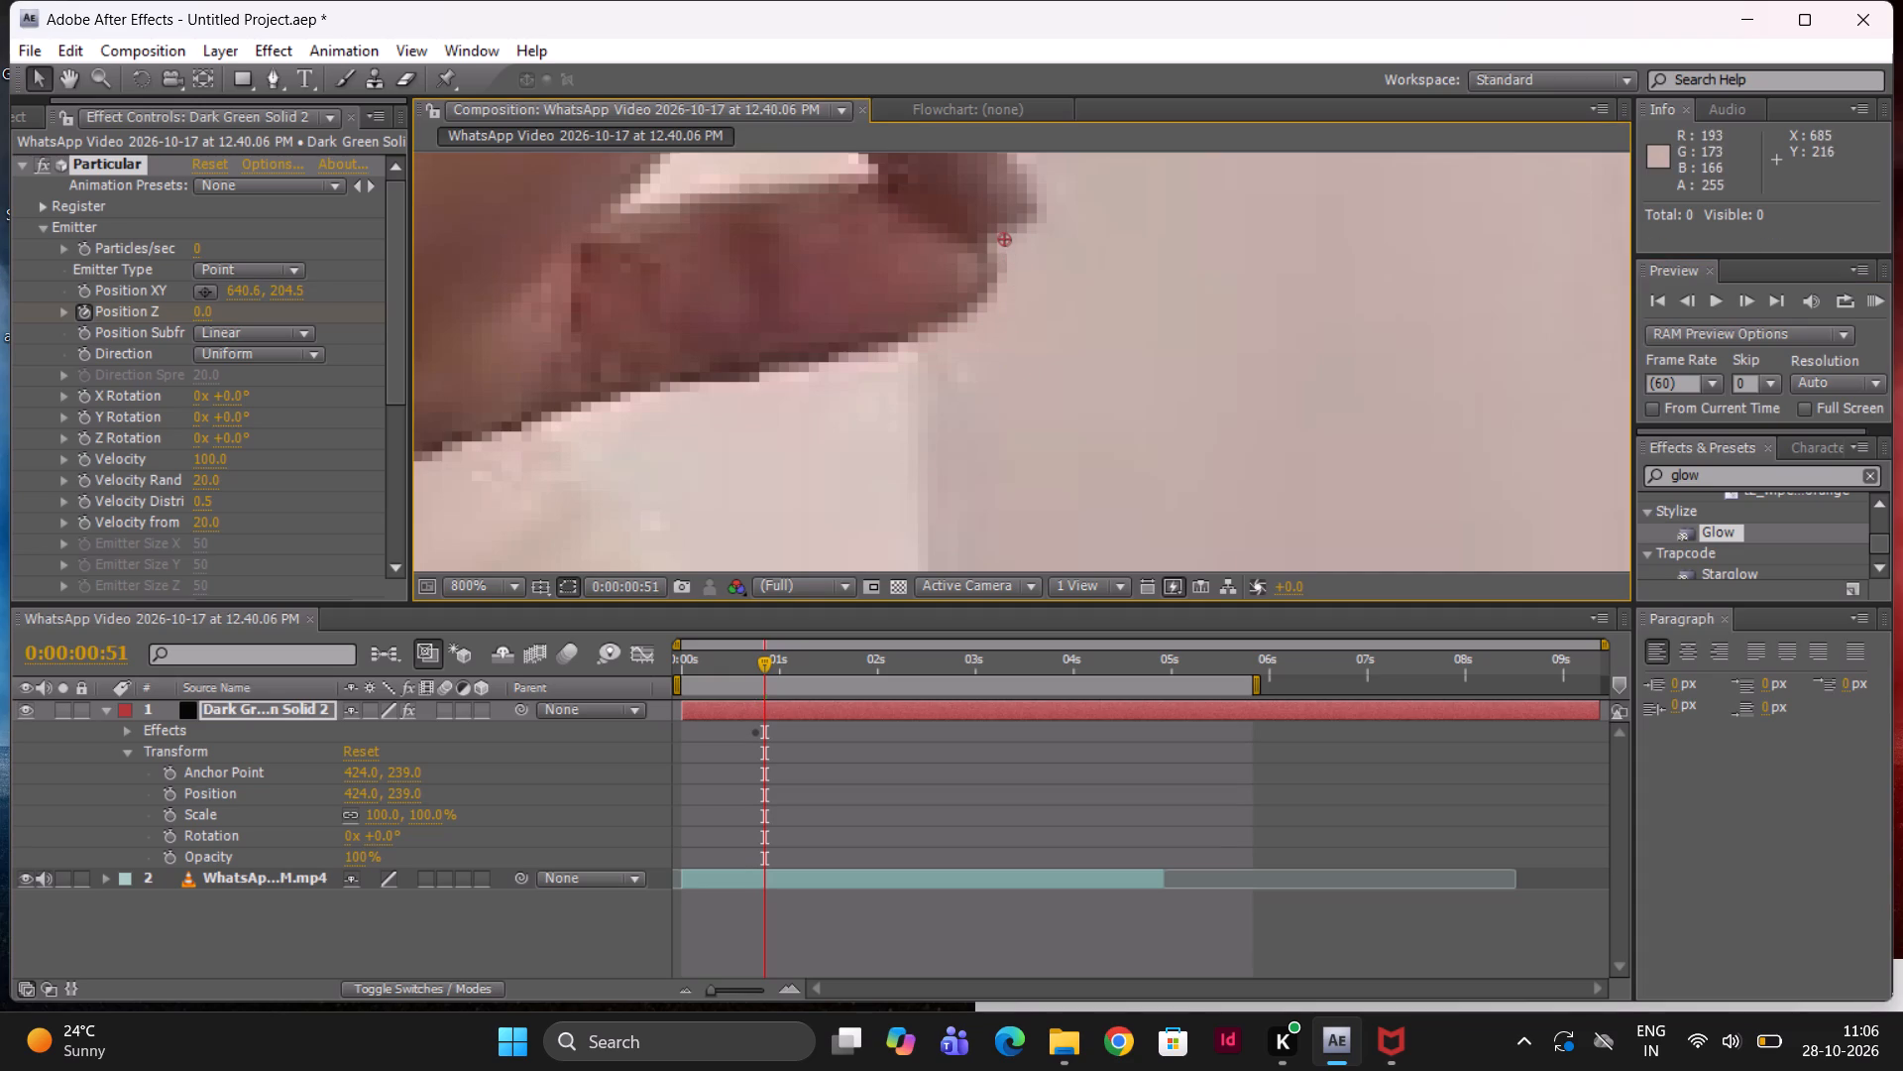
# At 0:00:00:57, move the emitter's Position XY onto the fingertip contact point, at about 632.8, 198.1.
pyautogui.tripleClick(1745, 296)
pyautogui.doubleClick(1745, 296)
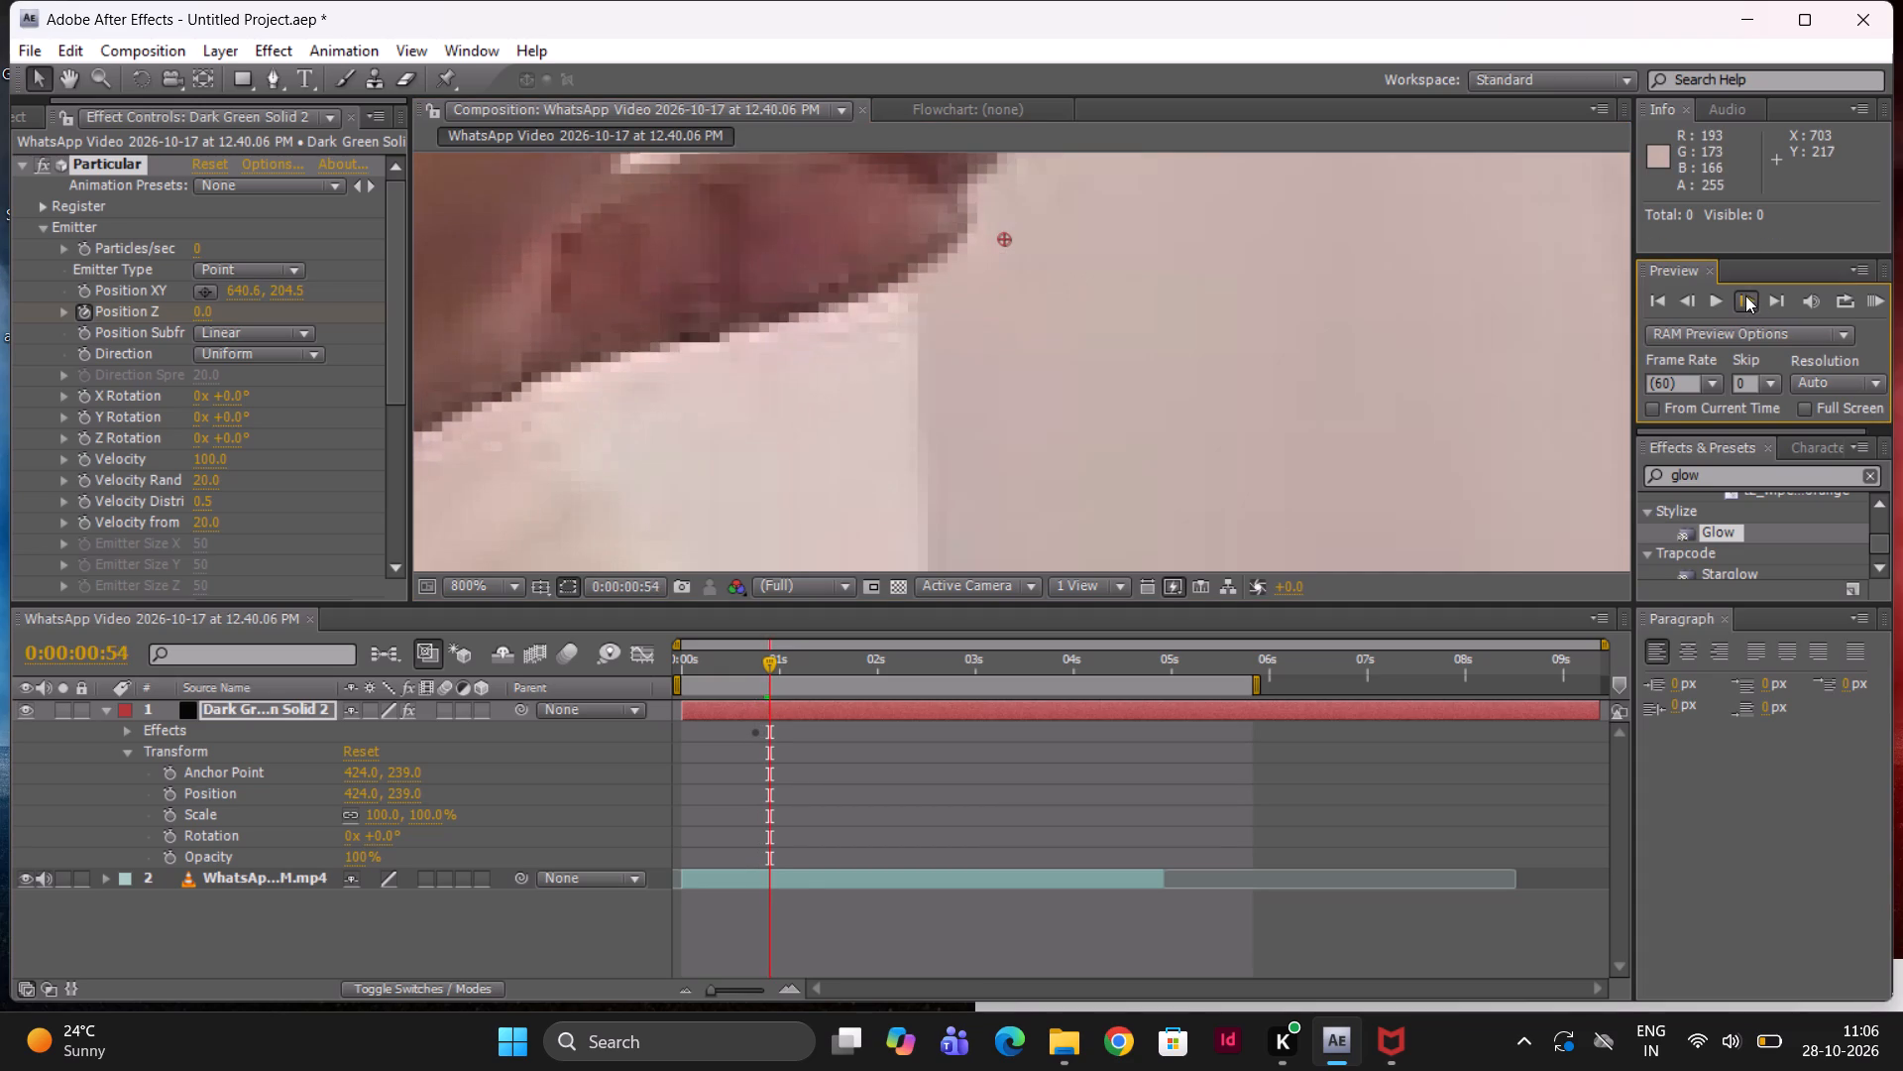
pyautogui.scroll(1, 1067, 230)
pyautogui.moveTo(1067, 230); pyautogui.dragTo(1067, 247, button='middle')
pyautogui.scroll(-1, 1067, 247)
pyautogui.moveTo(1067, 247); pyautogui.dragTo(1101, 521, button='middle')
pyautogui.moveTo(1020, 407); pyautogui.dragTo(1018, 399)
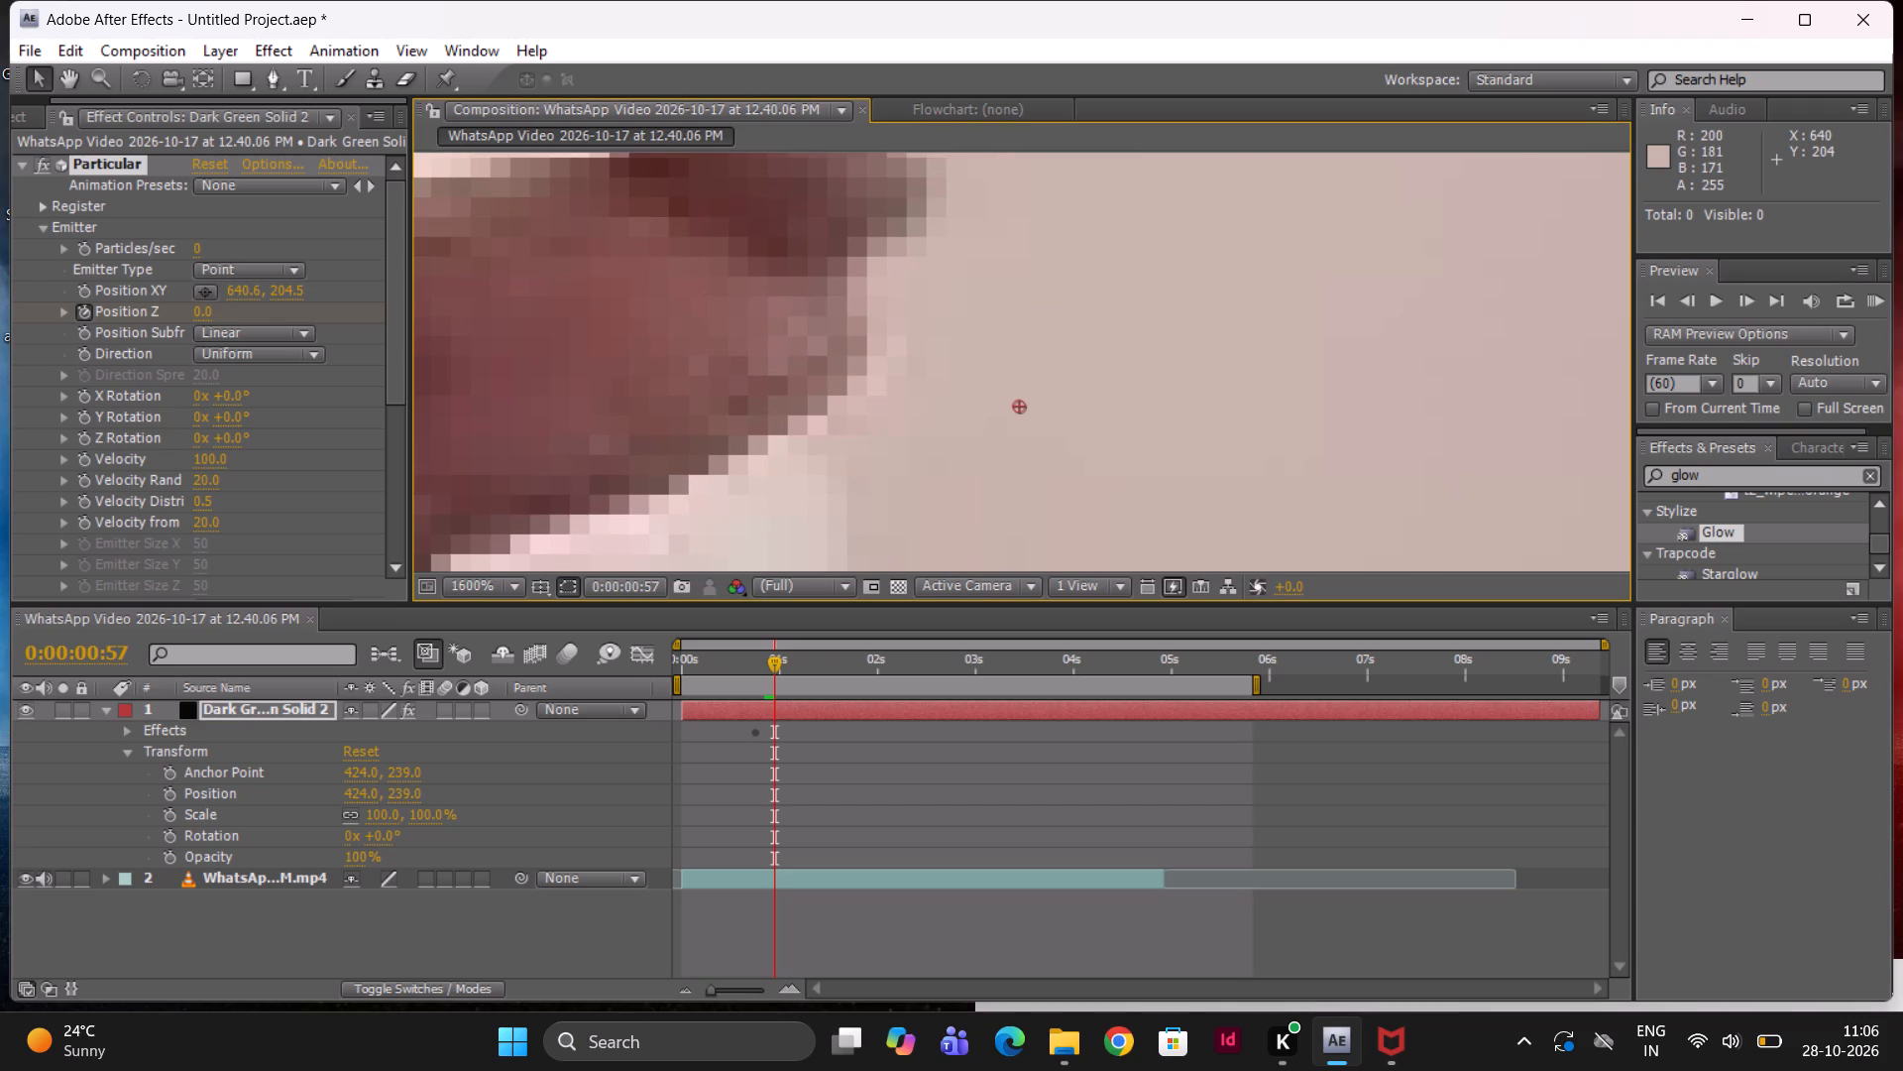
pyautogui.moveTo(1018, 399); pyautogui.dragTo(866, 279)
# Undo the recent emitter position moves and the Position Z keyframing, back to the state at 0:00:00:45.
pyautogui.hotkey('ctrl', 'z')
pyautogui.hotkey('ctrl', 'z')
pyautogui.hotkey('ctrl', 'z')
pyautogui.hotkey('ctrl', 'z')
pyautogui.hotkey('ctrl', 'z')
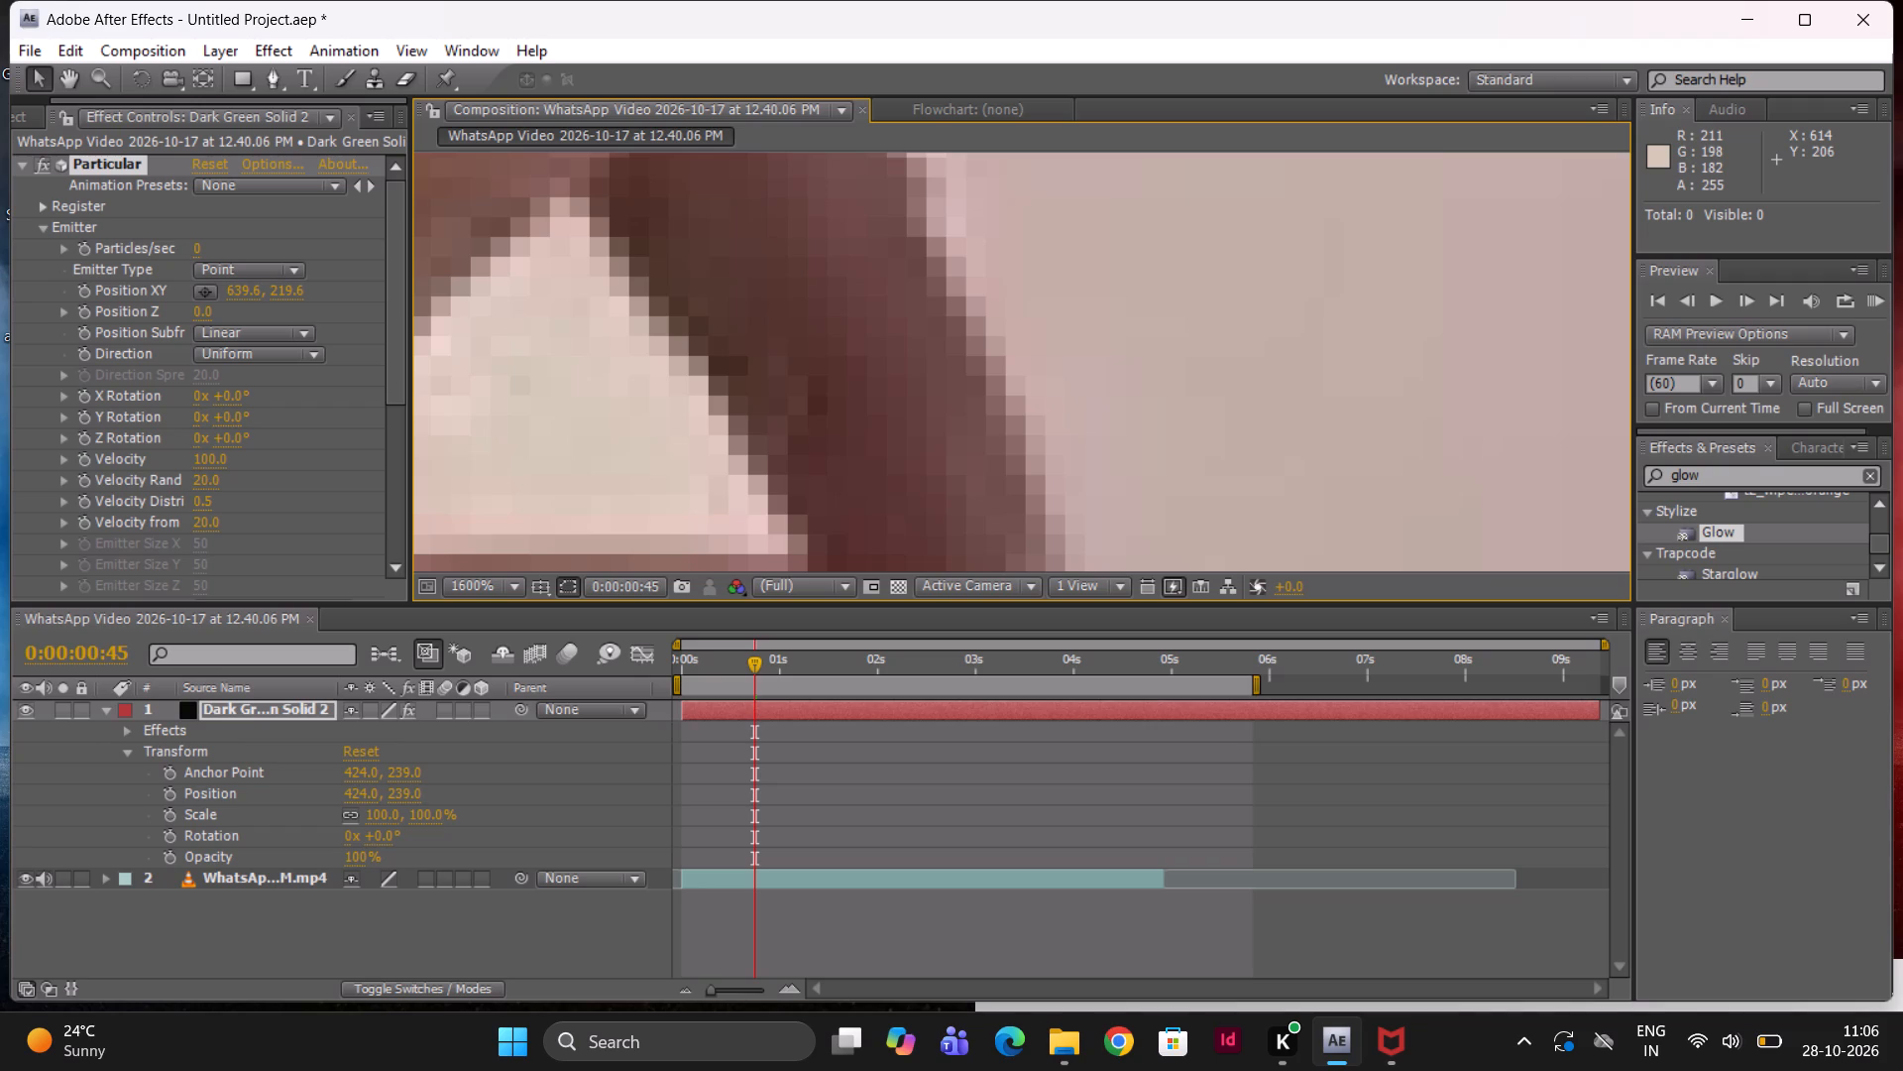
# Turn on keyframing for the Particular emitter's Position XY at 0:00:00:45.
pyautogui.click(94, 292)
pyautogui.moveTo(1099, 406); pyautogui.dragTo(1063, 363, button='middle')
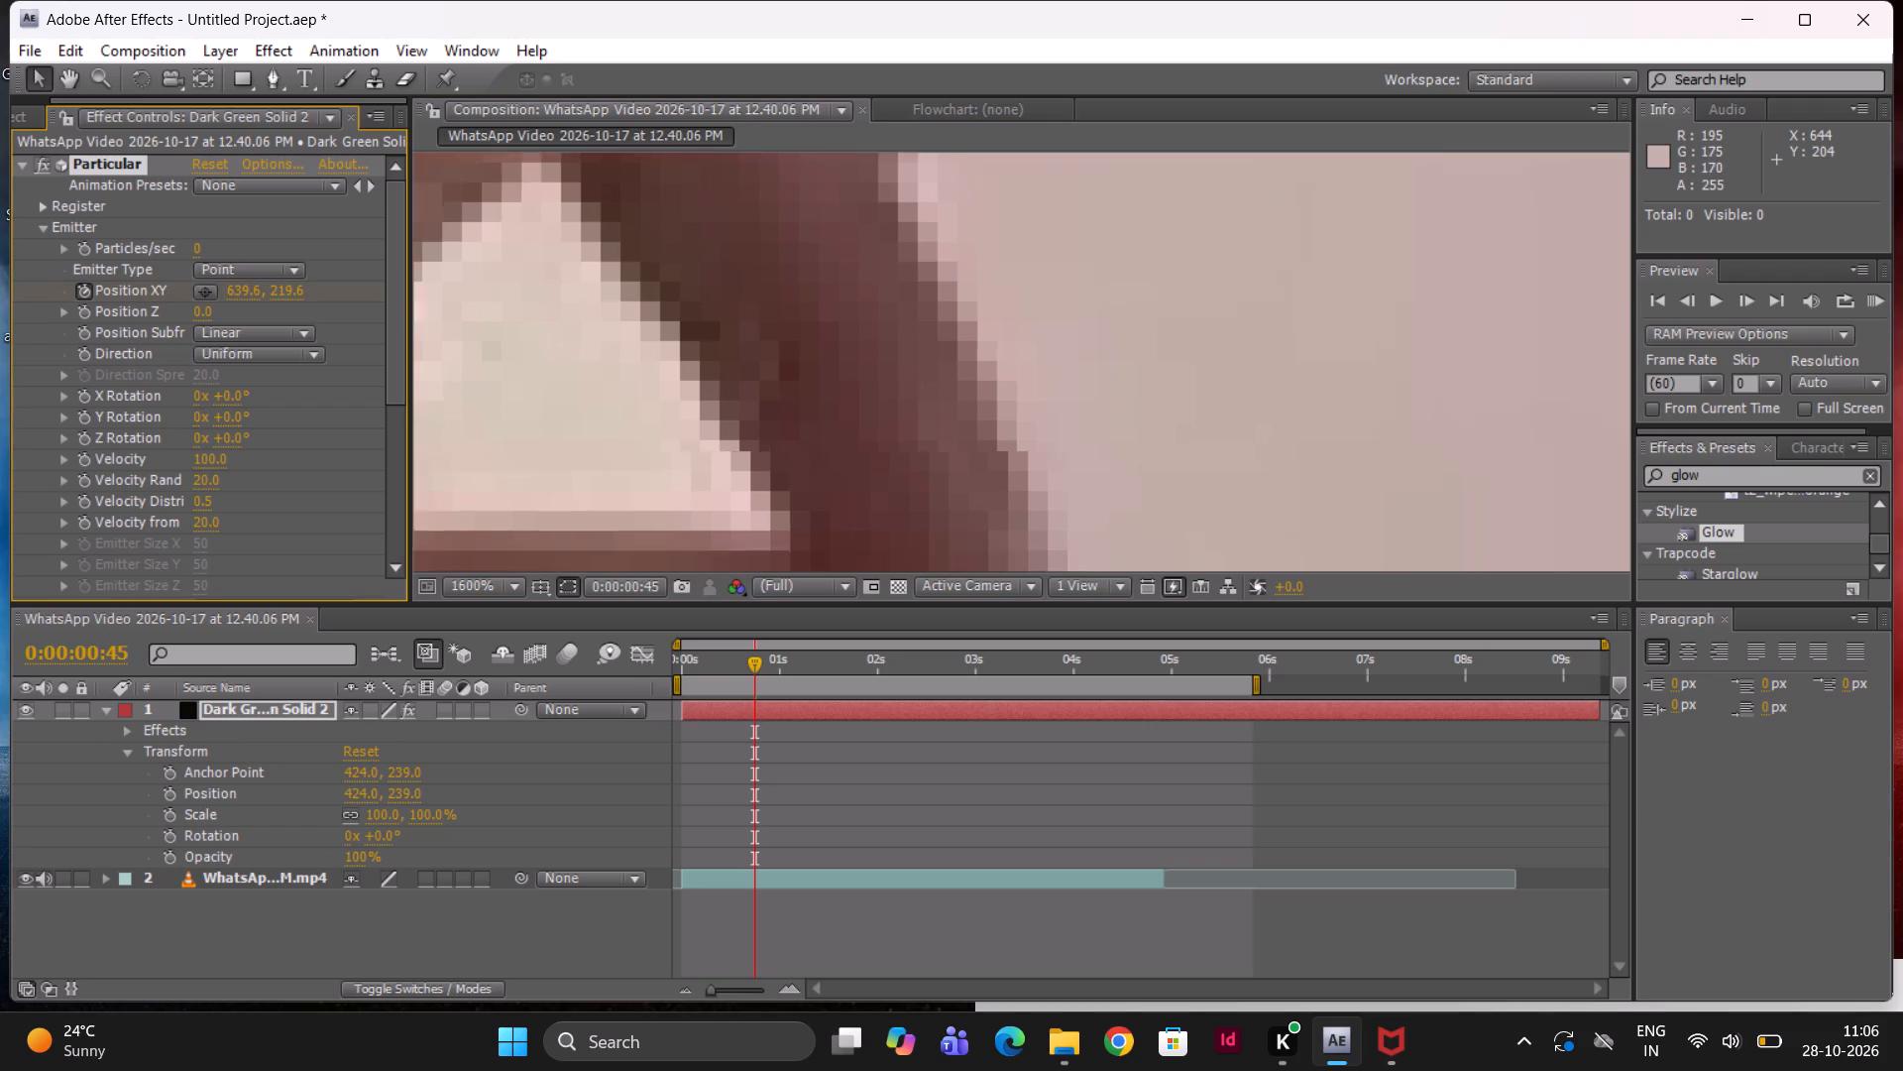
pyautogui.moveTo(1063, 363); pyautogui.dragTo(1001, 168, button='middle')
pyautogui.moveTo(1077, 296); pyautogui.dragTo(1064, 246, button='middle')
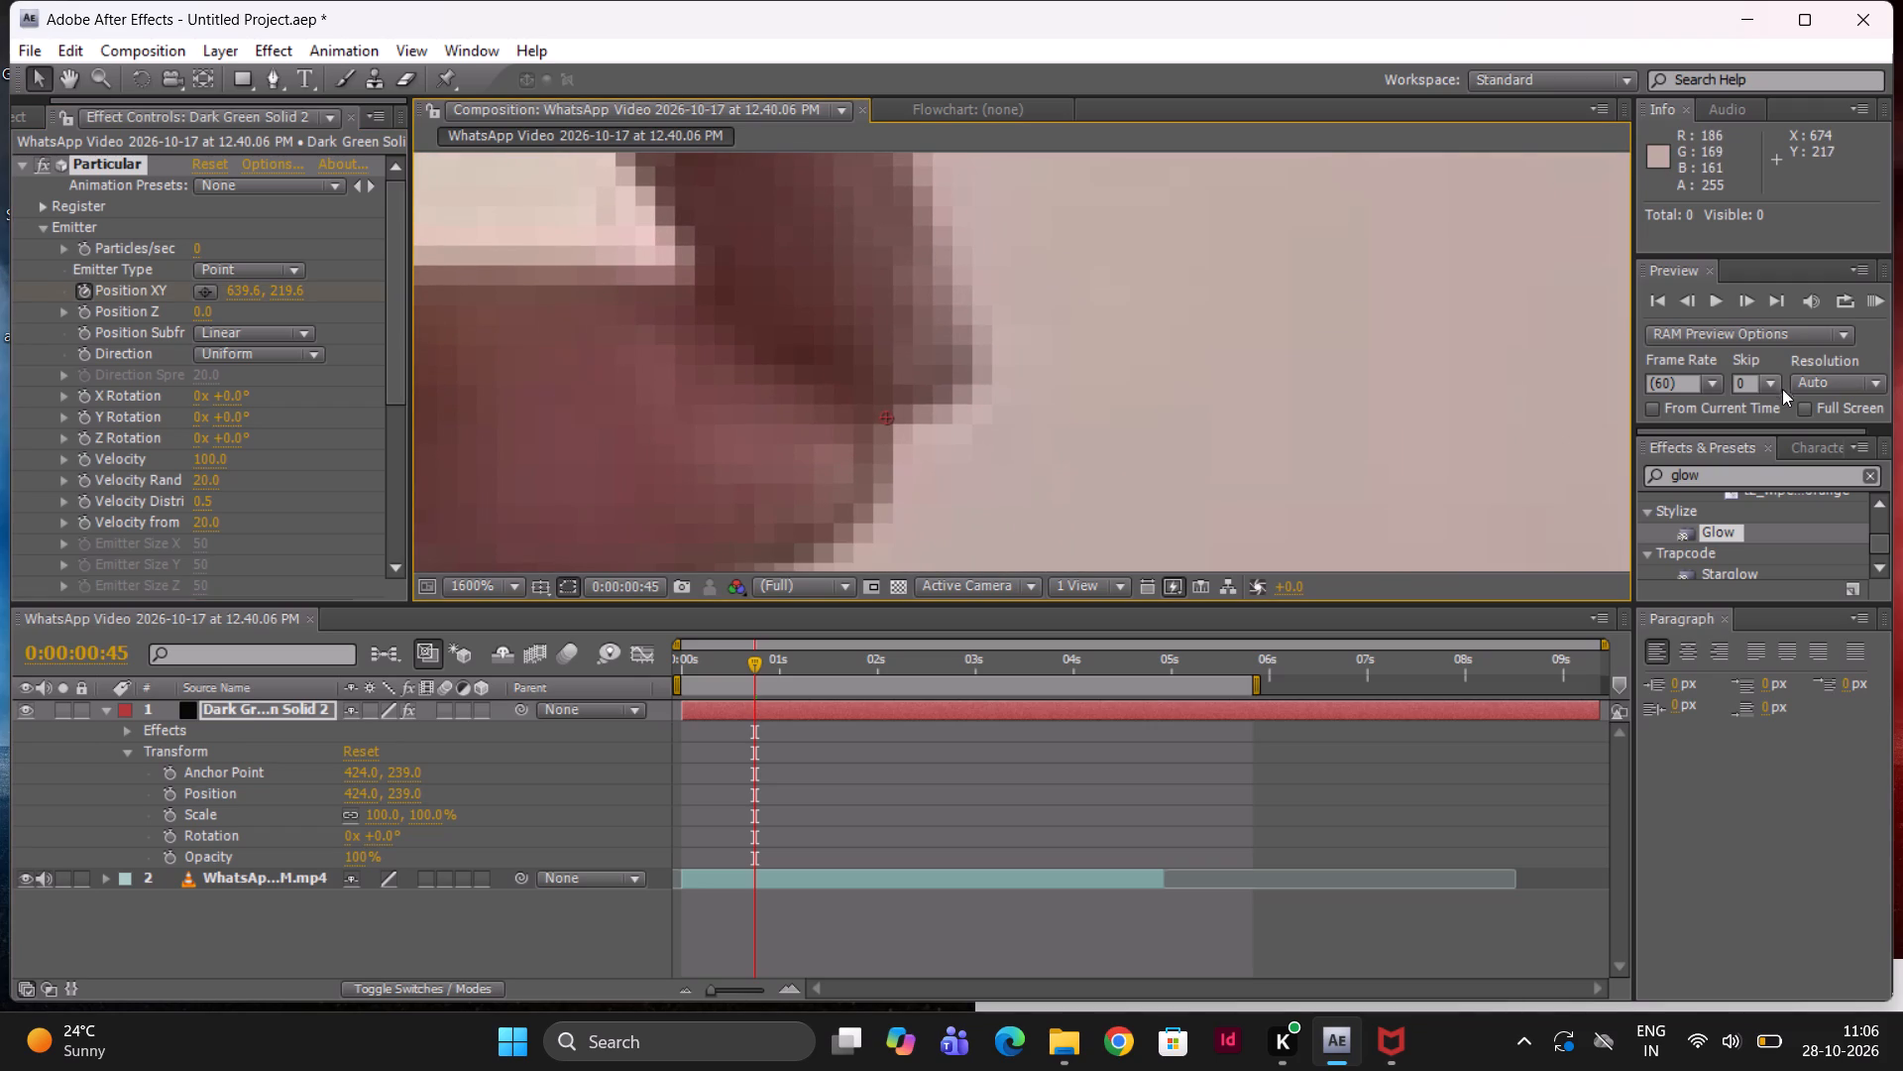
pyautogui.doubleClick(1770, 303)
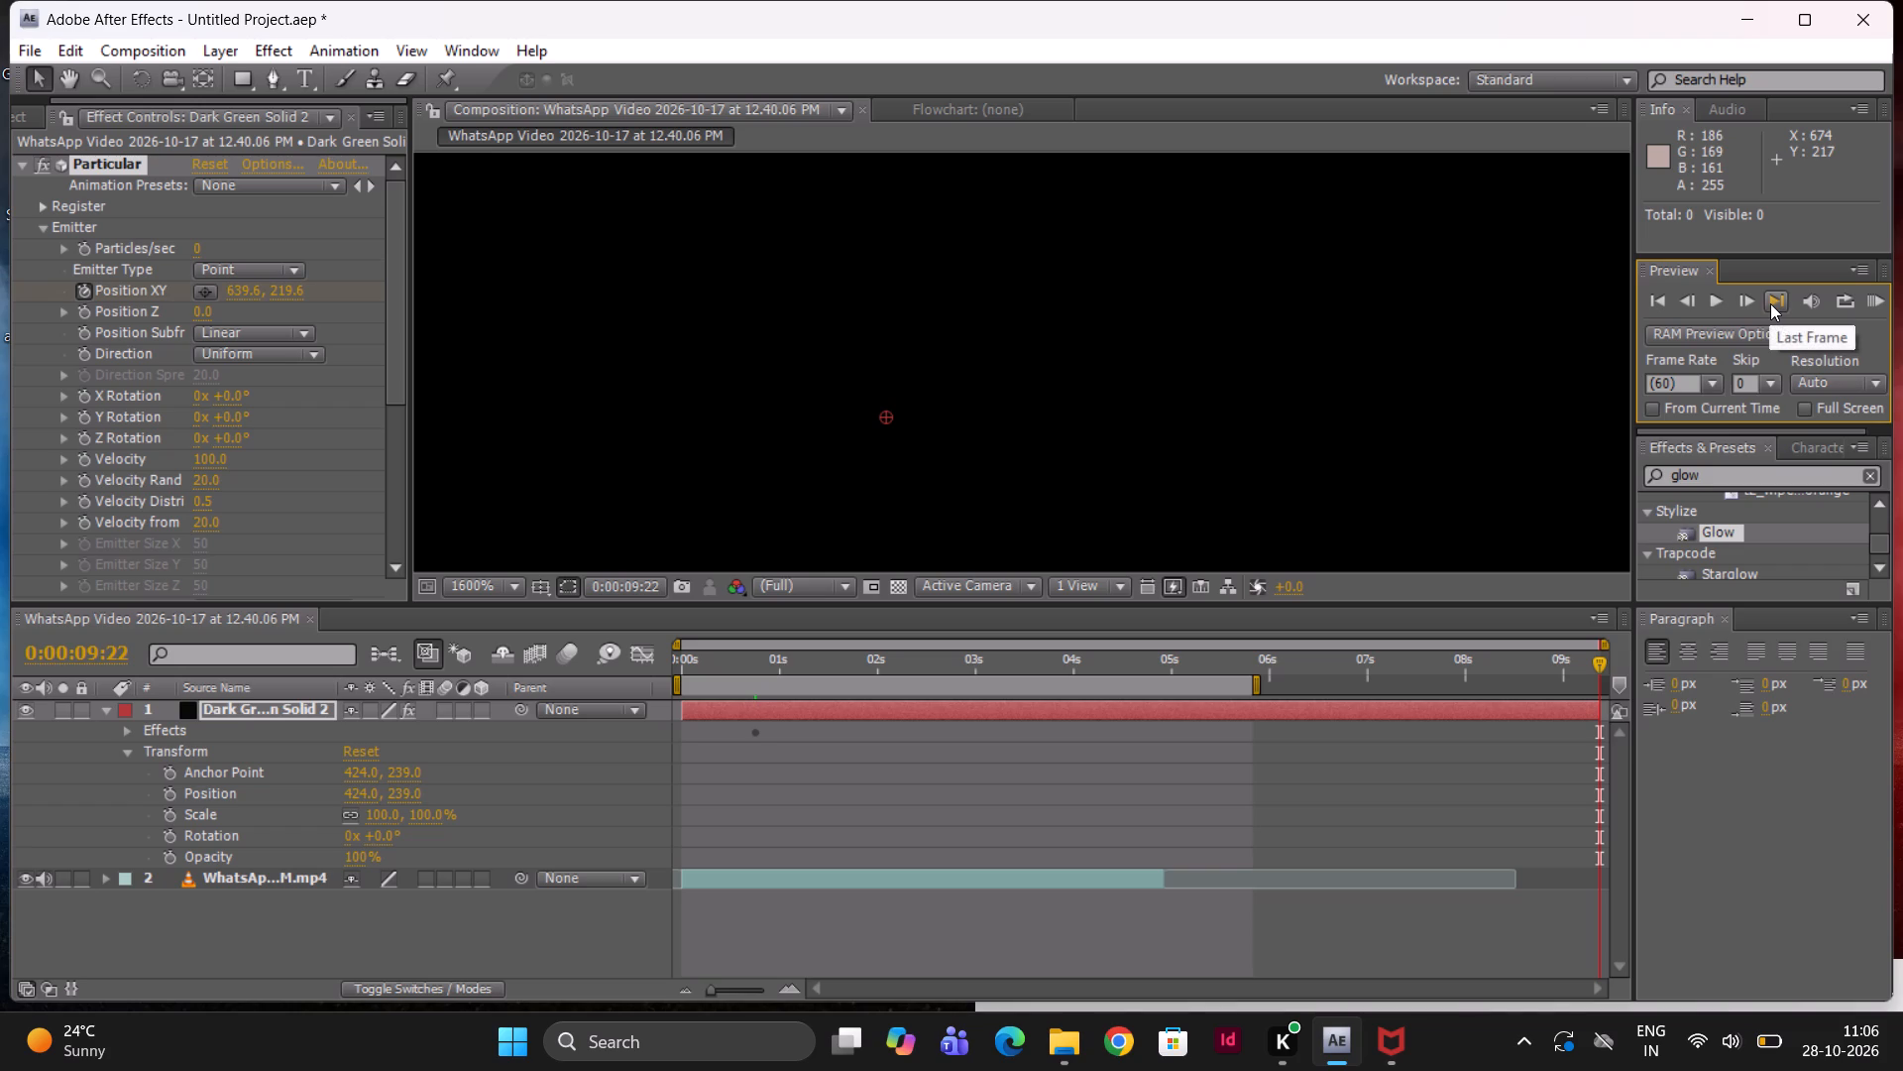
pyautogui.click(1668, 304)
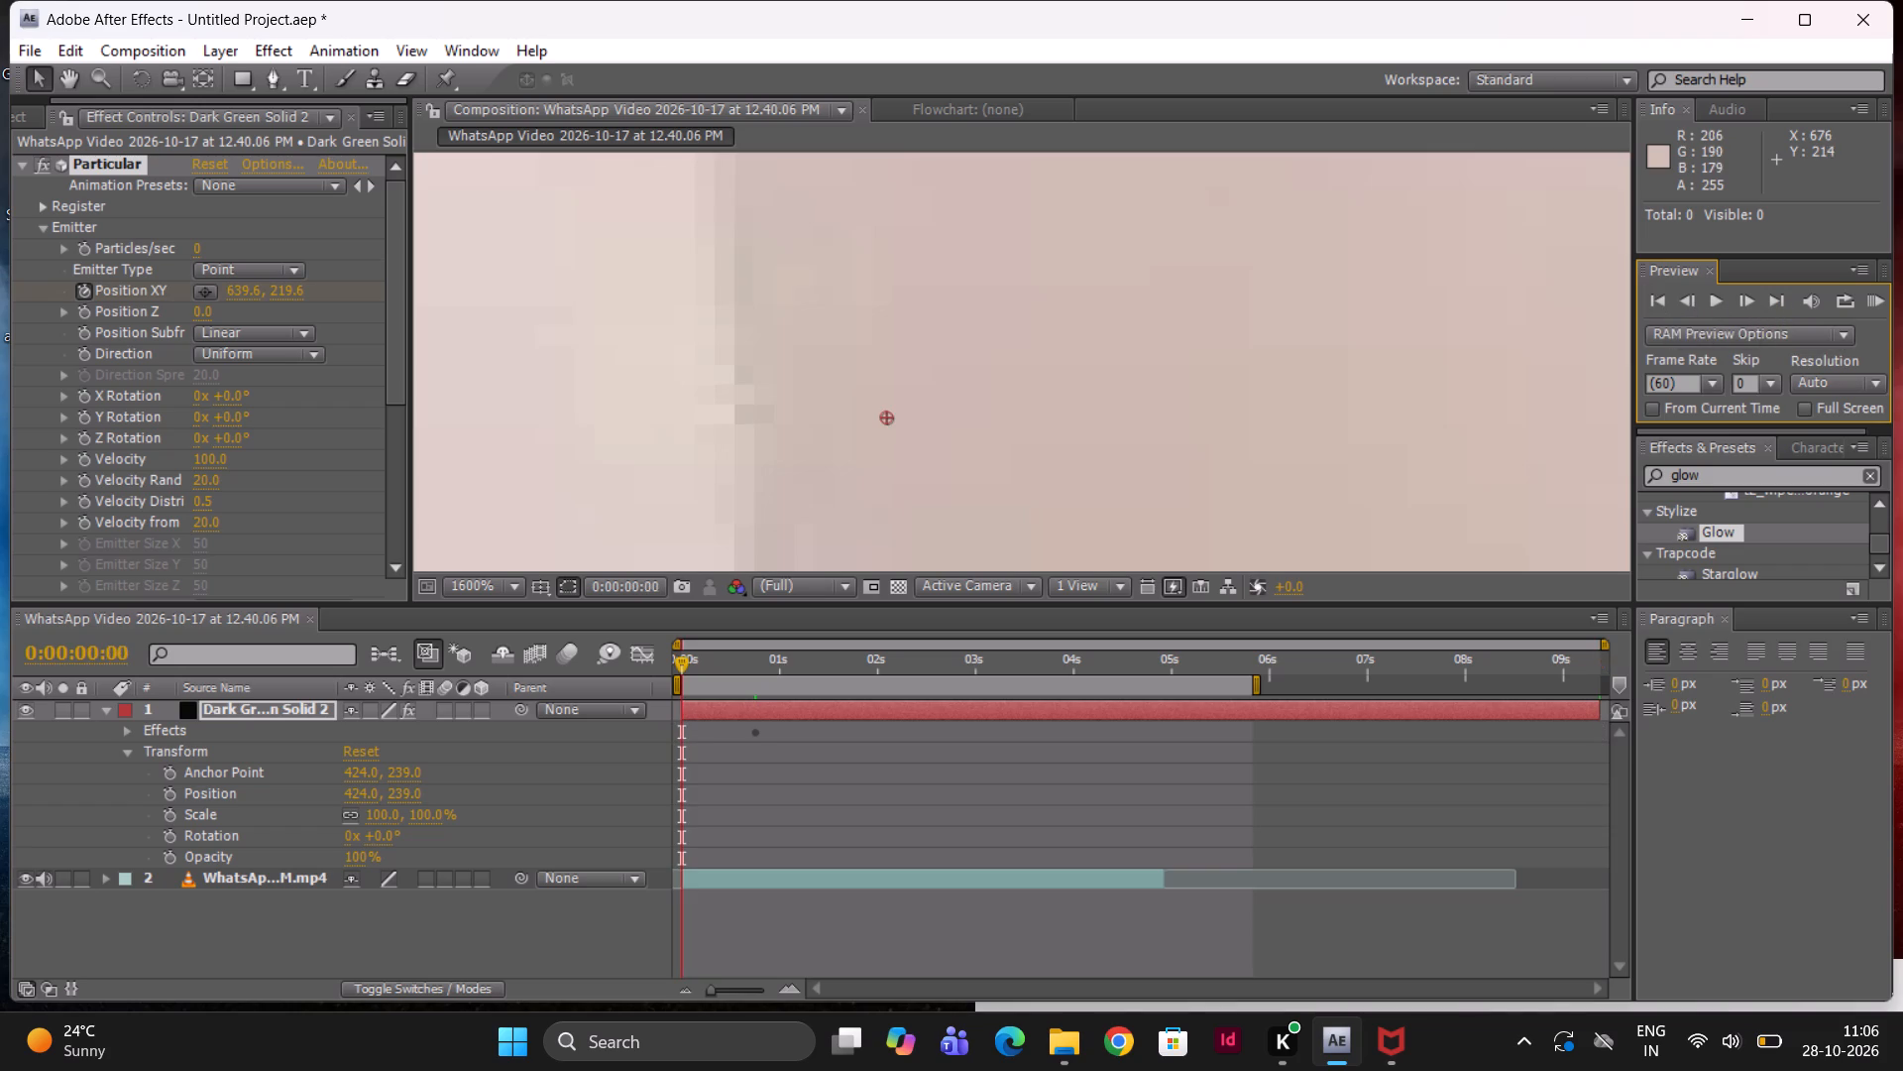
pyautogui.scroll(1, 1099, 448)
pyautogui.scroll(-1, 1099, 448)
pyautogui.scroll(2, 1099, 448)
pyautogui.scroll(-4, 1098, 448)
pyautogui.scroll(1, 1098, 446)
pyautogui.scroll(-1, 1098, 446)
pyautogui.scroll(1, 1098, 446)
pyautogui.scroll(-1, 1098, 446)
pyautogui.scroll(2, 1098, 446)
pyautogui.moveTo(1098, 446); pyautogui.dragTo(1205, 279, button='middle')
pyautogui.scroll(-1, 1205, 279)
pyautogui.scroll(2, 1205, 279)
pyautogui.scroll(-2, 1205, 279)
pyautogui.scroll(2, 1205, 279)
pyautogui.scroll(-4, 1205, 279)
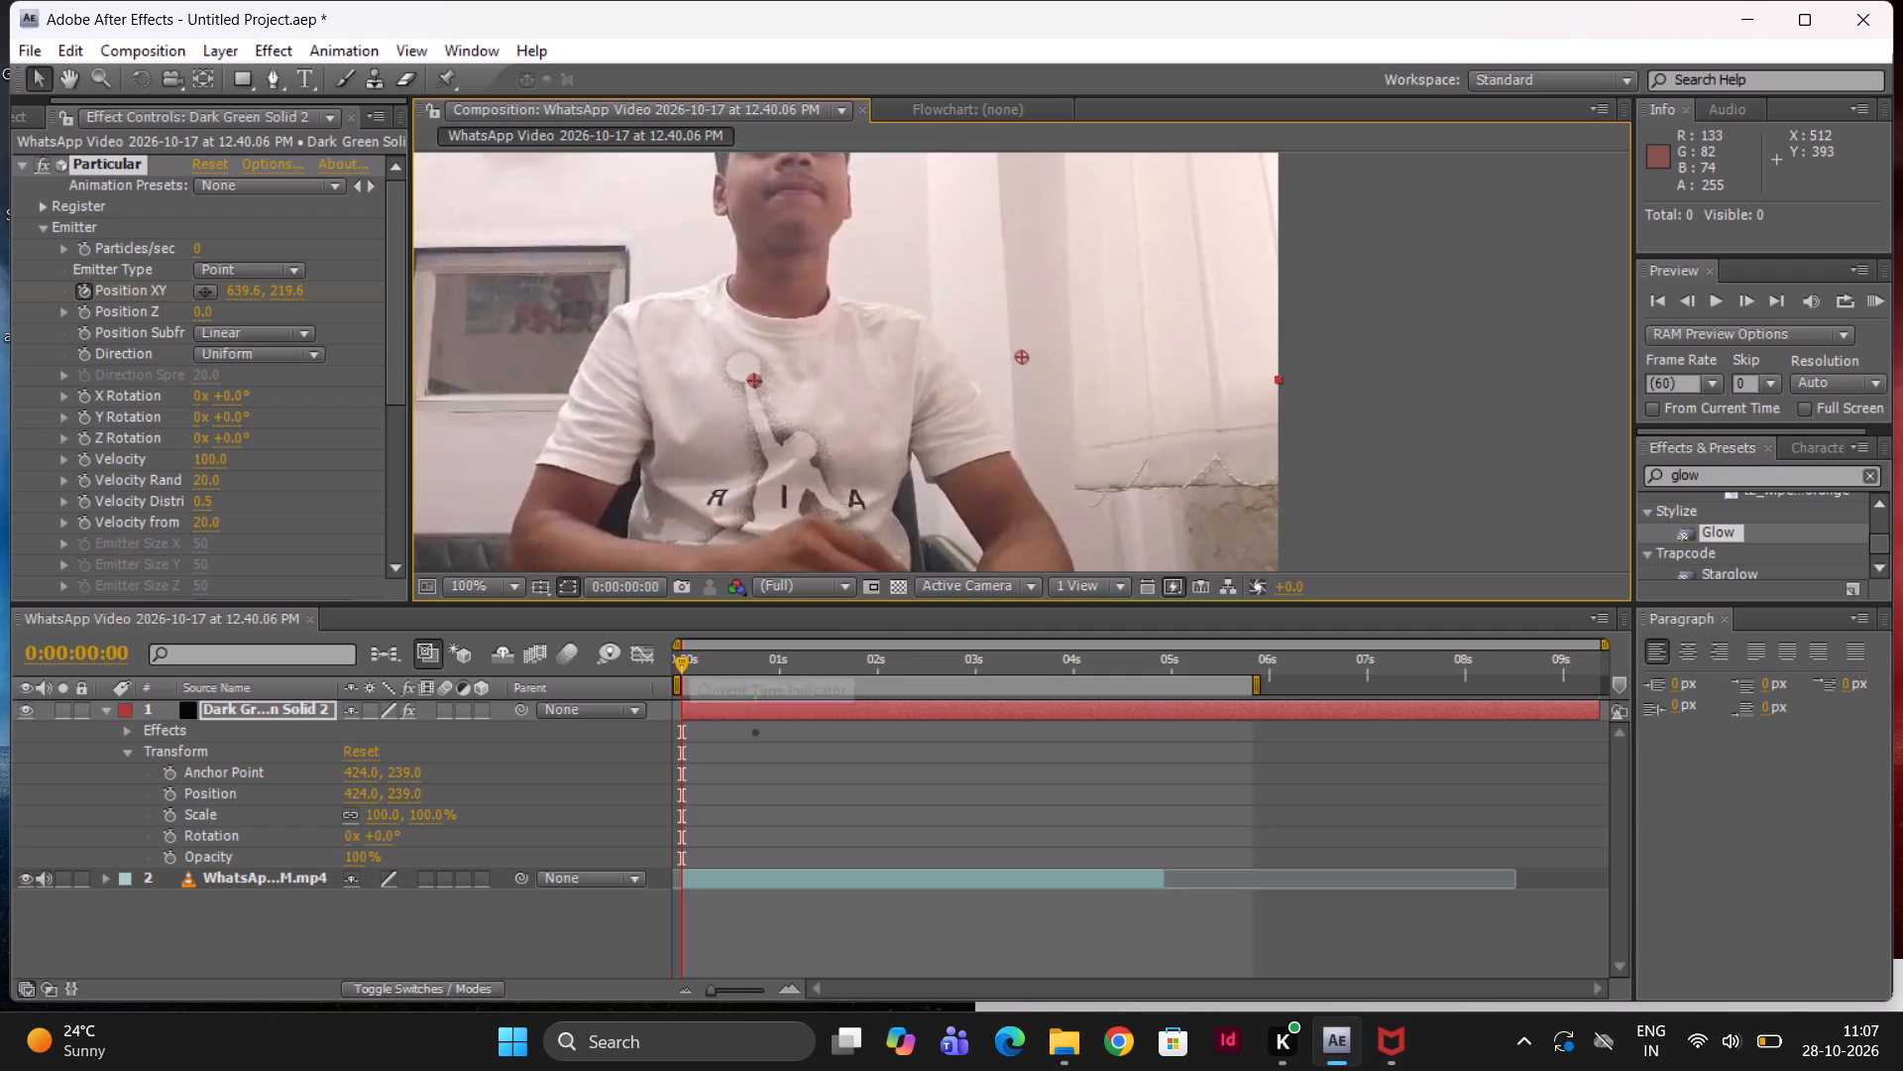
# At 0:00:00:45, place the emitter point on the fingertip contact point with the Pan Behind tool, at about 639.6, 219.6.
pyautogui.moveTo(687, 661); pyautogui.dragTo(760, 664)
pyautogui.scroll(2, 1038, 411)
pyautogui.scroll(-1, 1042, 403)
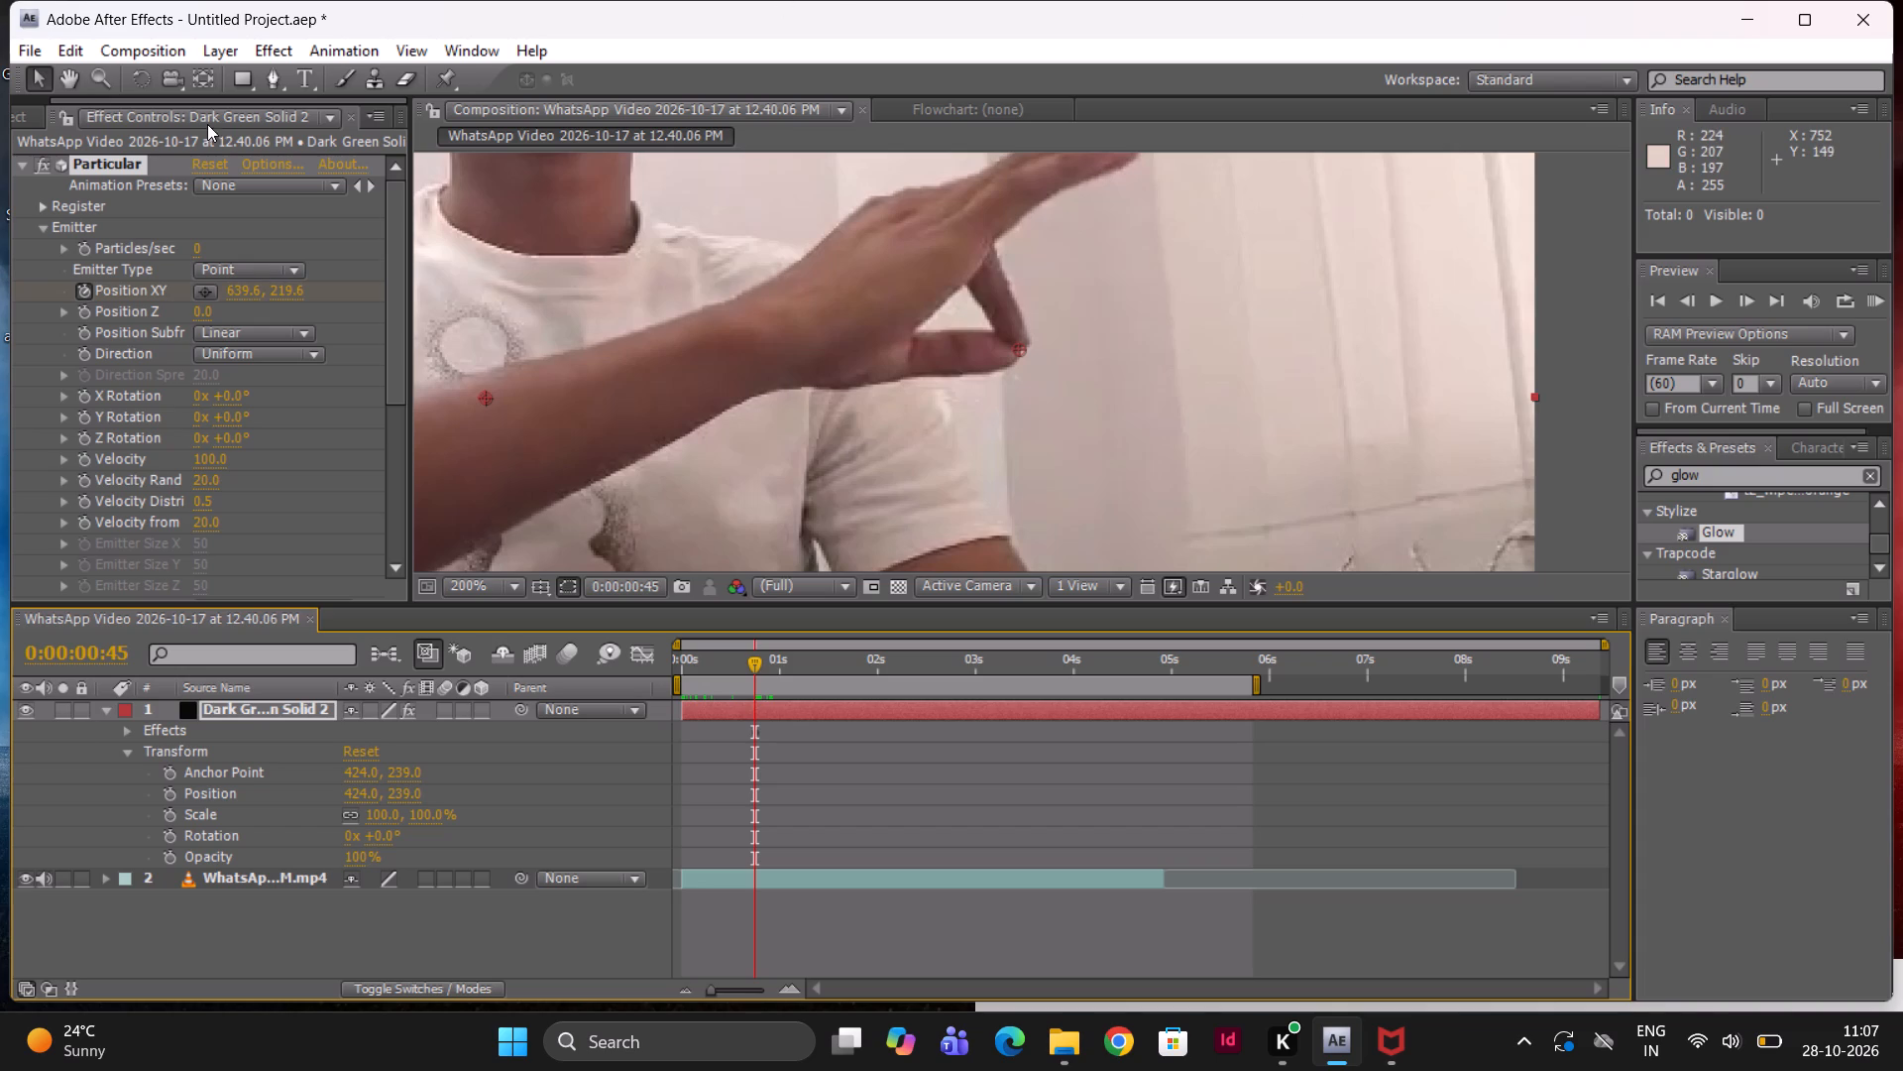
pyautogui.click(203, 77)
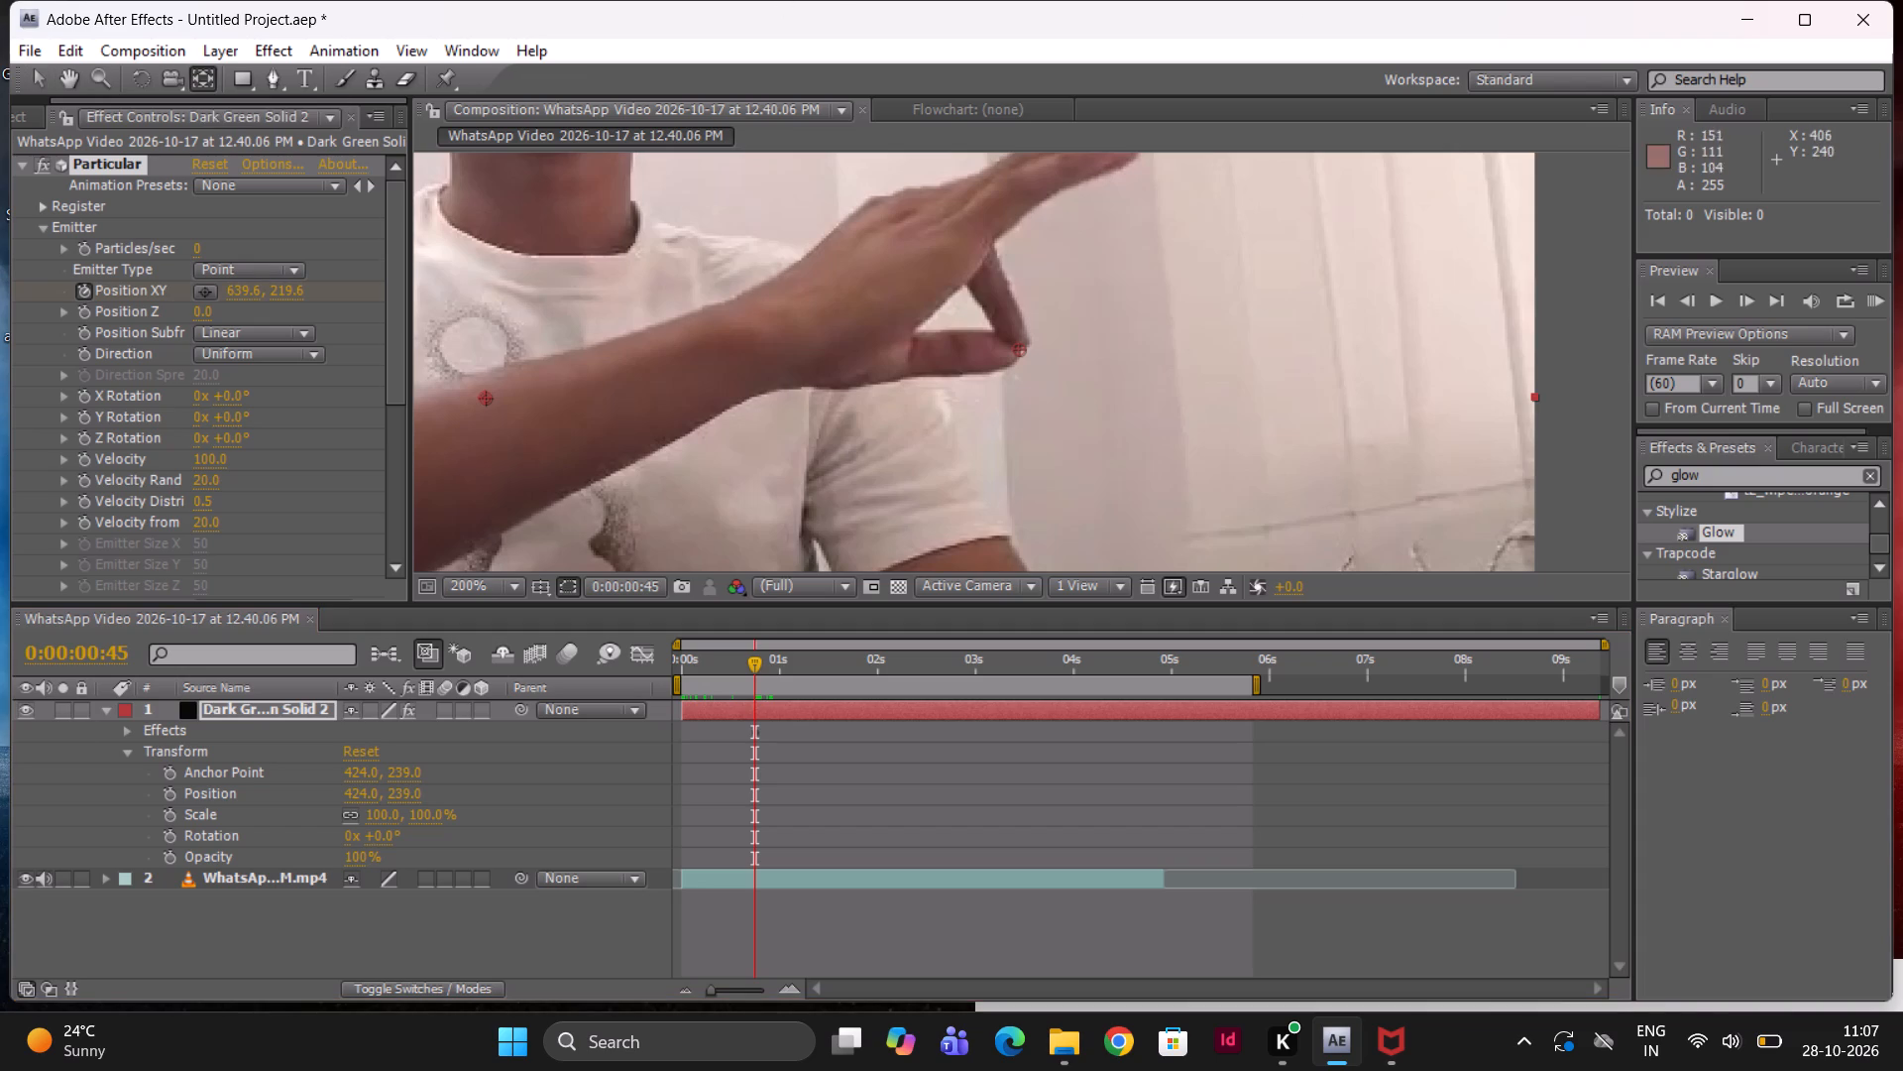
pyautogui.moveTo(487, 403); pyautogui.dragTo(1028, 353)
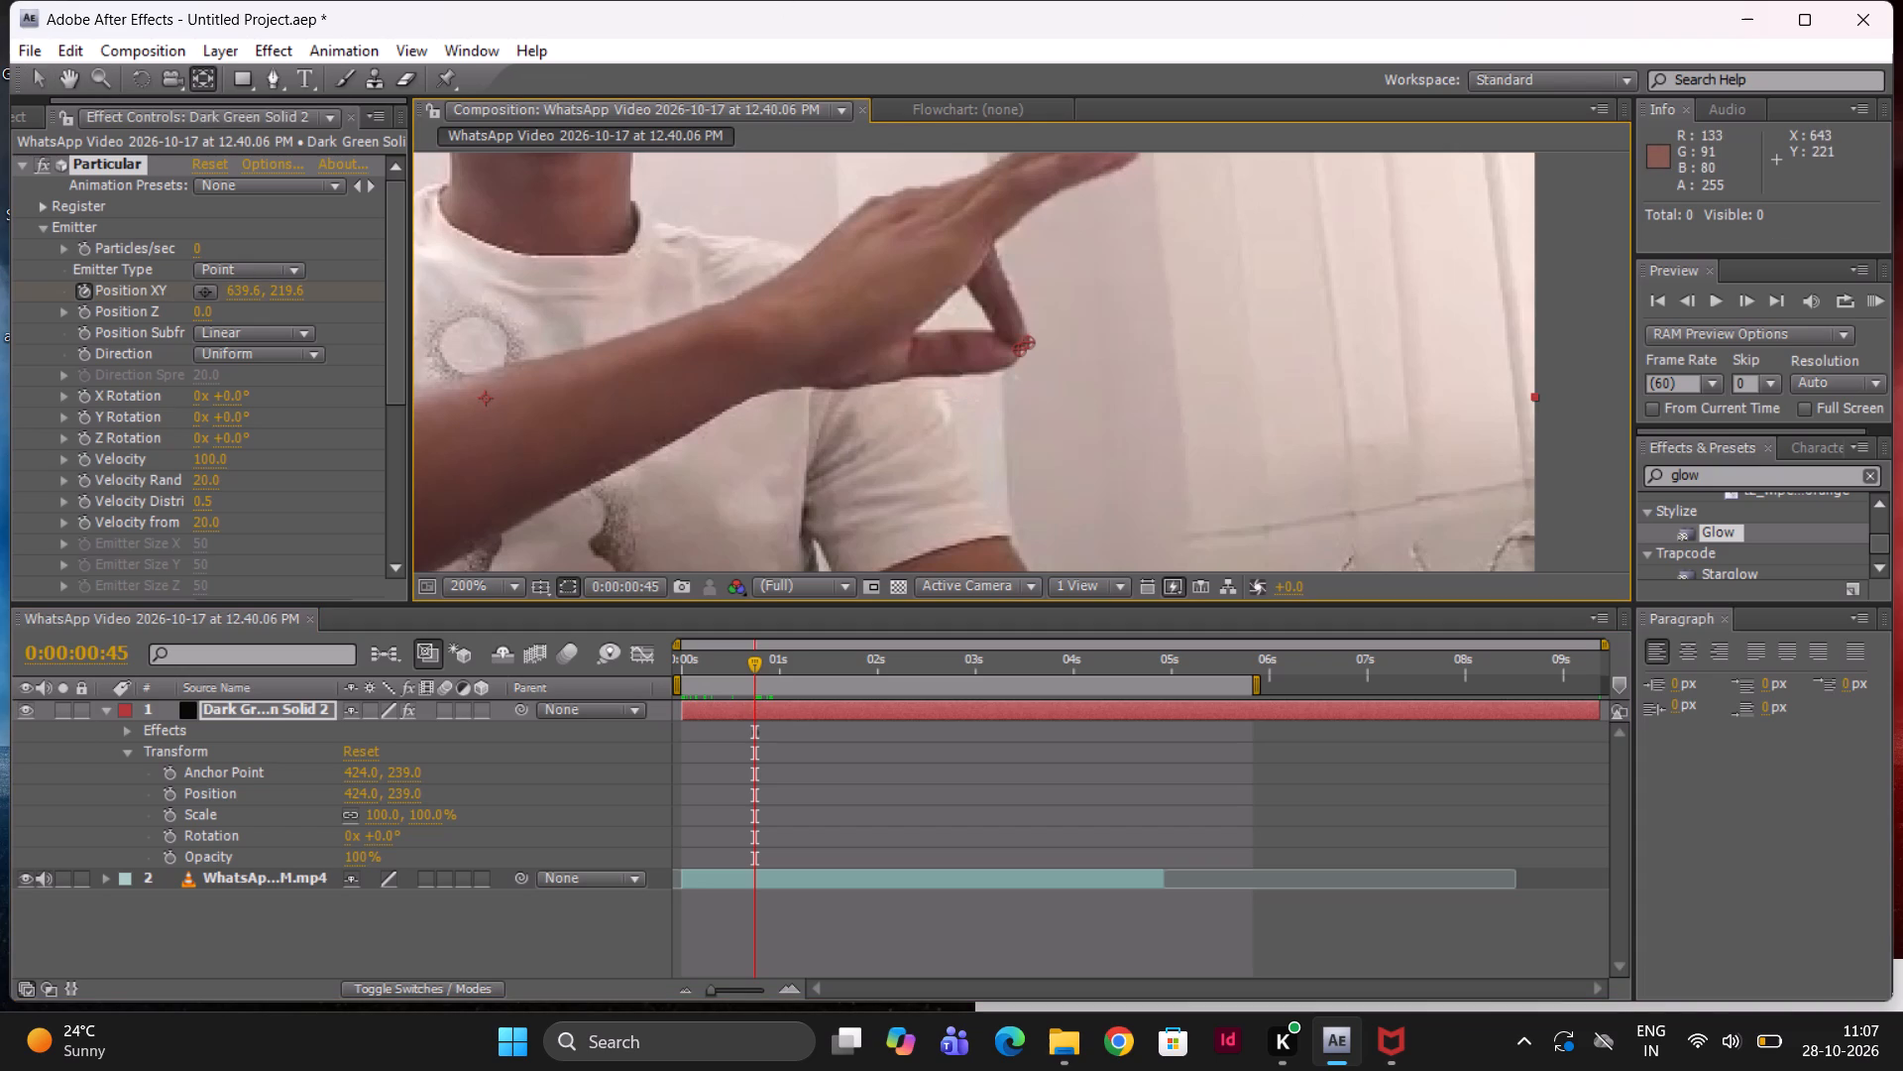
pyautogui.moveTo(1028, 353); pyautogui.dragTo(1023, 353)
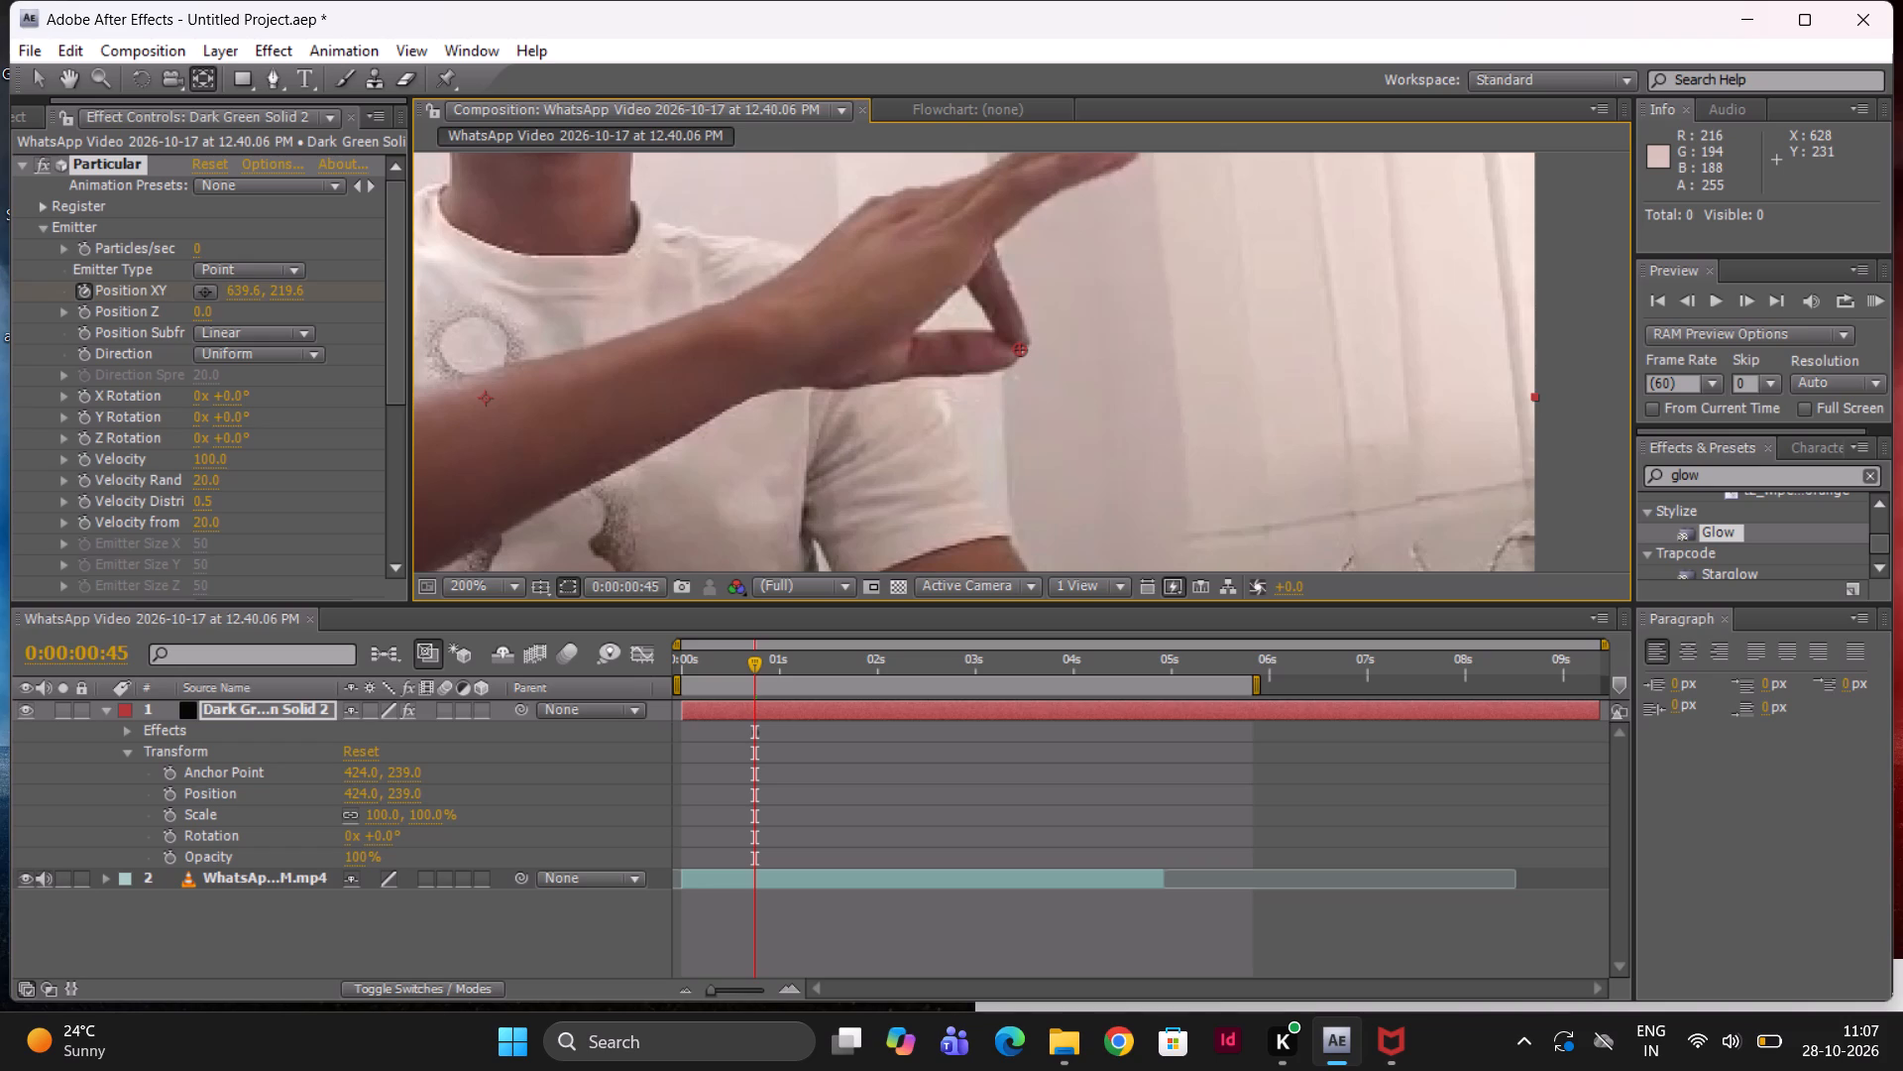
# Advance two frames to 0:00:00:47 and move the emitter's Position XY onto the fingertip contact point, at about 641.0, 214.6.
pyautogui.scroll(-2, 1033, 374)
pyautogui.scroll(2, 1033, 374)
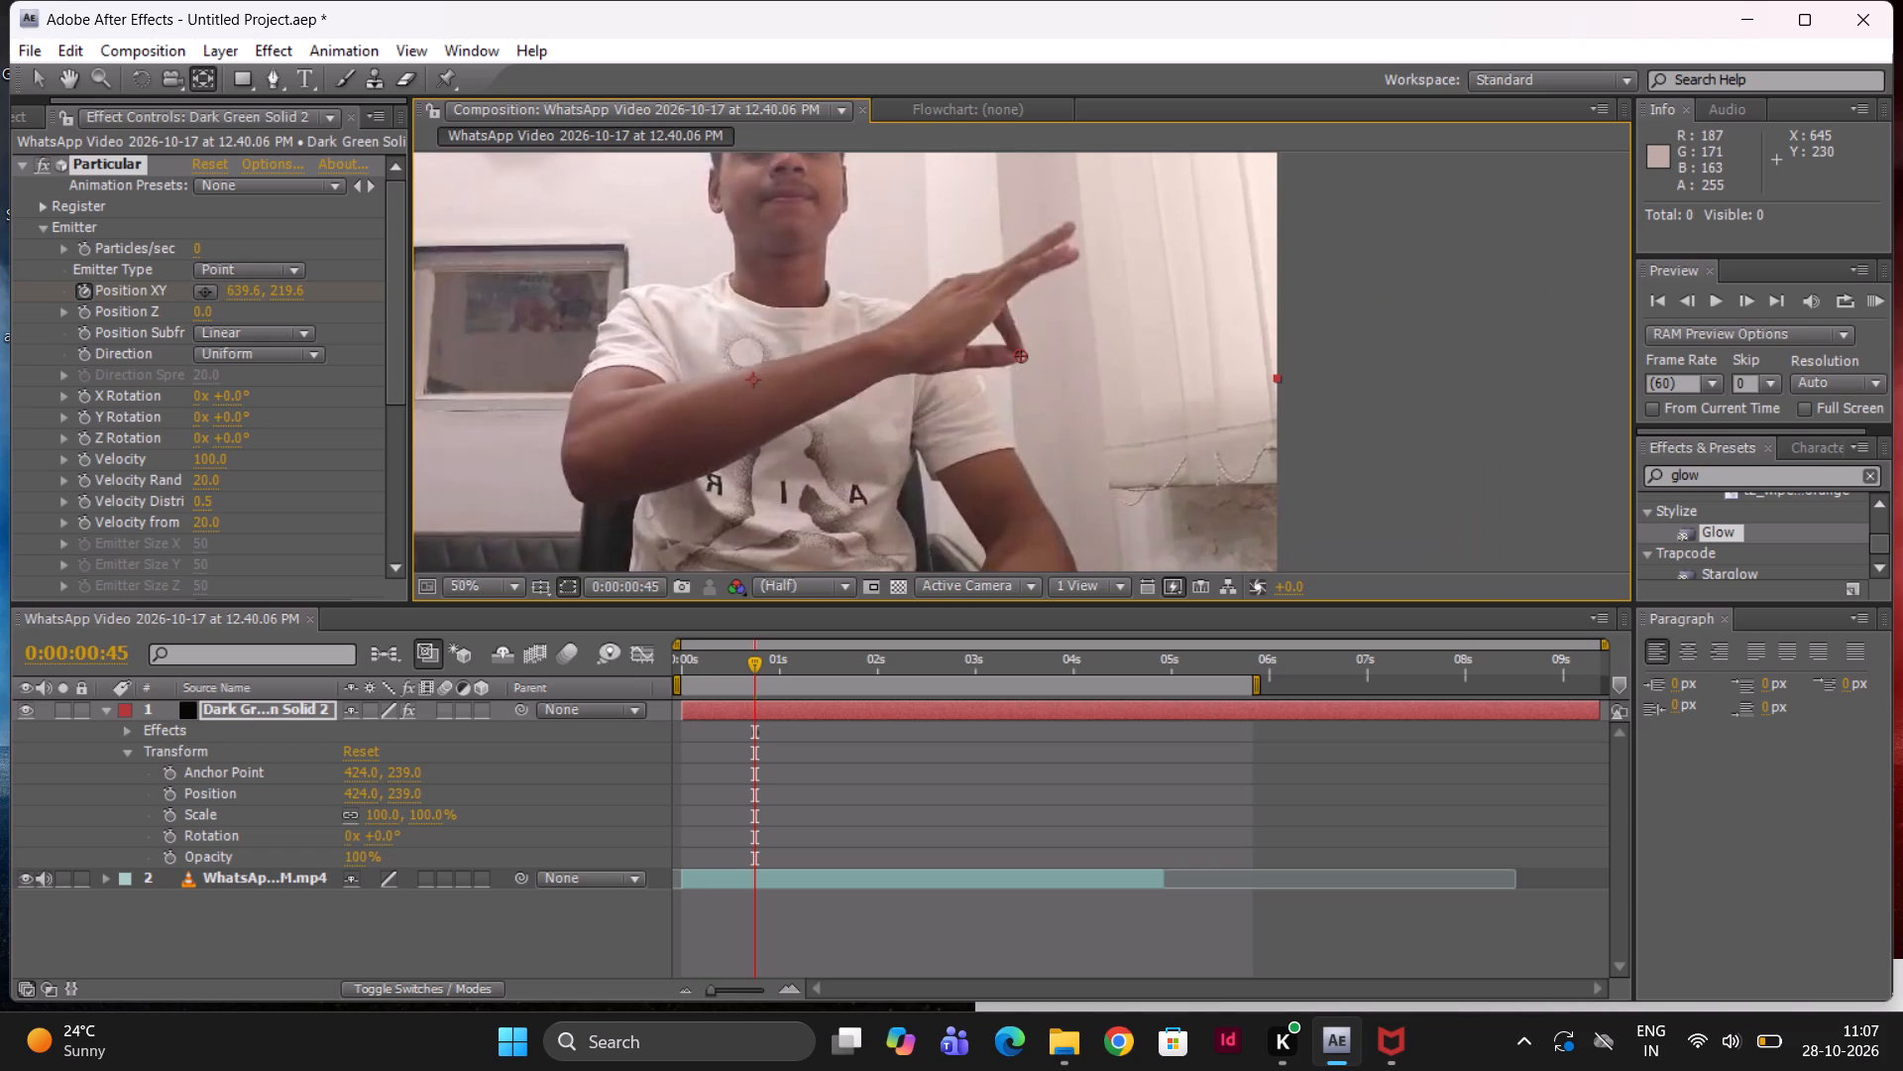
pyautogui.scroll(1, 1033, 374)
pyautogui.scroll(-1, 1033, 374)
pyautogui.scroll(1, 1033, 374)
pyautogui.scroll(-3, 1033, 374)
pyautogui.scroll(4, 1033, 374)
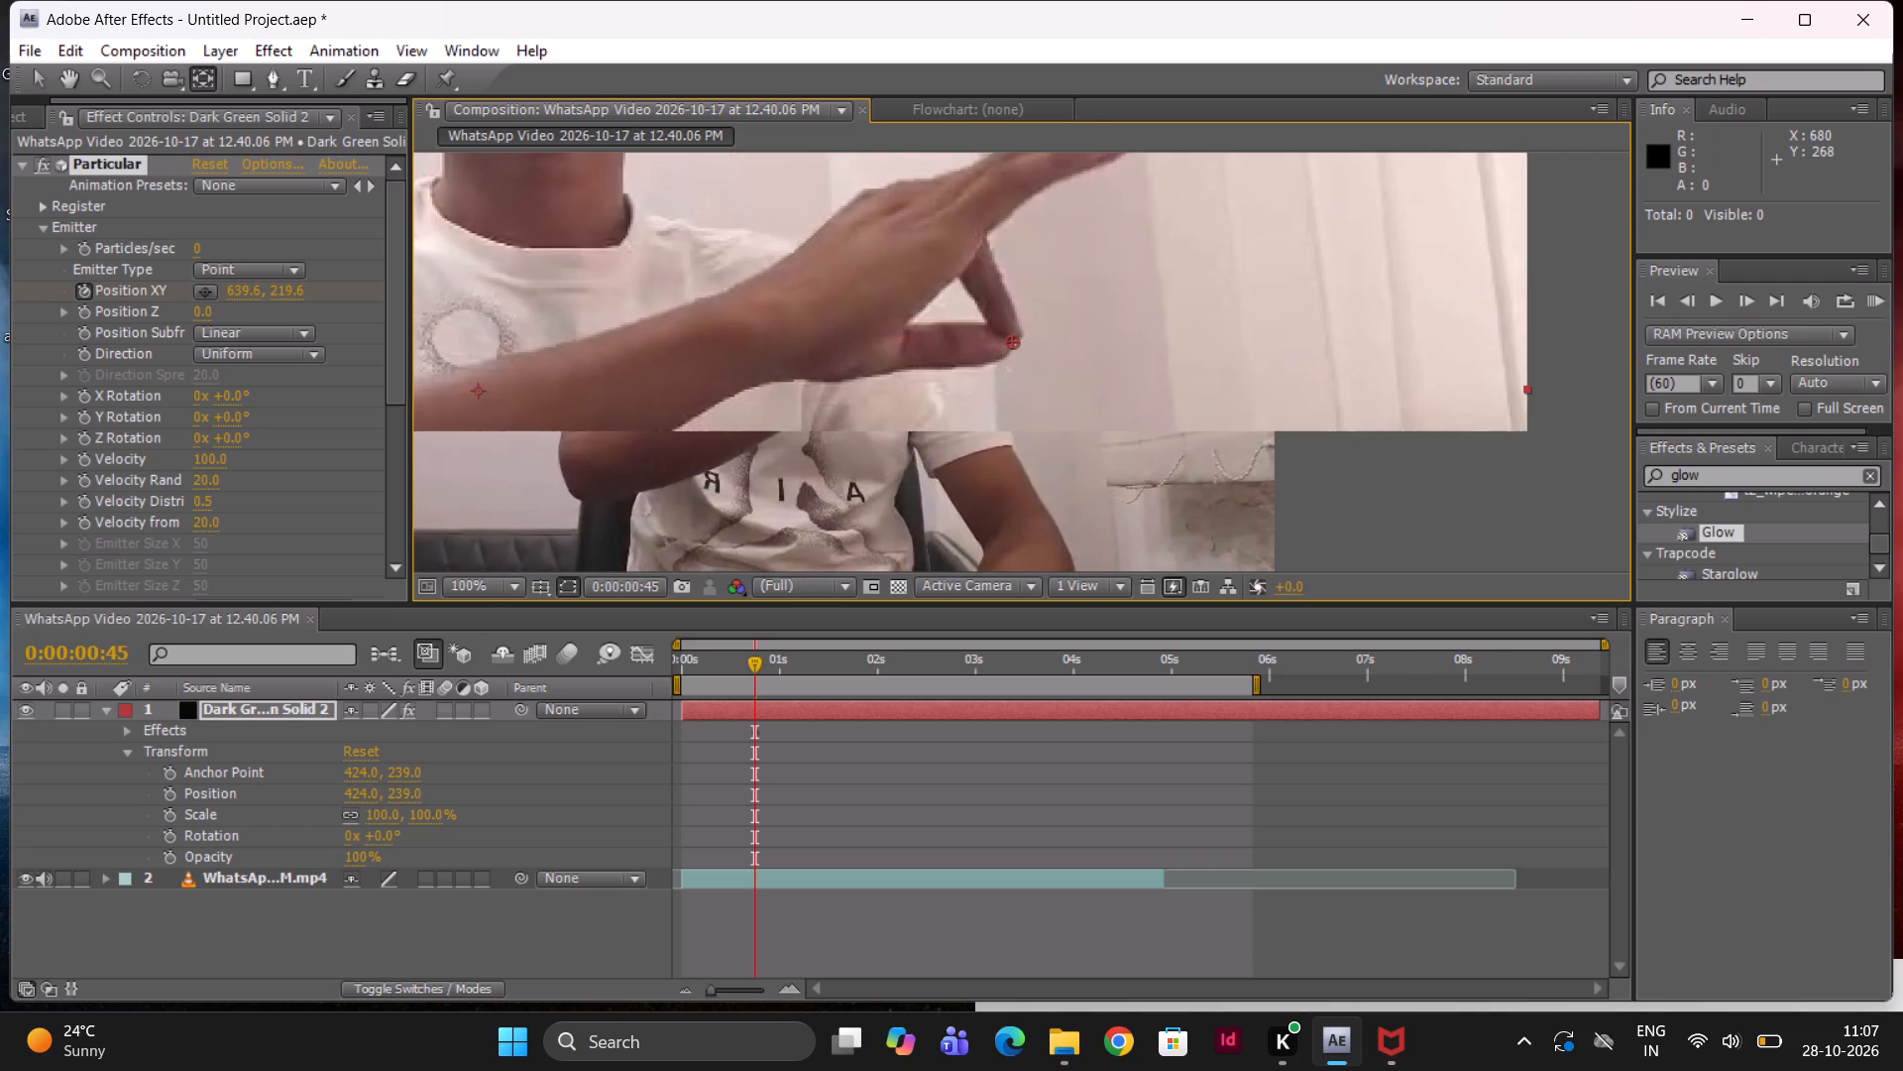
pyautogui.scroll(2, 1033, 374)
pyautogui.moveTo(1033, 374); pyautogui.dragTo(1020, 399, button='middle')
pyautogui.scroll(-1, 1033, 374)
pyautogui.scroll(2, 1020, 399)
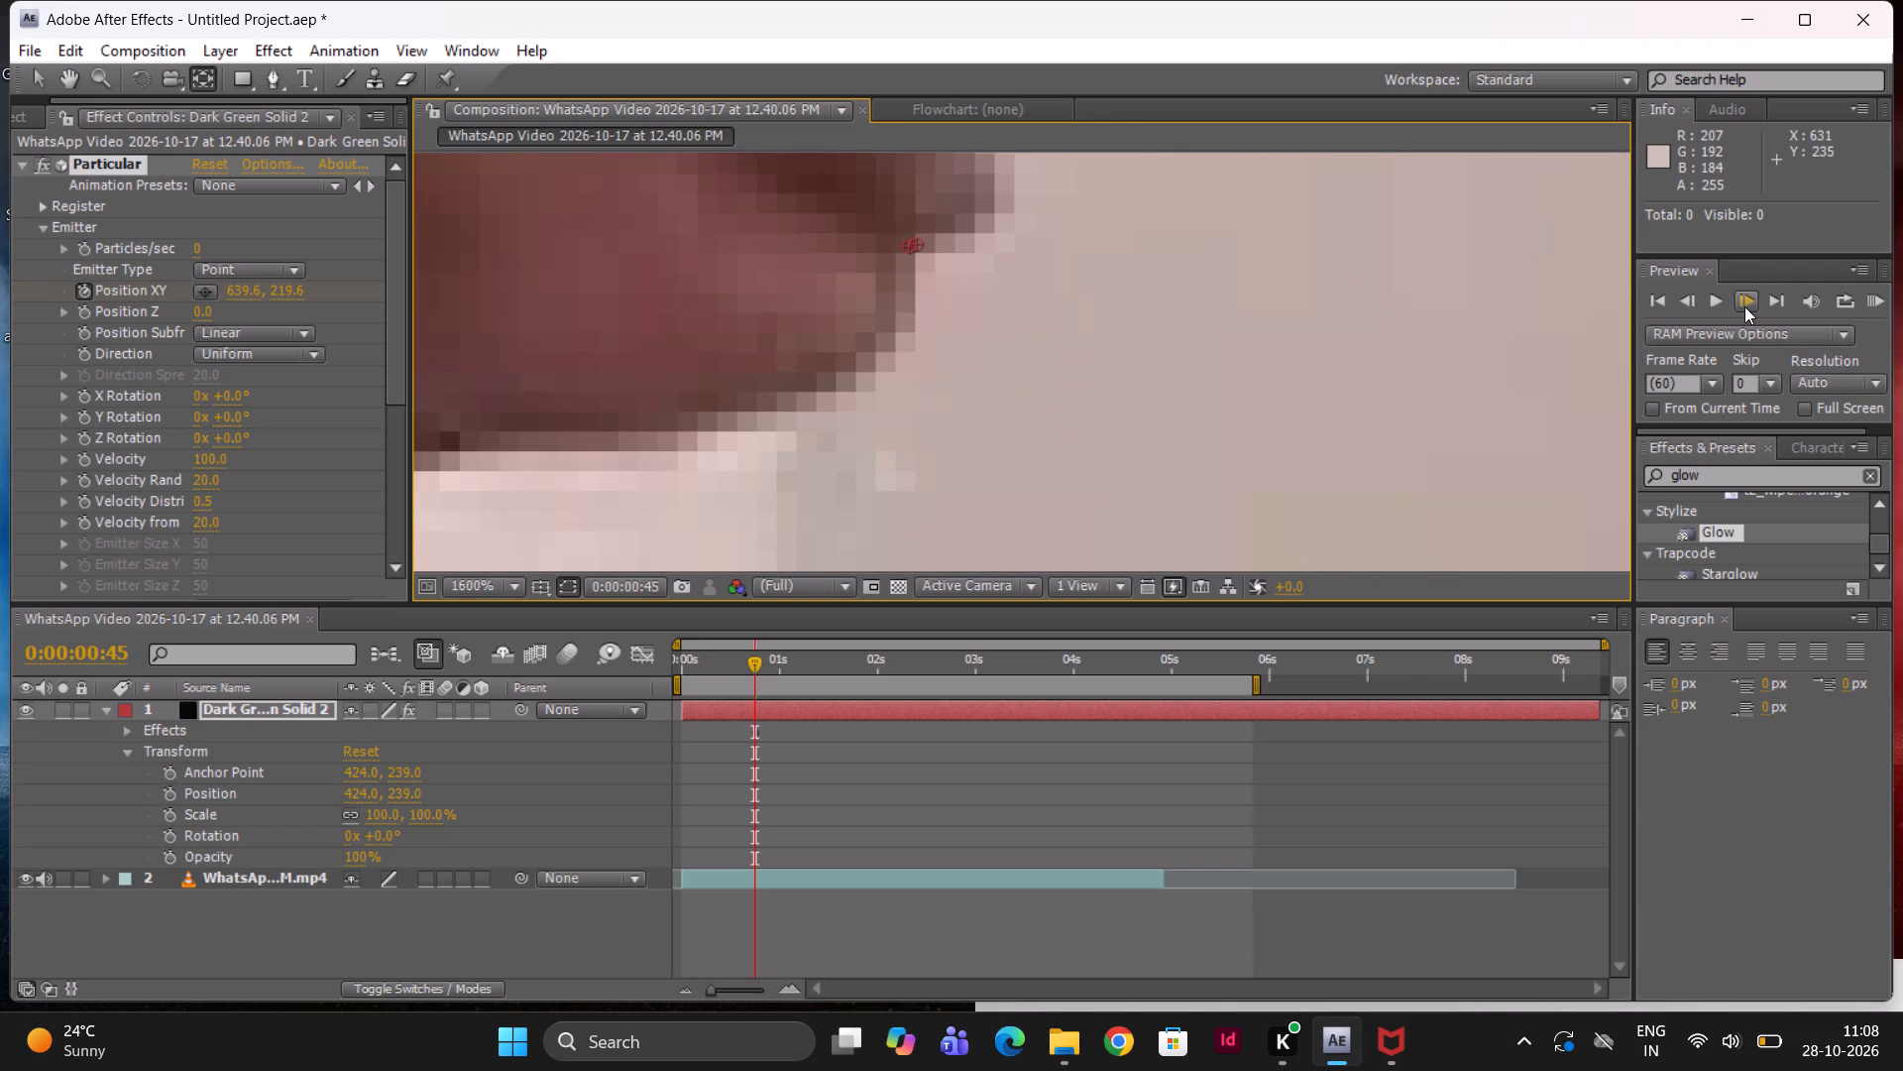
pyautogui.doubleClick(1744, 306)
pyautogui.moveTo(1172, 484); pyautogui.dragTo(1178, 522, button='middle')
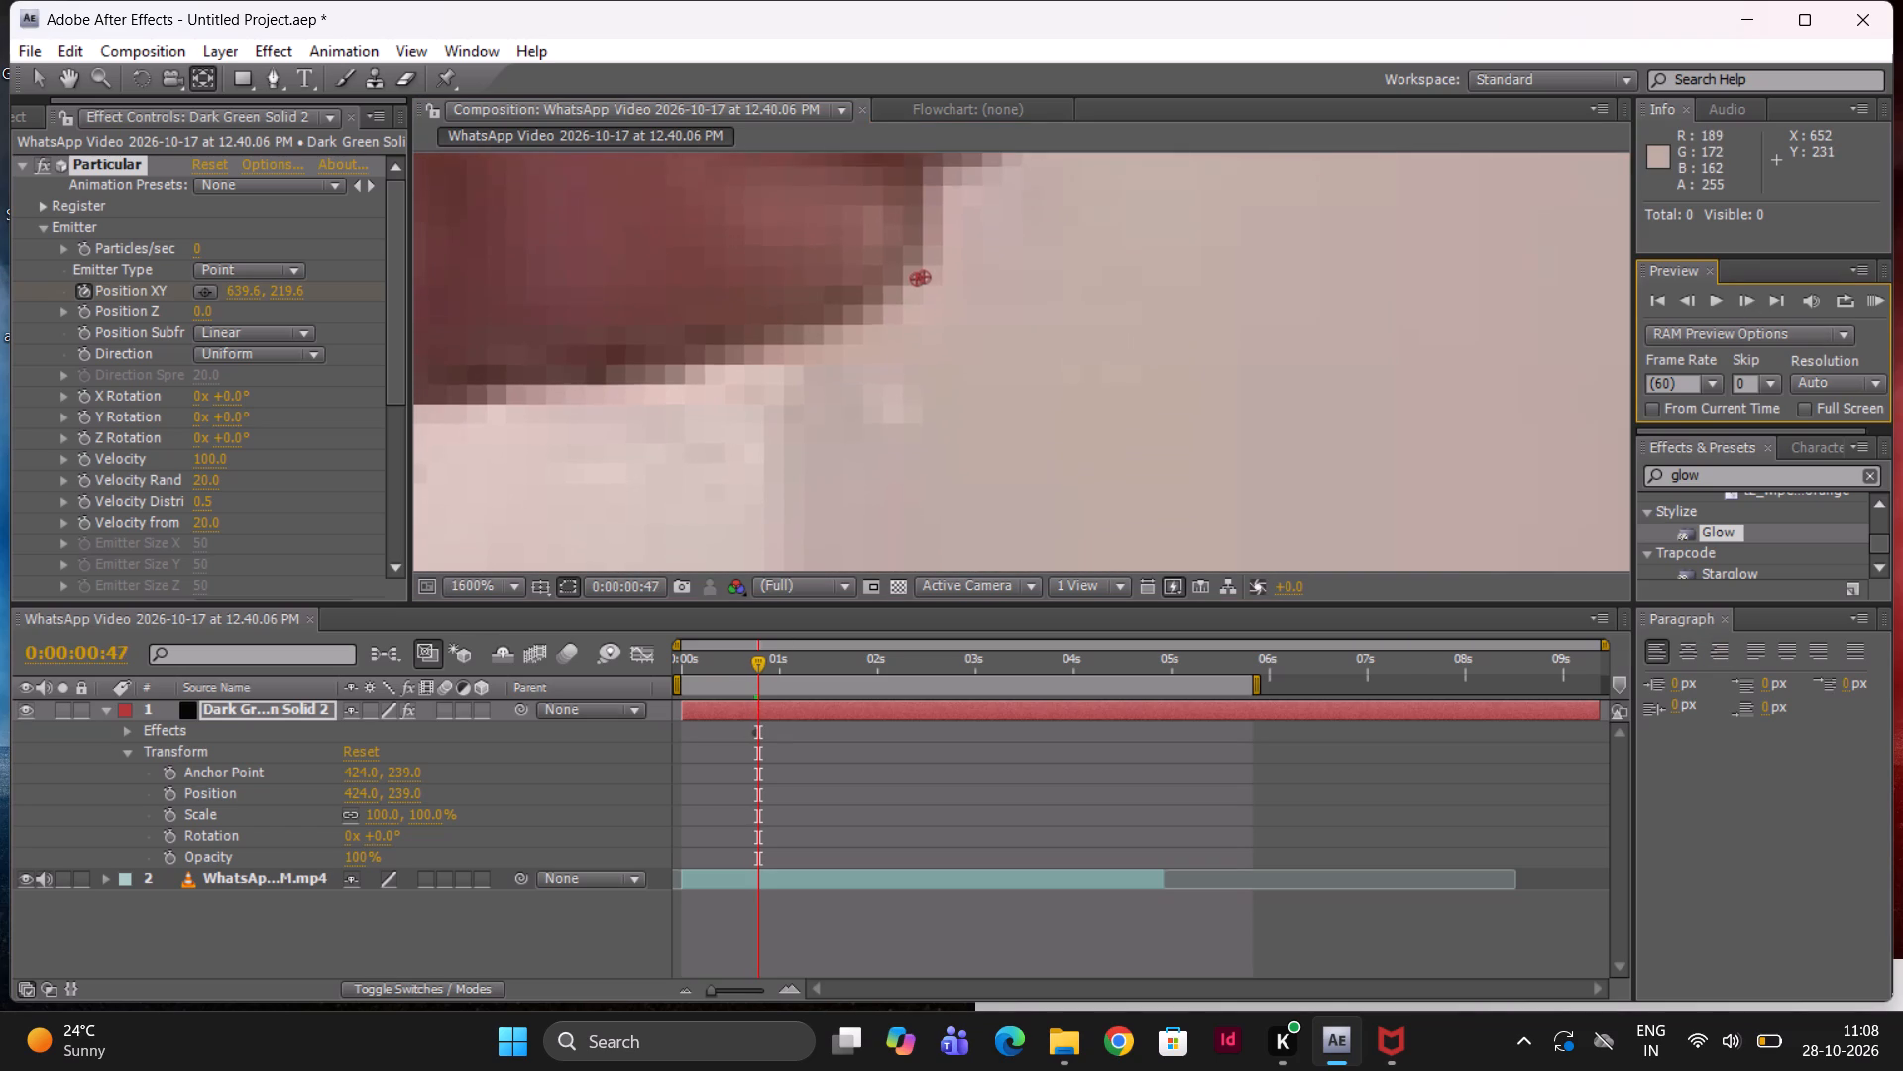
pyautogui.moveTo(1178, 522); pyautogui.dragTo(1160, 612, button='middle')
pyautogui.moveTo(901, 376); pyautogui.dragTo(913, 359)
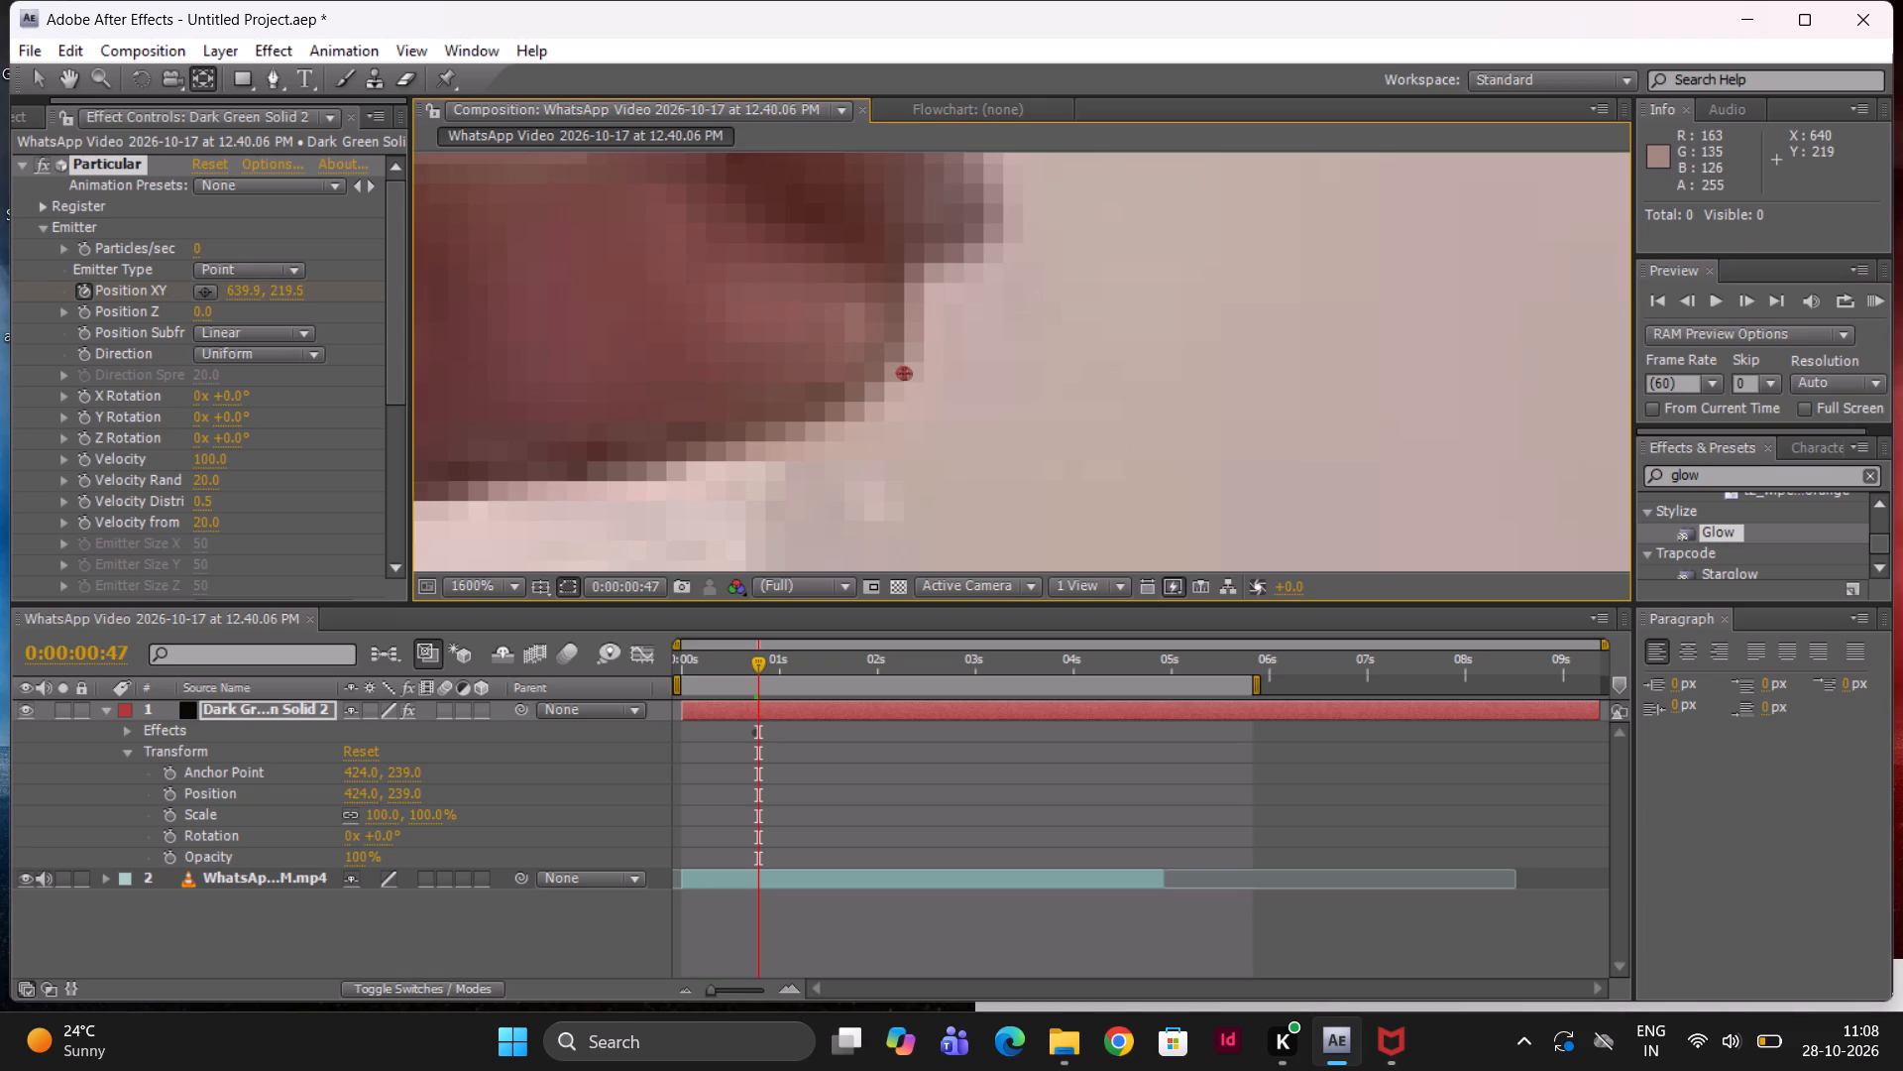
pyautogui.moveTo(913, 359); pyautogui.dragTo(919, 346)
pyautogui.moveTo(919, 346); pyautogui.dragTo(912, 370)
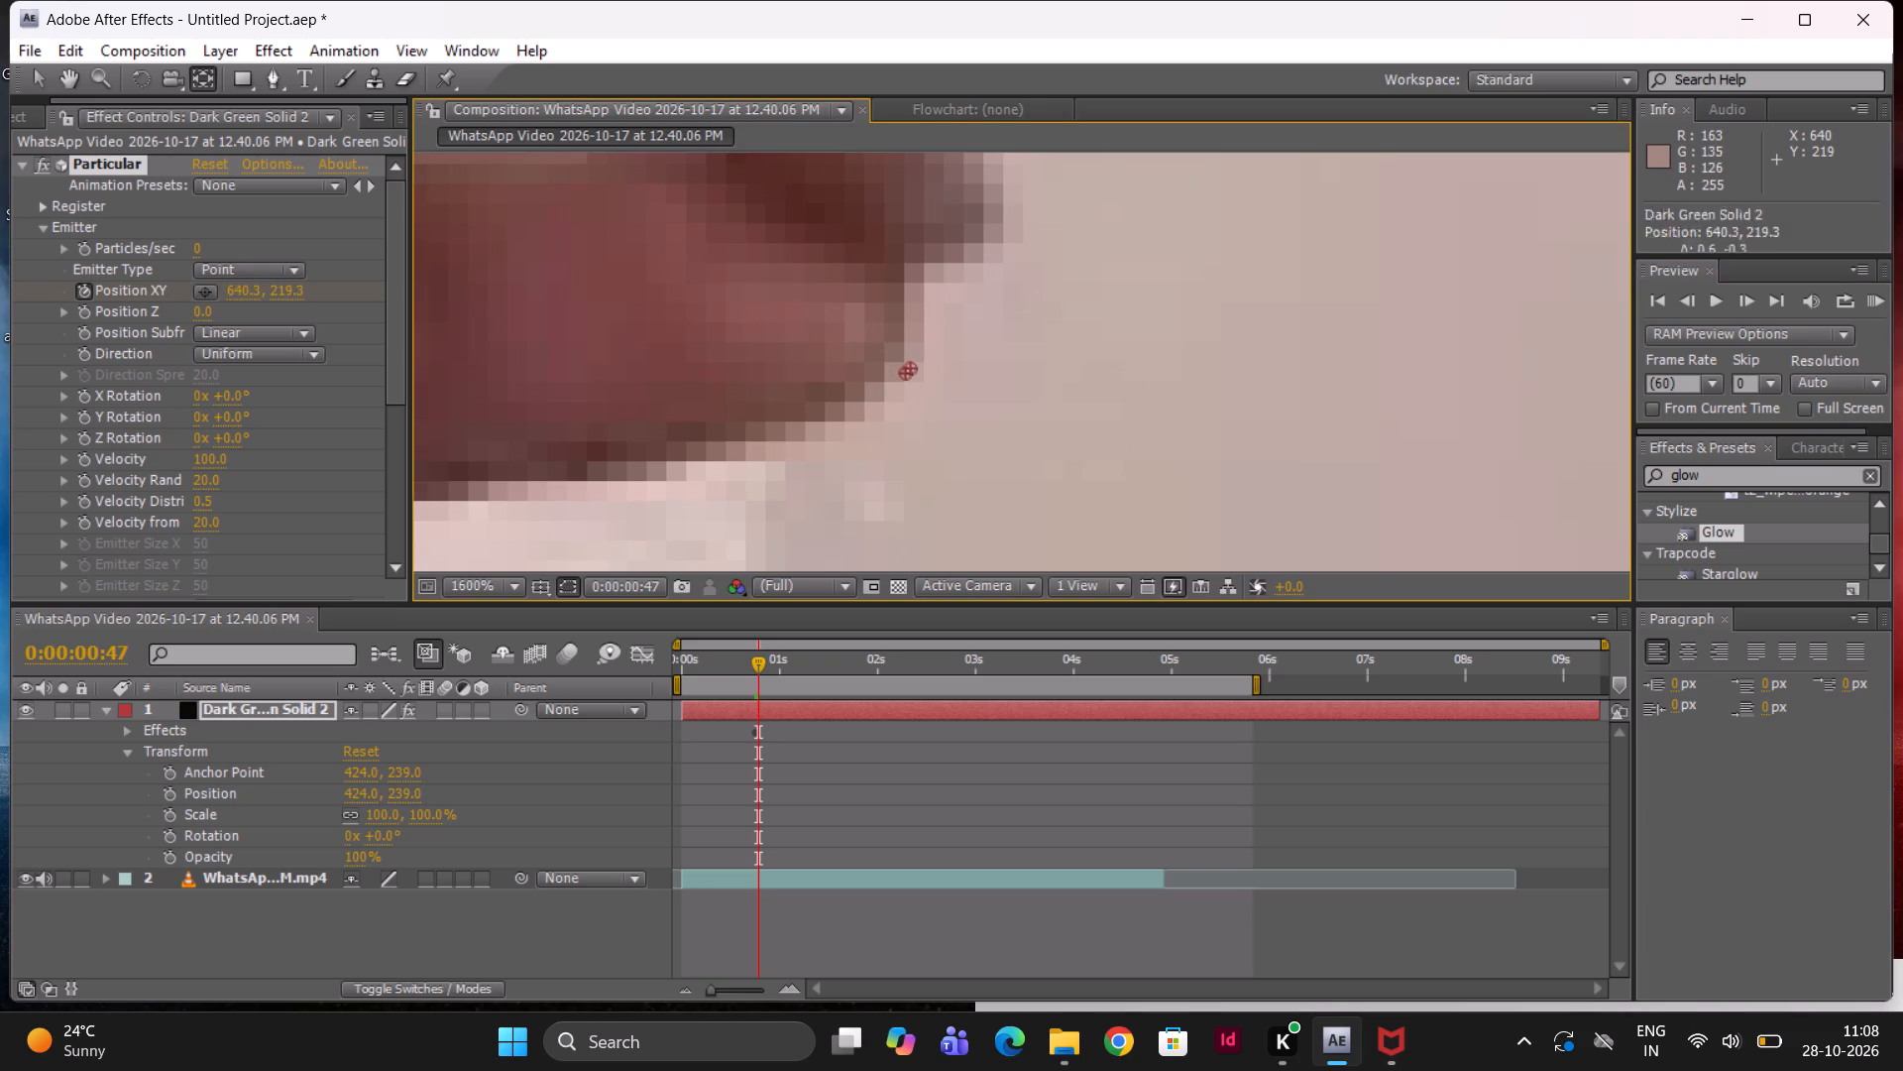
pyautogui.moveTo(912, 370); pyautogui.dragTo(921, 299)
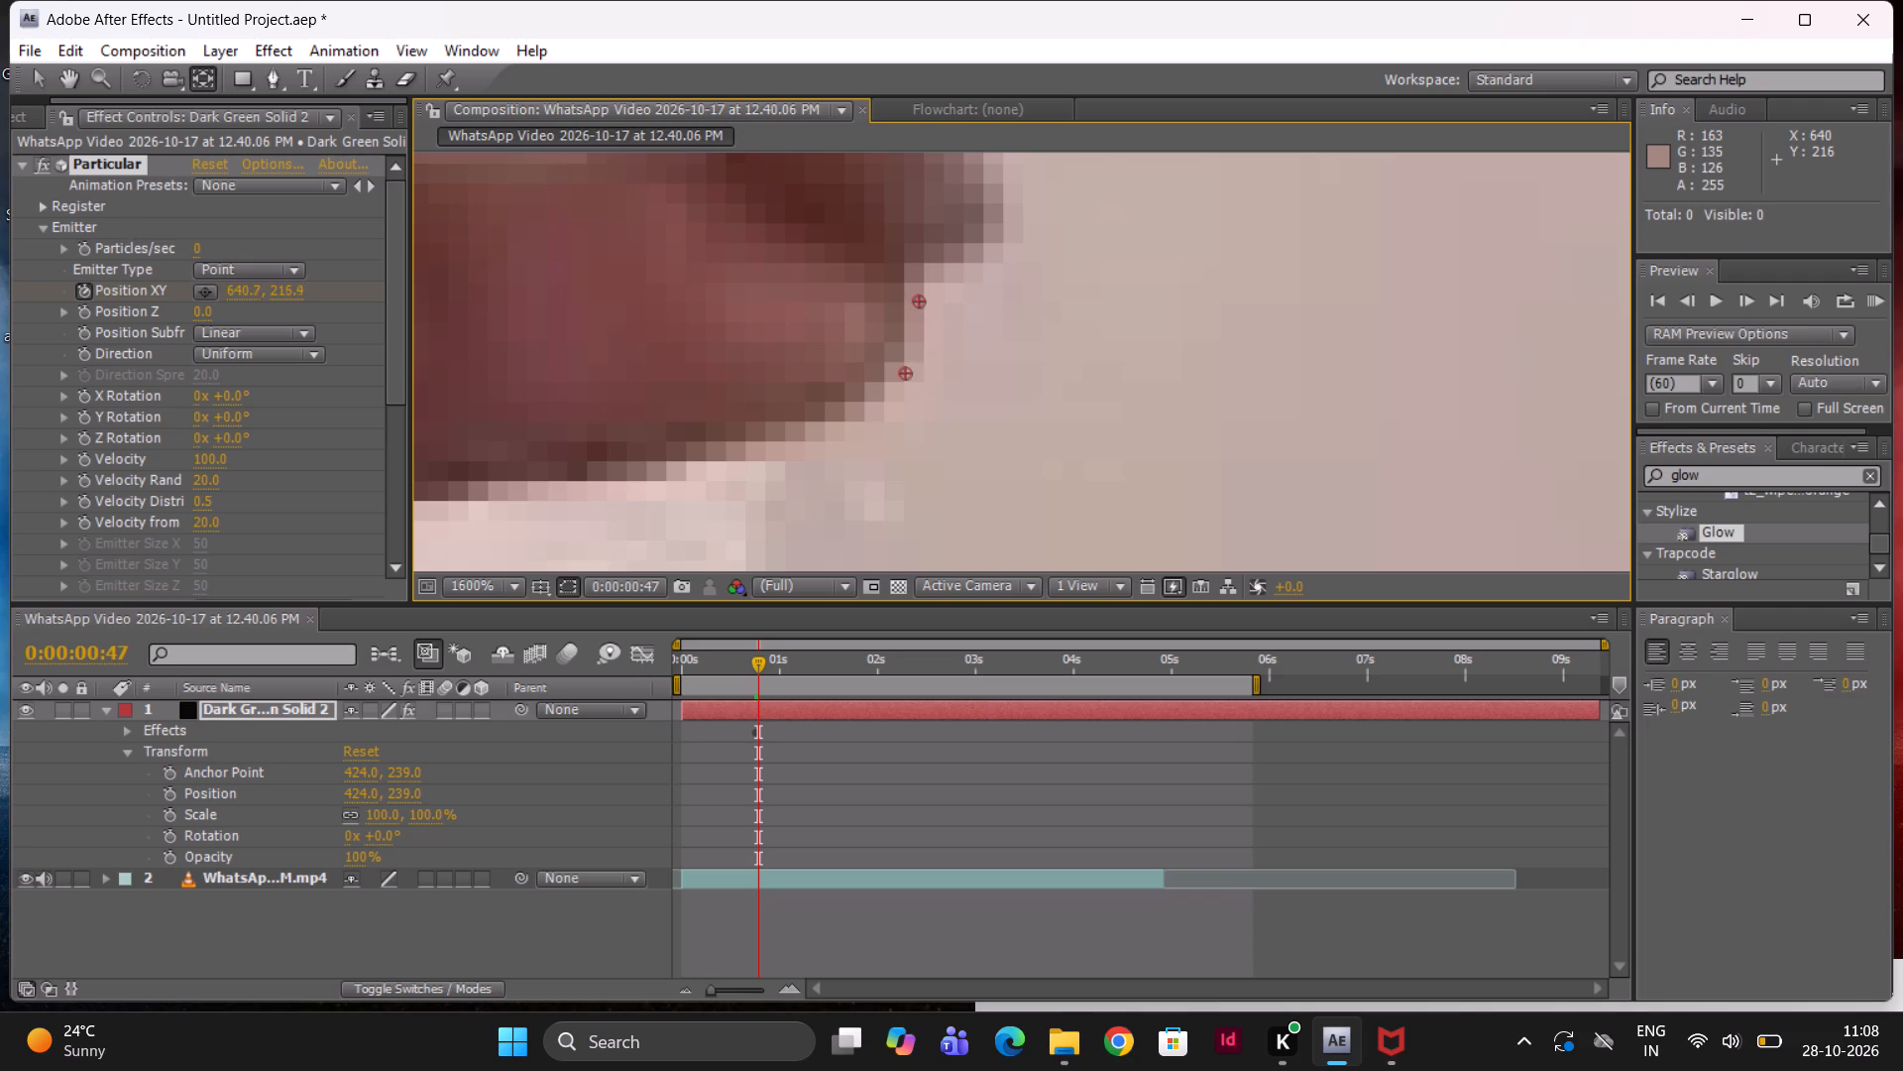
pyautogui.moveTo(921, 299); pyautogui.dragTo(922, 295)
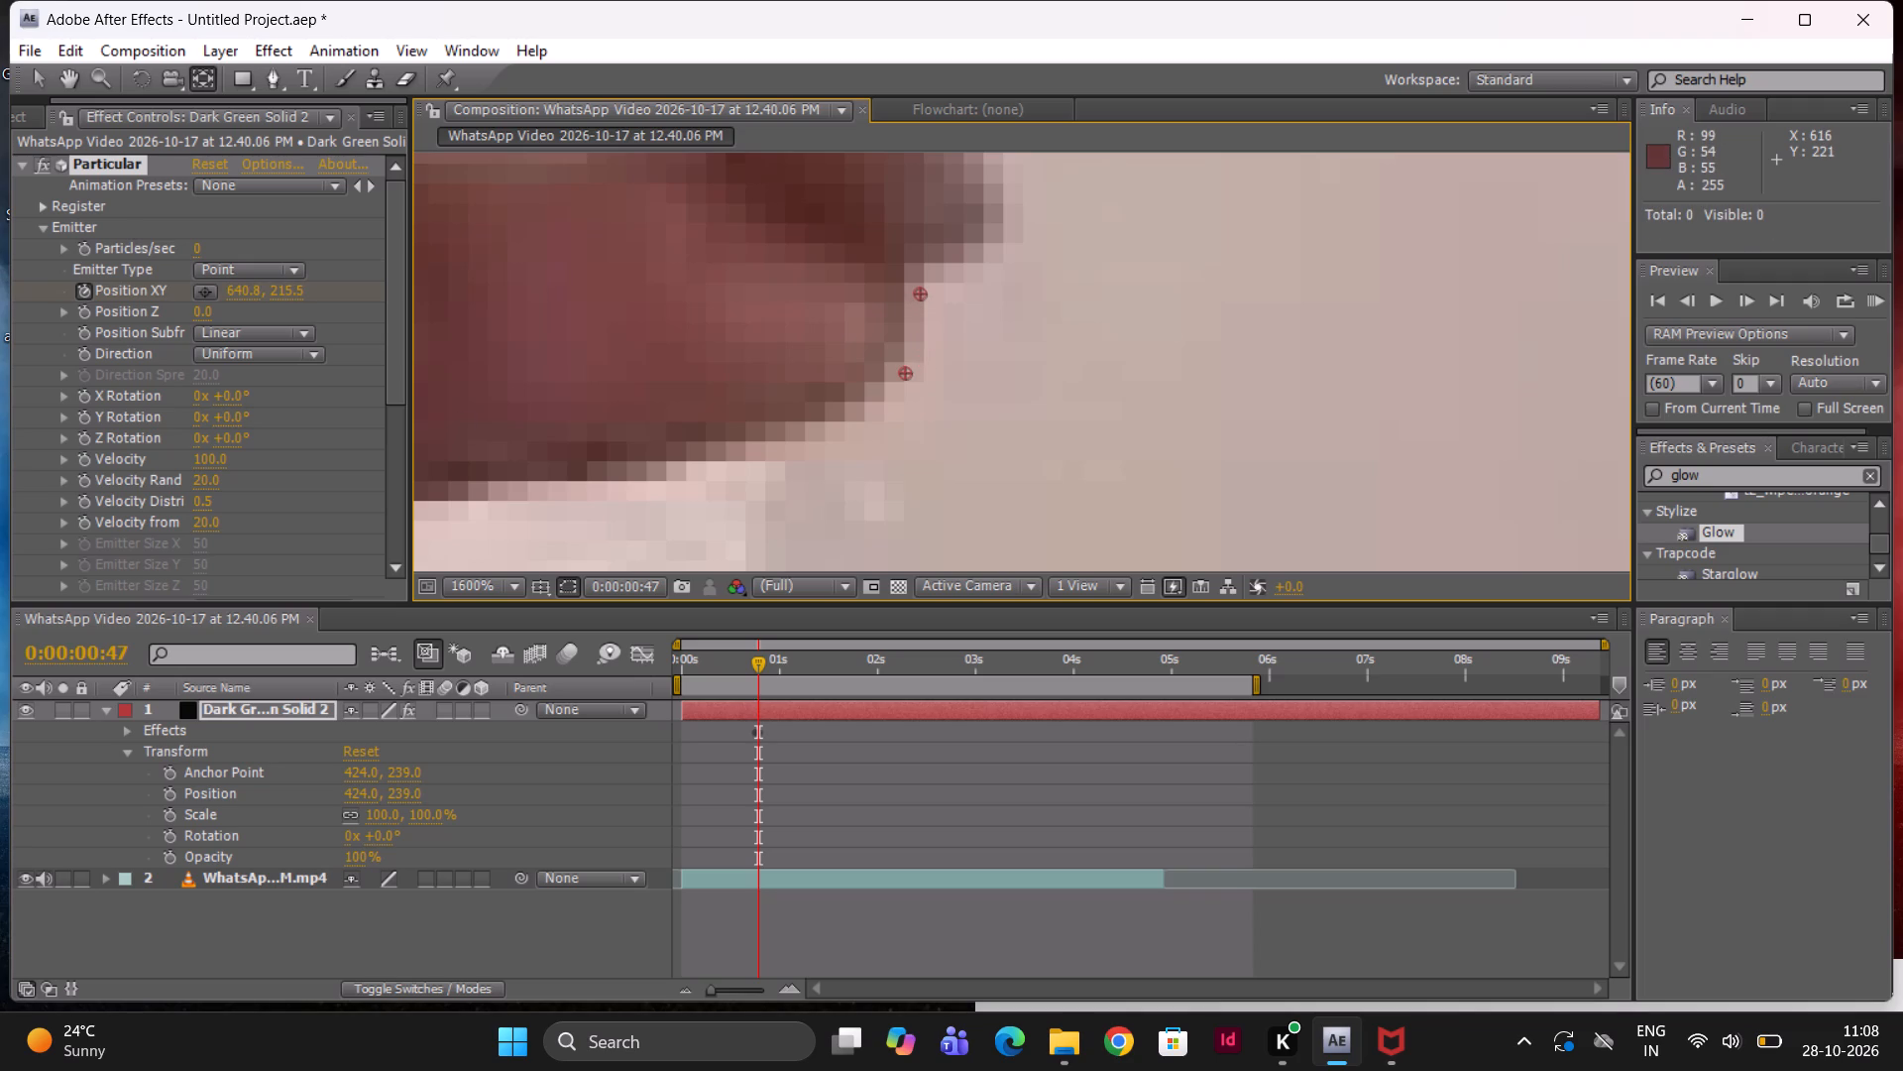
pyautogui.click(243, 295)
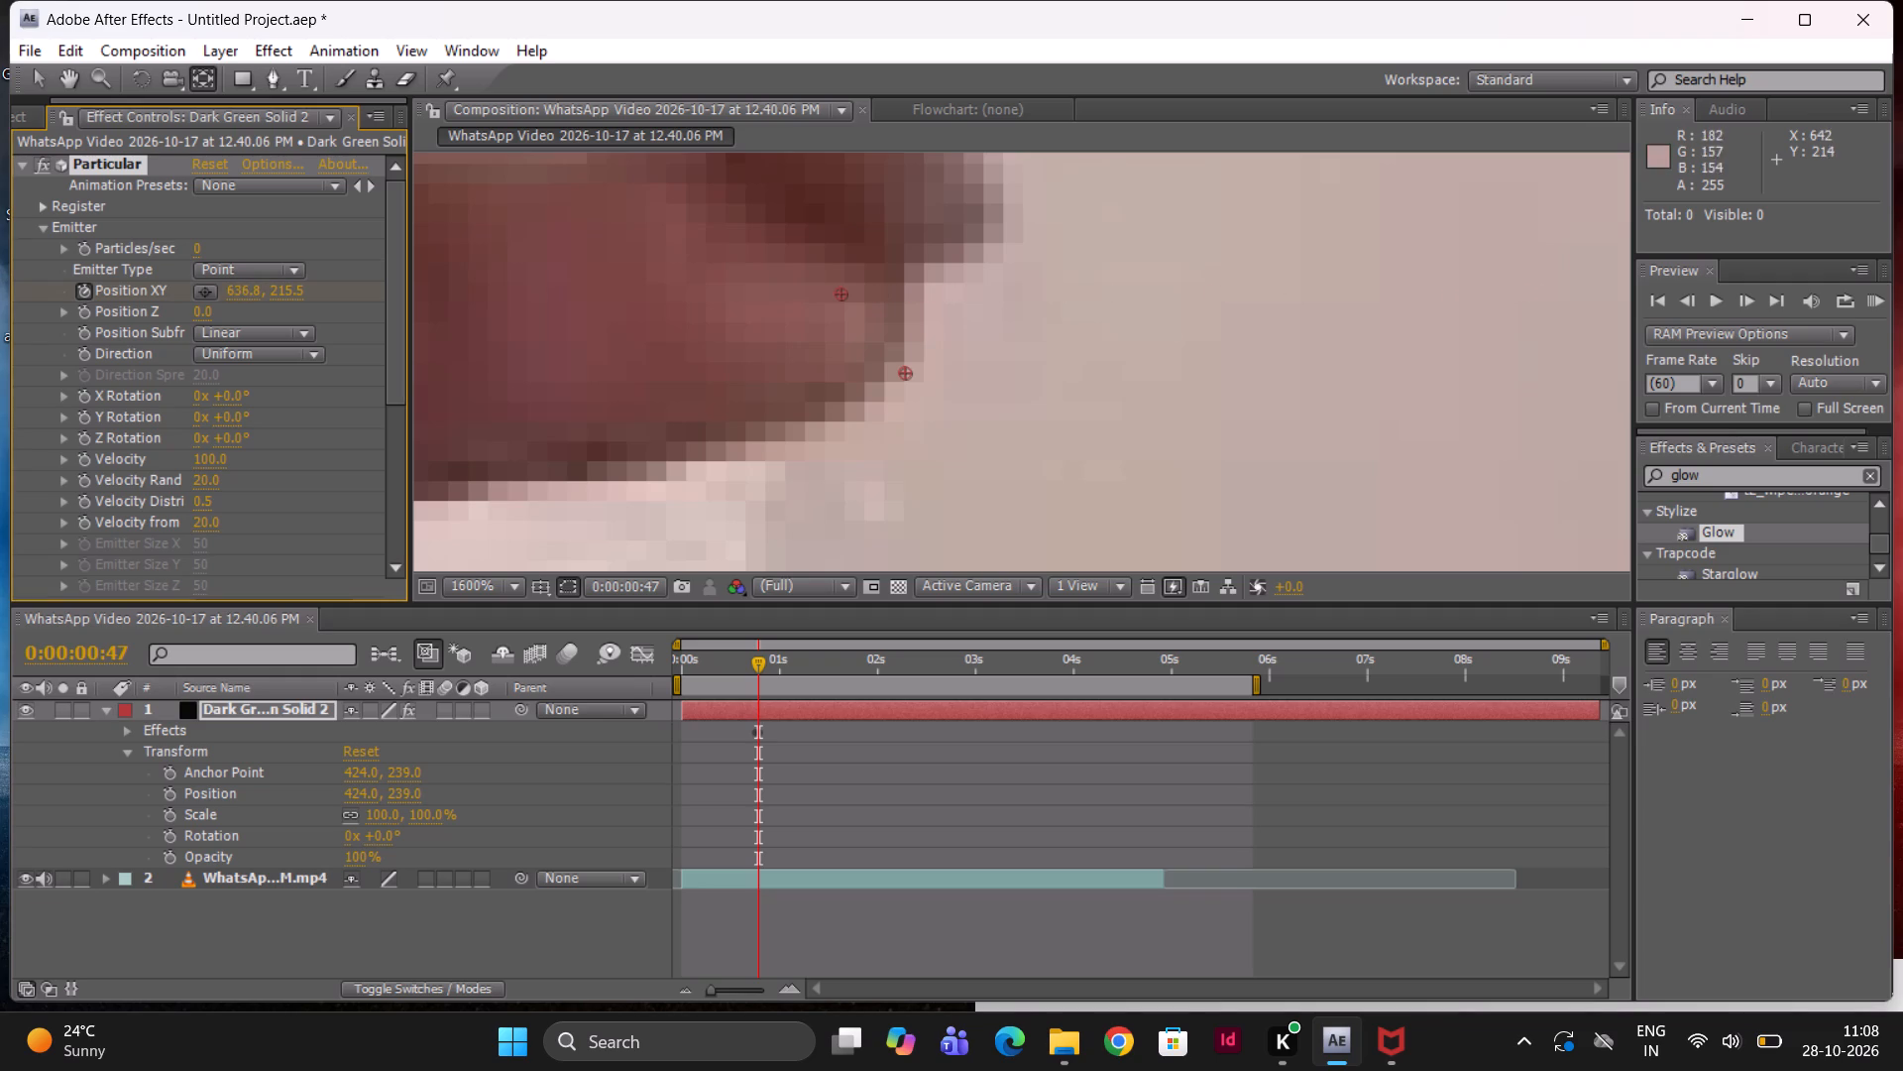
pyautogui.moveTo(842, 298); pyautogui.dragTo(927, 281)
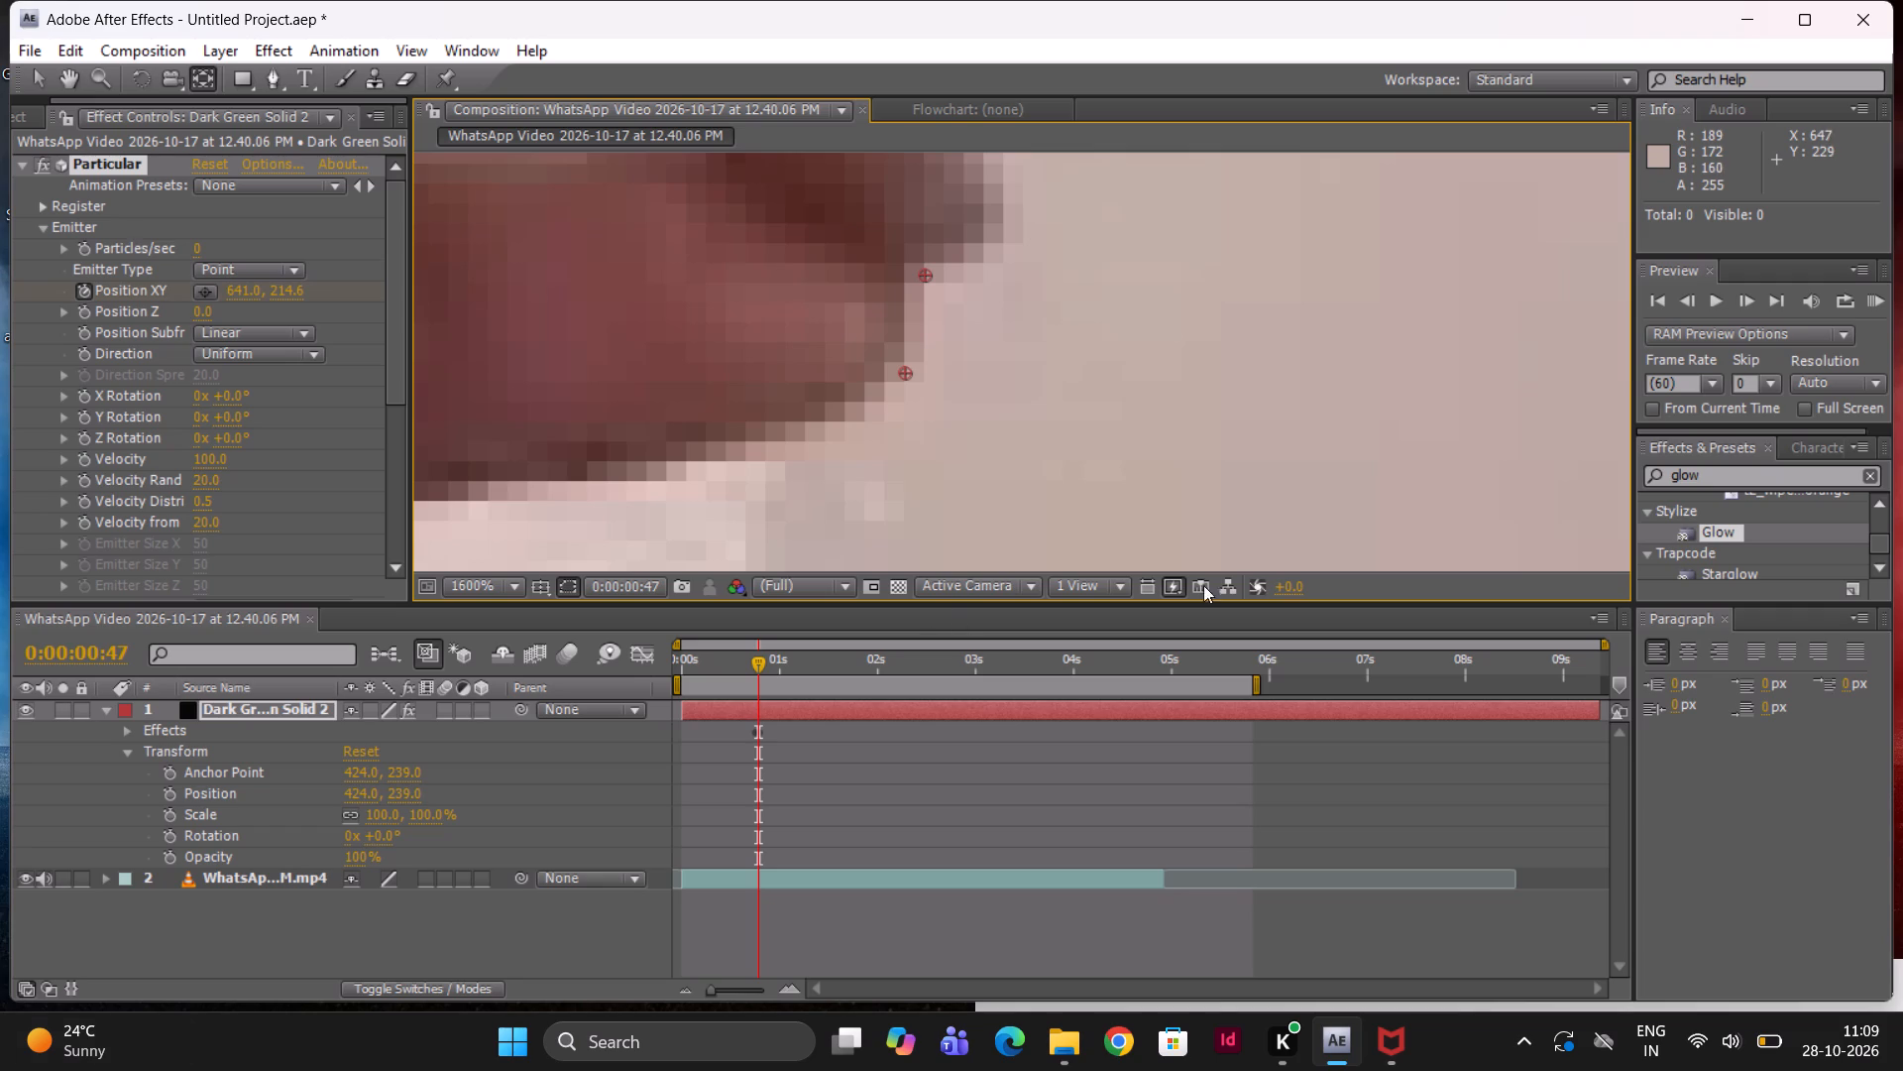
# At 0:00:00:51, keyframe the emitter's Position XY onto the fingertip contact point, at about 640.1, 204.8.
pyautogui.tripleClick(1750, 298)
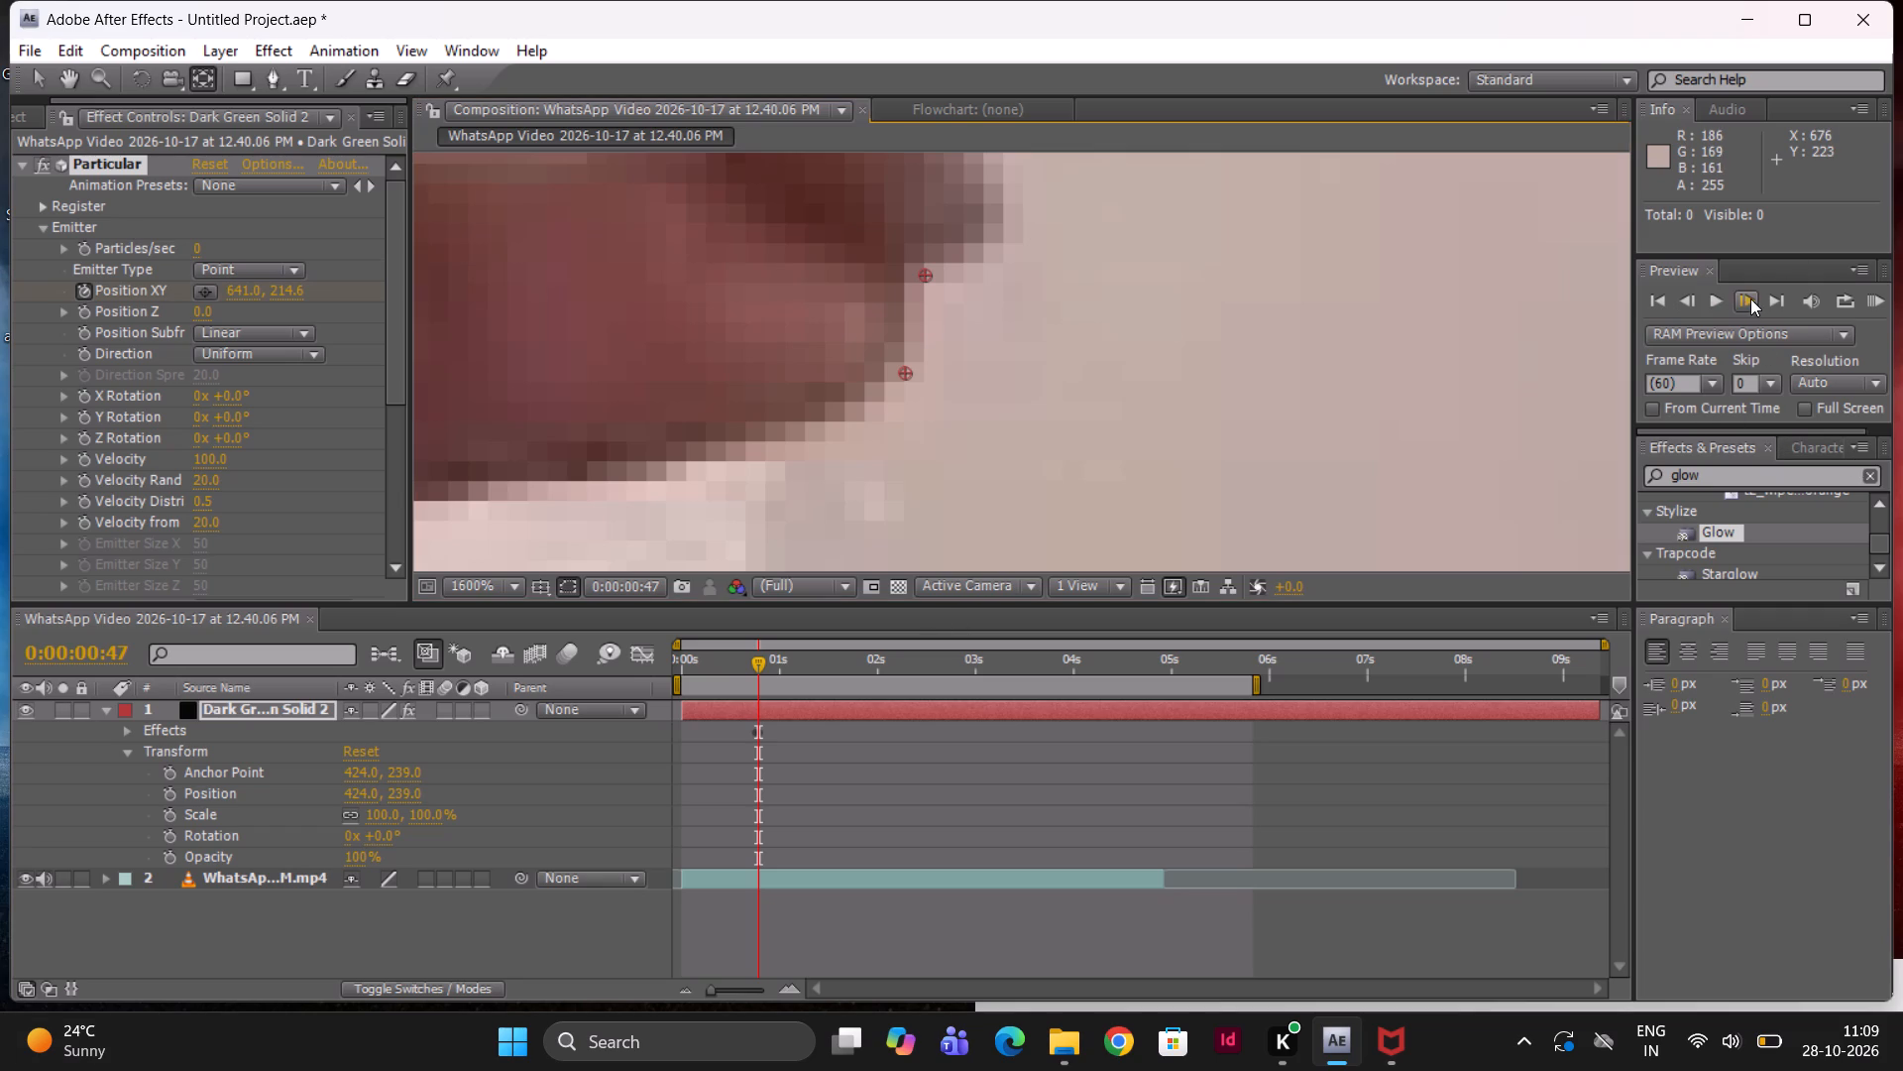
pyautogui.moveTo(1137, 267); pyautogui.dragTo(1118, 519, button='middle')
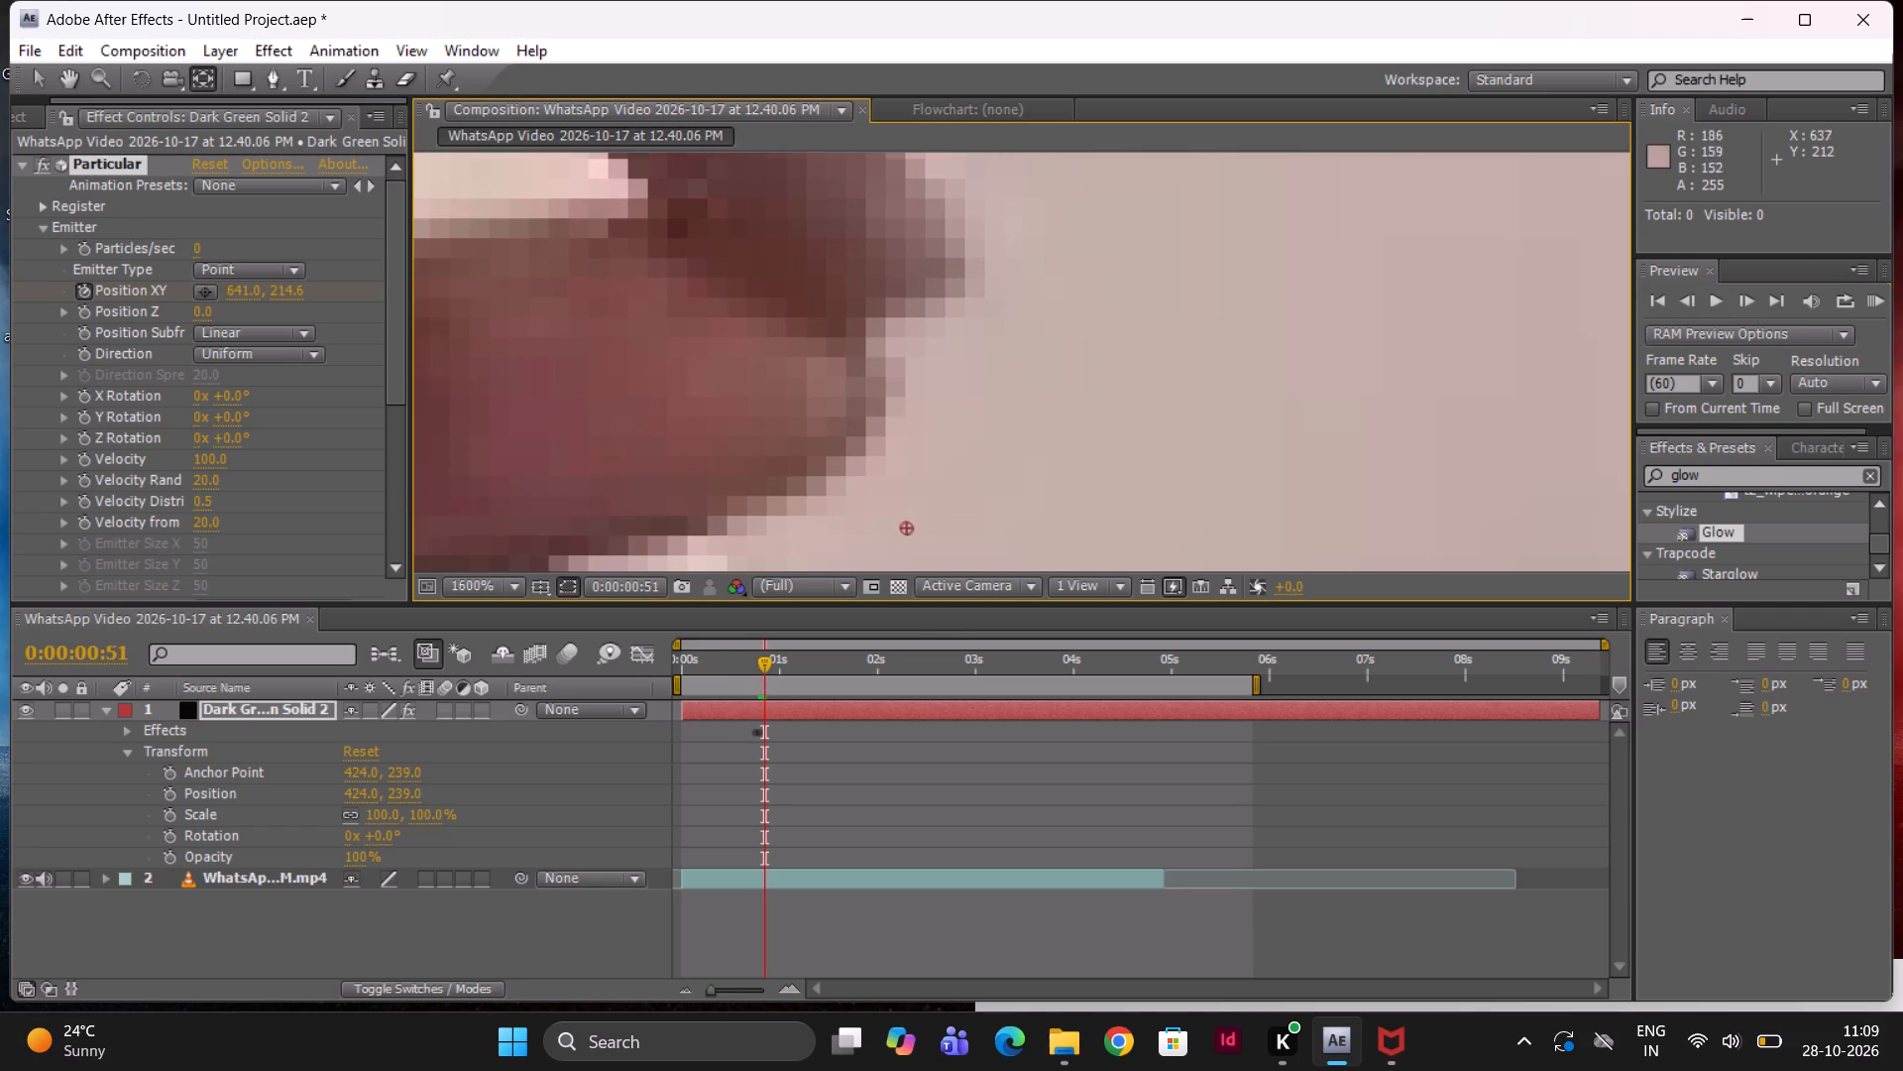
pyautogui.moveTo(908, 528); pyautogui.dragTo(898, 344)
pyautogui.moveTo(898, 344); pyautogui.dragTo(889, 335)
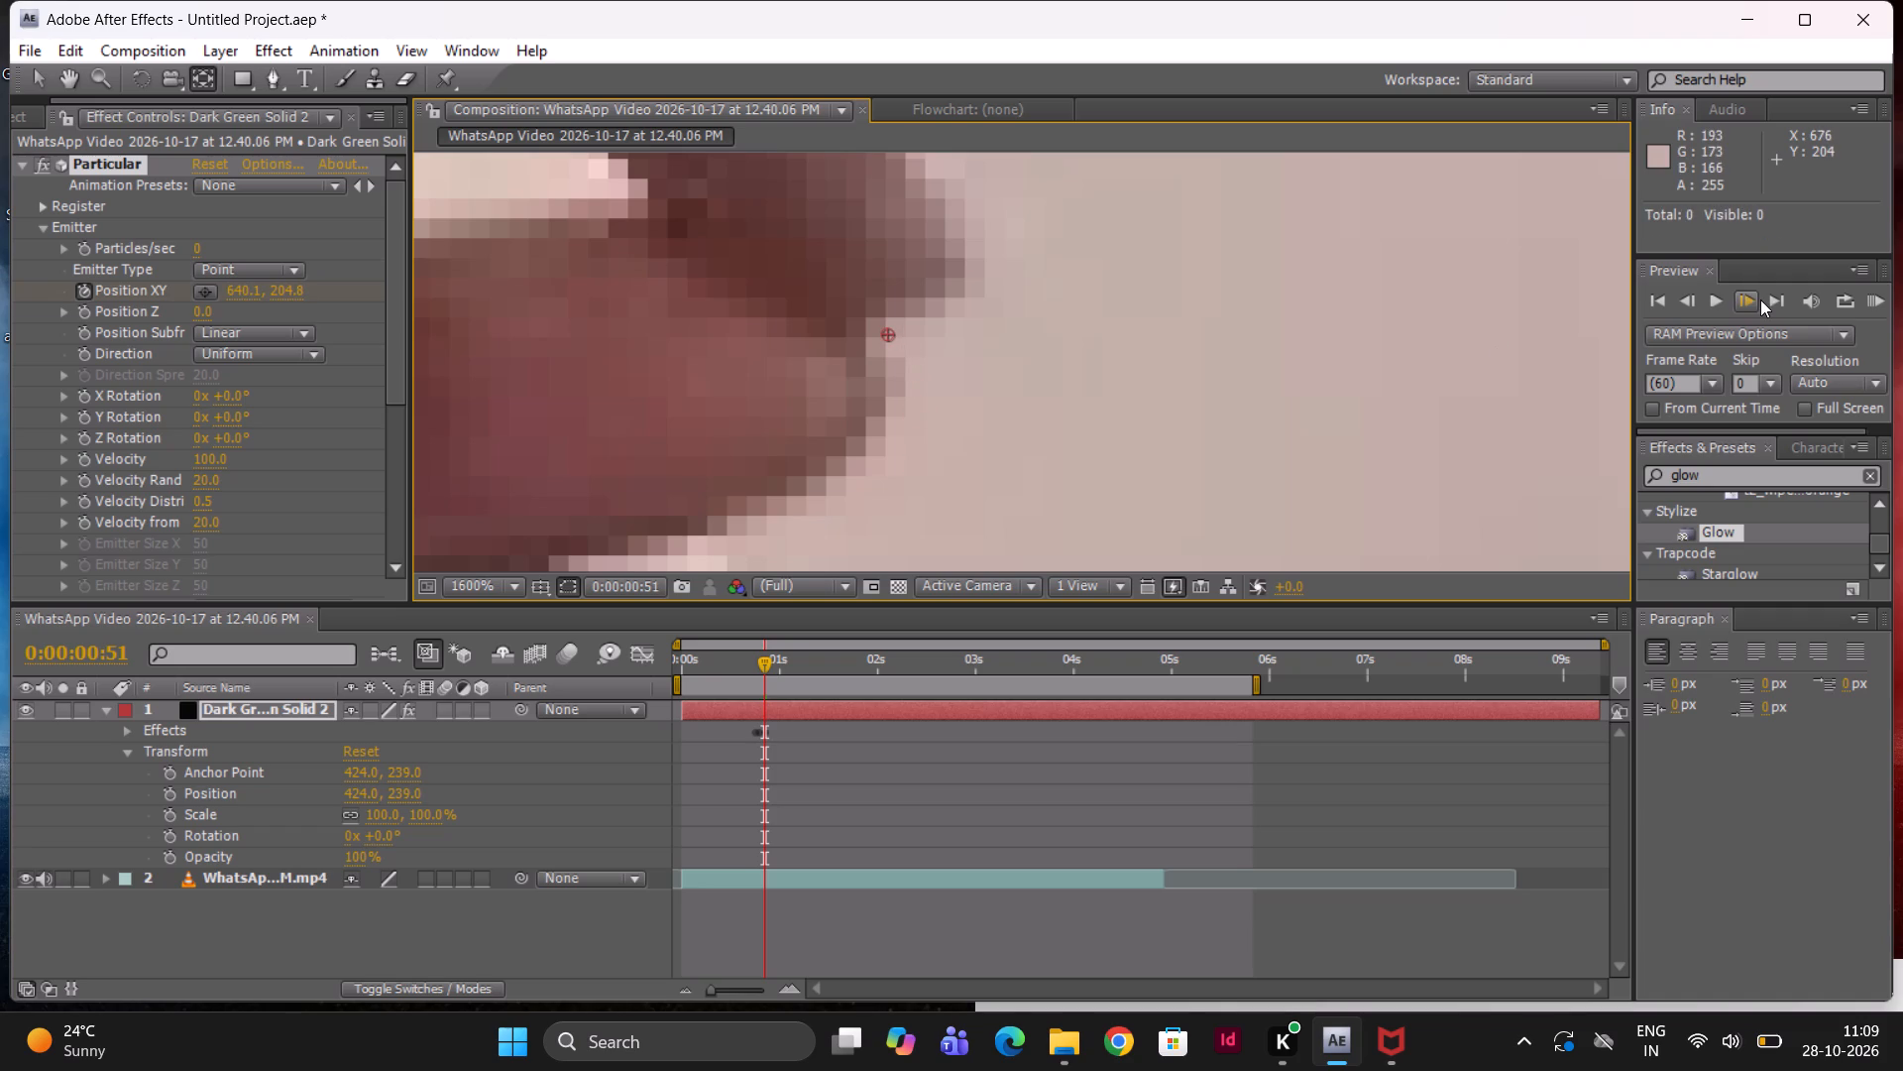
# At 0:00:00:53, keyframe the emitter's Position XY onto the fingertip contact point, at about 637.9, 200.9.
pyautogui.doubleClick(1744, 298)
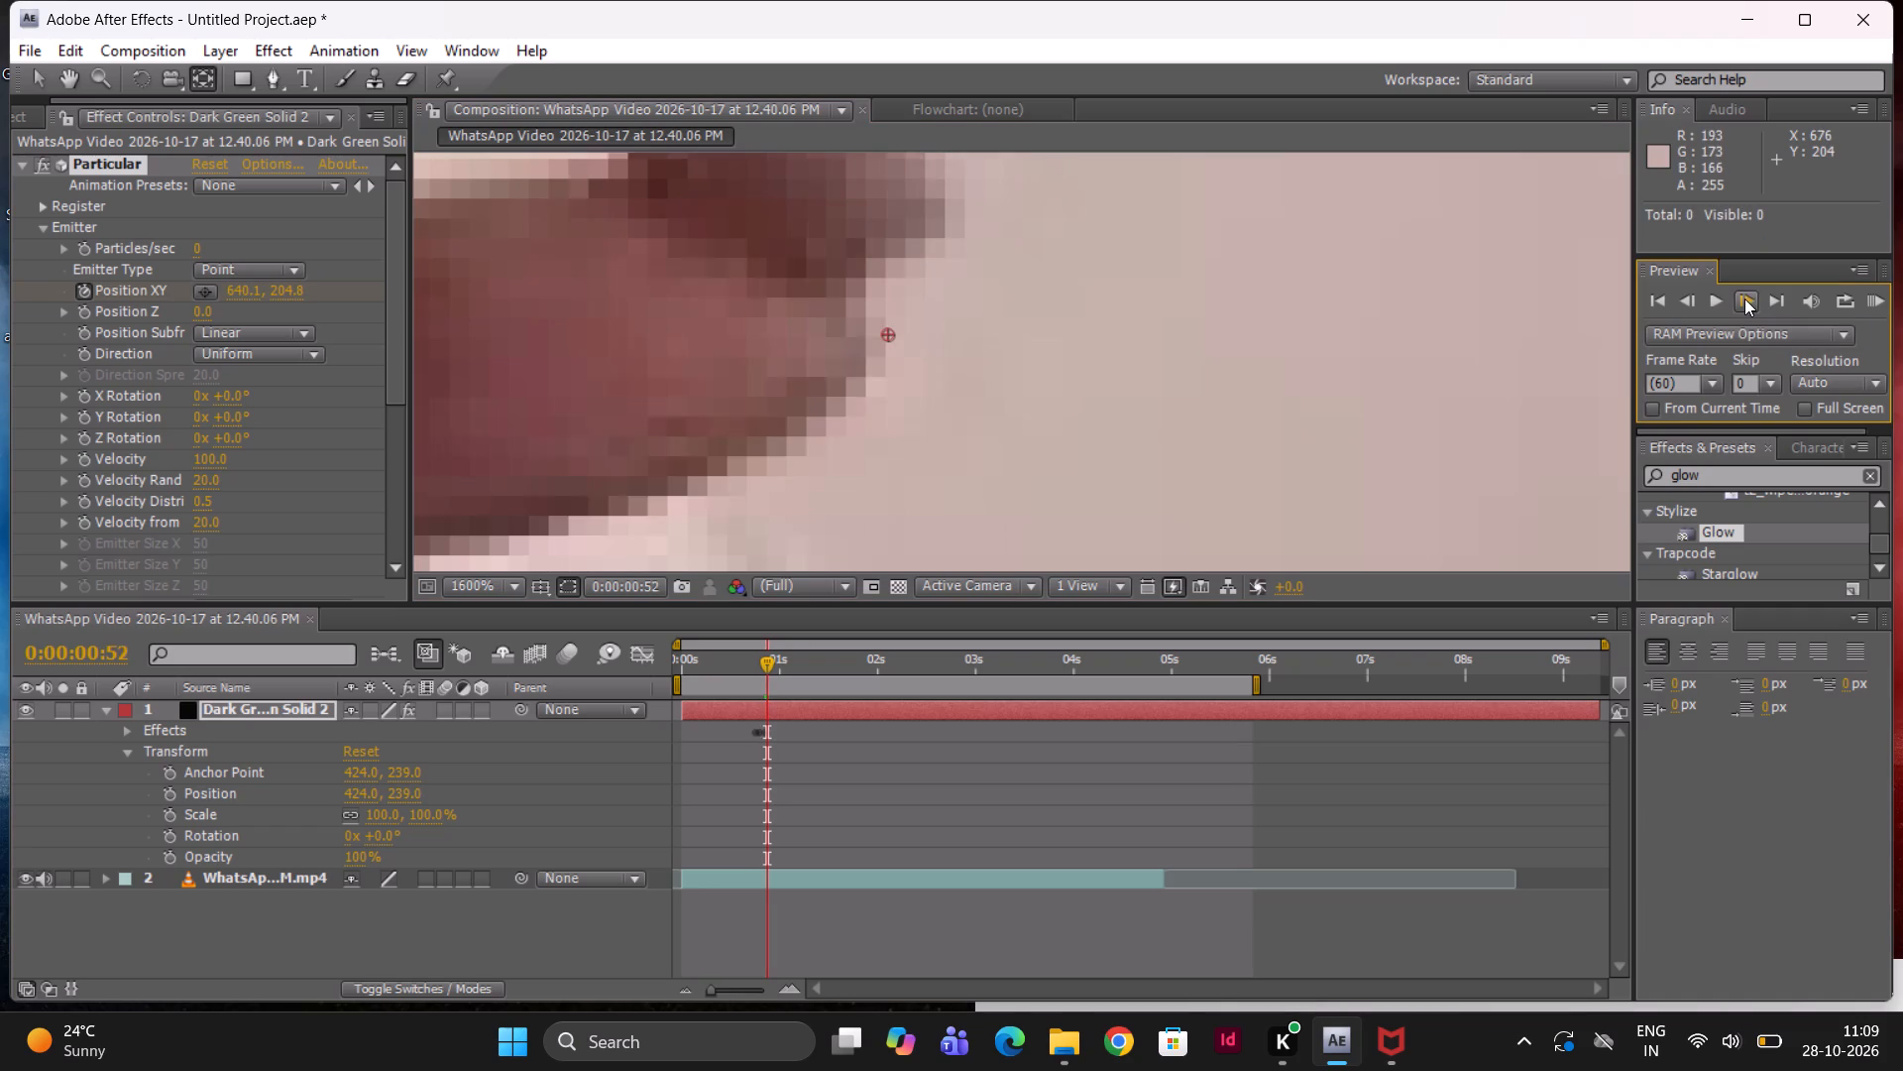
pyautogui.moveTo(886, 330); pyautogui.dragTo(875, 297)
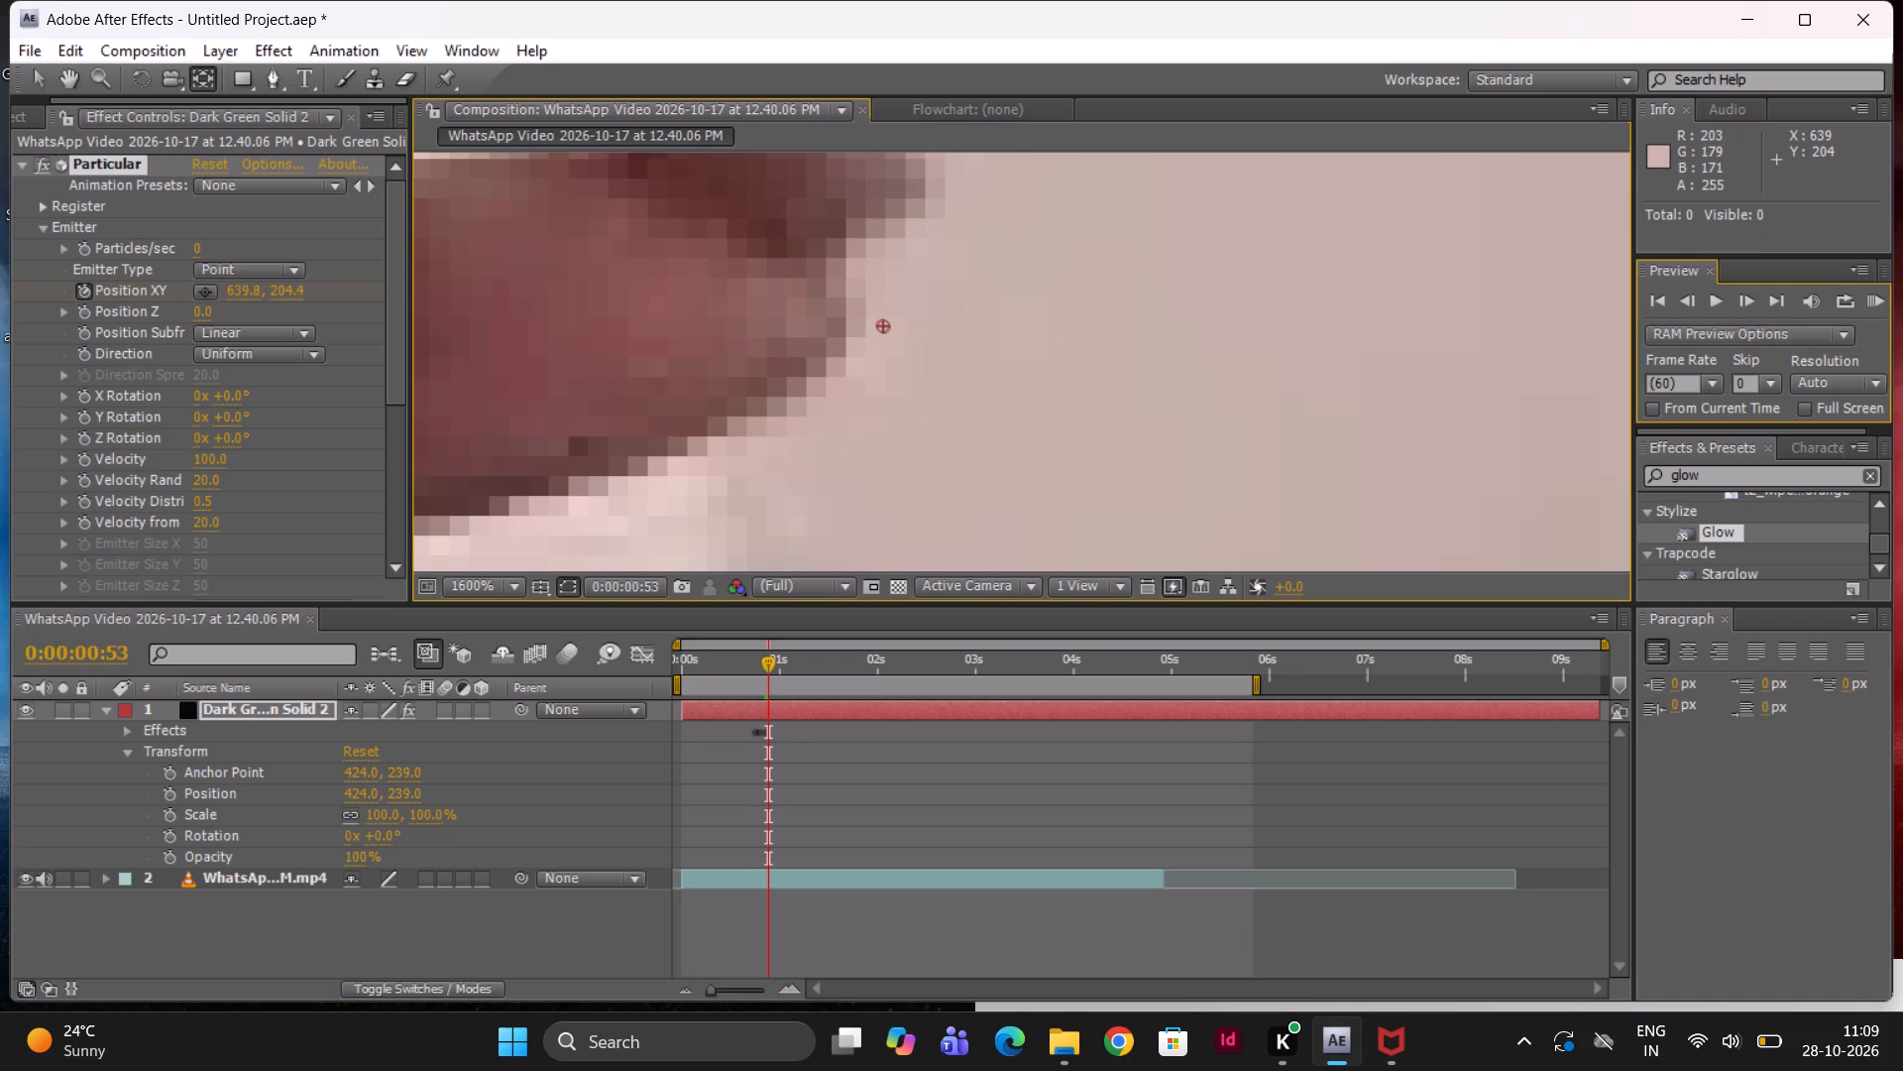
pyautogui.moveTo(875, 297); pyautogui.dragTo(844, 253)
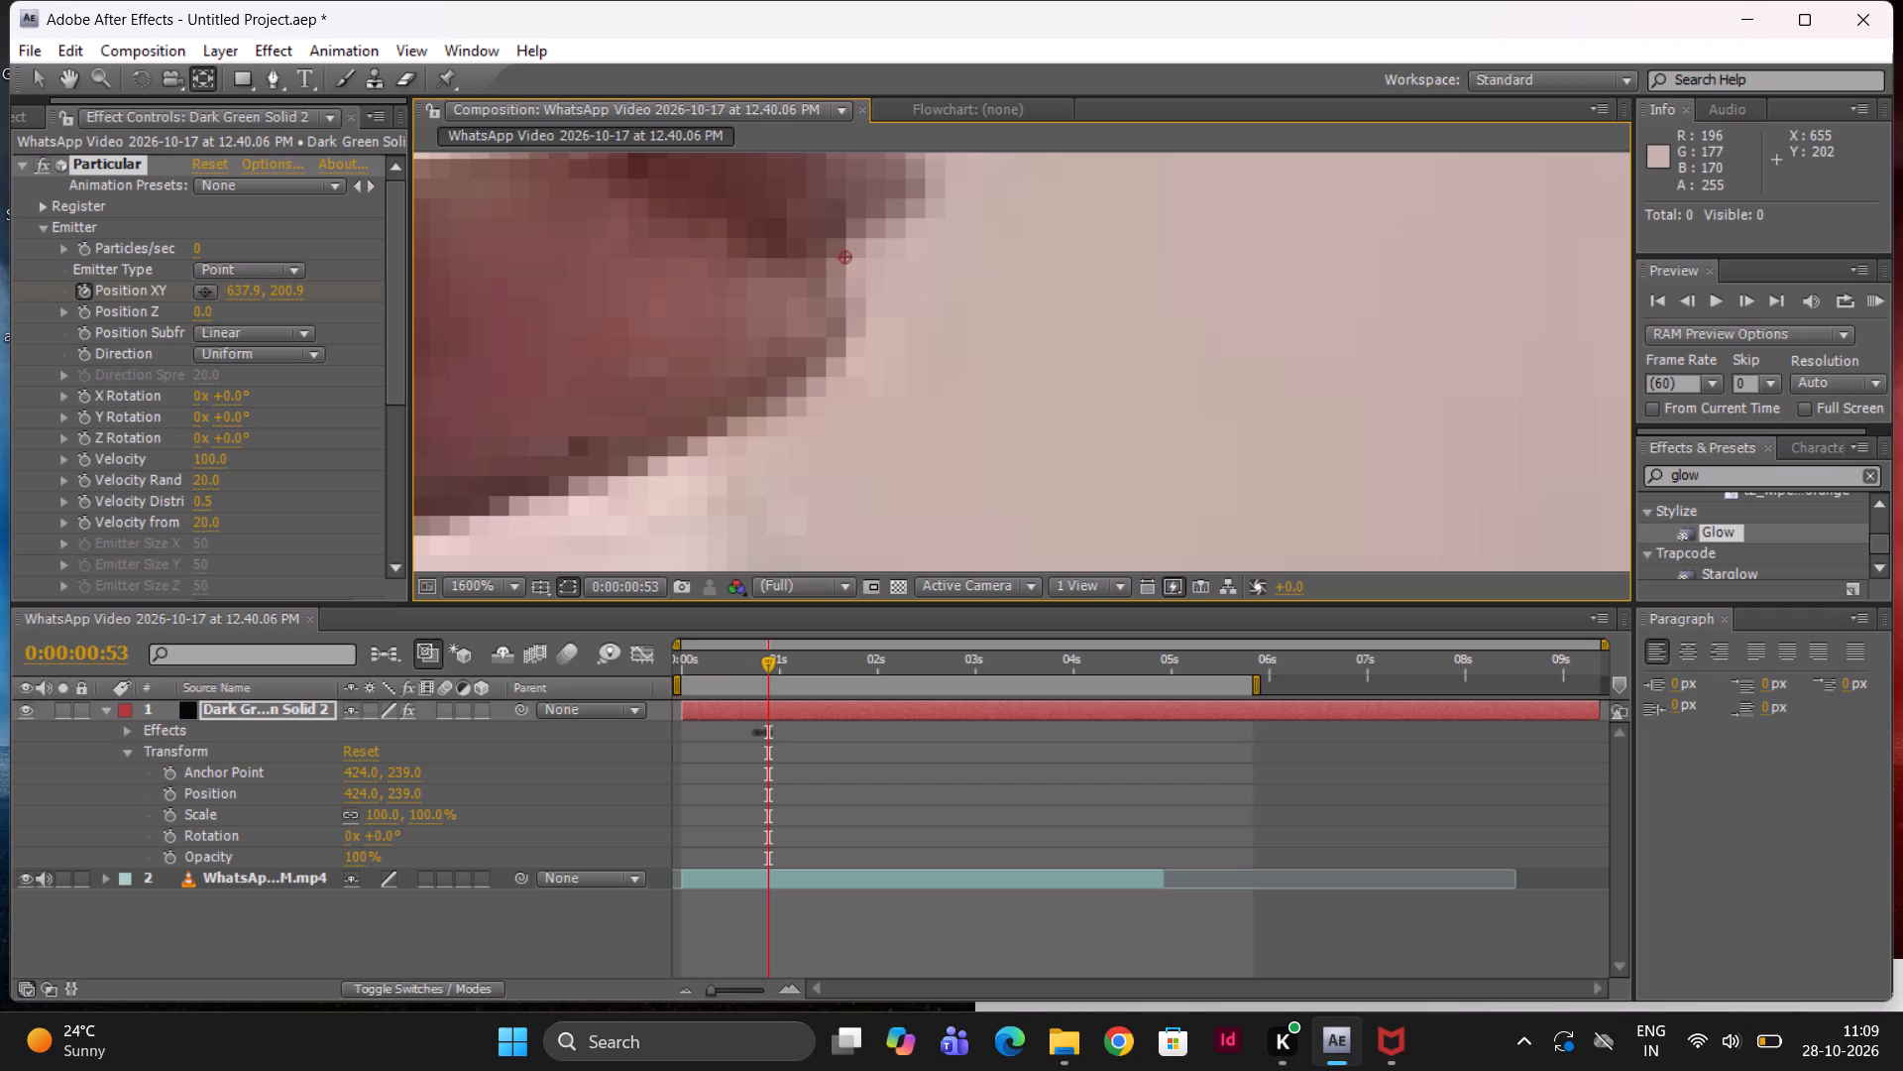
# At 0:00:00:55, keyframe the emitter's Position XY onto the fingertip contact point, at about 635.8, 198.4.
pyautogui.doubleClick(1735, 297)
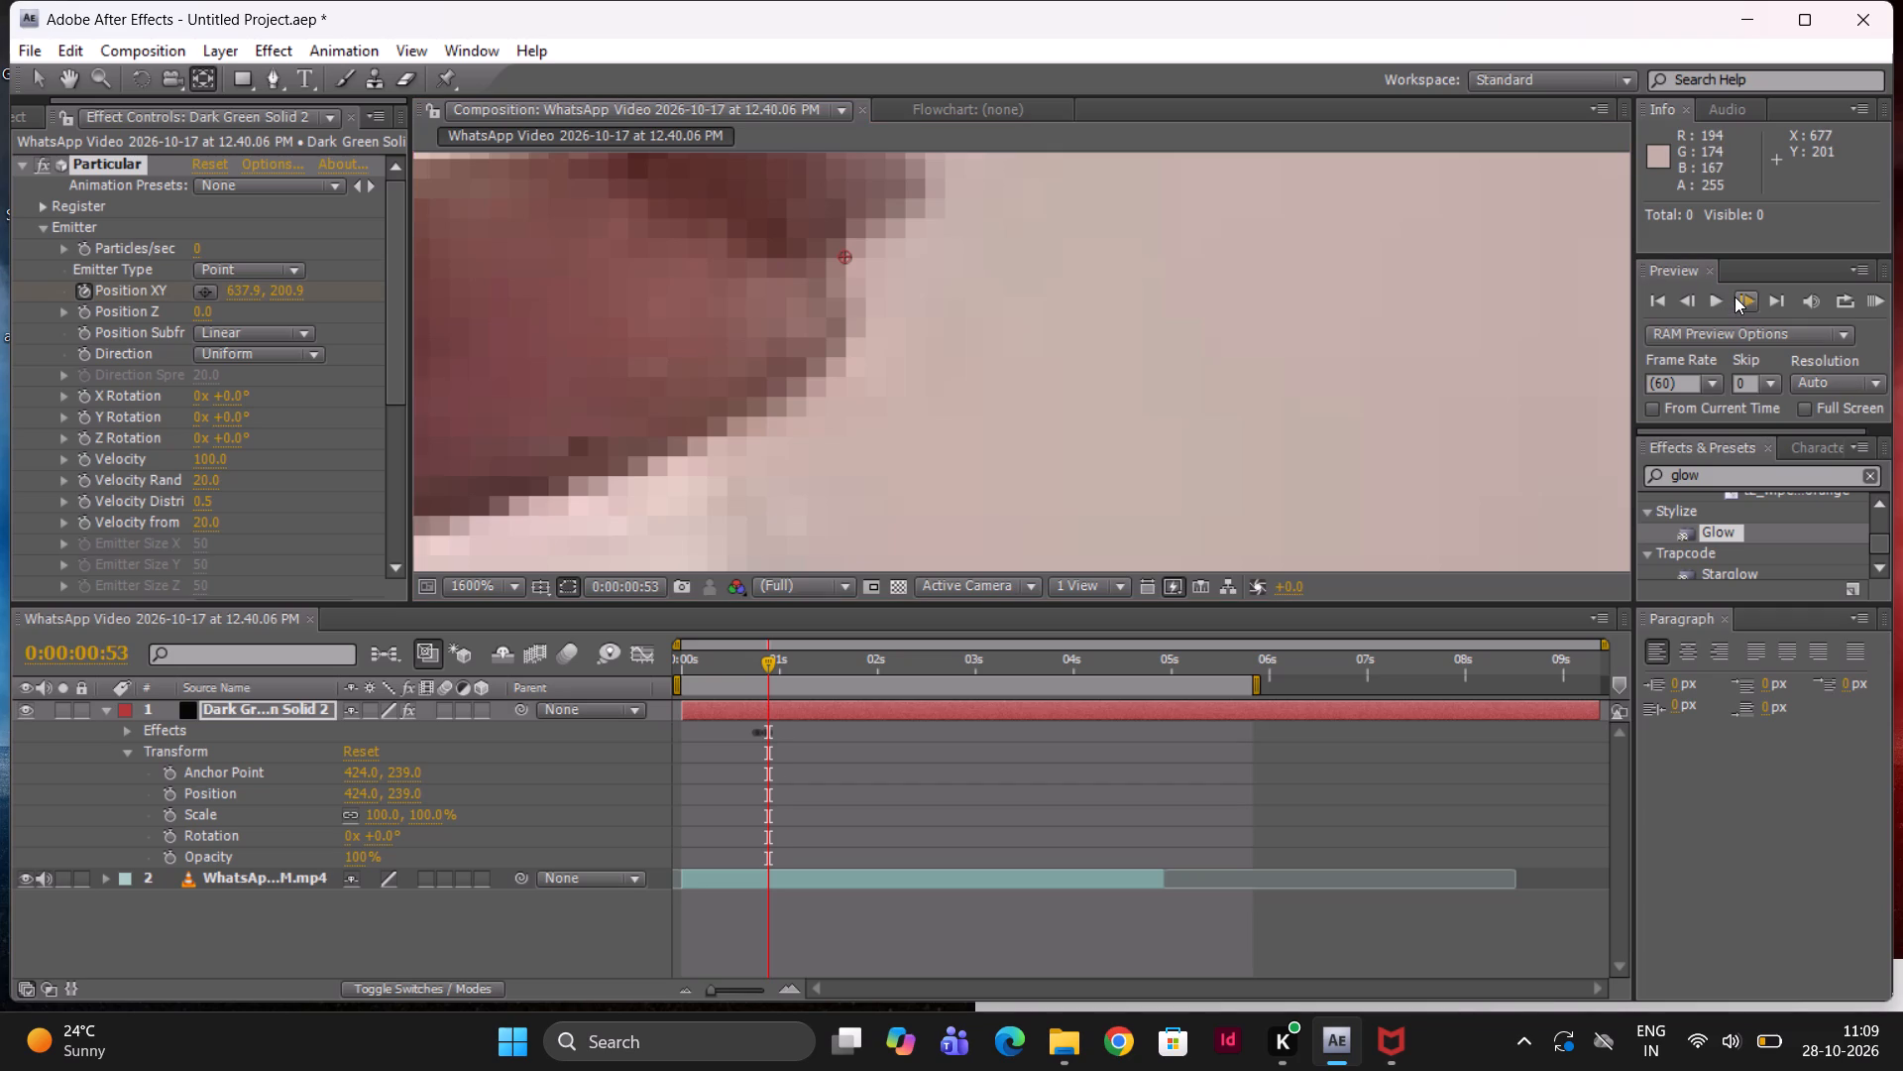
pyautogui.moveTo(791, 293); pyautogui.dragTo(841, 405, button='middle')
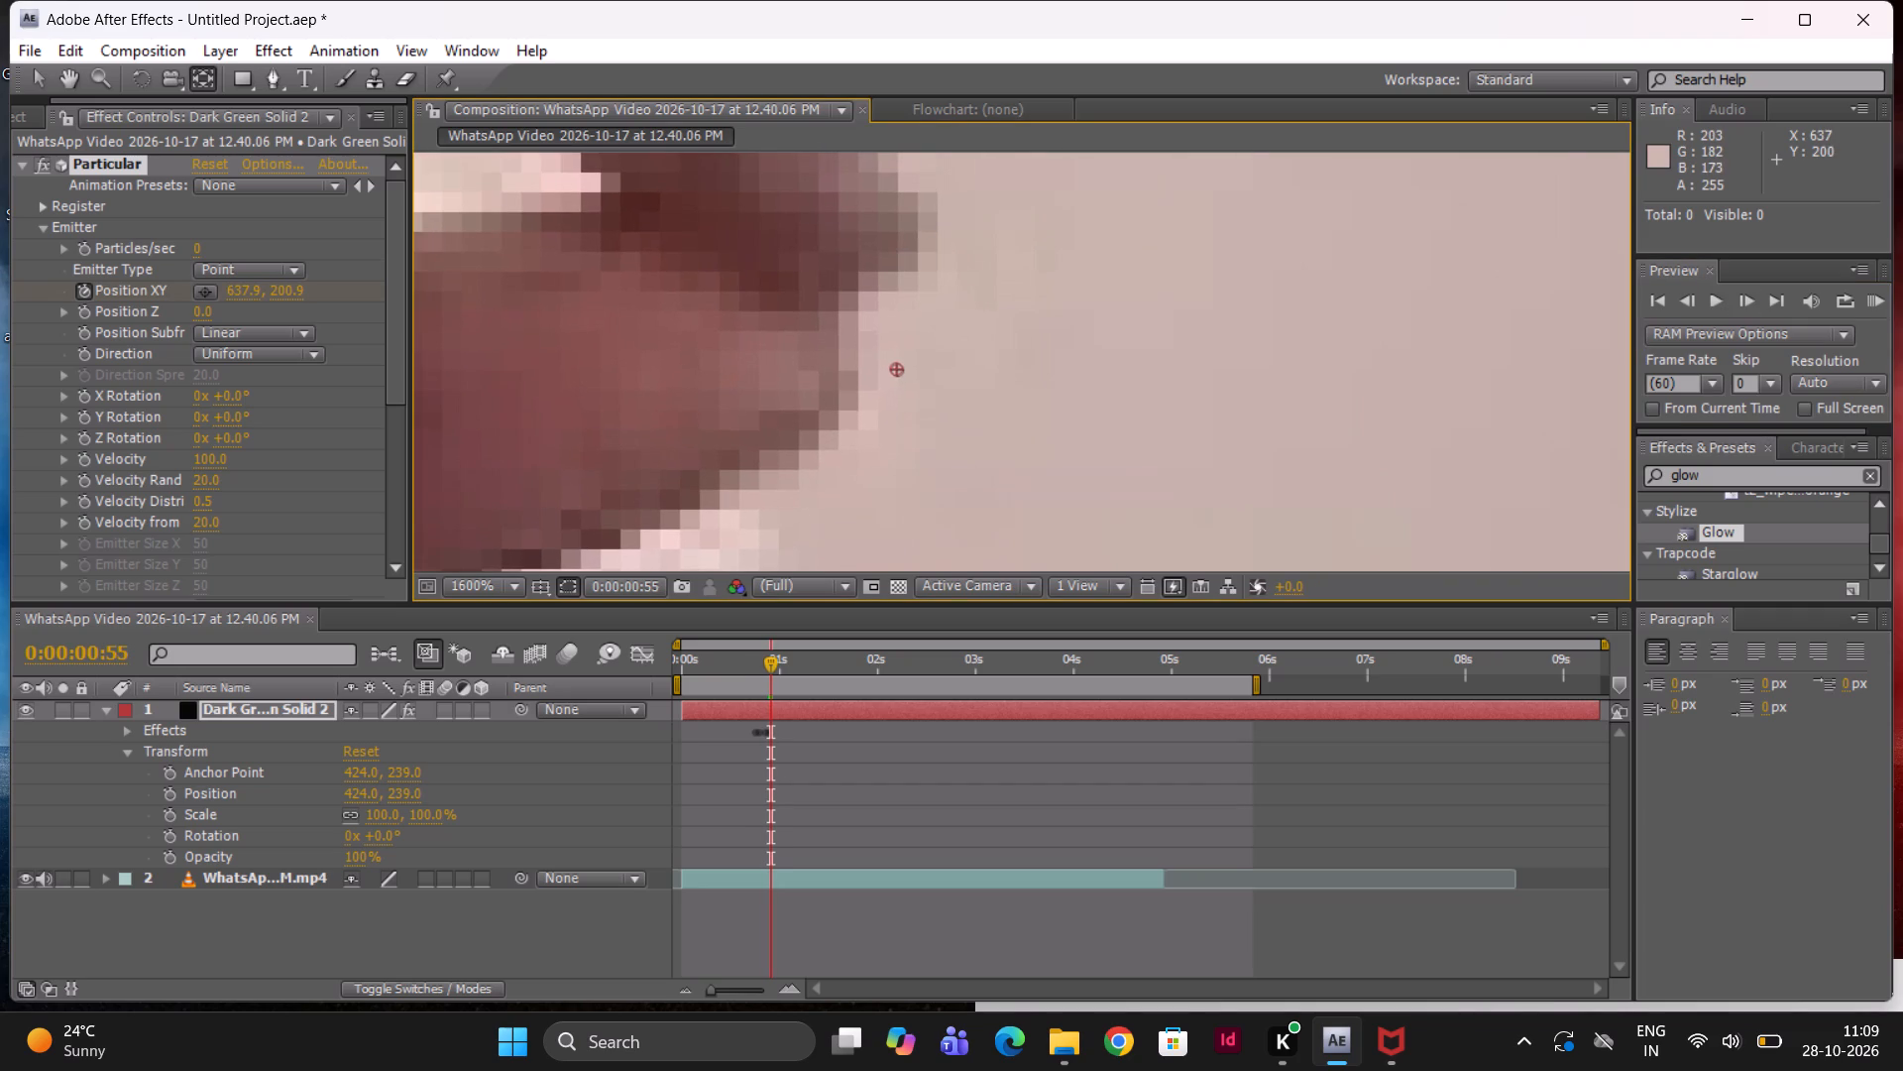
pyautogui.moveTo(895, 366); pyautogui.dragTo(856, 317)
# At 0:00:00:59, keyframe the emitter's Position XY onto the fingertip contact point, at about 629.7, 201.1.
pyautogui.tripleClick(1753, 297)
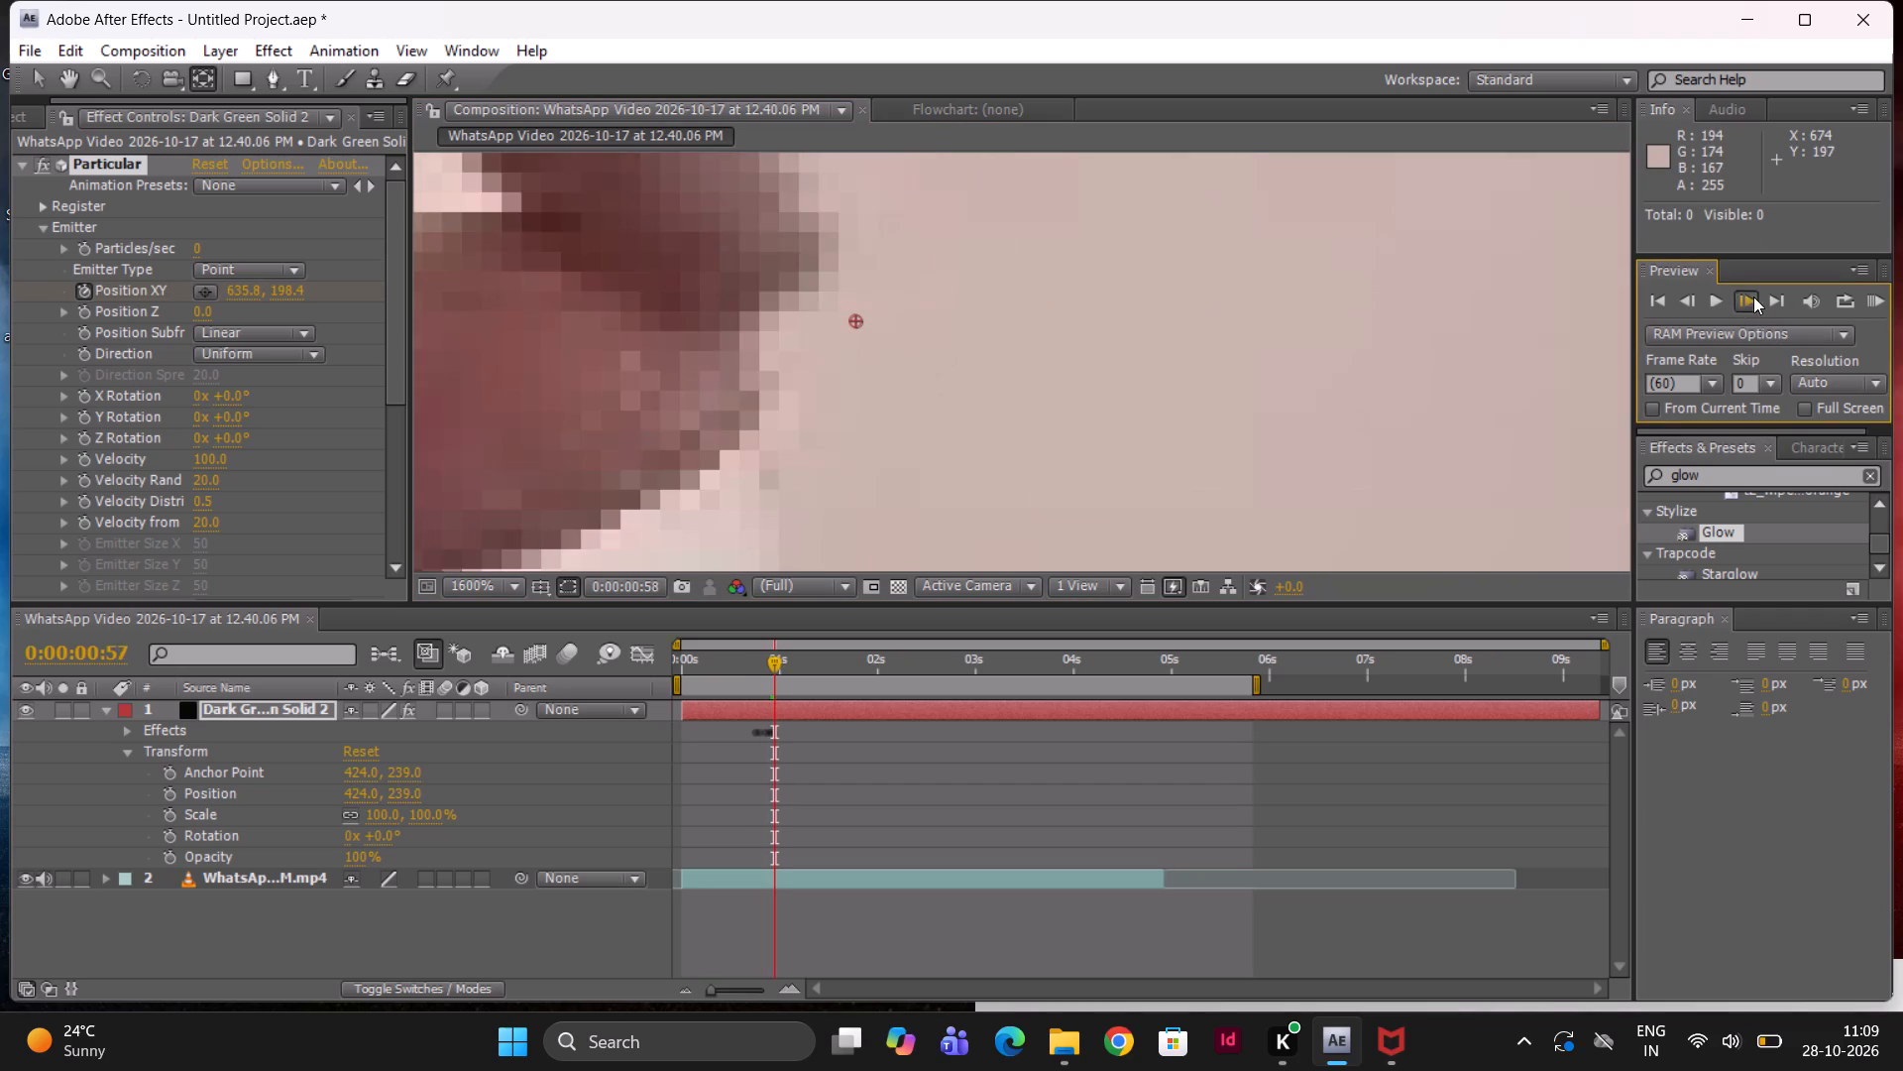
pyautogui.moveTo(865, 320); pyautogui.dragTo(747, 365)
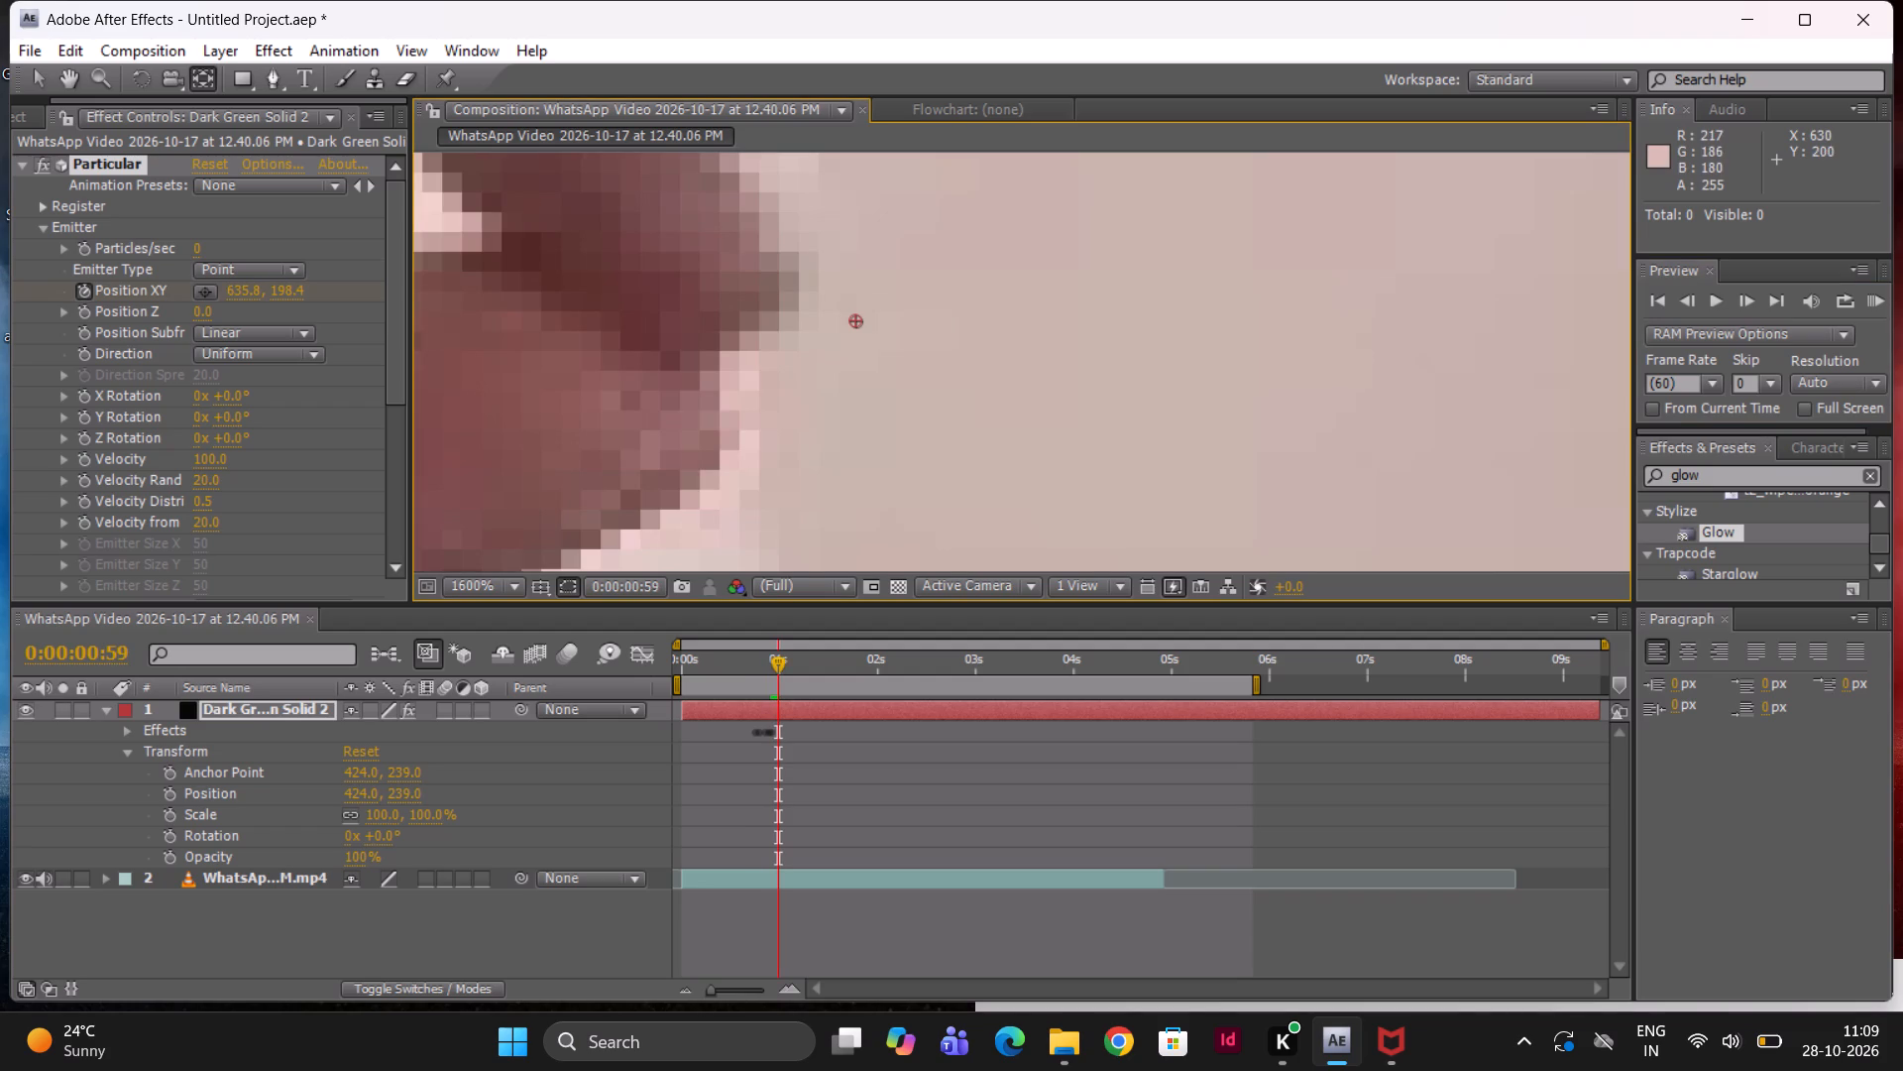
pyautogui.moveTo(849, 315); pyautogui.dragTo(740, 366)
pyautogui.moveTo(740, 366); pyautogui.dragTo(729, 366)
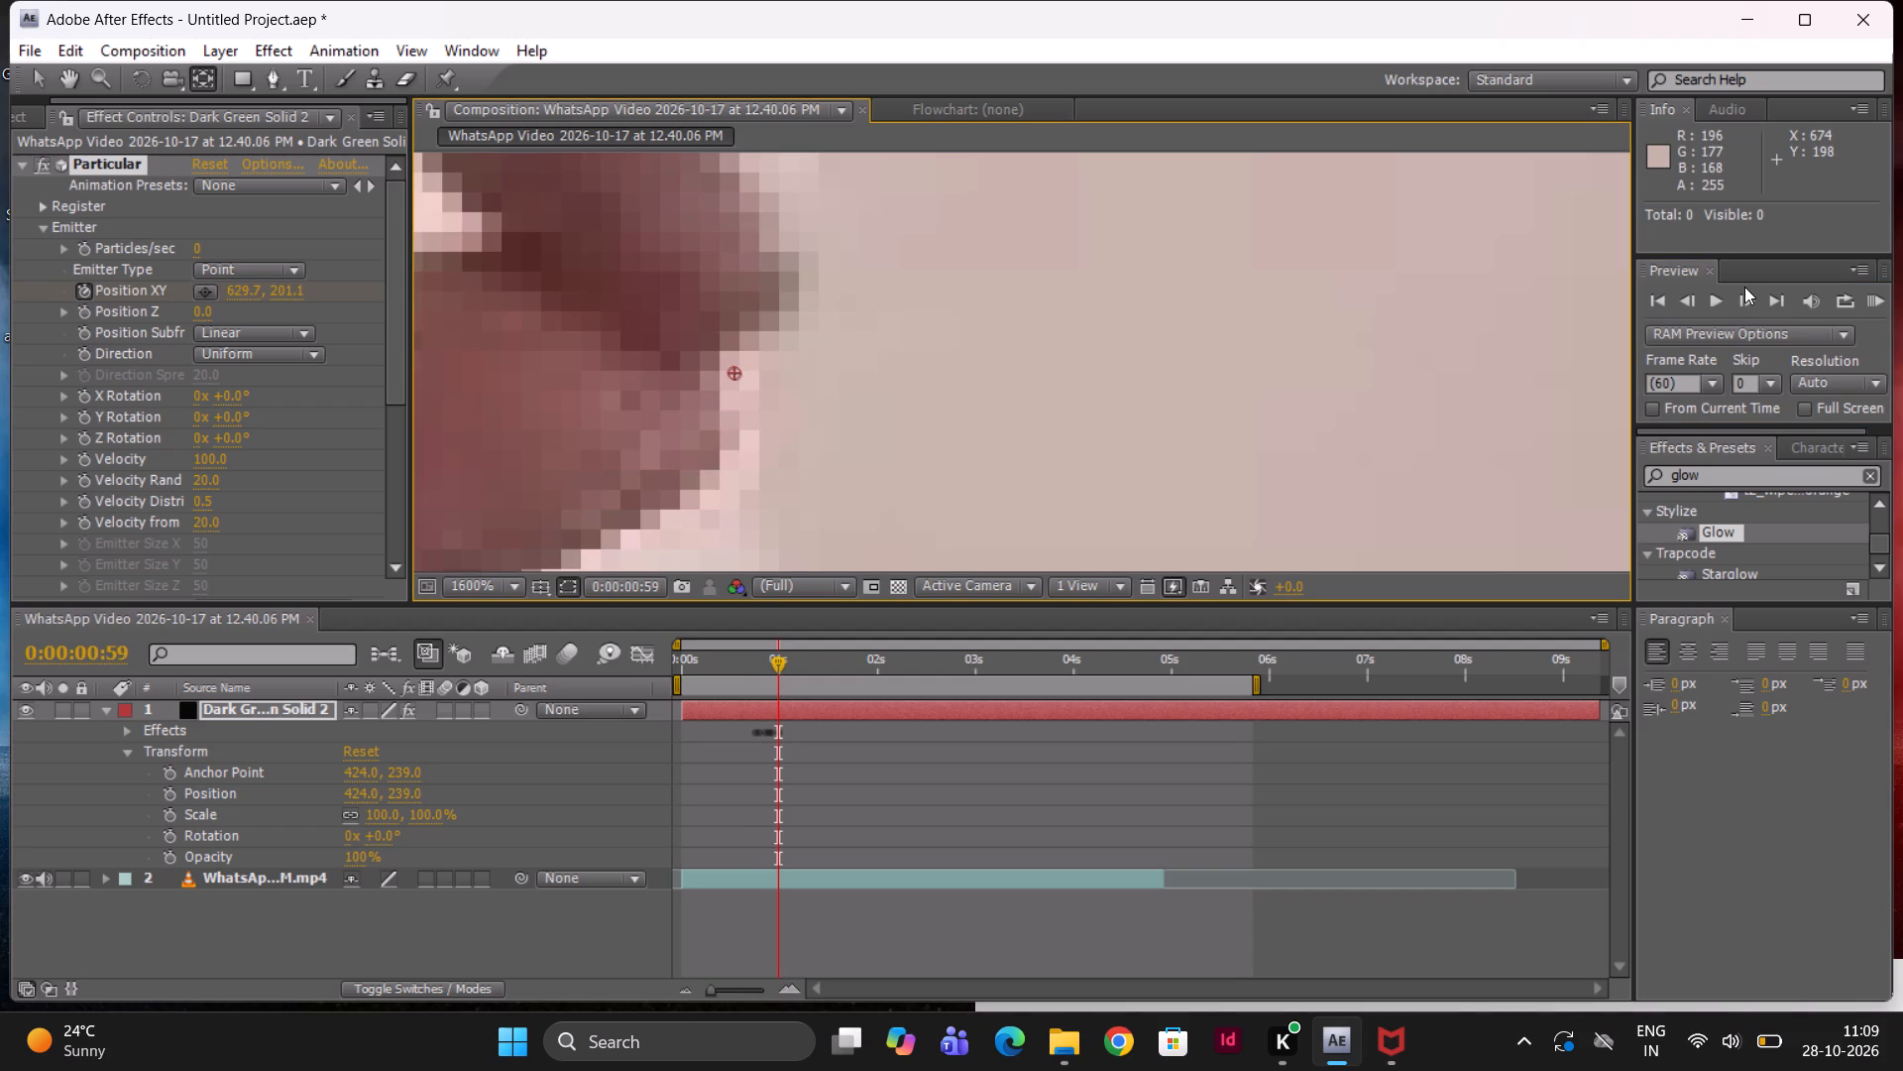
# At 0:00:01:03, keyframe the emitter's Position XY onto the fingertip contact point, at about 621.8, 212.6.
pyautogui.tripleClick(1742, 297)
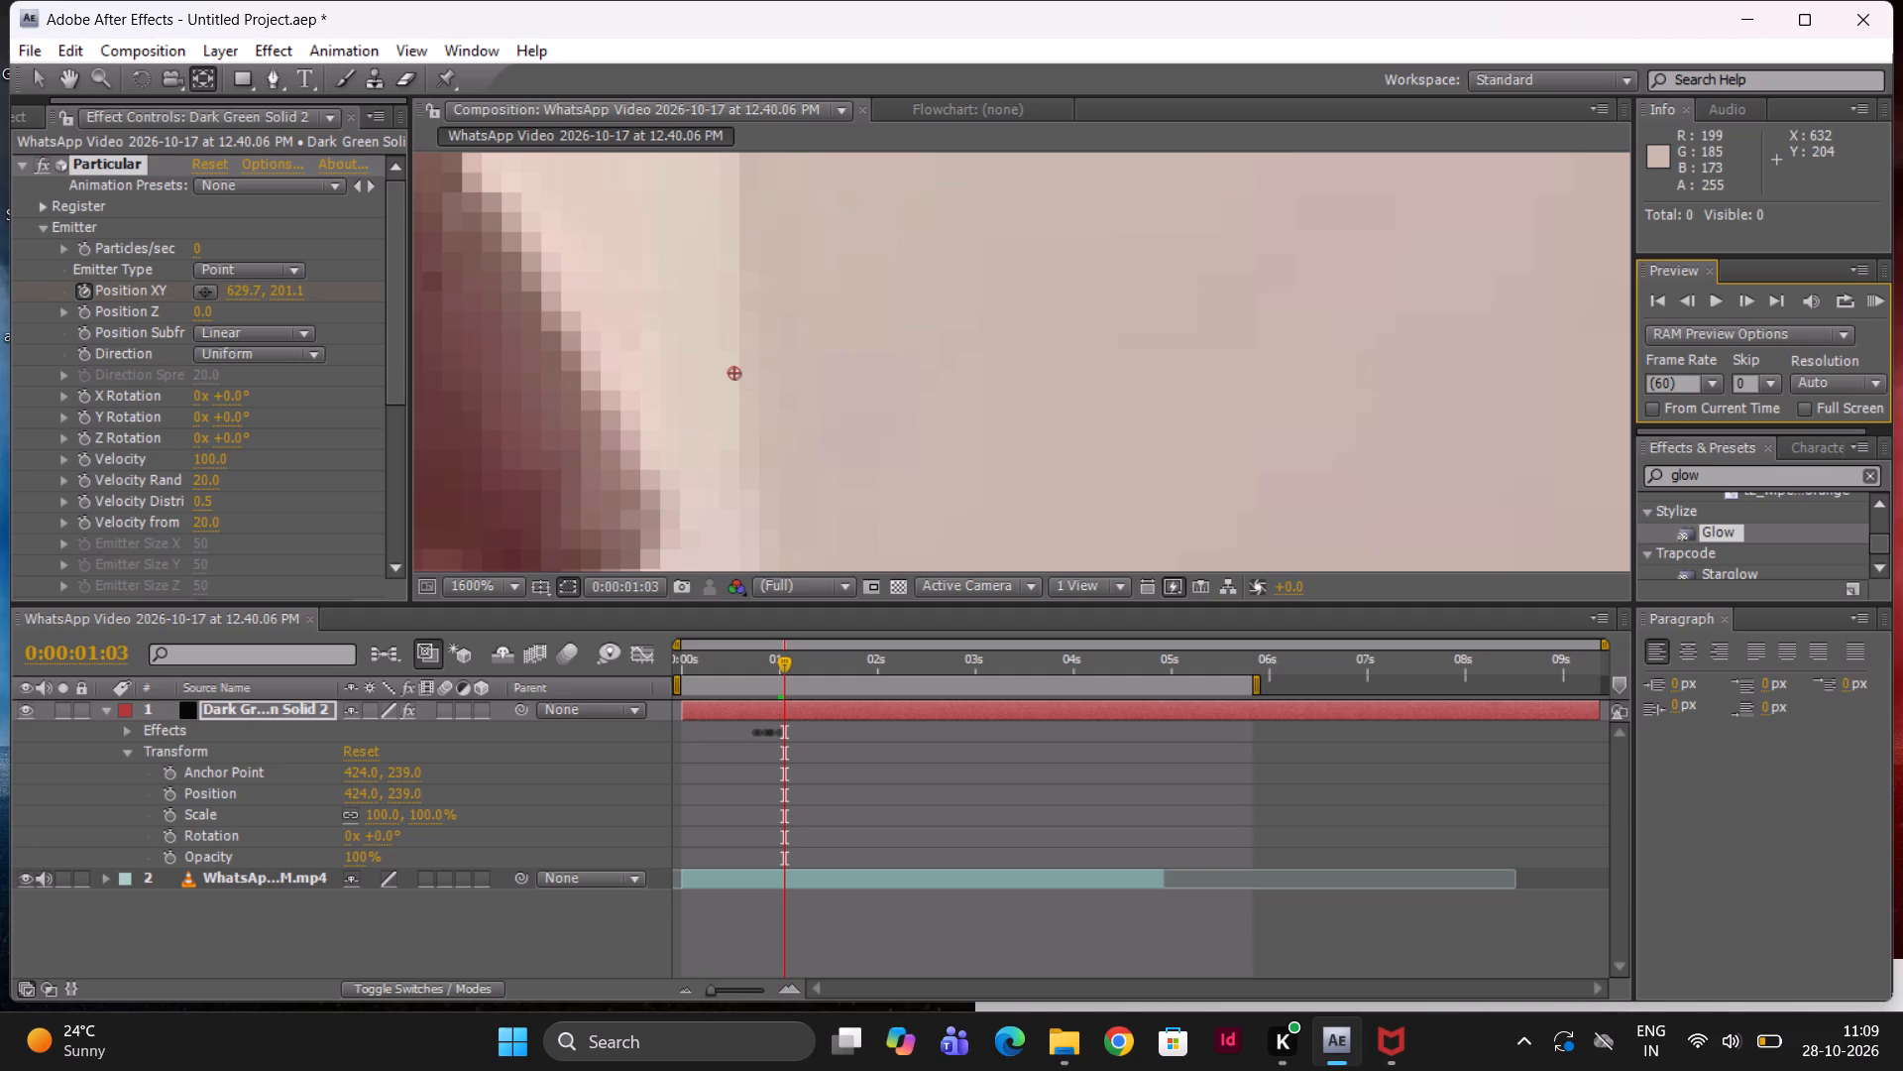
pyautogui.scroll(1, 753, 416)
pyautogui.moveTo(753, 416); pyautogui.dragTo(1280, 166, button='middle')
pyautogui.scroll(-1, 753, 416)
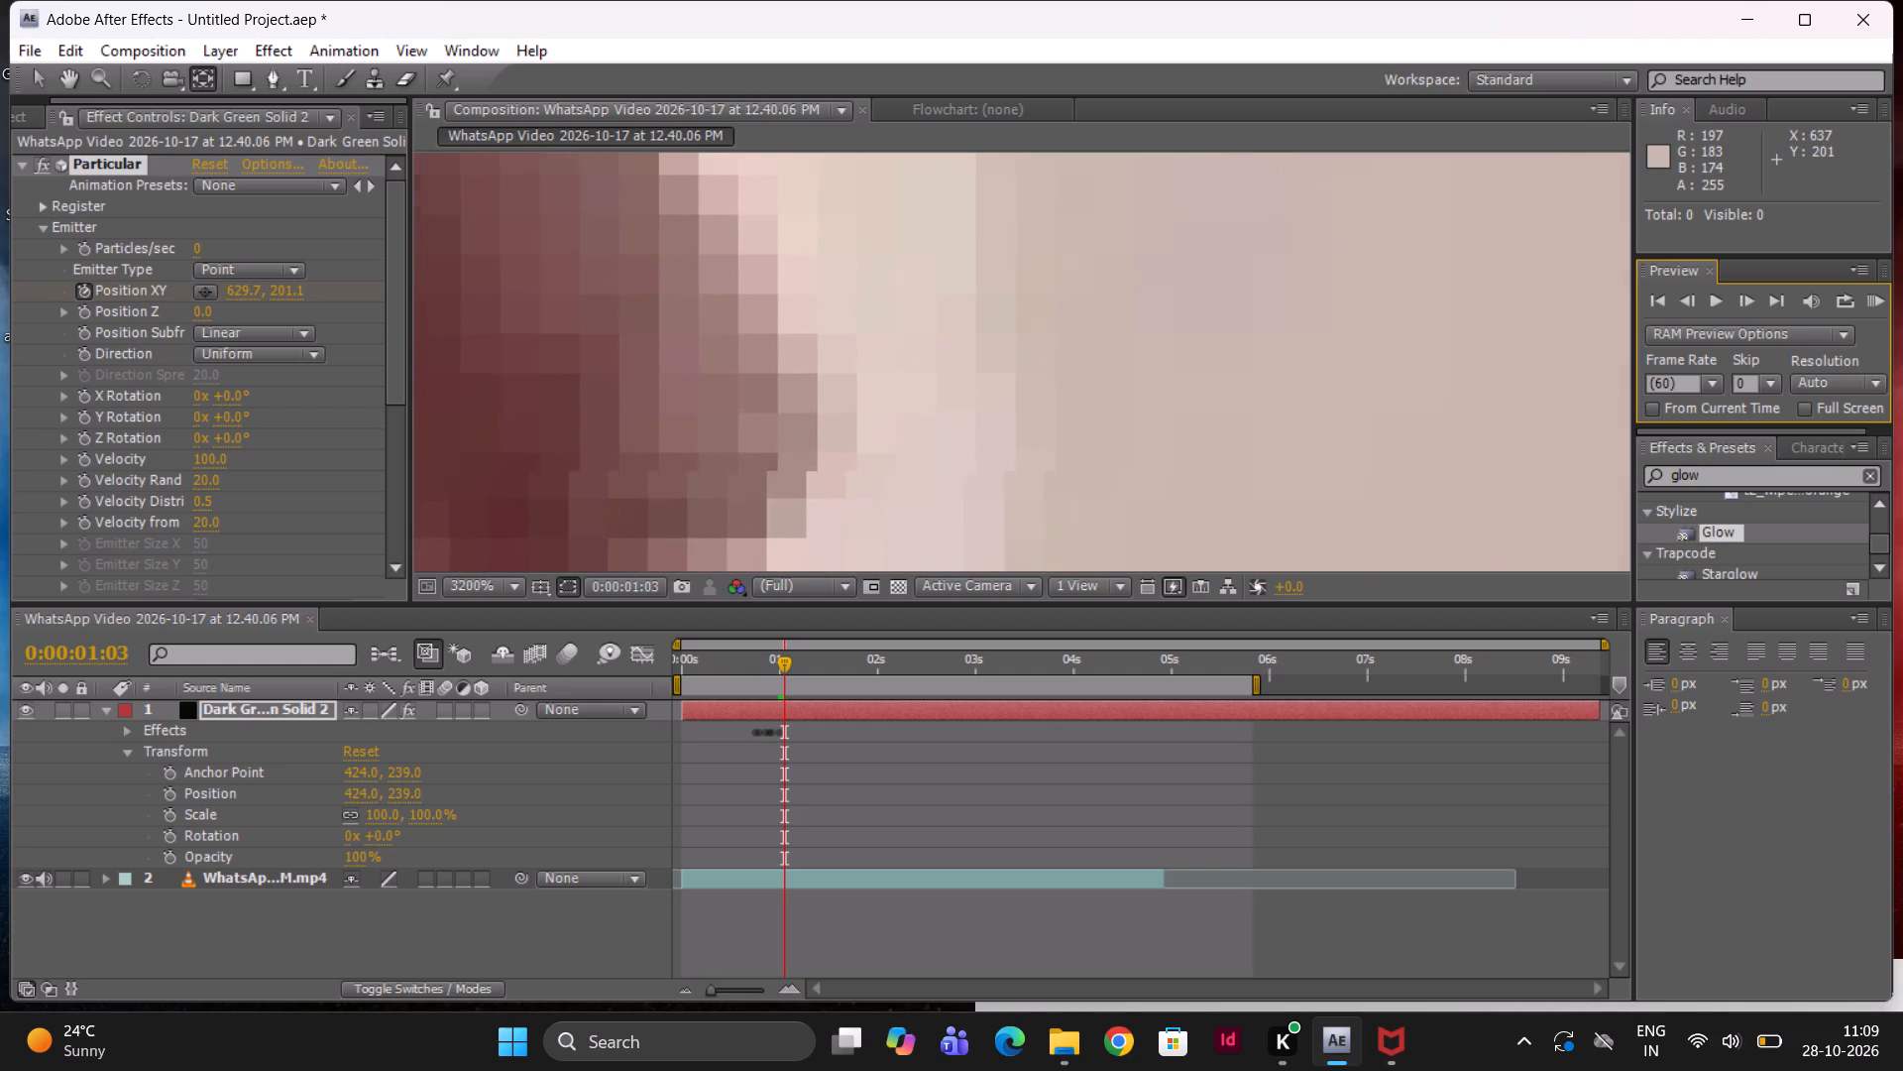
pyautogui.moveTo(1280, 166); pyautogui.dragTo(1295, 131, button='middle')
pyautogui.scroll(1, 1292, 134)
pyautogui.scroll(-1, 1293, 133)
pyautogui.scroll(2, 1175, 267)
pyautogui.moveTo(1167, 272); pyautogui.dragTo(1232, 111, button='middle')
pyautogui.scroll(-1, 1167, 272)
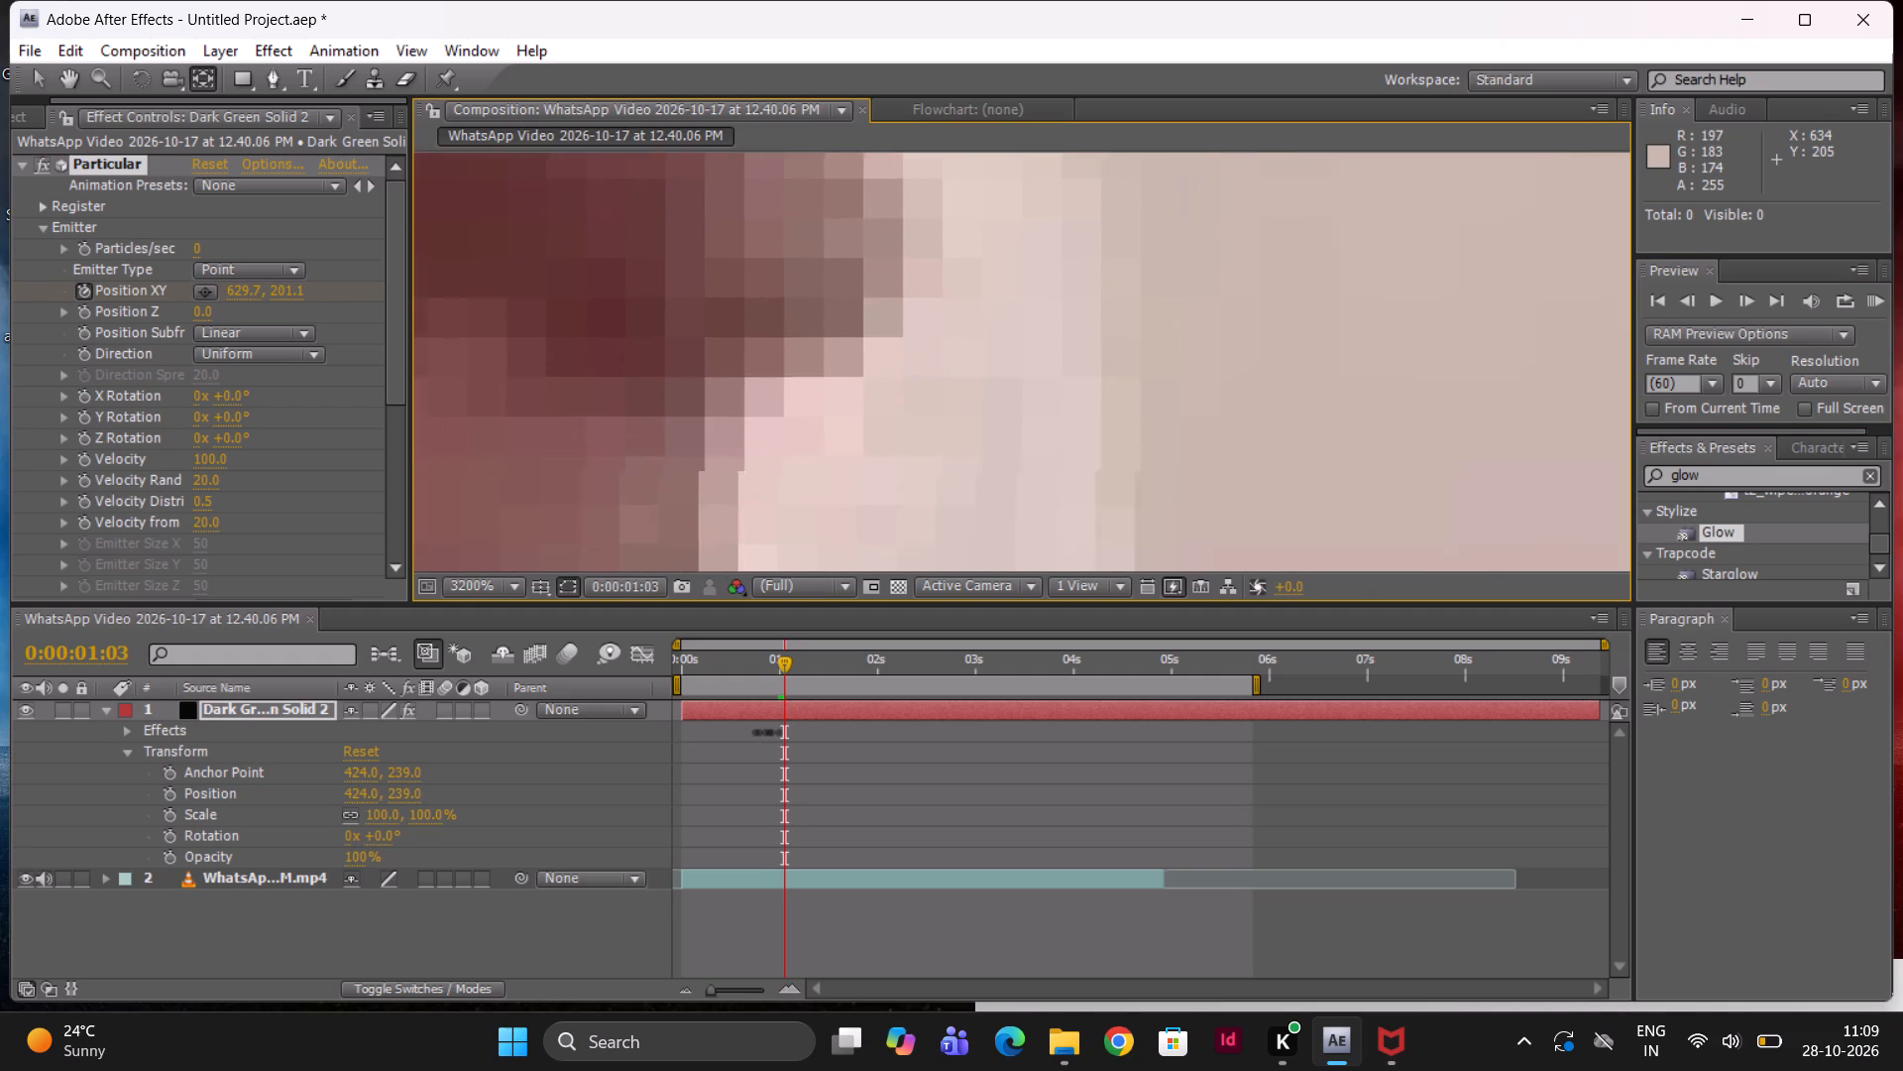
pyautogui.moveTo(1232, 111); pyautogui.dragTo(1479, 654, button='middle')
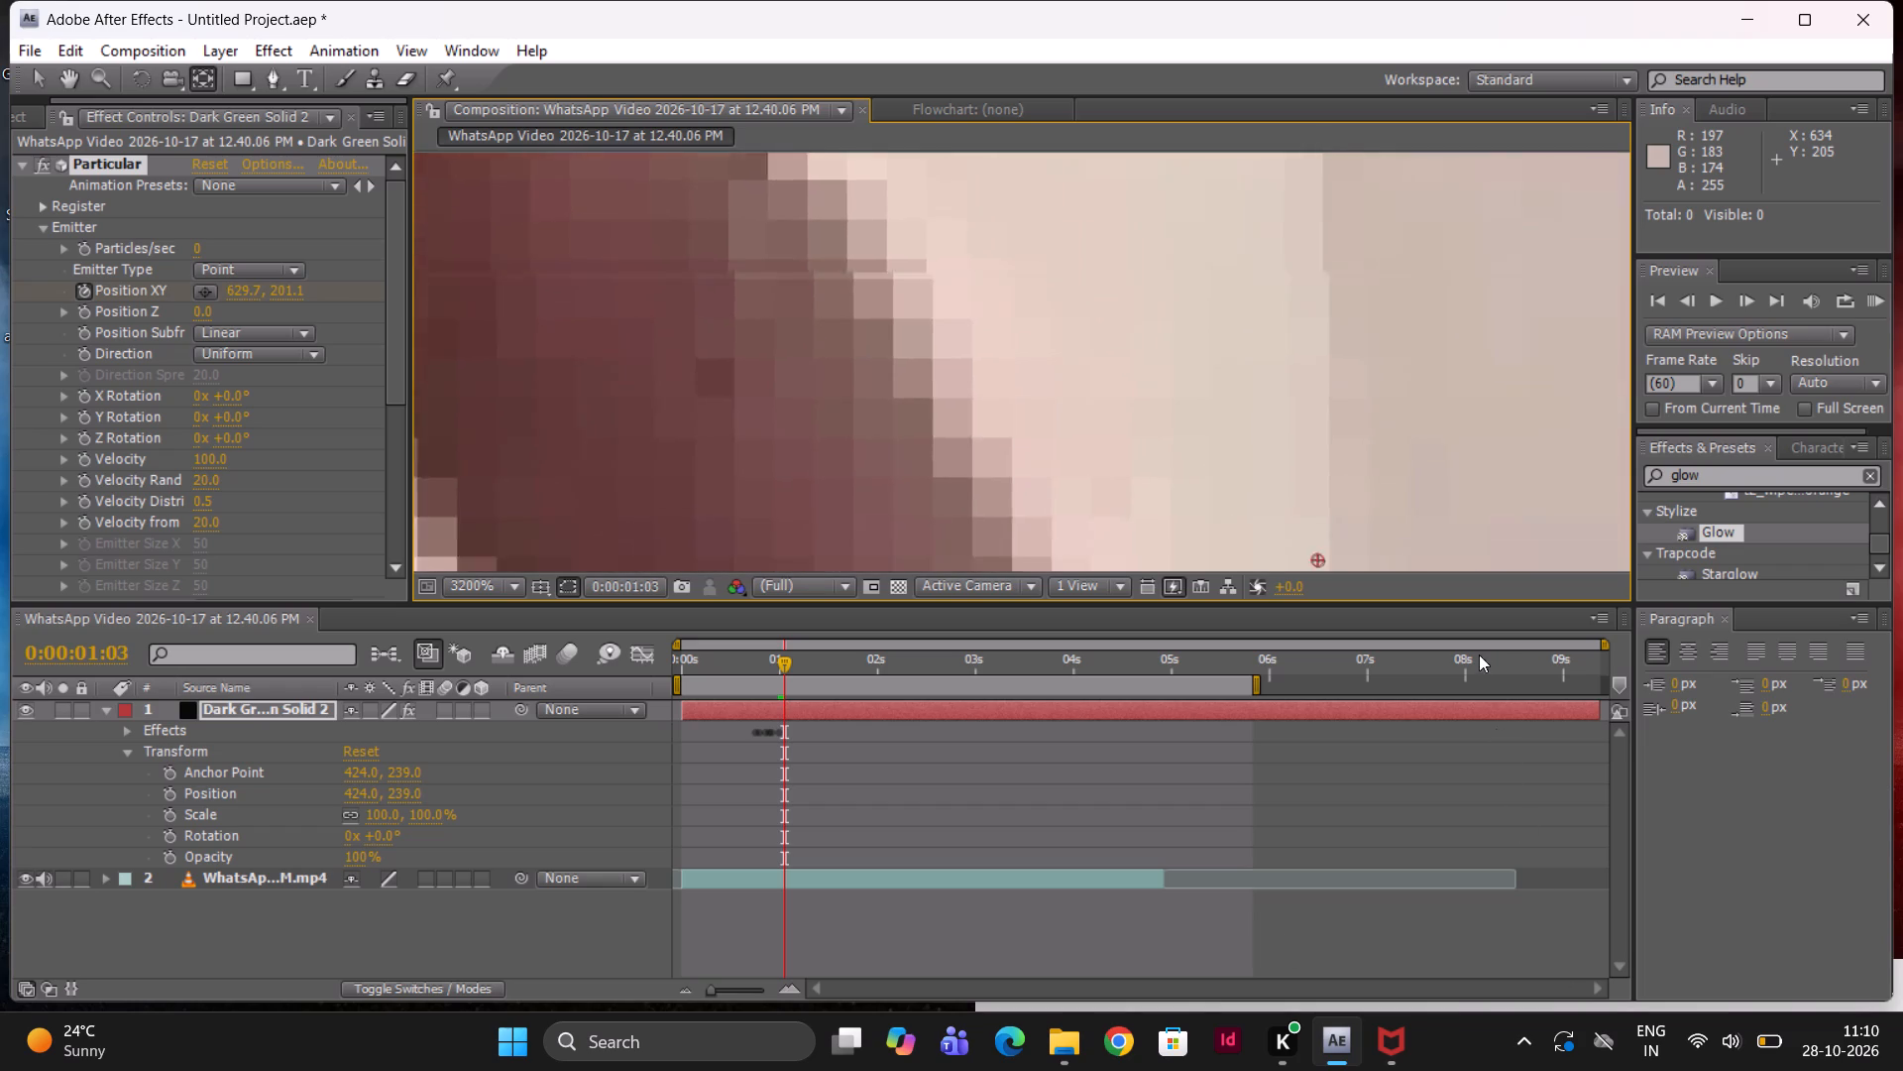
pyautogui.moveTo(1479, 654); pyautogui.dragTo(1311, 0, button='middle')
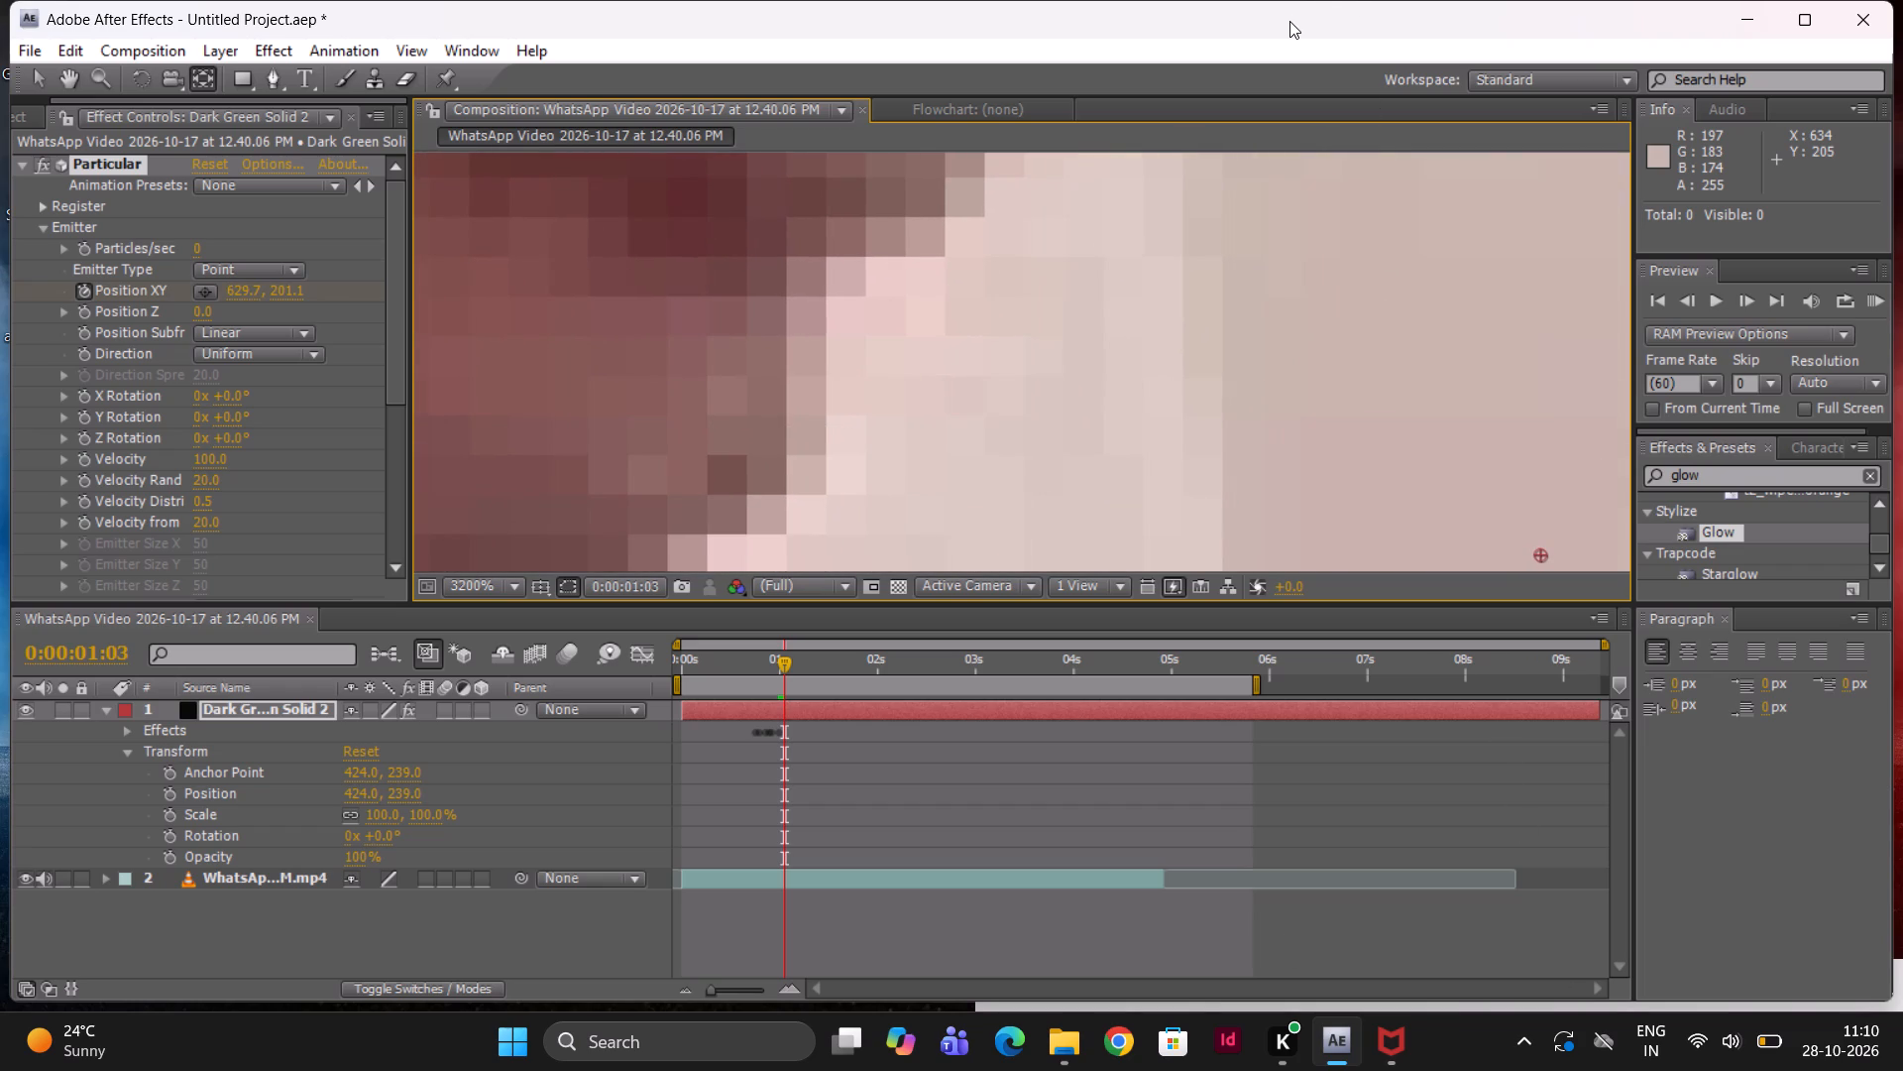
pyautogui.hotkey('ctrl', '-')
pyautogui.hotkey('ctrl', '-')
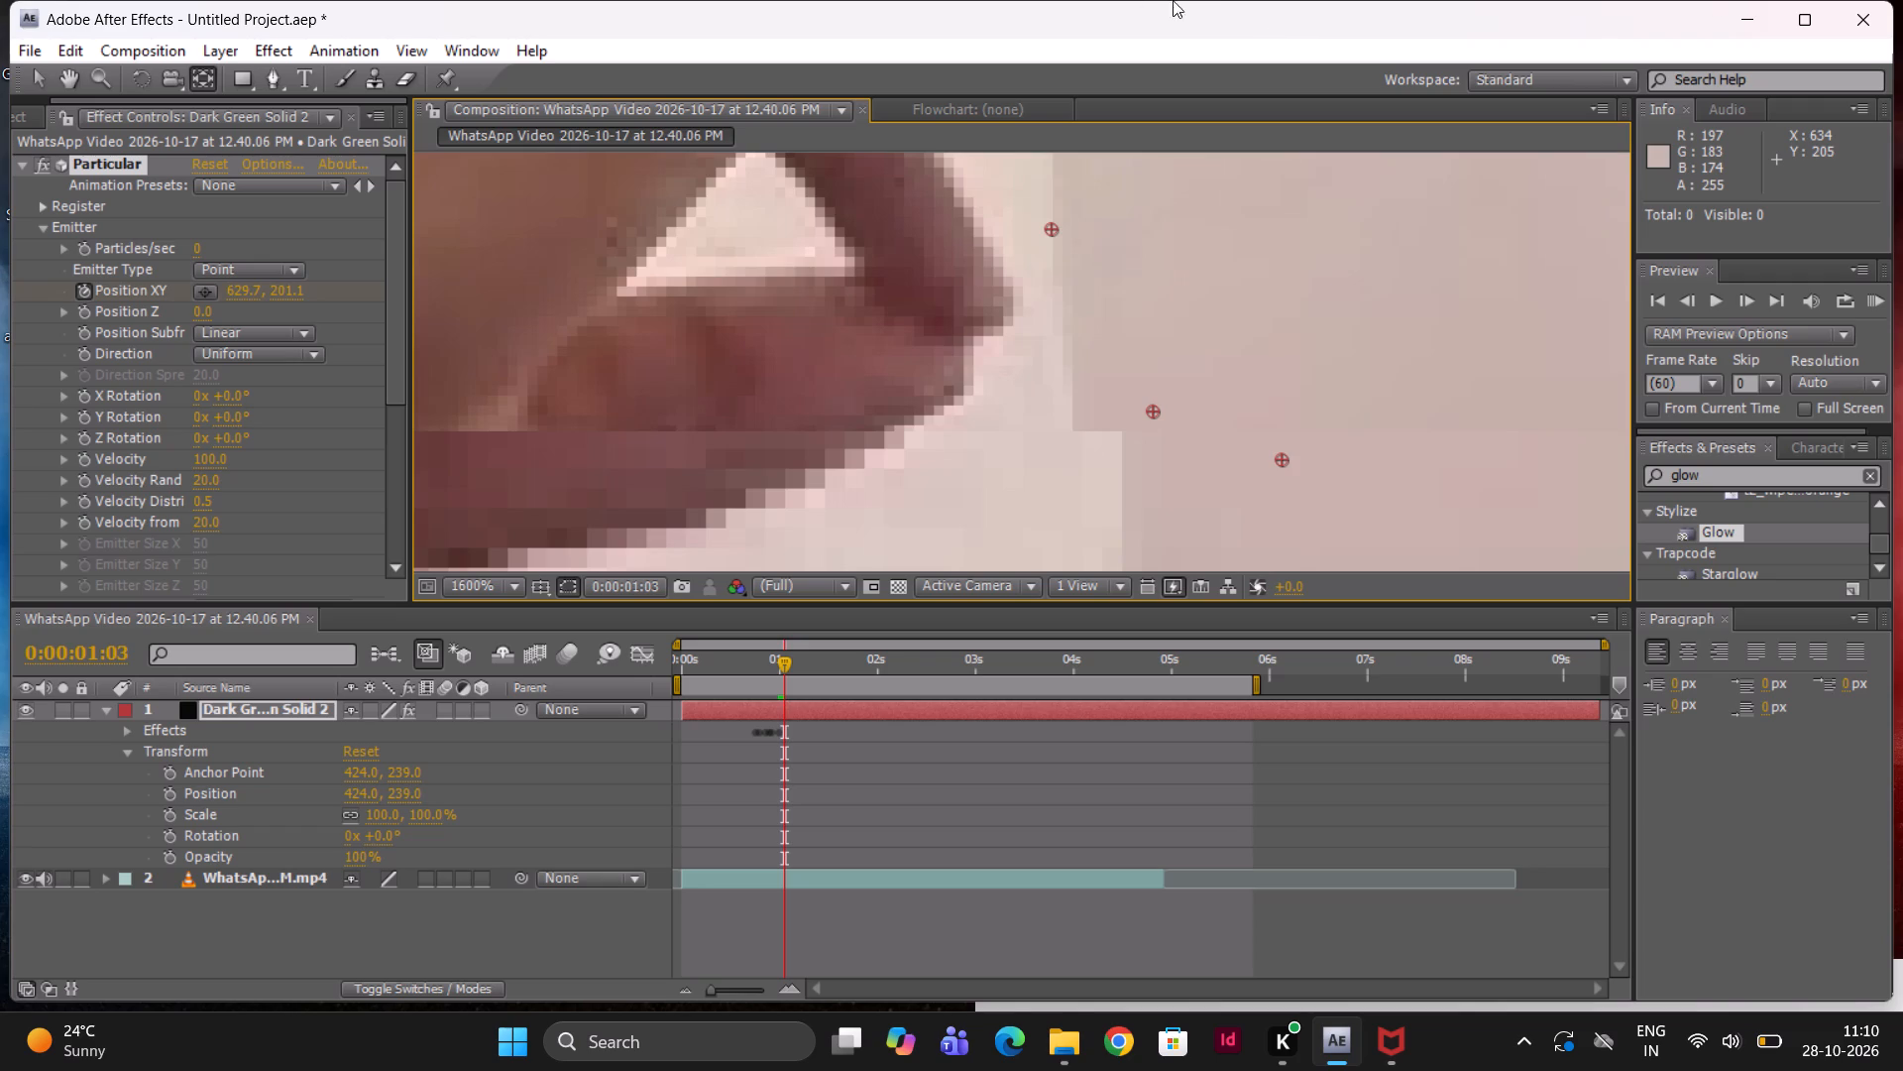
pyautogui.moveTo(1059, 233); pyautogui.dragTo(980, 347)
# At 0:00:01:05, keyframe the emitter's Position XY onto the fingertip contact point, at about 616.7, 220.2.
pyautogui.click(1752, 299)
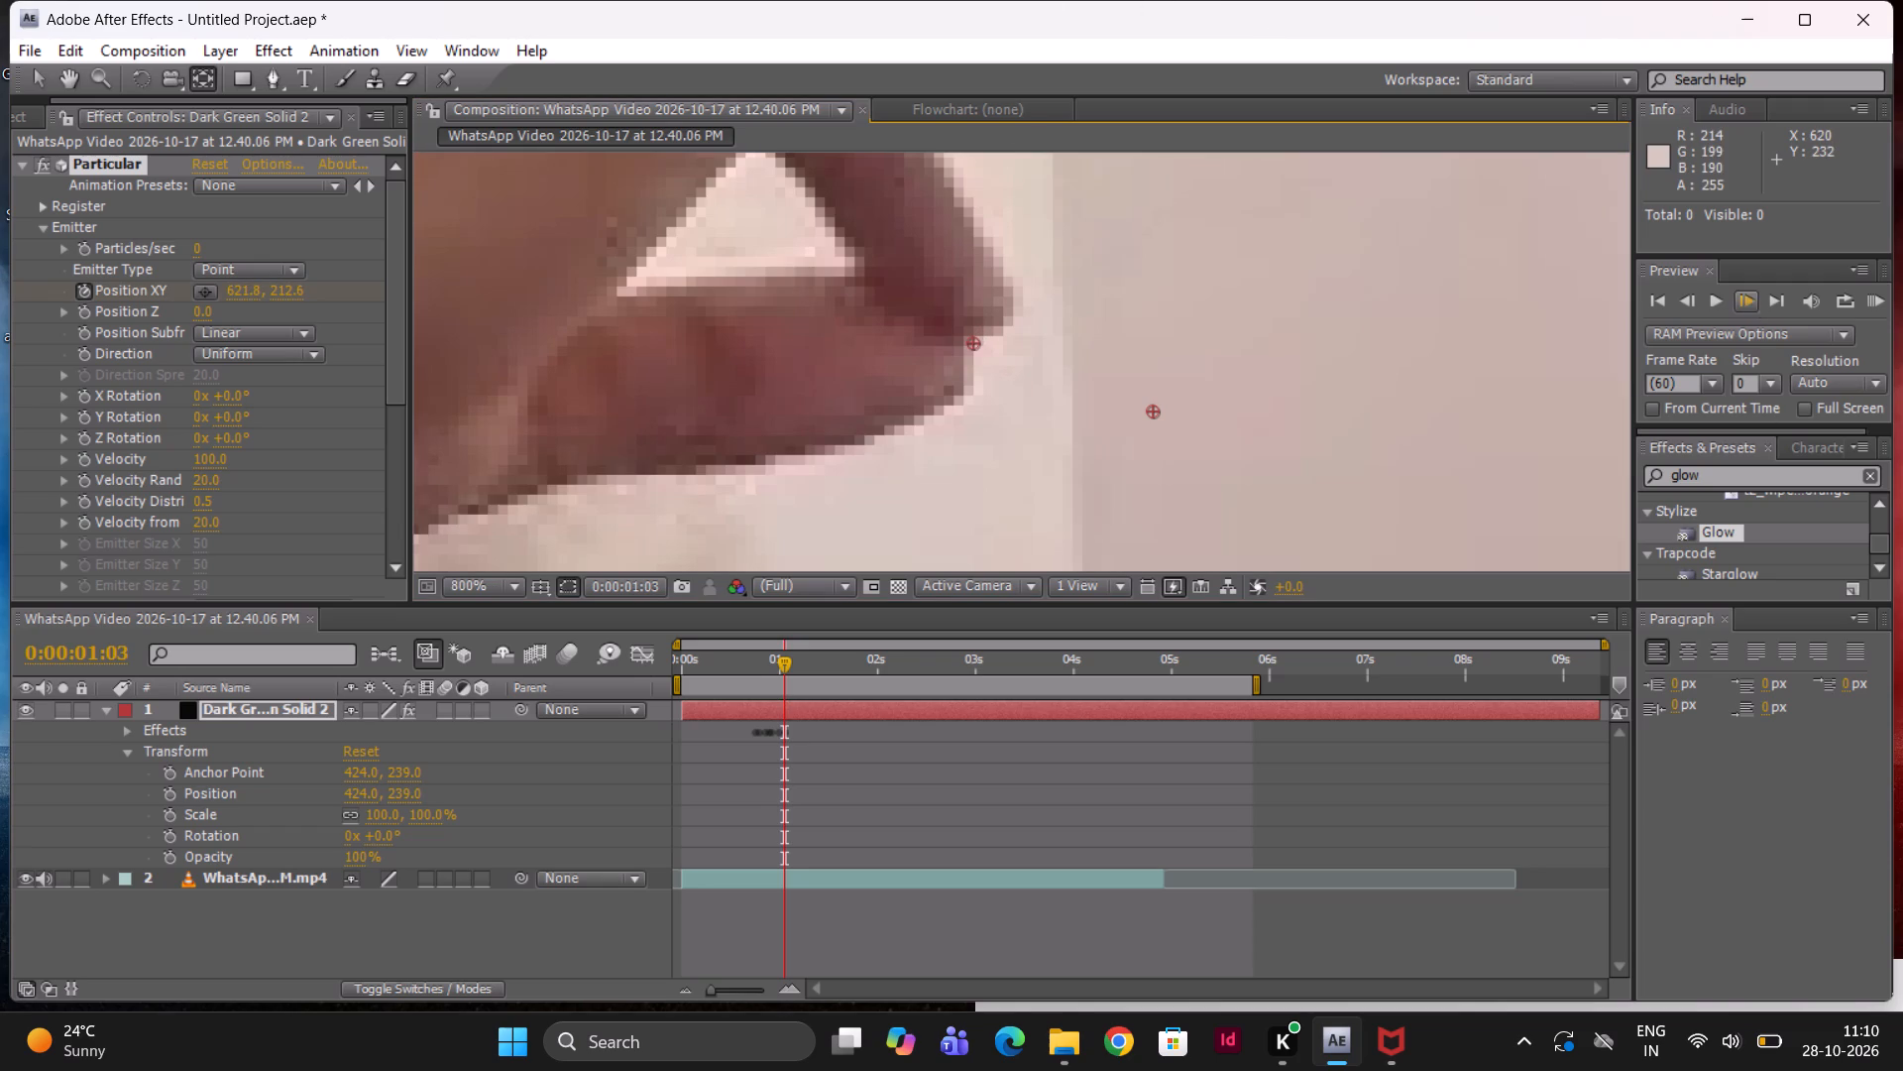
pyautogui.click(1752, 299)
pyautogui.moveTo(976, 340); pyautogui.dragTo(953, 416)
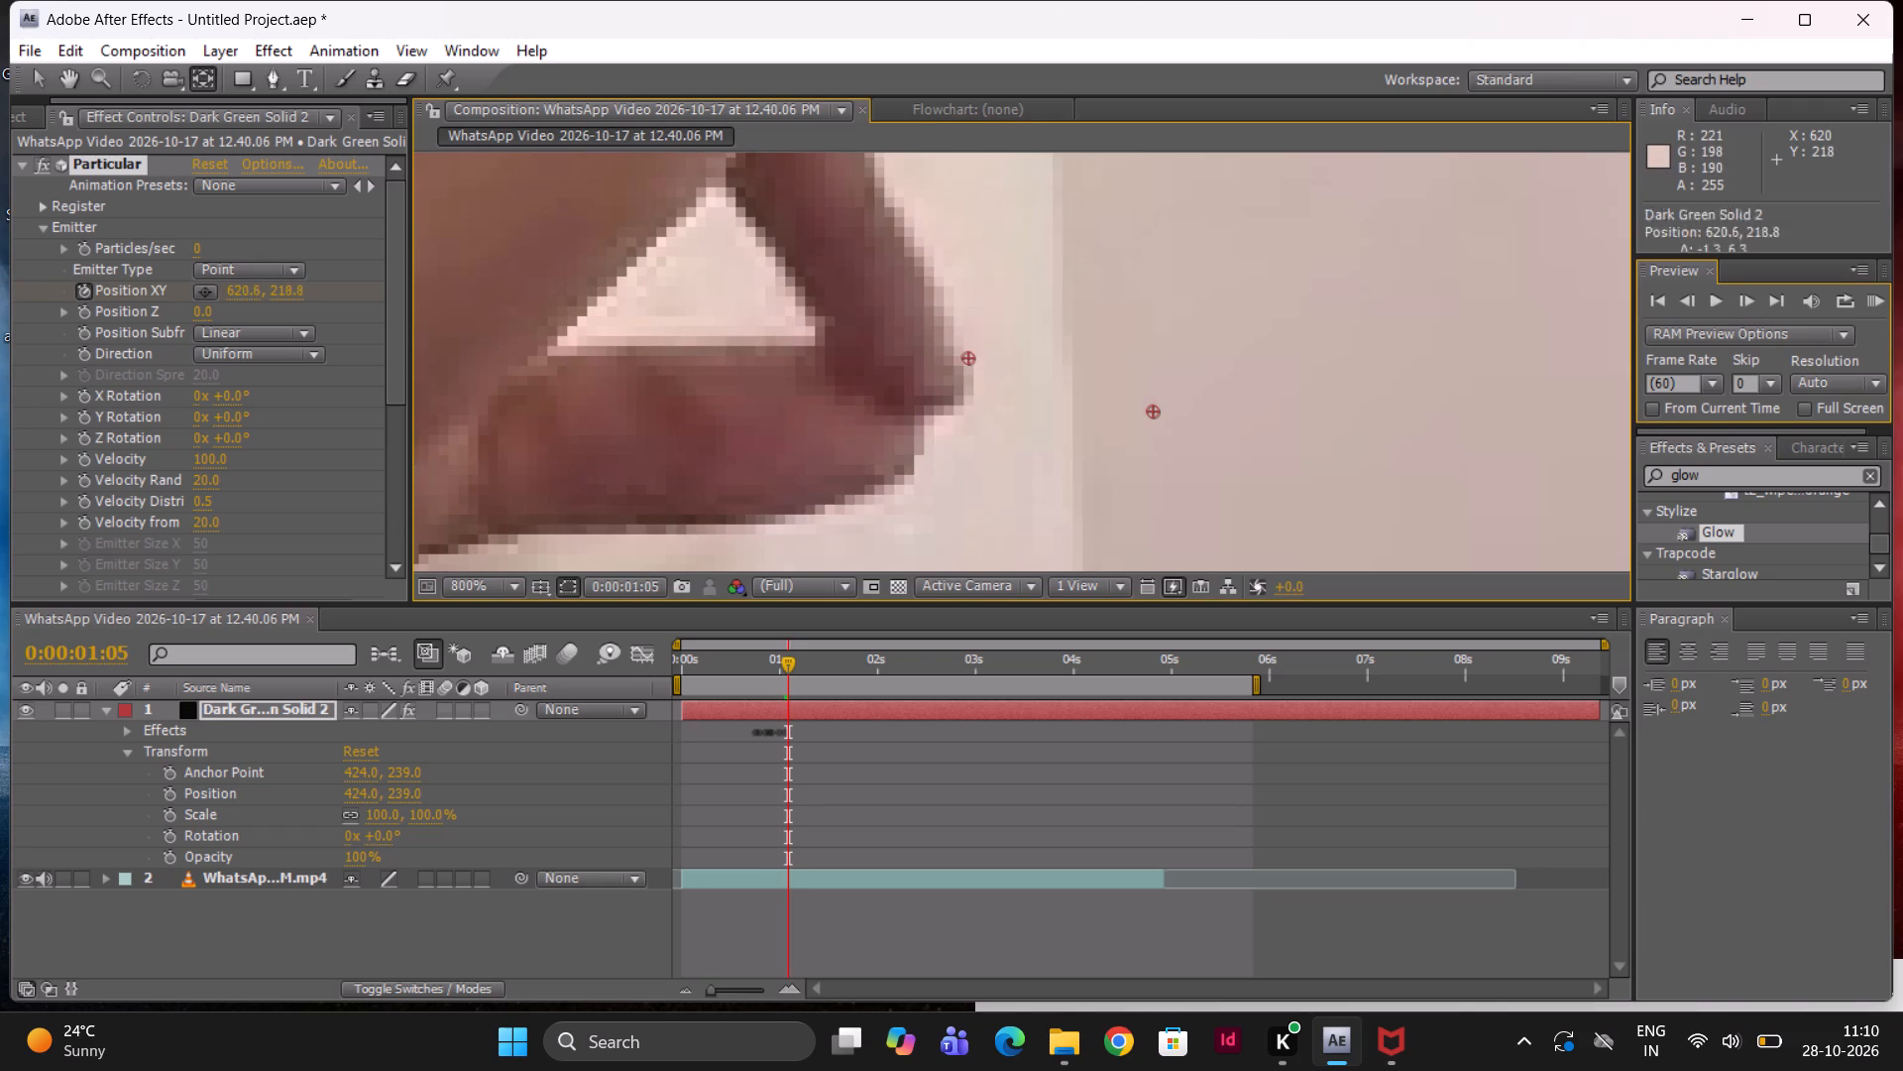
pyautogui.moveTo(953, 416); pyautogui.dragTo(925, 416)
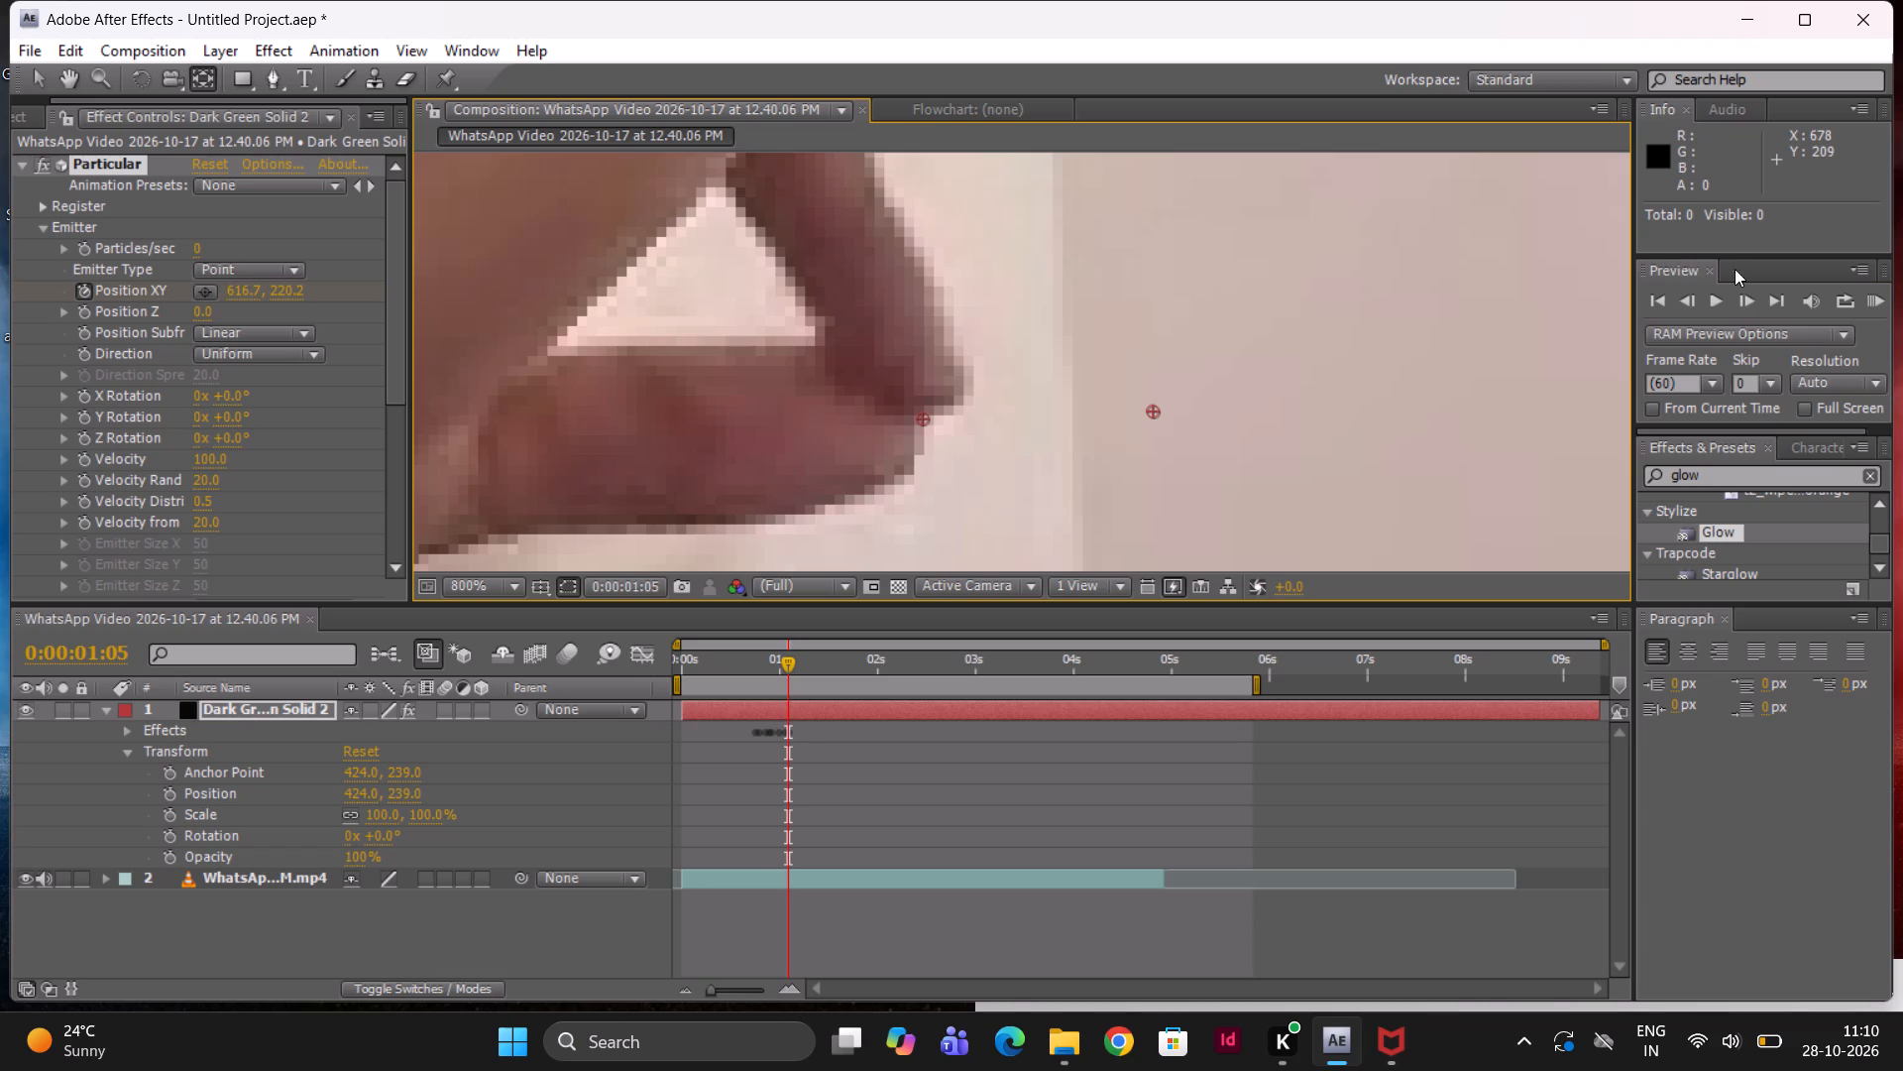
# At 0:00:01:07, keyframe the emitter's Position XY onto the fingertip contact point, at about 610.8, 225.8.
pyautogui.click(1735, 302)
pyautogui.click(1735, 302)
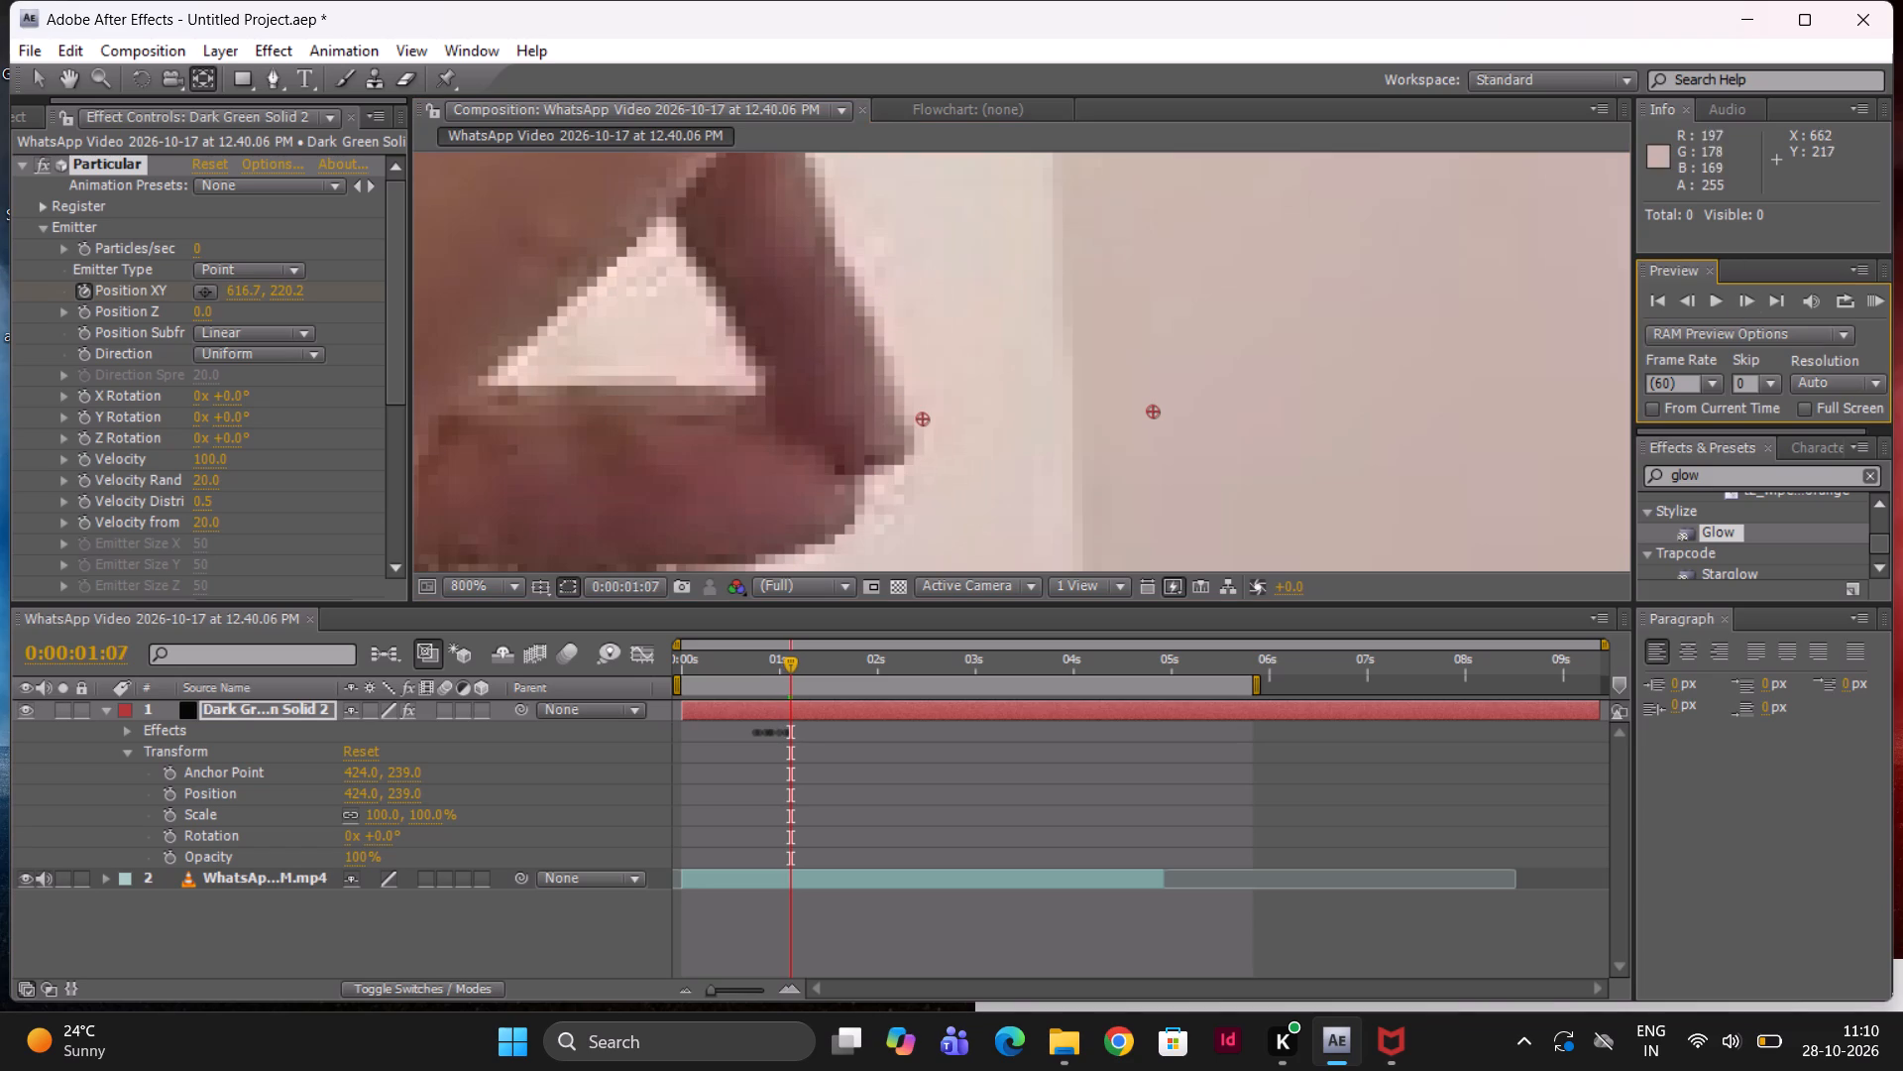
pyautogui.moveTo(924, 419); pyautogui.dragTo(867, 475)
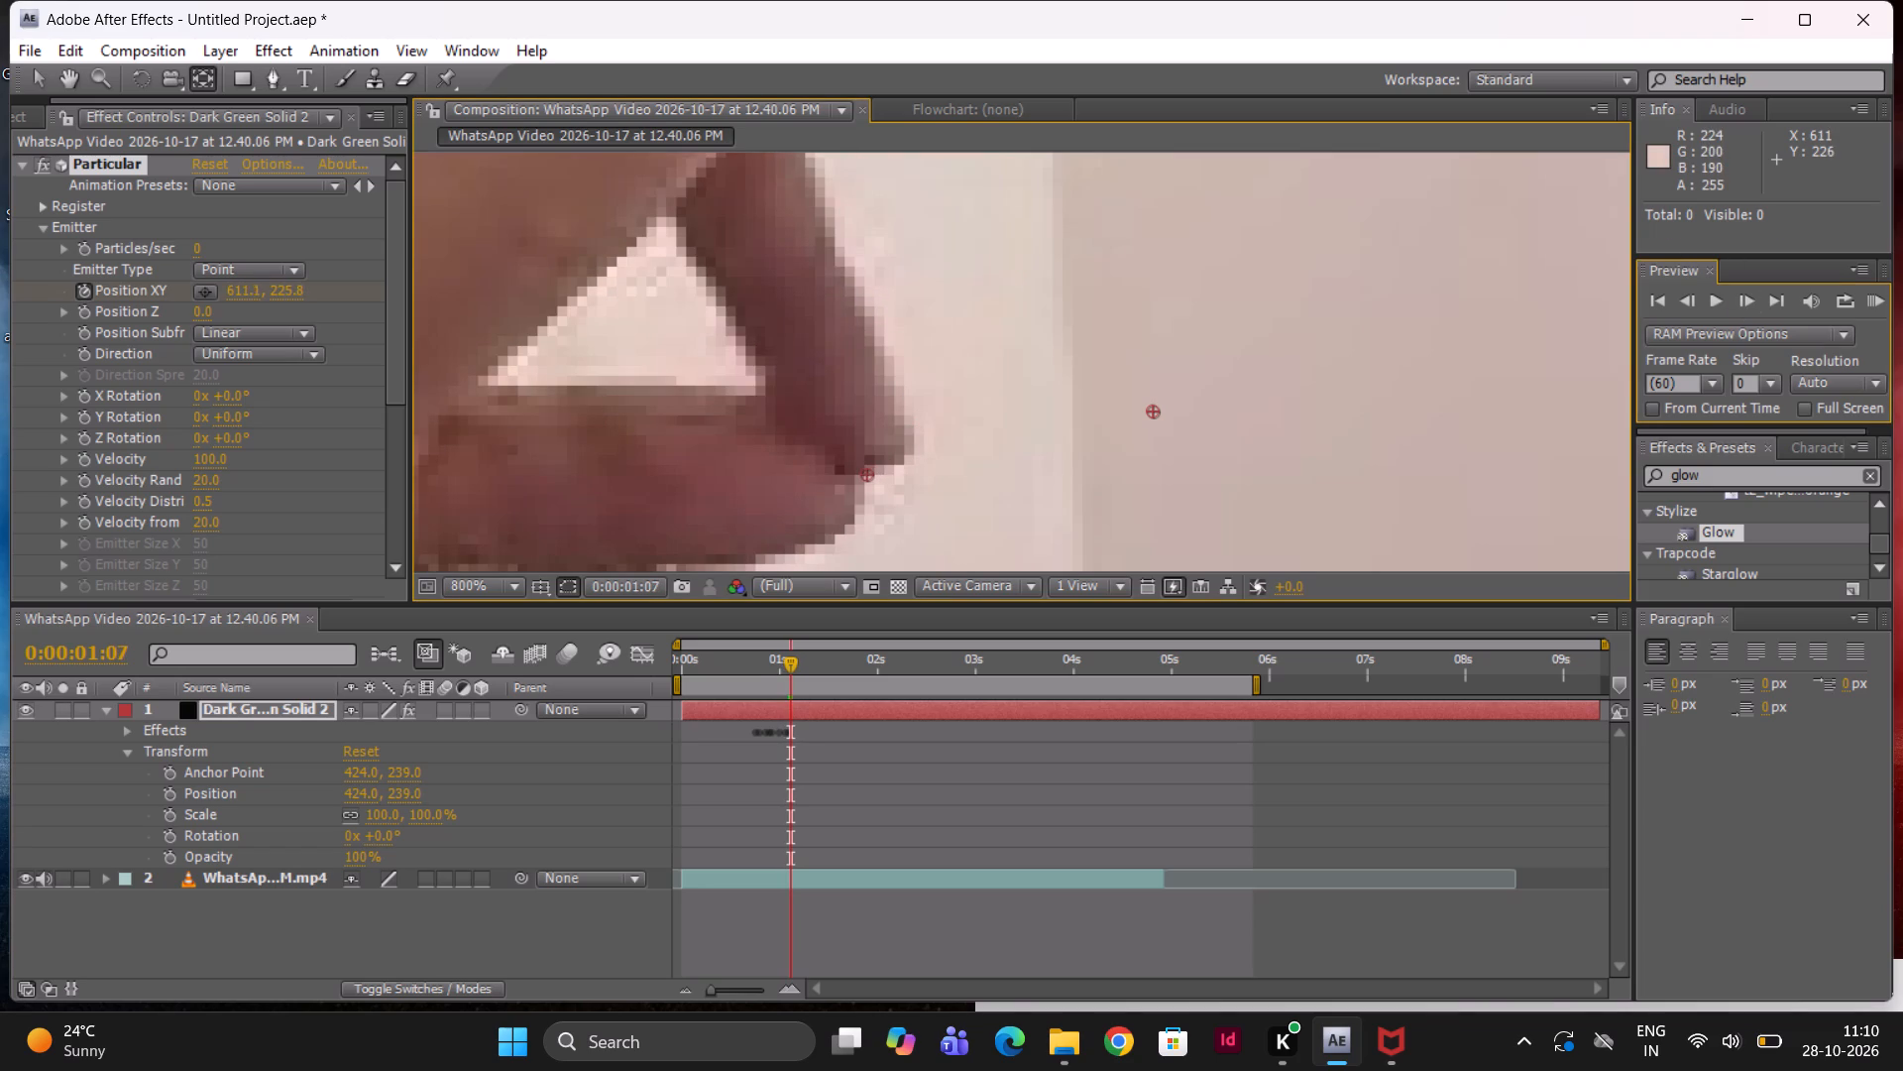
pyautogui.moveTo(867, 475); pyautogui.dragTo(866, 475)
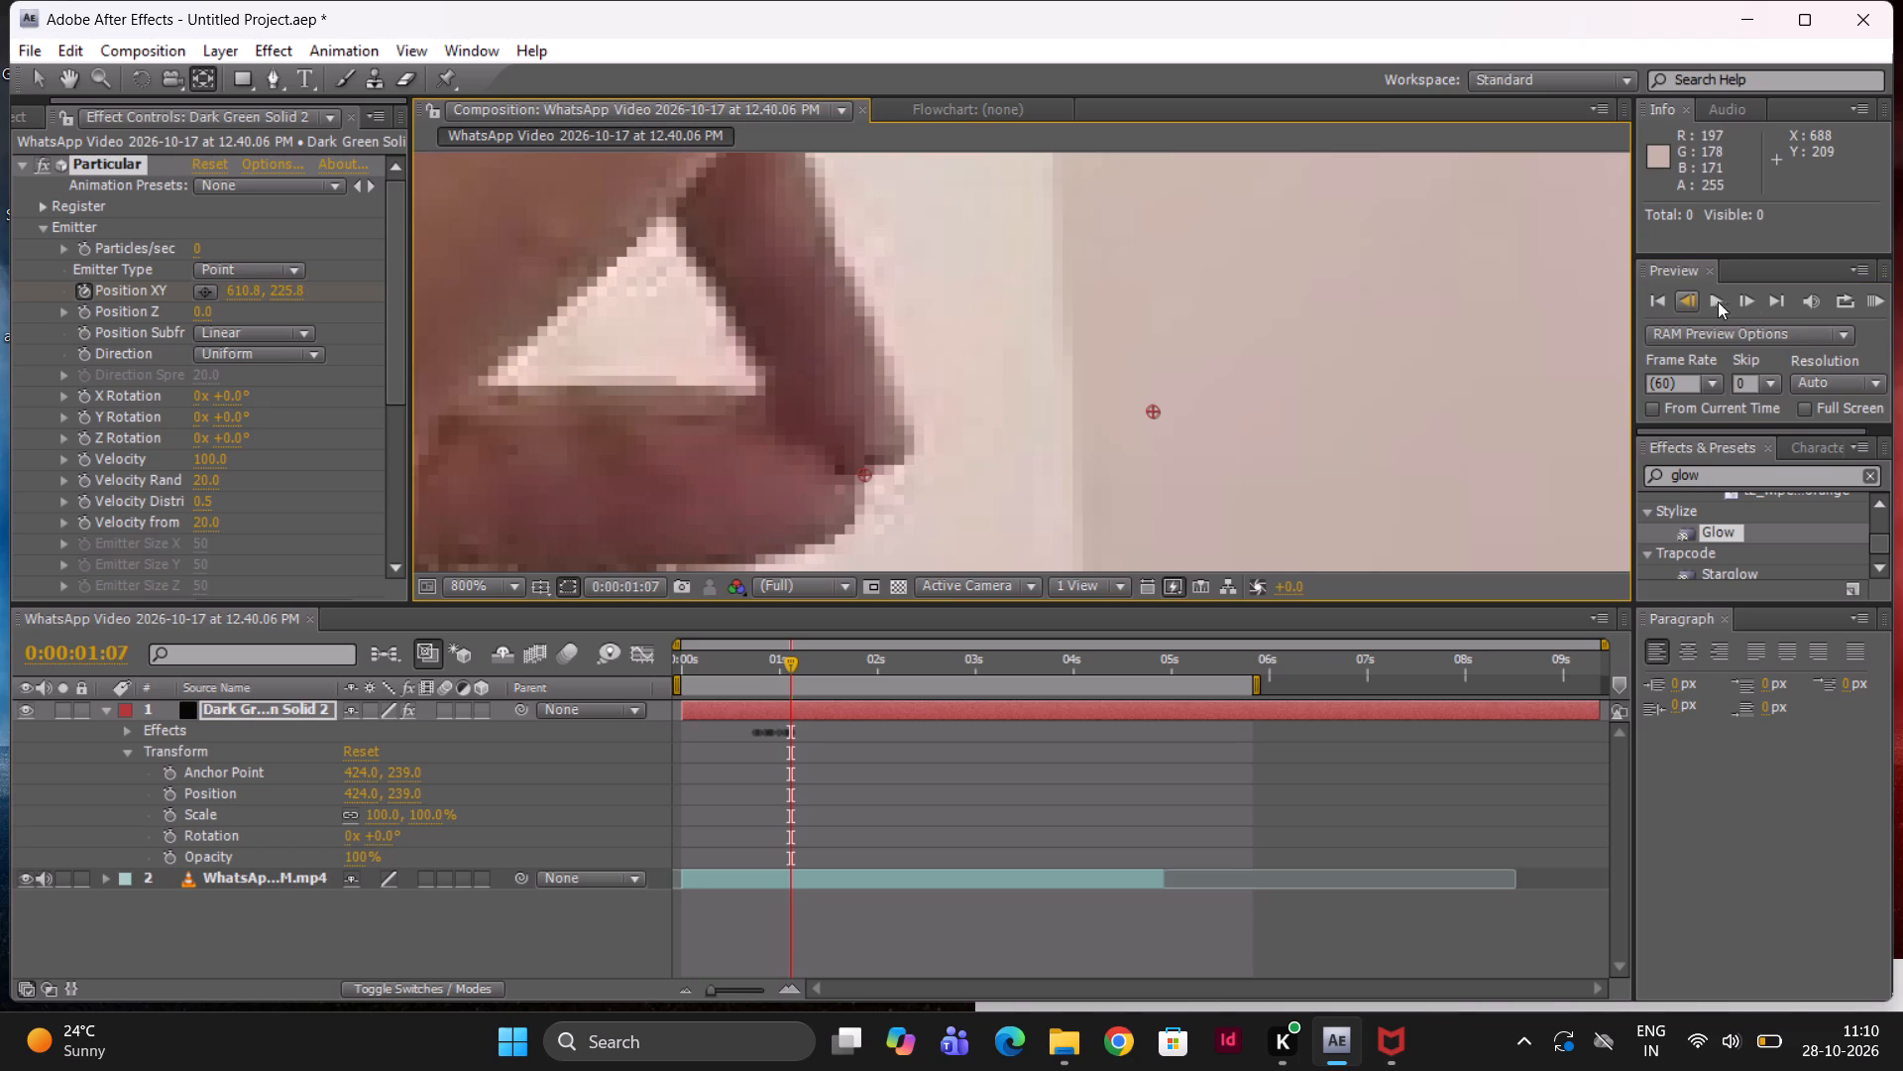
# At 0:00:01:09, keyframe the emitter's Position XY onto the fingertip contact point, at about 604.1, 229.4.
pyautogui.click(1736, 304)
pyautogui.click(1736, 304)
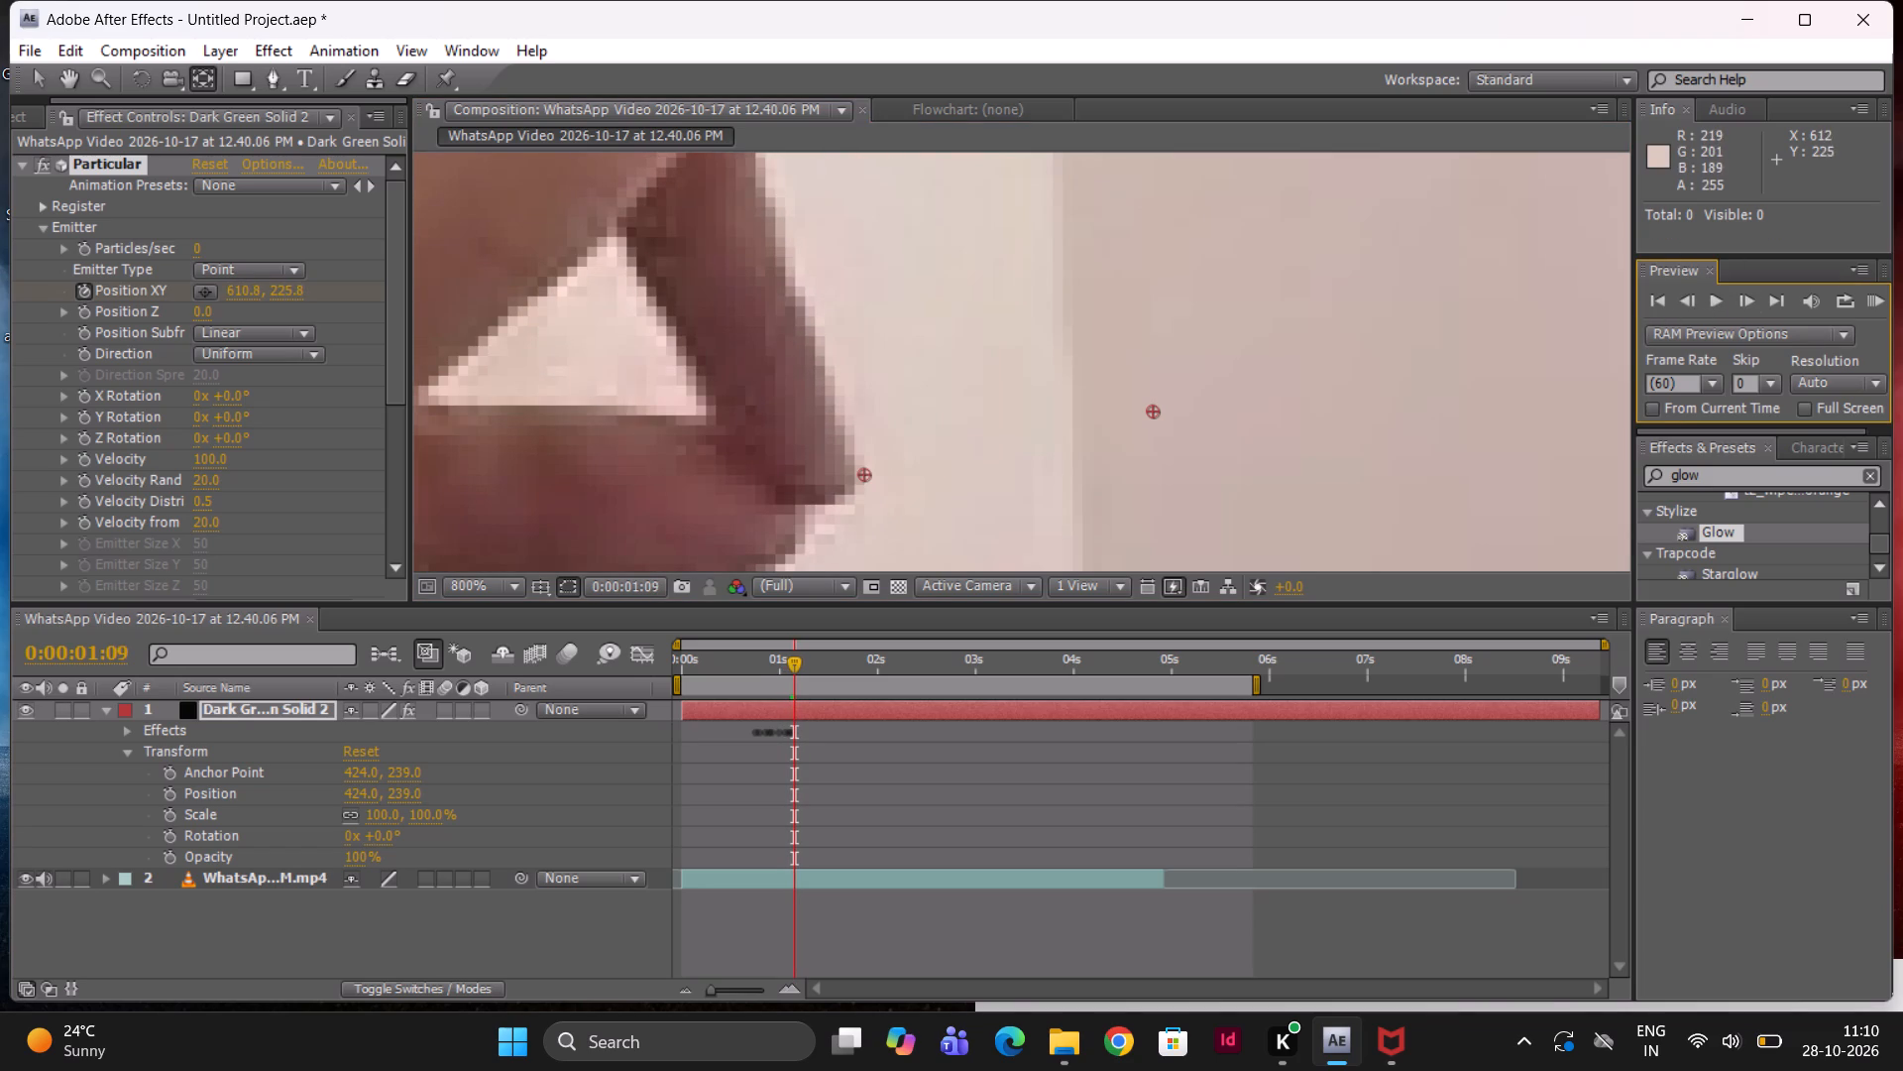
pyautogui.moveTo(866, 474); pyautogui.dragTo(800, 513)
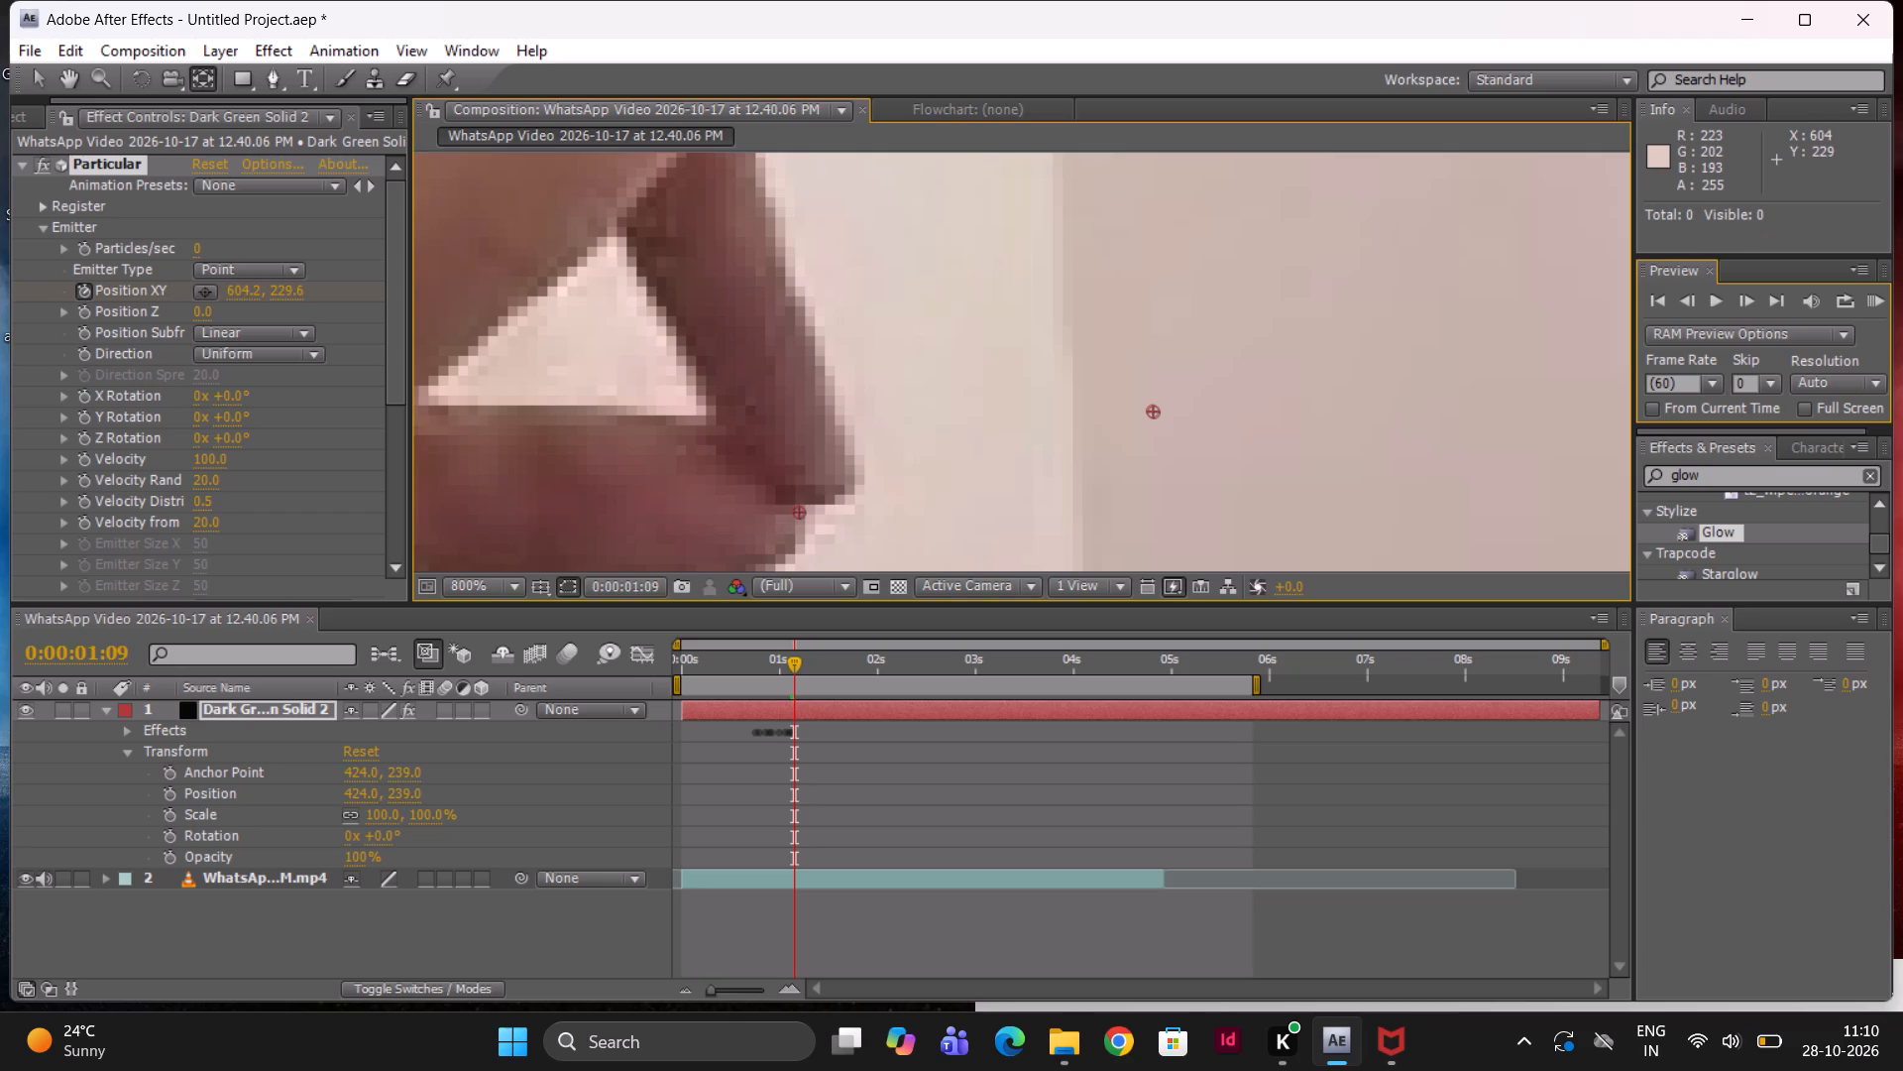
pyautogui.moveTo(800, 513); pyautogui.dragTo(800, 512)
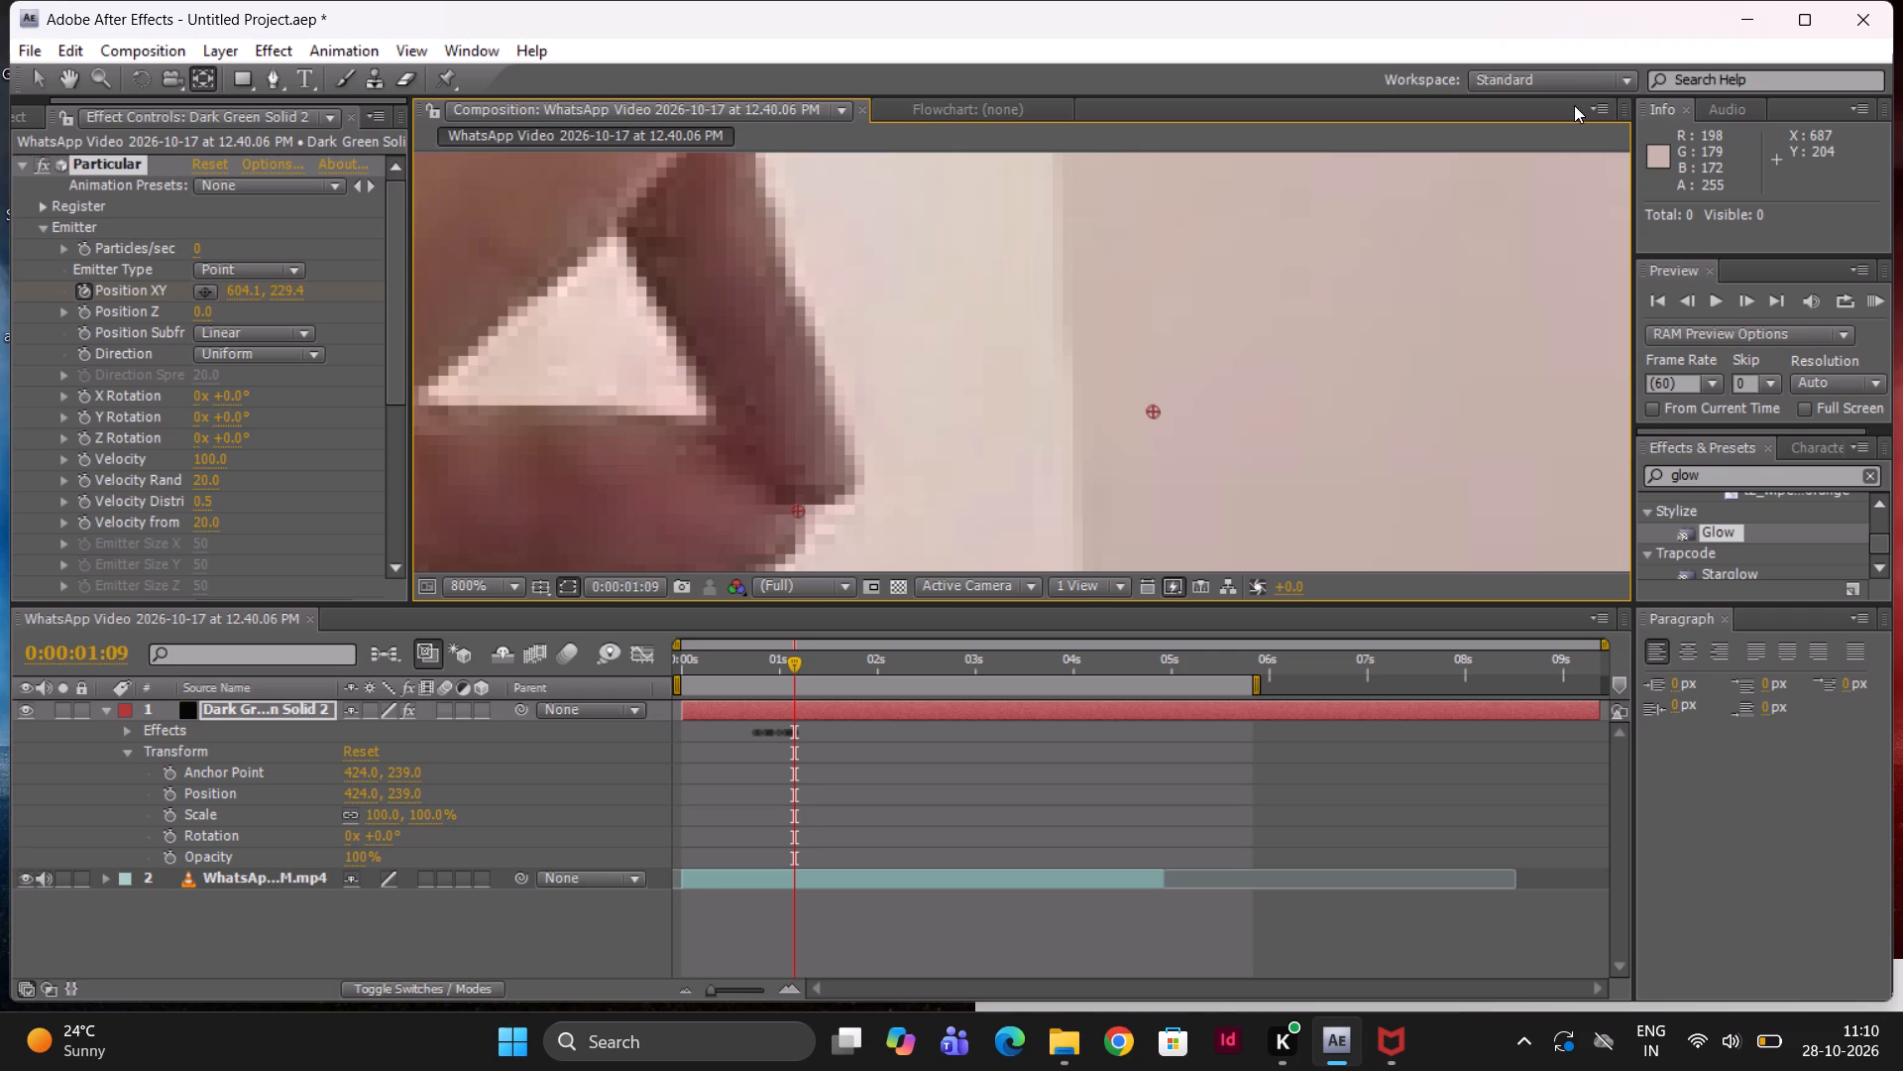
# At 0:00:01:11, keyframe the emitter's Position XY onto the fingertip contact point, at about 598.1, 229.9.
pyautogui.click(1751, 299)
pyautogui.click(1751, 299)
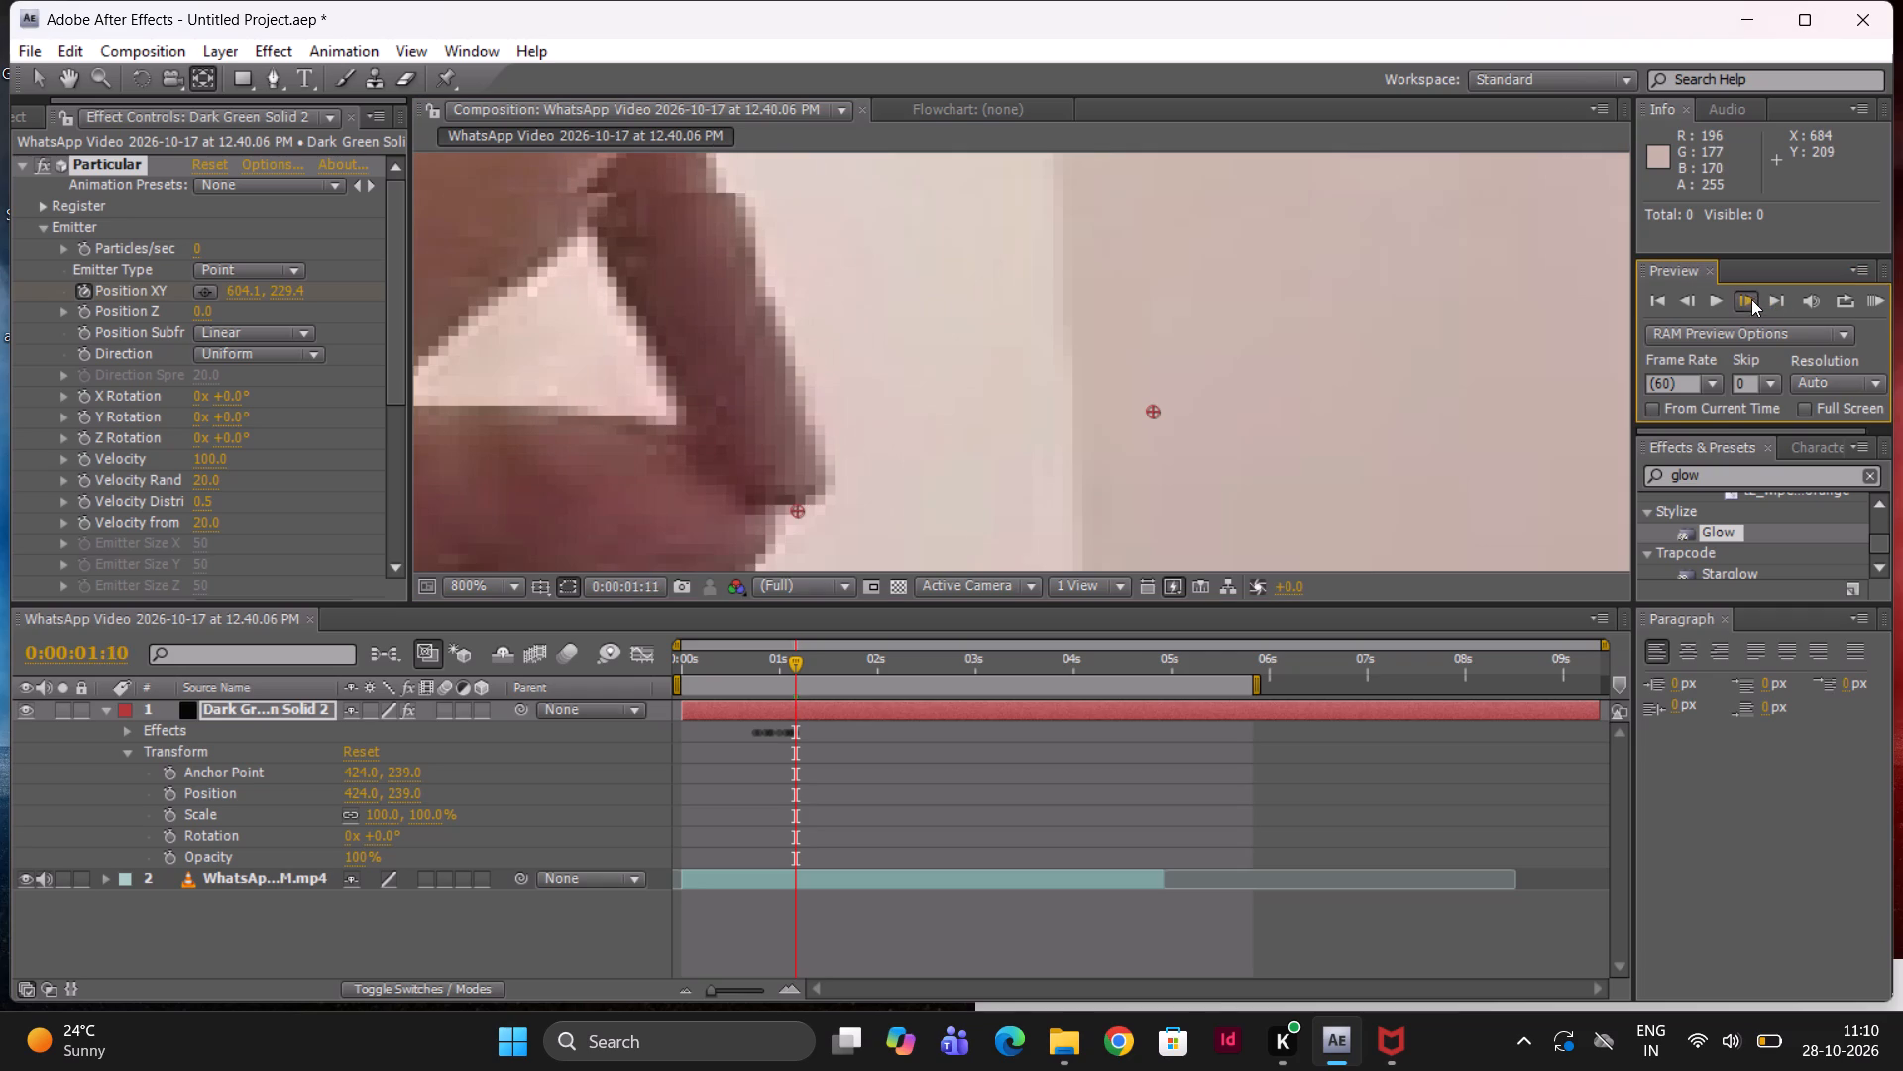
pyautogui.moveTo(795, 506); pyautogui.dragTo(736, 512)
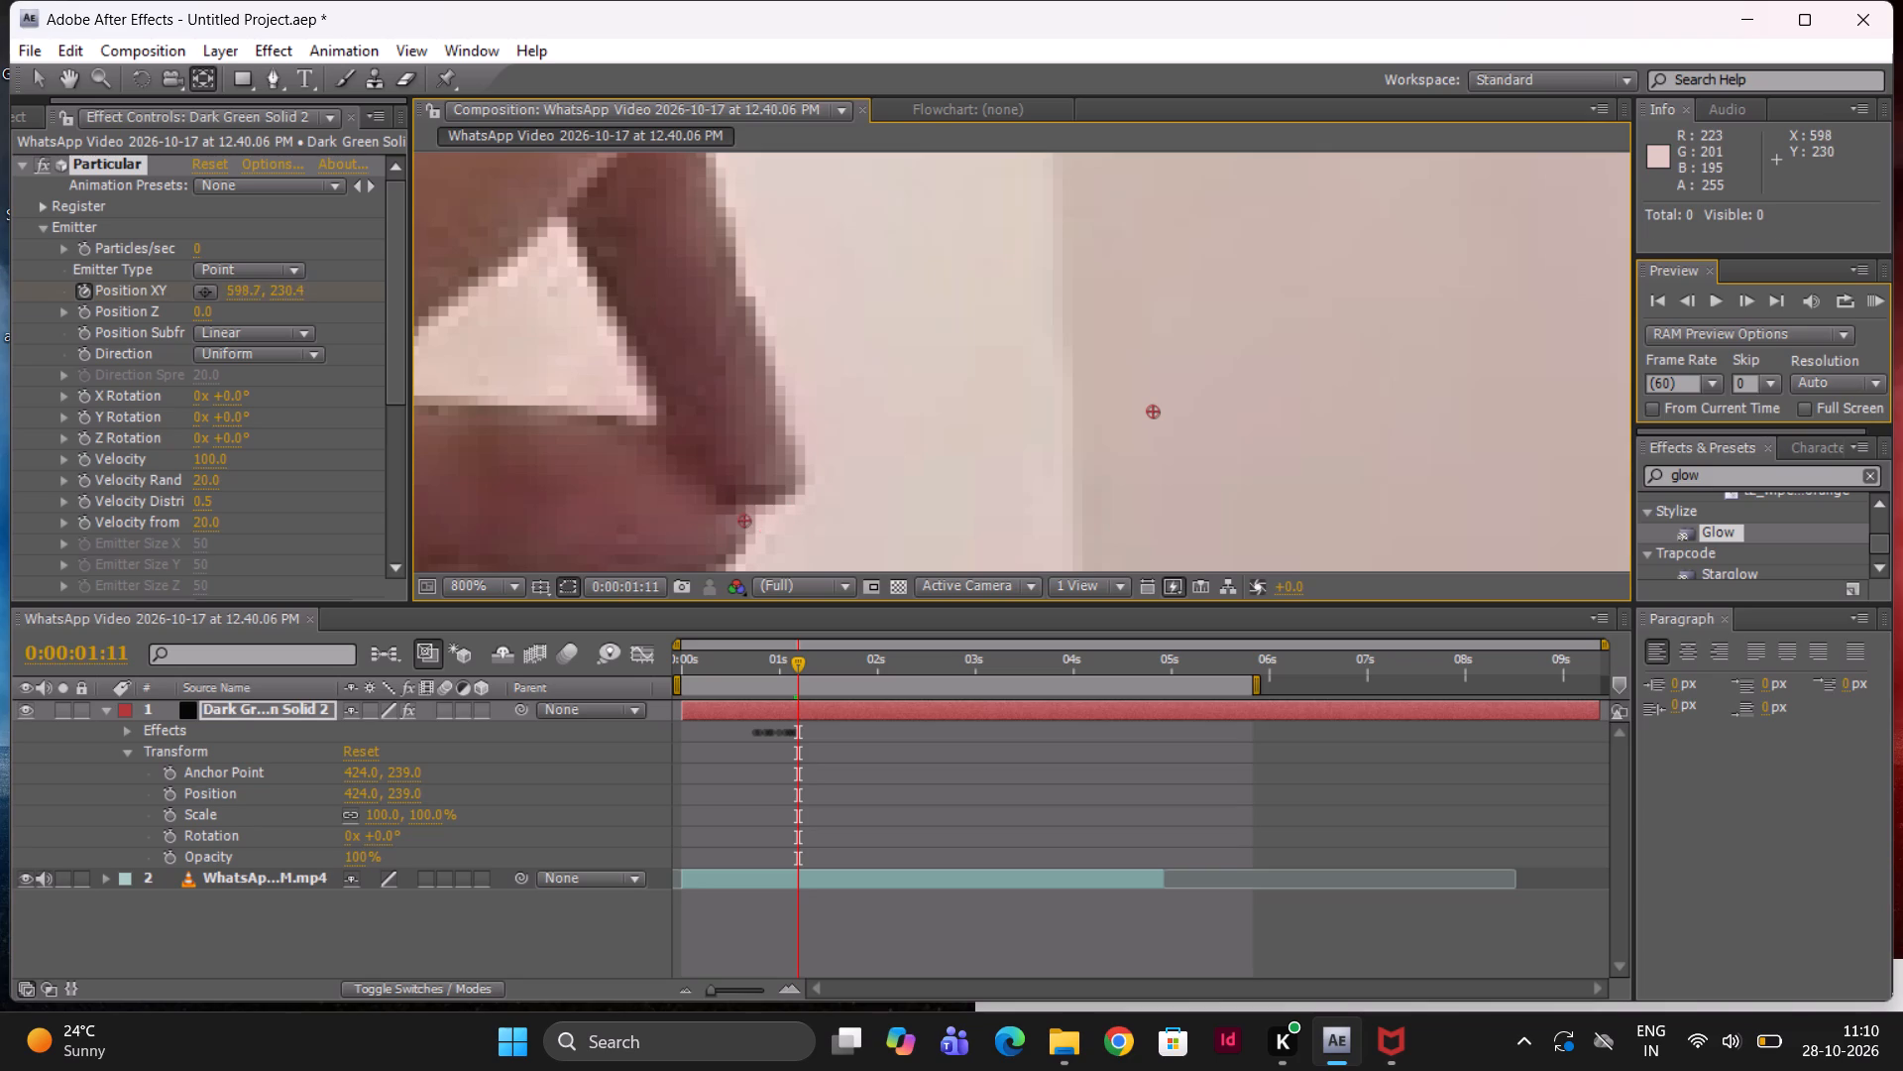
pyautogui.moveTo(736, 512); pyautogui.dragTo(737, 511)
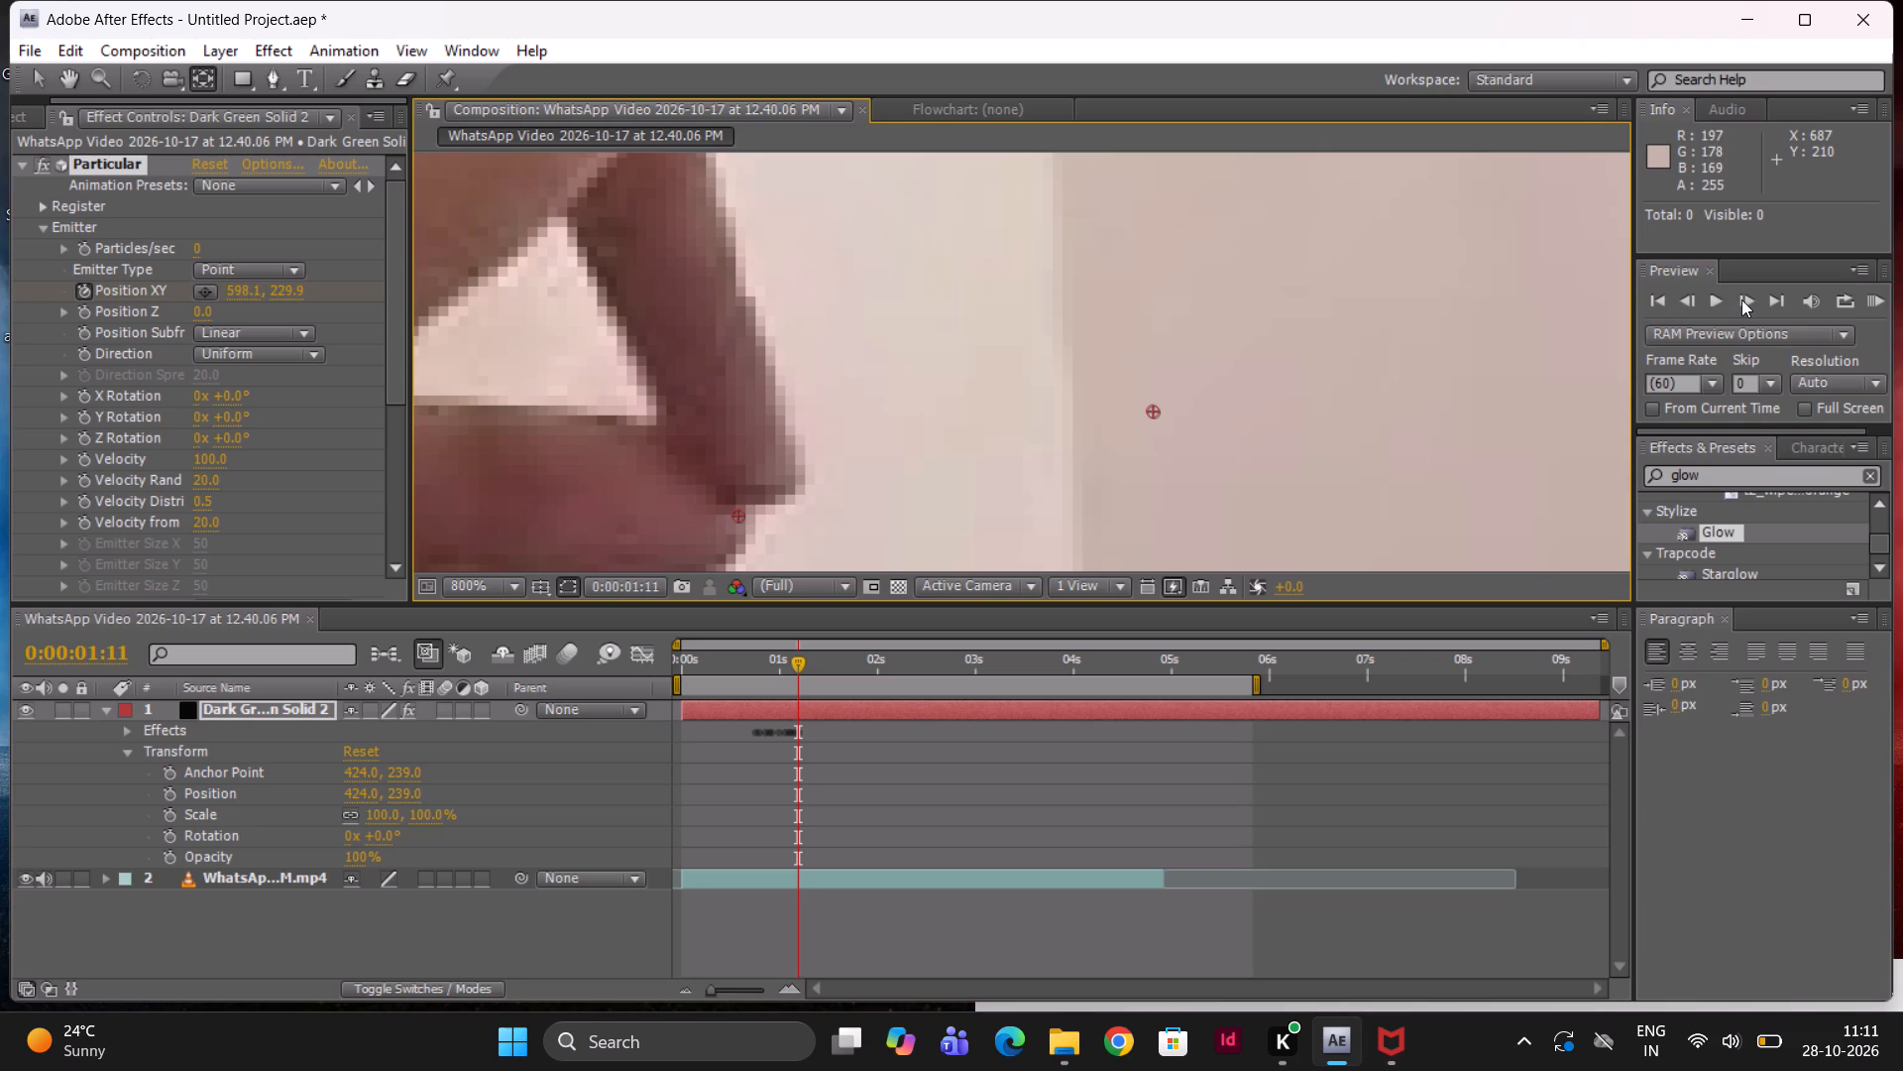
# At 0:00:01:13, keyframe the emitter's Position XY onto the fingertip contact point, at about 594.3, 227.2.
pyautogui.doubleClick(1741, 299)
pyautogui.moveTo(739, 521); pyautogui.dragTo(715, 498)
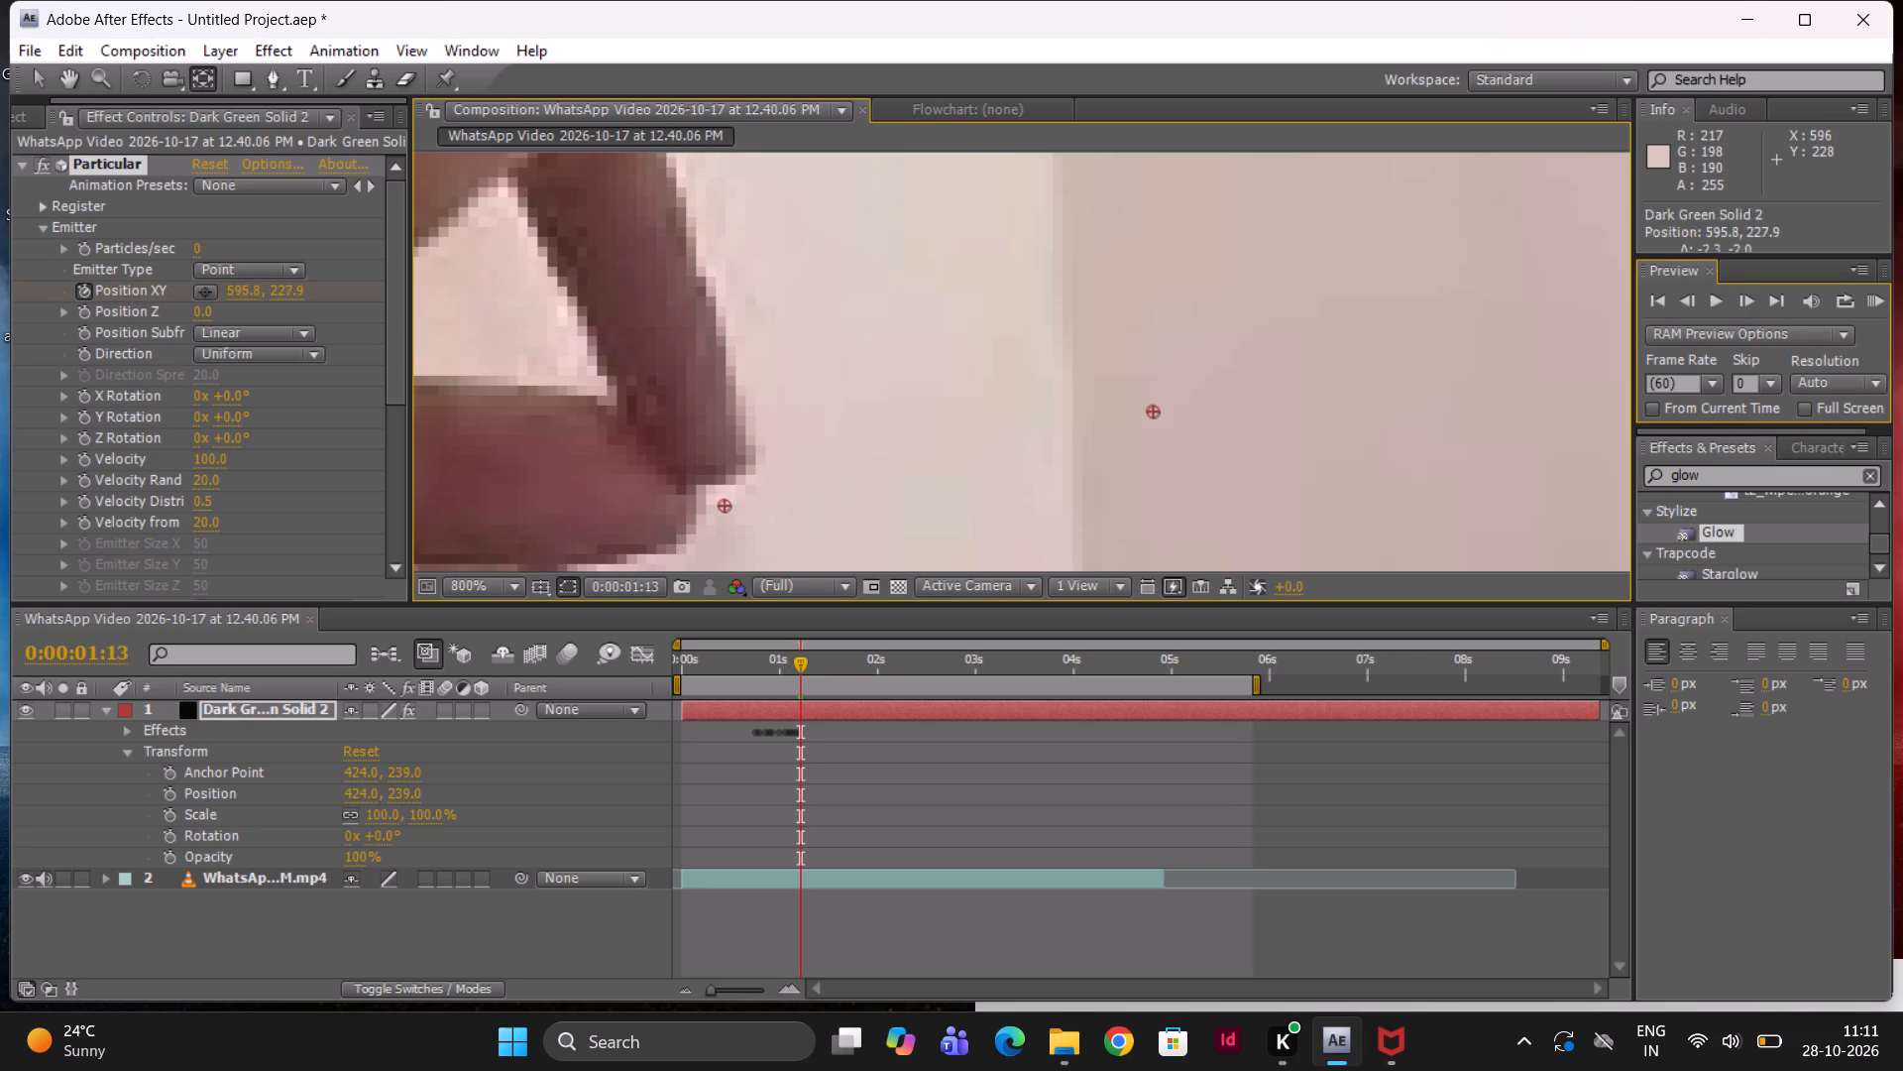
pyautogui.moveTo(715, 498); pyautogui.dragTo(703, 493)
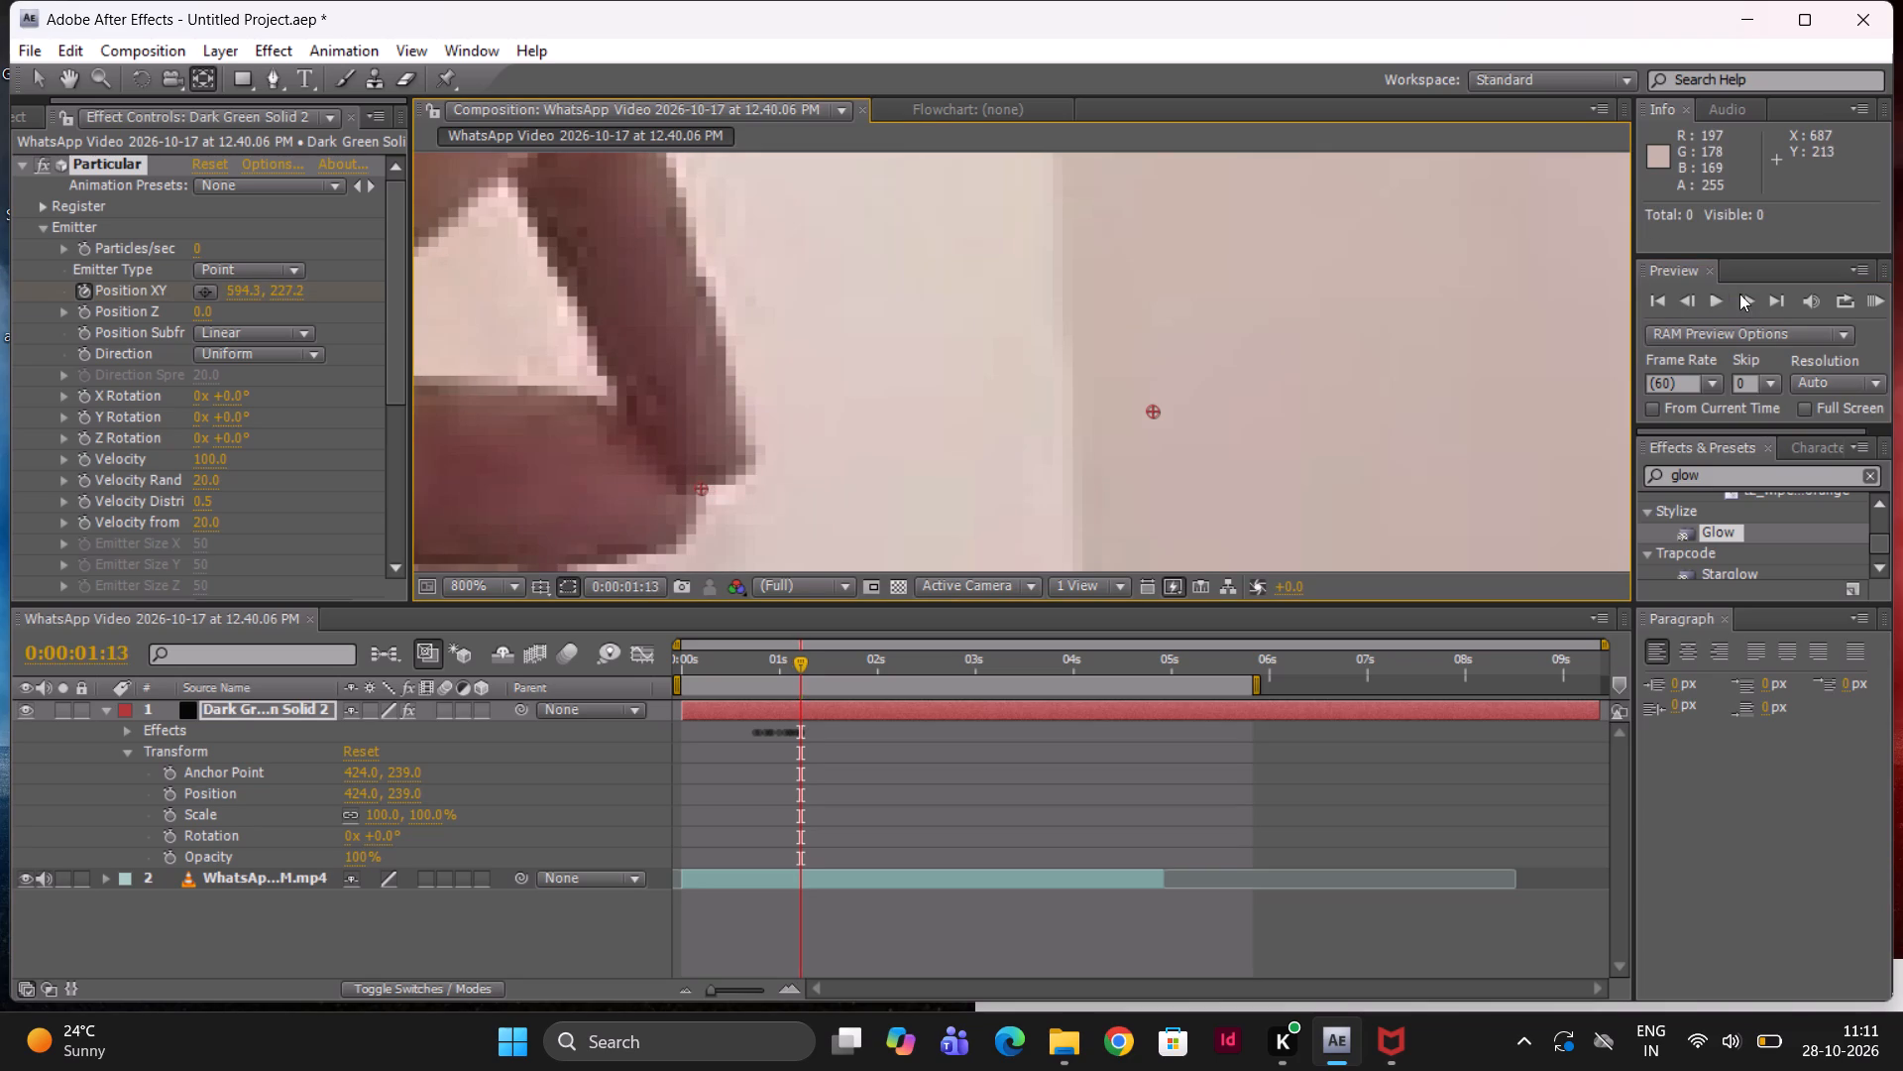
# At 0:00:01:15, keyframe the emitter's Position XY onto the fingertip contact point, at about 590.3, 222.1.
pyautogui.click(1742, 295)
pyautogui.click(1743, 295)
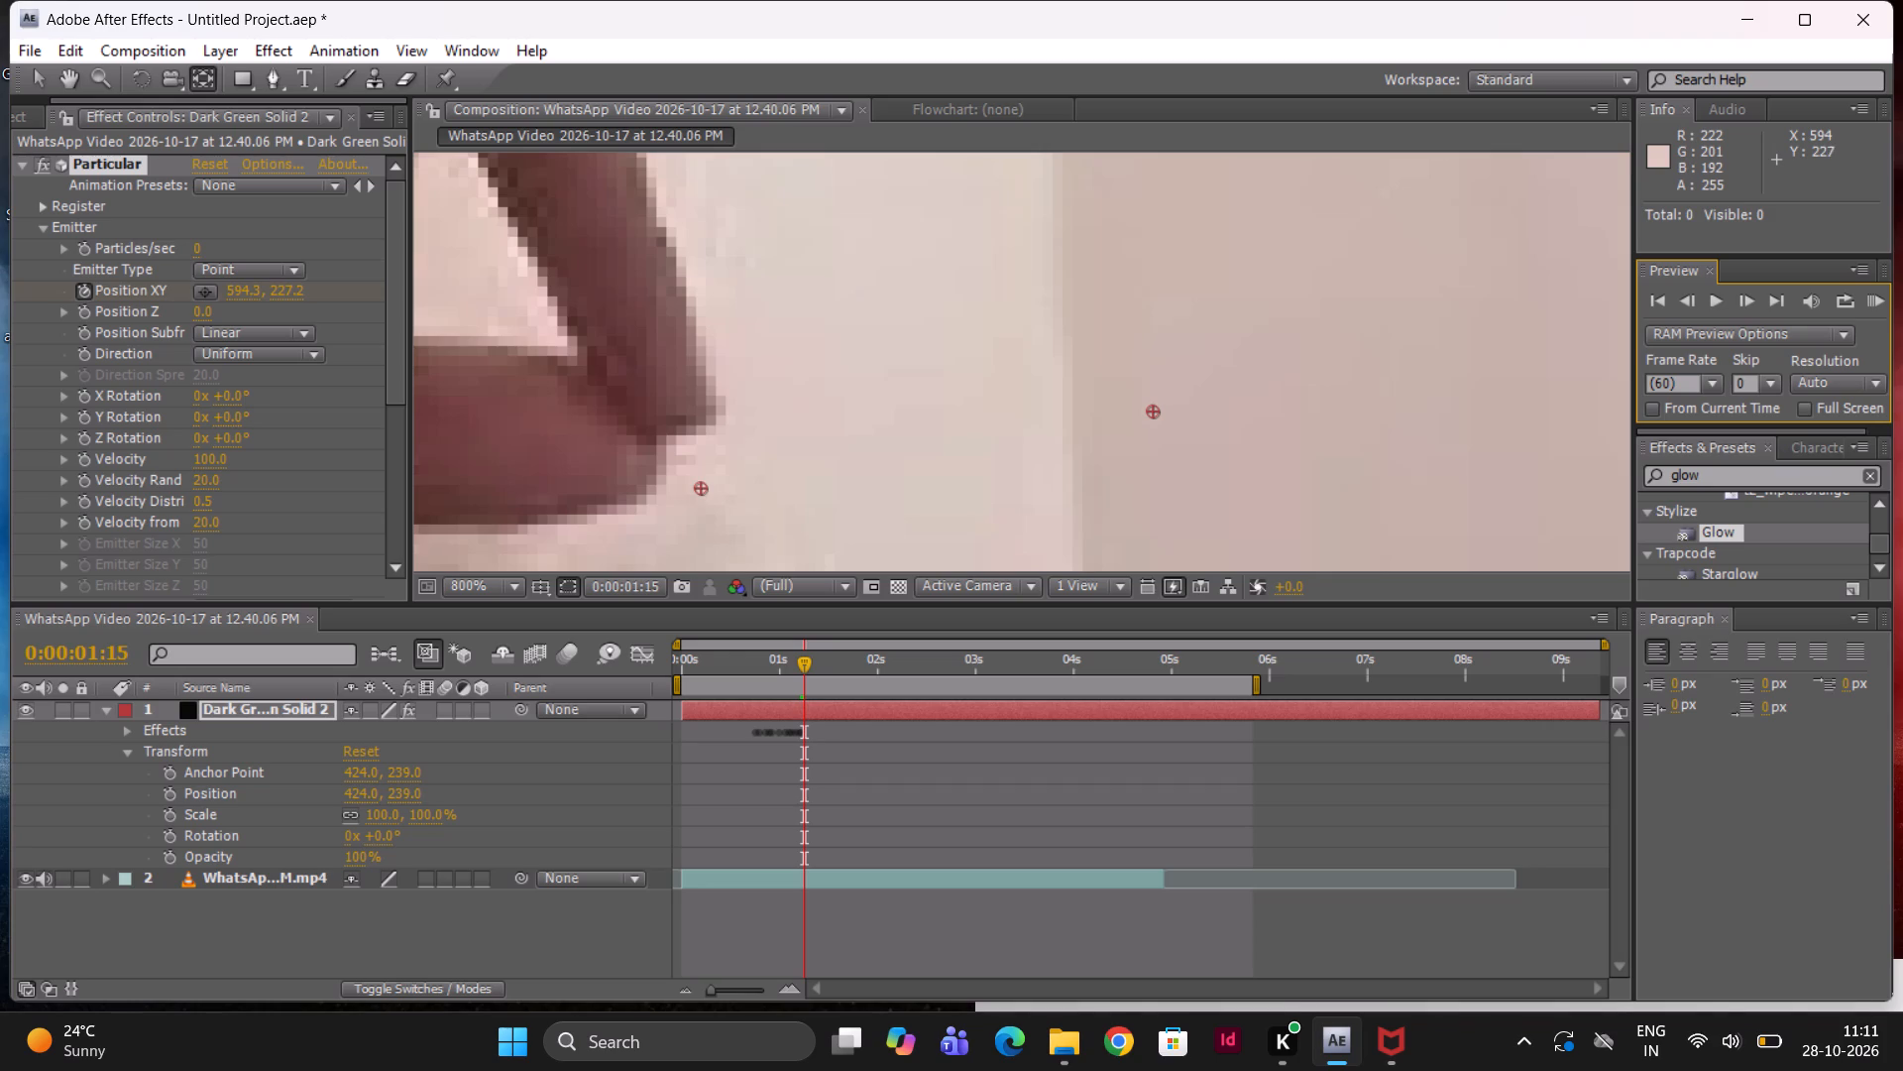
pyautogui.moveTo(703, 486); pyautogui.dragTo(664, 435)
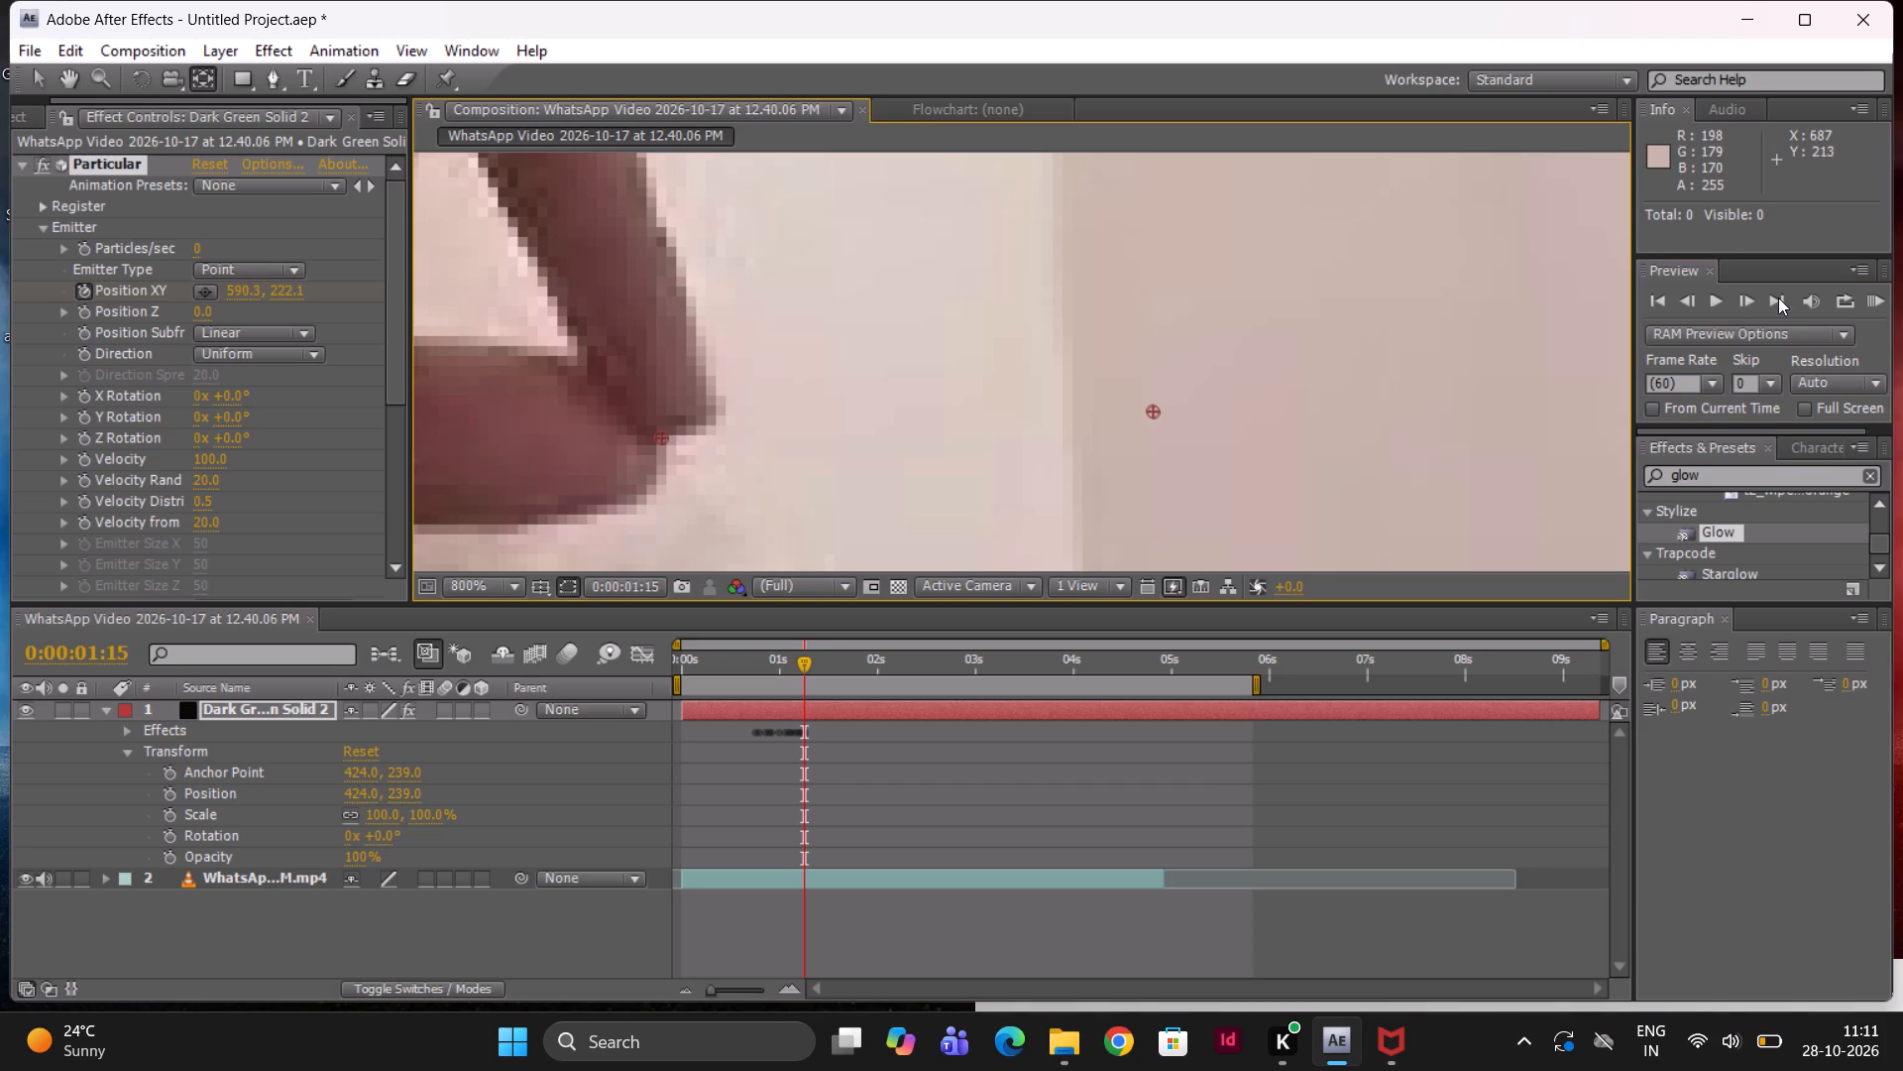
# At 0:00:01:17, keyframe the emitter's Position XY onto the fingertip contact point, at about 586.8, 216.6.
pyautogui.click(1741, 301)
pyautogui.click(1741, 301)
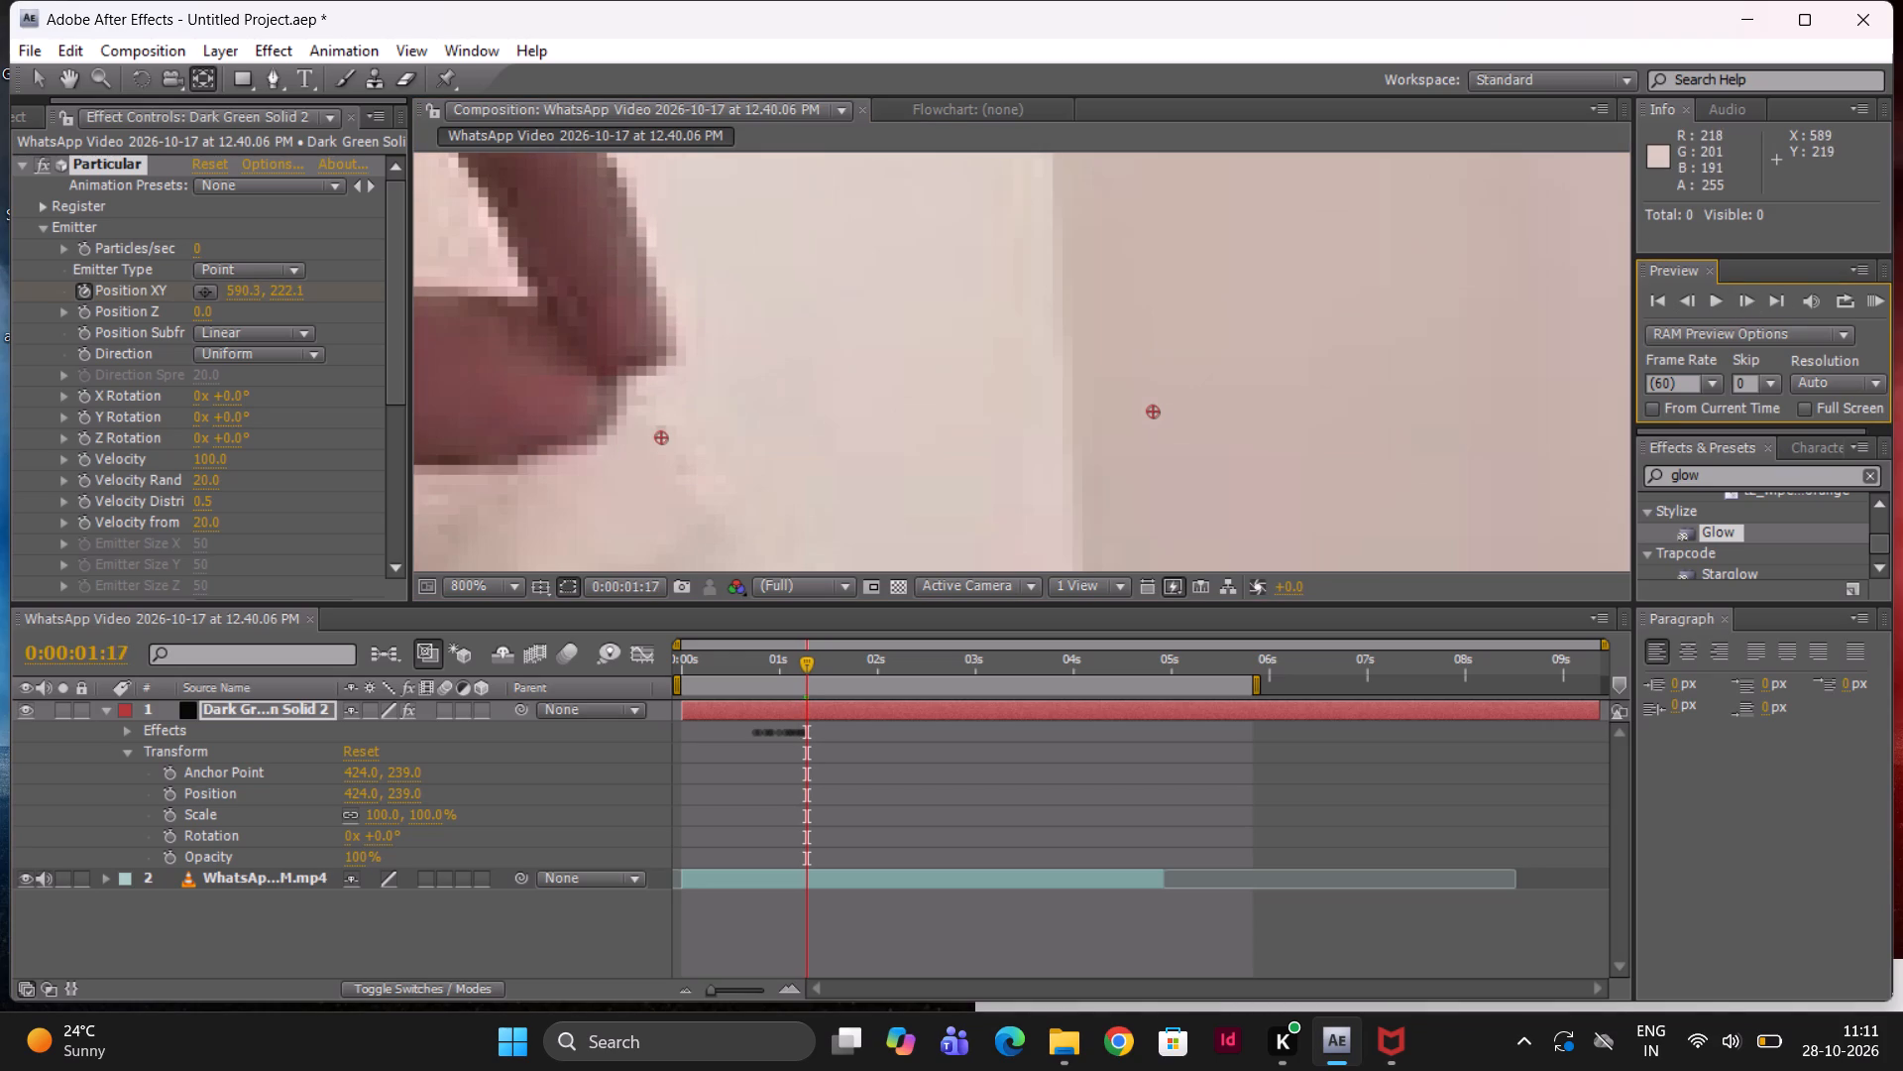
pyautogui.moveTo(659, 431); pyautogui.dragTo(626, 377)
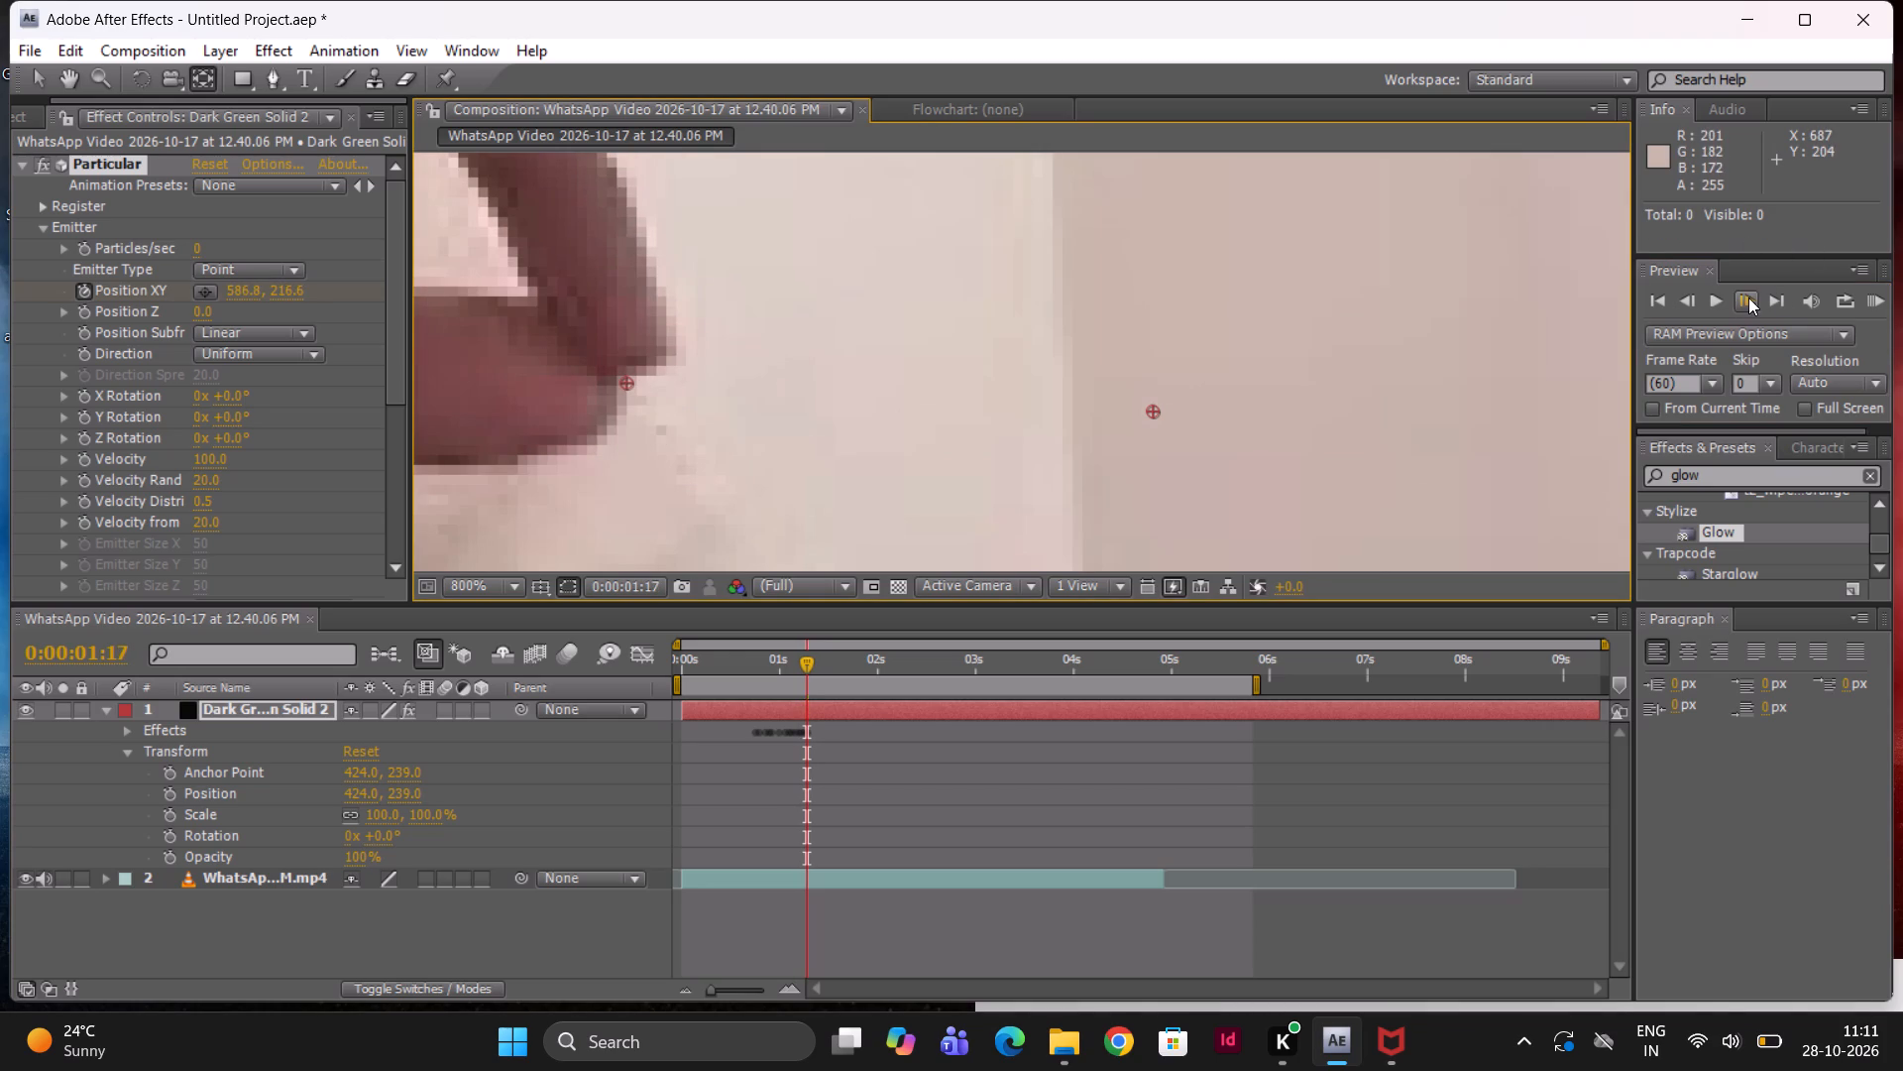
# At 0:00:01:19, keyframe the emitter's Position XY onto the fingertip contact point, at about 581.2, 208.4.
pyautogui.click(1744, 297)
pyautogui.click(1742, 297)
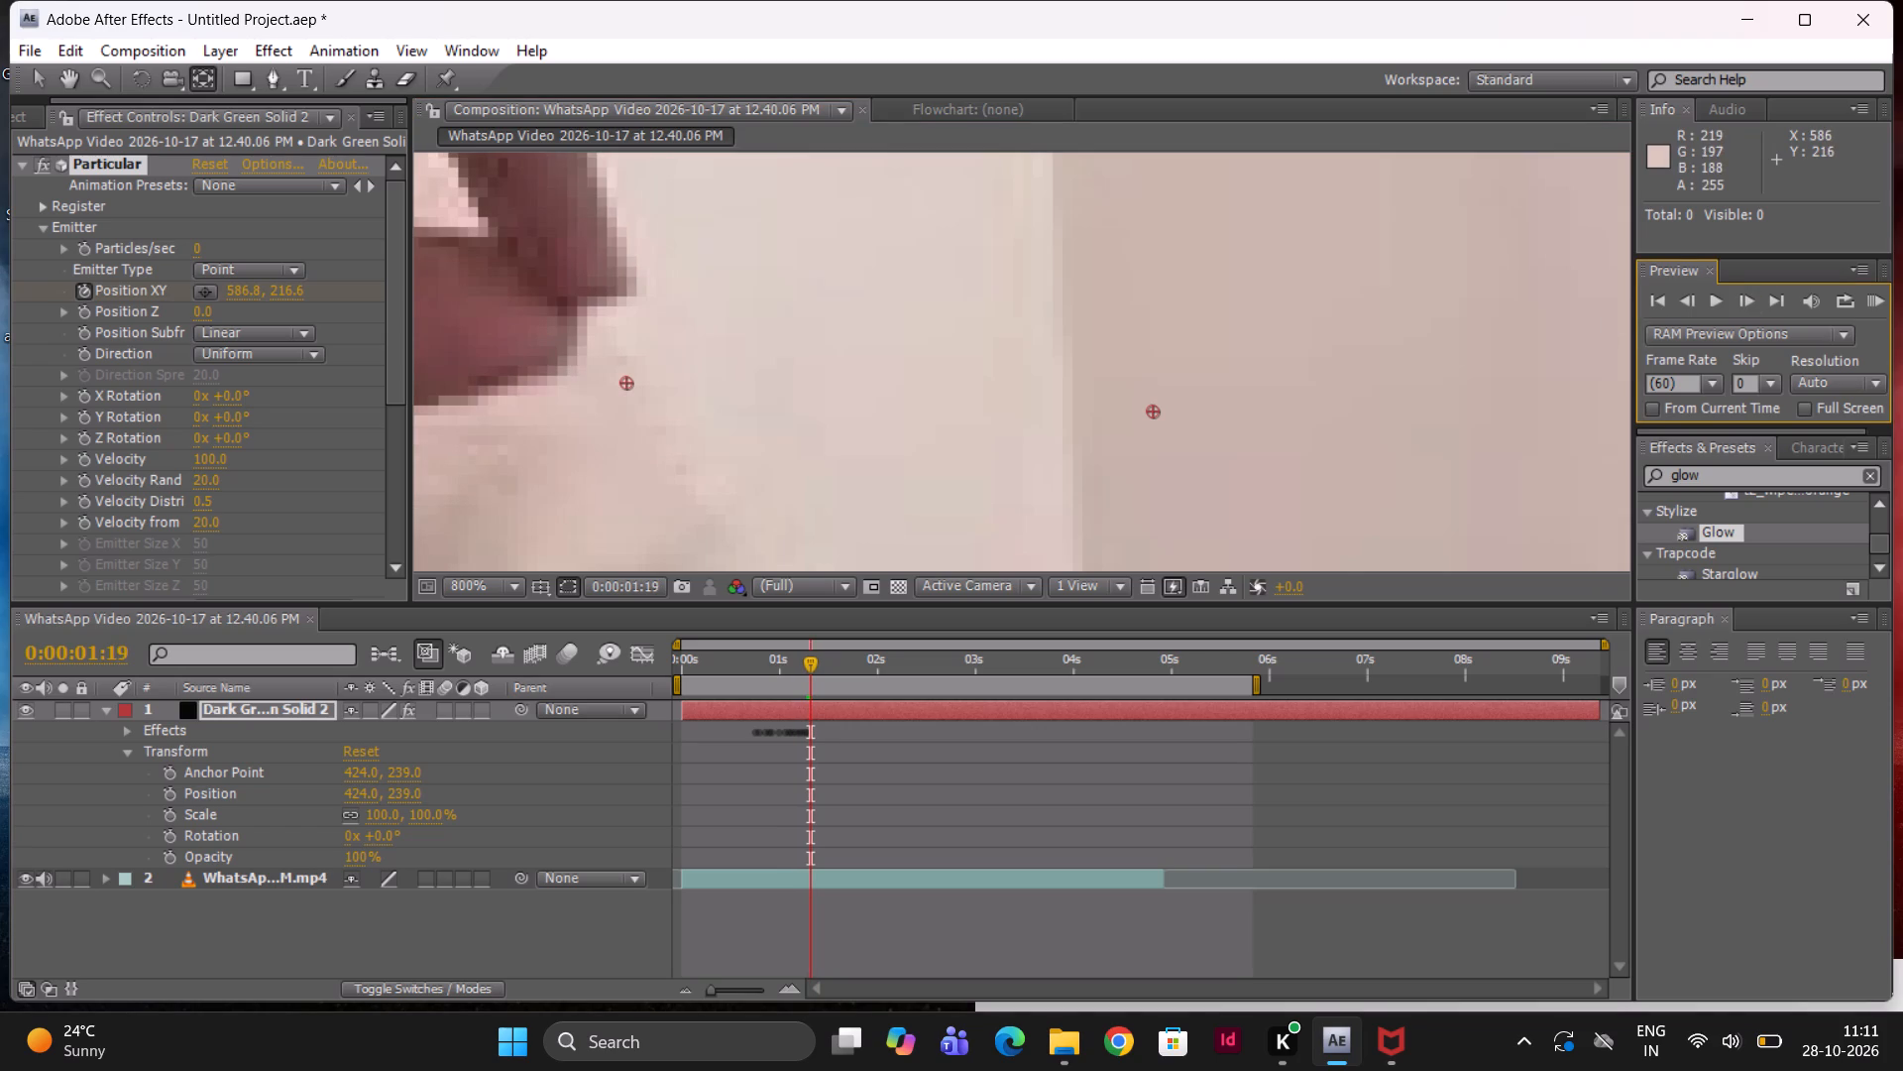
pyautogui.moveTo(624, 384); pyautogui.dragTo(570, 303)
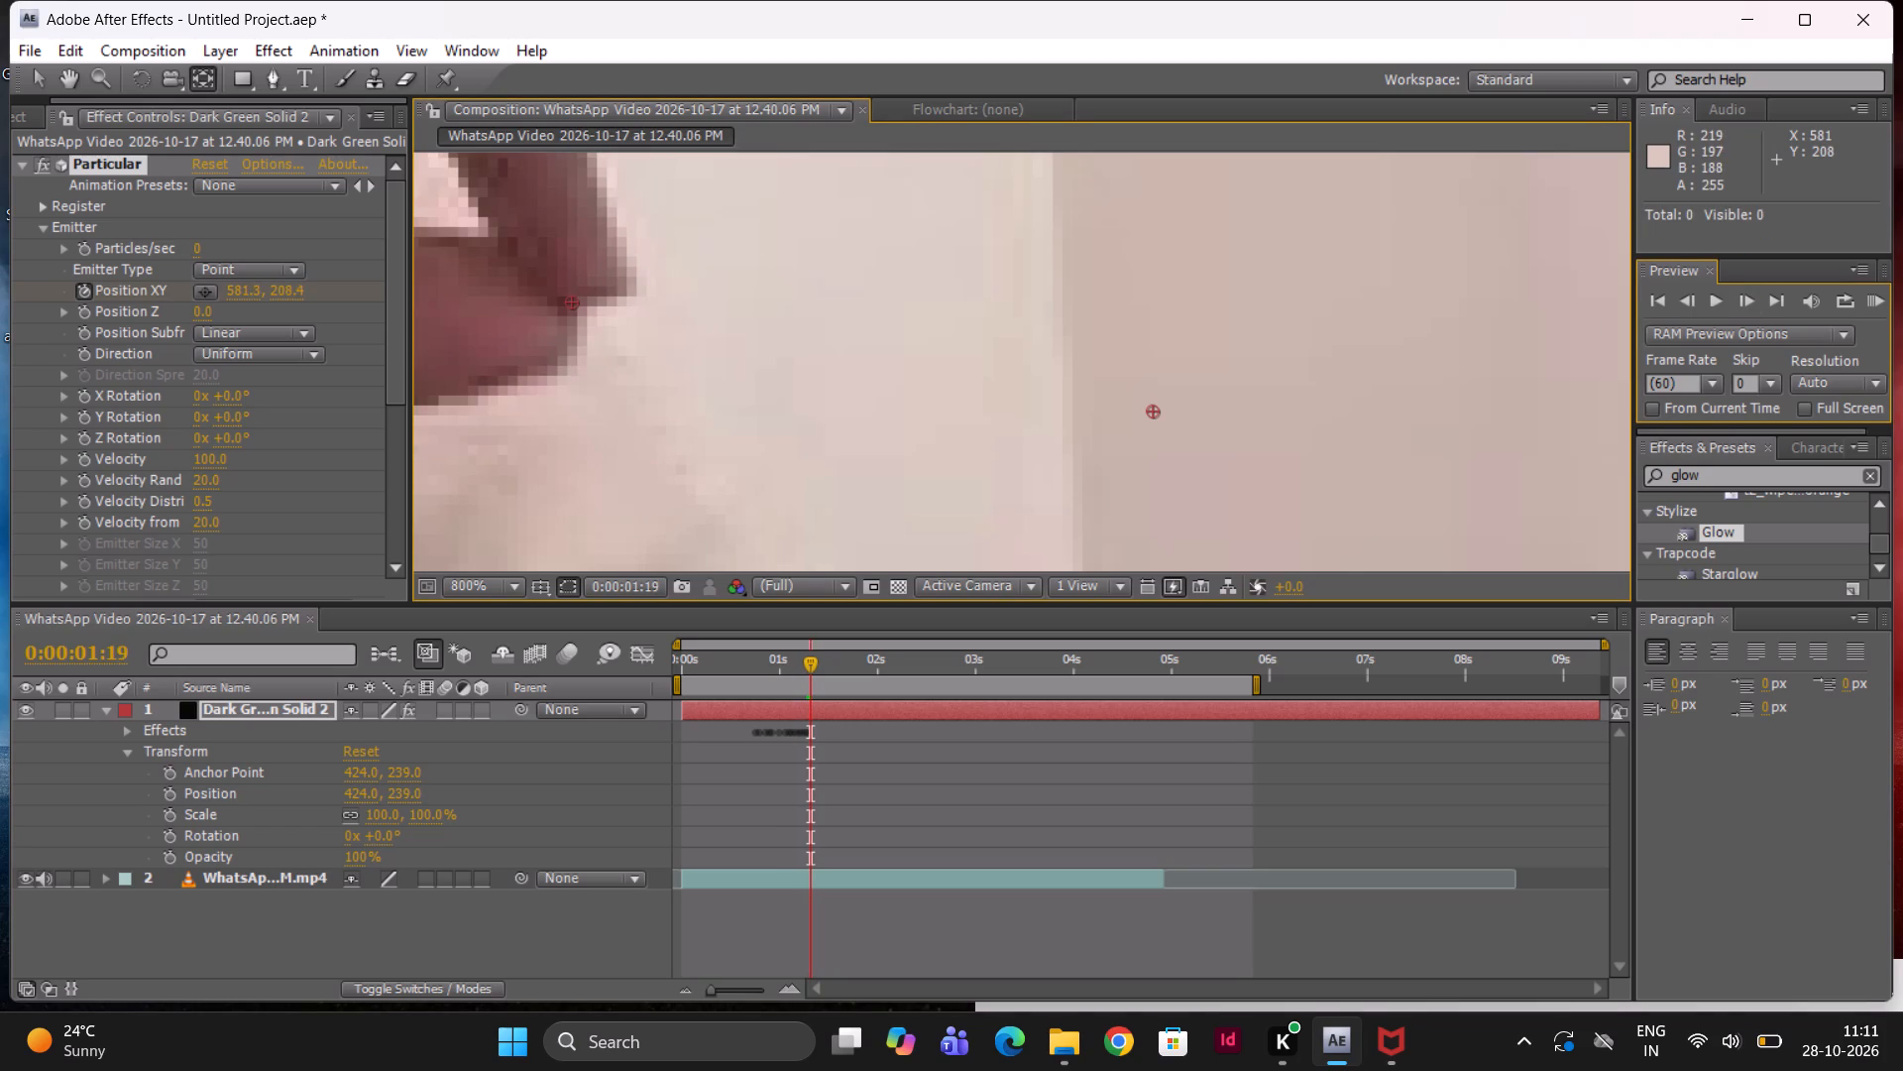
pyautogui.moveTo(570, 303); pyautogui.dragTo(569, 303)
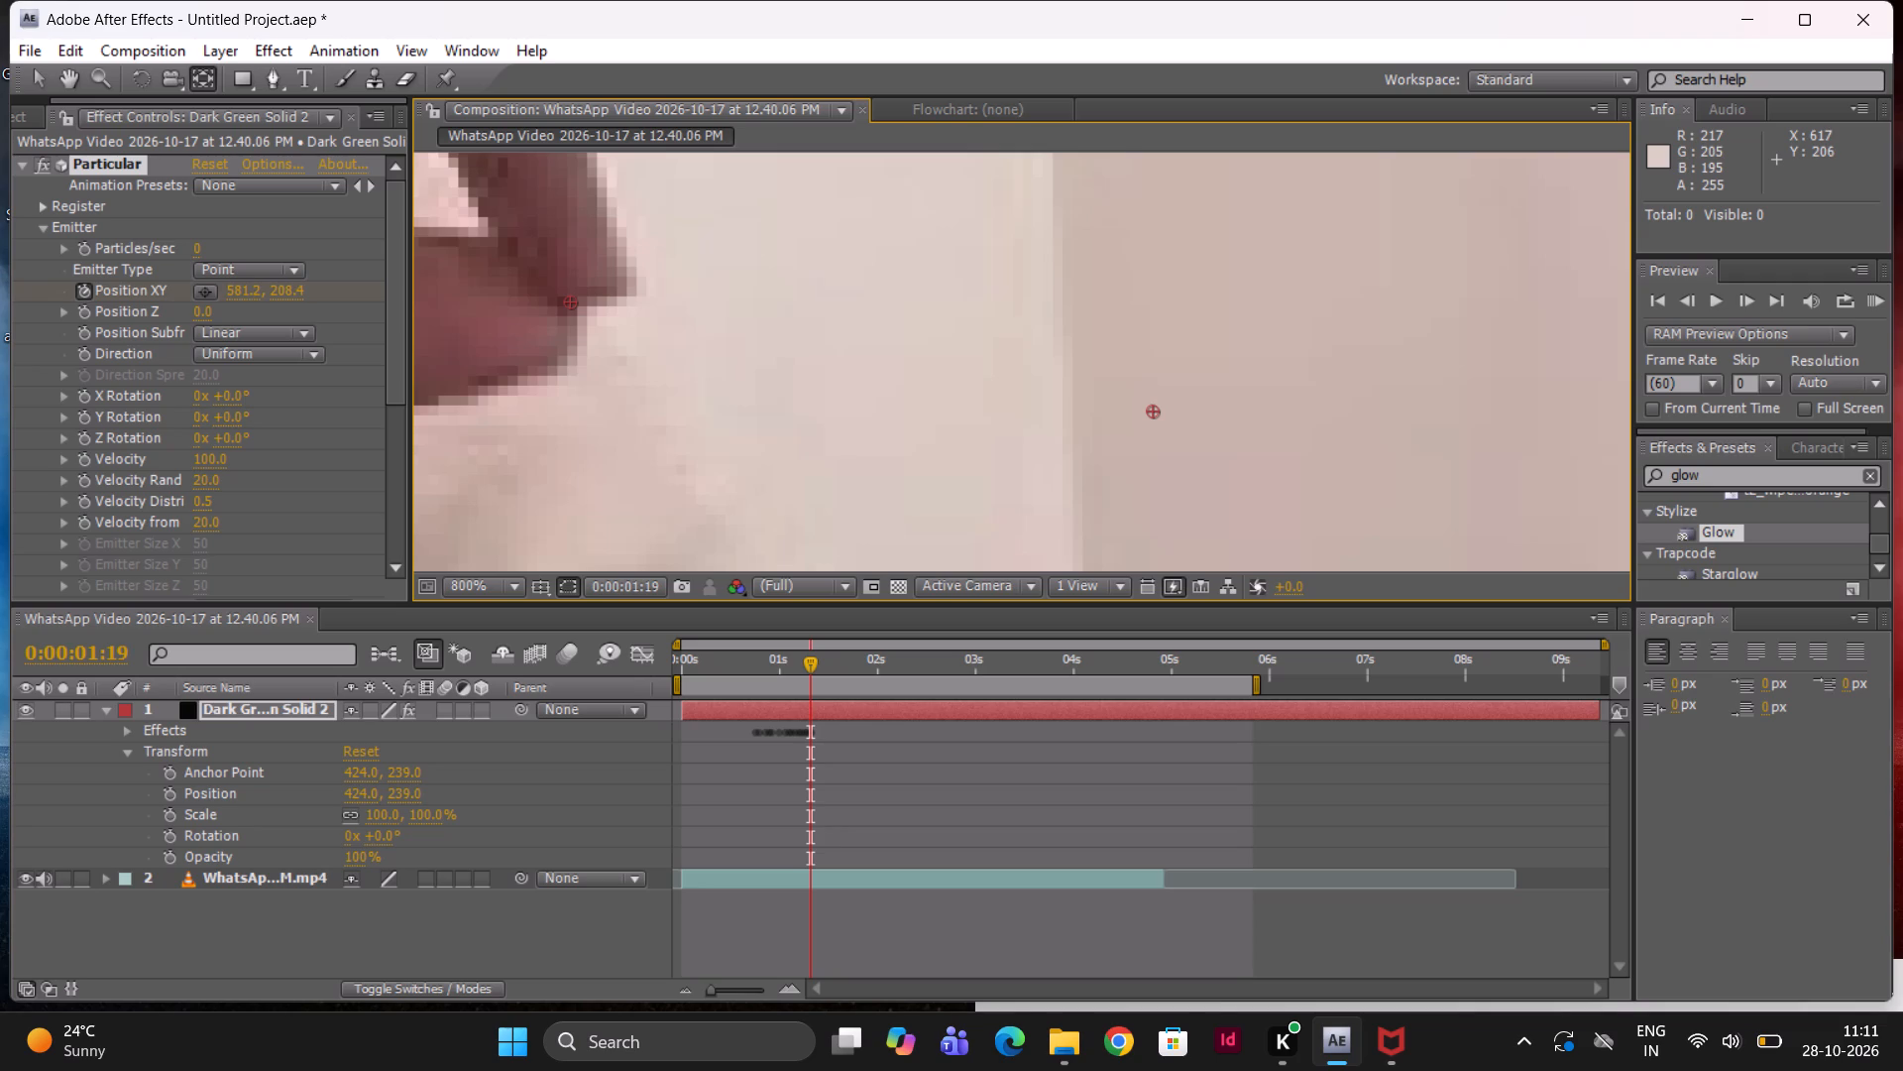
# At 0:00:01:21, keyframe the emitter's Position XY onto the fingertip contact point, at about 578.1, 200.9.
pyautogui.click(1735, 302)
pyautogui.click(1735, 302)
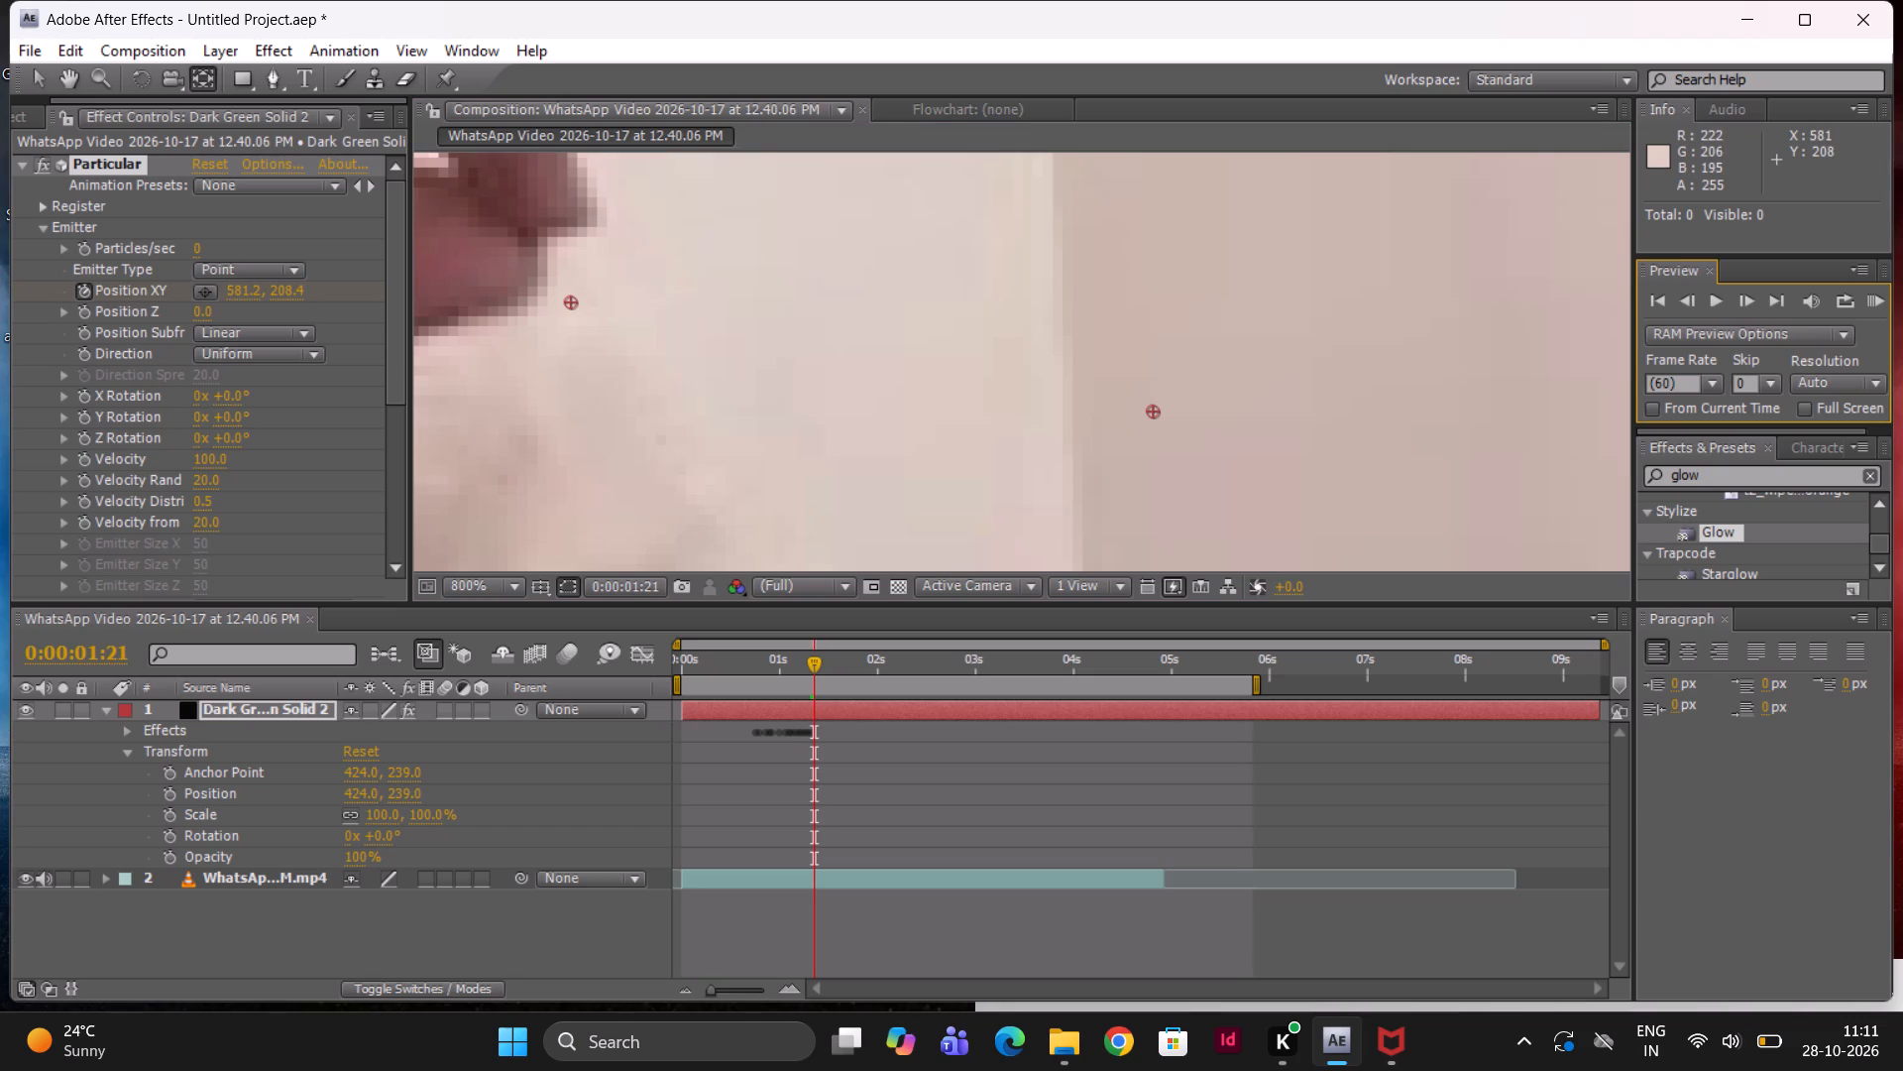
pyautogui.moveTo(573, 300); pyautogui.dragTo(543, 228)
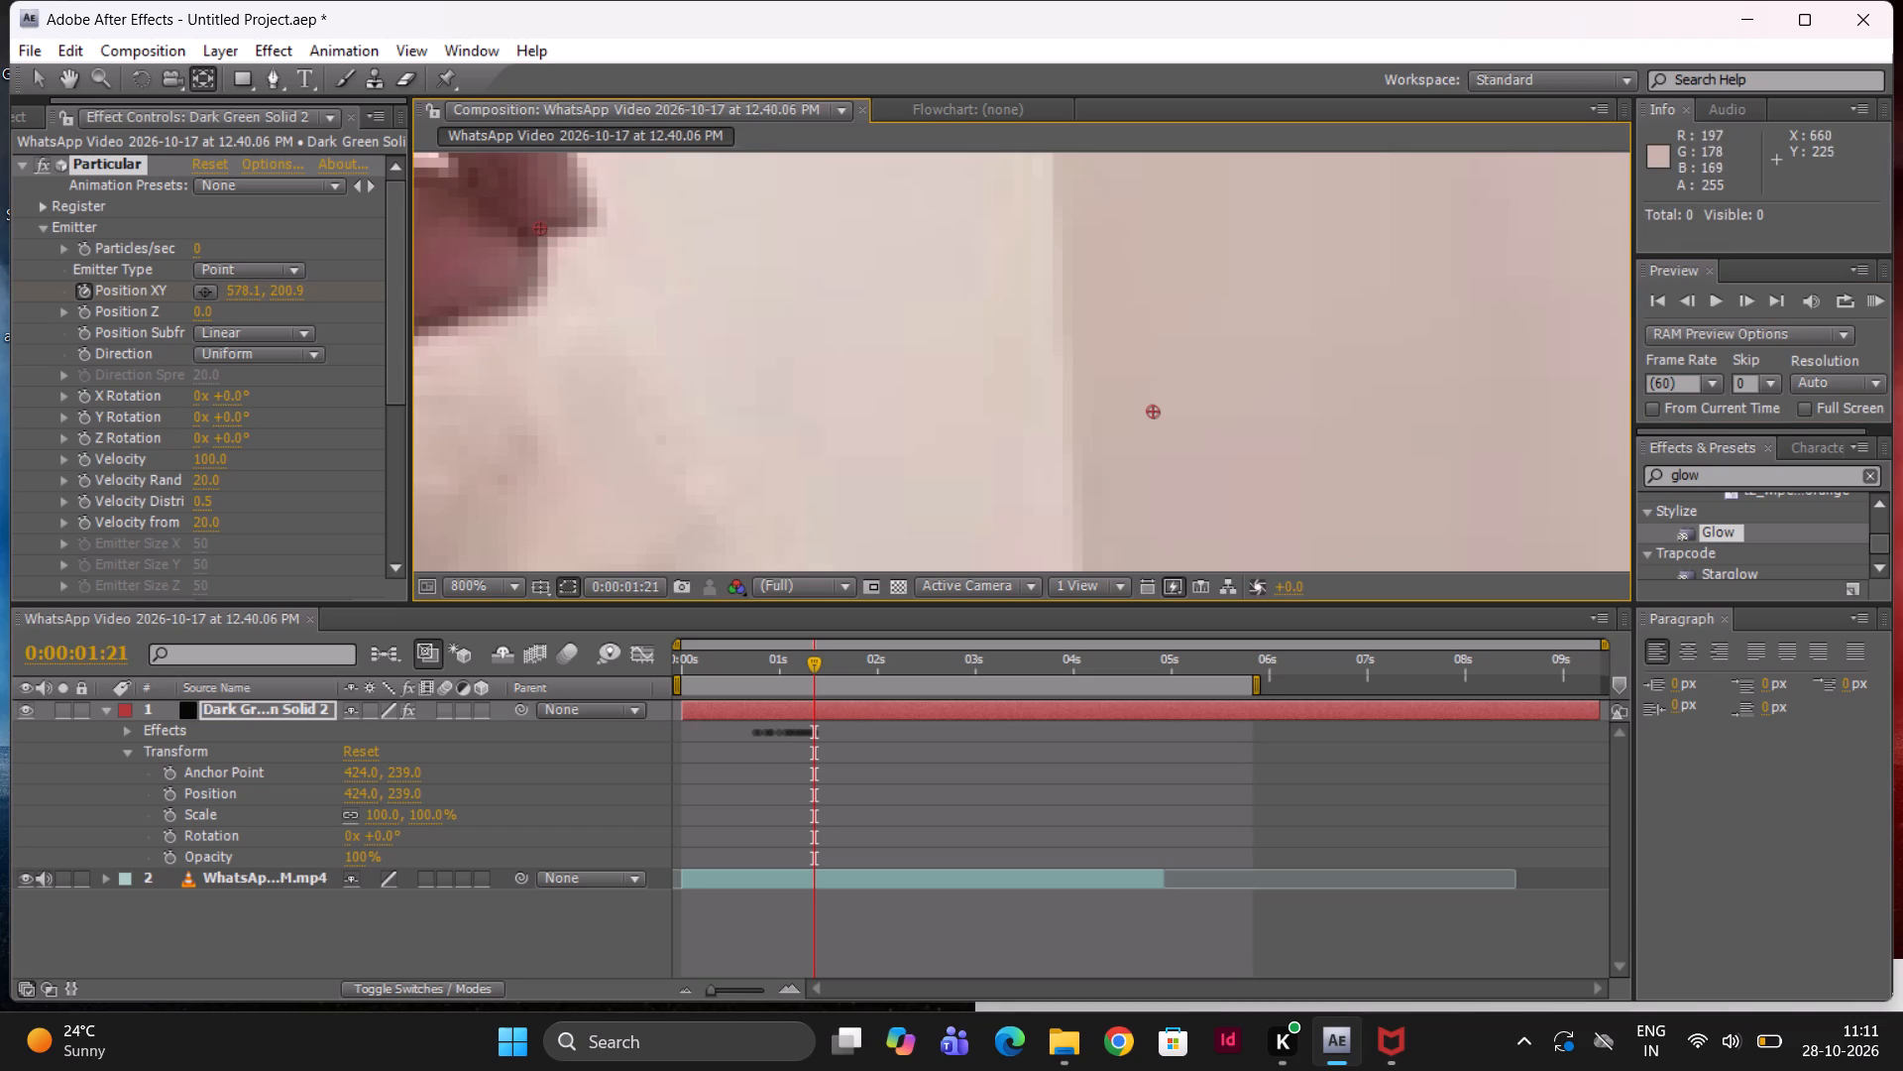
# At 0:00:01:22, keyframe the emitter's Position XY onto the fingertip contact point, at about 575.2, 198.1.
pyautogui.click(1751, 297)
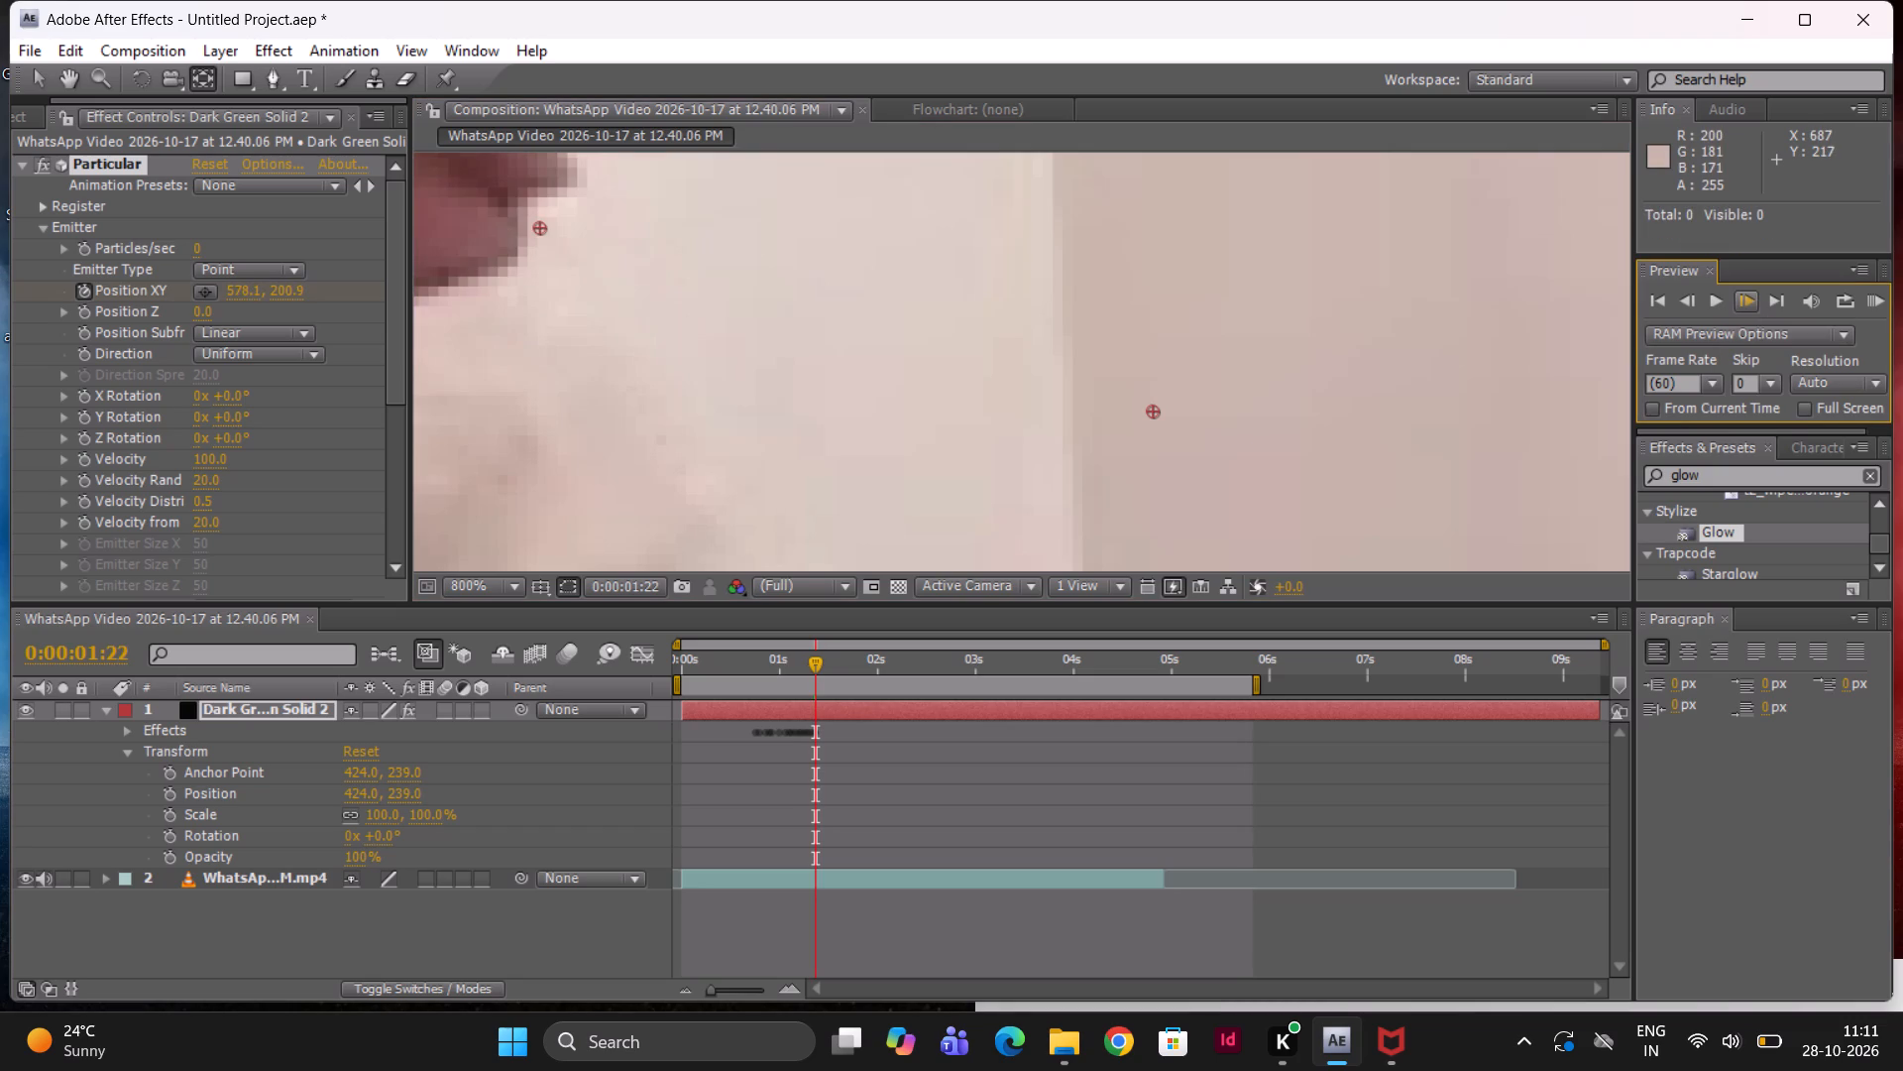
pyautogui.moveTo(537, 229); pyautogui.dragTo(532, 224)
pyautogui.moveTo(532, 224); pyautogui.dragTo(508, 199)
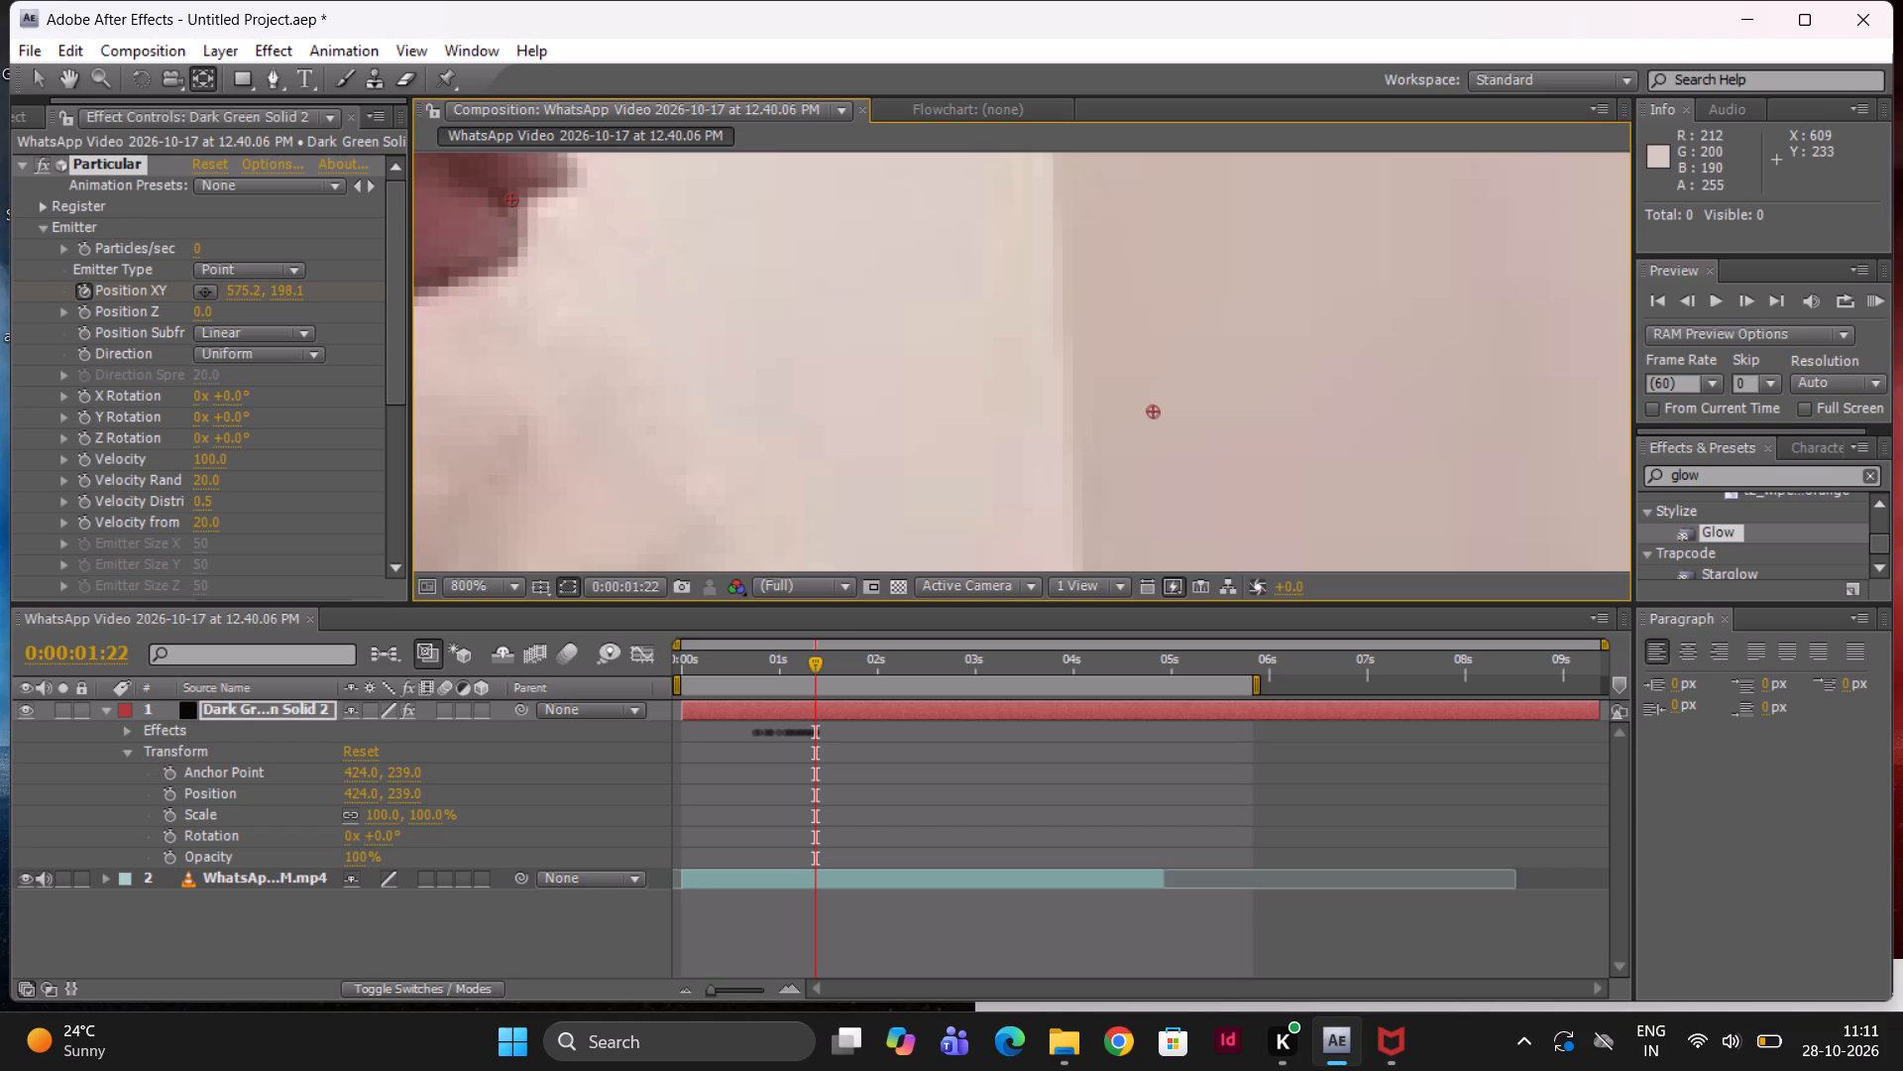
# At 0:00:01:23, keyframe the emitter's Position XY onto the fingertip contact point, at about 573.6, 195.1.
pyautogui.click(1735, 302)
pyautogui.moveTo(987, 323); pyautogui.dragTo(1368, 499, button='middle')
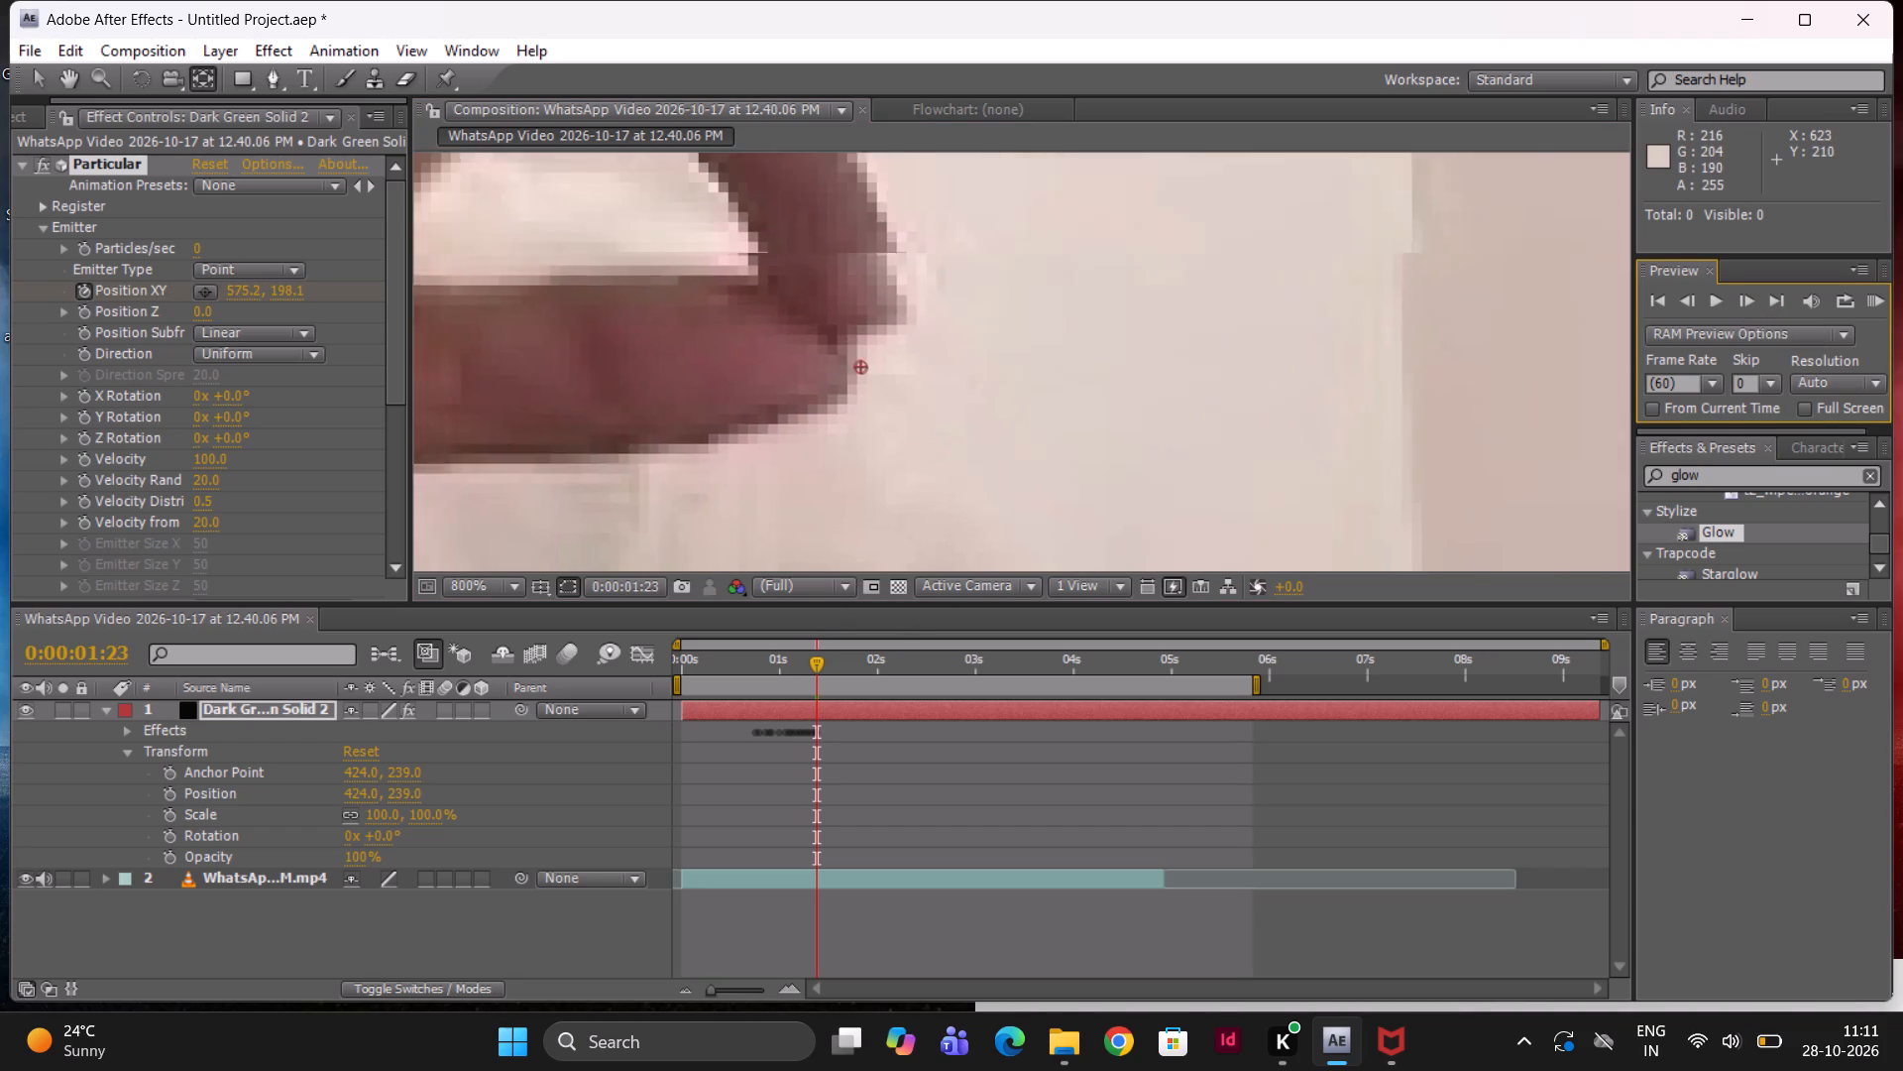
pyautogui.moveTo(1368, 499); pyautogui.dragTo(1430, 509, button='middle')
pyautogui.moveTo(960, 388); pyautogui.dragTo(951, 368)
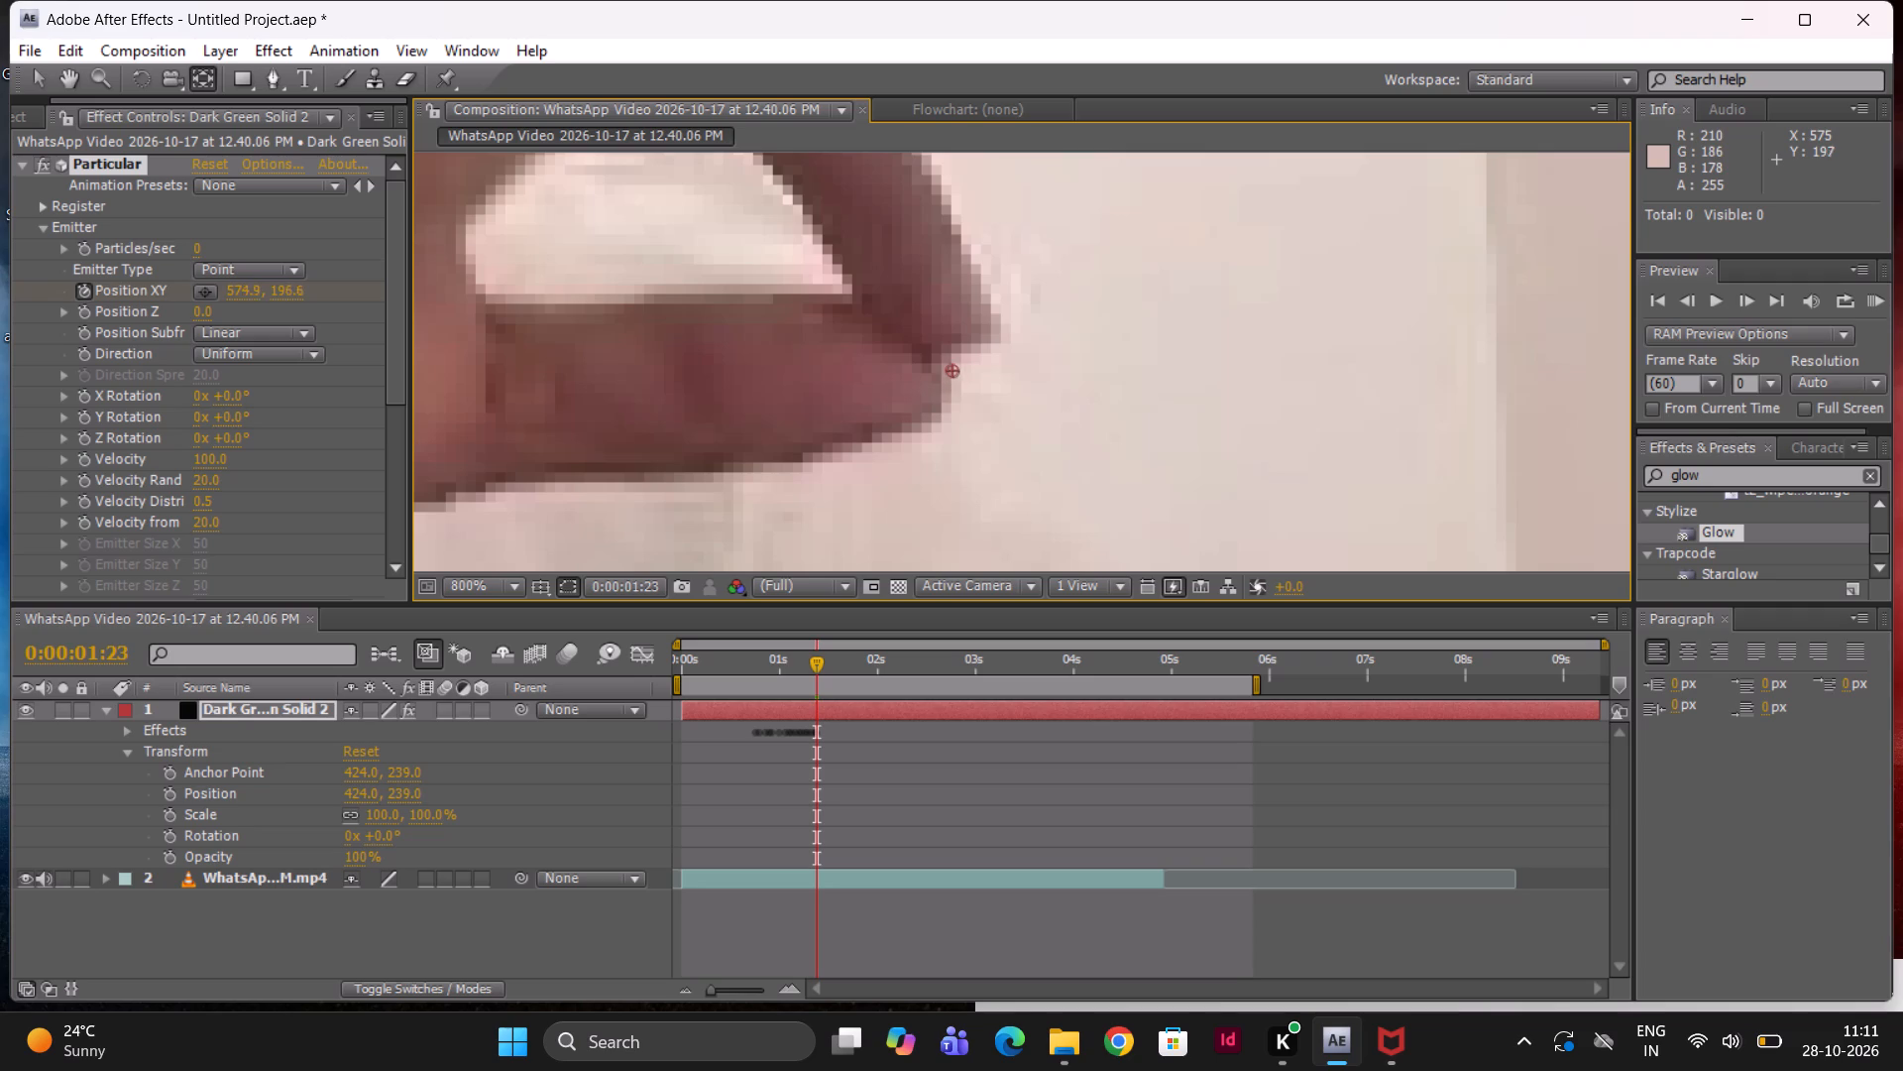
pyautogui.moveTo(951, 368); pyautogui.dragTo(946, 358)
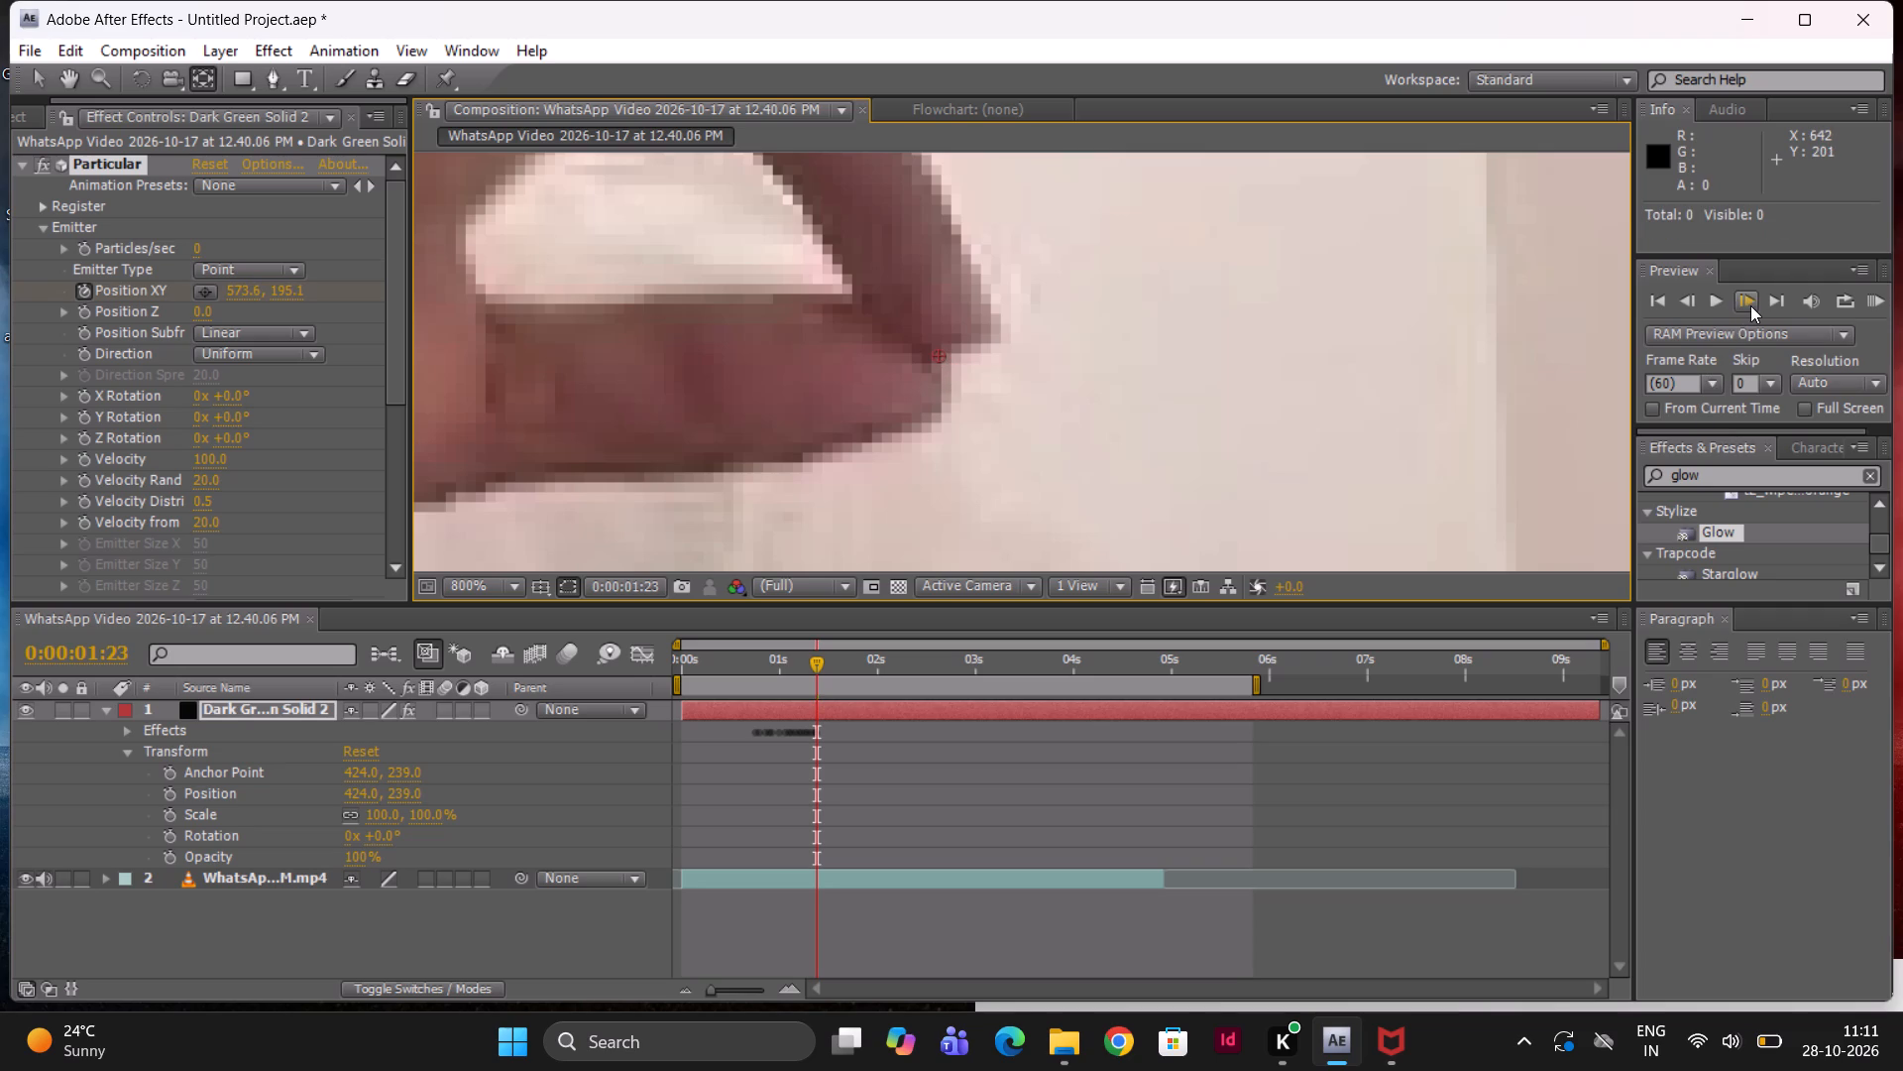
# At 0:00:01:25, keyframe the emitter's Position XY onto the fingertip contact point, at about 570.4, 187.9.
pyautogui.click(1750, 304)
pyautogui.click(1748, 304)
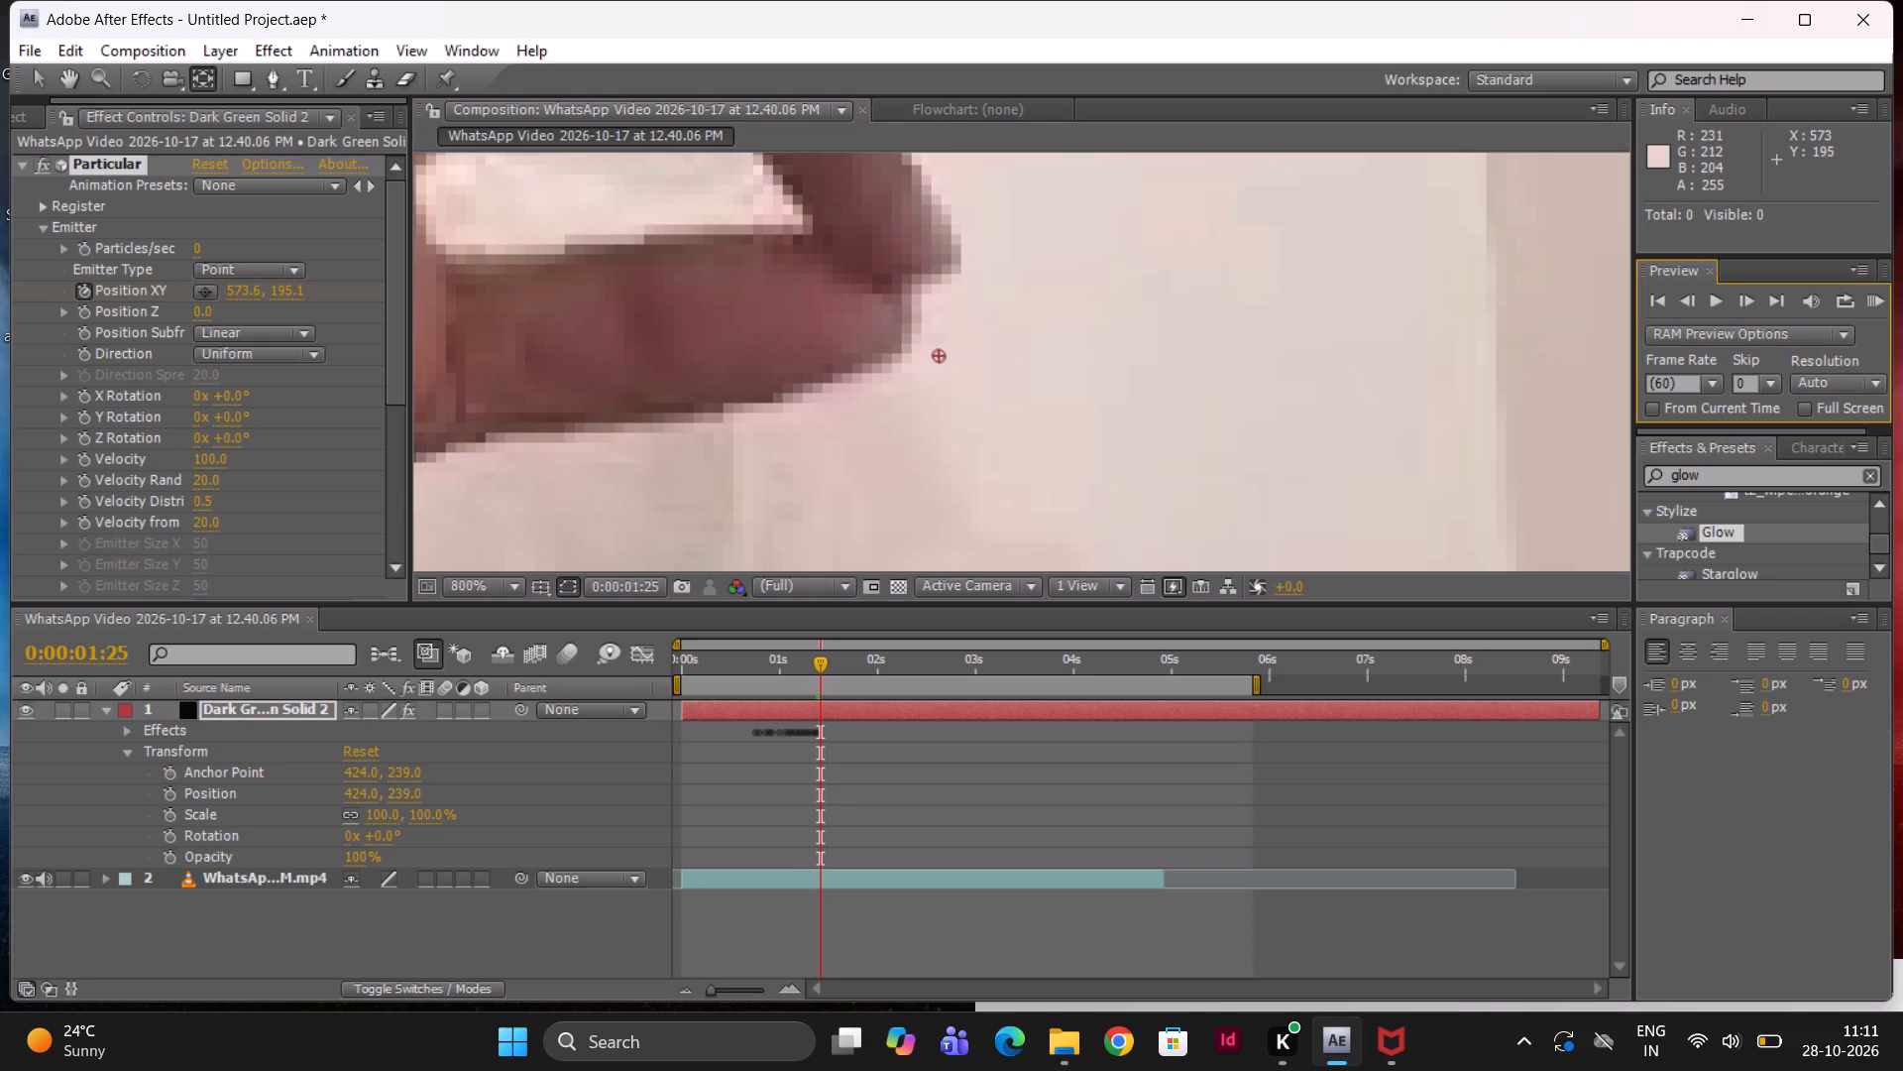
pyautogui.moveTo(940, 355); pyautogui.dragTo(908, 284)
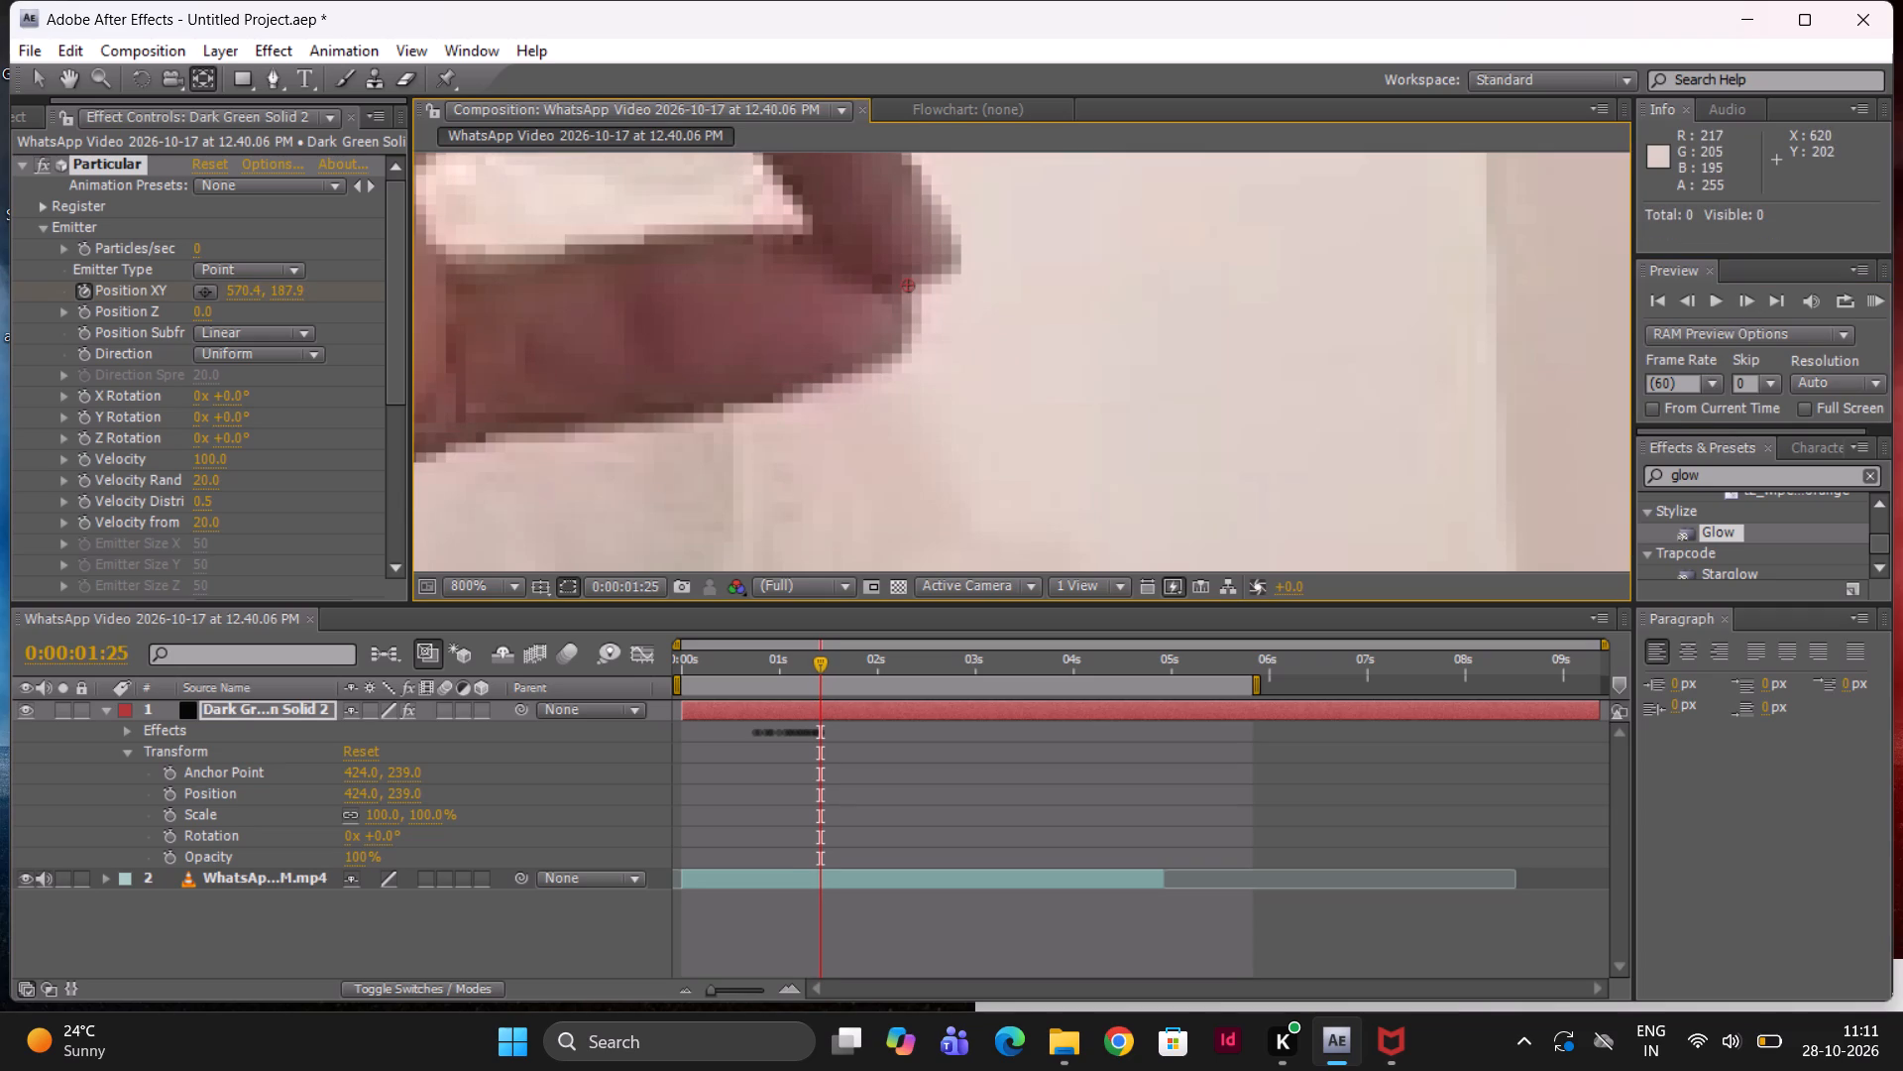
# At 0:00:01:27, keyframe the emitter's Position XY onto the fingertip contact point, at about 566.7, 183.9.
pyautogui.click(1736, 298)
pyautogui.click(1736, 298)
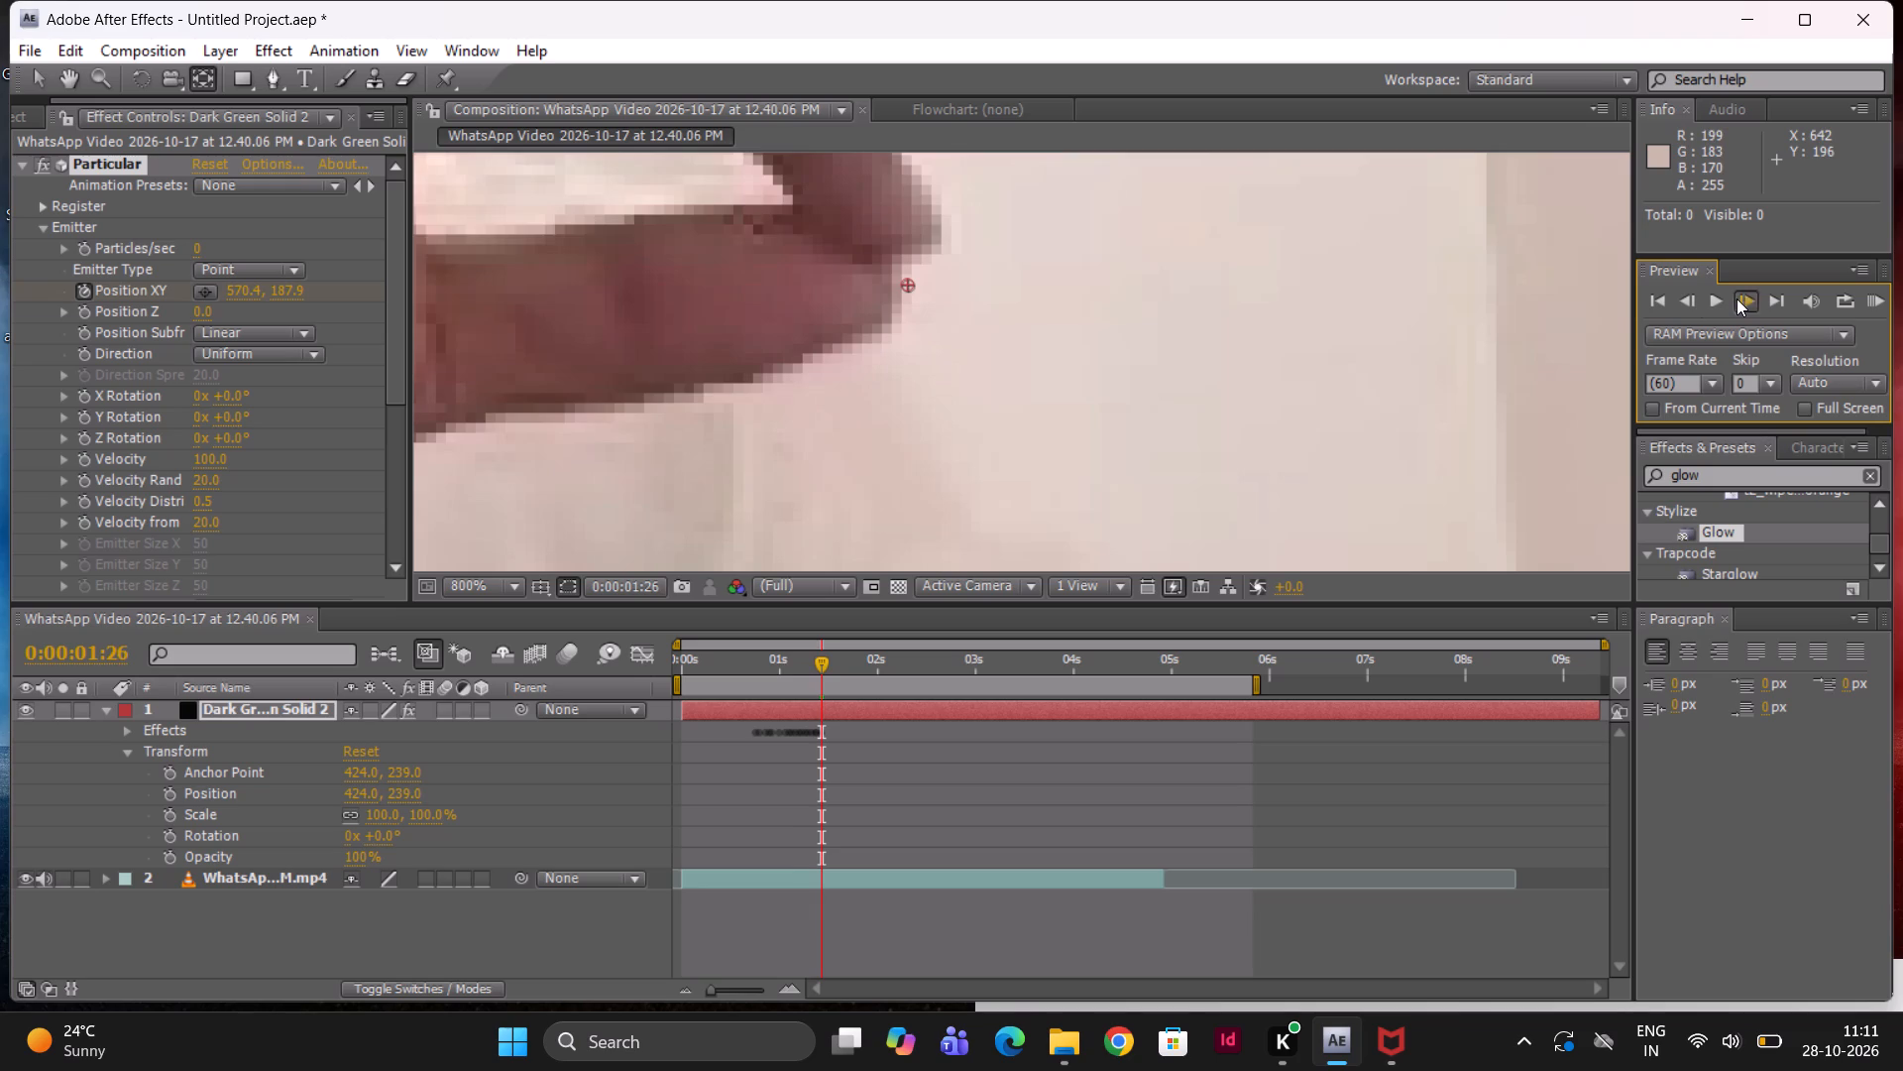
pyautogui.moveTo(905, 283); pyautogui.dragTo(868, 243)
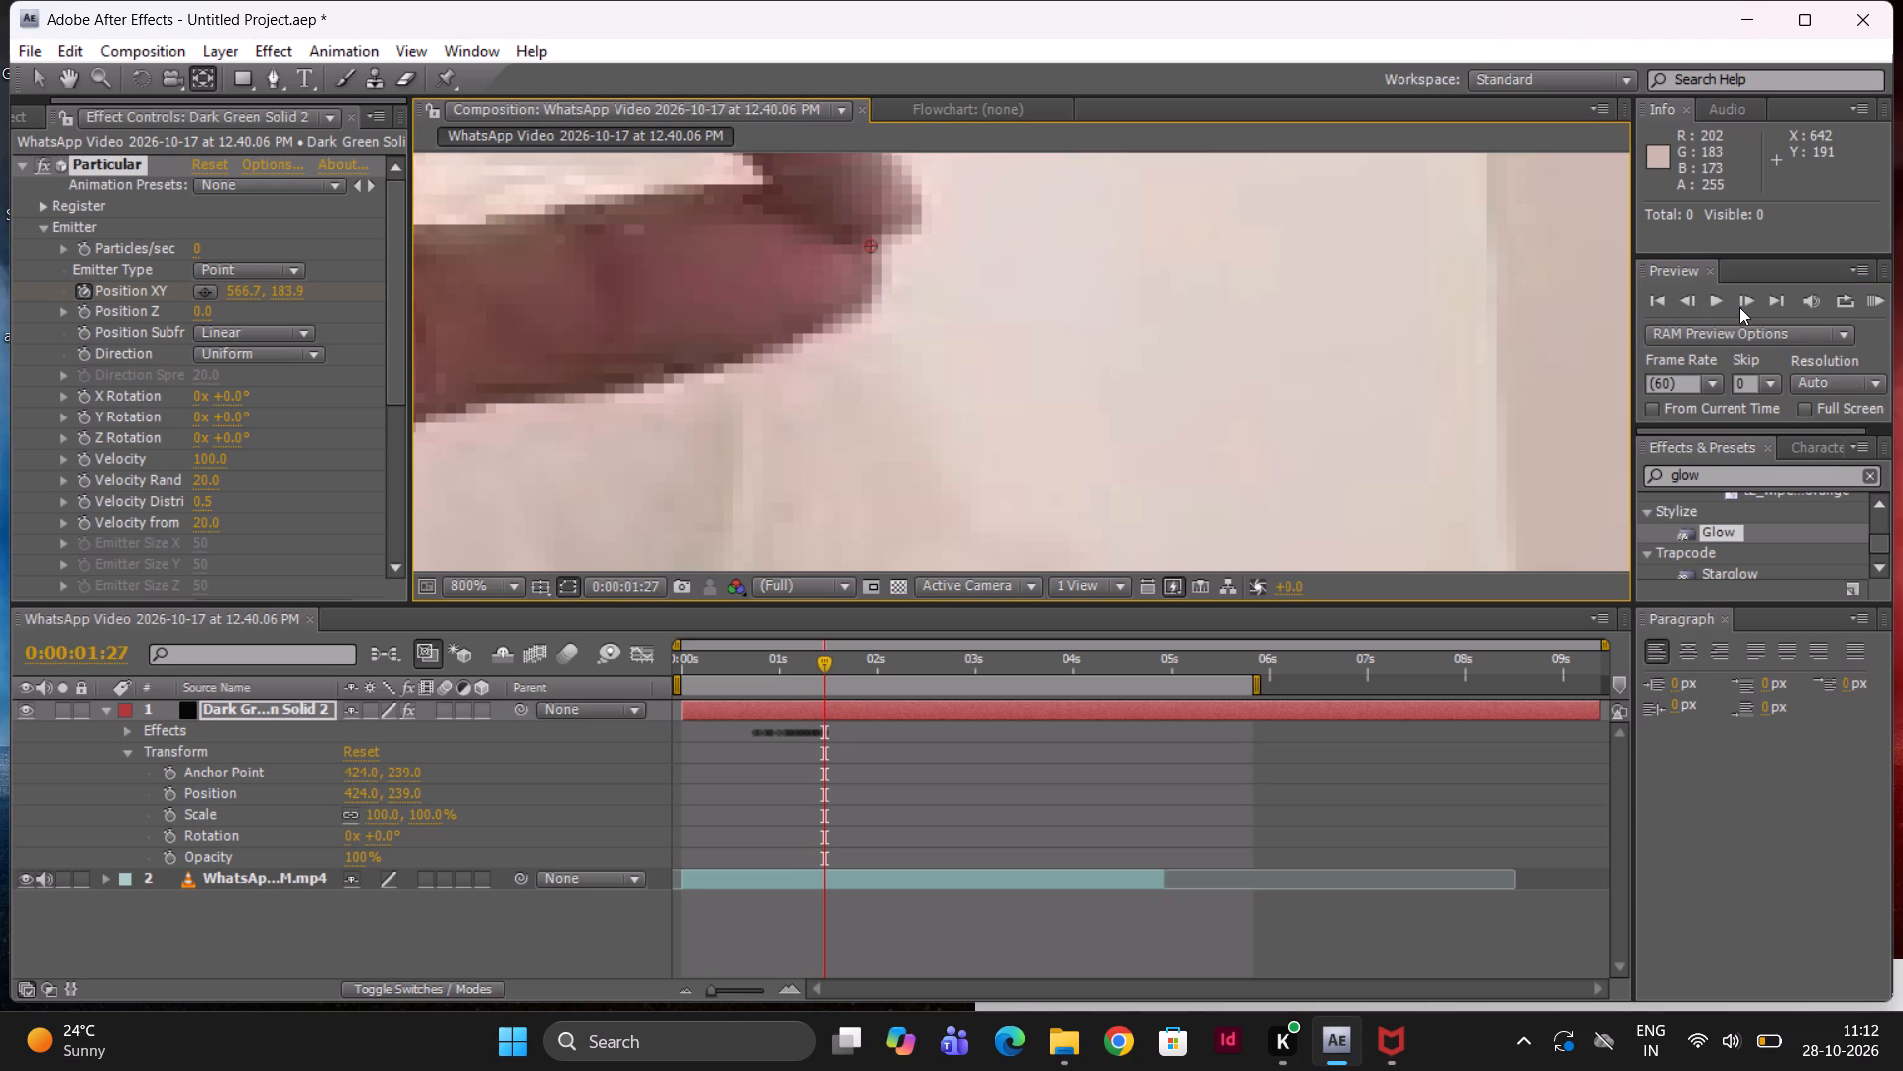
# At 0:00:01:29, keyframe the emitter's Position XY onto the fingertip contact point, at about 563.2, 182.2.
pyautogui.doubleClick(1739, 307)
pyautogui.moveTo(861, 239); pyautogui.dragTo(837, 227)
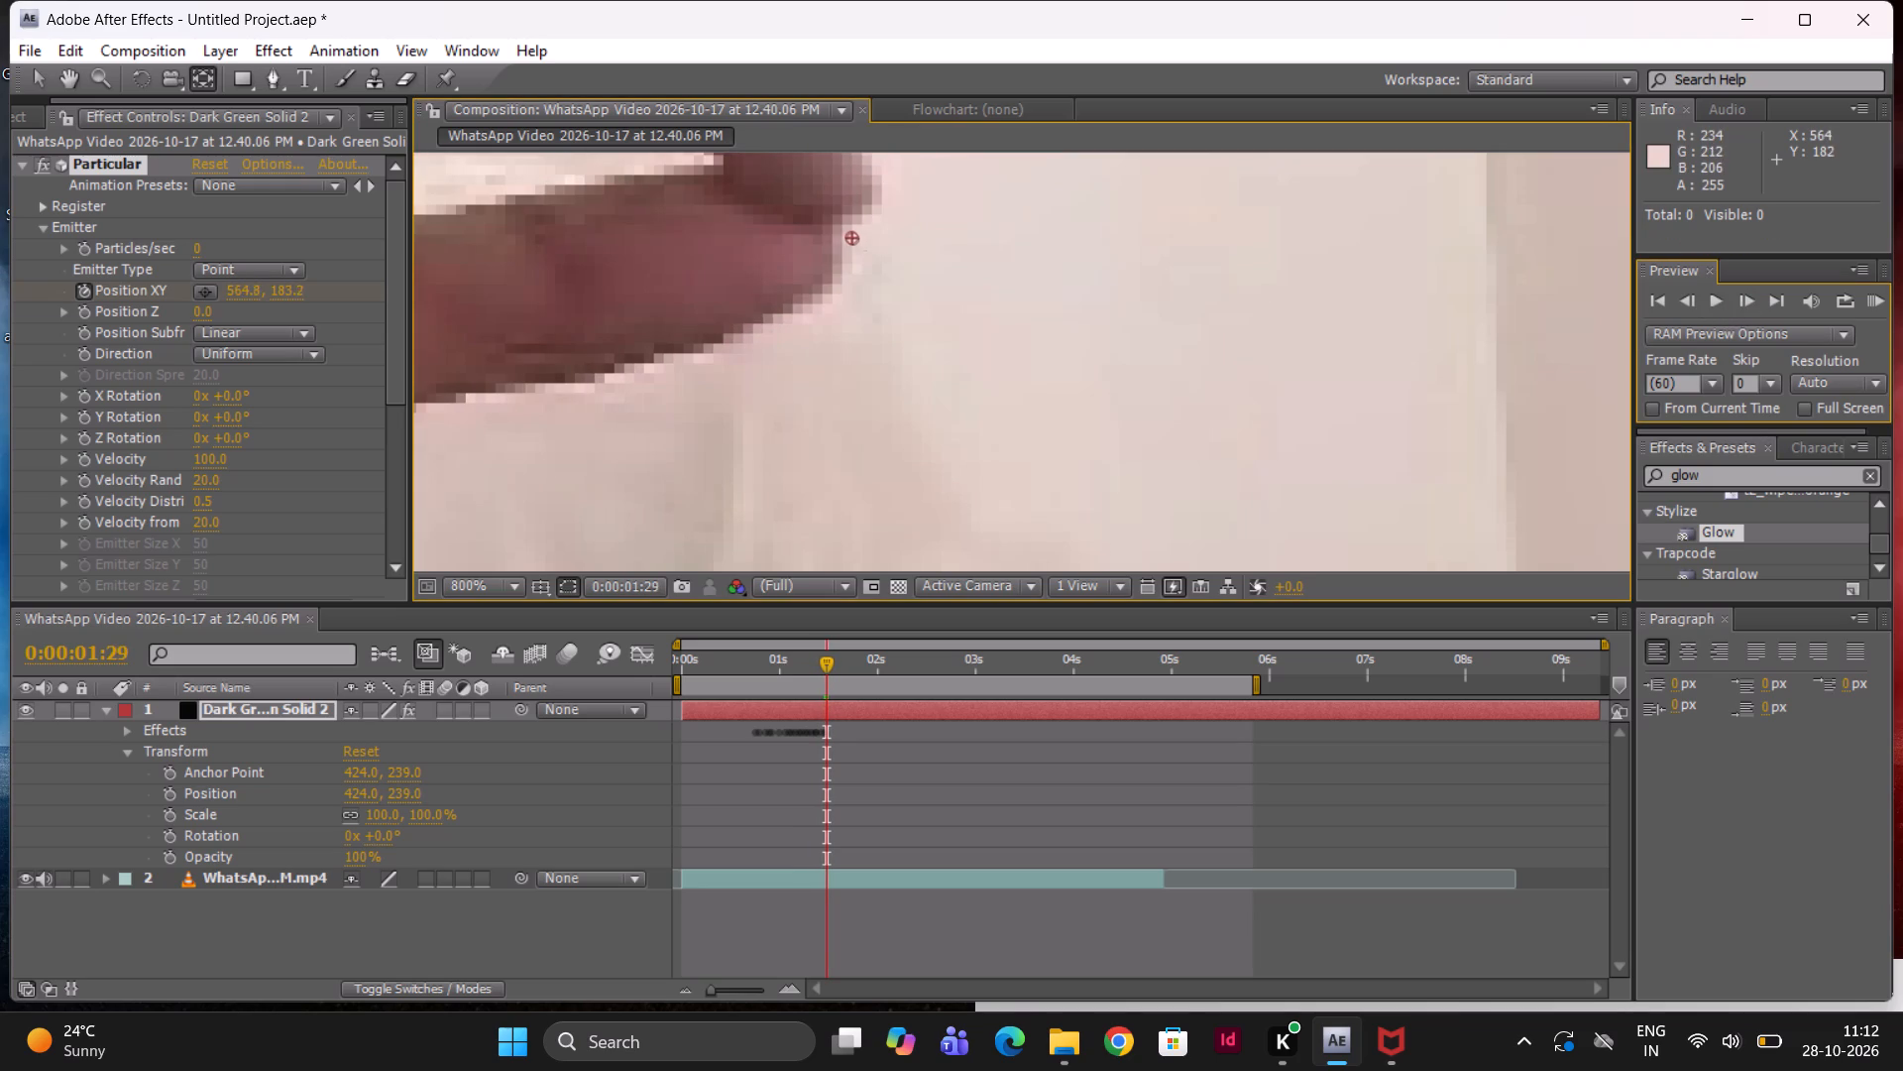
pyautogui.moveTo(837, 227); pyautogui.dragTo(828, 221)
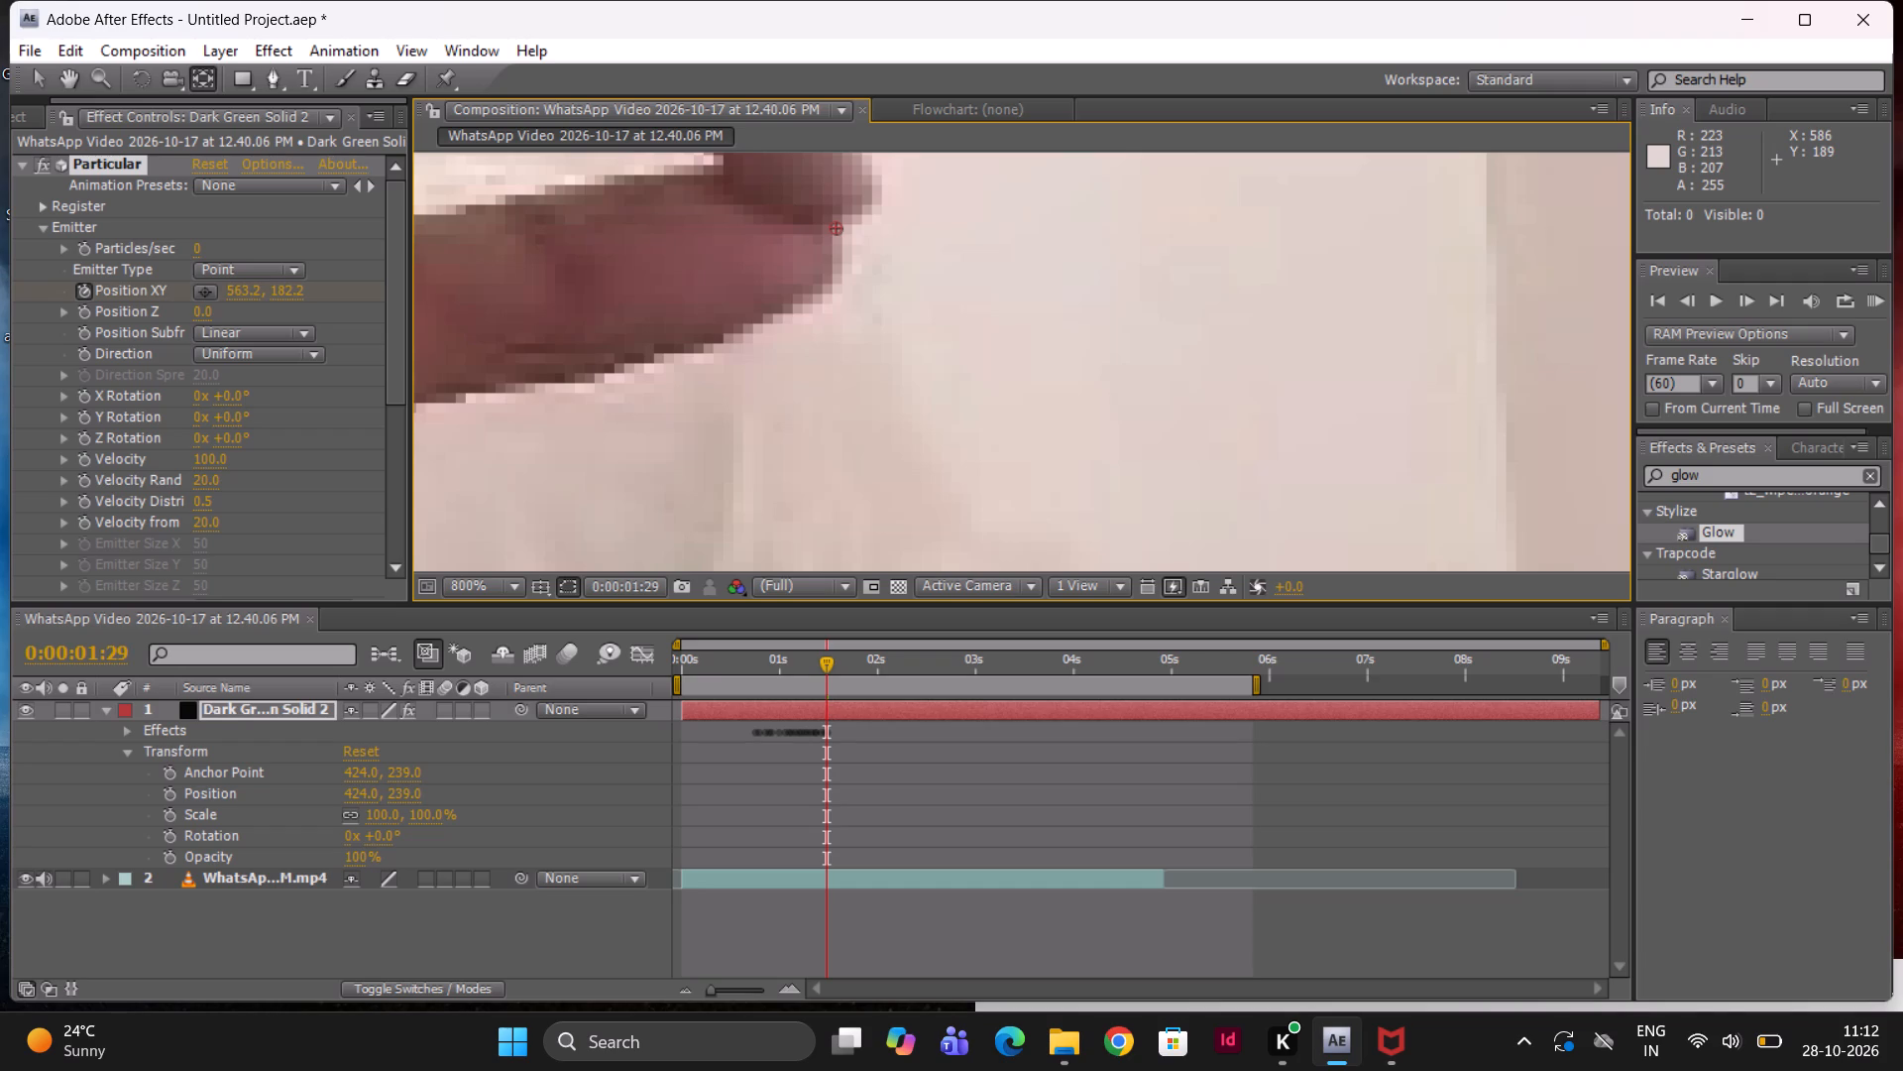
# At 0:00:01:31, keyframe the emitter's Position XY onto the fingertip contact point, at about 558.9, 181.9.
pyautogui.moveTo(1064, 294); pyautogui.dragTo(1073, 453, button='middle')
pyautogui.click(1737, 307)
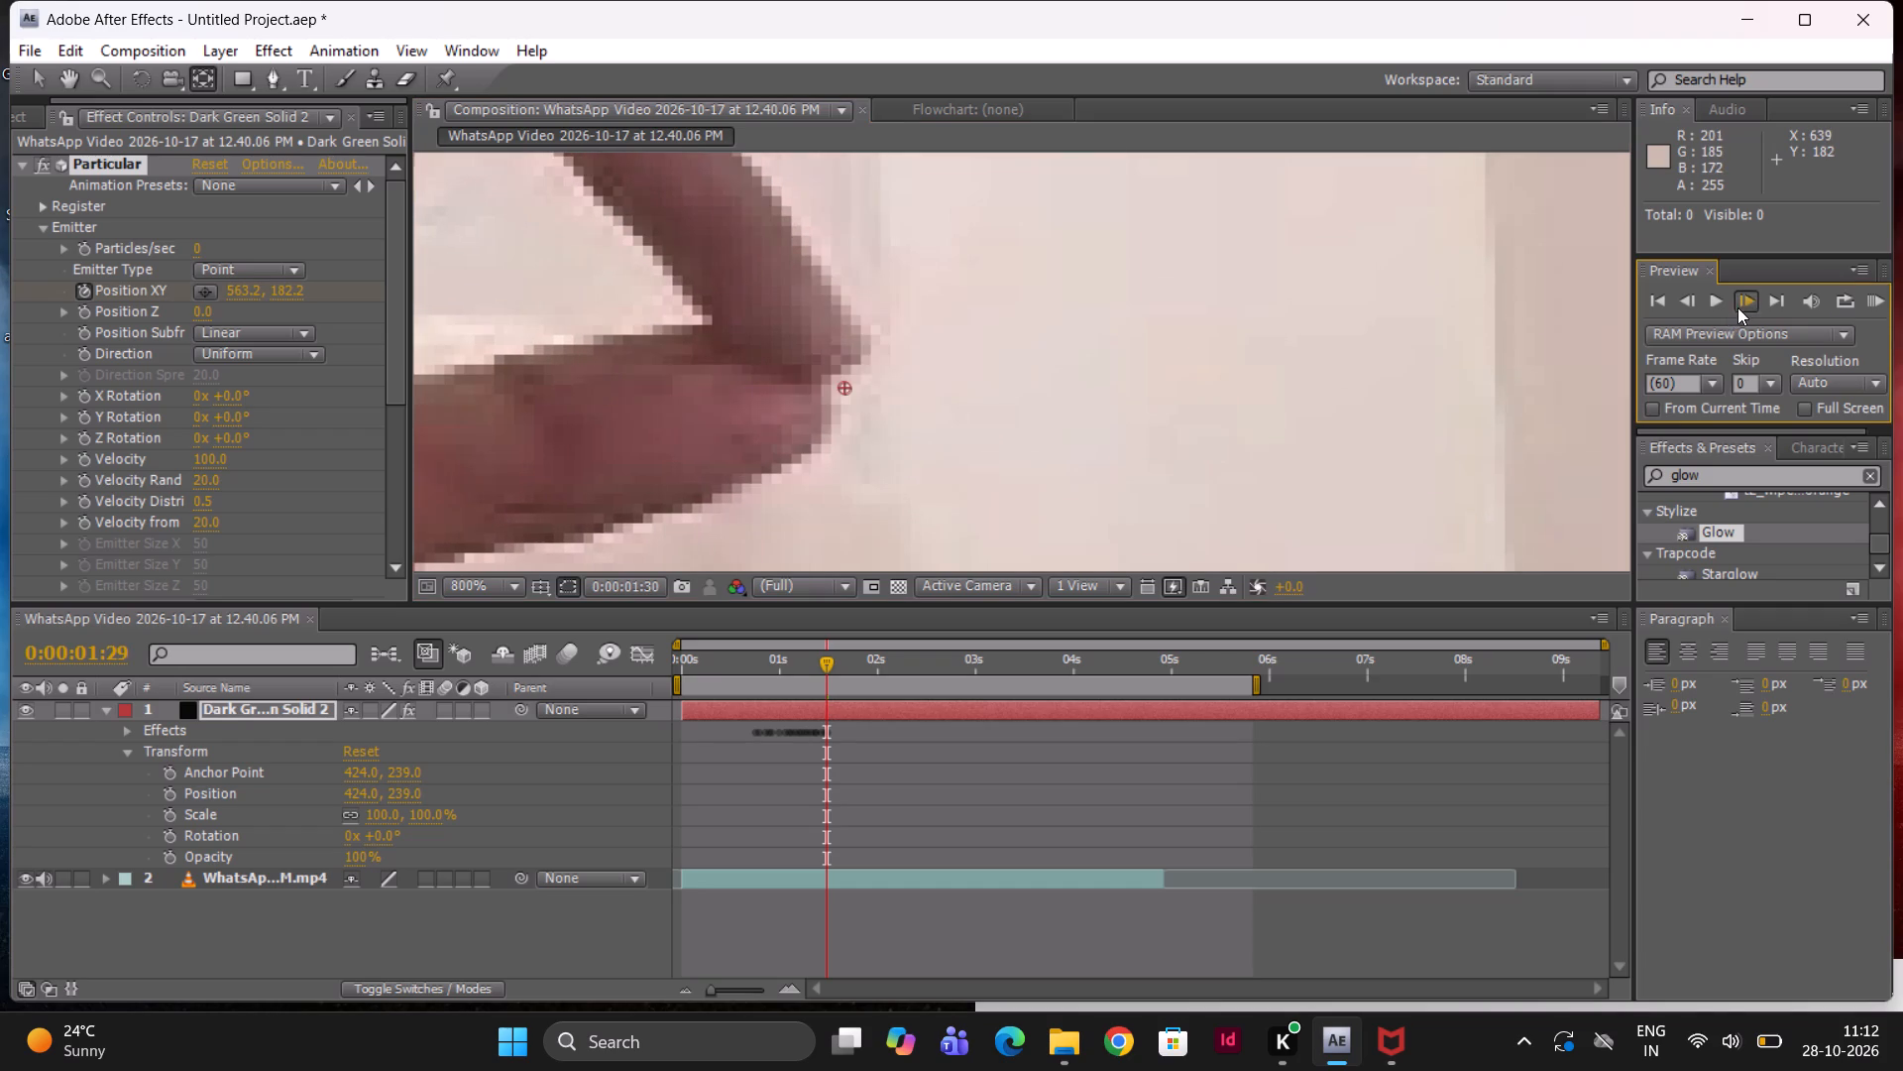
pyautogui.click(1737, 307)
pyautogui.moveTo(841, 389); pyautogui.dragTo(807, 385)
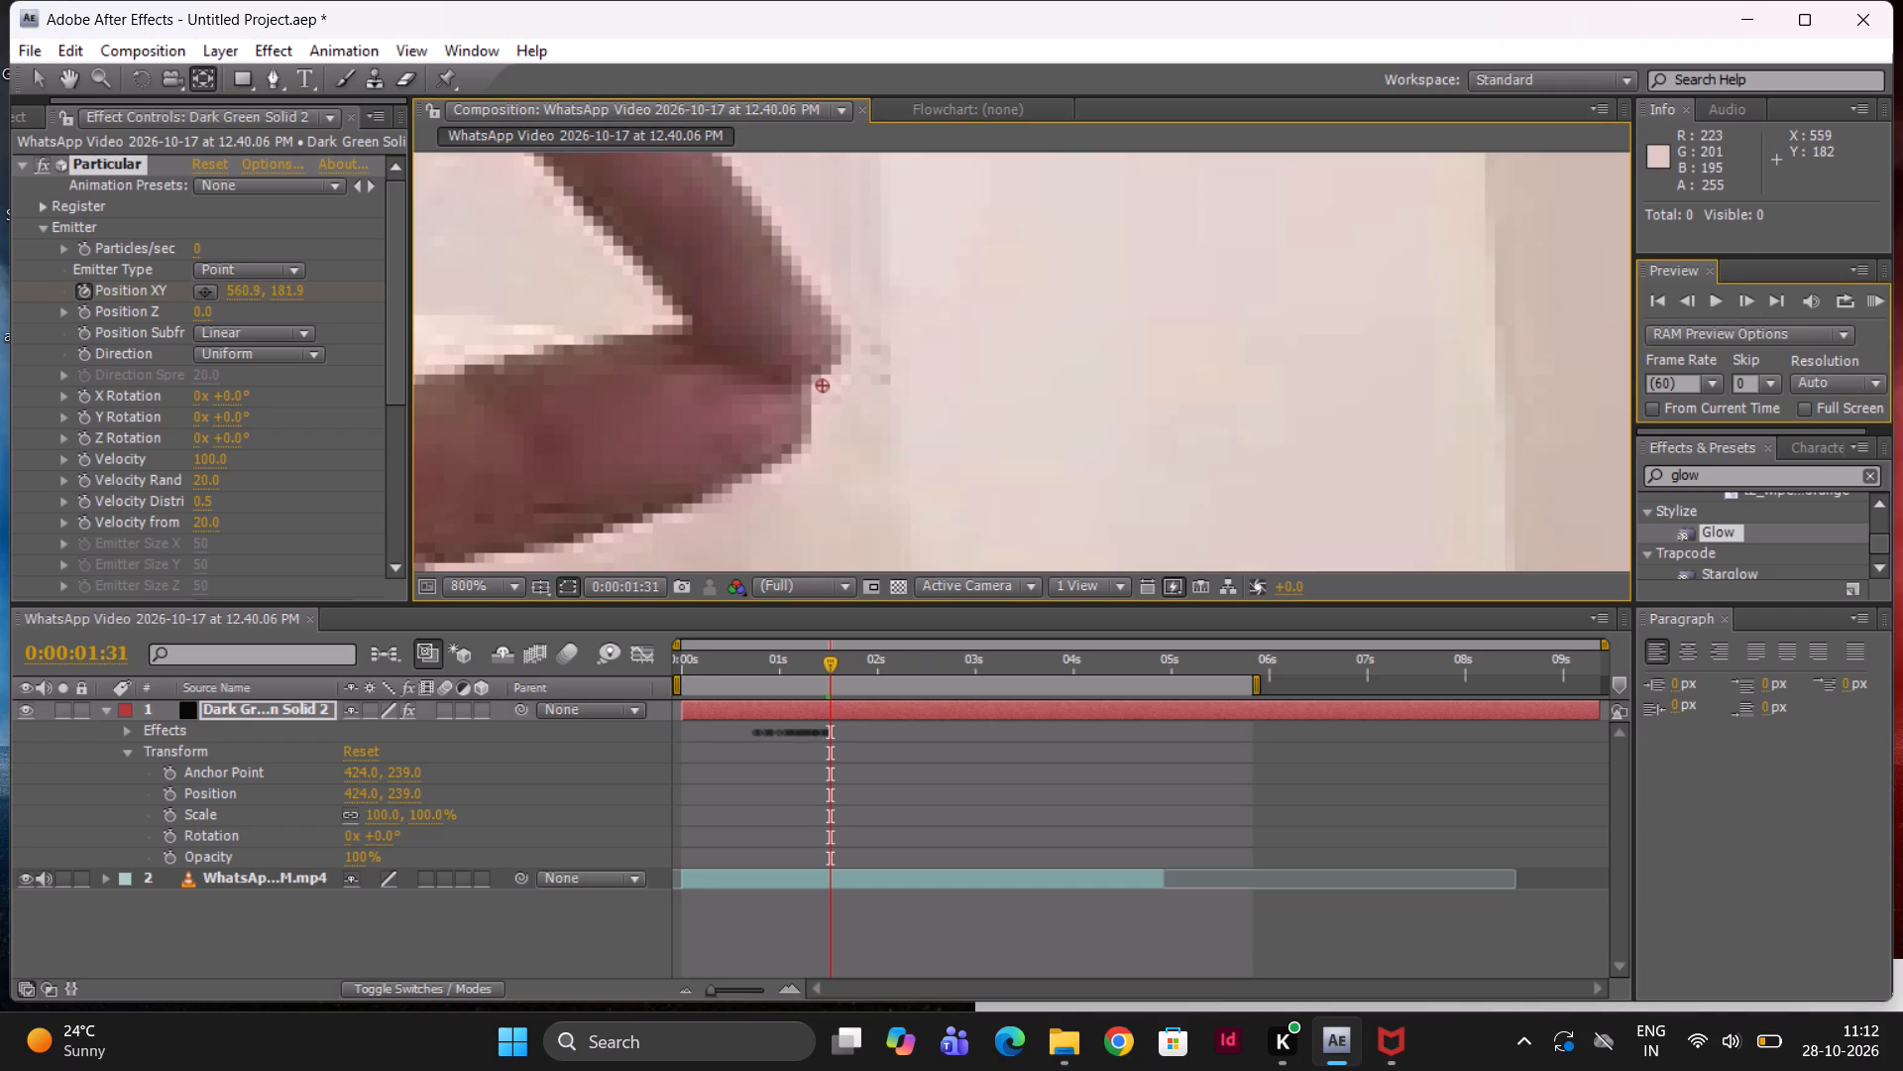
pyautogui.moveTo(807, 385); pyautogui.dragTo(800, 385)
# At 0:00:01:33, keyframe the emitter's Position XY onto the fingertip contact point, at about 554.9, 185.1.
pyautogui.click(1734, 305)
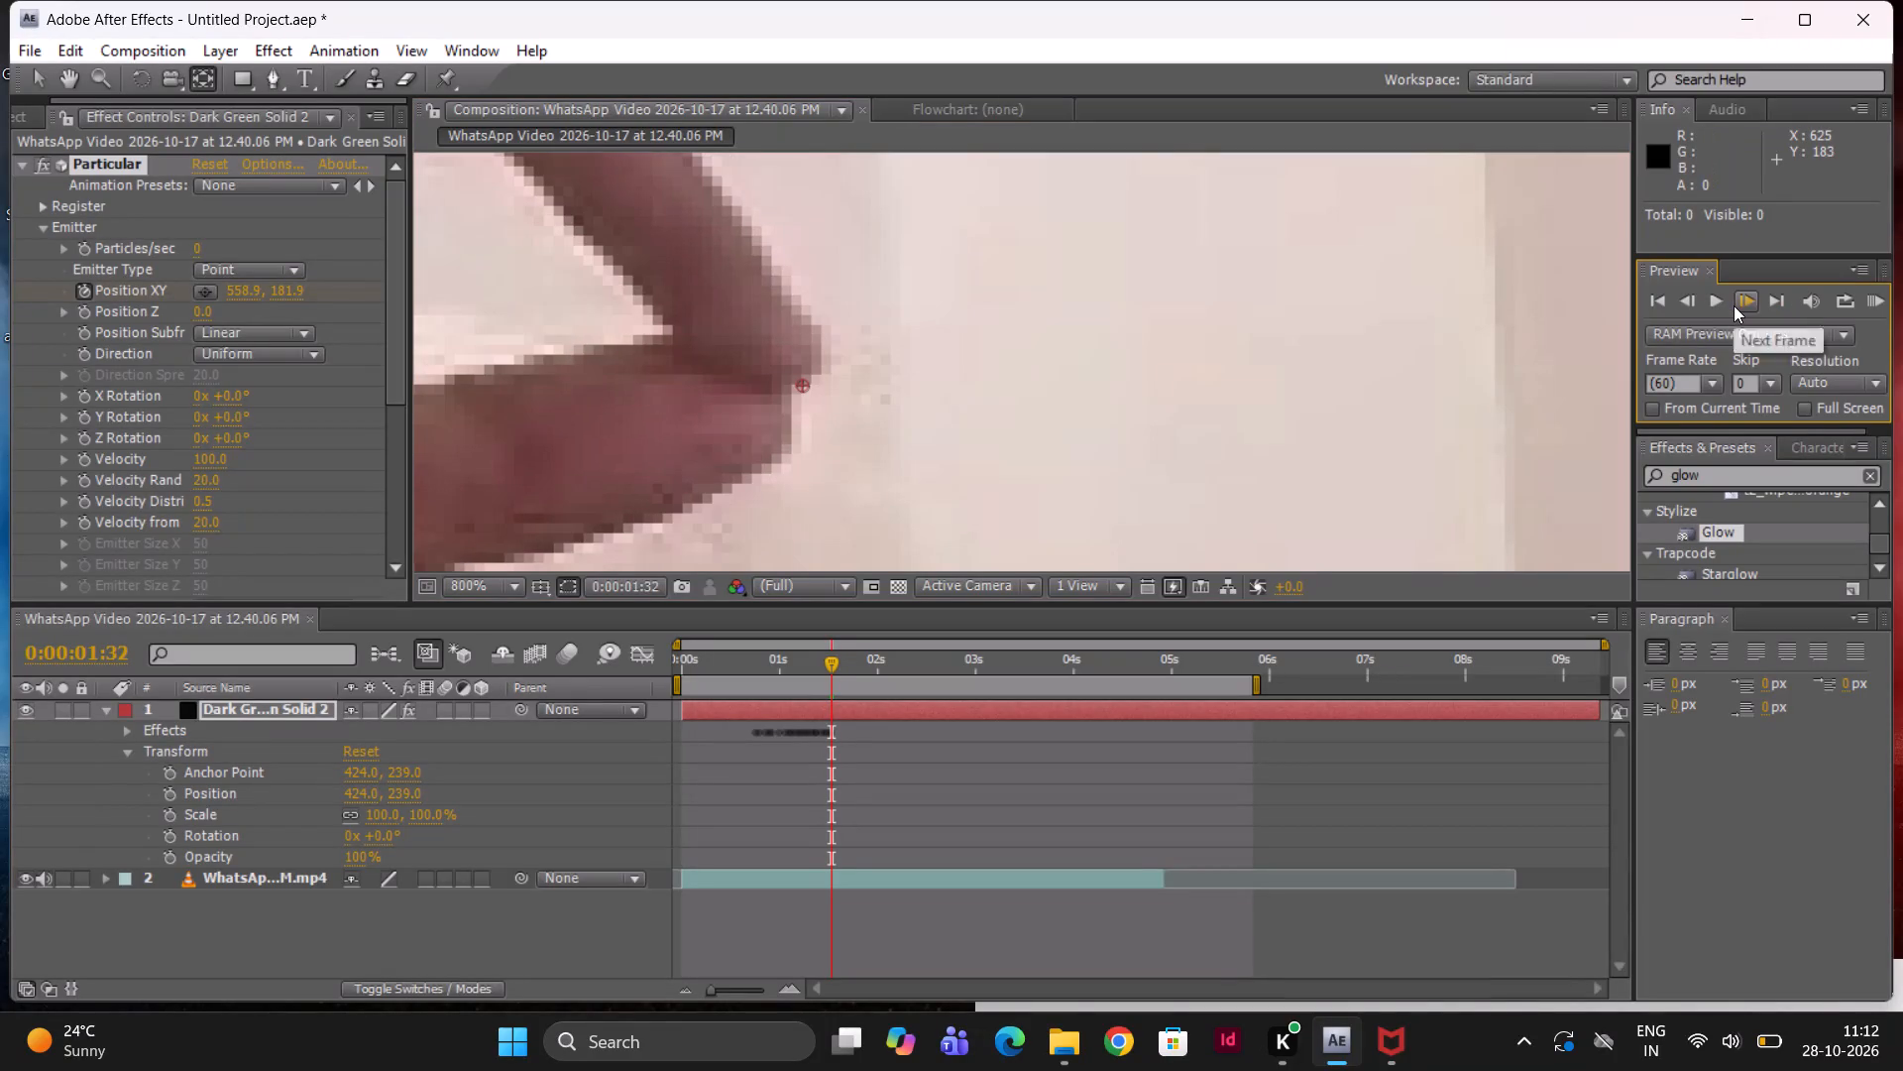
pyautogui.click(1734, 305)
pyautogui.moveTo(806, 381); pyautogui.dragTo(767, 418)
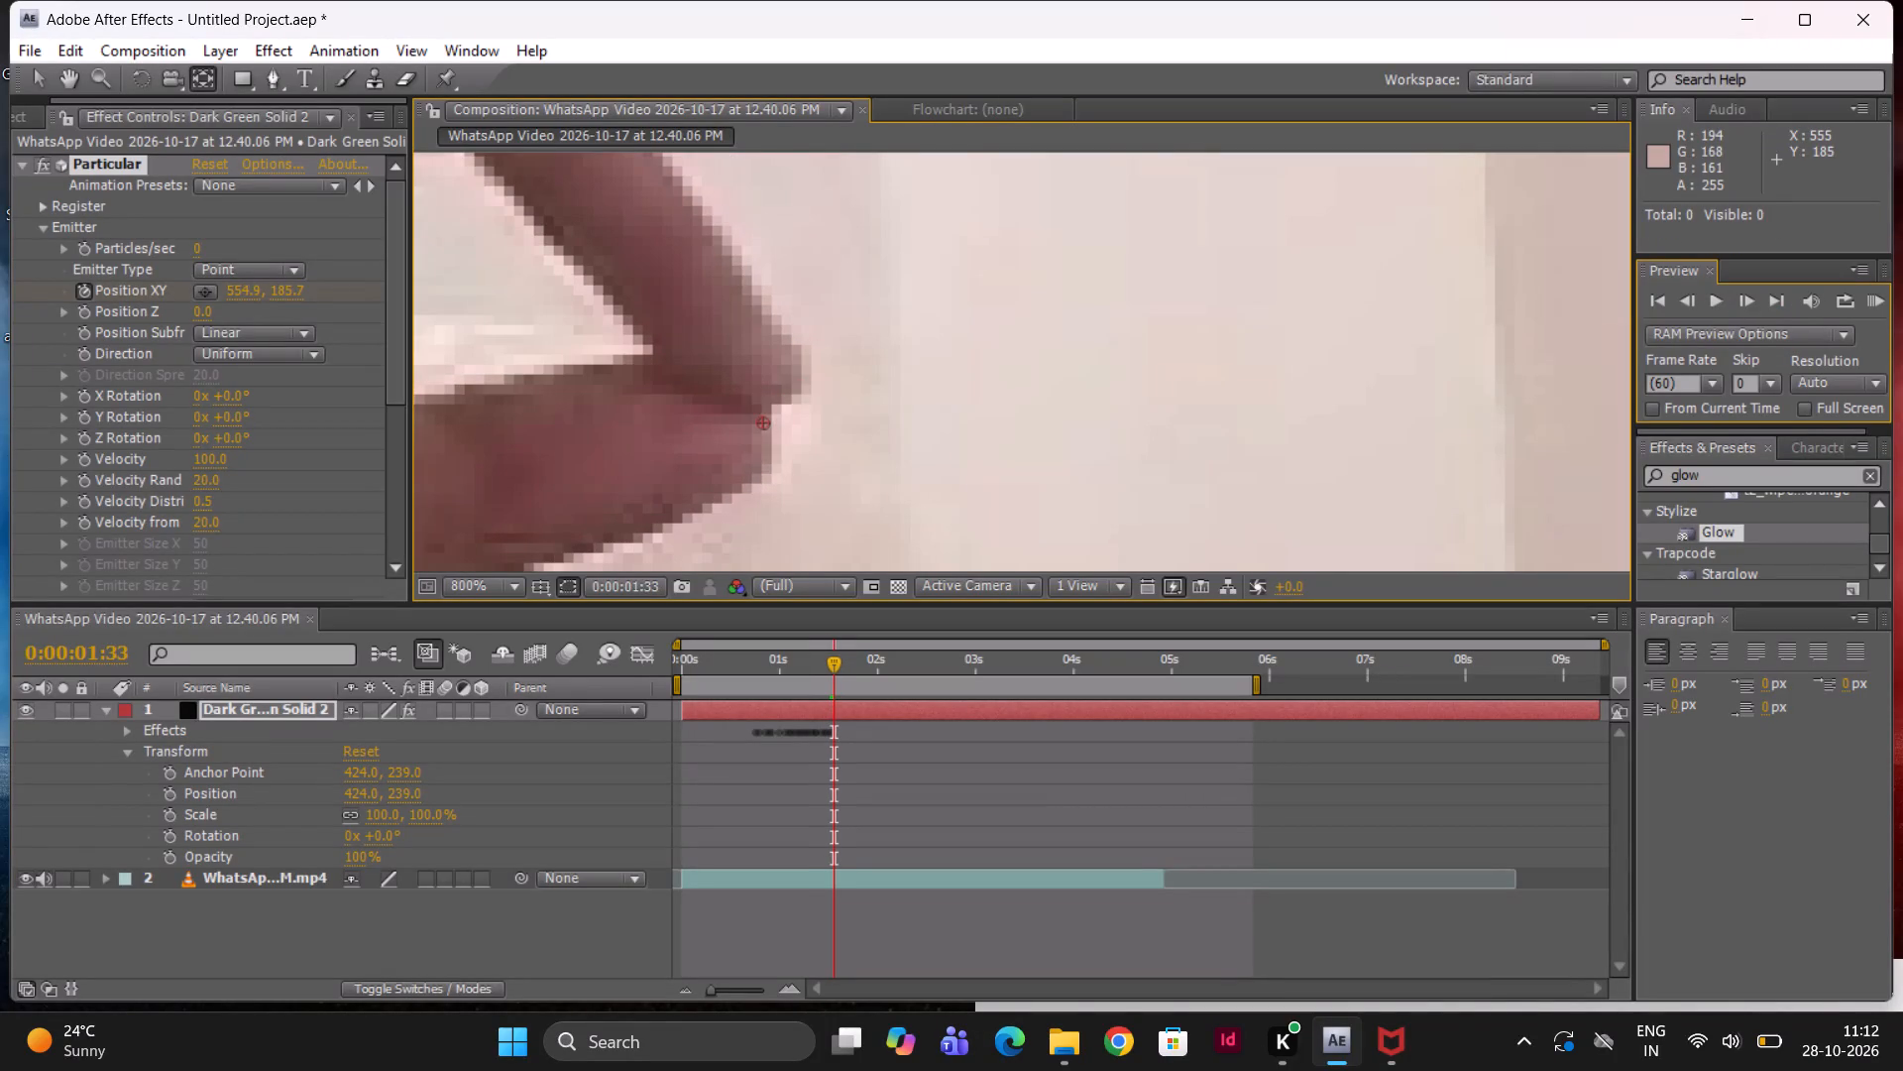
pyautogui.moveTo(767, 418); pyautogui.dragTo(766, 412)
# At 0:00:01:35, keyframe the emitter's Position XY onto the fingertip contact point, at about 551.9, 191.4.
pyautogui.click(1746, 301)
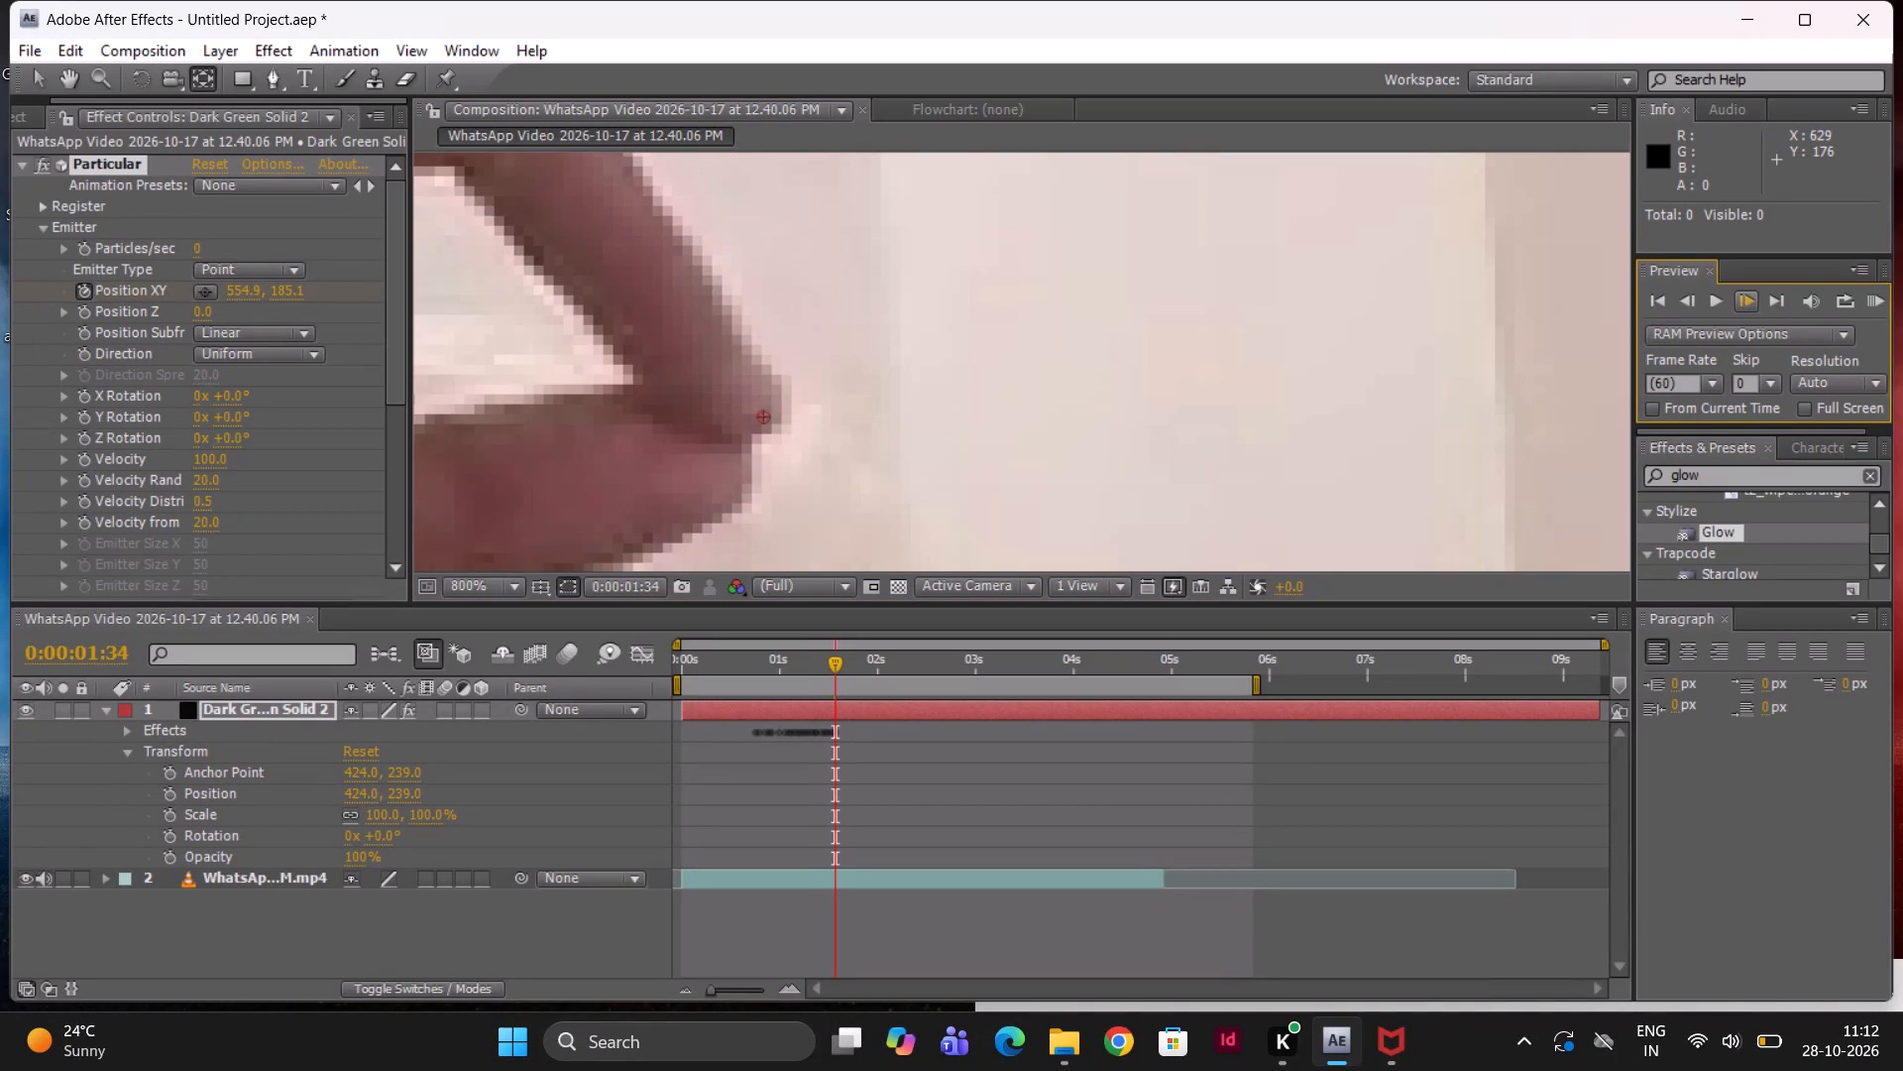
pyautogui.click(1746, 301)
pyautogui.moveTo(765, 411); pyautogui.dragTo(745, 470)
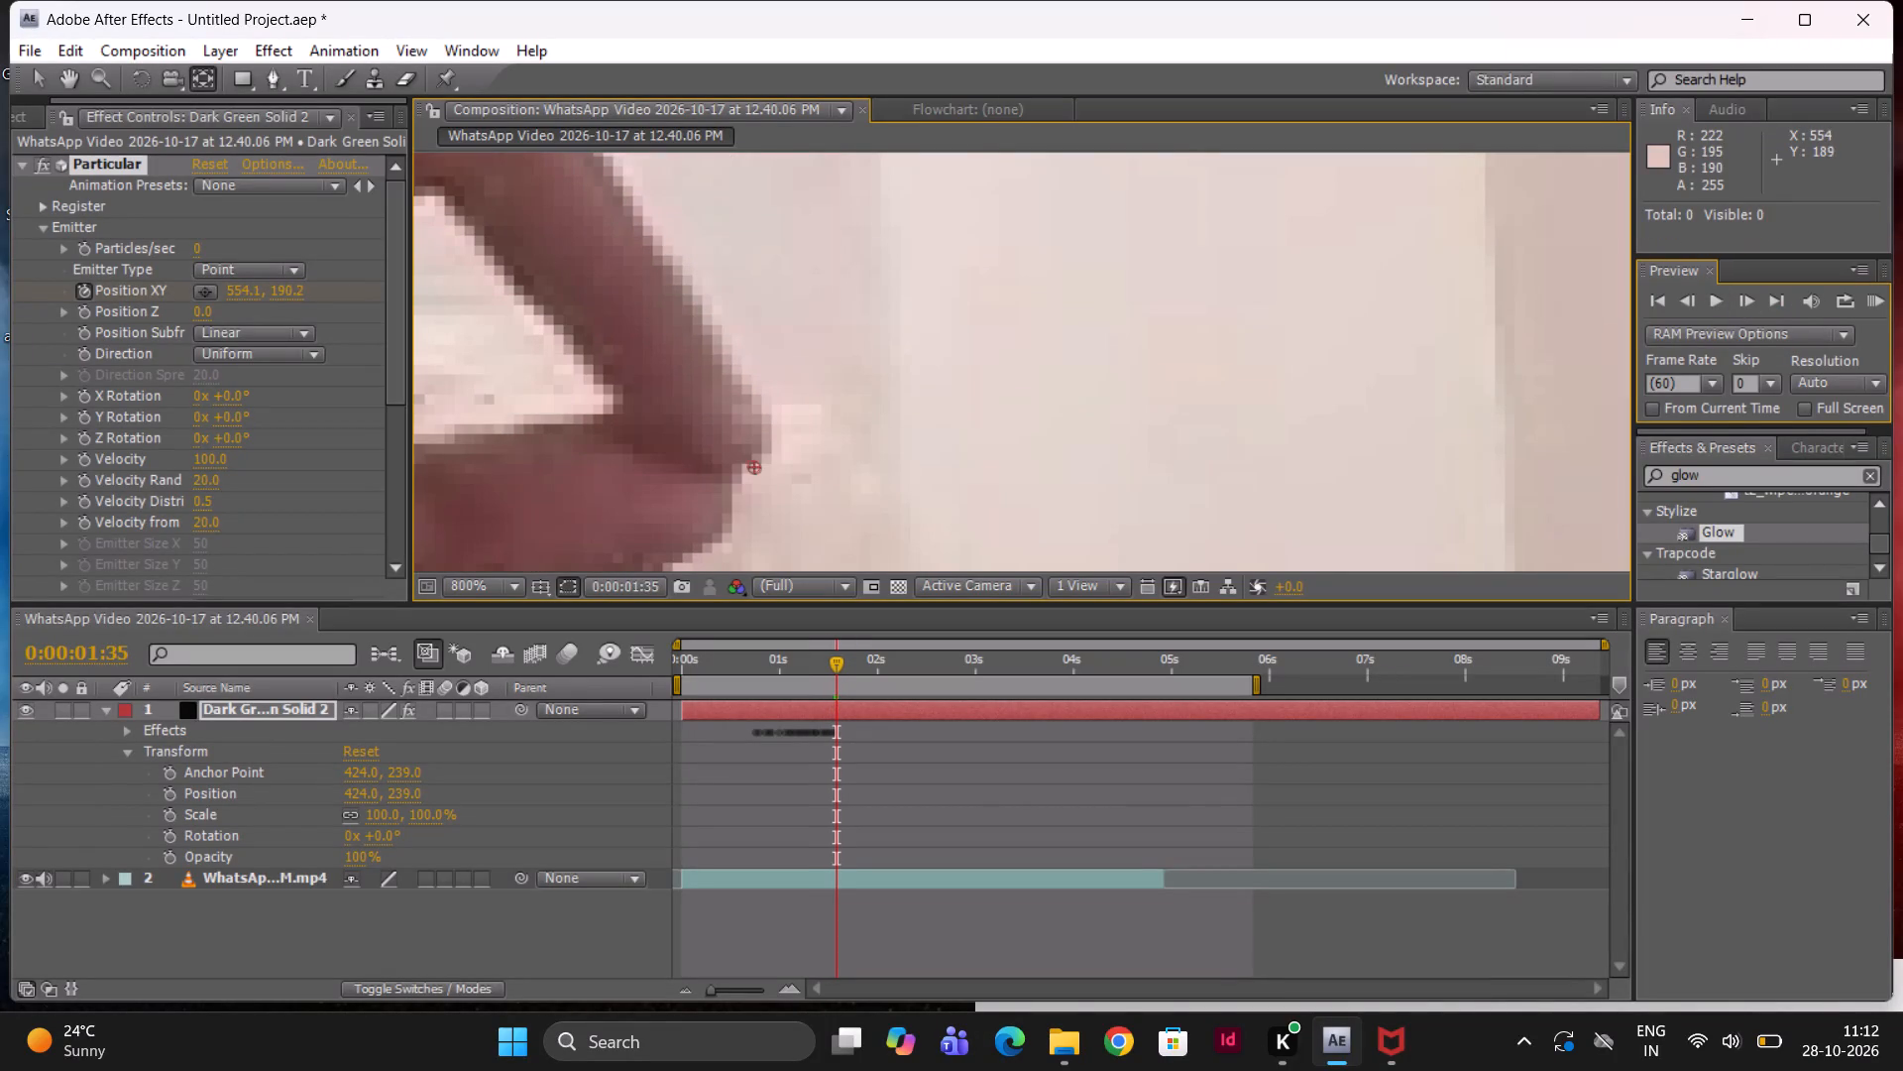
pyautogui.moveTo(745, 470); pyautogui.dragTo(735, 475)
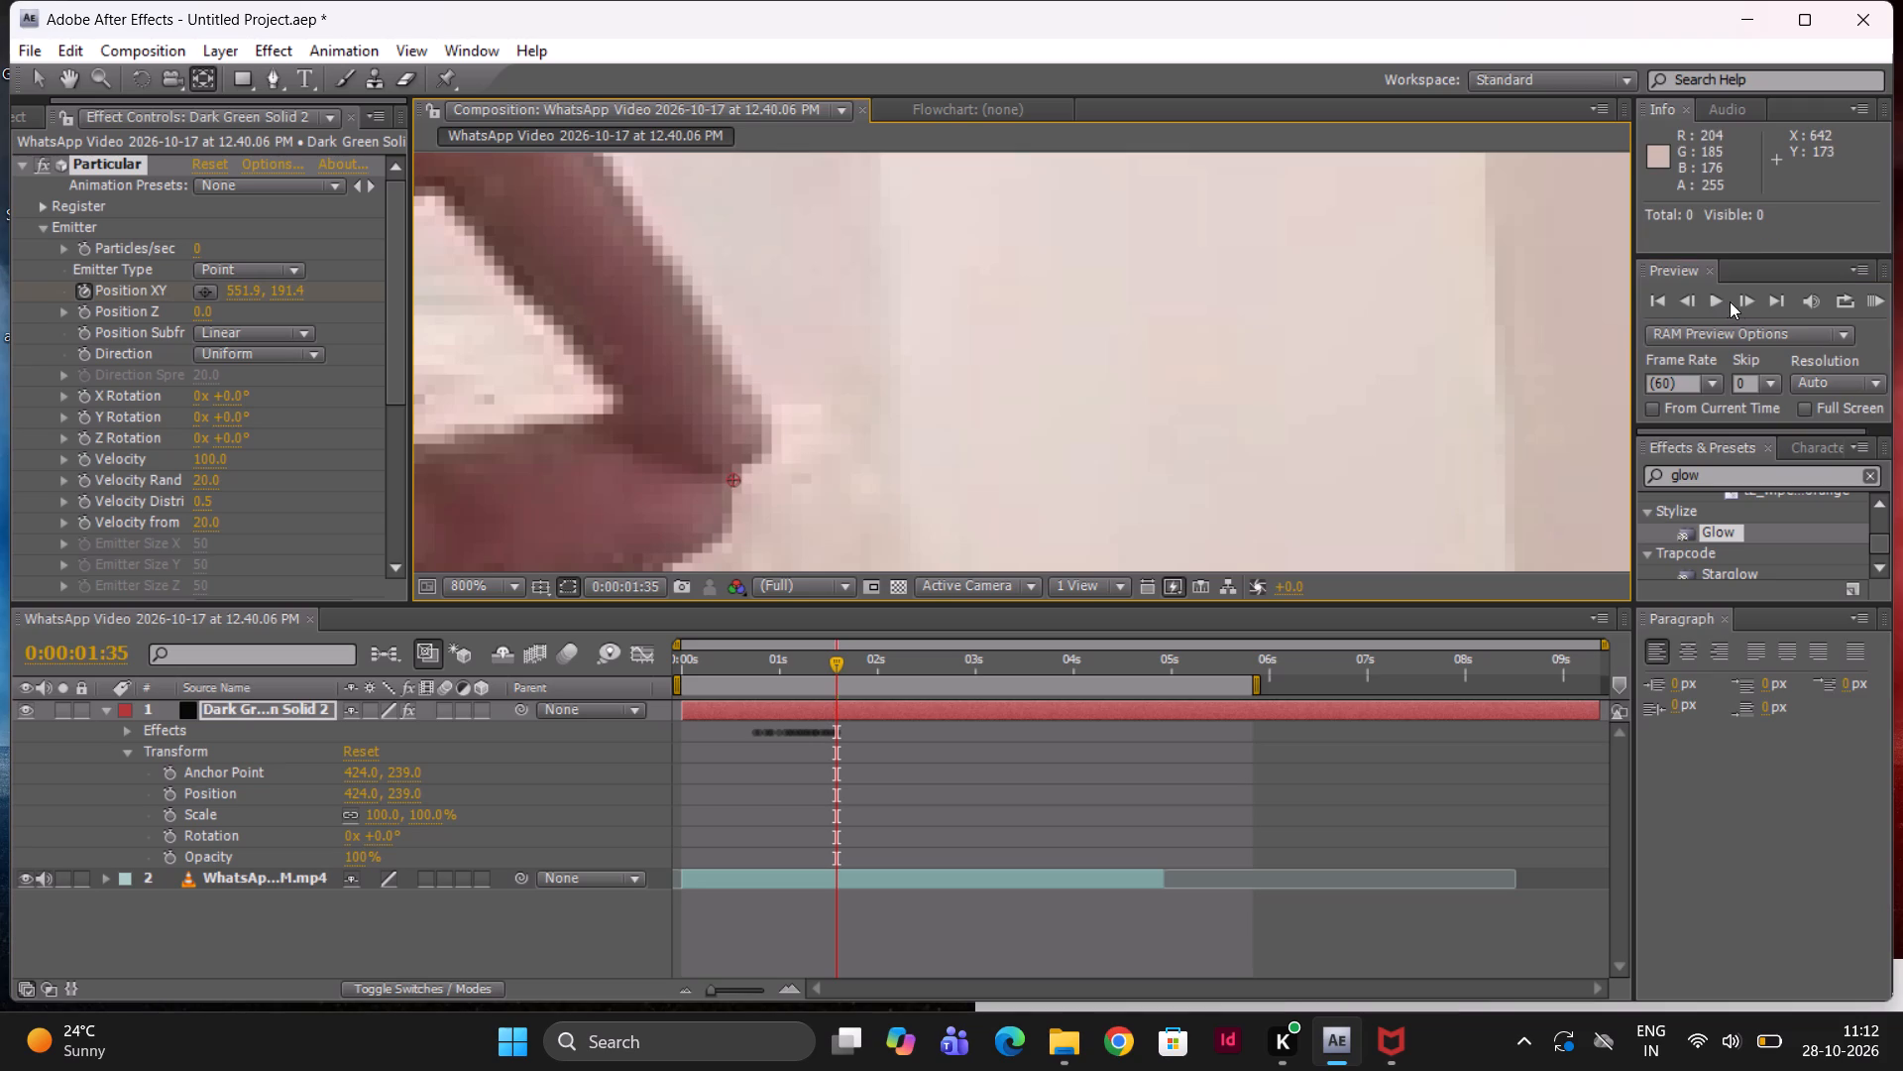
# At 0:00:01:37, keyframe the emitter's Position XY onto the fingertip contact point, at about 548.3, 197.9.
pyautogui.click(1738, 300)
pyautogui.click(1738, 300)
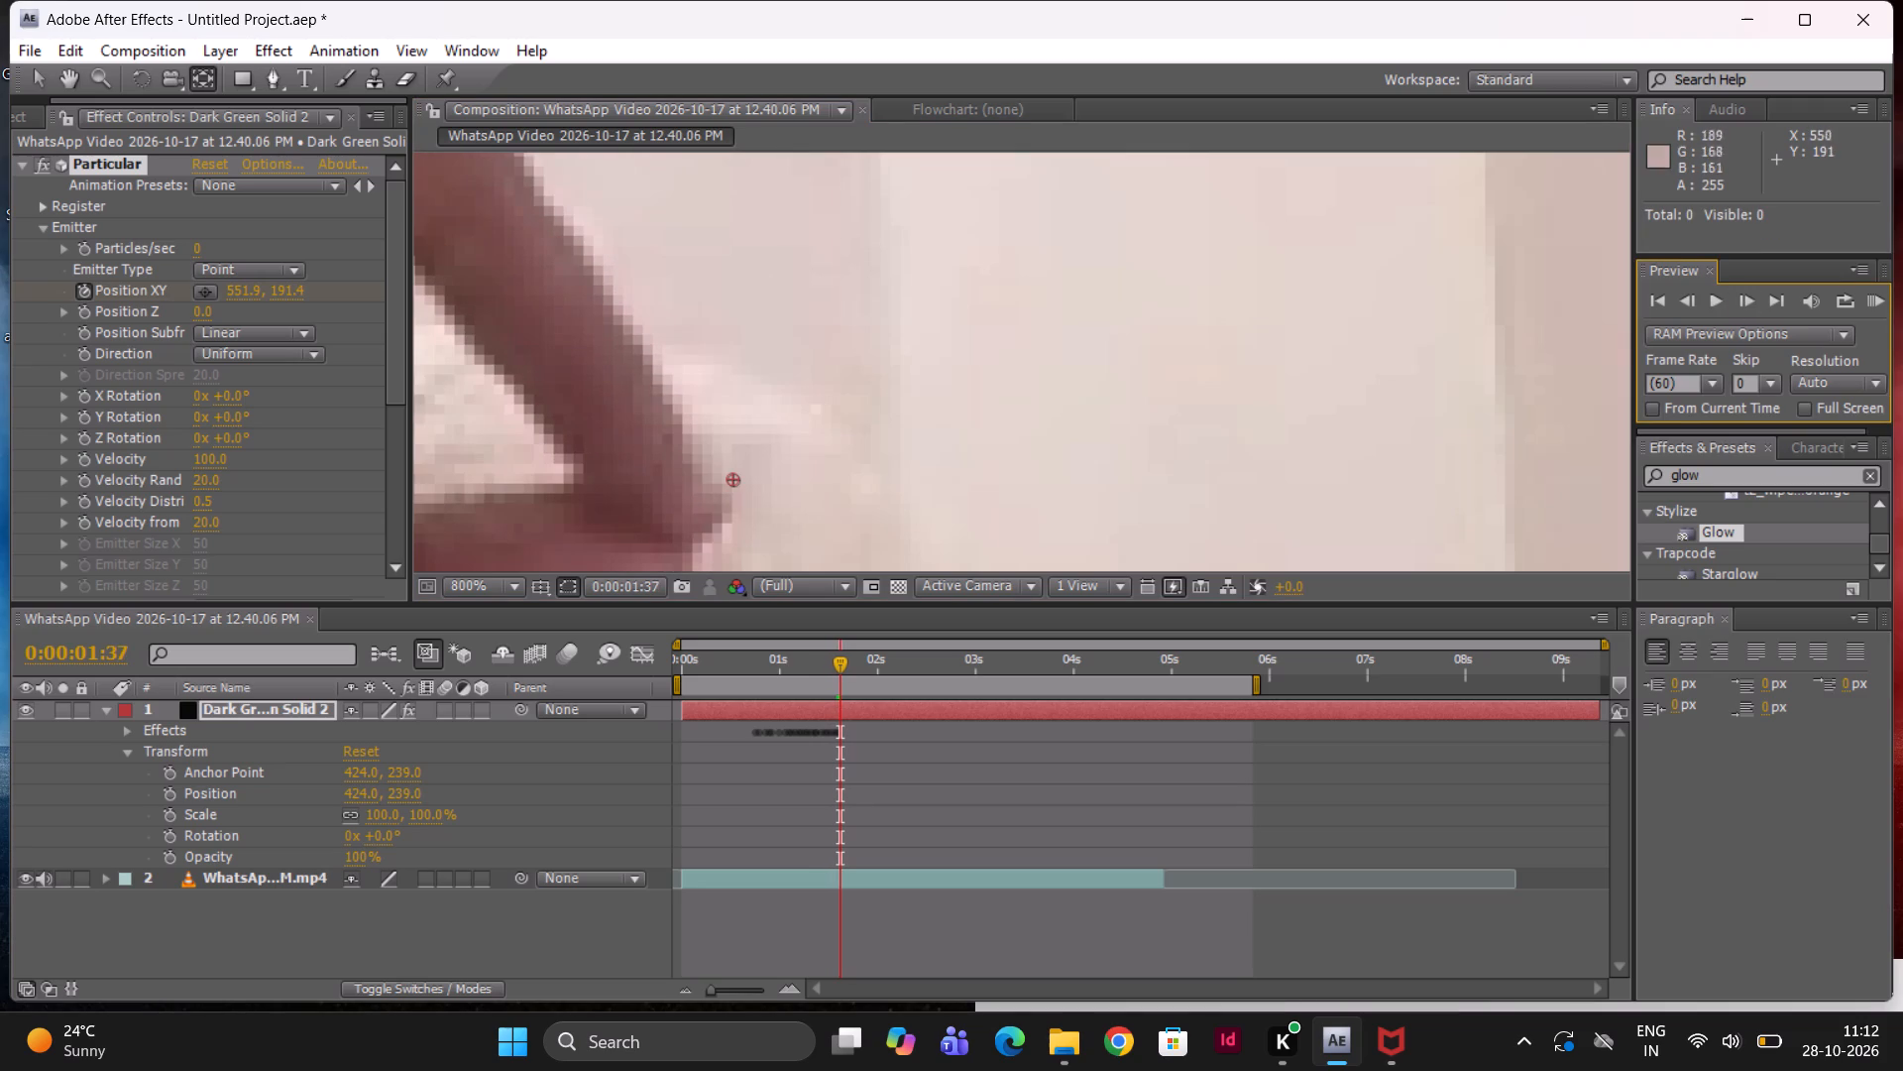
pyautogui.moveTo(737, 479); pyautogui.dragTo(704, 543)
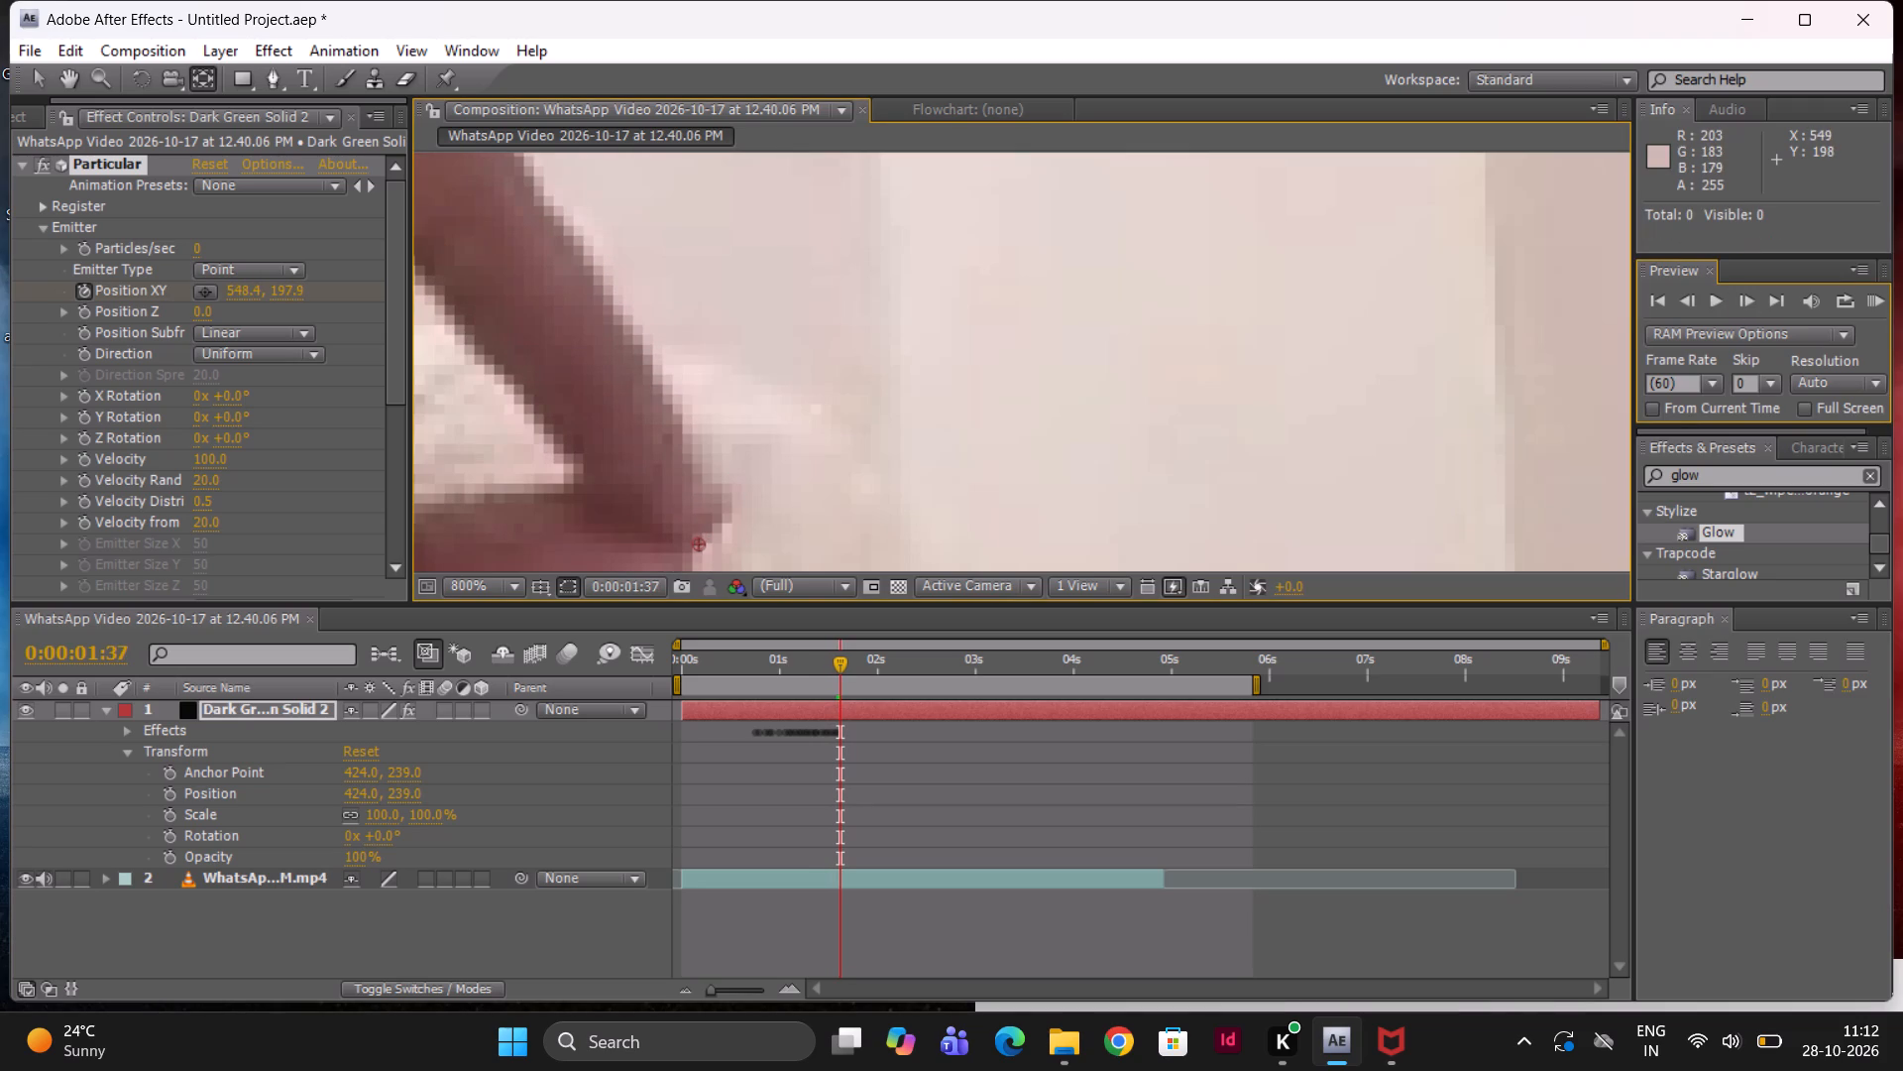
pyautogui.moveTo(704, 543); pyautogui.dragTo(703, 543)
# At 0:00:01:39, keyframe the emitter's Position XY onto the fingertip contact point, at about 543.6, 205.8.
pyautogui.moveTo(882, 485); pyautogui.dragTo(1021, 295, button='middle')
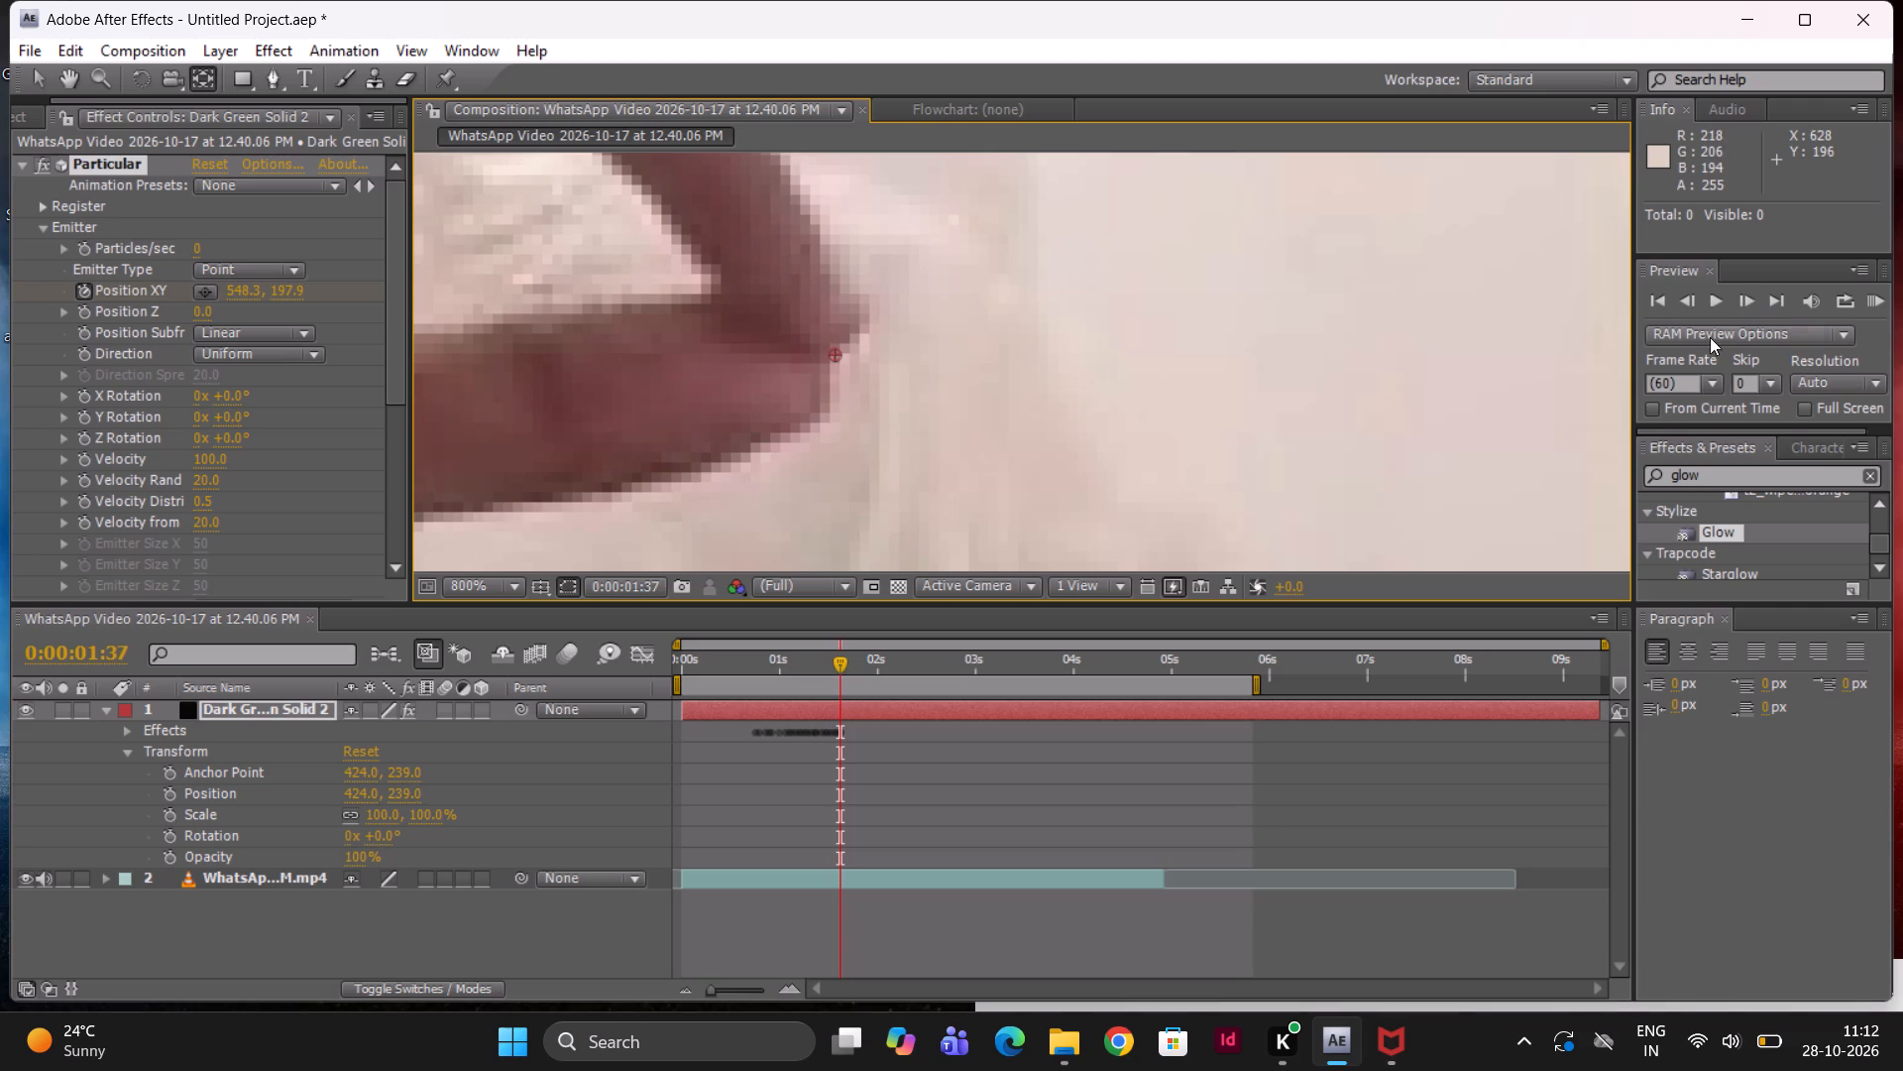
pyautogui.click(1740, 296)
pyautogui.click(1740, 296)
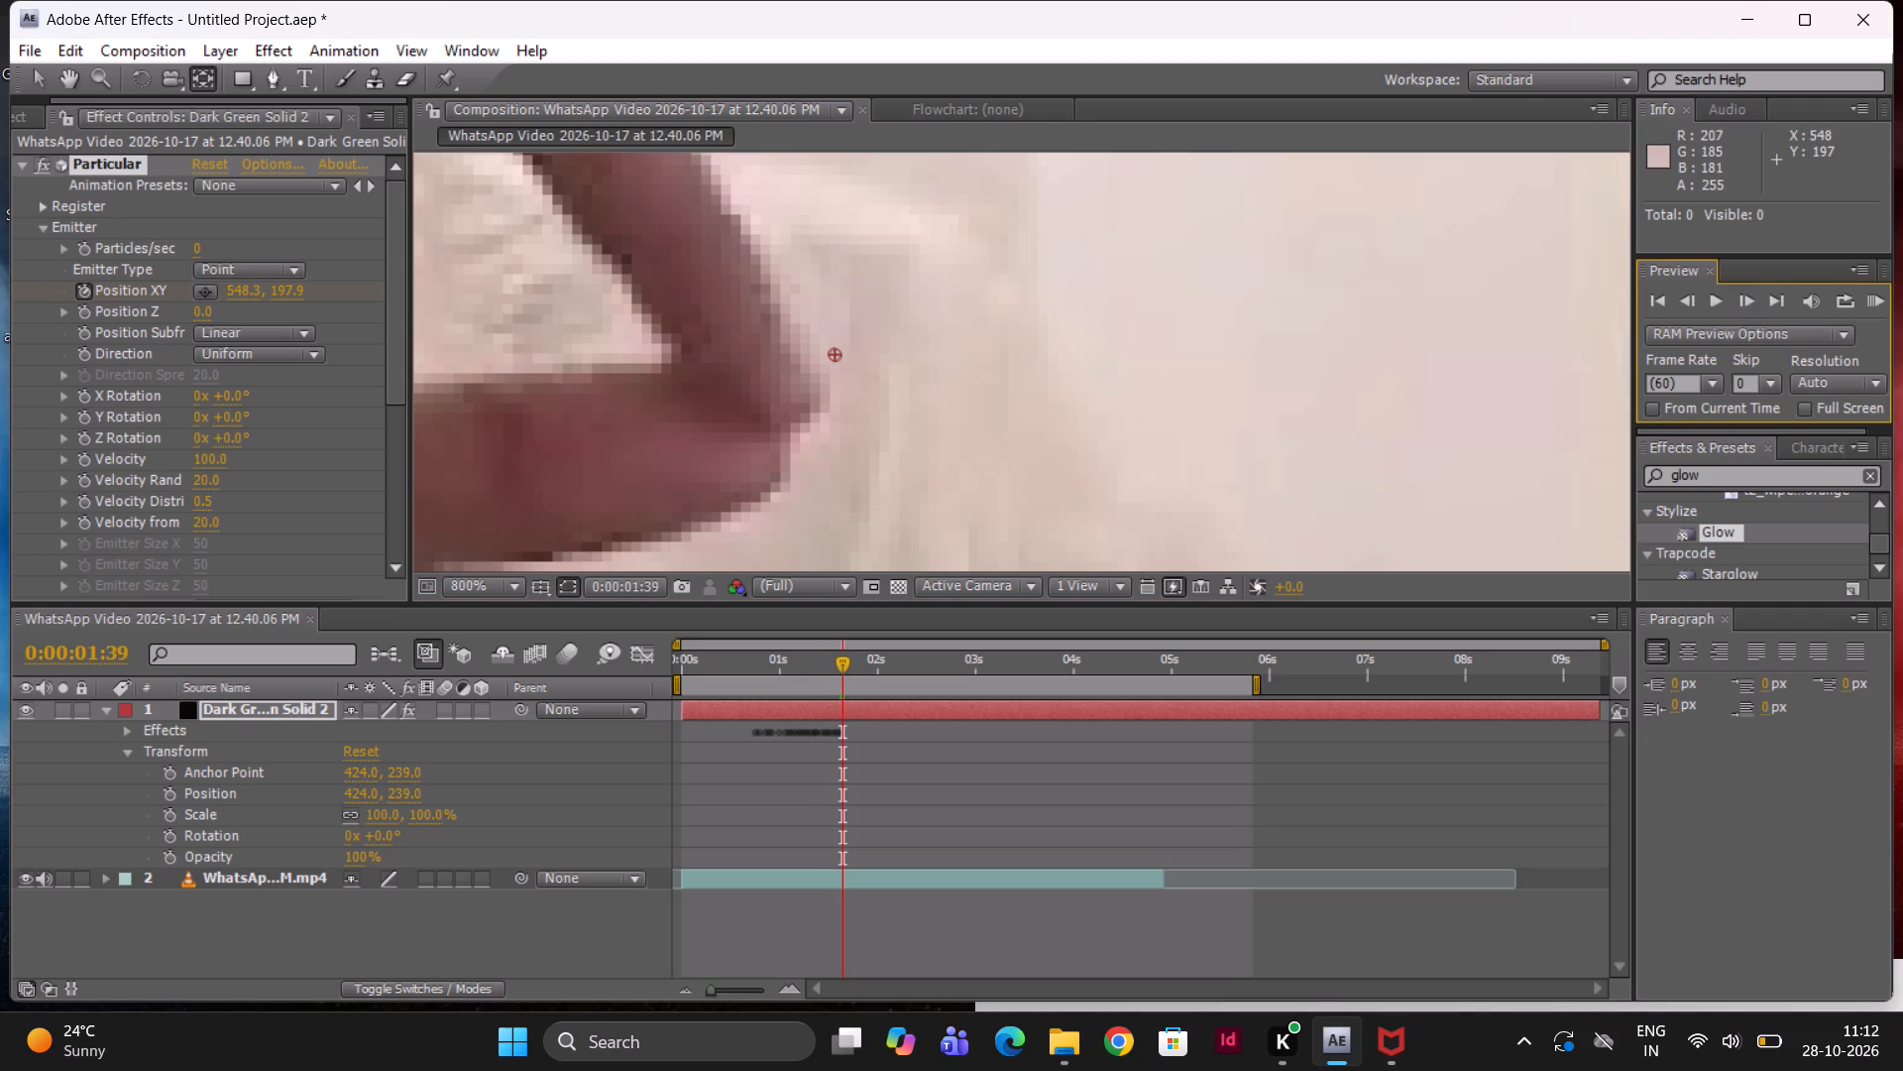
pyautogui.moveTo(831, 351); pyautogui.dragTo(784, 429)
# At 0:00:01:41, keyframe the emitter's Position XY onto the fingertip contact point, at about 537.9, 212.1.
pyautogui.click(1739, 308)
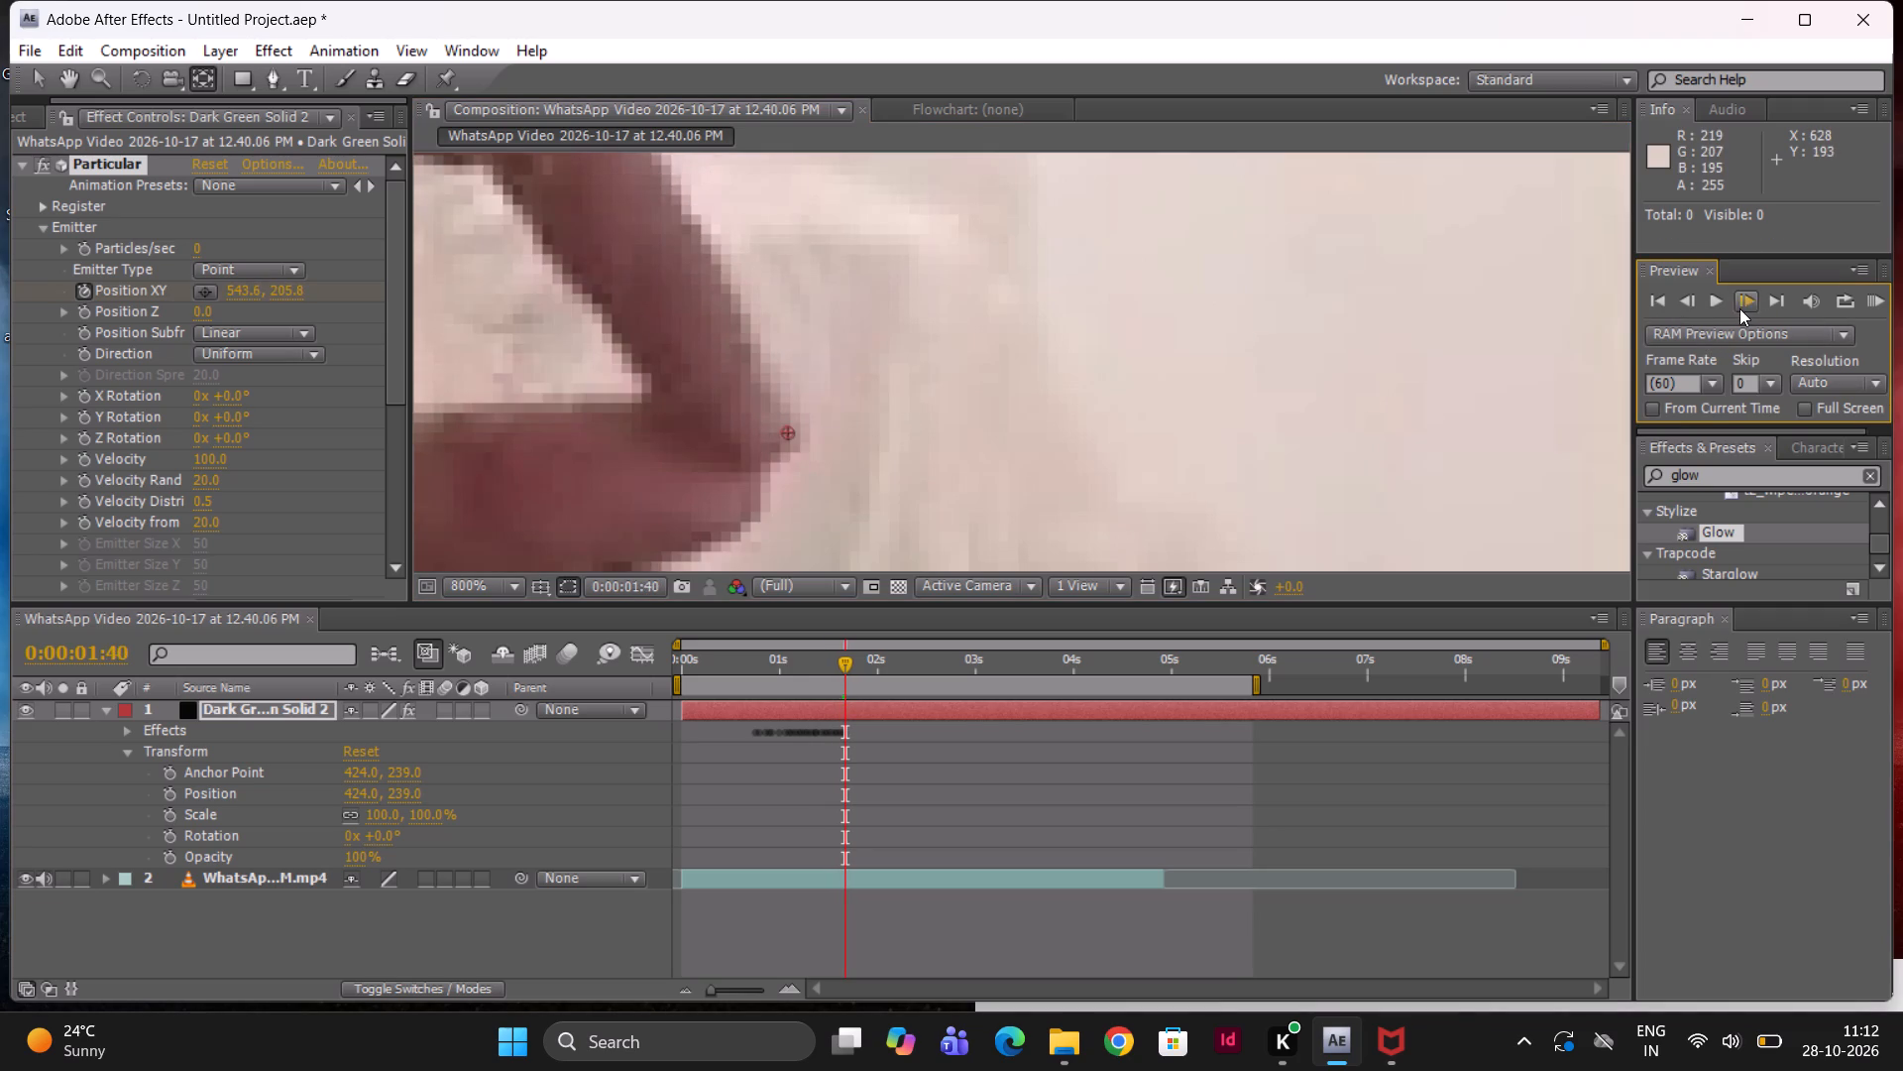
pyautogui.click(1739, 308)
pyautogui.moveTo(791, 426); pyautogui.dragTo(733, 487)
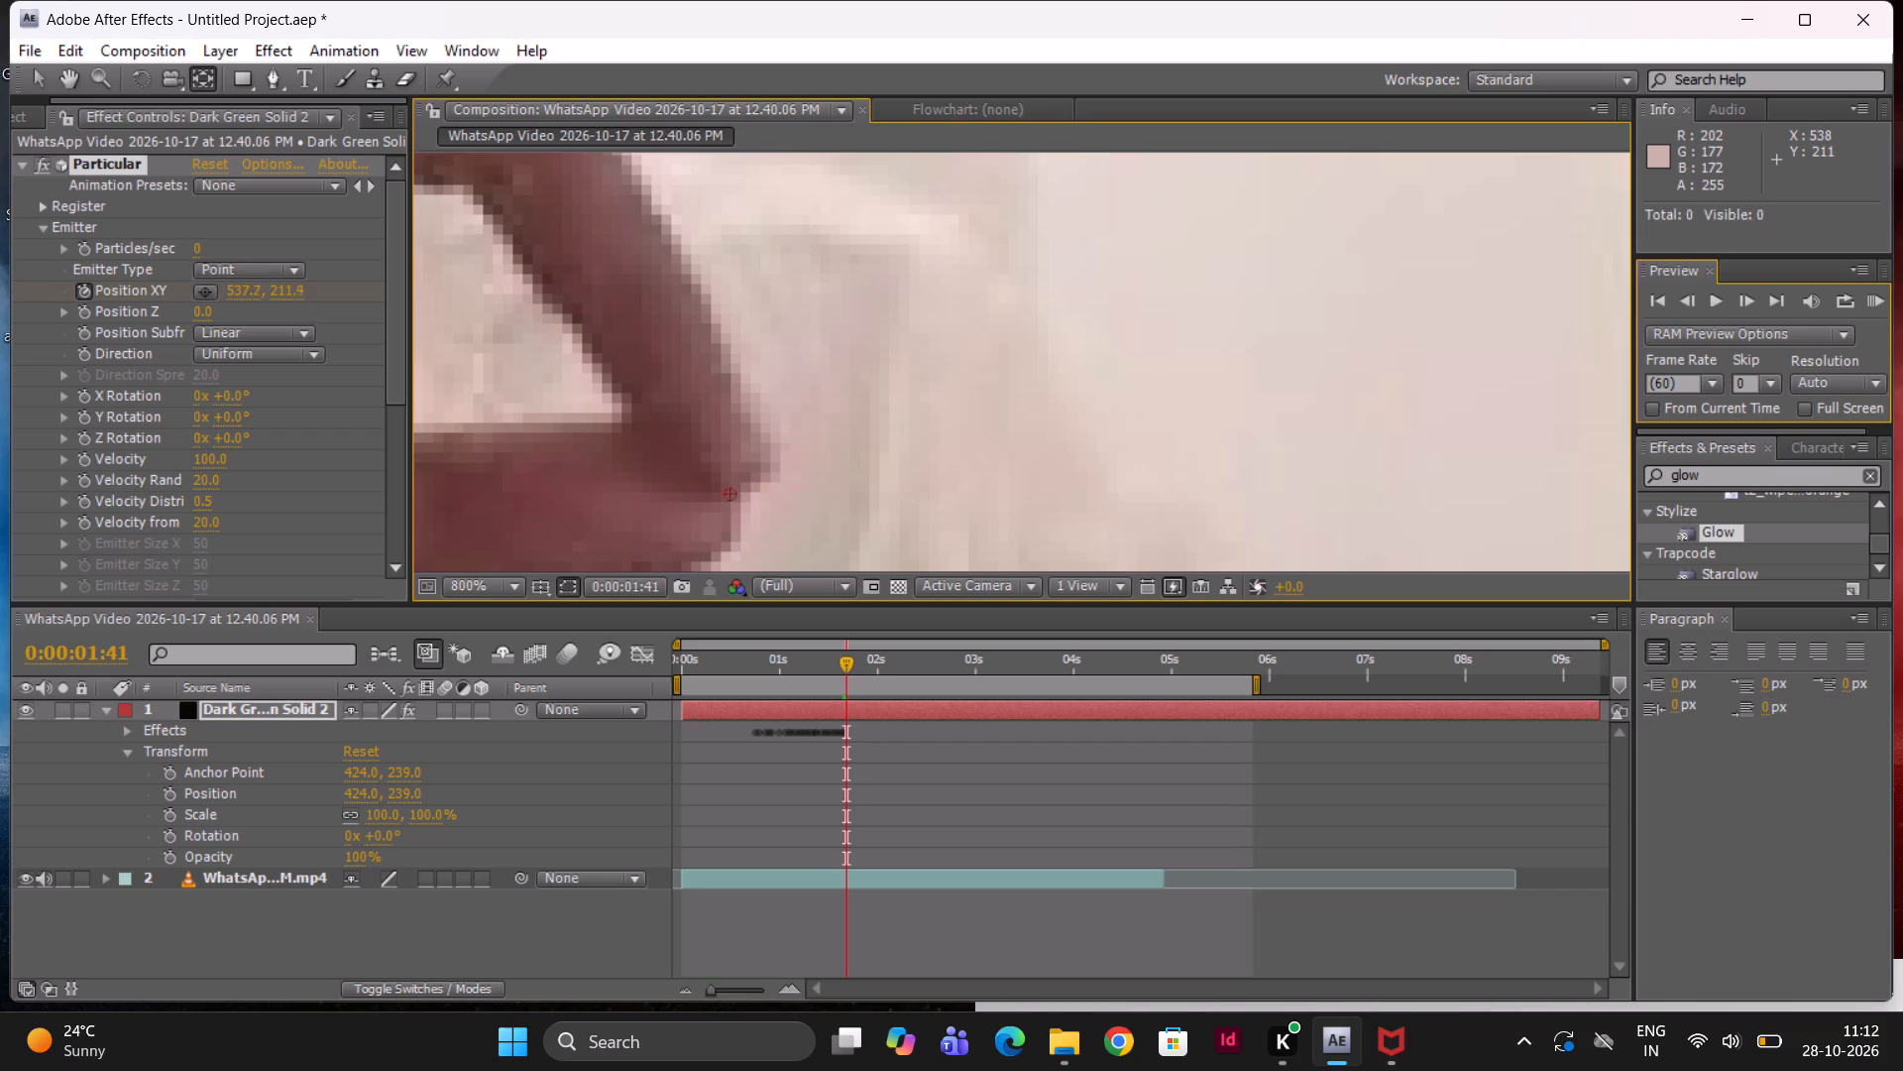
pyautogui.moveTo(733, 487); pyautogui.dragTo(735, 488)
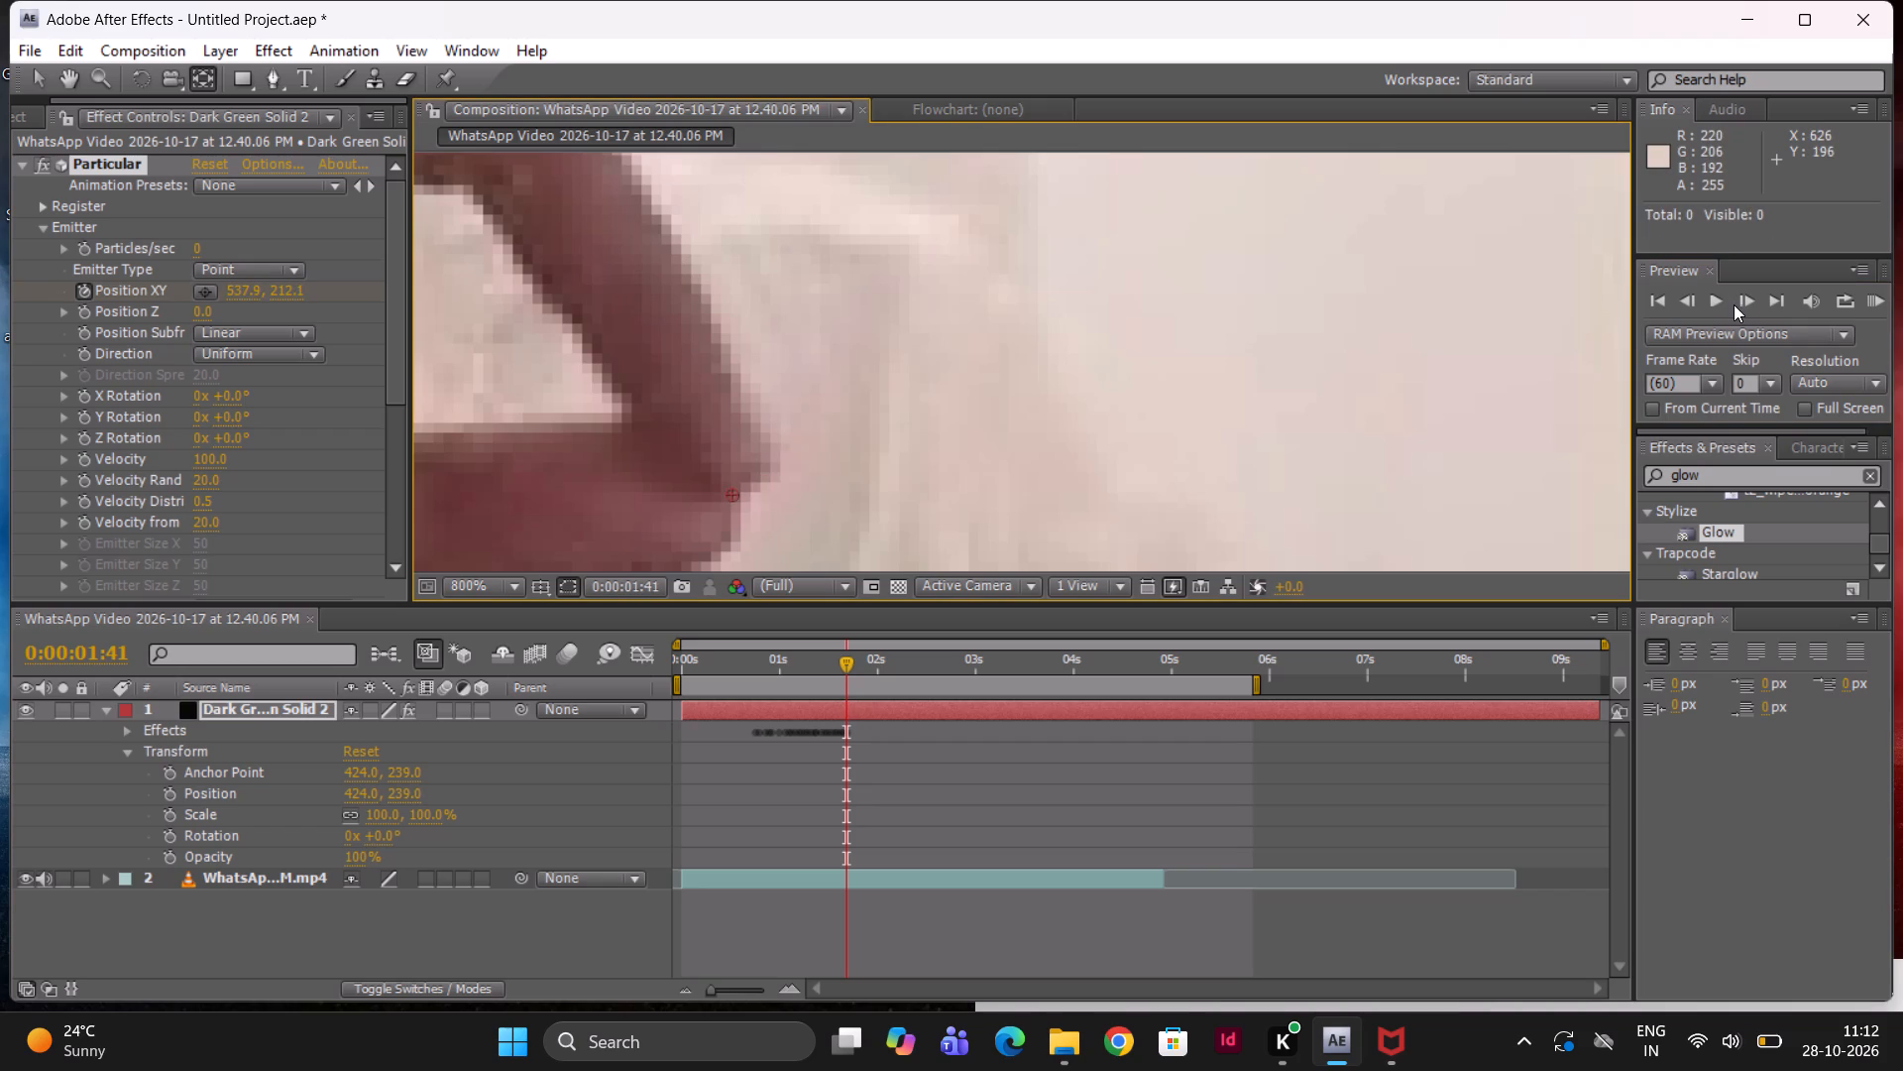
# At 0:00:01:43, keyframe the emitter's Position XY onto the fingertip contact point, at about 532.3, 215.3.
pyautogui.click(1734, 304)
pyautogui.click(1734, 304)
pyautogui.moveTo(853, 409); pyautogui.dragTo(1068, 228, button='middle')
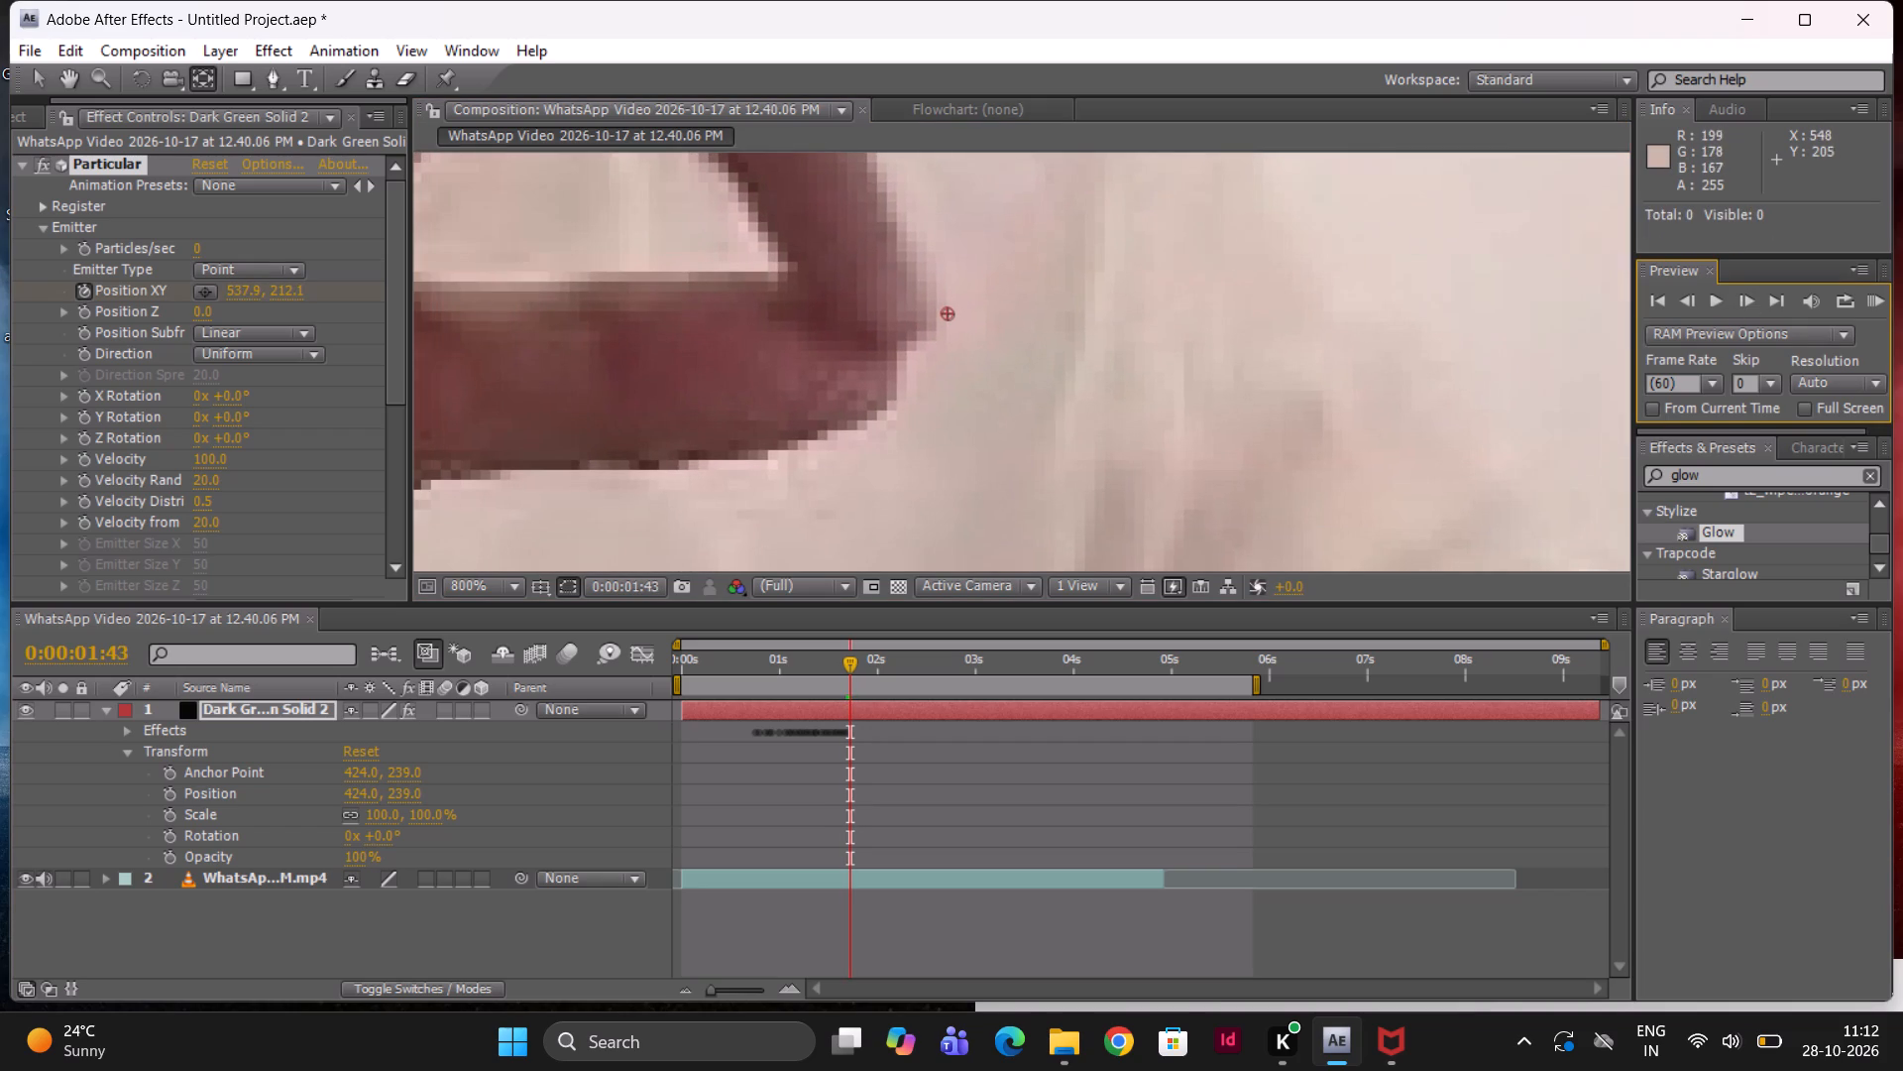
pyautogui.moveTo(951, 309); pyautogui.dragTo(898, 341)
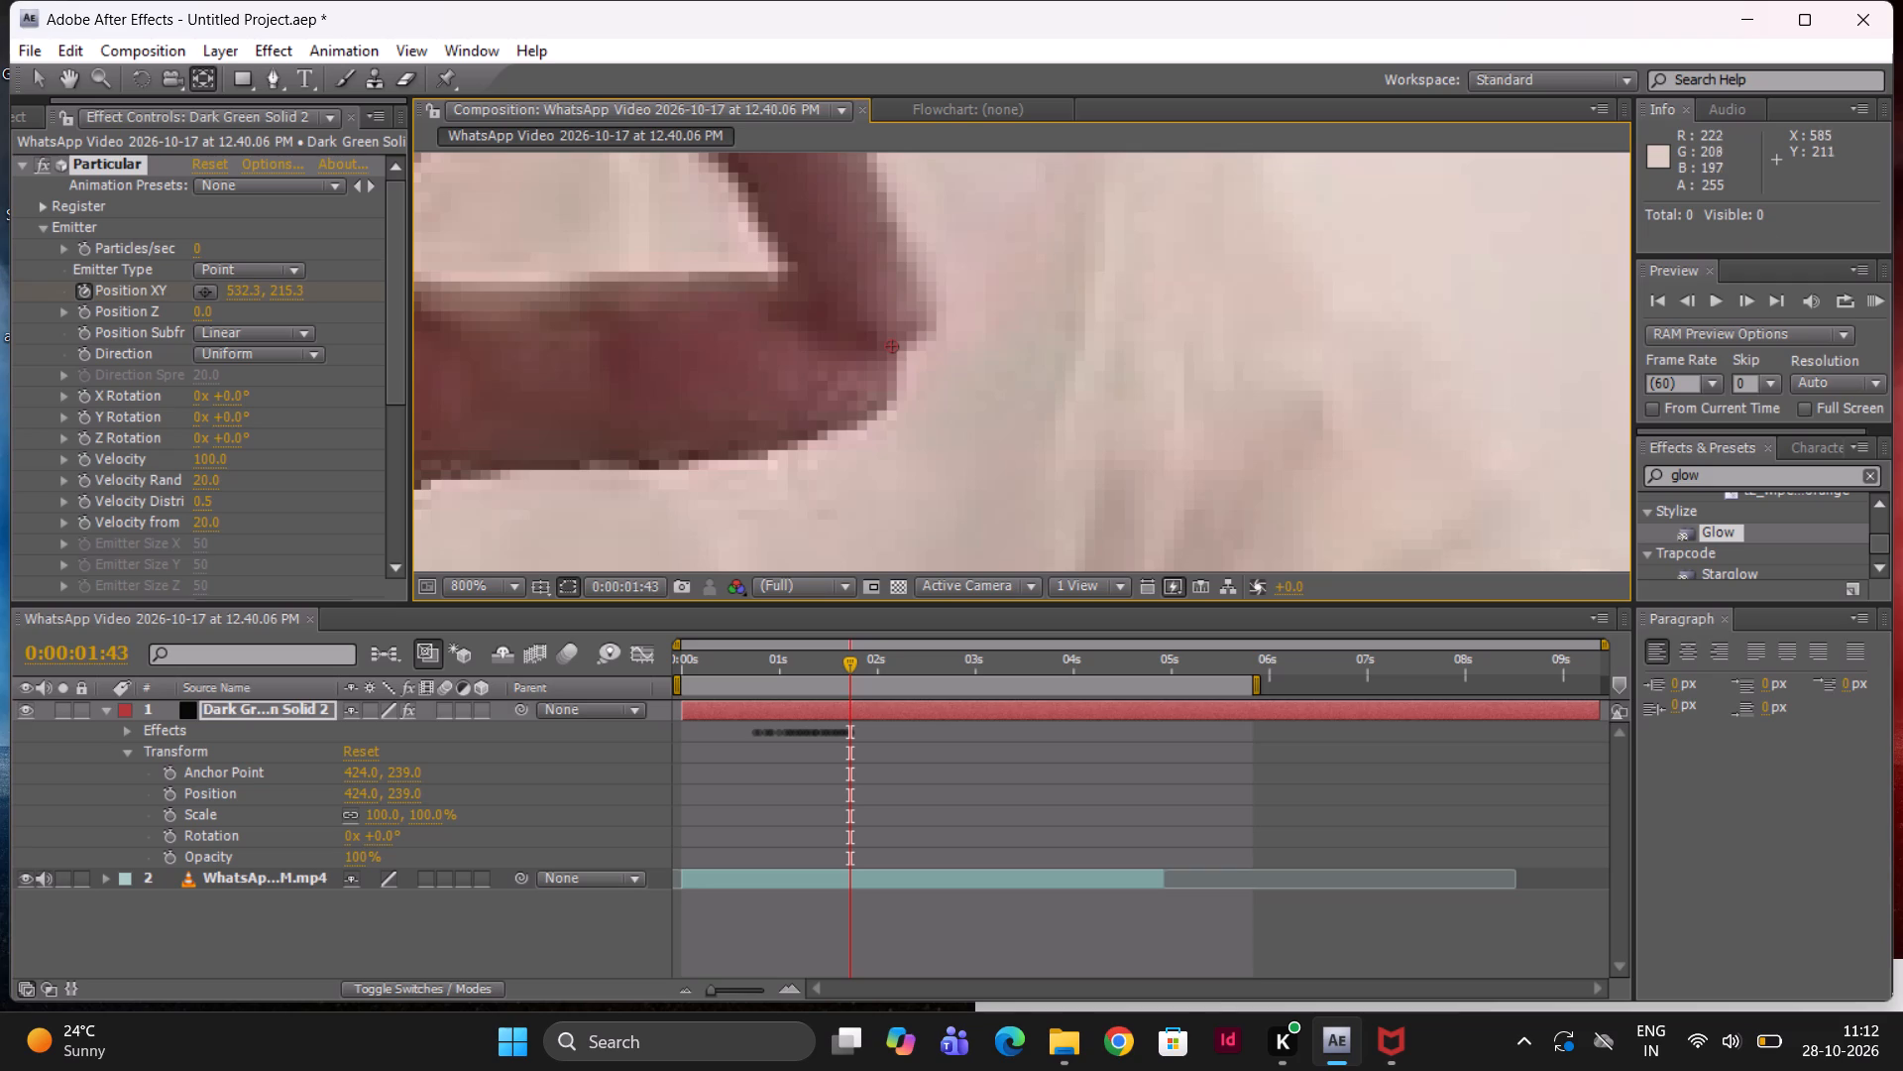
# At 0:00:01:45, keyframe the emitter's Position XY onto the fingertip contact point, at about 526.6, 216.6.
pyautogui.click(1742, 301)
pyautogui.click(1742, 301)
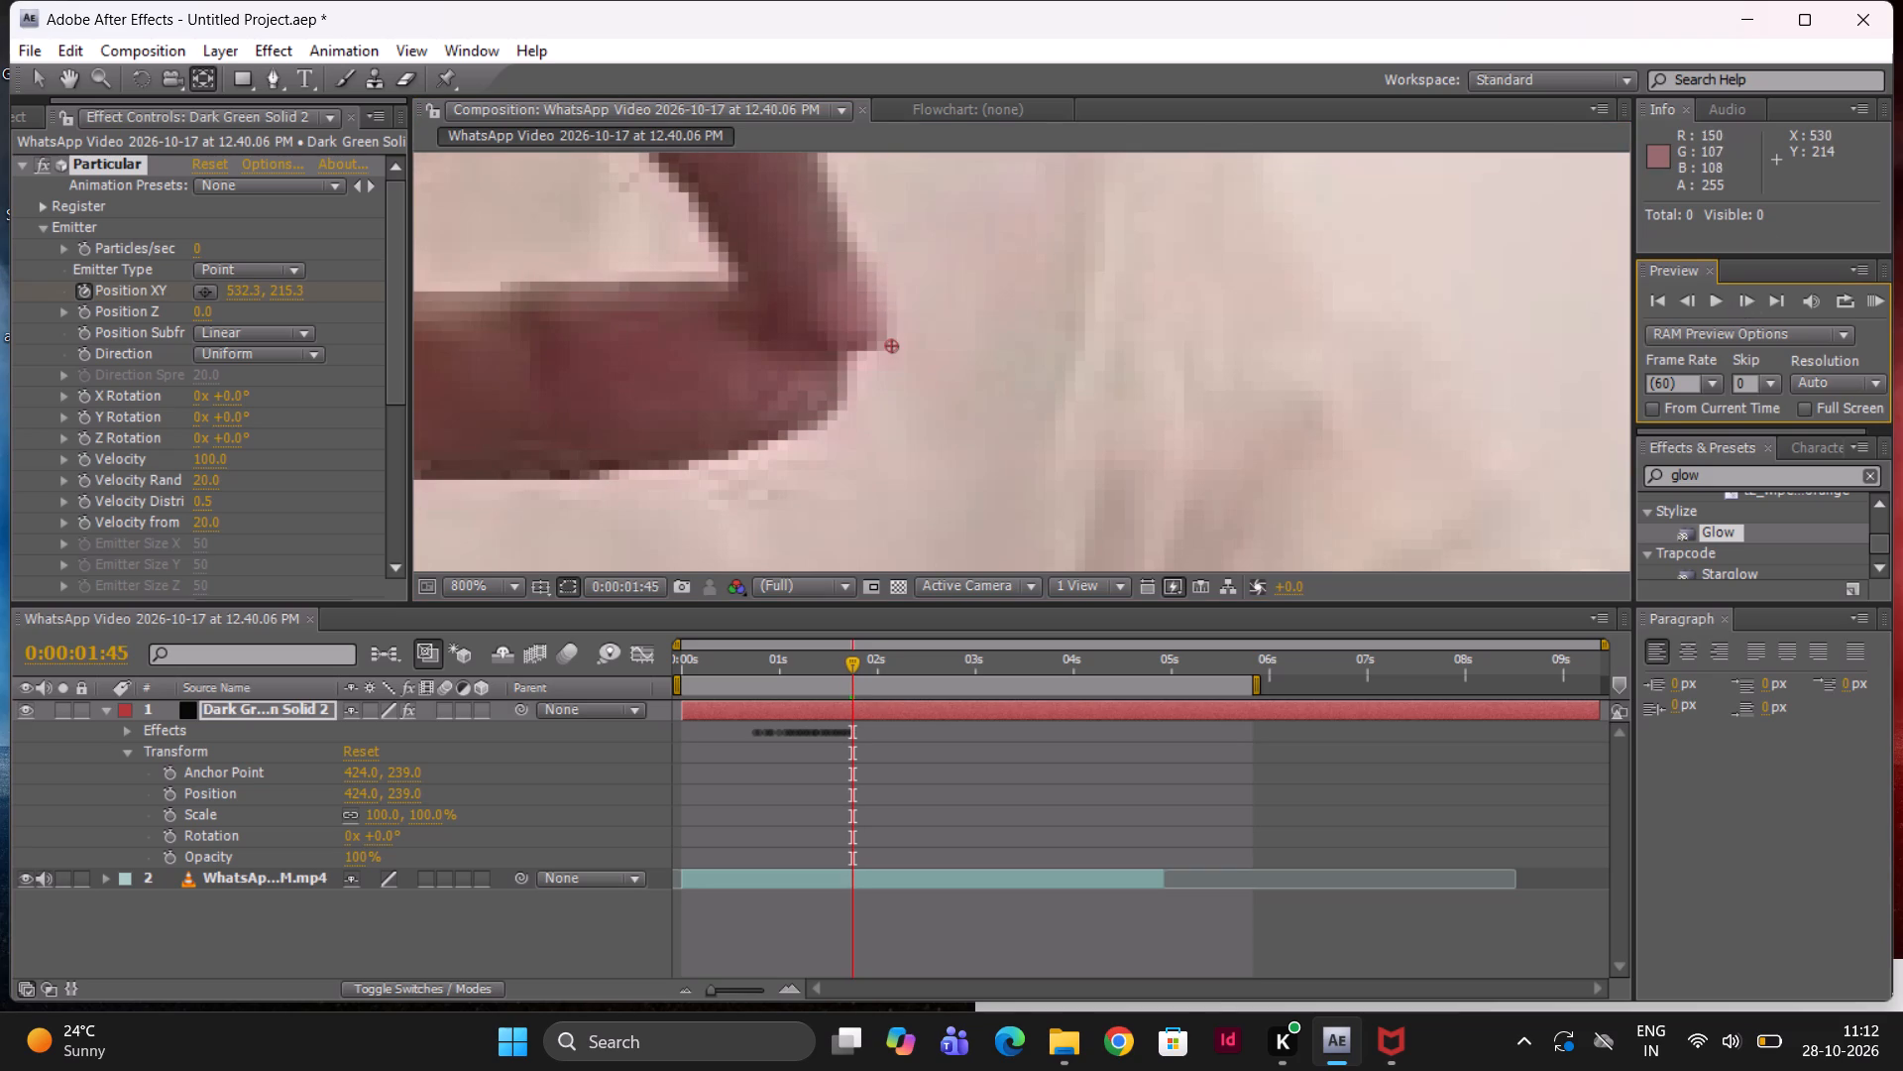
pyautogui.moveTo(898, 347); pyautogui.dragTo(841, 360)
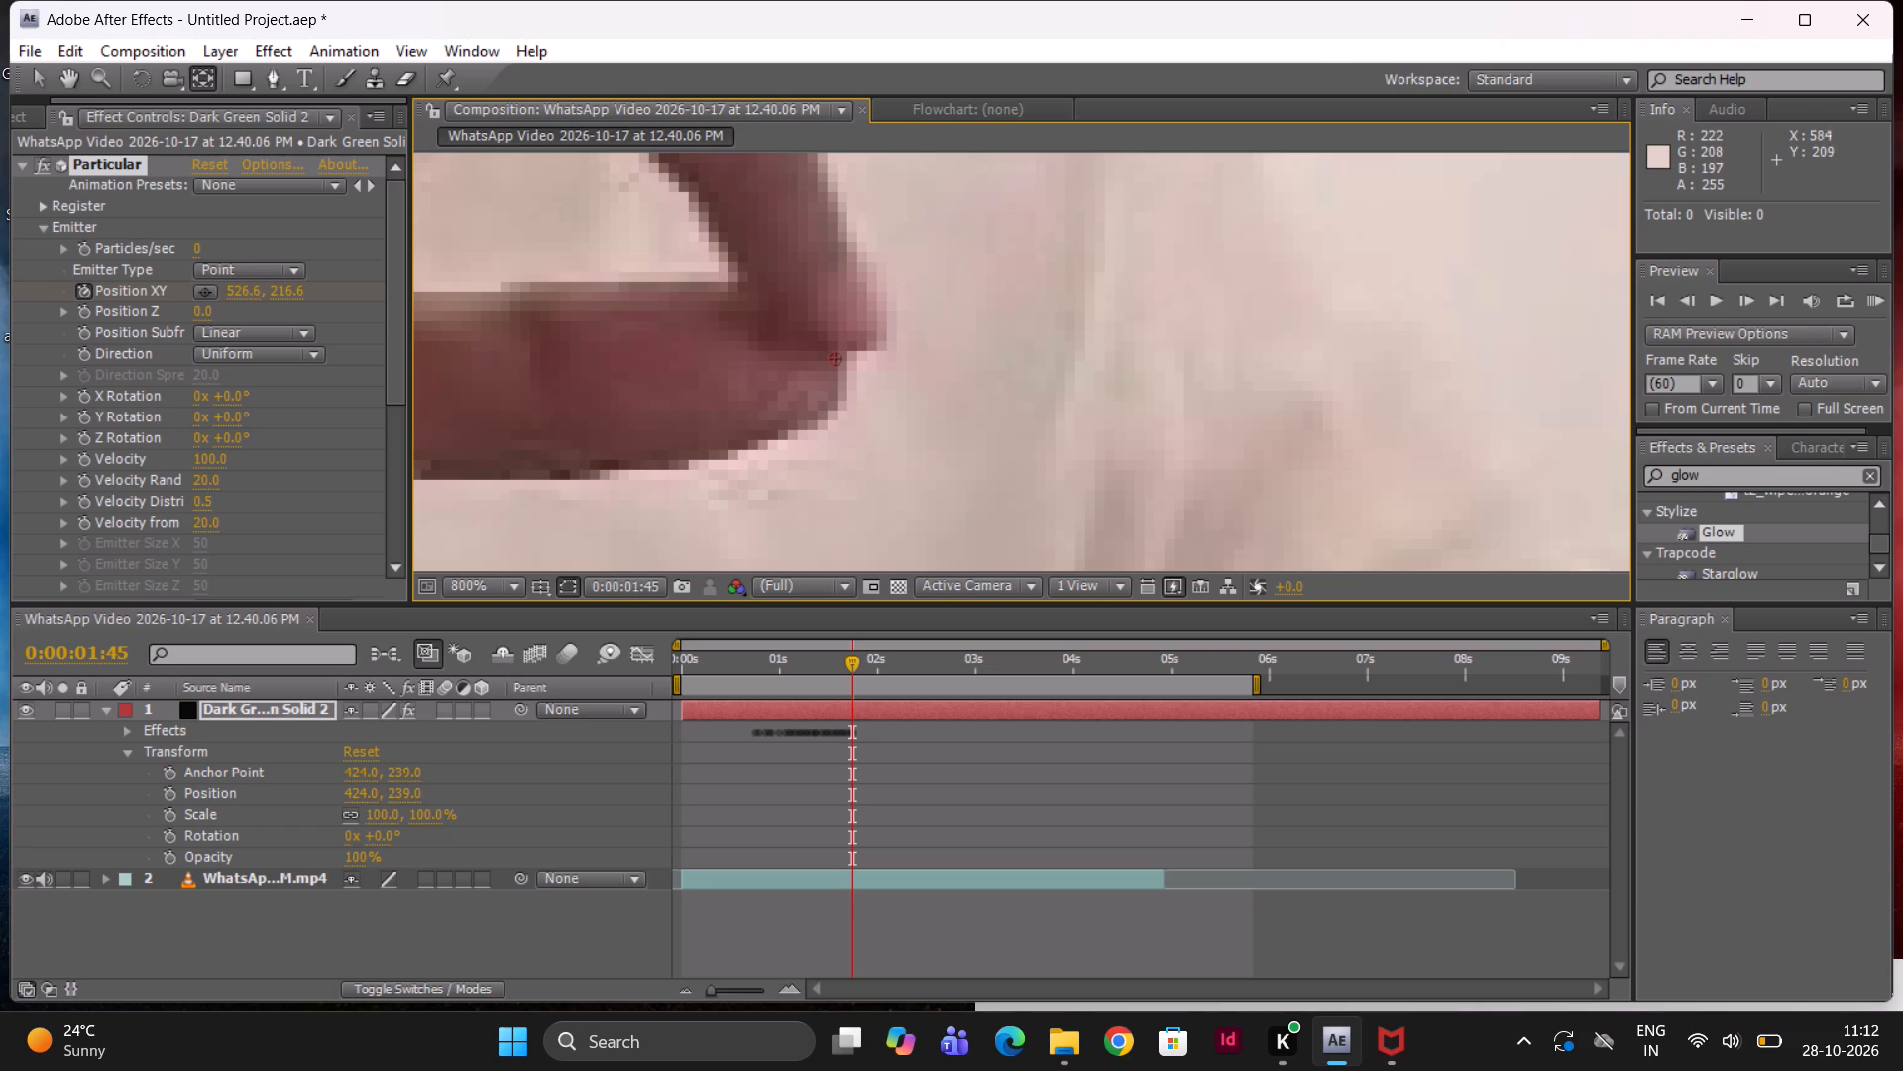
# At 0:00:01:47, keyframe the emitter's Position XY onto the fingertip contact point, at about 521.1, 212.4.
pyautogui.click(1741, 300)
pyautogui.click(1741, 300)
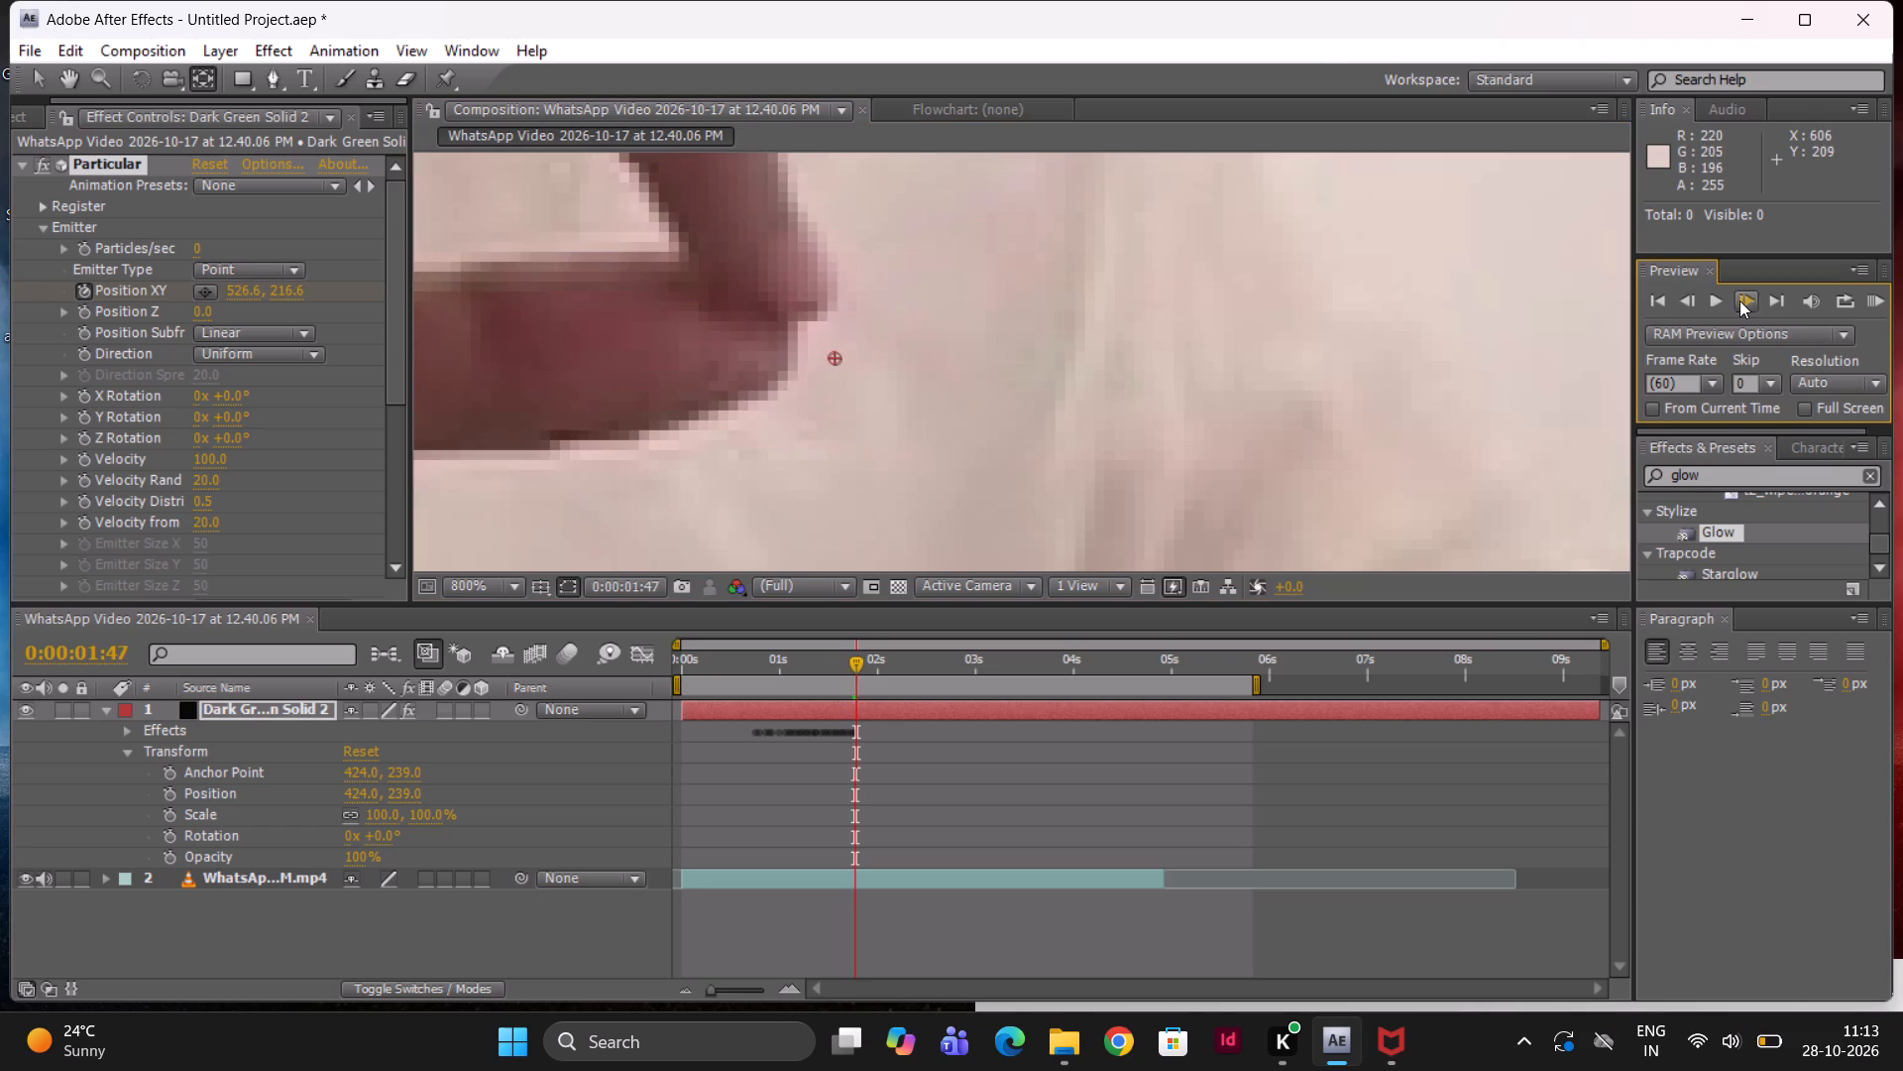
pyautogui.moveTo(841, 361); pyautogui.dragTo(787, 335)
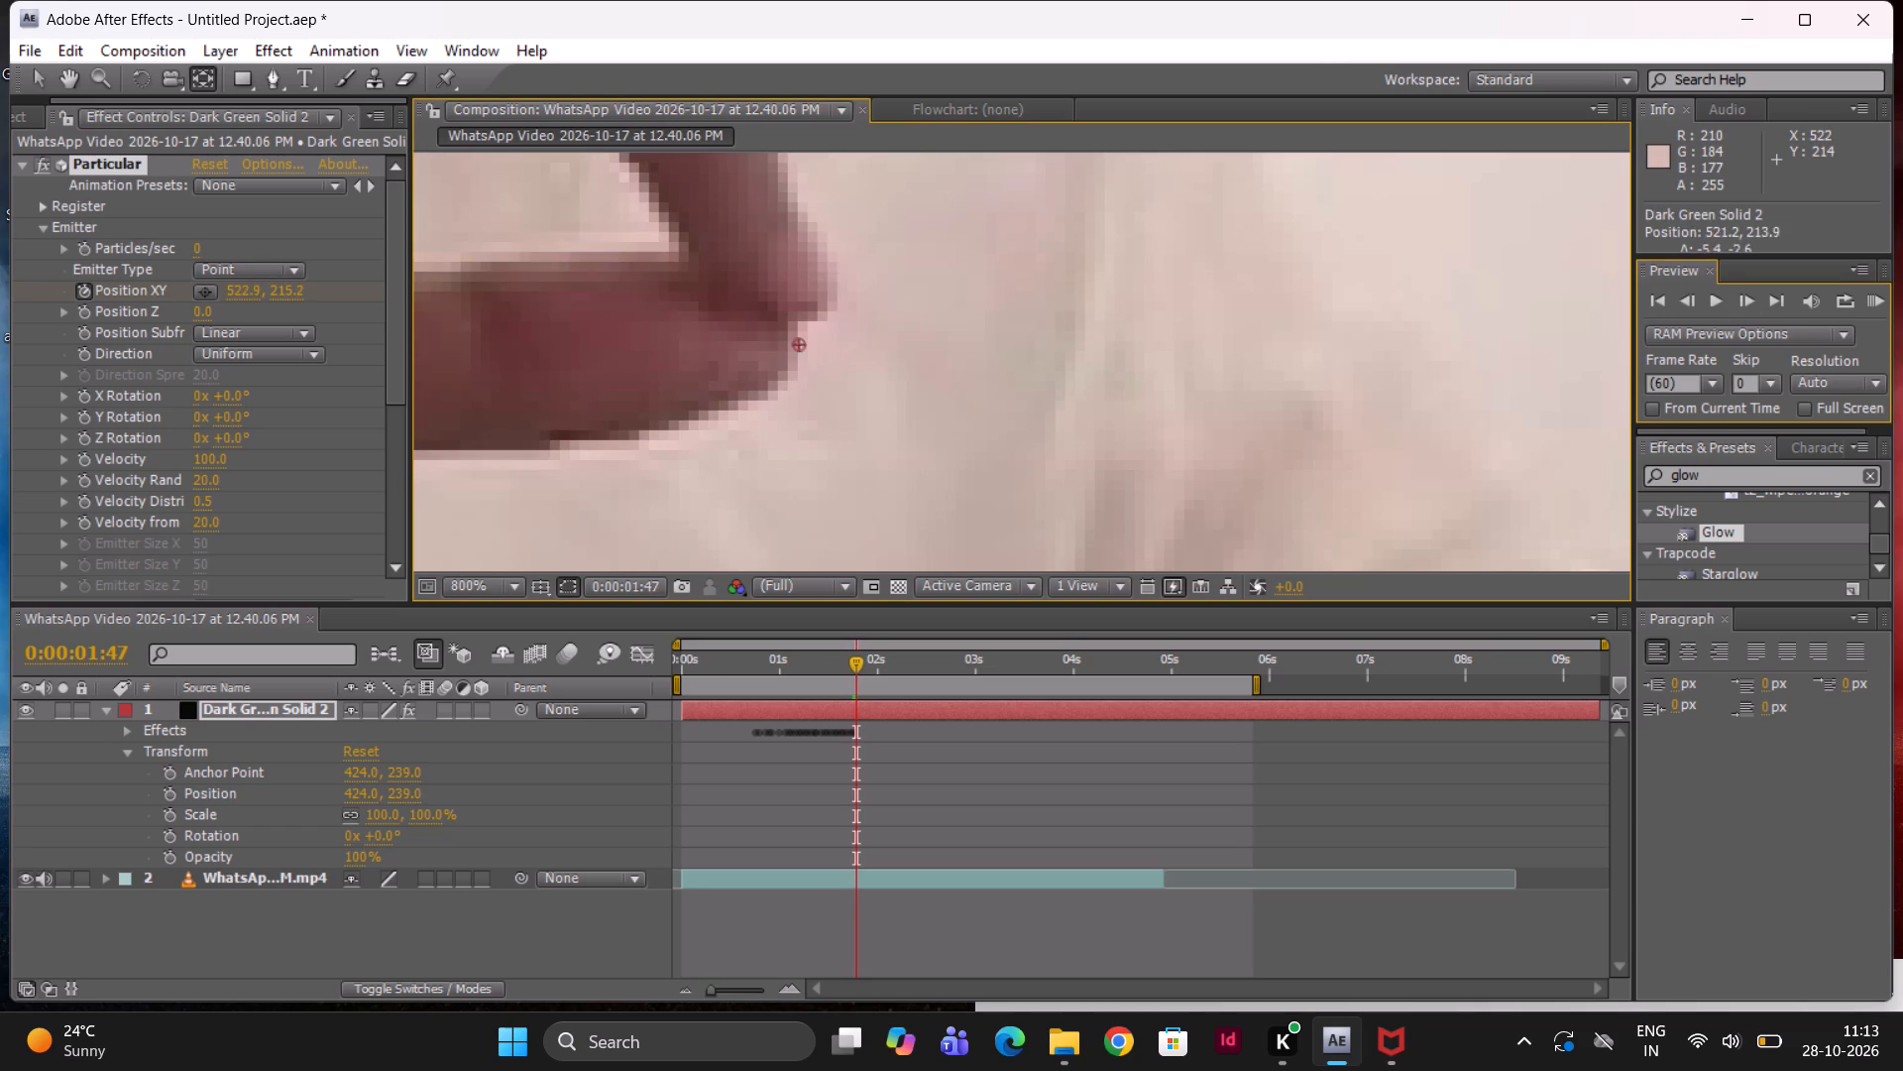
pyautogui.moveTo(787, 335); pyautogui.dragTo(787, 319)
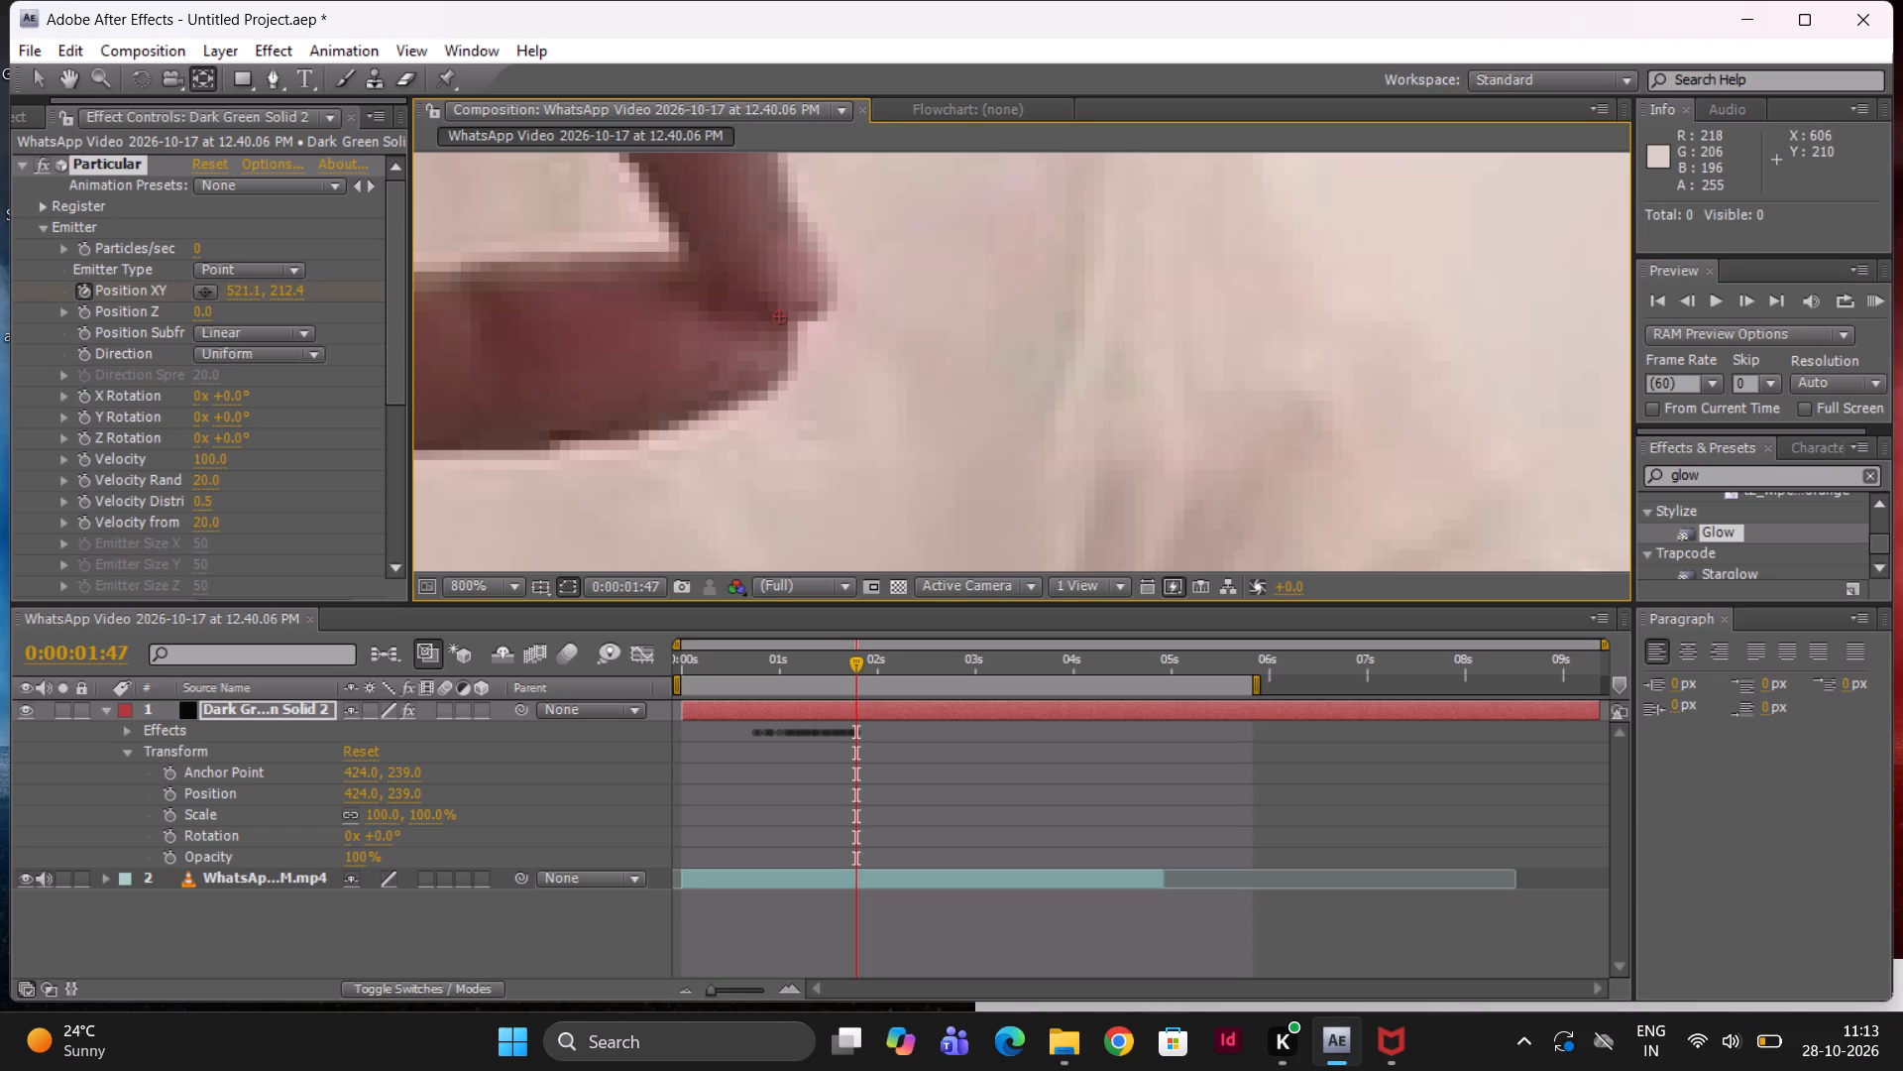
# At 0:00:01:49, keyframe the emitter's Position XY onto the fingertip contact point, at about 516.1, 207.3.
pyautogui.doubleClick(1746, 307)
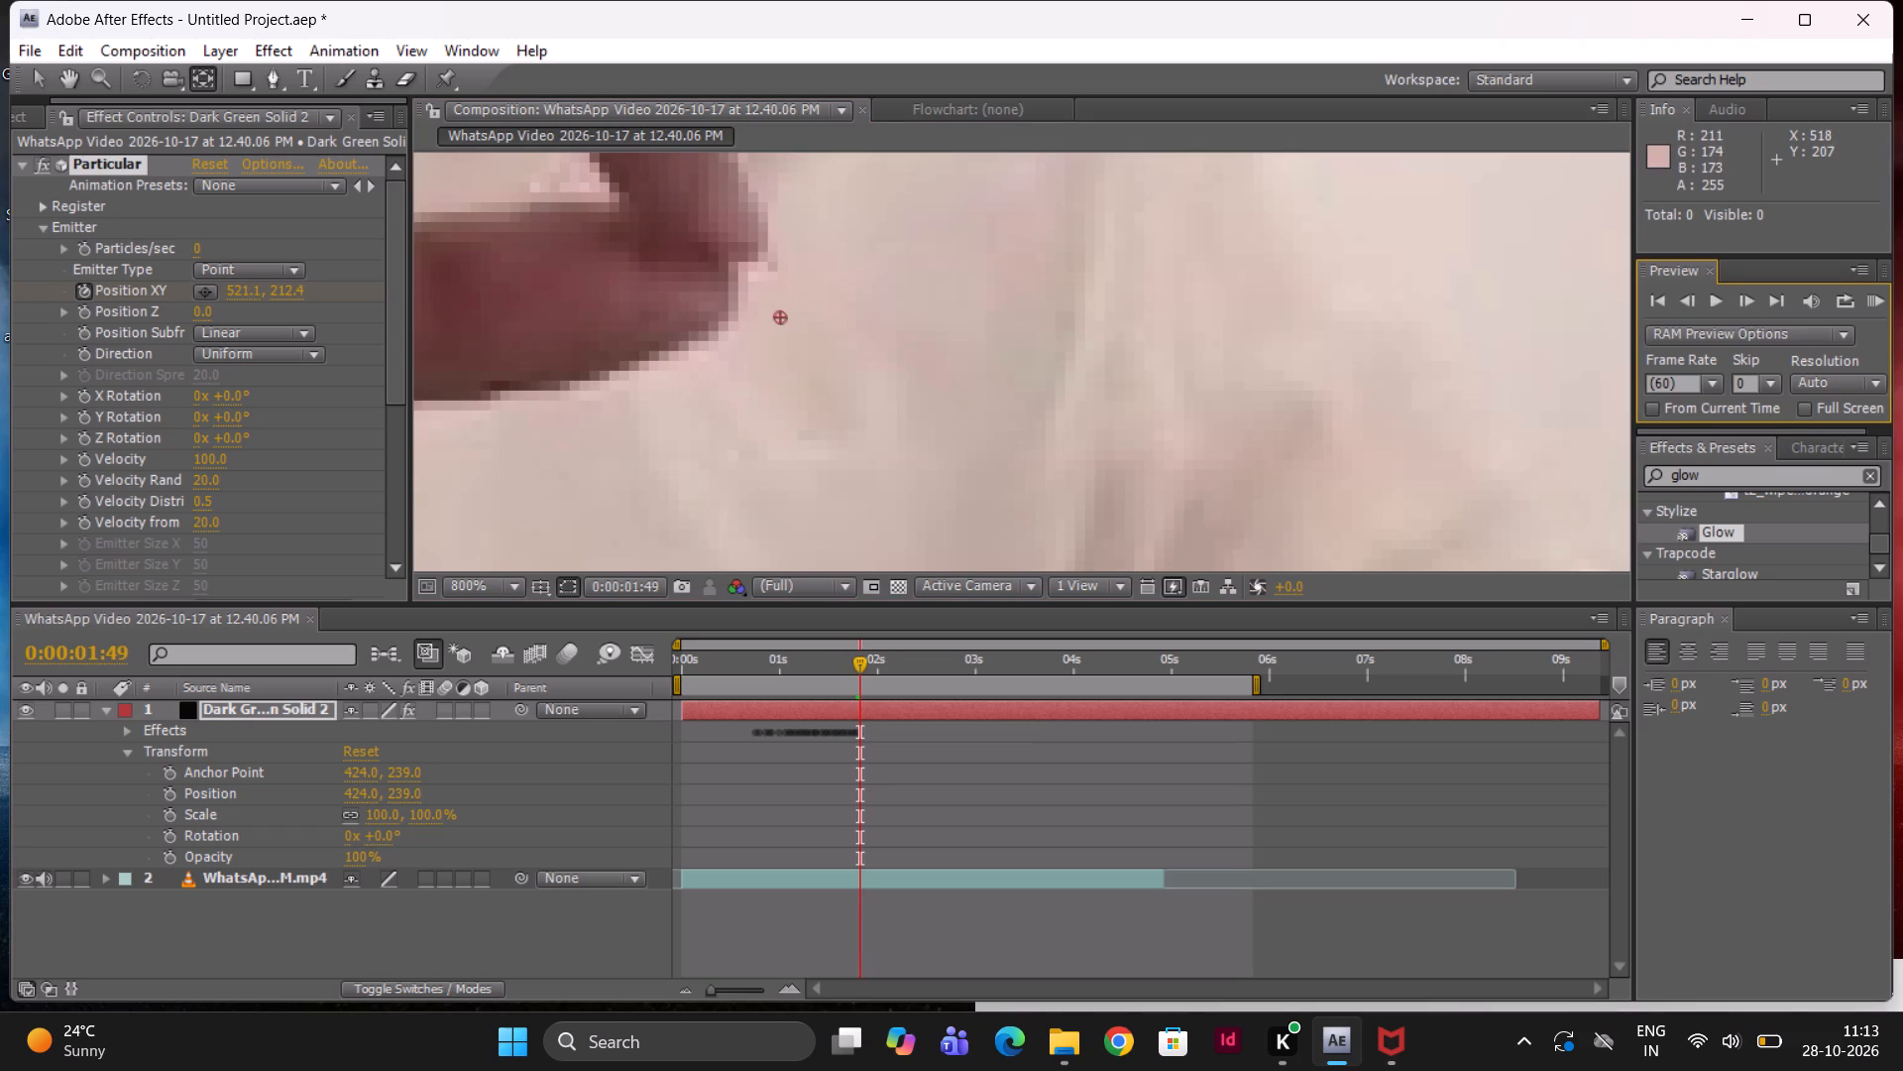
pyautogui.moveTo(784, 320); pyautogui.dragTo(735, 270)
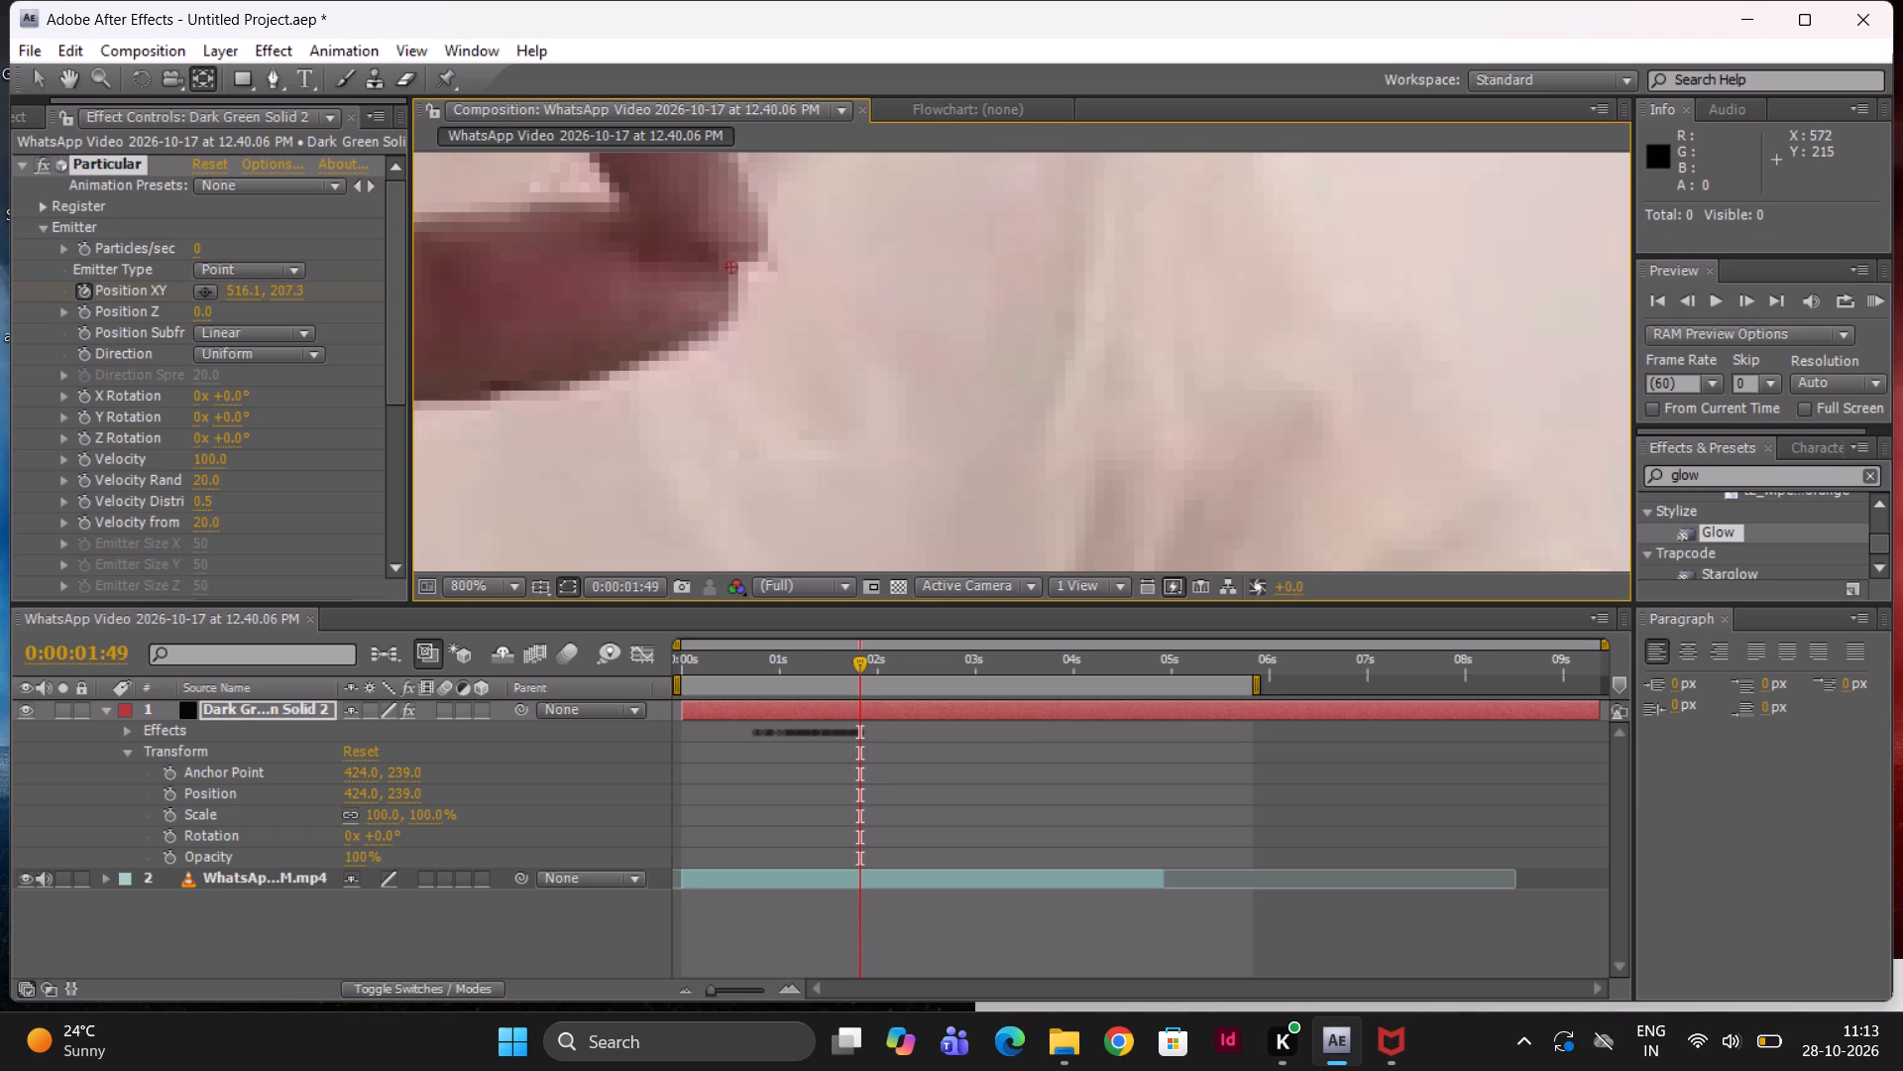
# At 0:00:01:51, keyframe the emitter's Position XY onto the fingertip contact point, at about 510.3, 200.8.
pyautogui.click(1745, 311)
pyautogui.click(1745, 311)
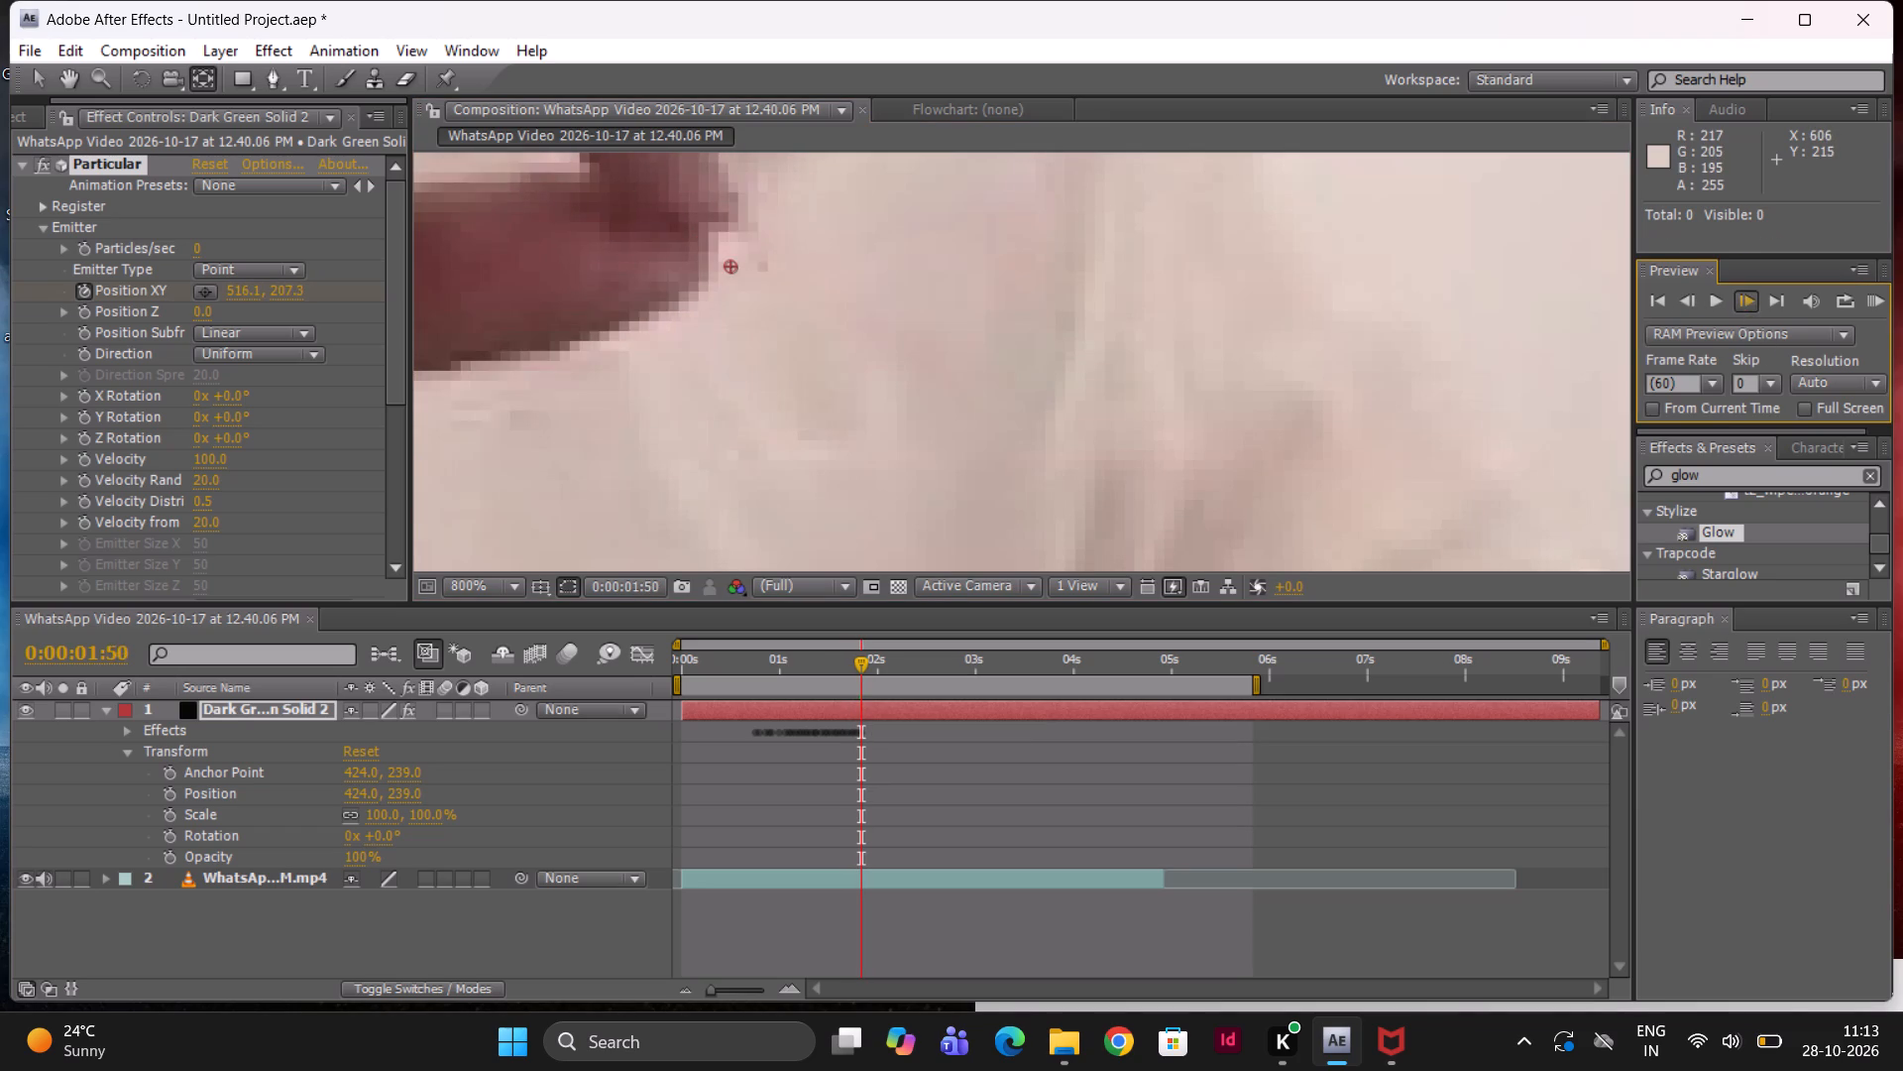
pyautogui.moveTo(810, 290); pyautogui.dragTo(928, 470, button='middle')
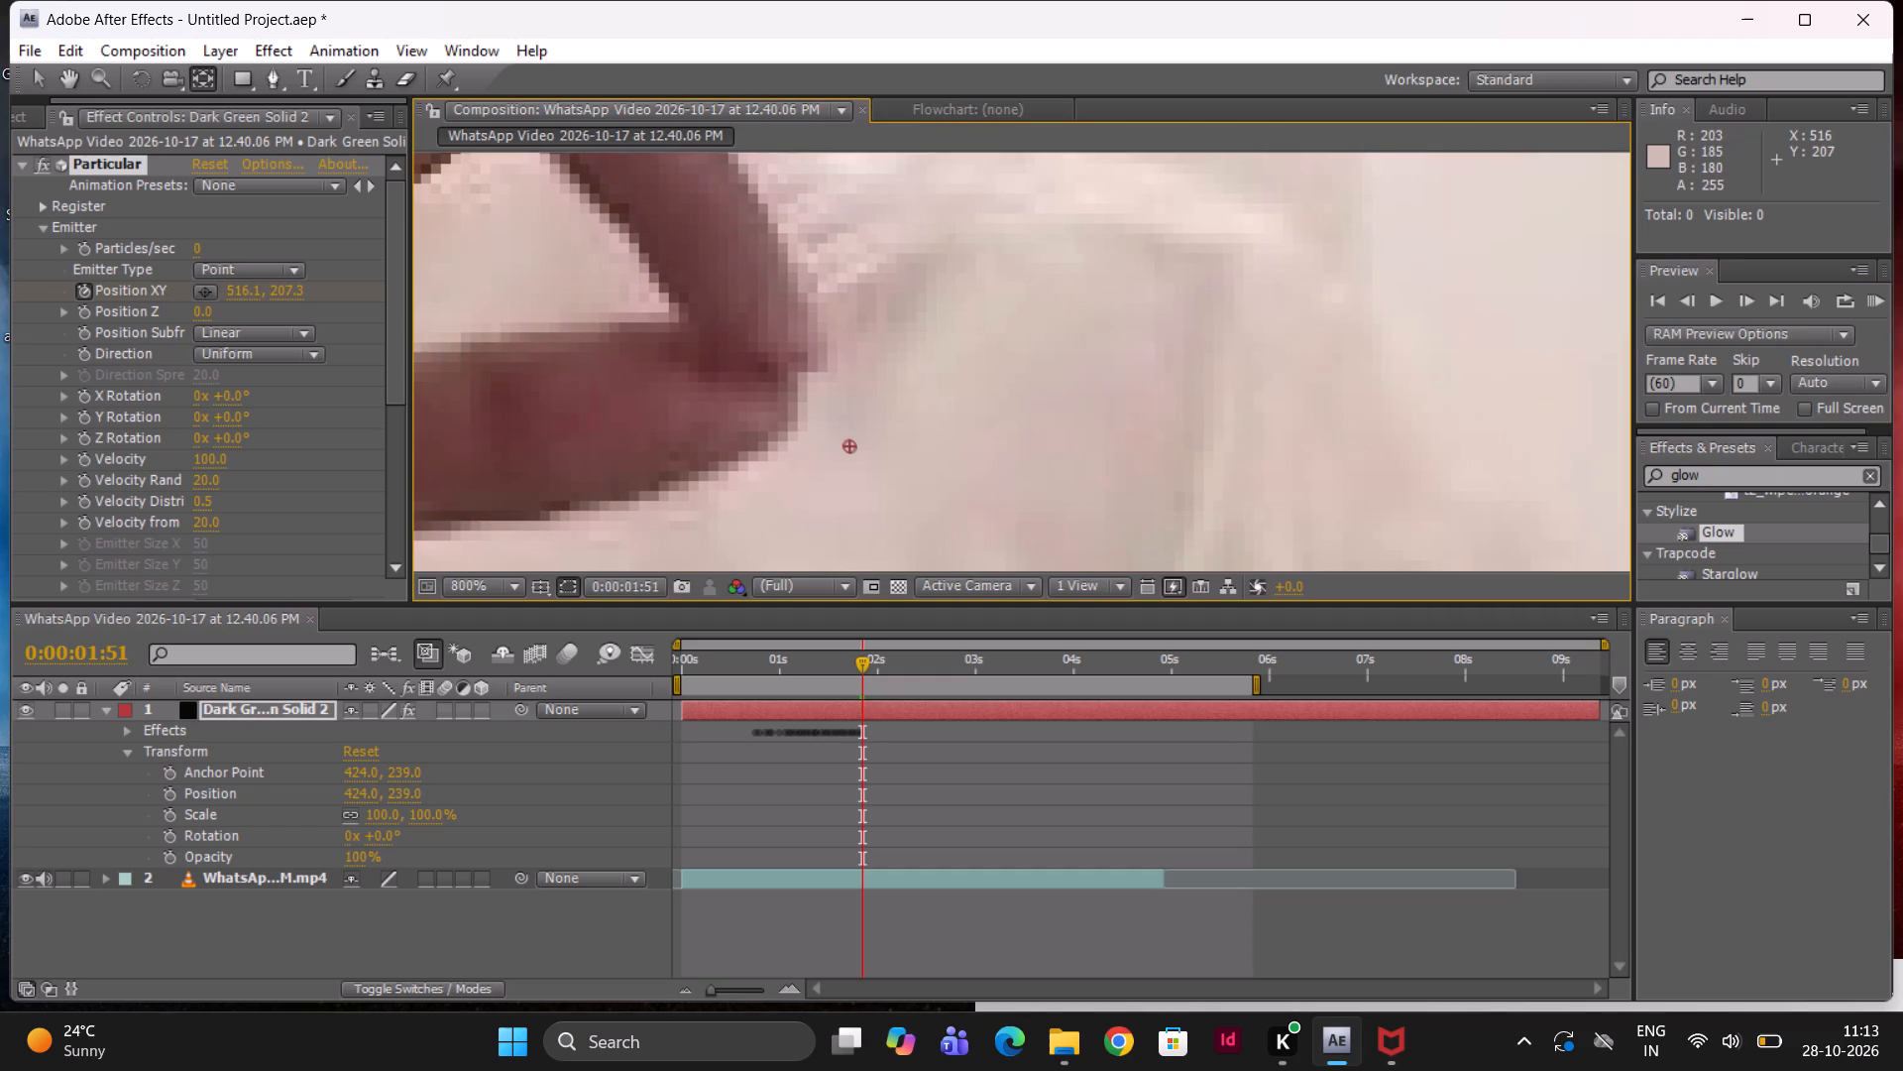
pyautogui.moveTo(850, 445); pyautogui.dragTo(794, 381)
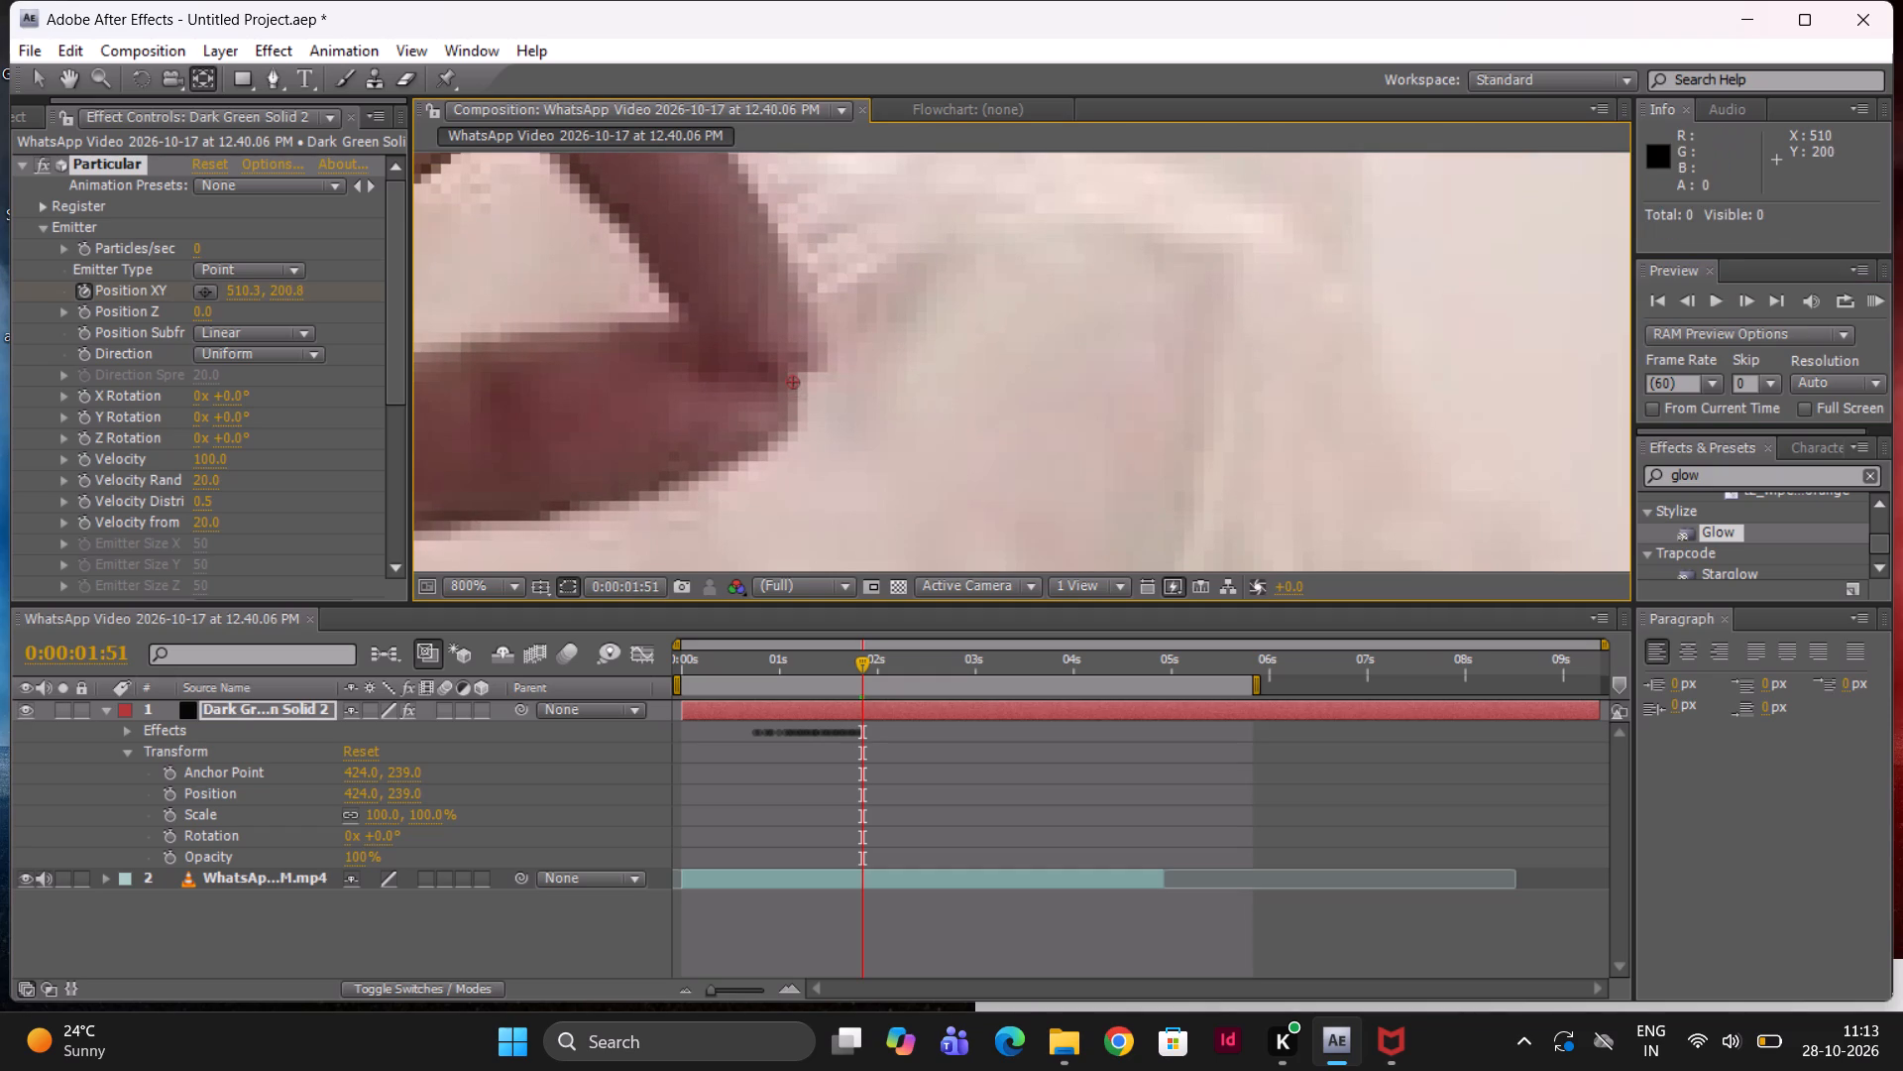
# At 0:00:01:53, keyframe the emitter's Position XY onto the fingertip contact point, at about 503.9, 191.6.
pyautogui.click(1735, 301)
pyautogui.click(1735, 301)
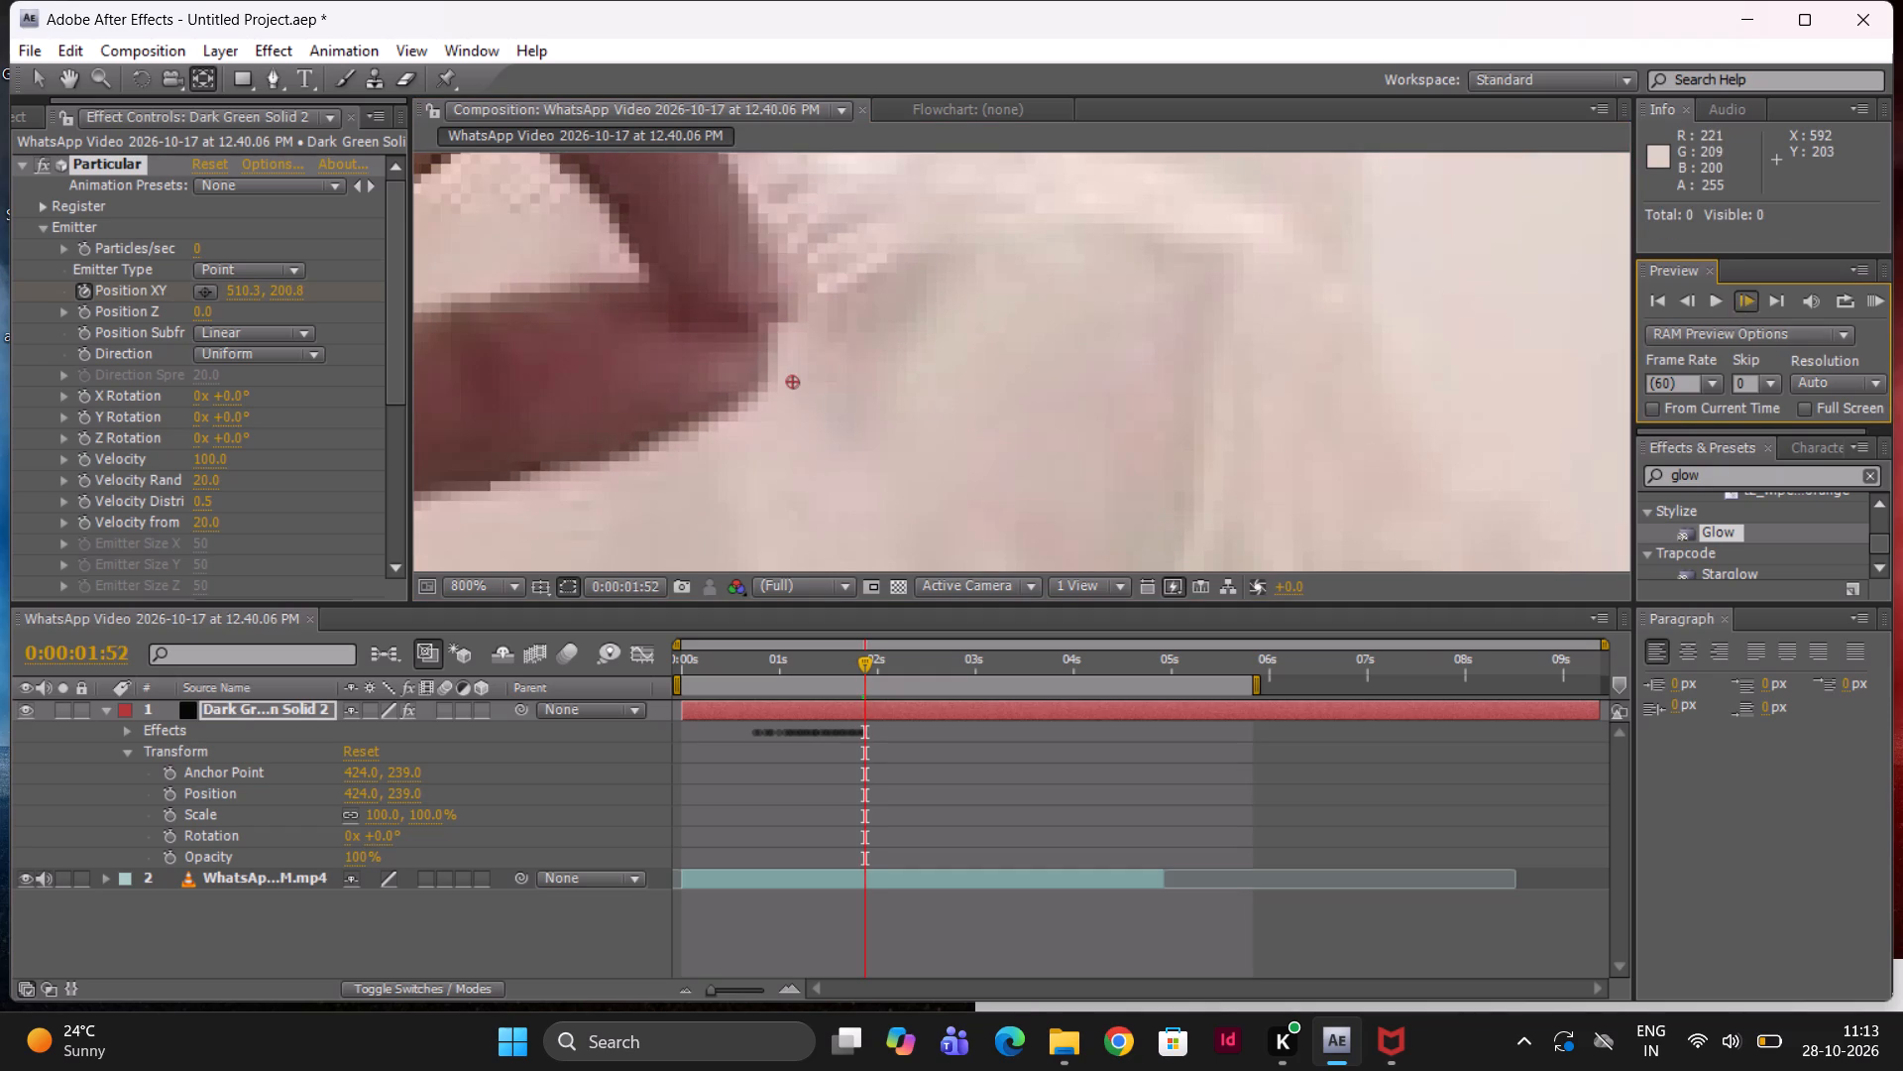
pyautogui.moveTo(772, 356); pyautogui.dragTo(880, 477, button='middle')
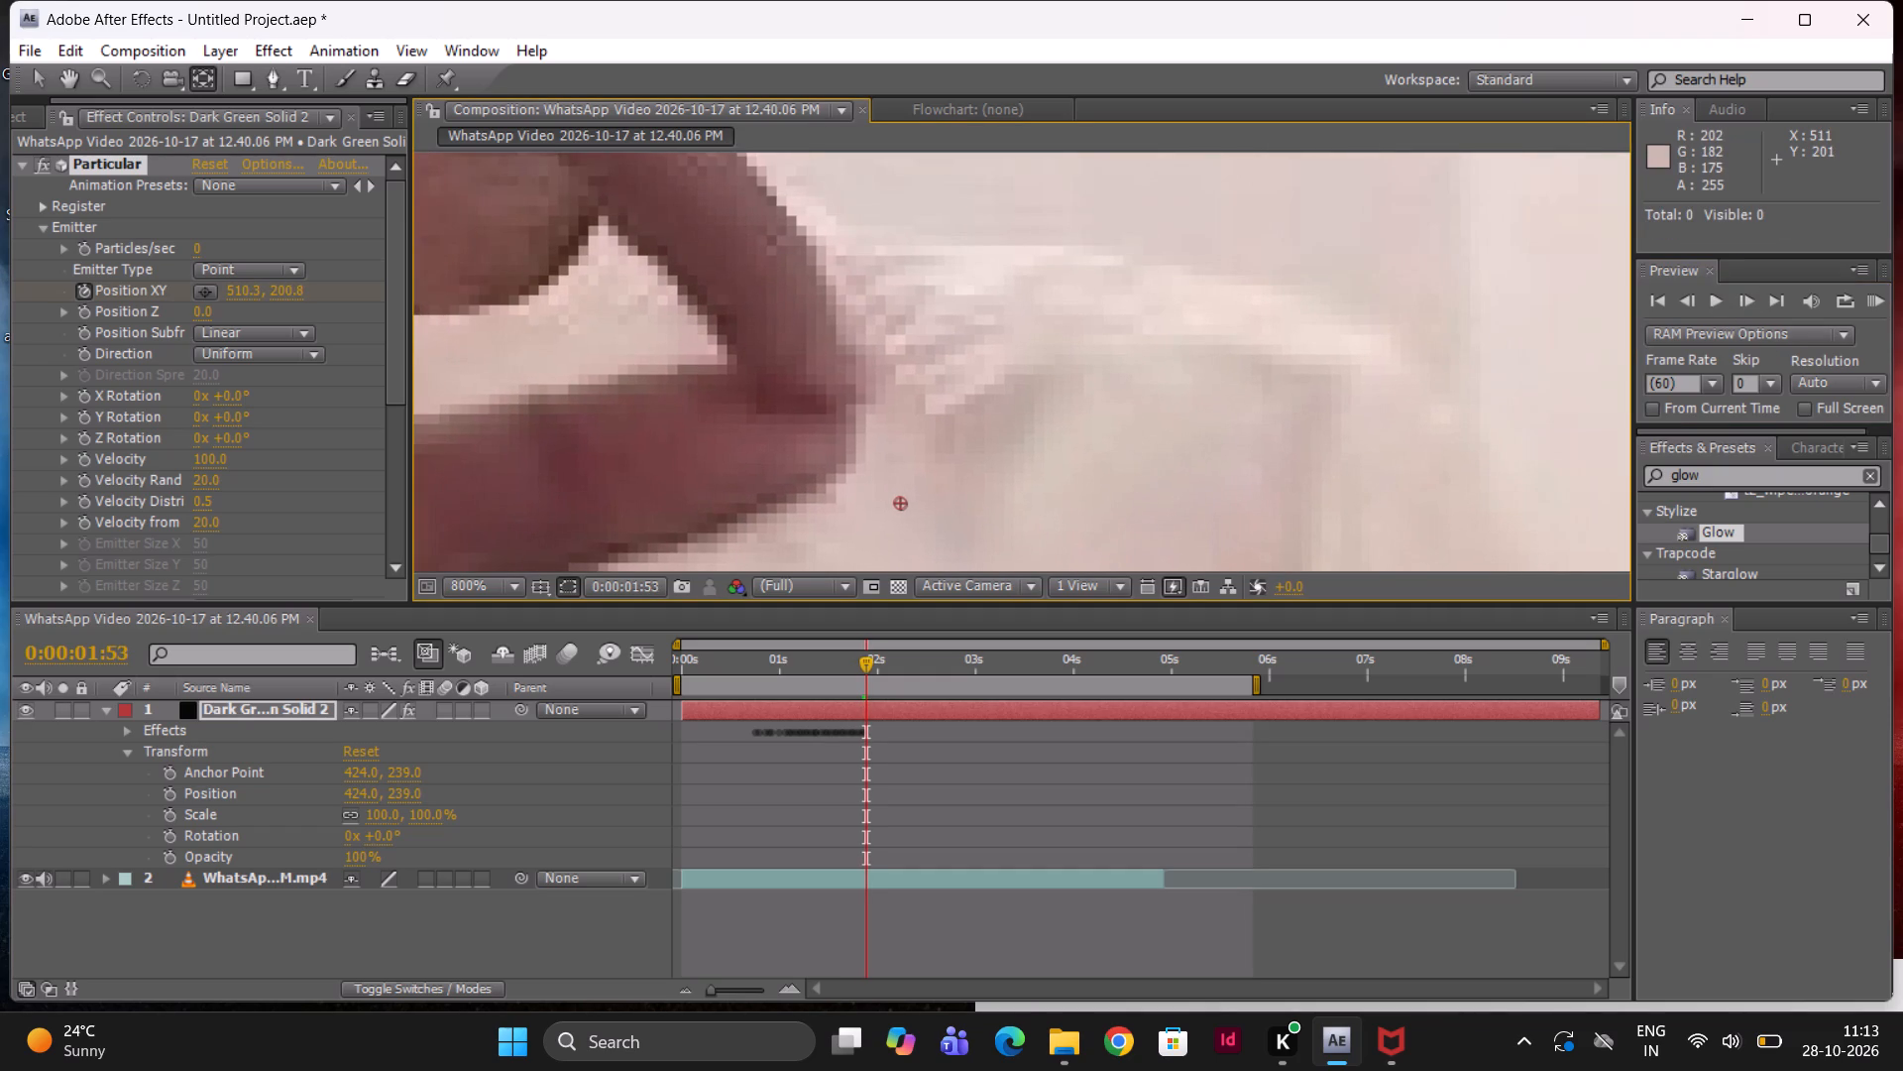
pyautogui.moveTo(907, 505); pyautogui.dragTo(843, 415)
# At 0:00:01:55, keyframe the emitter's Position XY onto the fingertip contact point, at about 498.7, 183.6.
pyautogui.click(1756, 297)
pyautogui.click(1749, 297)
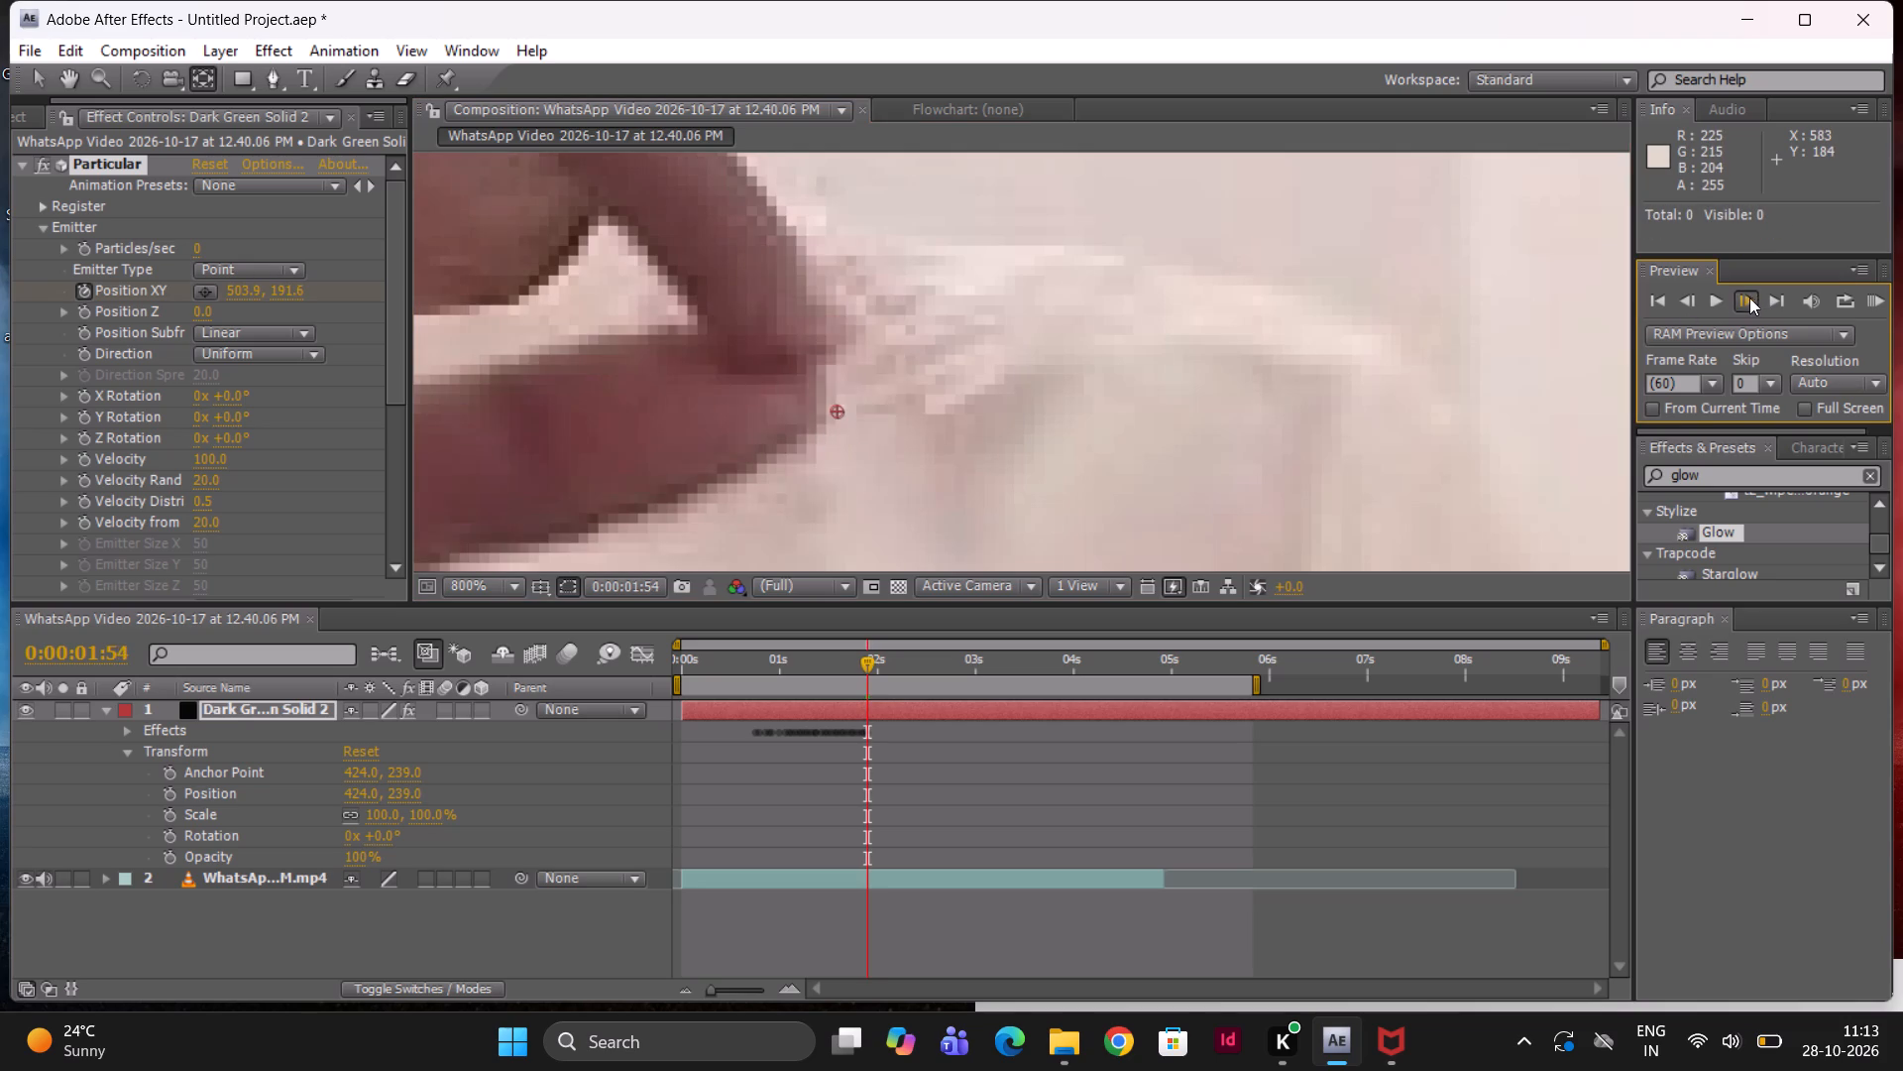
pyautogui.moveTo(986, 409); pyautogui.dragTo(1060, 458, button='middle')
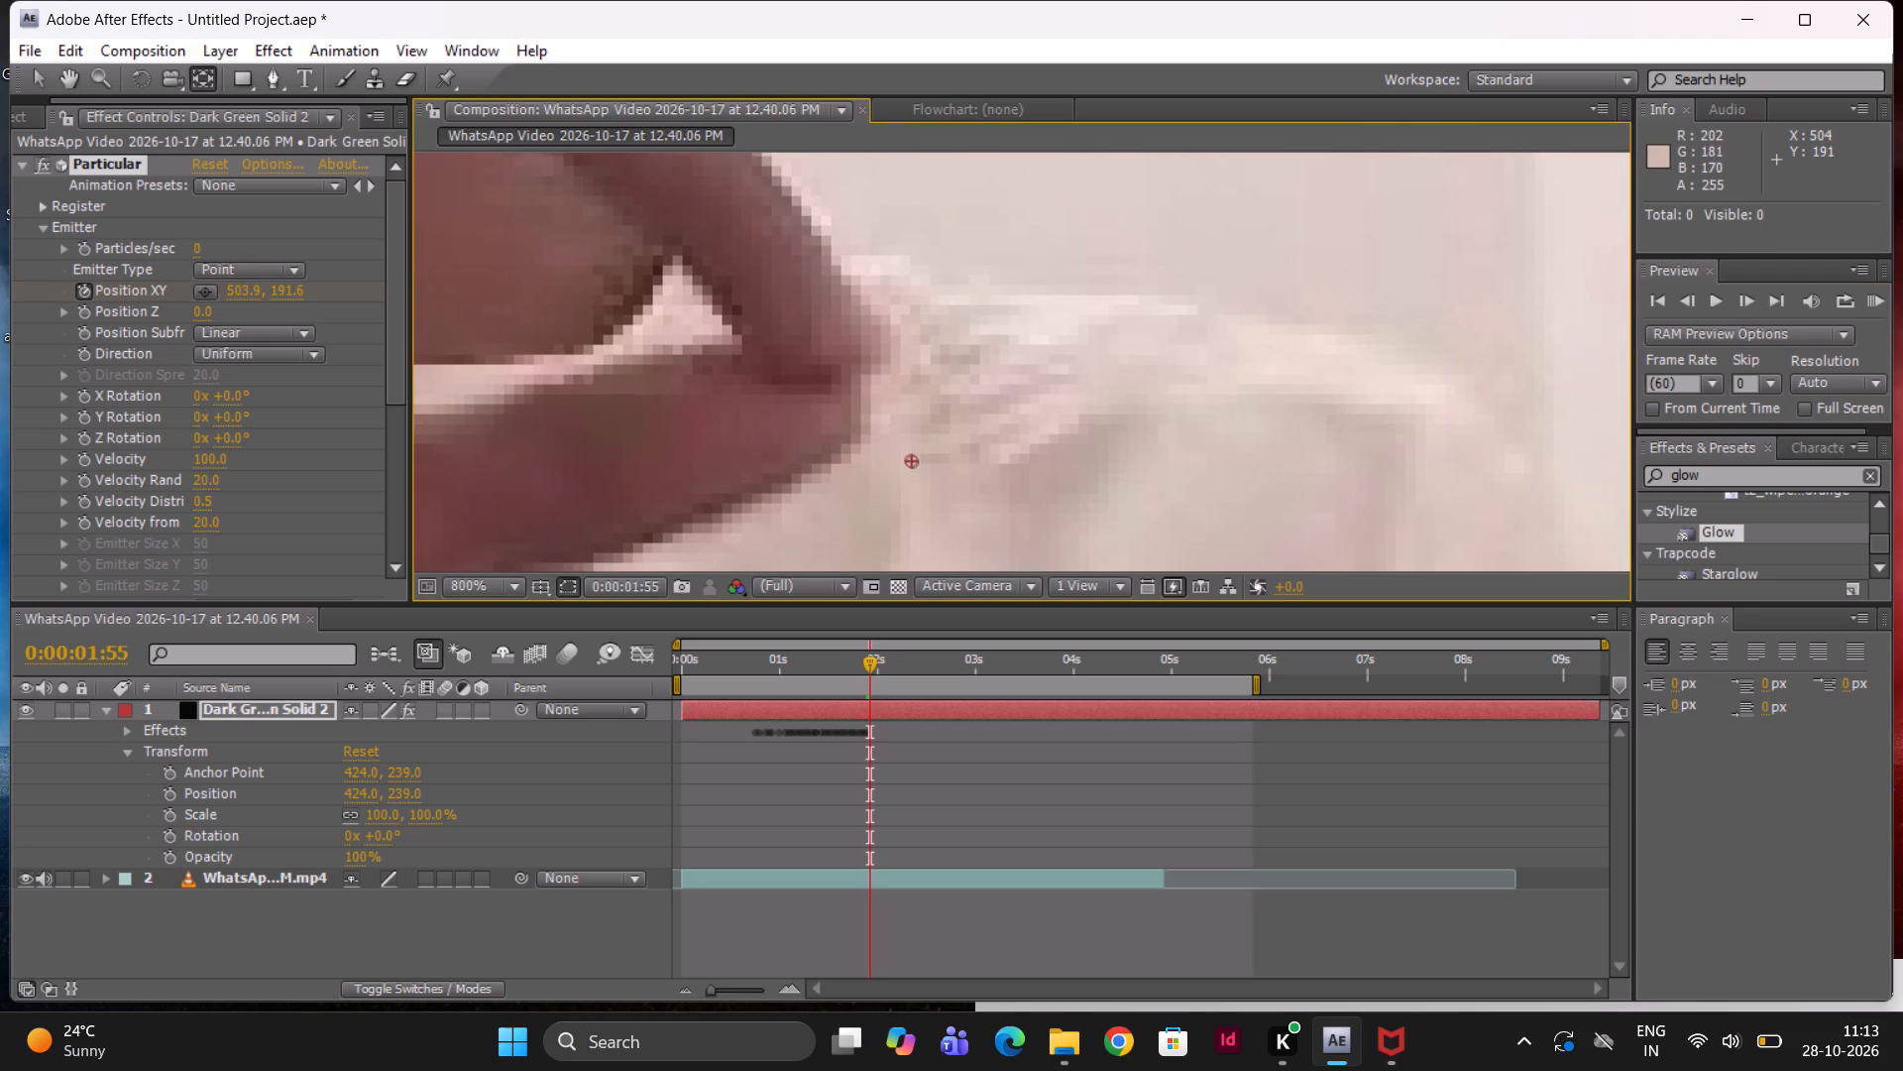
pyautogui.moveTo(916, 461); pyautogui.dragTo(864, 382)
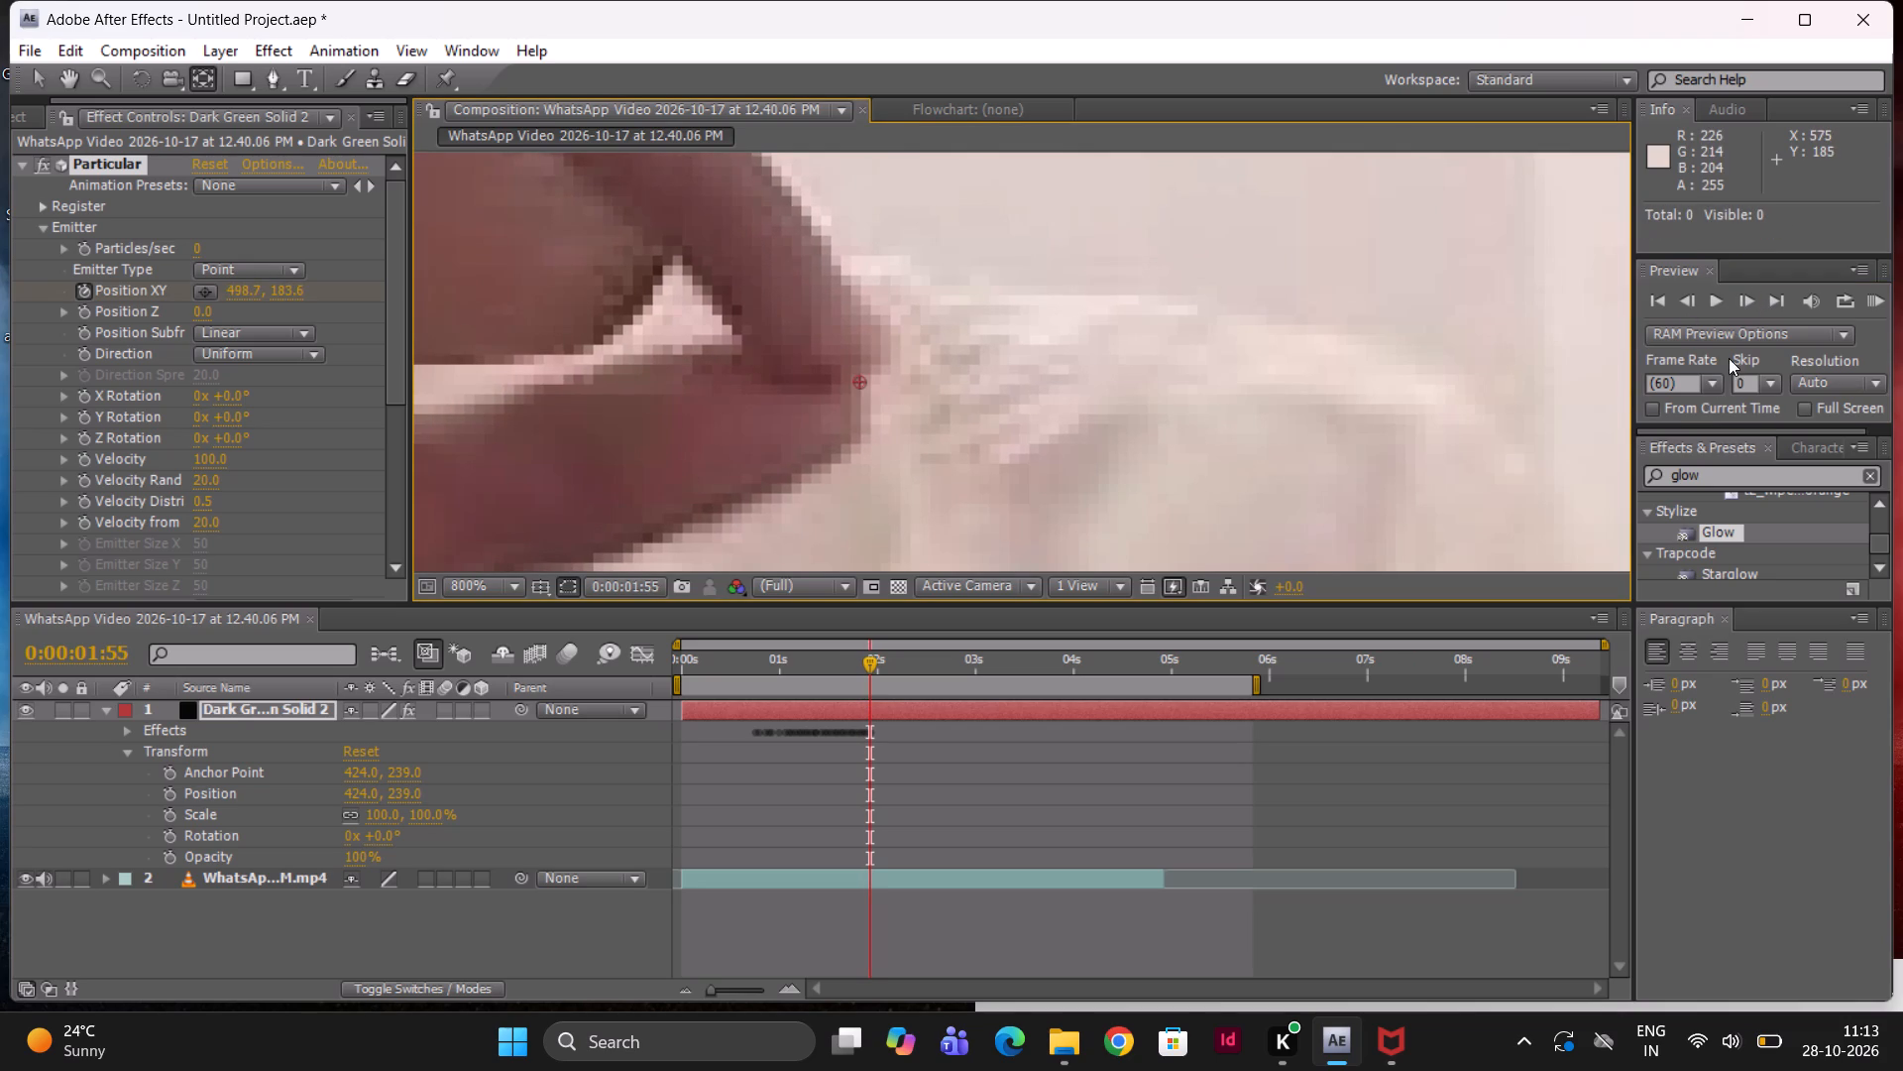
# At 0:00:01:57, keyframe the emitter's Position XY onto the fingertip contact point, at about 492.3, 178.7.
pyautogui.doubleClick(1741, 304)
pyautogui.moveTo(896, 398); pyautogui.dragTo(896, 401, button='middle')
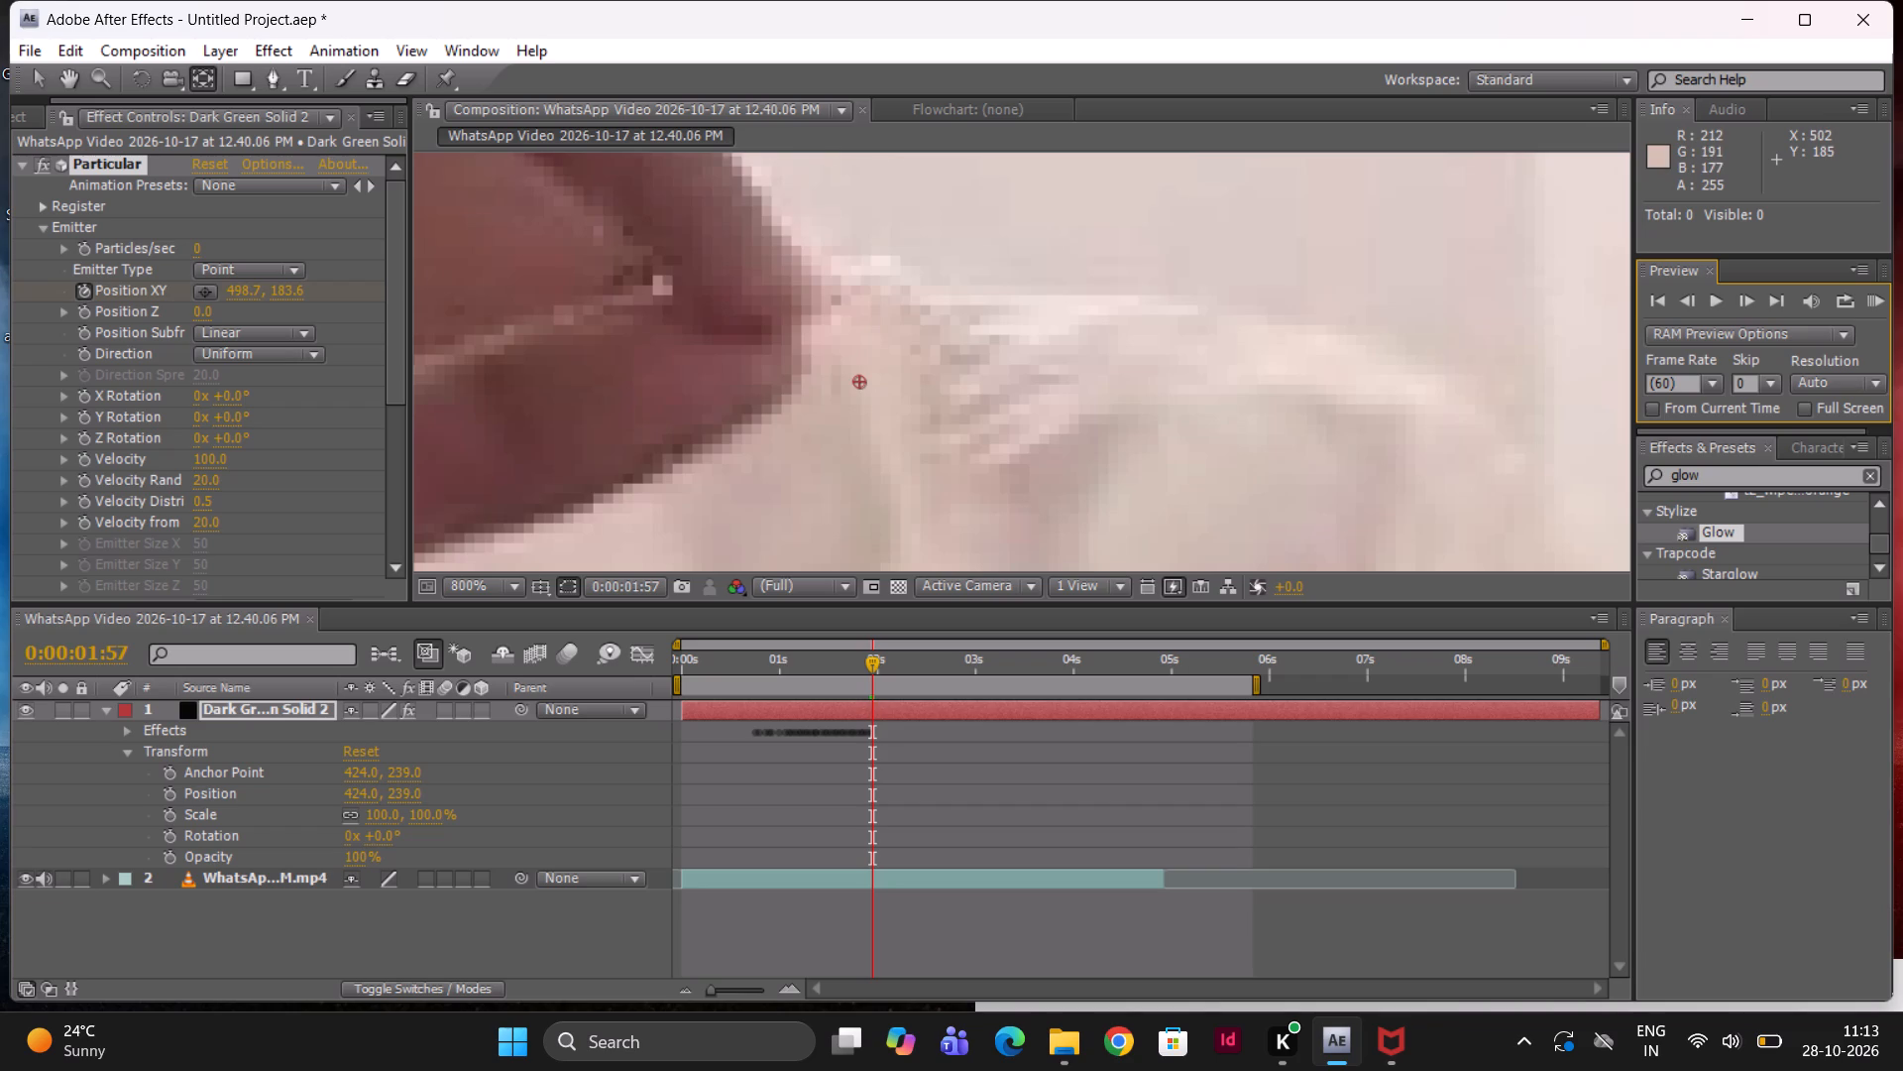
pyautogui.moveTo(896, 401); pyautogui.dragTo(979, 457, button='middle')
pyautogui.moveTo(946, 439); pyautogui.dragTo(882, 391)
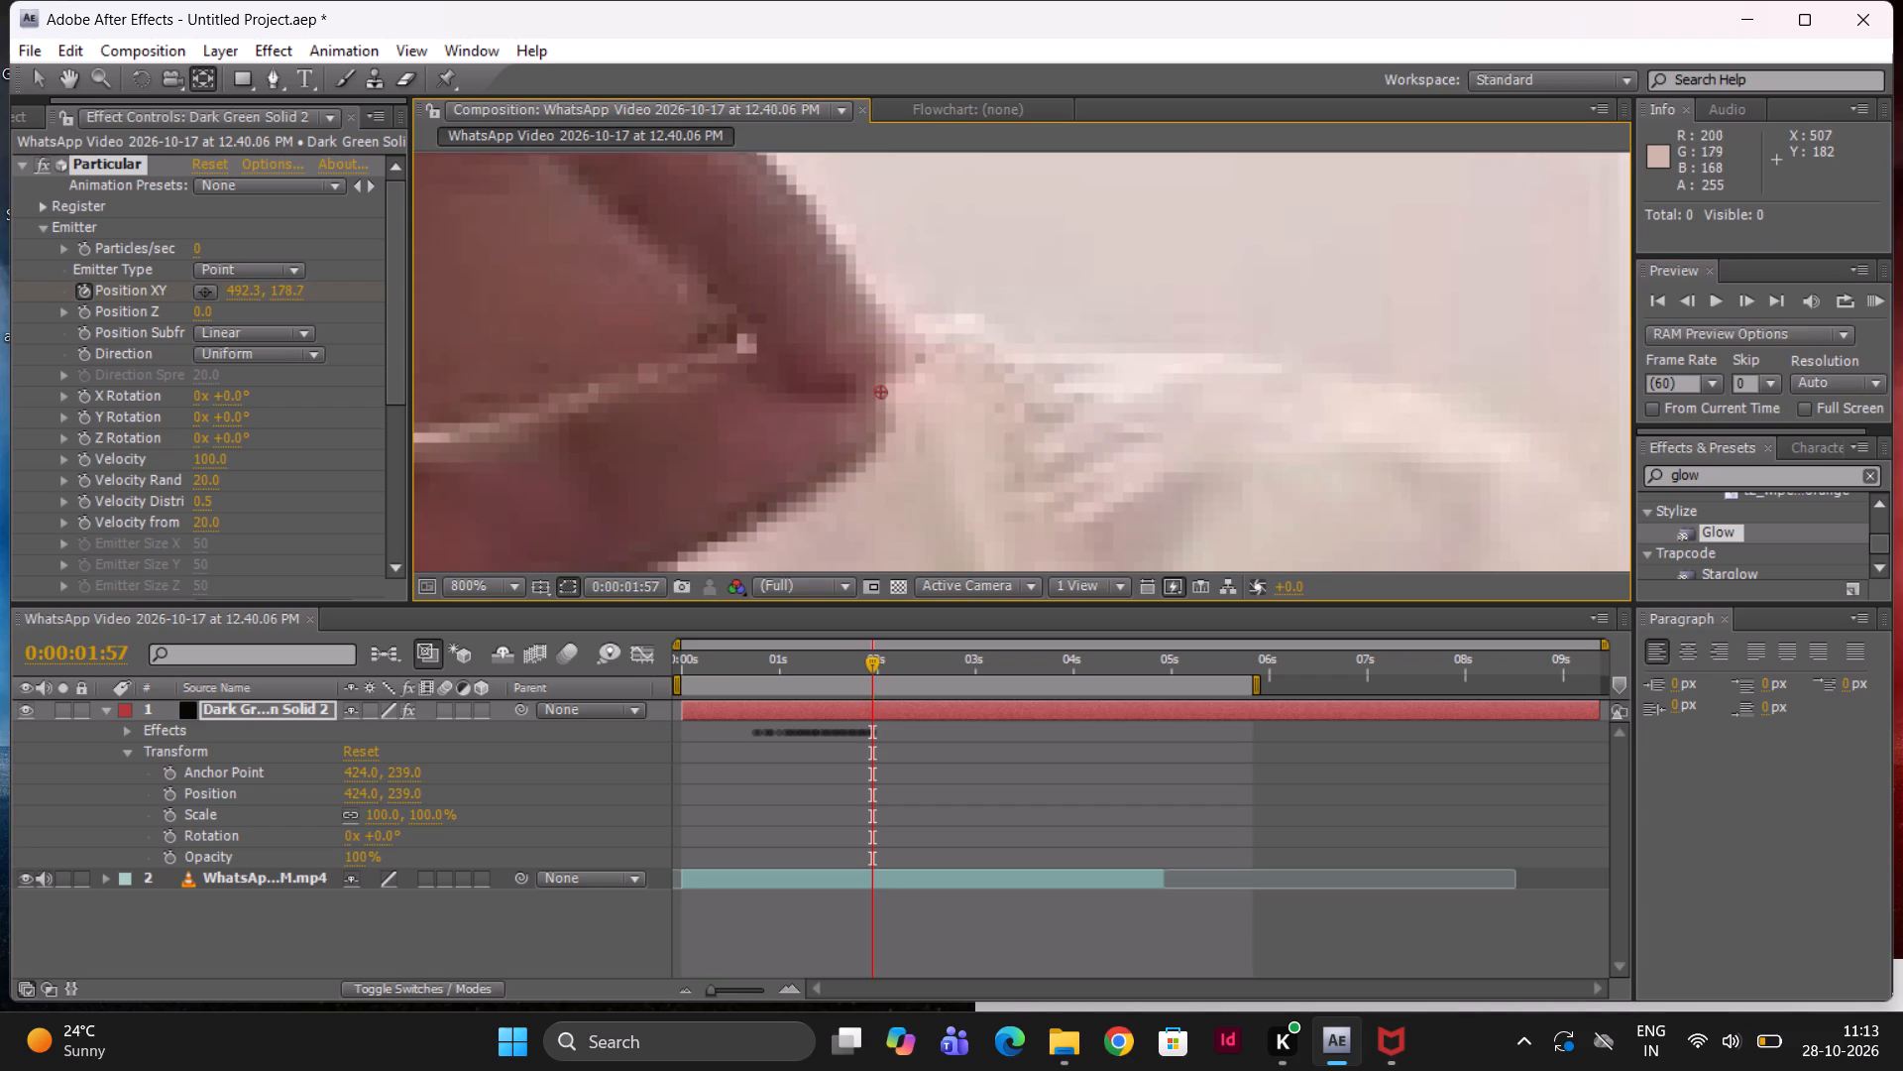
# At 0:00:01:59, keyframe the emitter's Position XY onto the fingertip contact point, at about 485.4, 175.3.
pyautogui.click(1738, 301)
pyautogui.click(1738, 301)
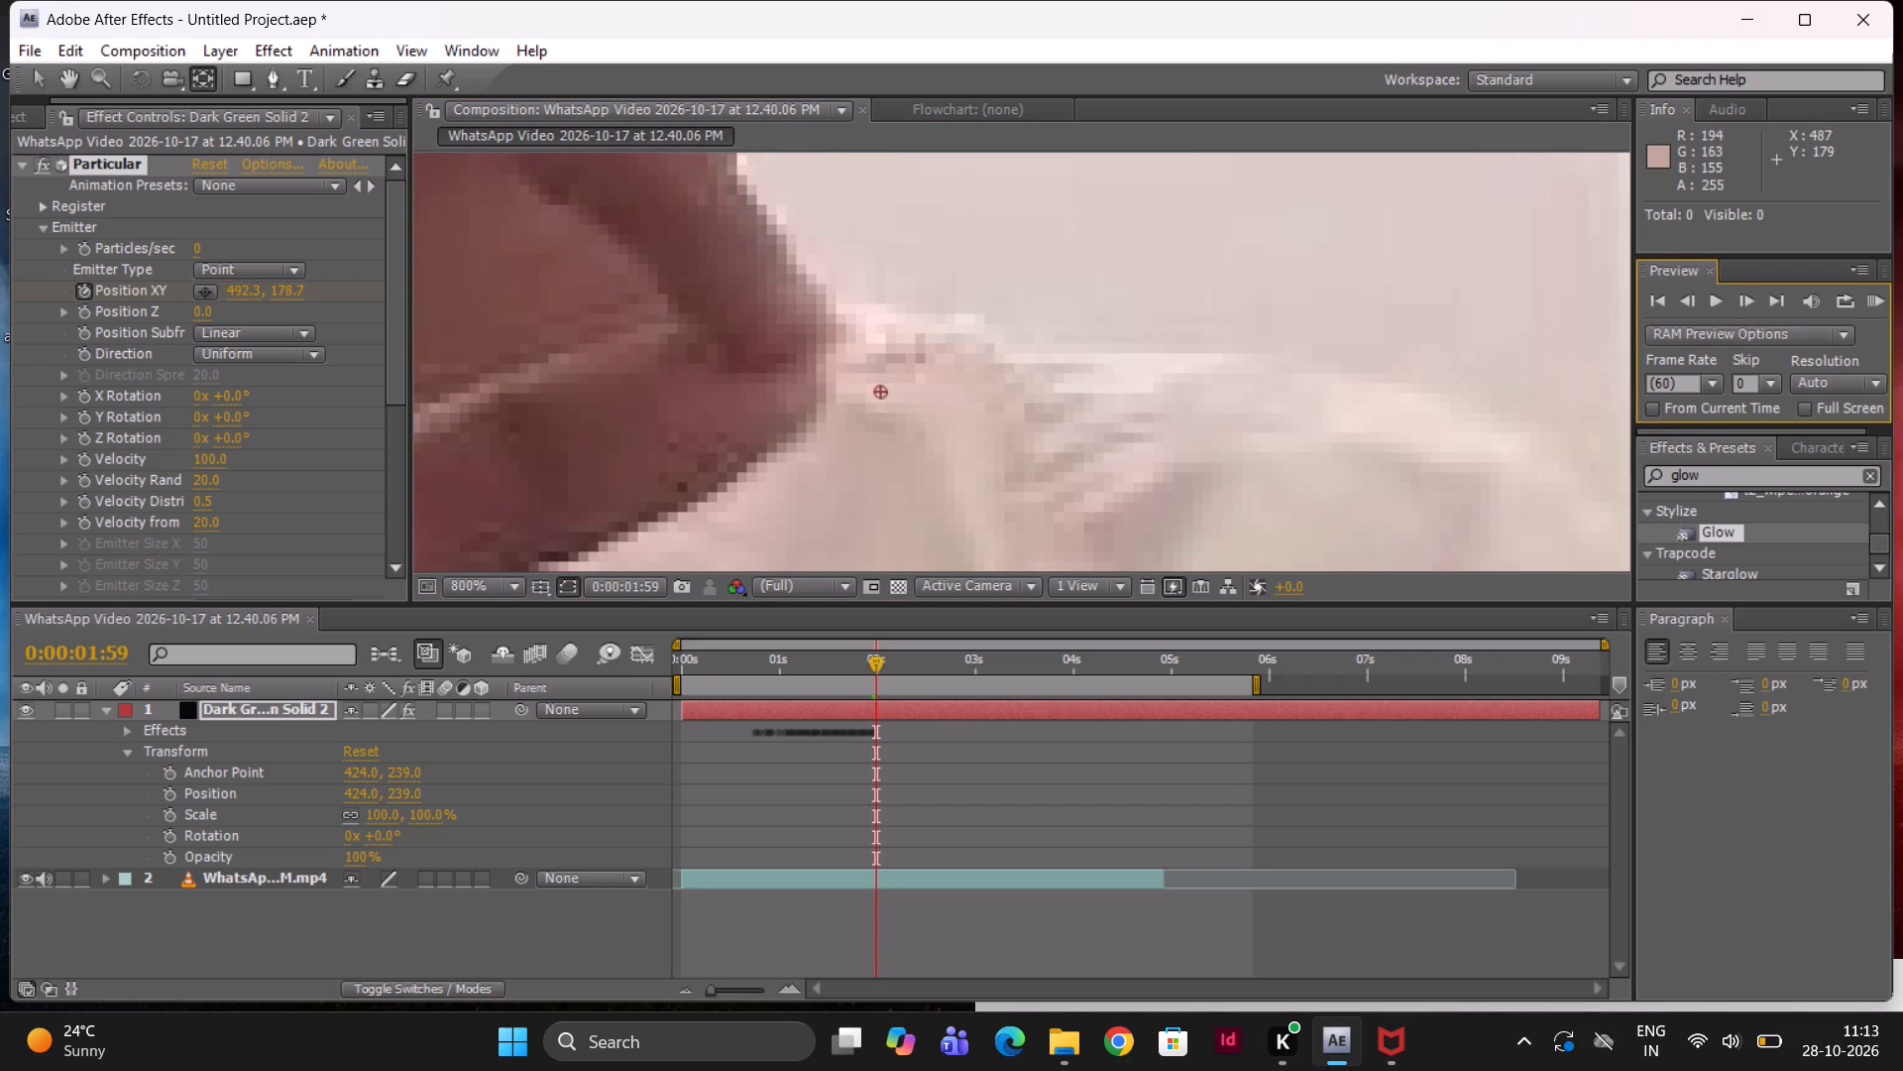
pyautogui.moveTo(870, 390); pyautogui.dragTo(810, 365)
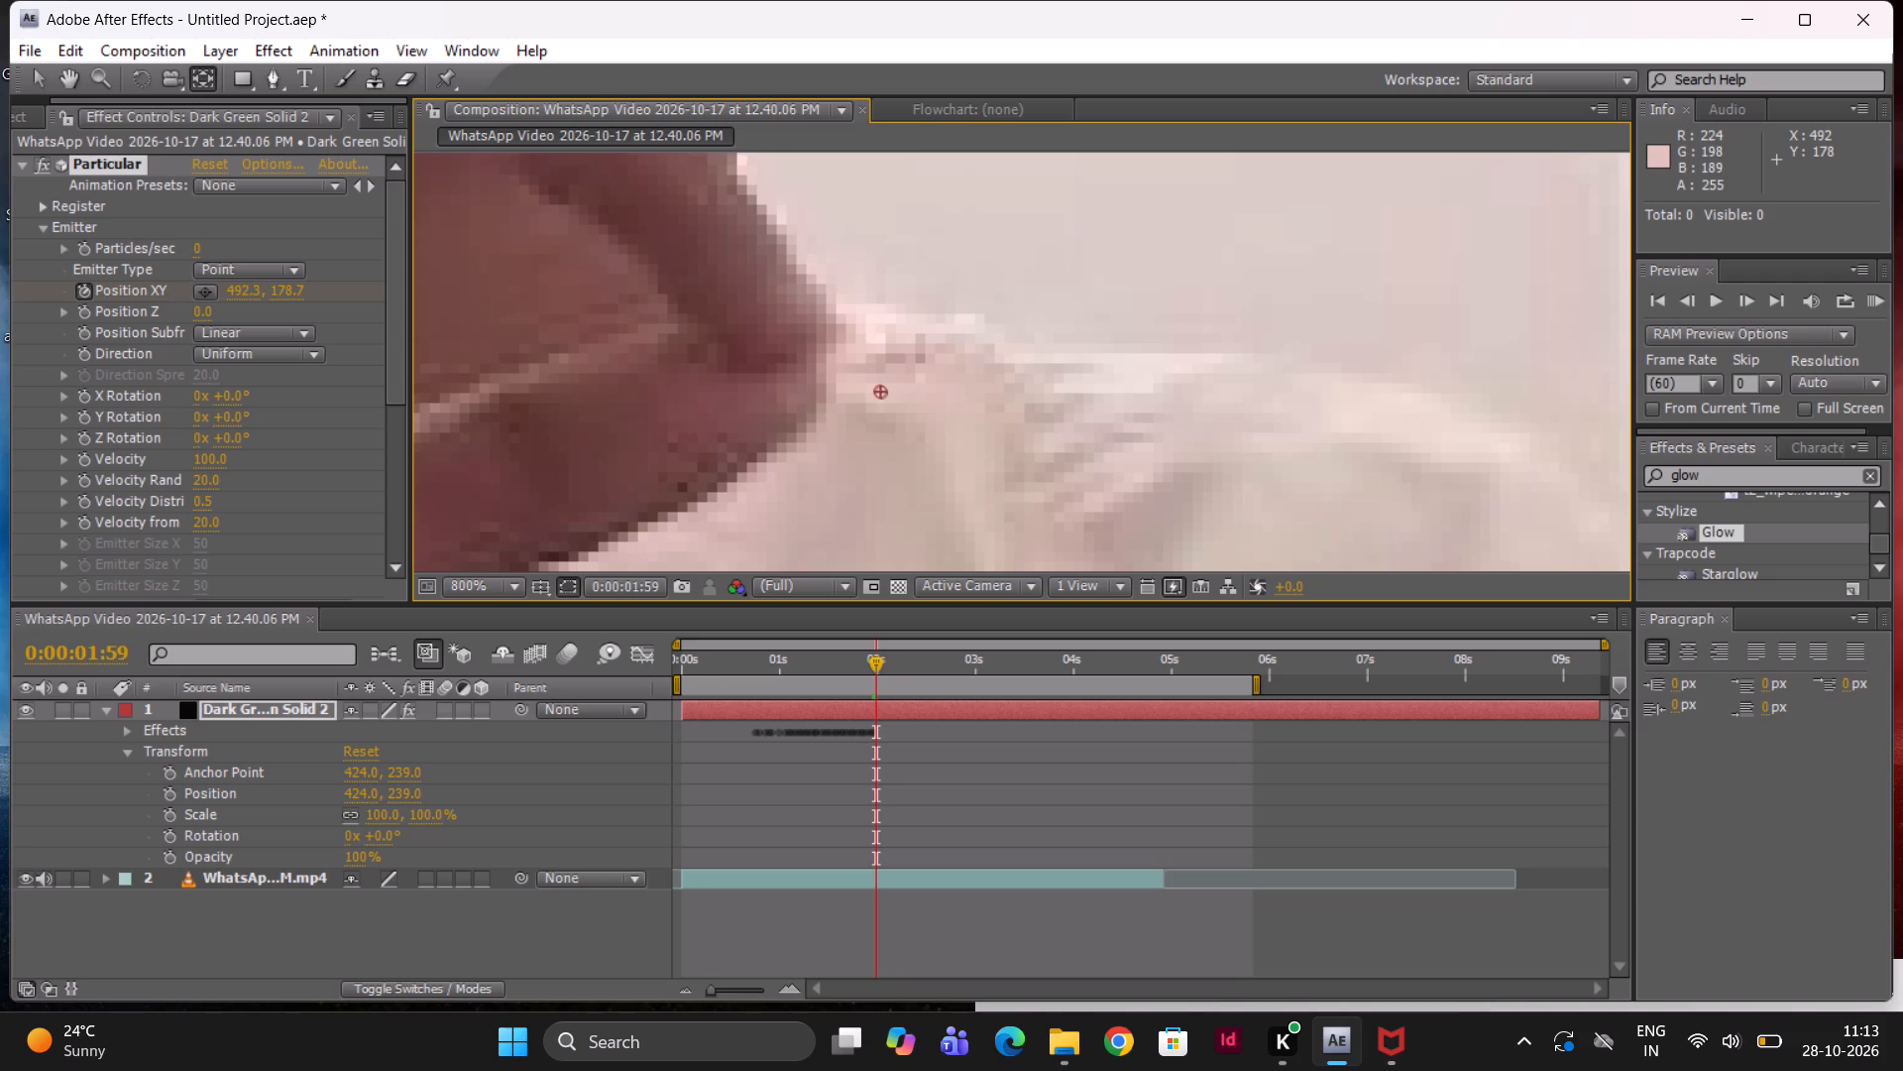
pyautogui.moveTo(877, 389); pyautogui.dragTo(810, 357)
# At 0:00:02:01, keyframe the emitter's Position XY onto the fingertip contact point, at about 478.1, 177.4.
pyautogui.doubleClick(1744, 304)
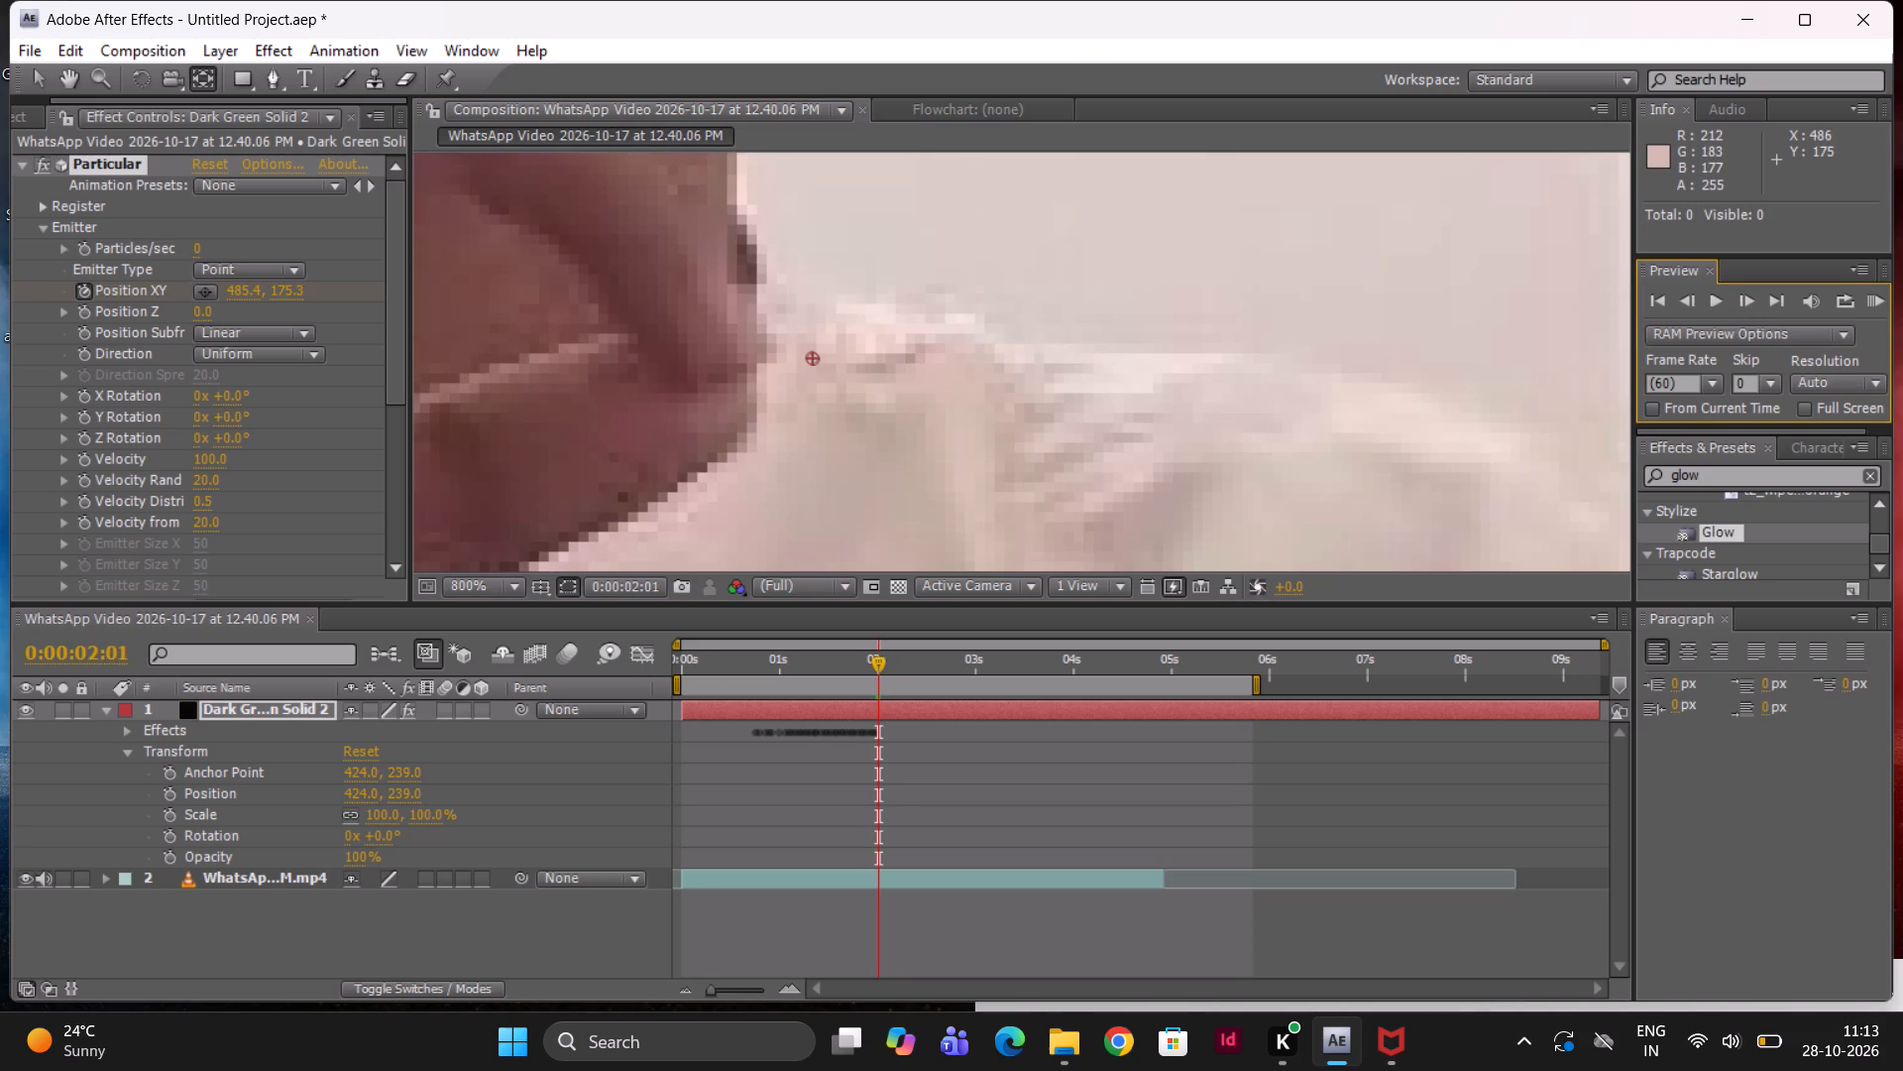
pyautogui.moveTo(816, 358); pyautogui.dragTo(742, 379)
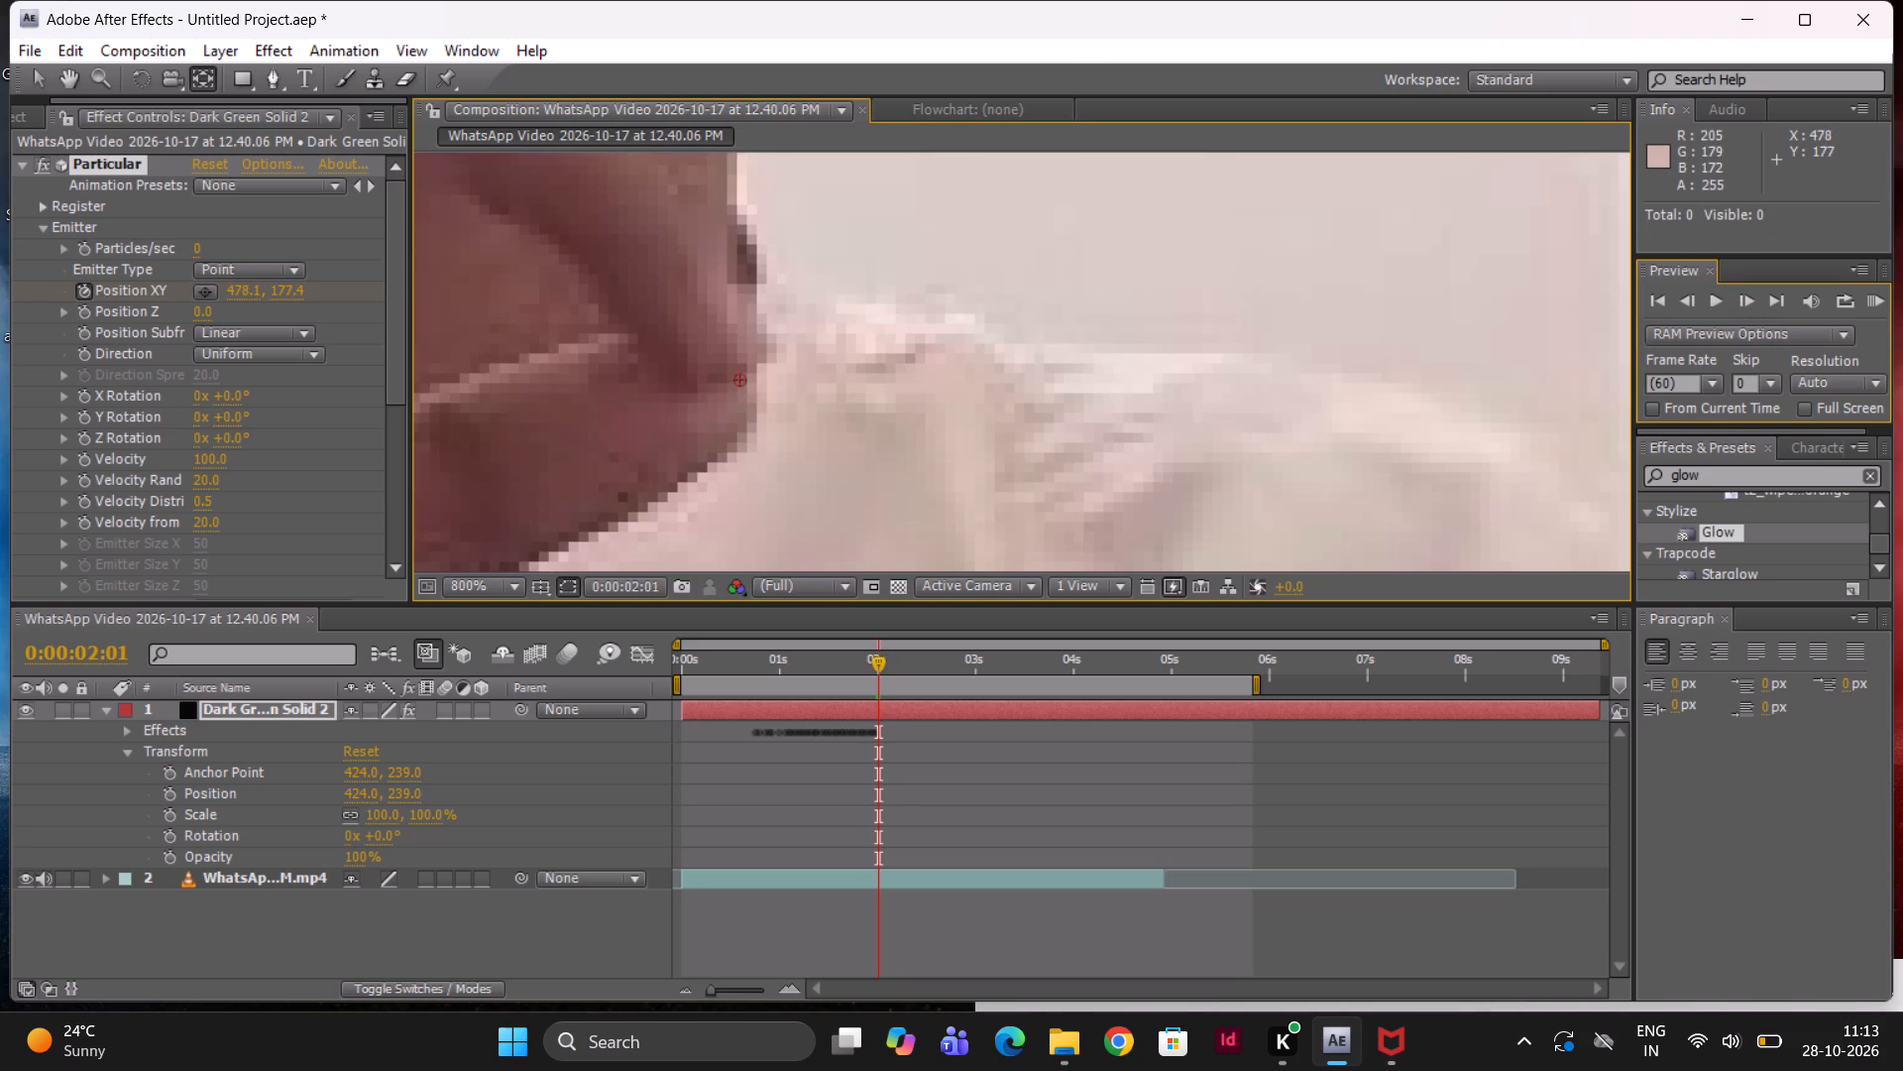
# At 0:00:02:03, keyframe the emitter's Position XY onto the fingertip contact point, at about 472.7, 182.4.
pyautogui.click(1740, 301)
pyautogui.click(1740, 301)
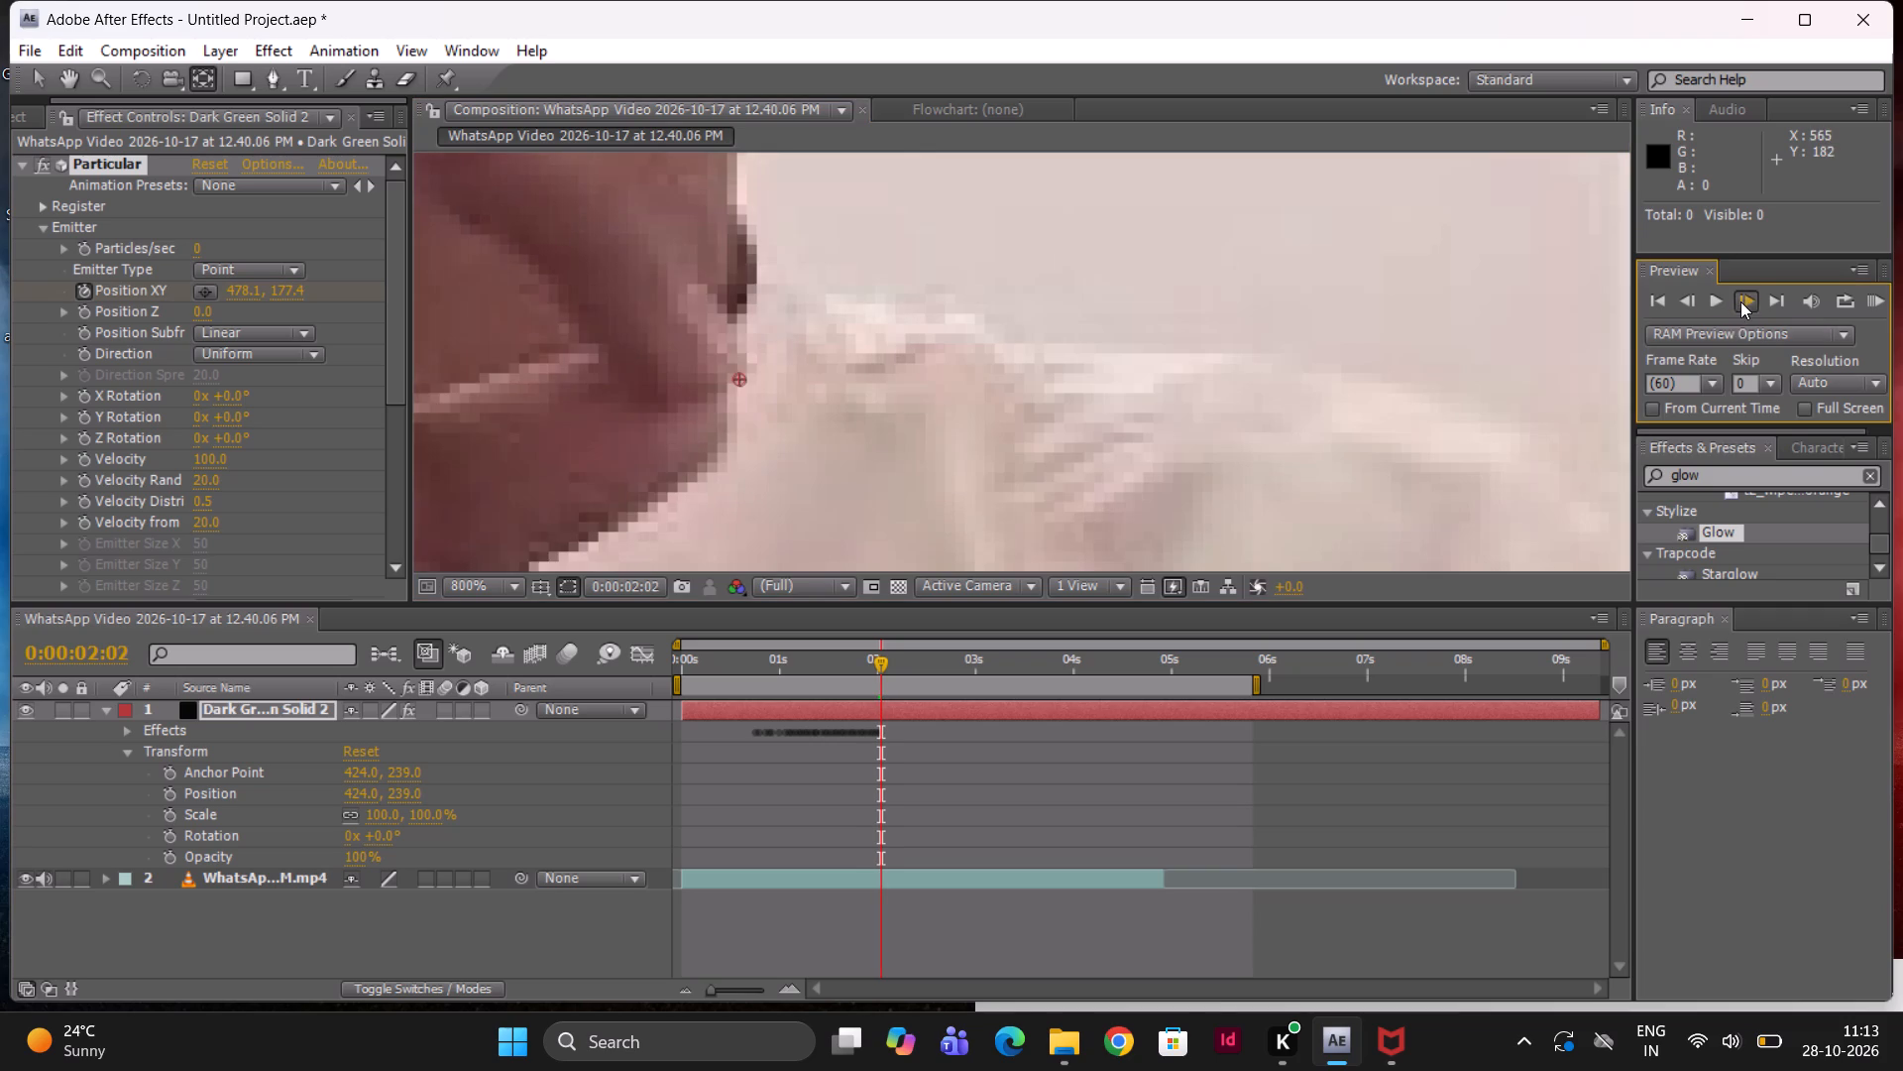
pyautogui.moveTo(737, 380); pyautogui.dragTo(686, 428)
# At 0:00:02:05, keyframe the emitter's Position XY onto the fingertip contact point, at about 465.9, 186.8.
pyautogui.click(1750, 305)
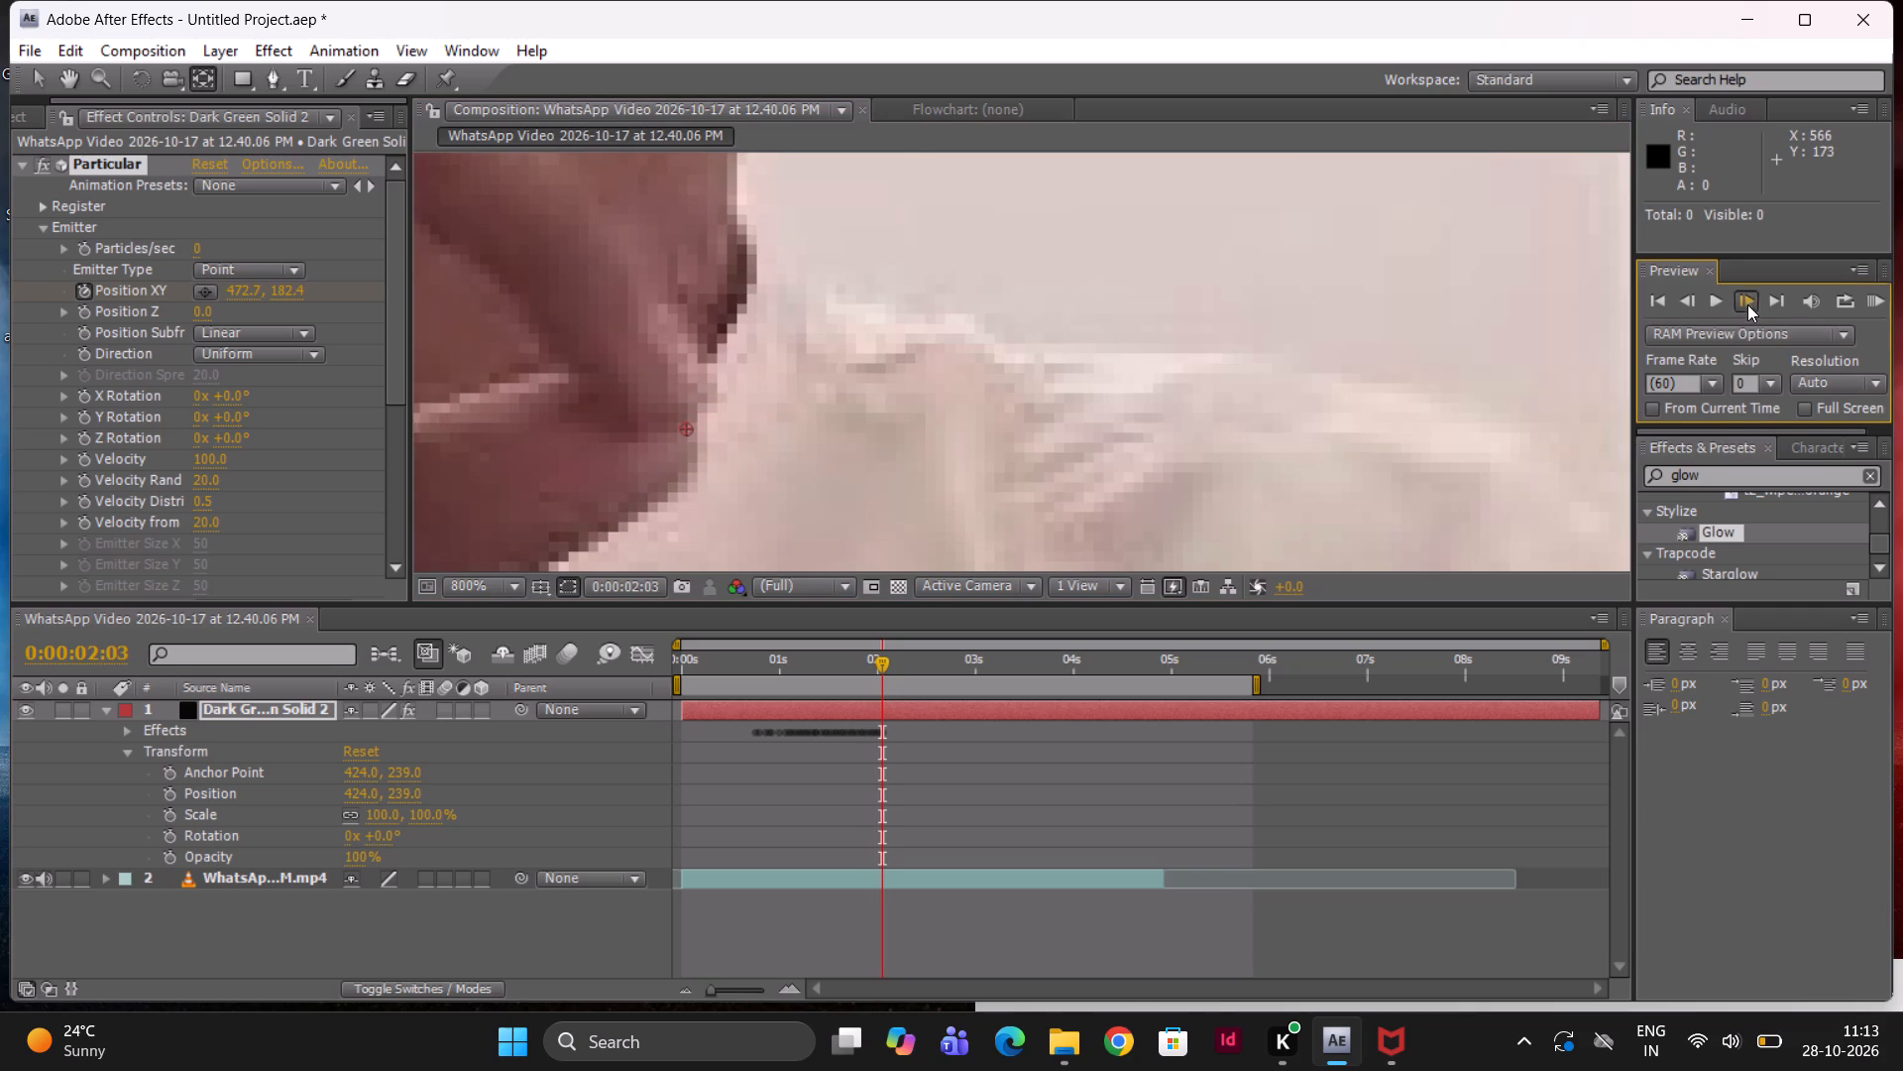
pyautogui.click(1747, 304)
pyautogui.moveTo(687, 425); pyautogui.dragTo(663, 467)
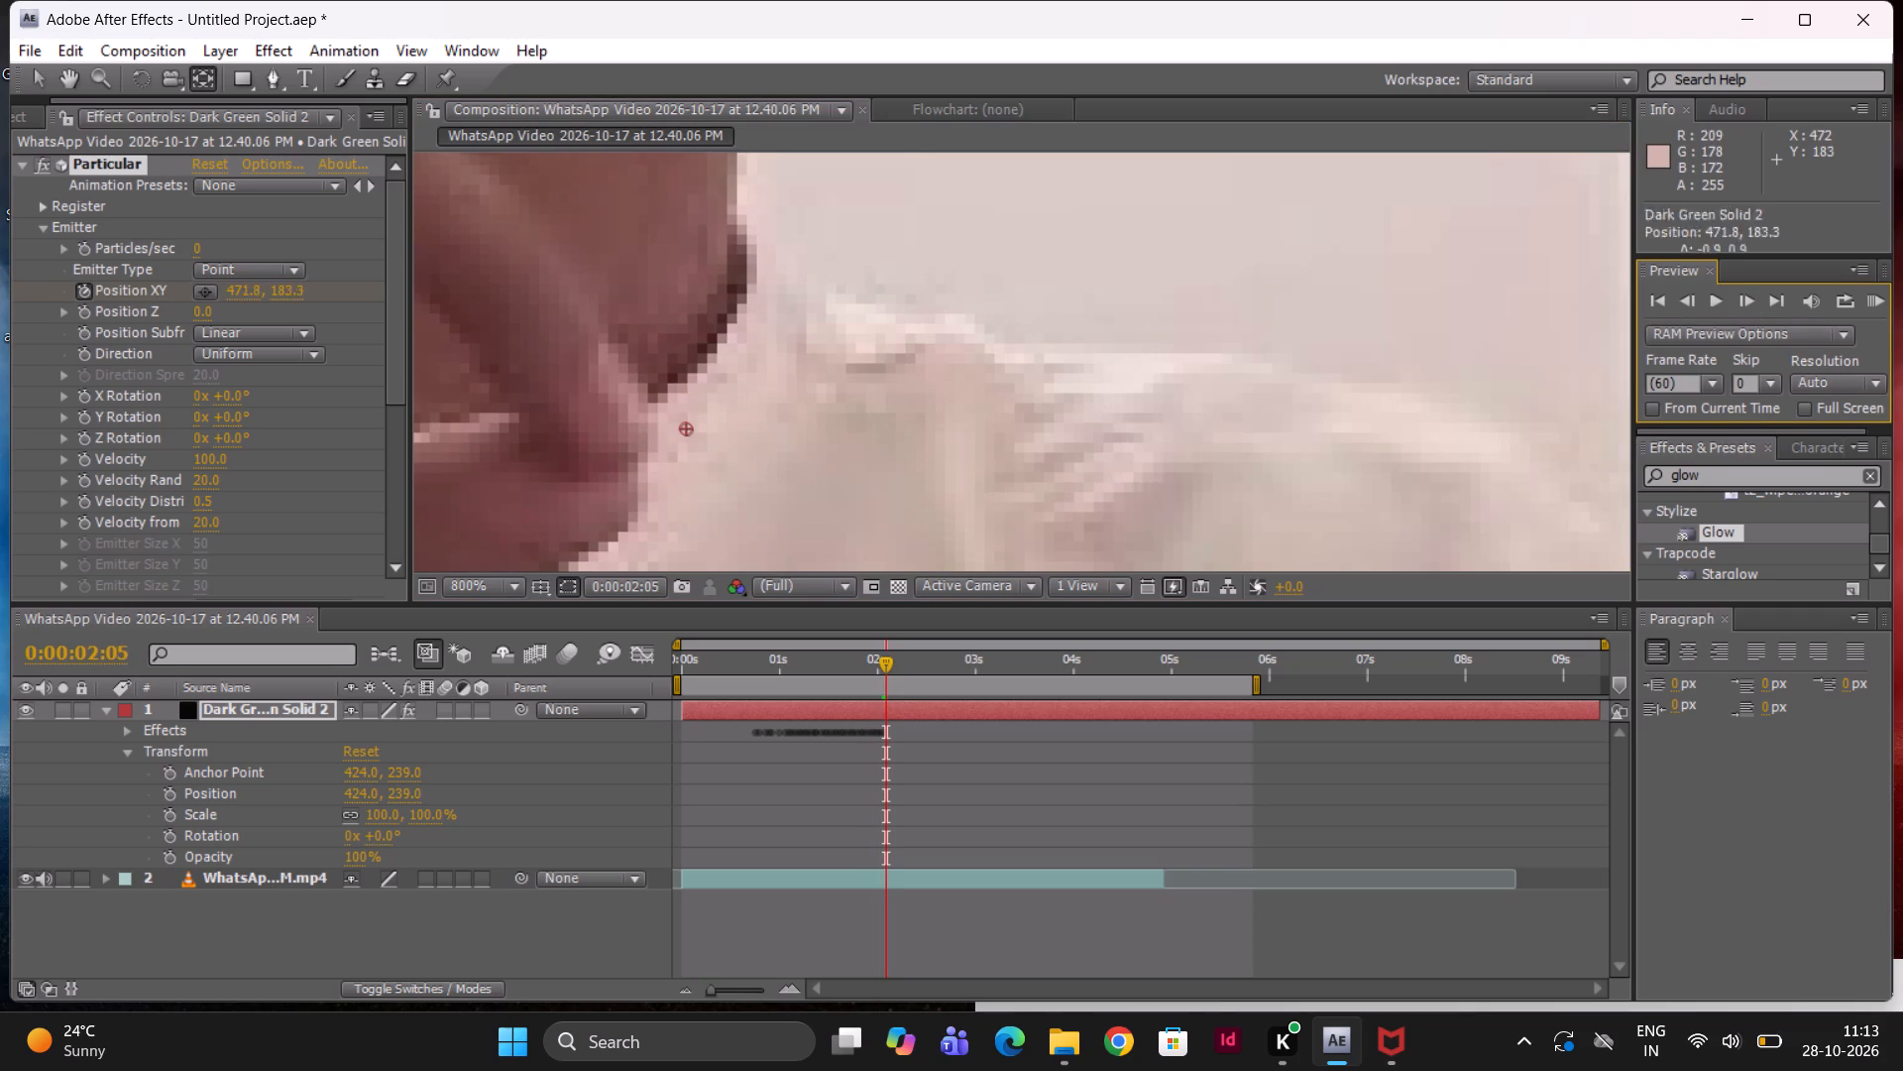
pyautogui.moveTo(663, 467); pyautogui.dragTo(619, 469)
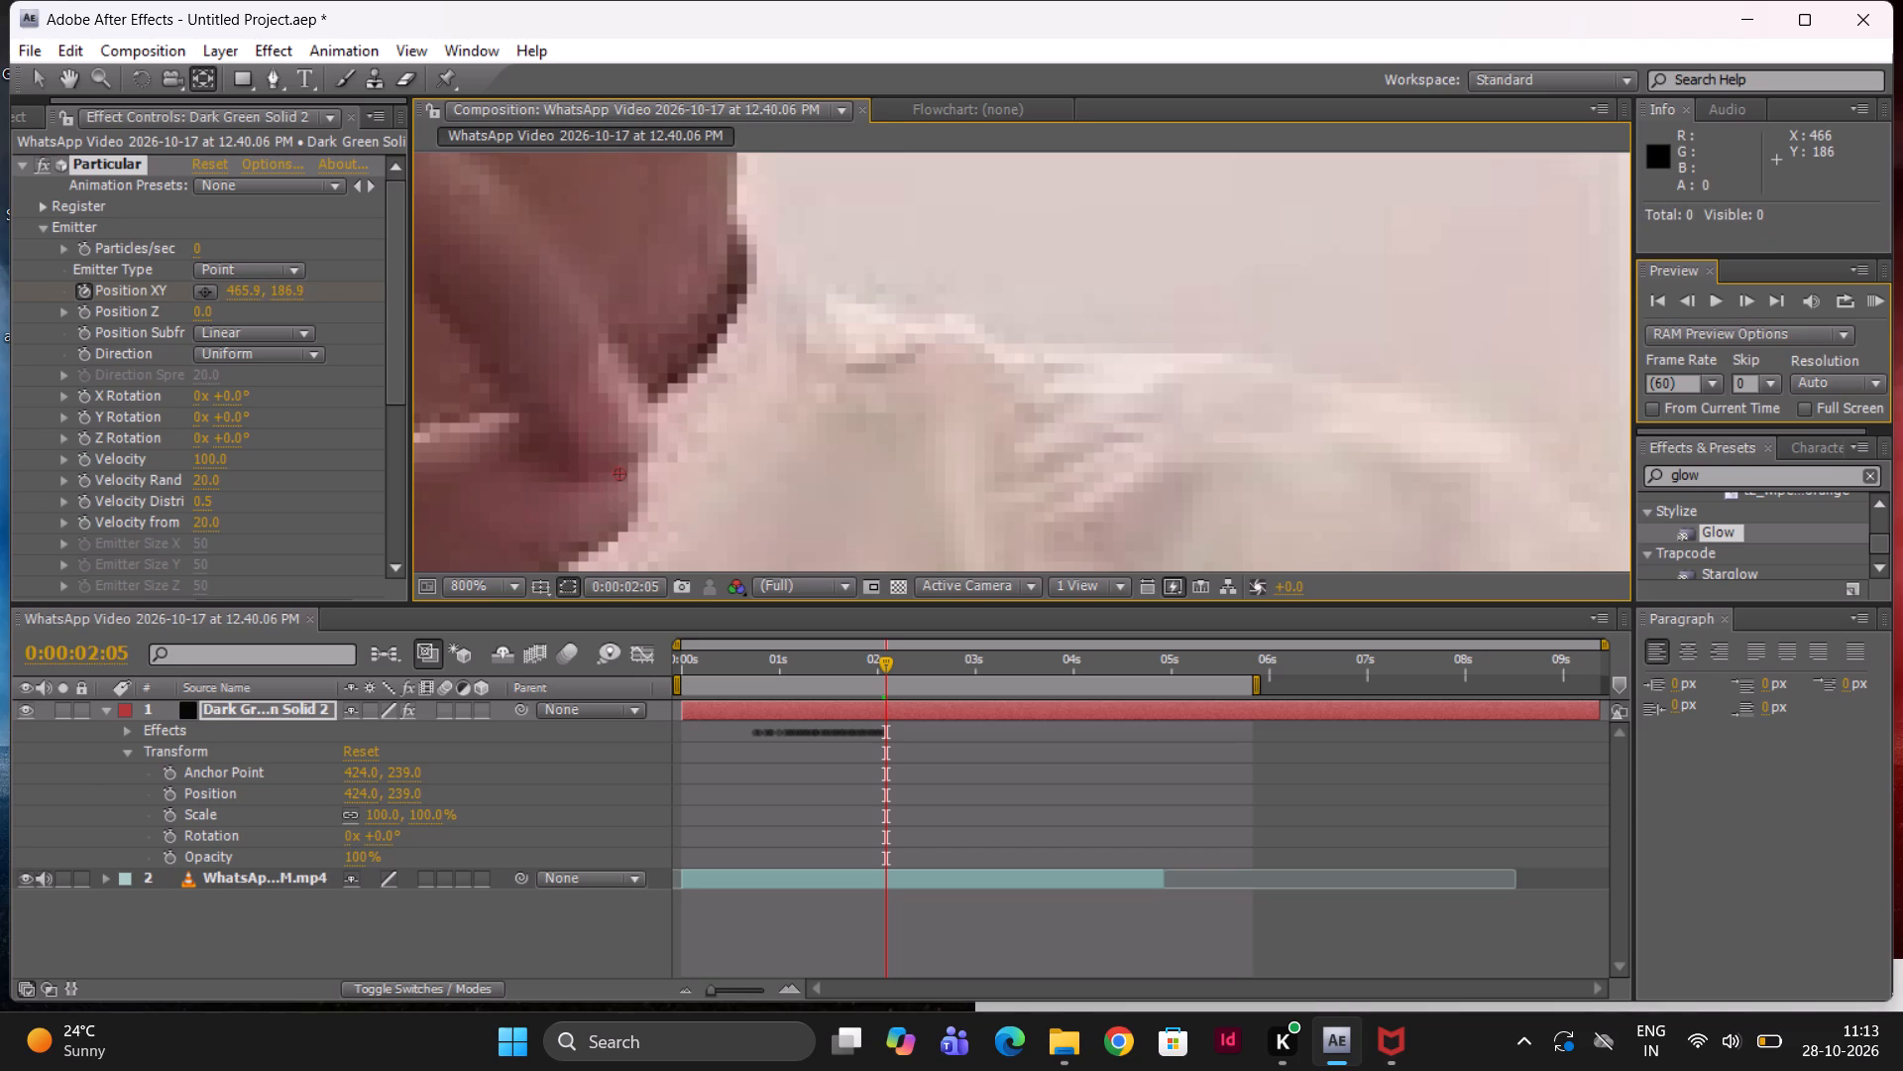
# At 0:00:02:07, keyframe the emitter's Position XY onto the fingertip contact point, at about 459.8, 191.7.
pyautogui.moveTo(855, 435); pyautogui.dragTo(1220, 271, button='middle')
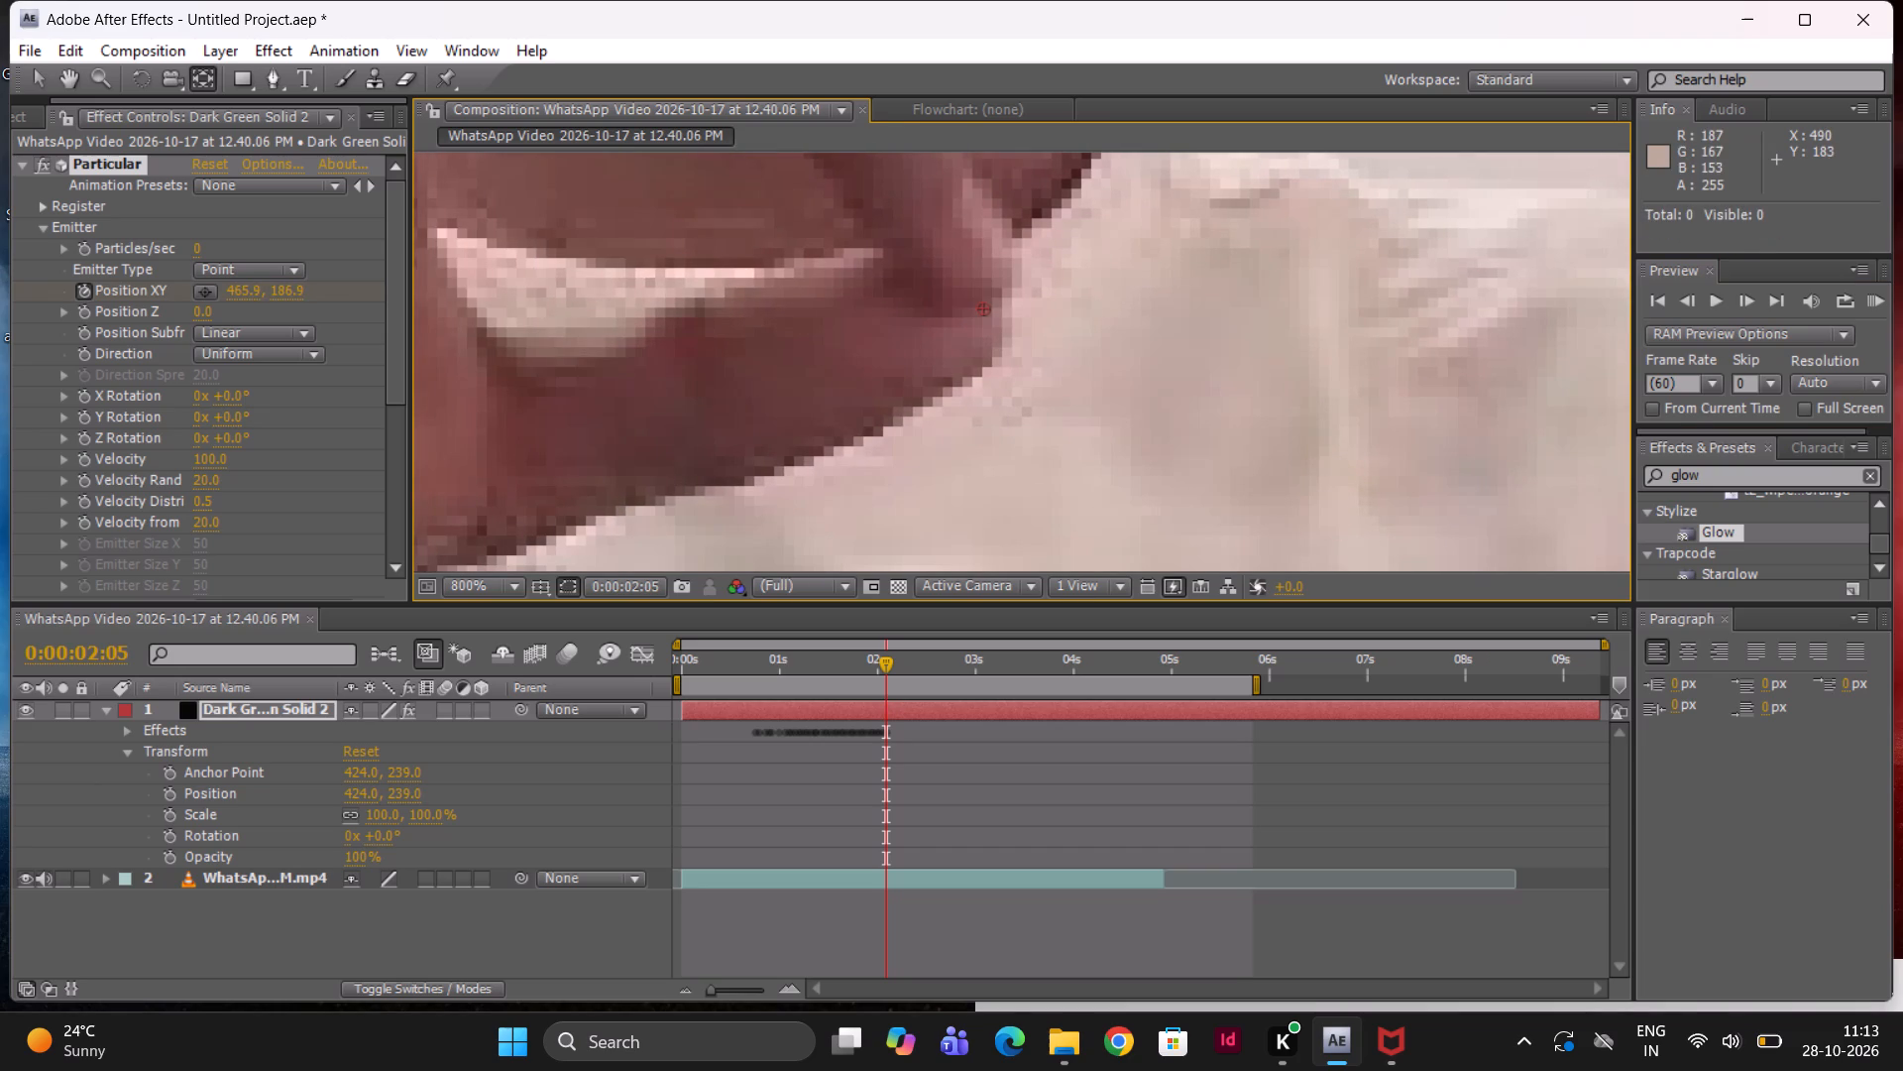
pyautogui.moveTo(1202, 295); pyautogui.dragTo(1355, 287, button='middle')
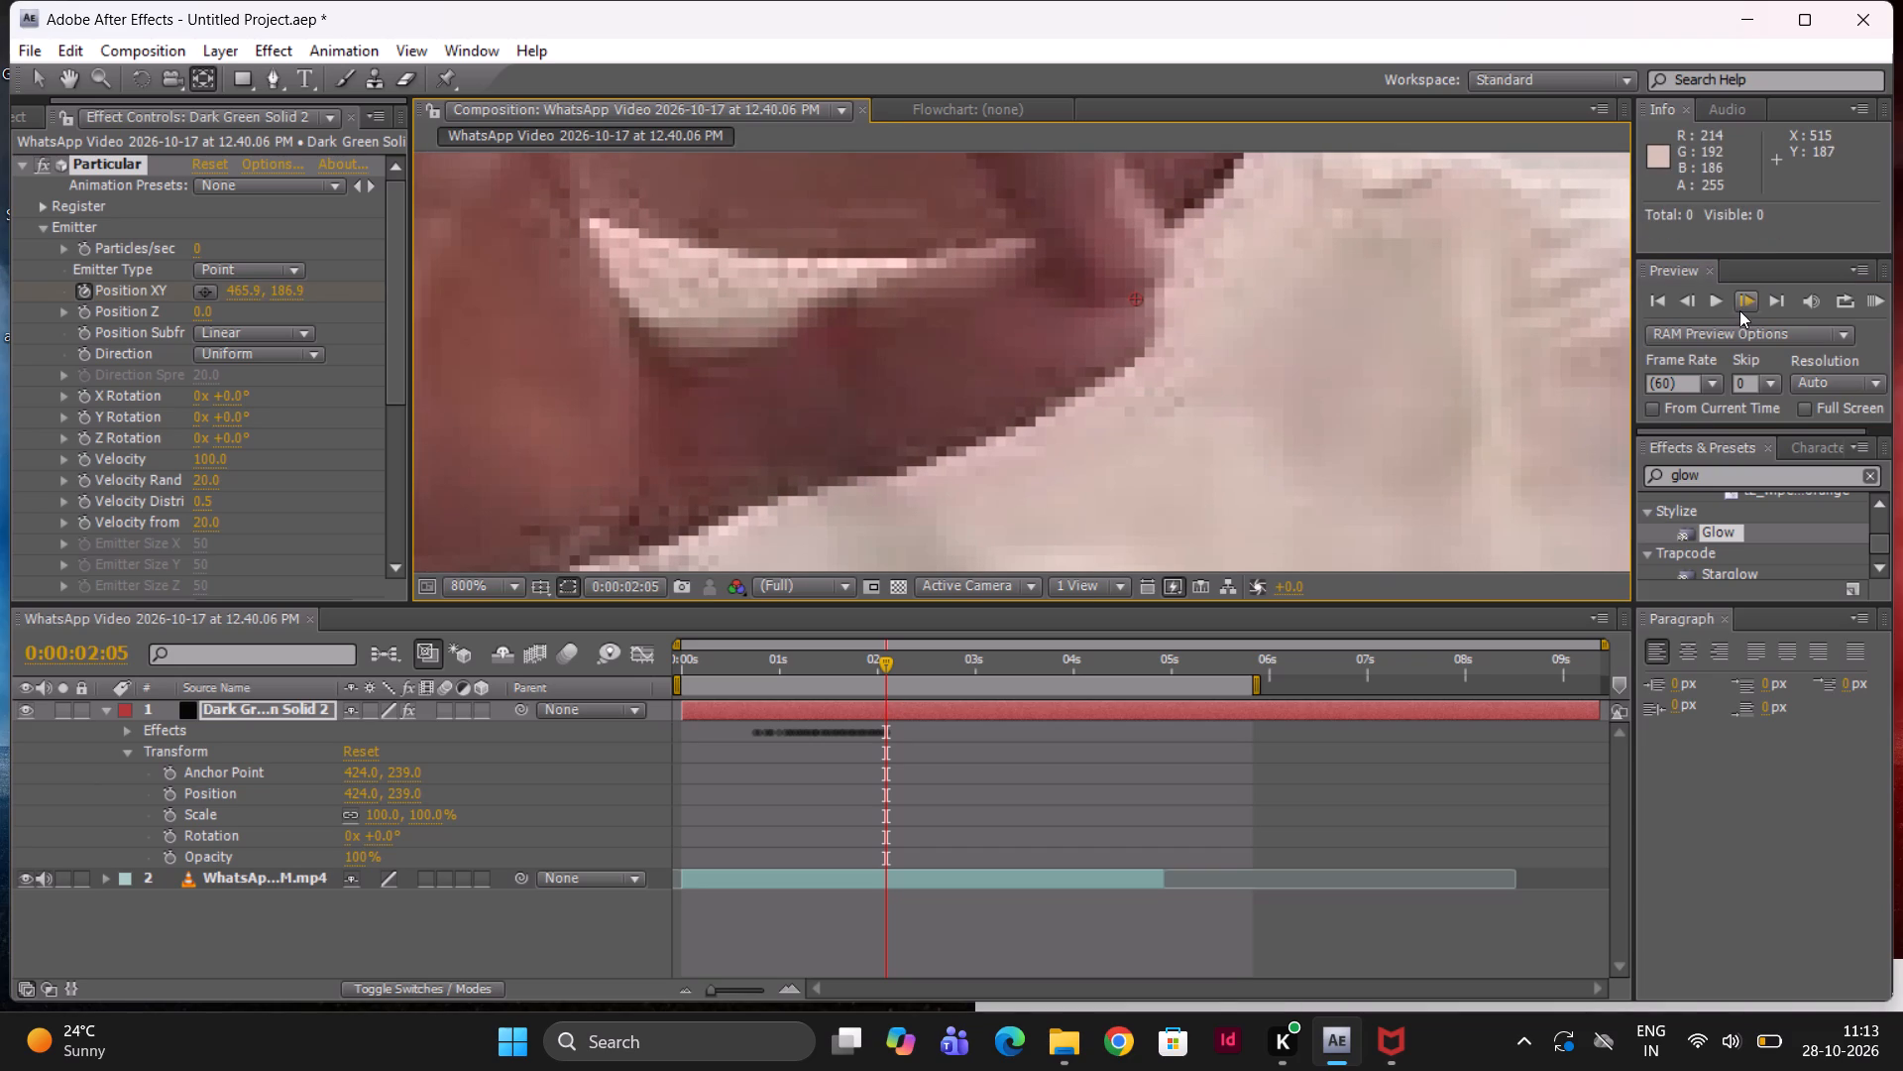
pyautogui.click(1743, 302)
pyautogui.click(1743, 302)
pyautogui.moveTo(1139, 293); pyautogui.dragTo(1077, 340)
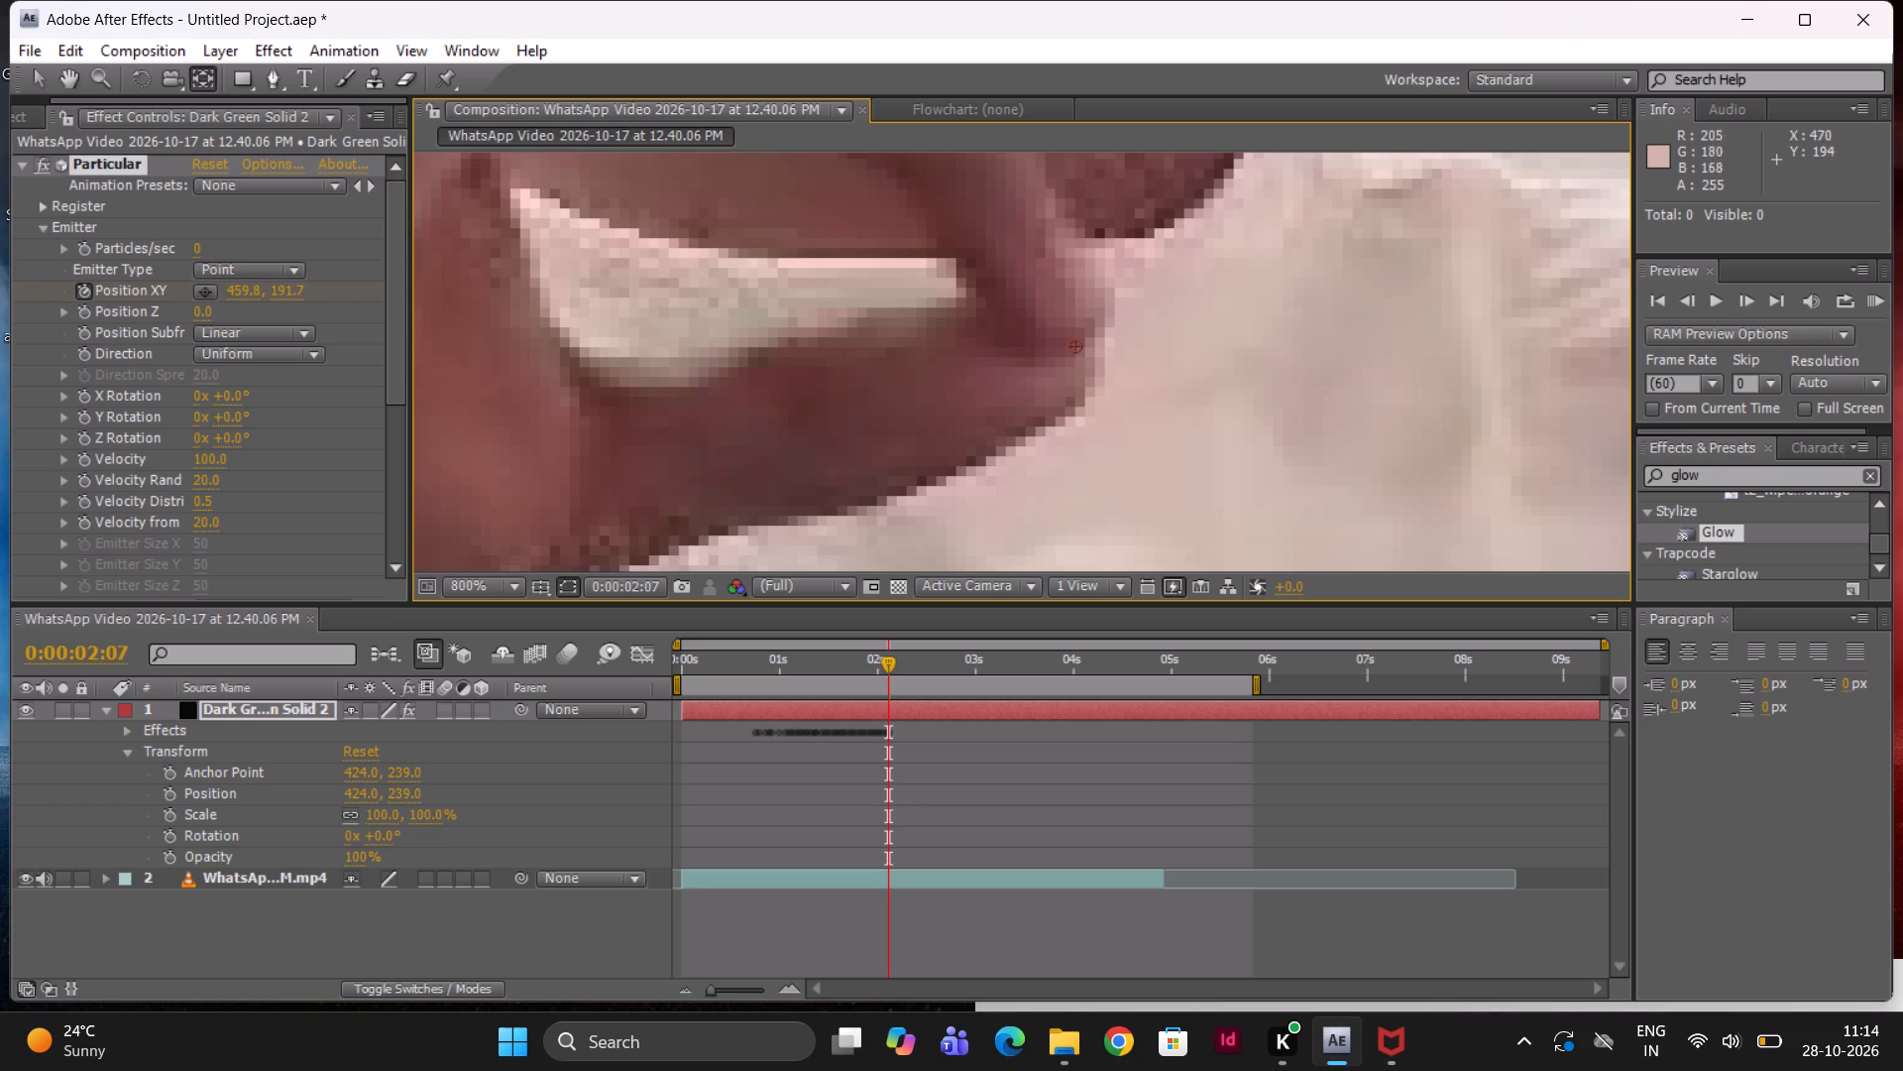
# At 0:00:02:09, keyframe the emitter's Position XY onto the fingertip contact point, at about 454.9, 195.6.
pyautogui.doubleClick(1738, 306)
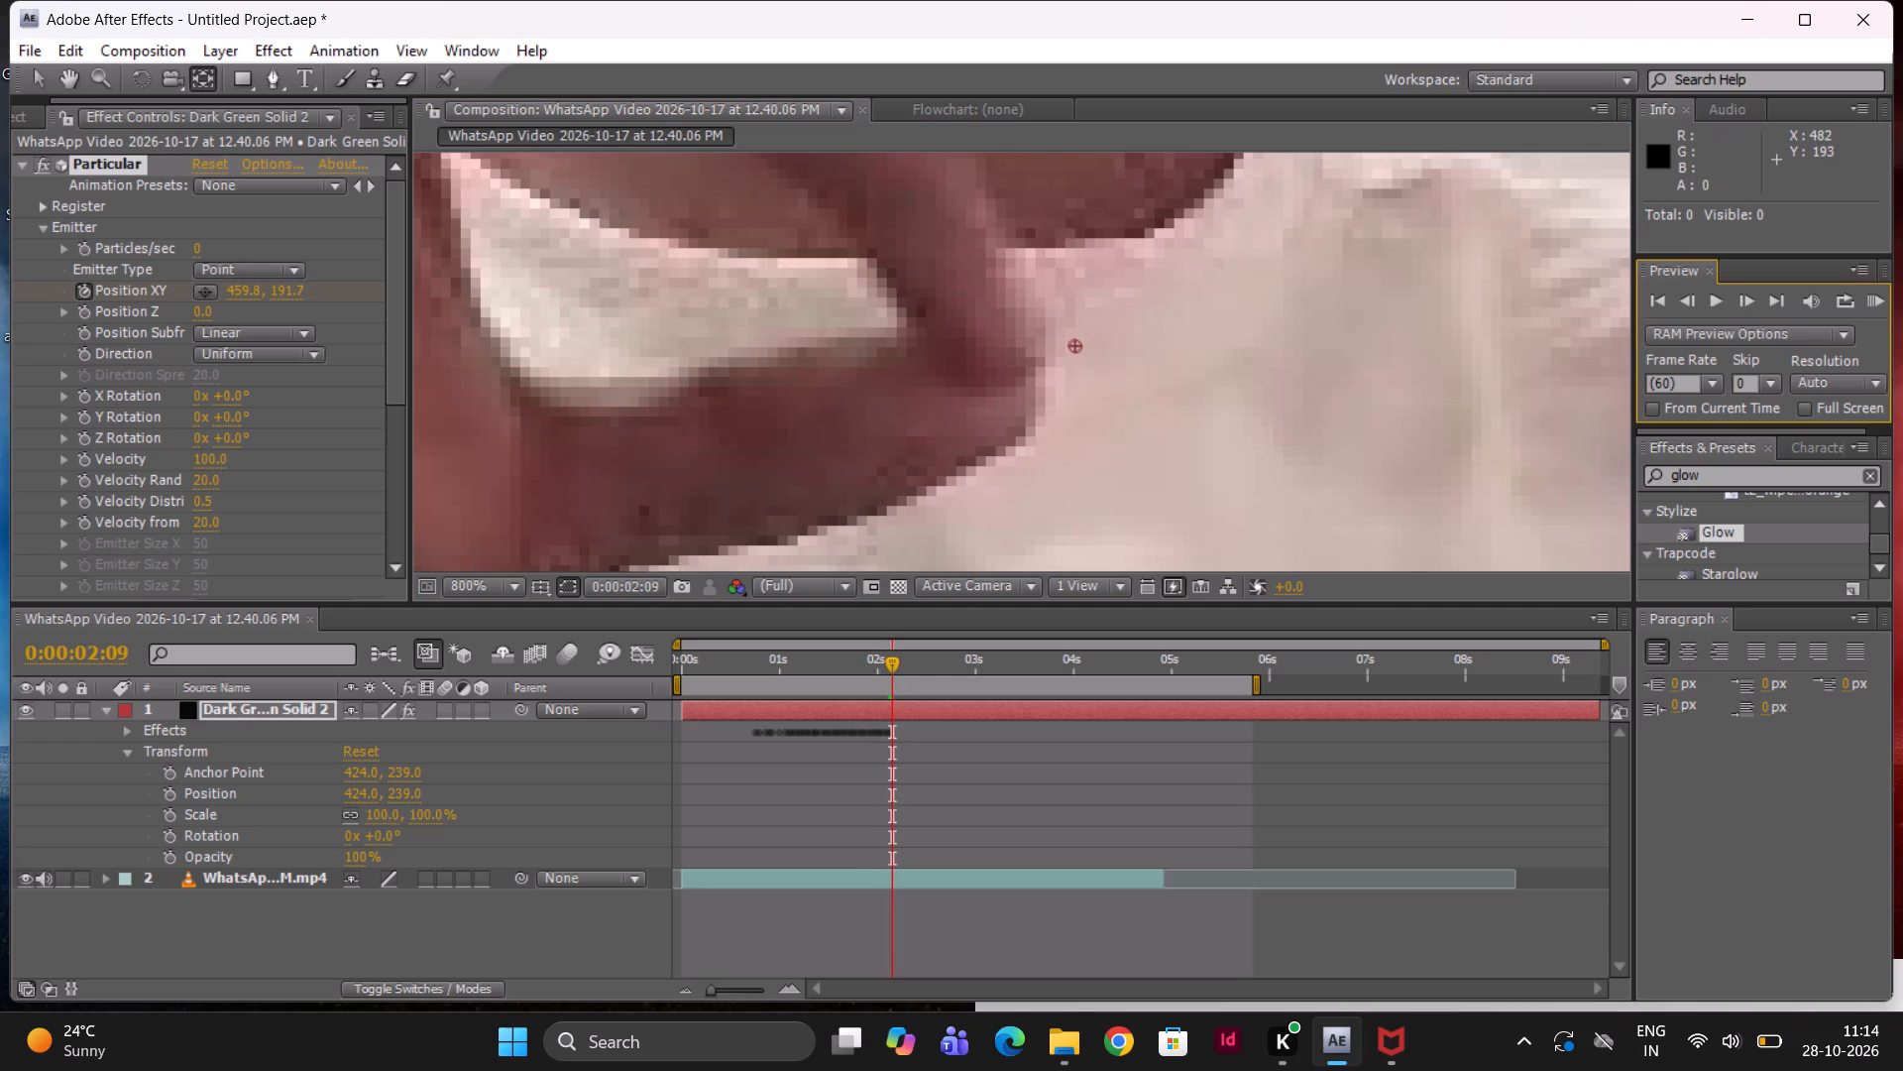
pyautogui.moveTo(1078, 341); pyautogui.dragTo(1030, 379)
# Two frames on from 0:00:02:09, keyframe the emitter's Position XY onto the fingertip contact point, at about 448.6, 194.8.
pyautogui.doubleClick(1734, 306)
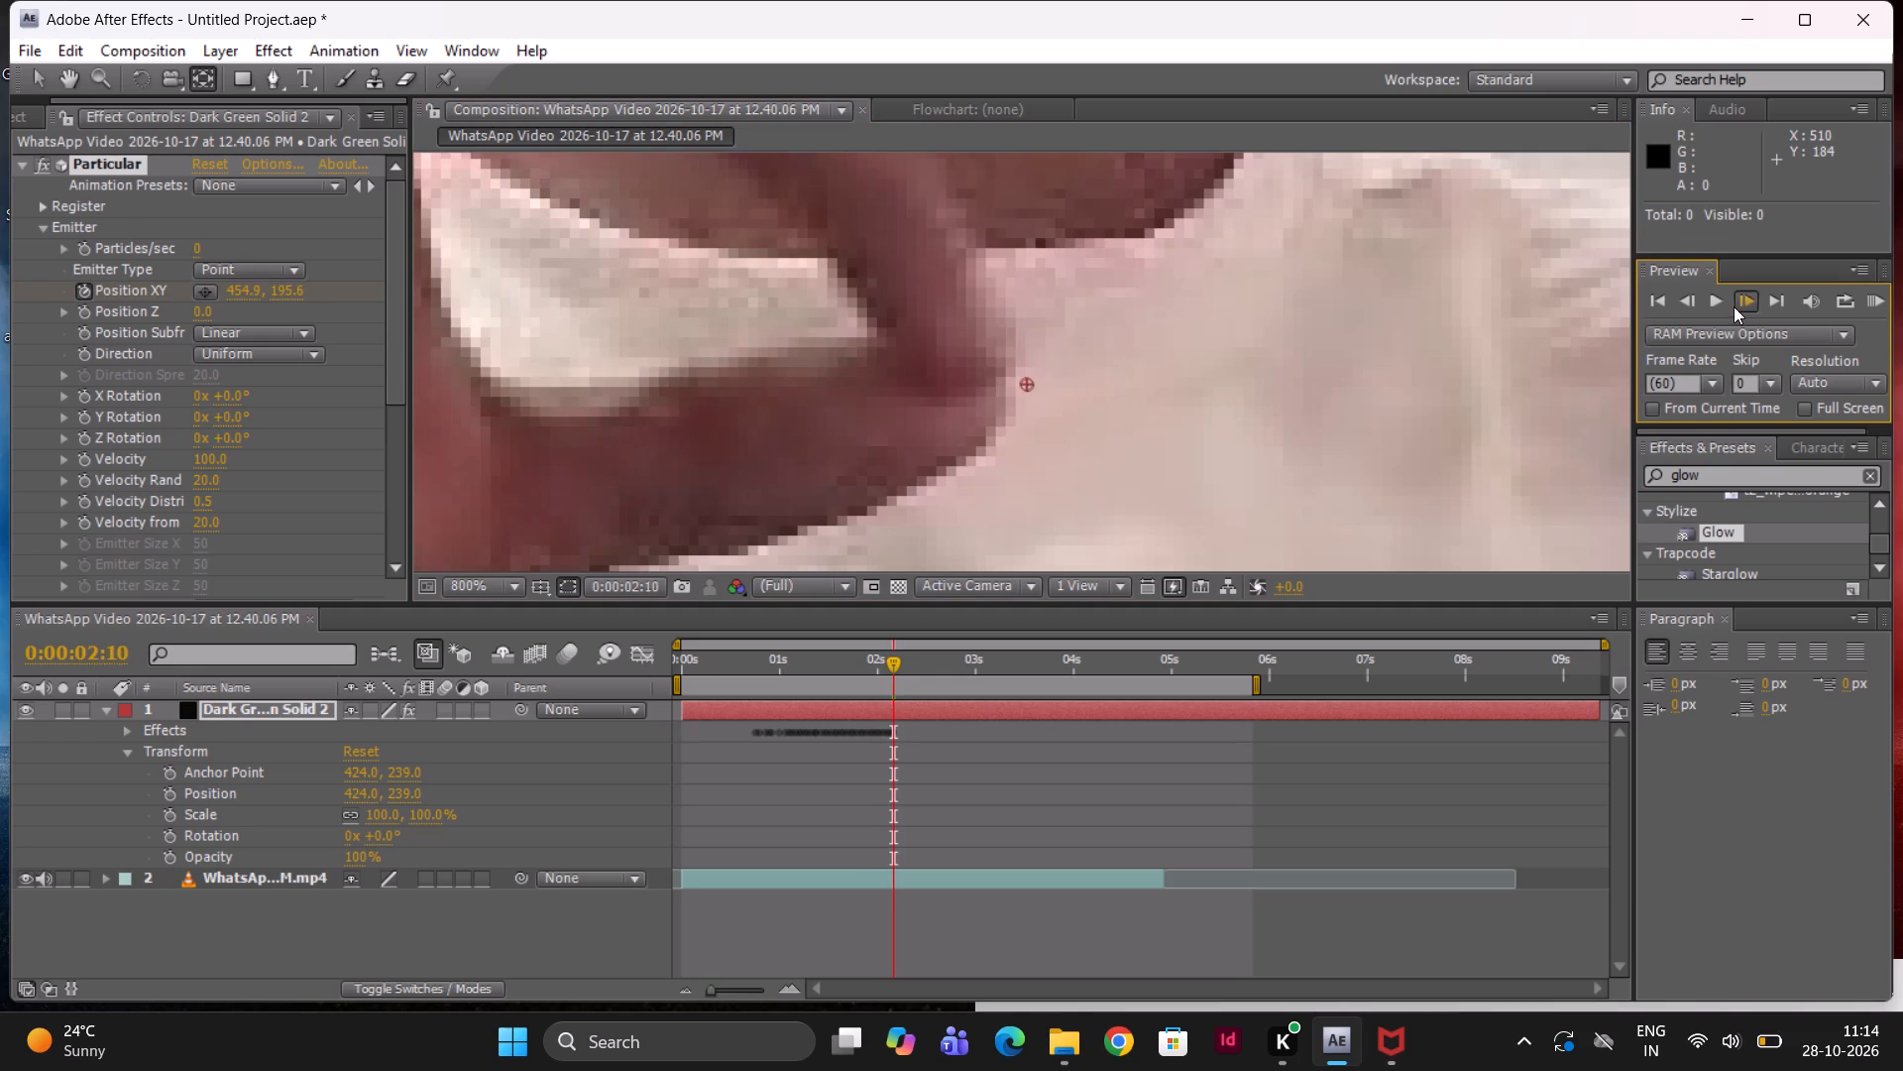
pyautogui.moveTo(1025, 382); pyautogui.dragTo(961, 375)
# At 0:00:02:13, keyframe the emitter's Position XY onto the fingertip contact point, at about 441.6, 194.1.
pyautogui.click(1742, 295)
pyautogui.click(1742, 295)
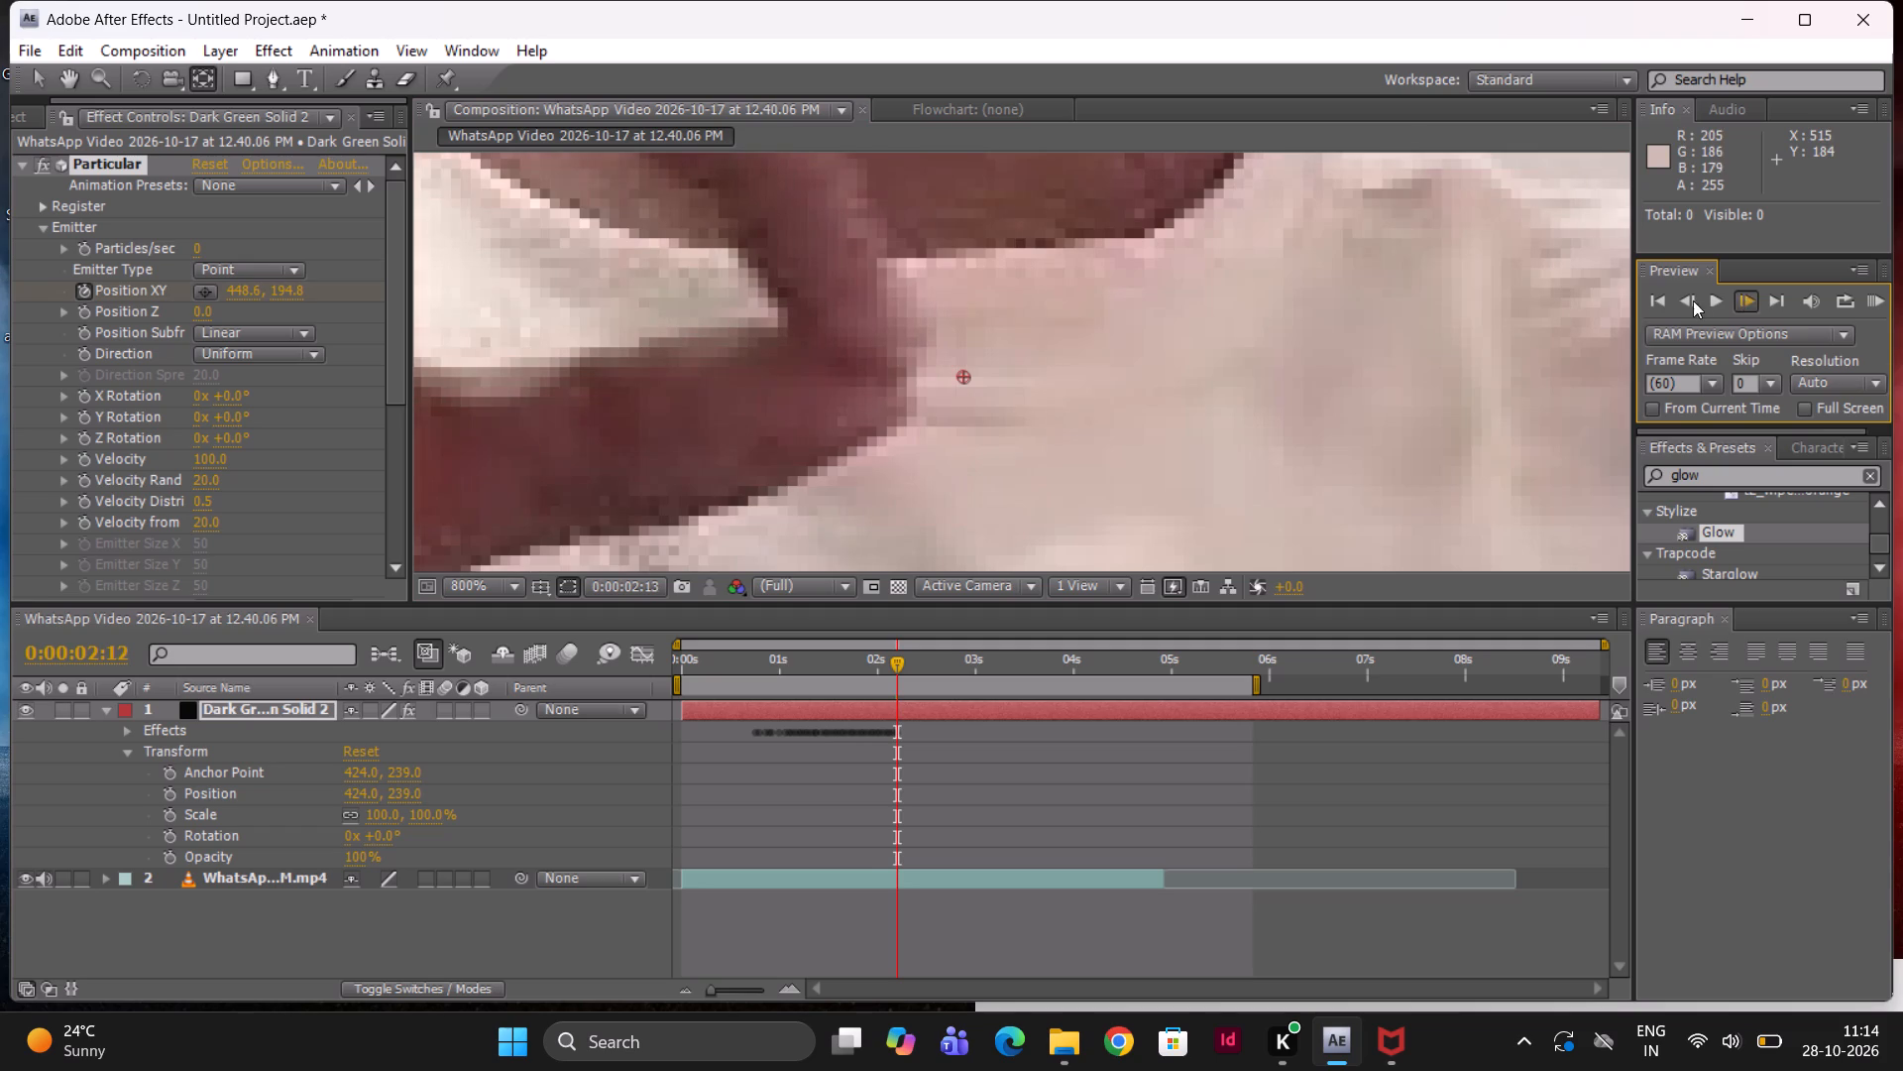
pyautogui.moveTo(963, 379); pyautogui.dragTo(896, 373)
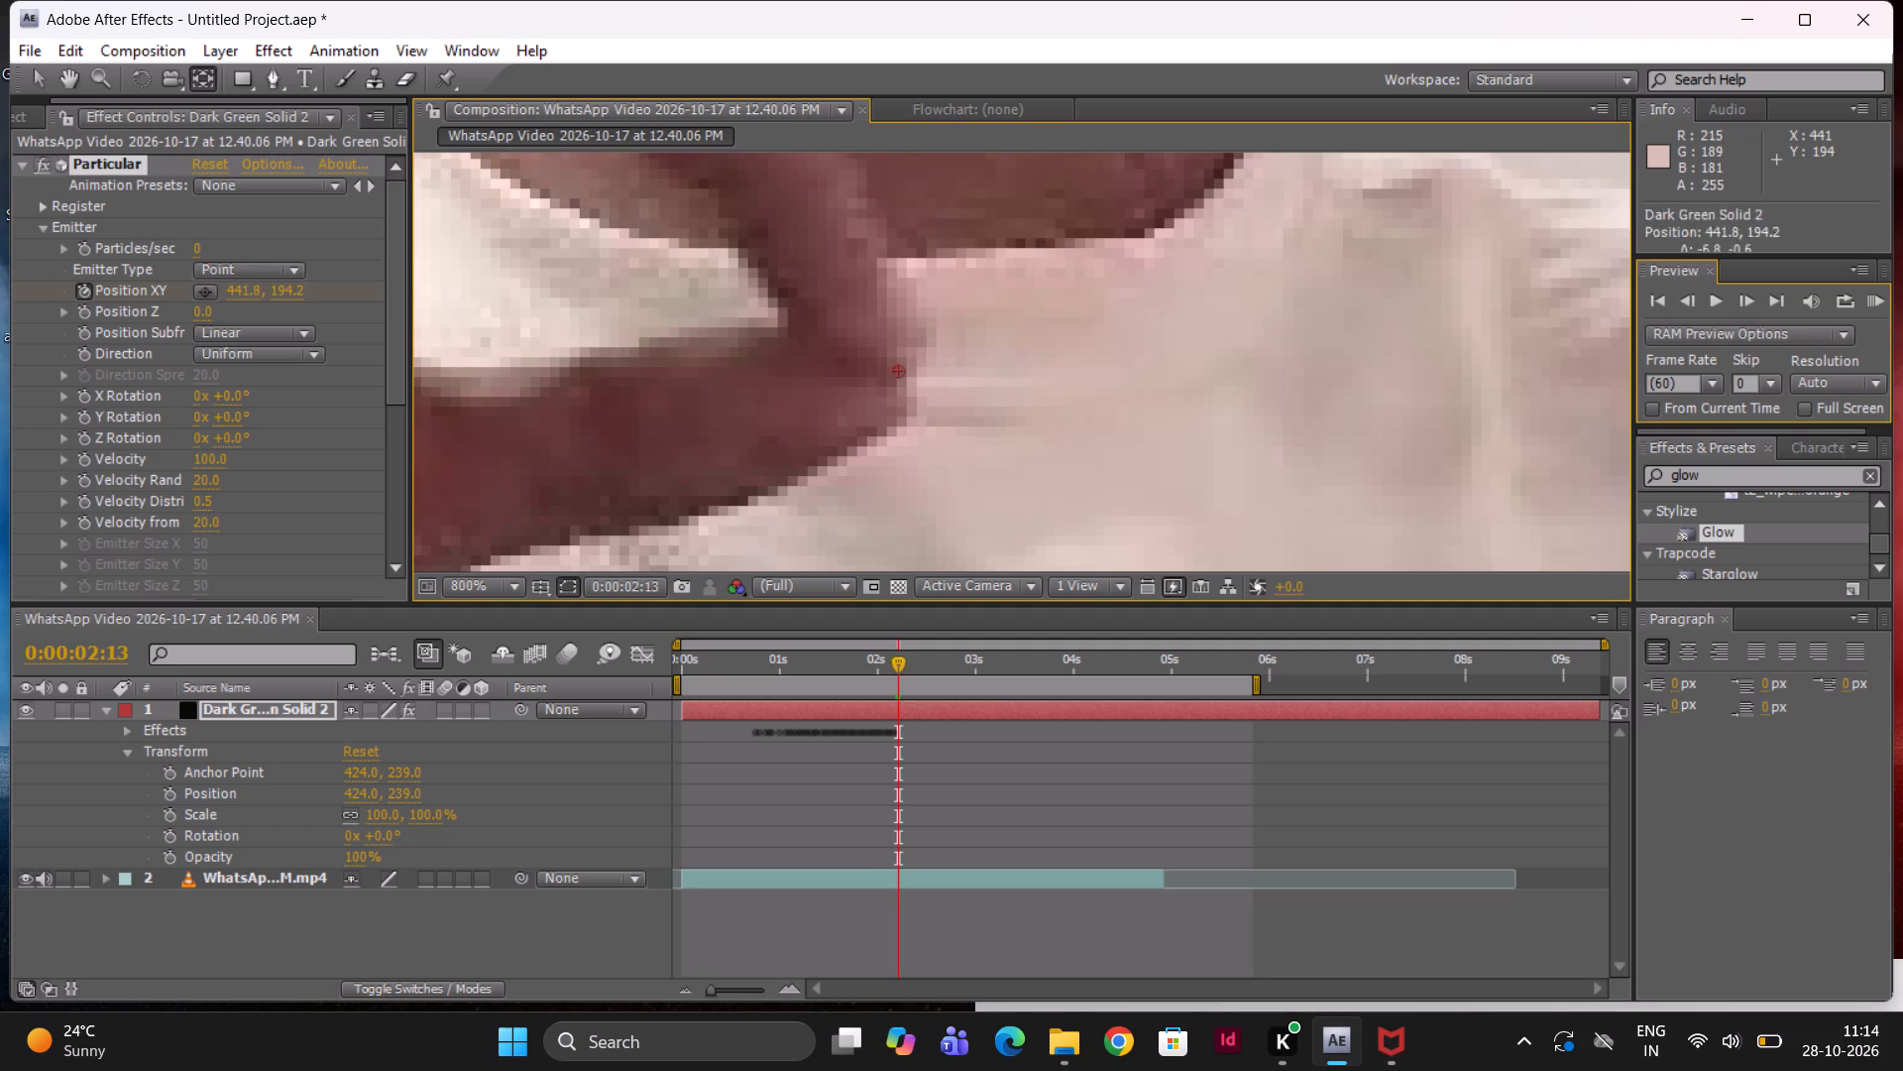
pyautogui.moveTo(896, 373); pyautogui.dragTo(893, 372)
# At 0:00:02:15, keyframe the emitter's Position XY onto the fingertip contact point, at about 434.9, 187.8.
pyautogui.doubleClick(1740, 301)
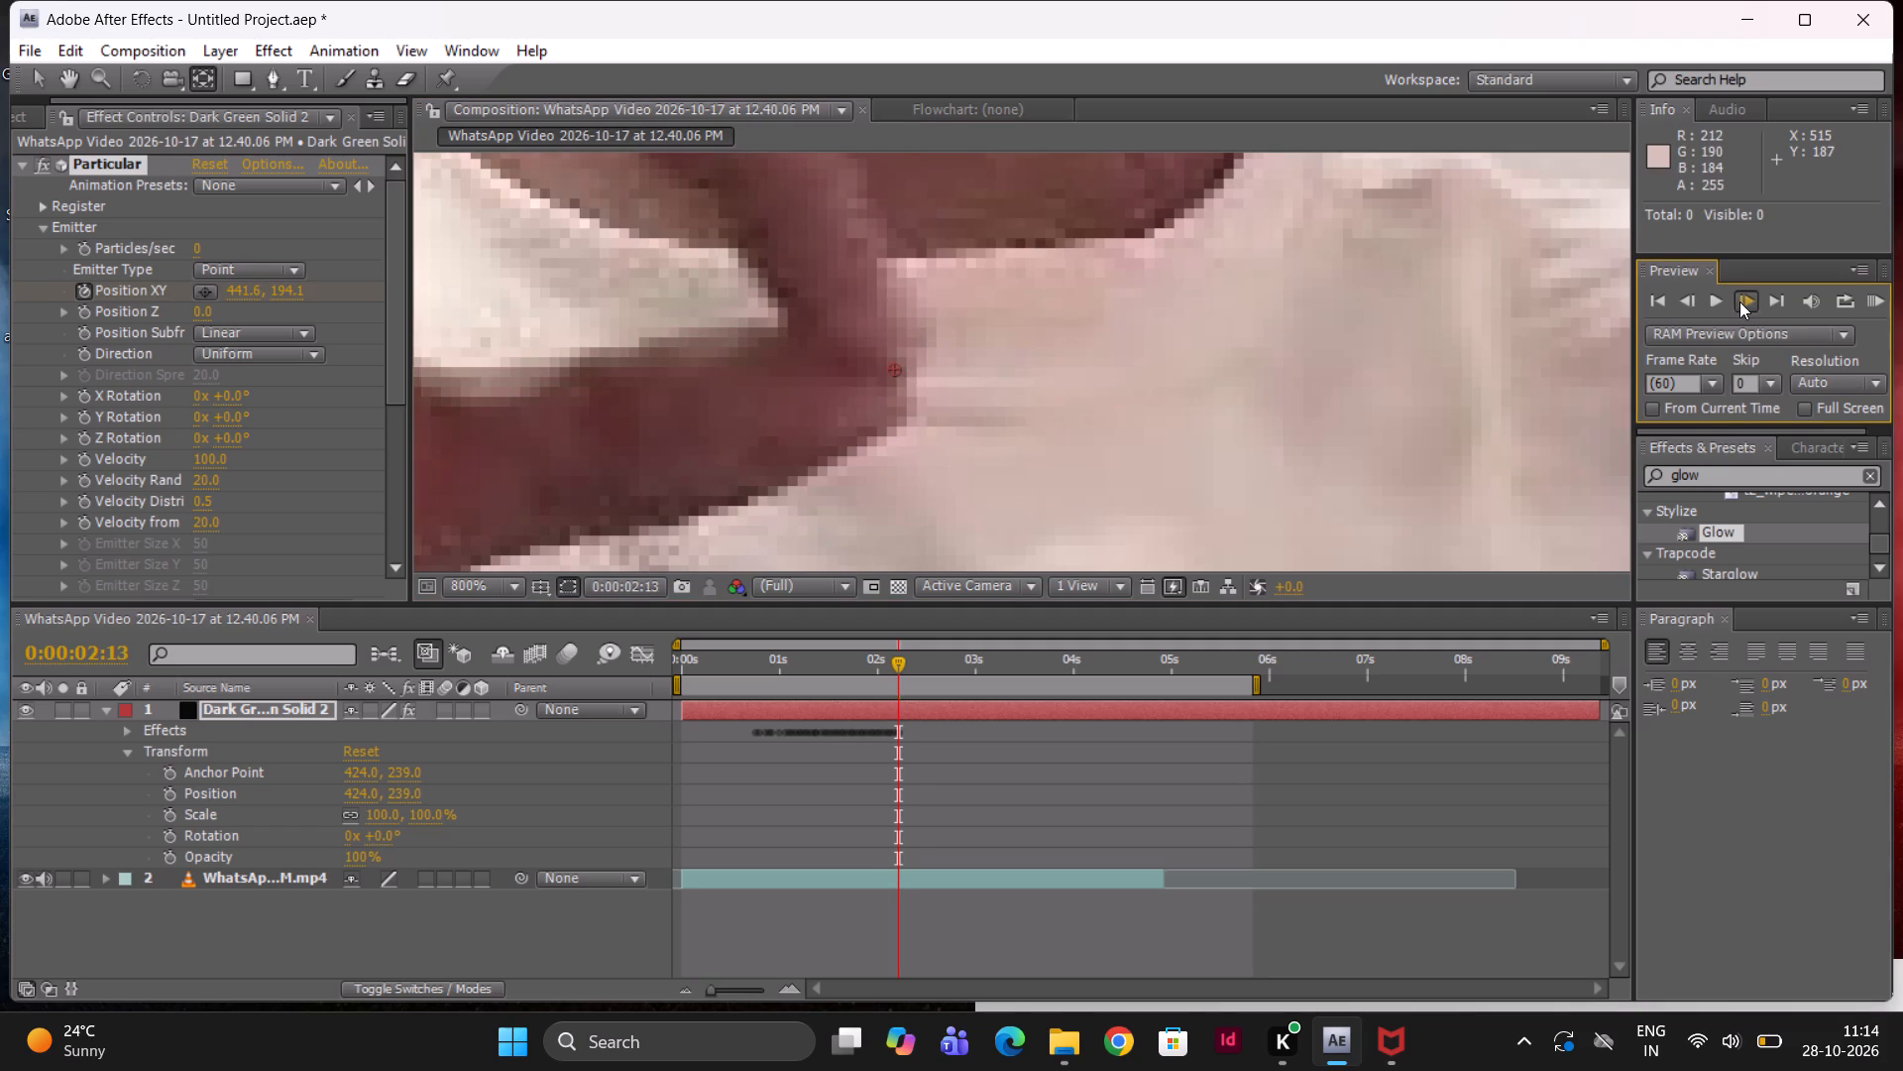
pyautogui.moveTo(892, 375); pyautogui.dragTo(826, 319)
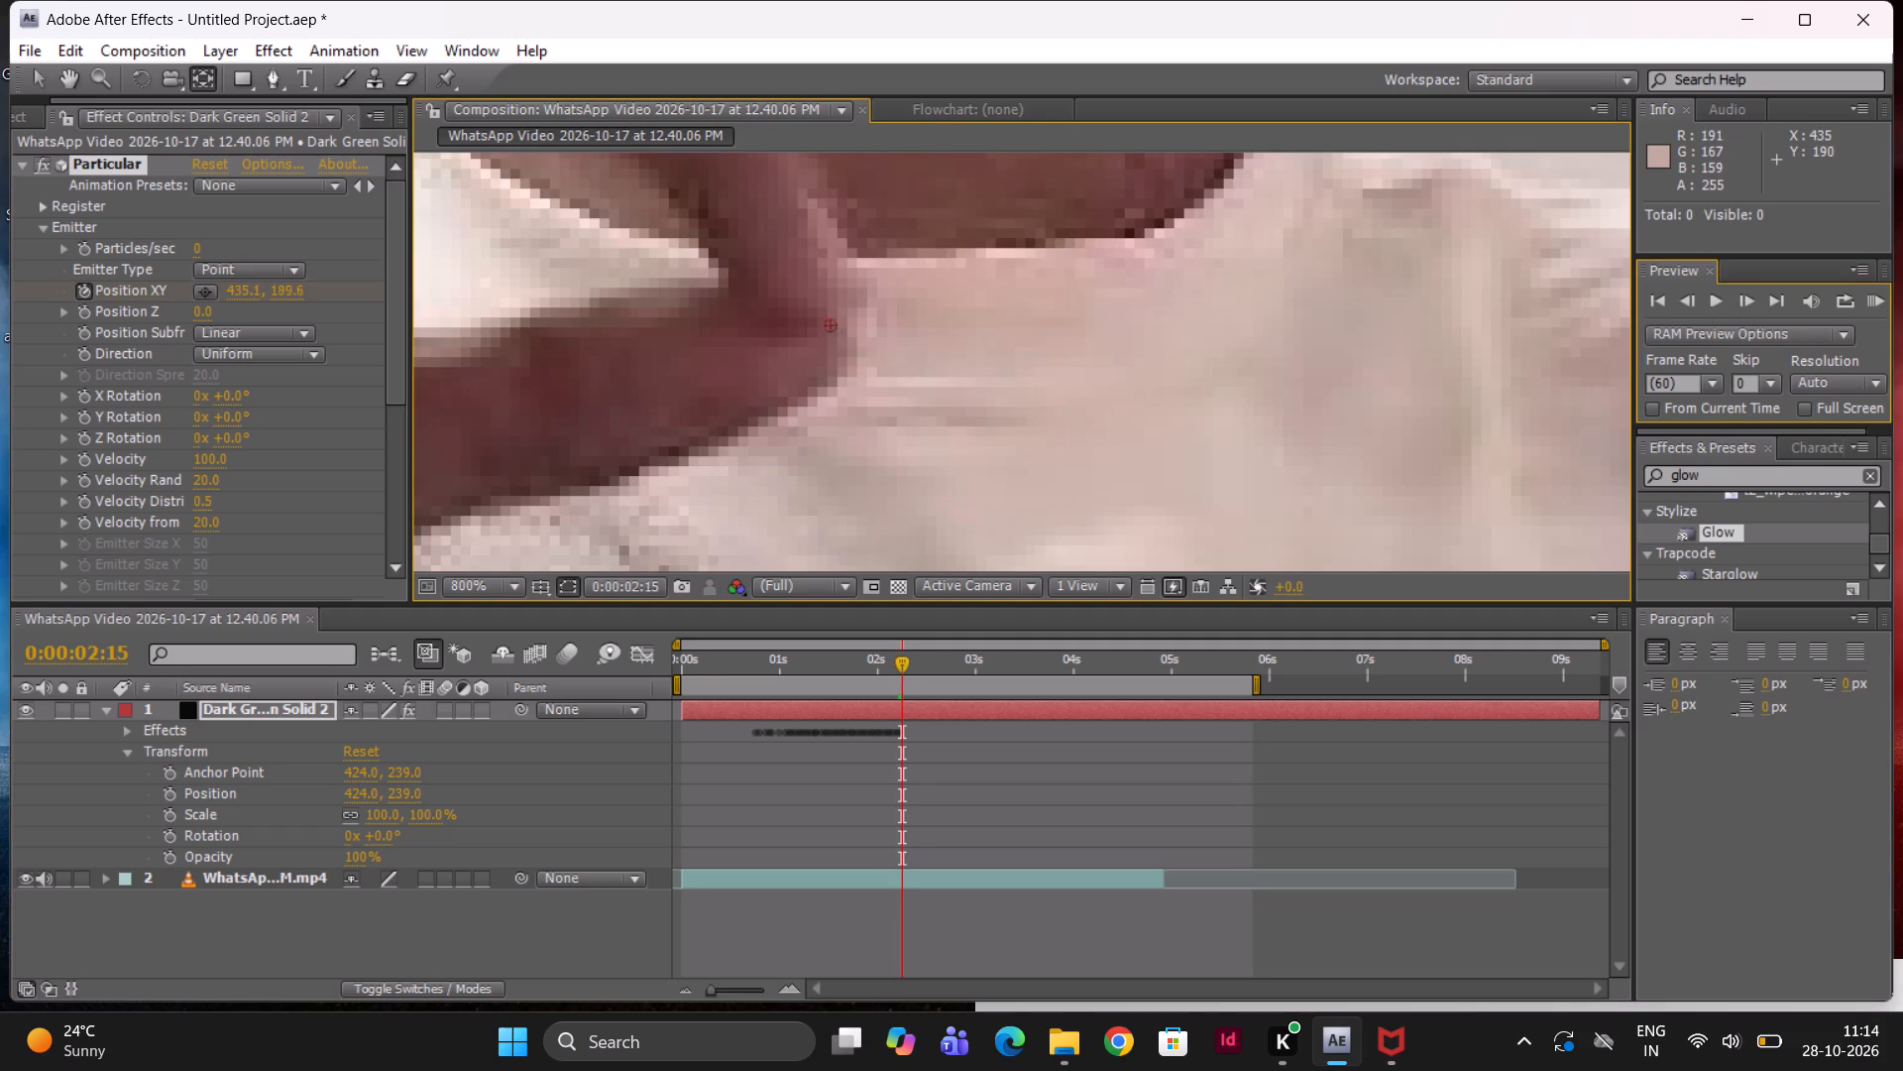
pyautogui.moveTo(826, 319); pyautogui.dragTo(827, 313)
# At 0:00:02:17, keyframe the emitter's Position XY onto the fingertip contact point, at about 428.8, 183.4.
pyautogui.click(1747, 297)
pyautogui.click(1747, 297)
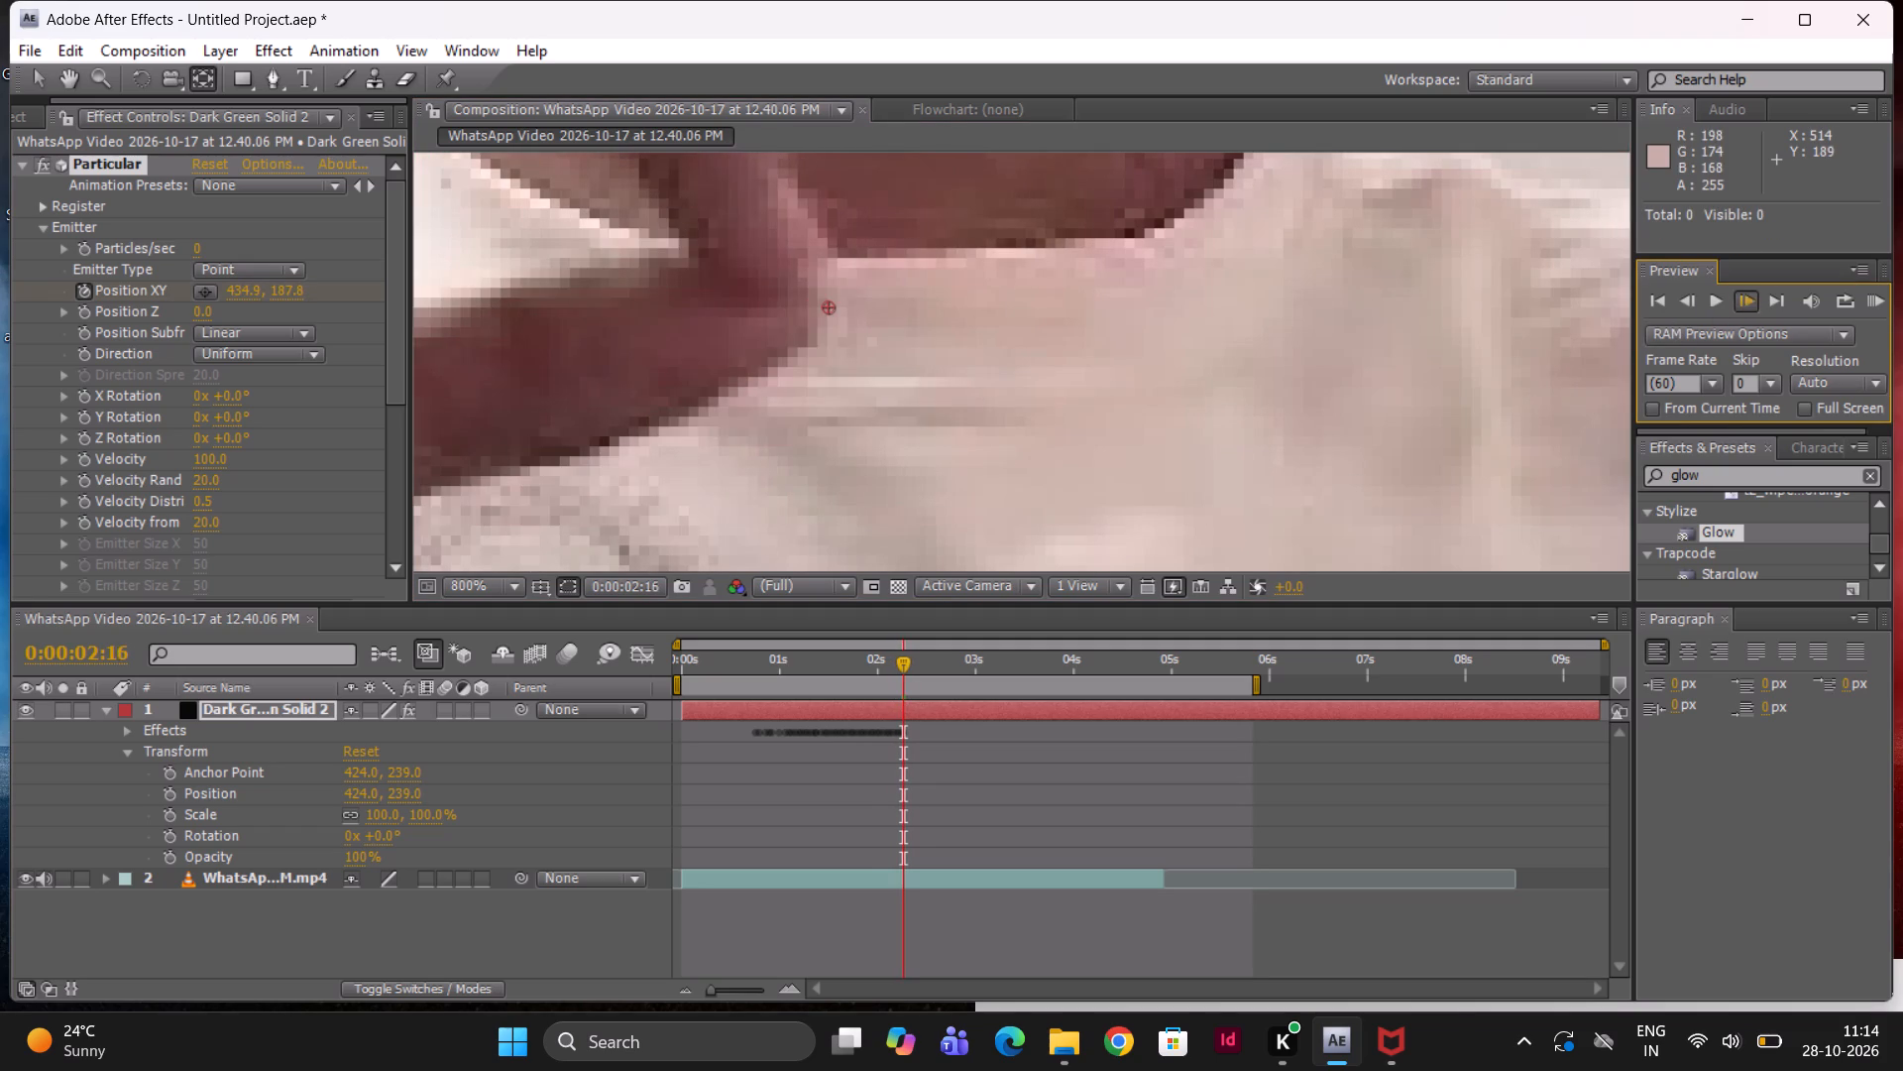
pyautogui.moveTo(827, 307); pyautogui.dragTo(771, 266)
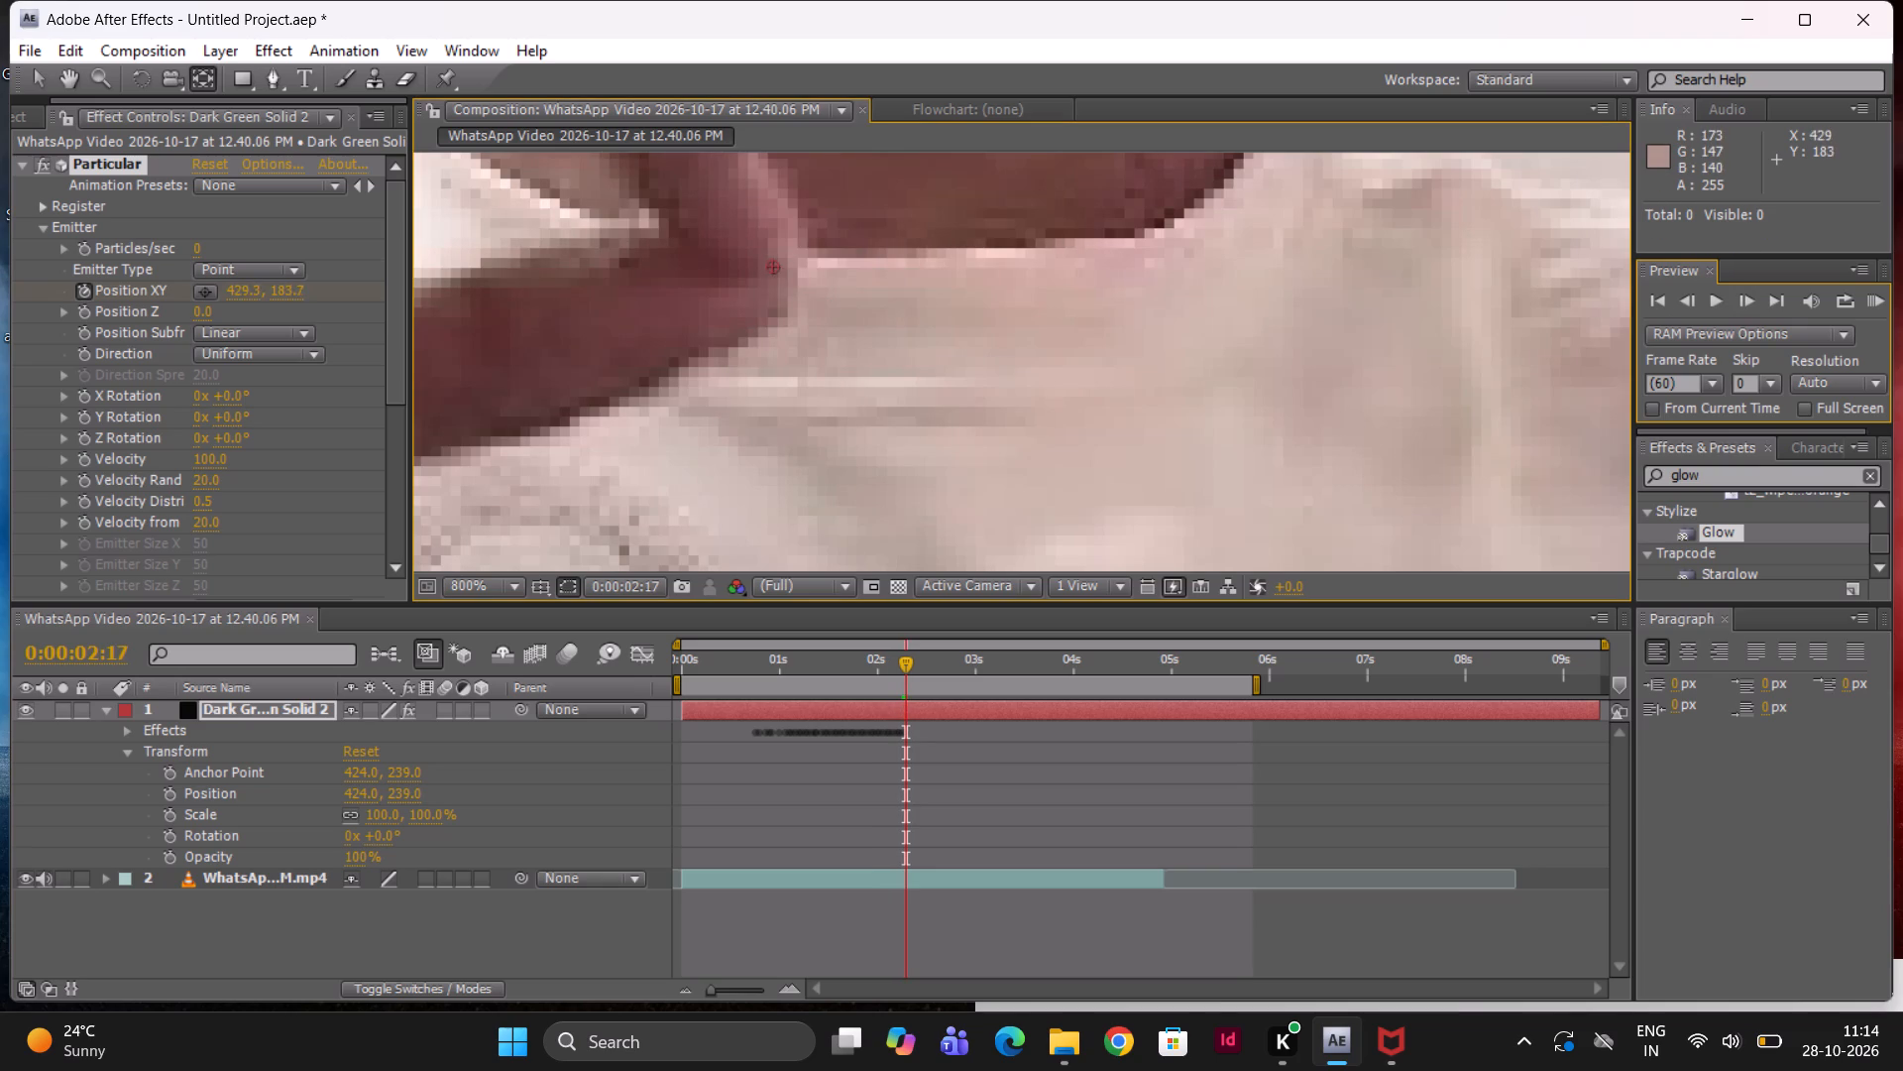
pyautogui.moveTo(771, 266); pyautogui.dragTo(766, 265)
# At 0:00:02:19, keyframe the emitter's Position XY onto the fingertip contact point, at about 422.9, 176.3.
pyautogui.moveTo(879, 301); pyautogui.dragTo(1221, 473, button='middle')
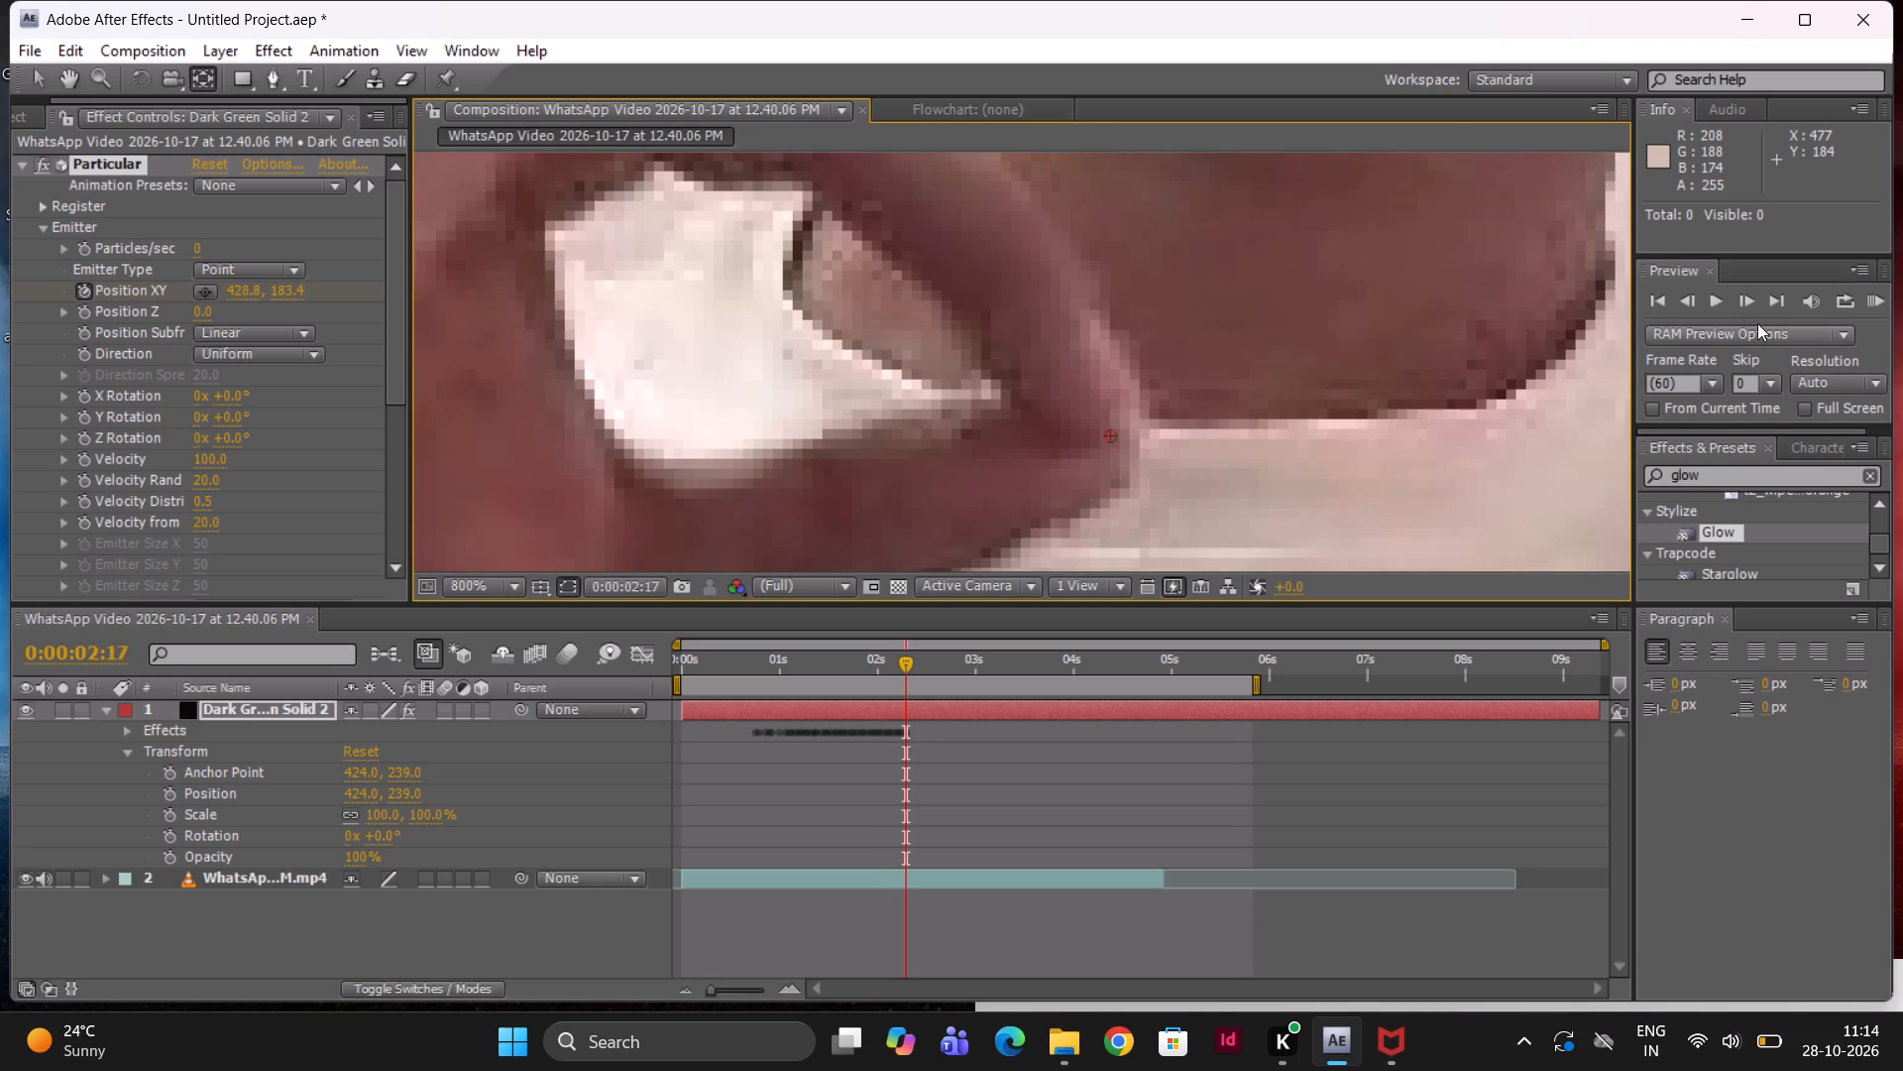
pyautogui.click(1751, 301)
pyautogui.click(1750, 301)
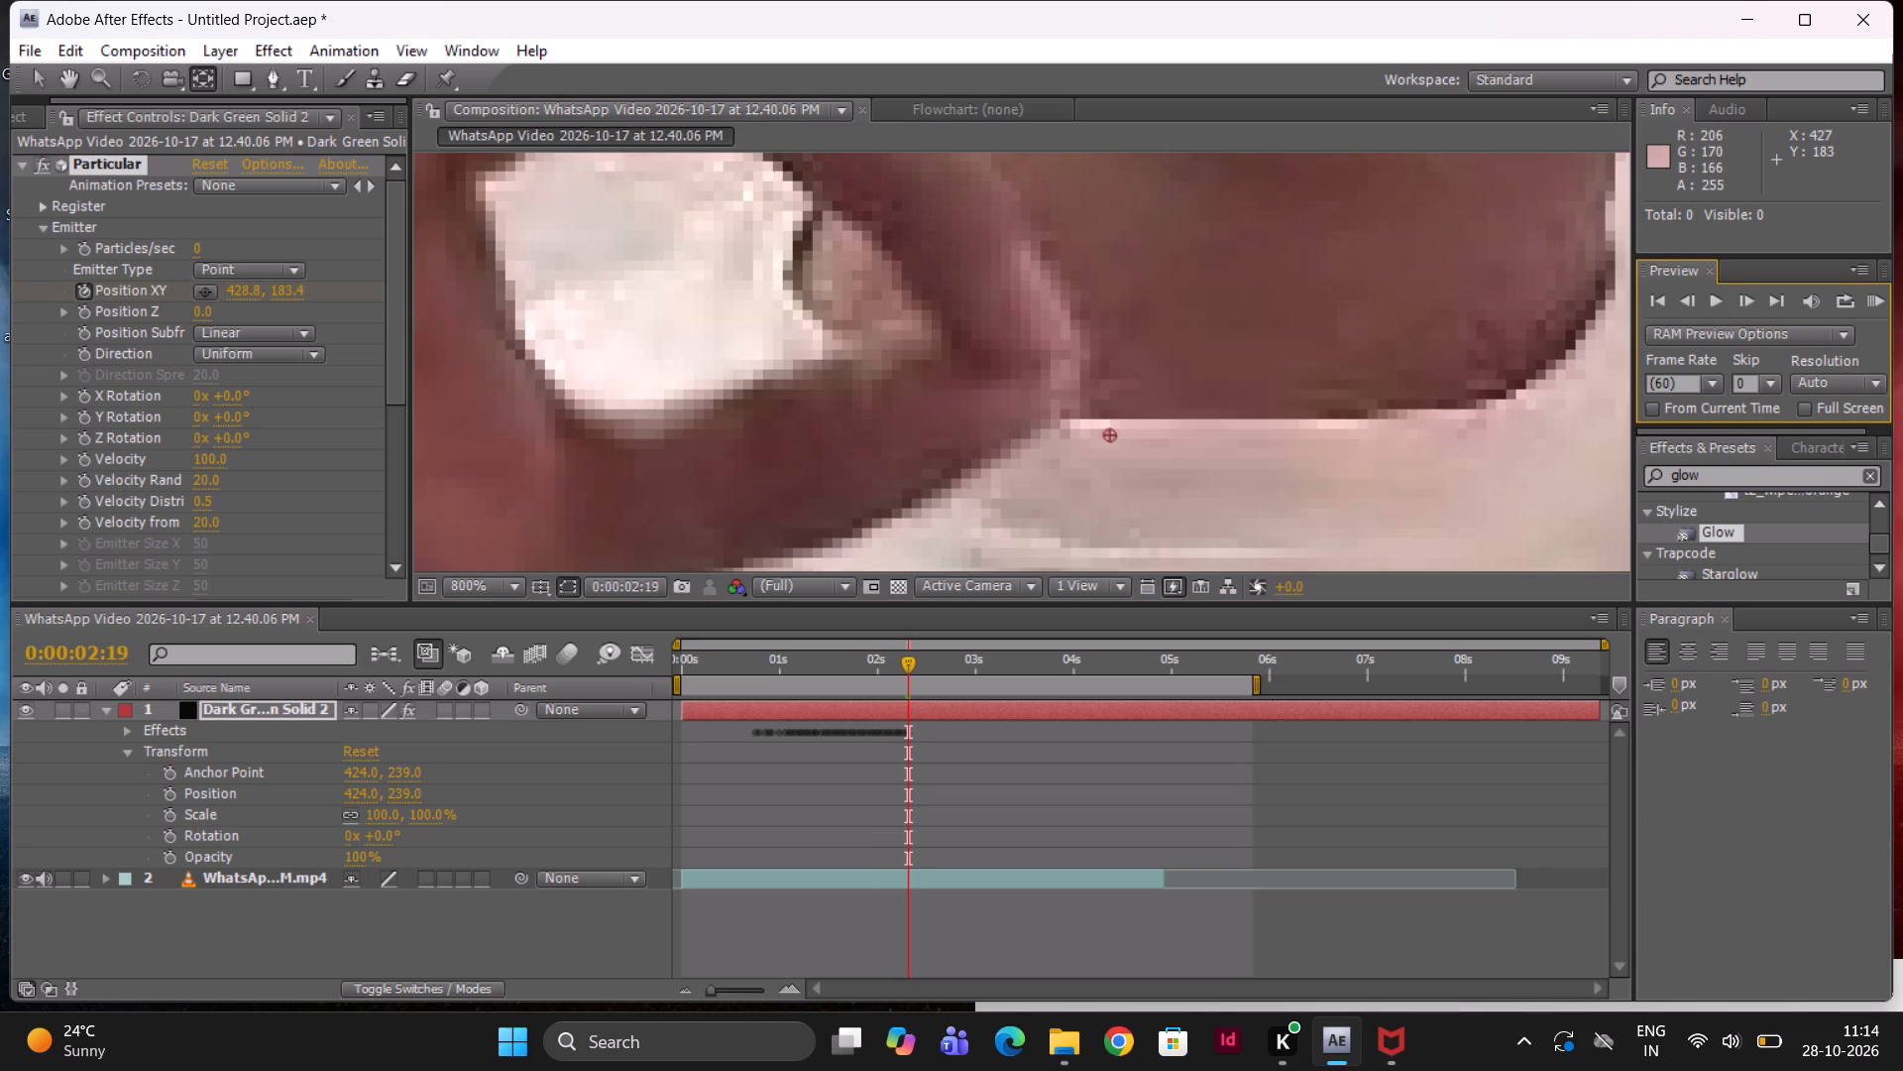
pyautogui.moveTo(1110, 430); pyautogui.dragTo(1053, 360)
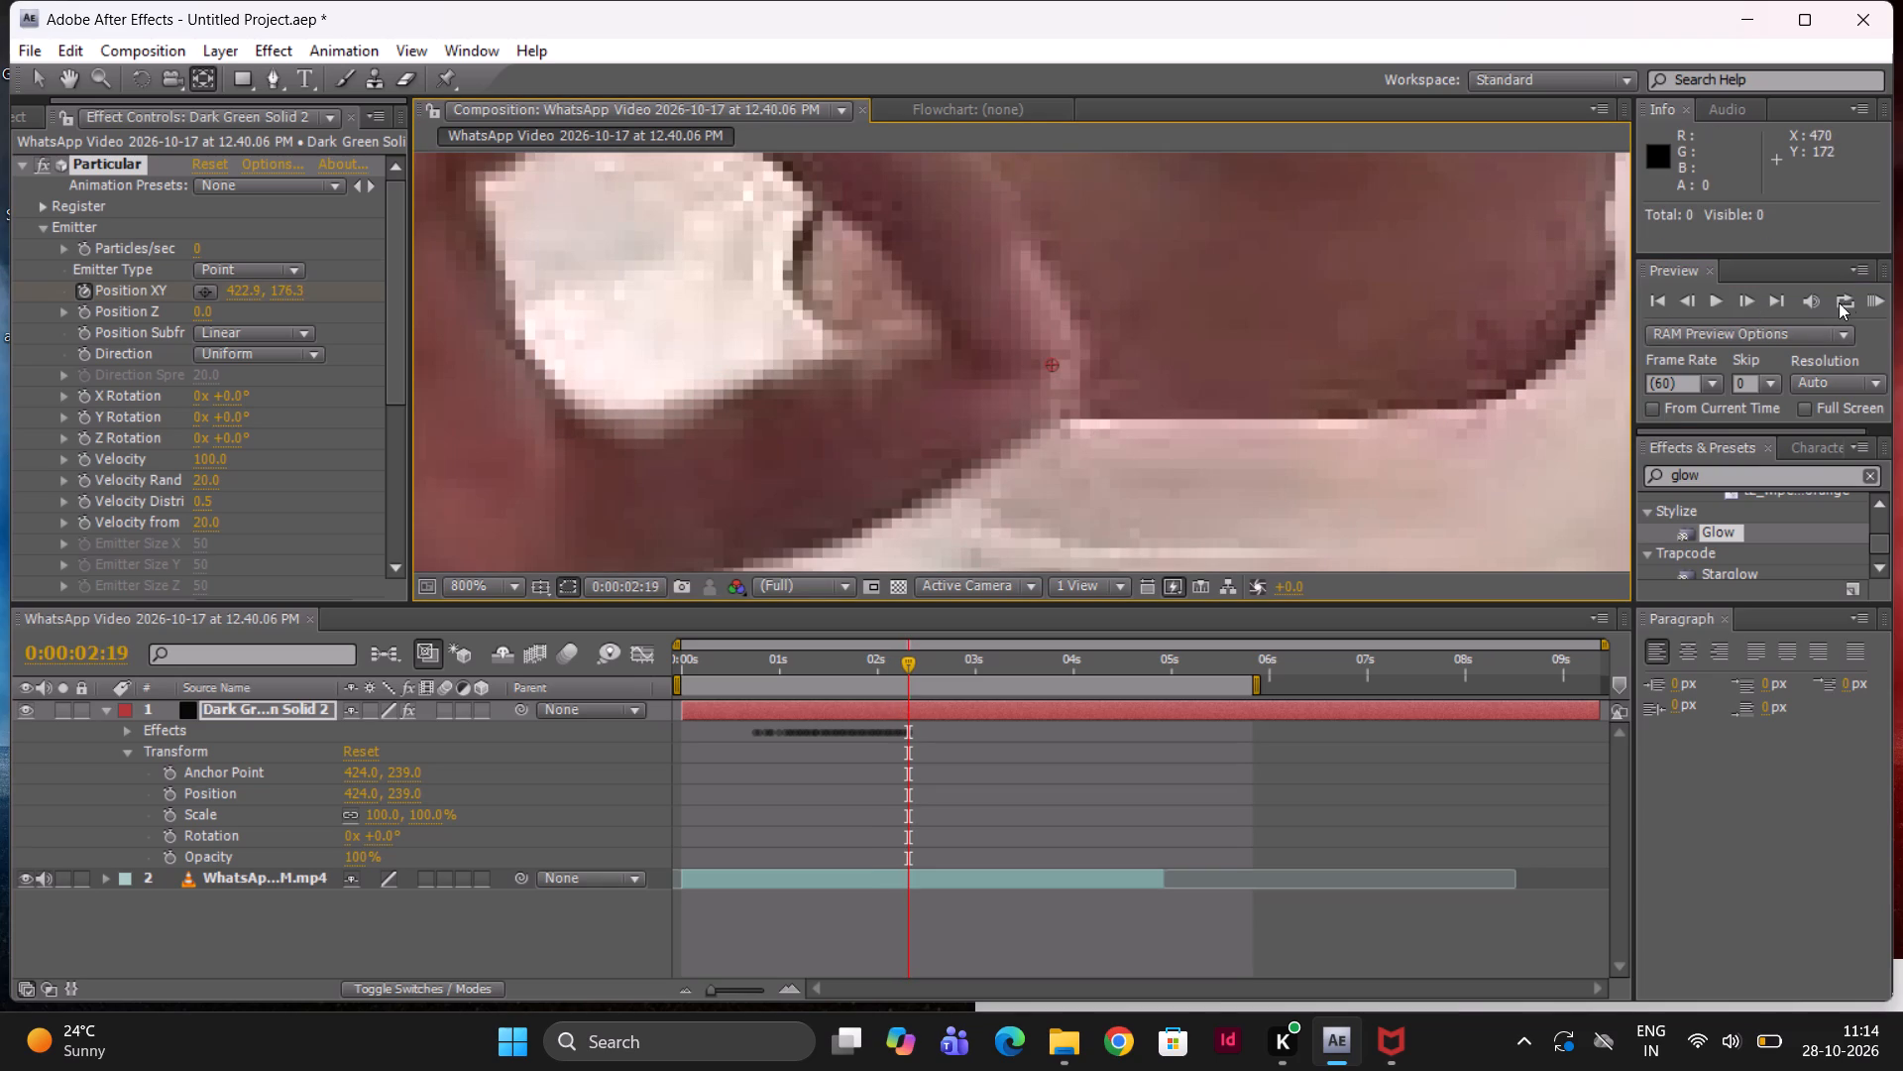
# At 0:00:02:21, keyframe the emitter's Position XY onto the fingertip contact point, at about 416.2, 170.4.
pyautogui.click(1743, 314)
pyautogui.click(1743, 314)
pyautogui.click(1744, 303)
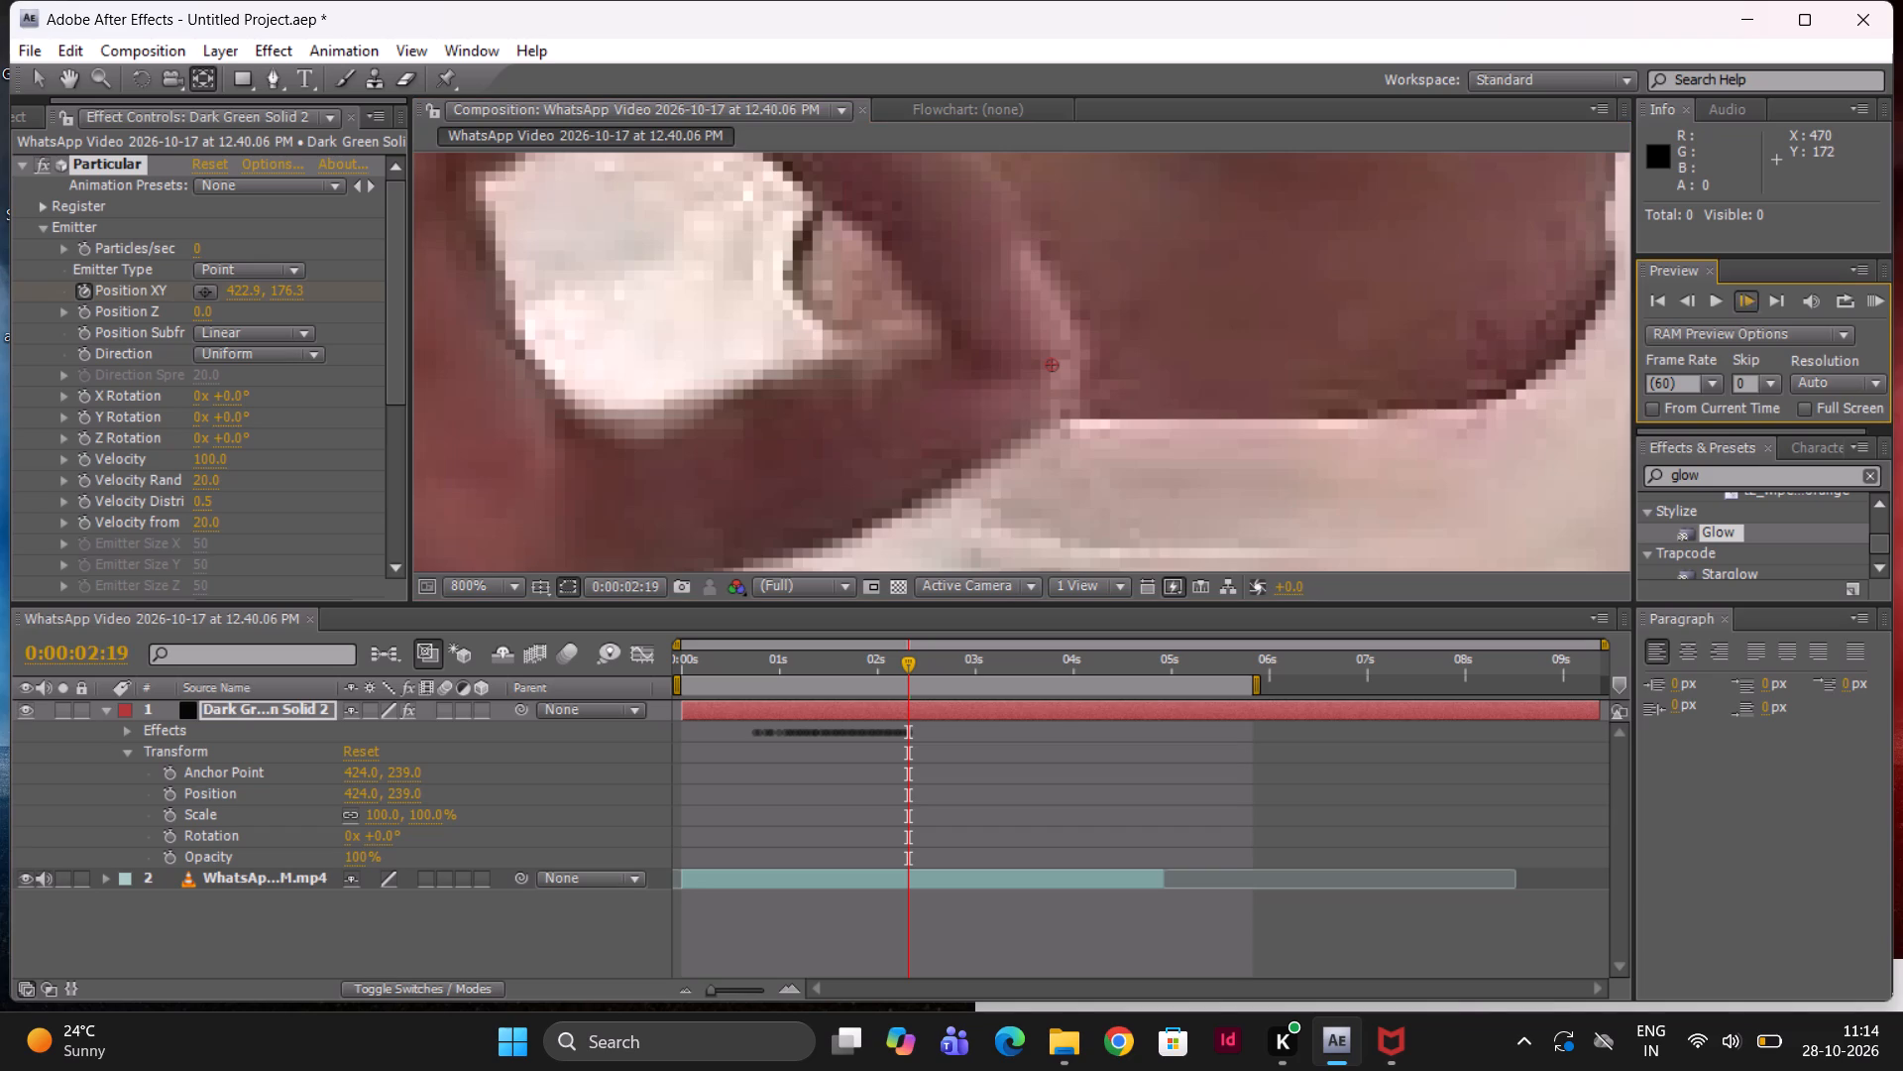
pyautogui.click(1744, 303)
pyautogui.moveTo(1052, 366); pyautogui.dragTo(1010, 338)
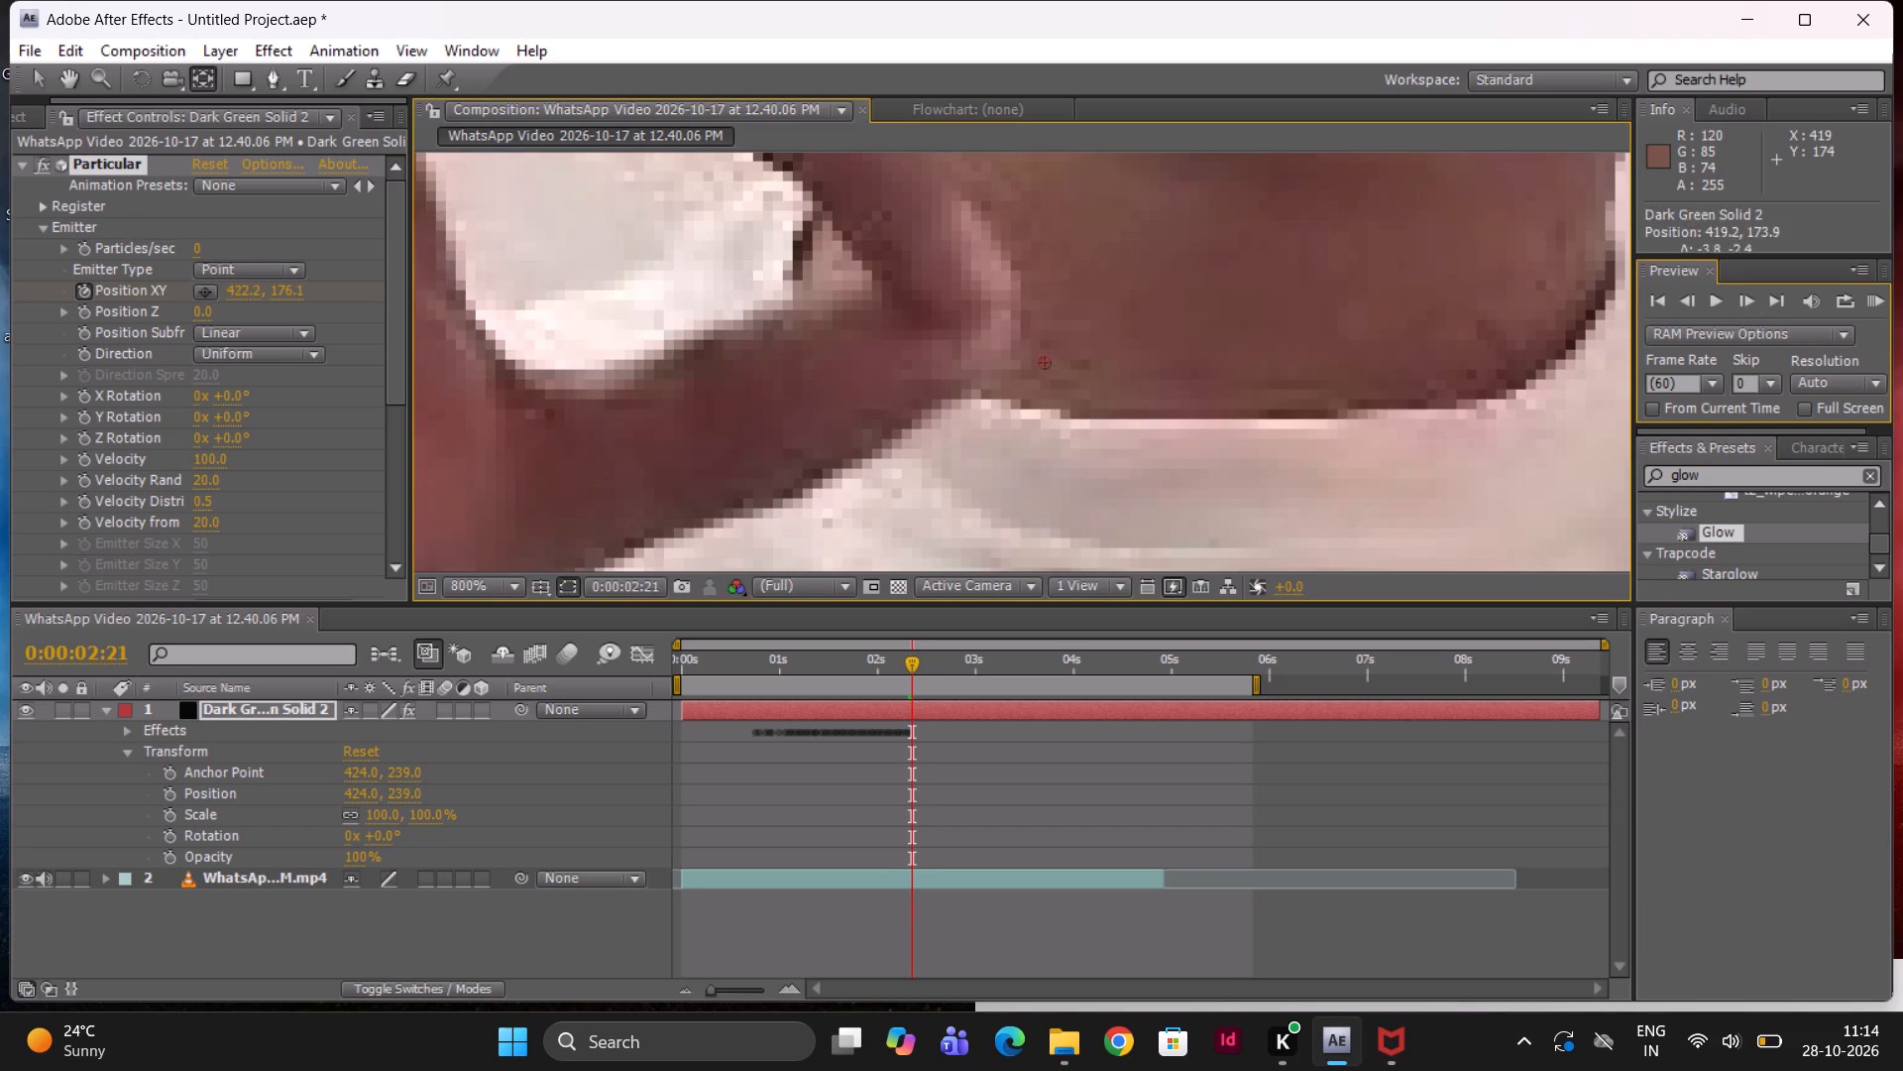
pyautogui.moveTo(1010, 338); pyautogui.dragTo(986, 307)
# At 0:00:02:24, keyframe the emitter's Position XY onto the fingertip contact point, at about 407.7, 167.4.
pyautogui.moveTo(1159, 329); pyautogui.dragTo(1358, 468, button='middle')
pyautogui.scroll(-1, 1159, 329)
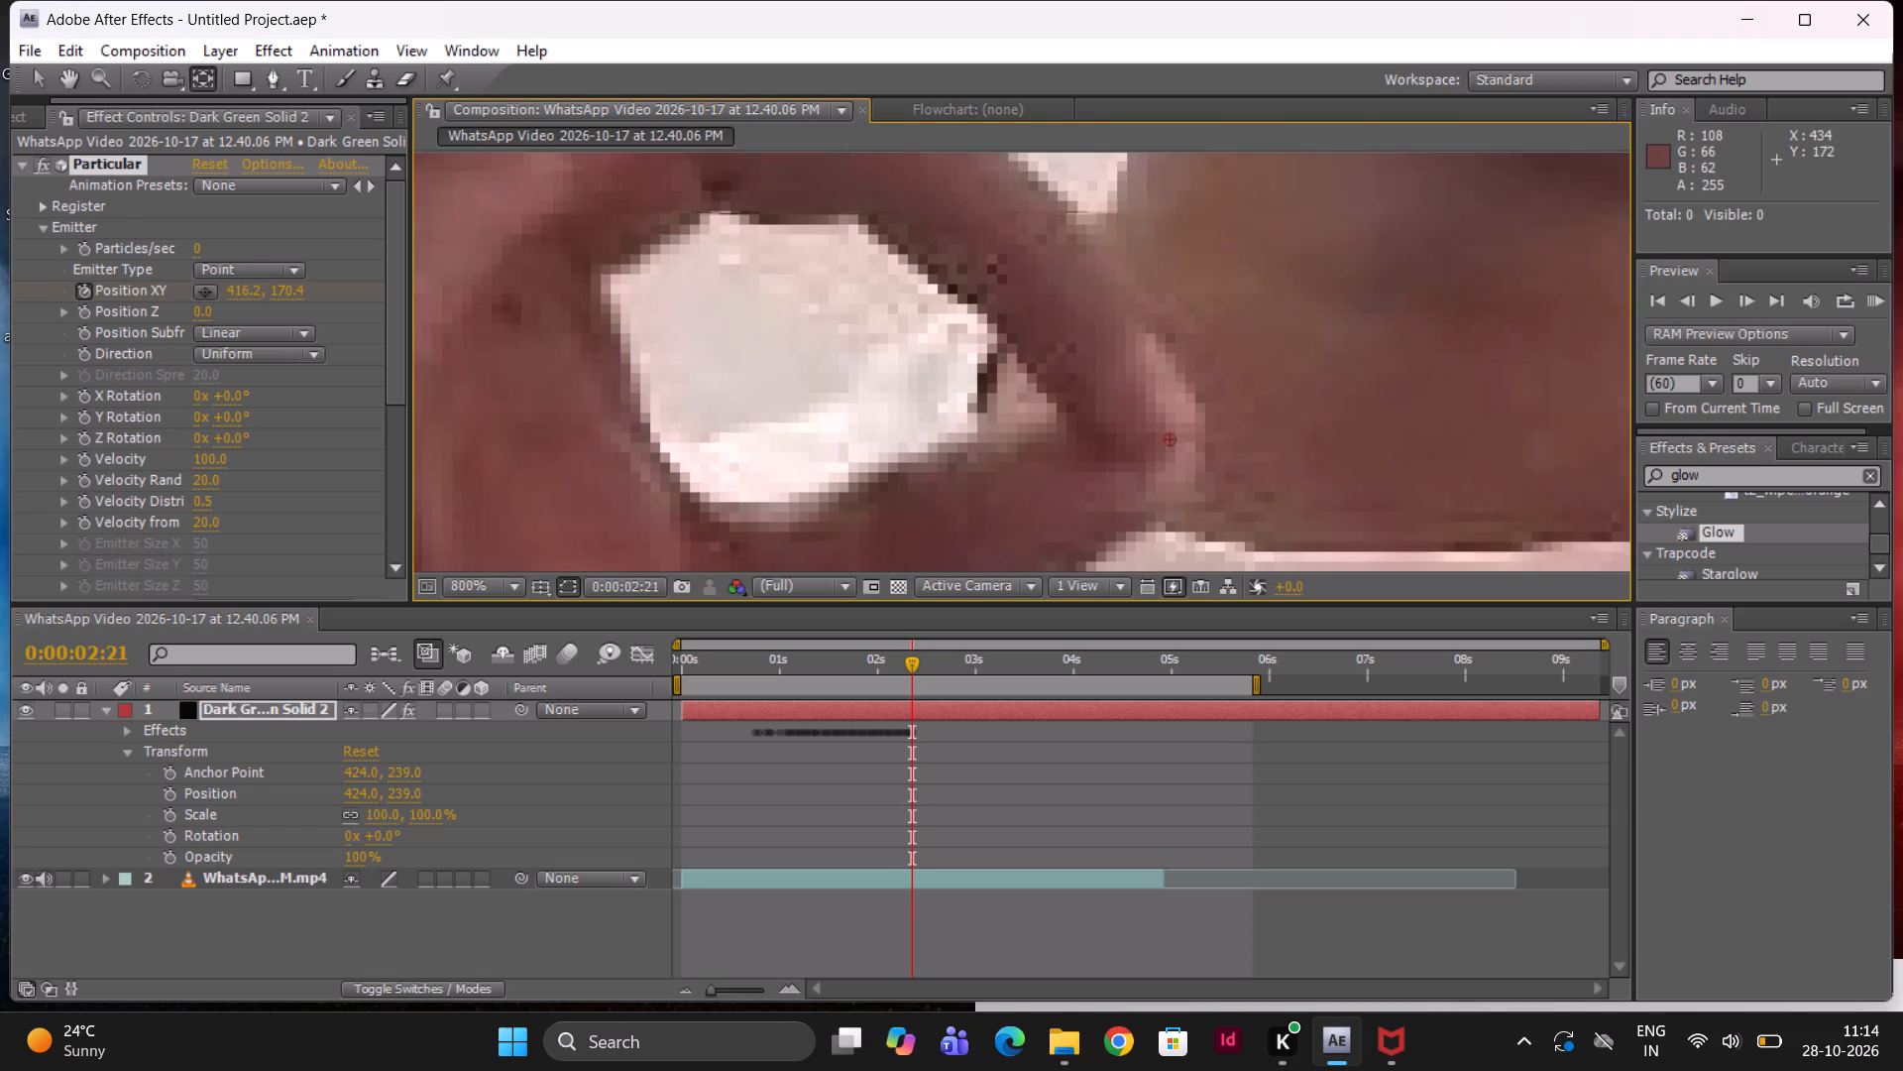
pyautogui.moveTo(1358, 468); pyautogui.dragTo(1364, 478, button='middle')
pyautogui.scroll(1, 1369, 478)
pyautogui.scroll(-1, 1365, 478)
pyautogui.scroll(1, 1362, 478)
pyautogui.scroll(-1, 1353, 475)
pyautogui.scroll(3, 1352, 474)
pyautogui.scroll(-1, 1328, 464)
pyautogui.scroll(3, 1328, 464)
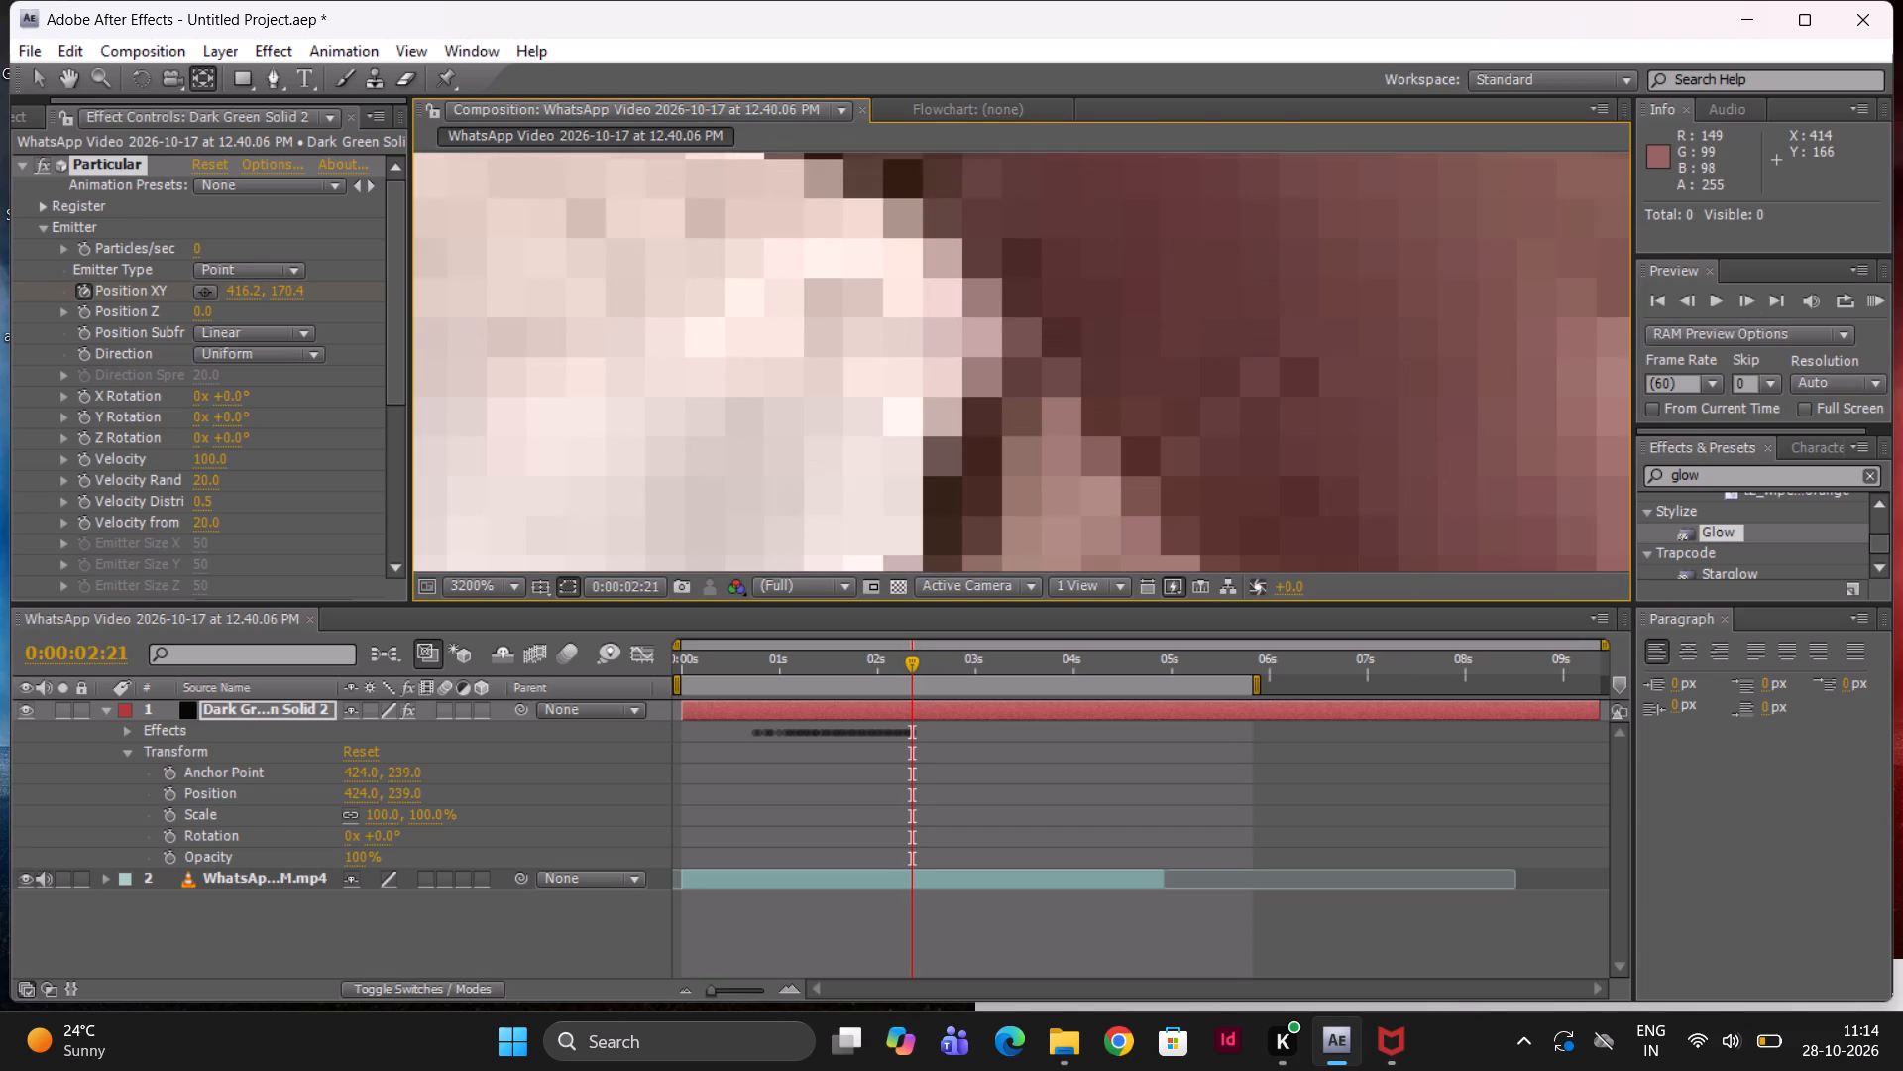
pyautogui.scroll(-4, 1328, 464)
pyautogui.scroll(1, 1328, 464)
pyautogui.scroll(-1, 1328, 464)
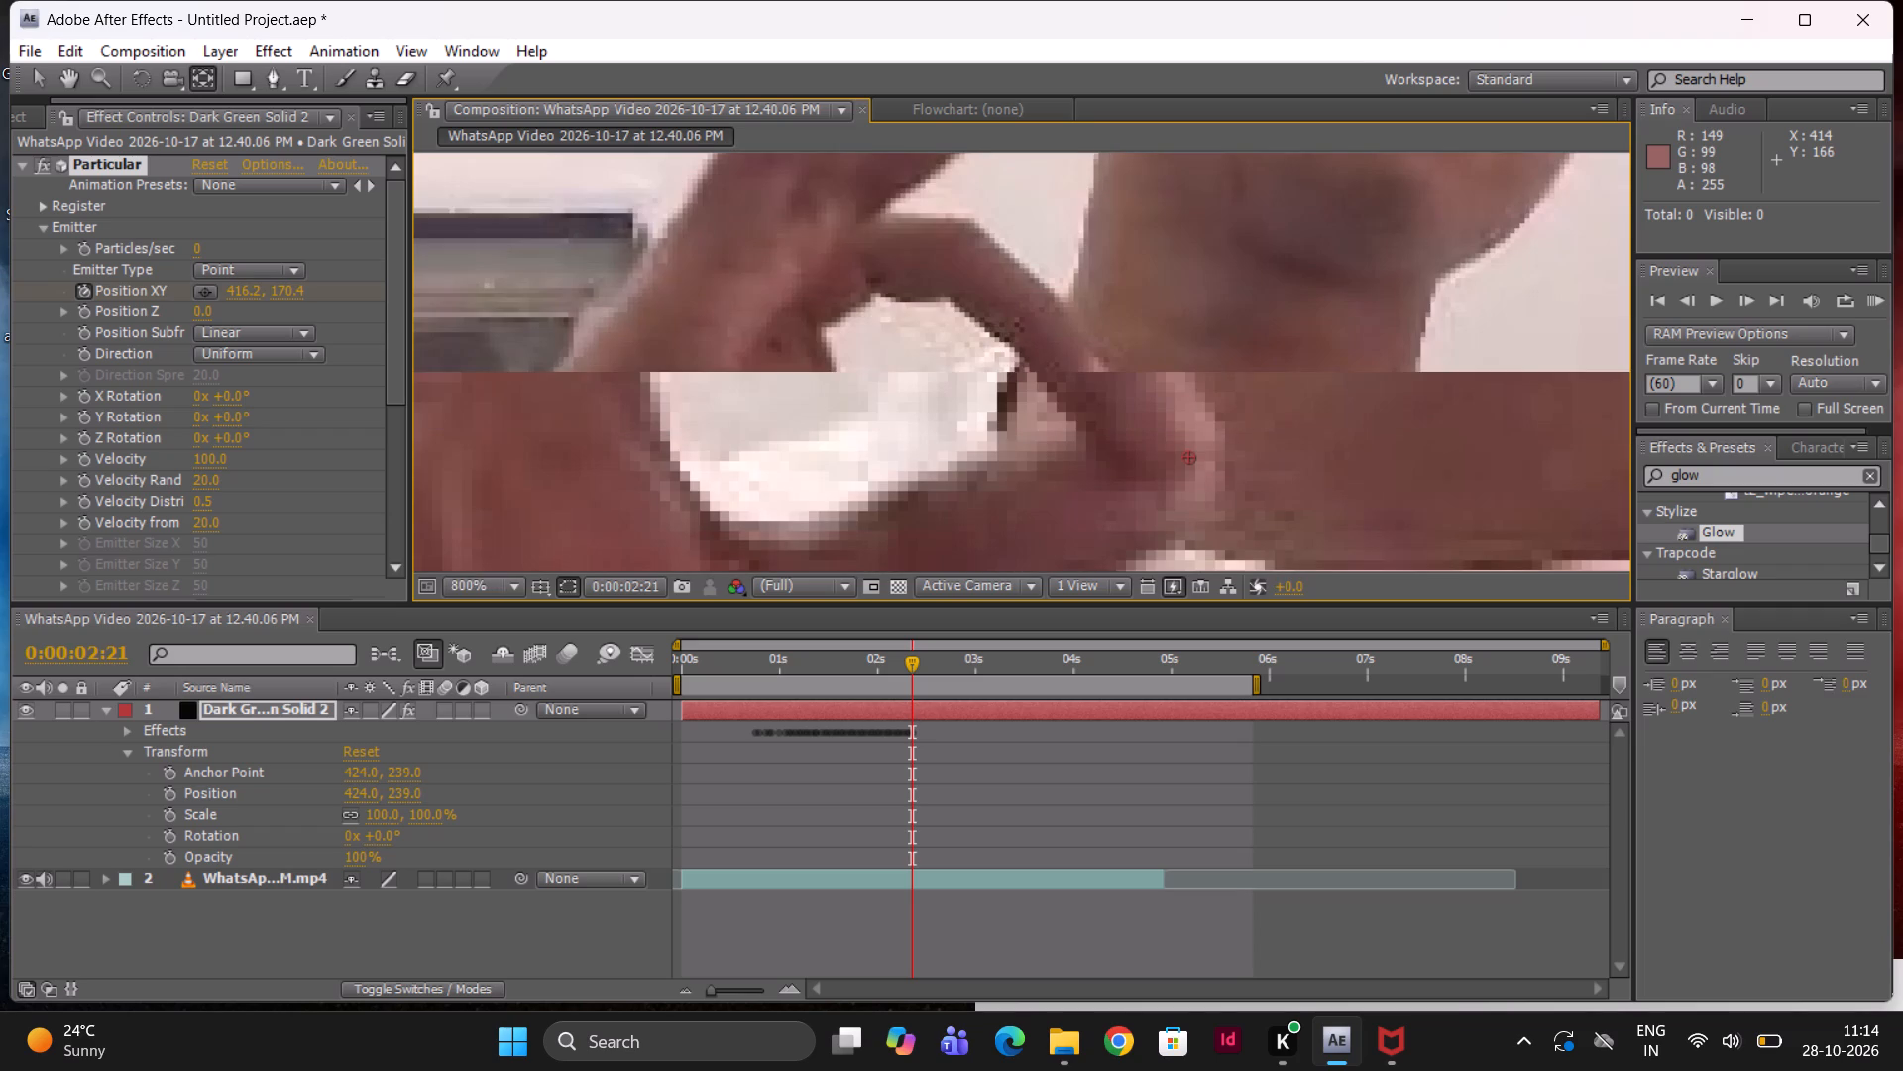
pyautogui.moveTo(1327, 462); pyautogui.dragTo(1045, 467, button='middle')
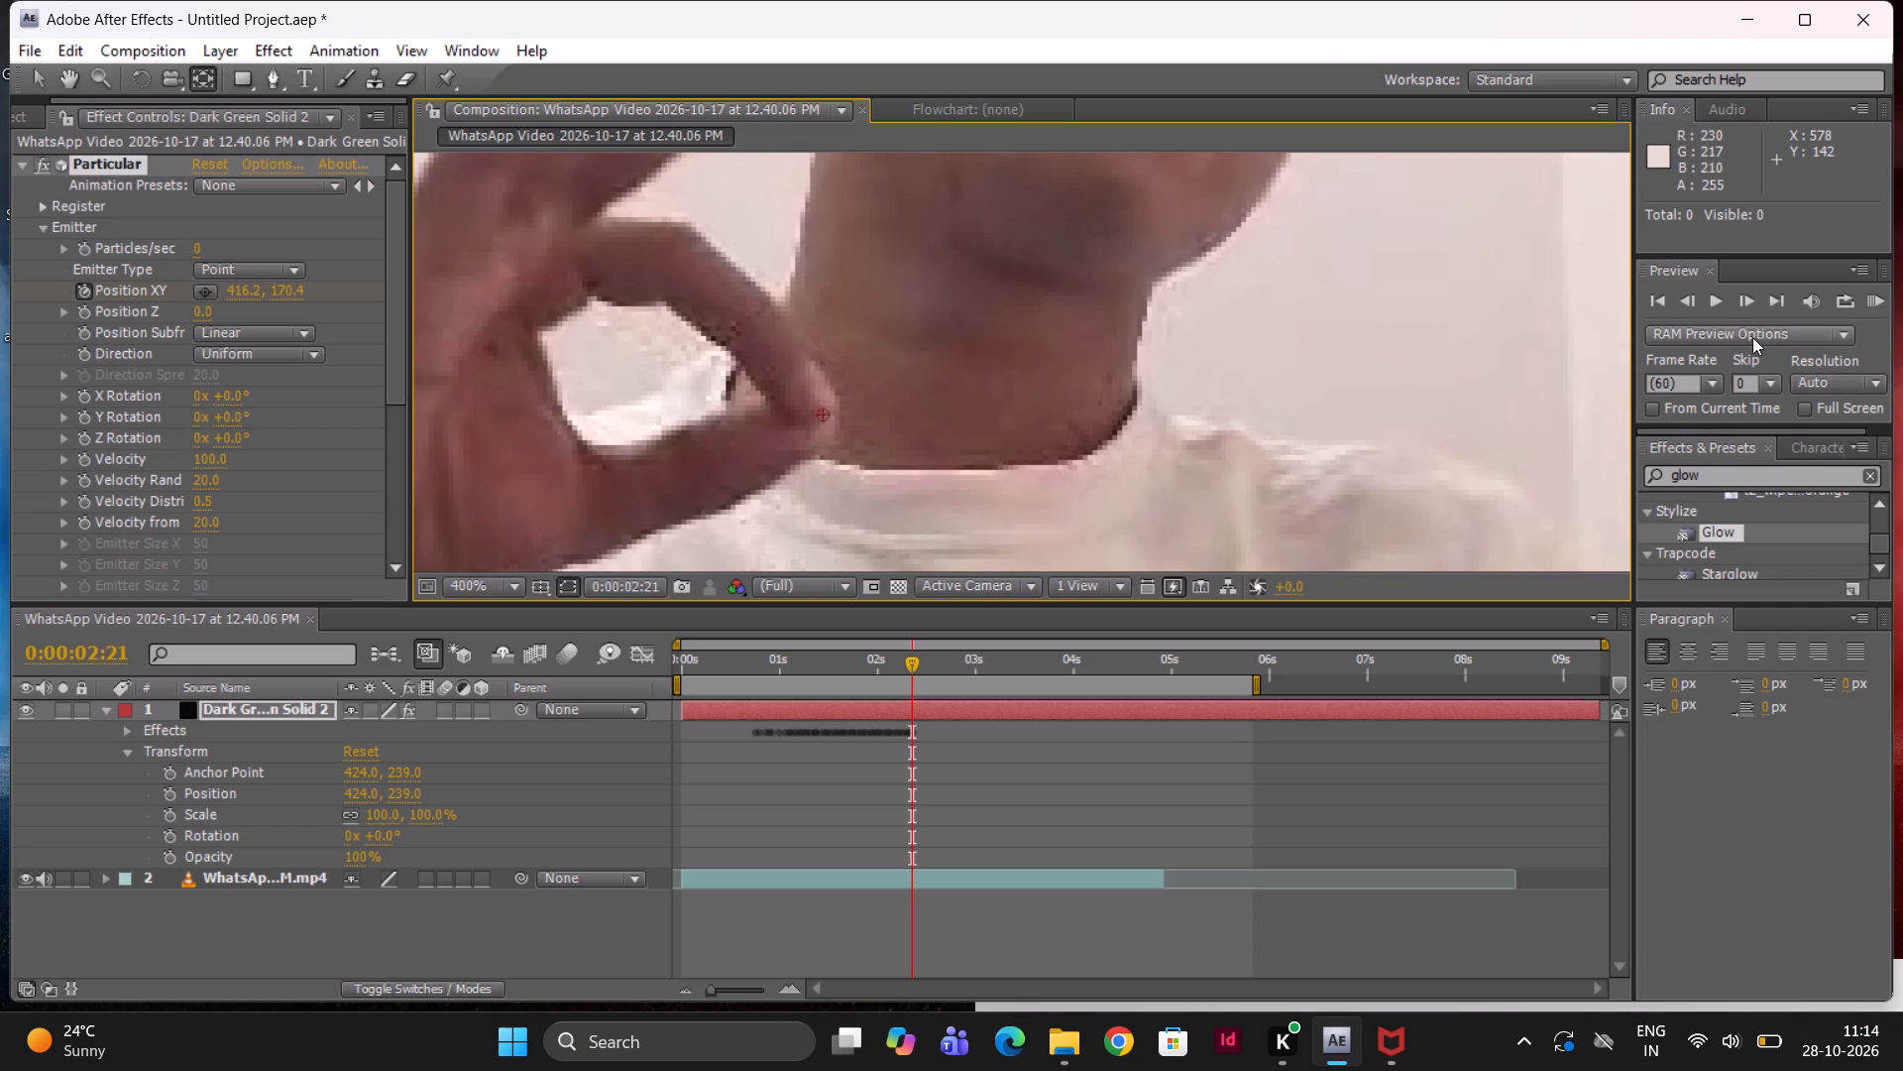
pyautogui.click(1739, 301)
pyautogui.click(1739, 301)
pyautogui.click(1736, 300)
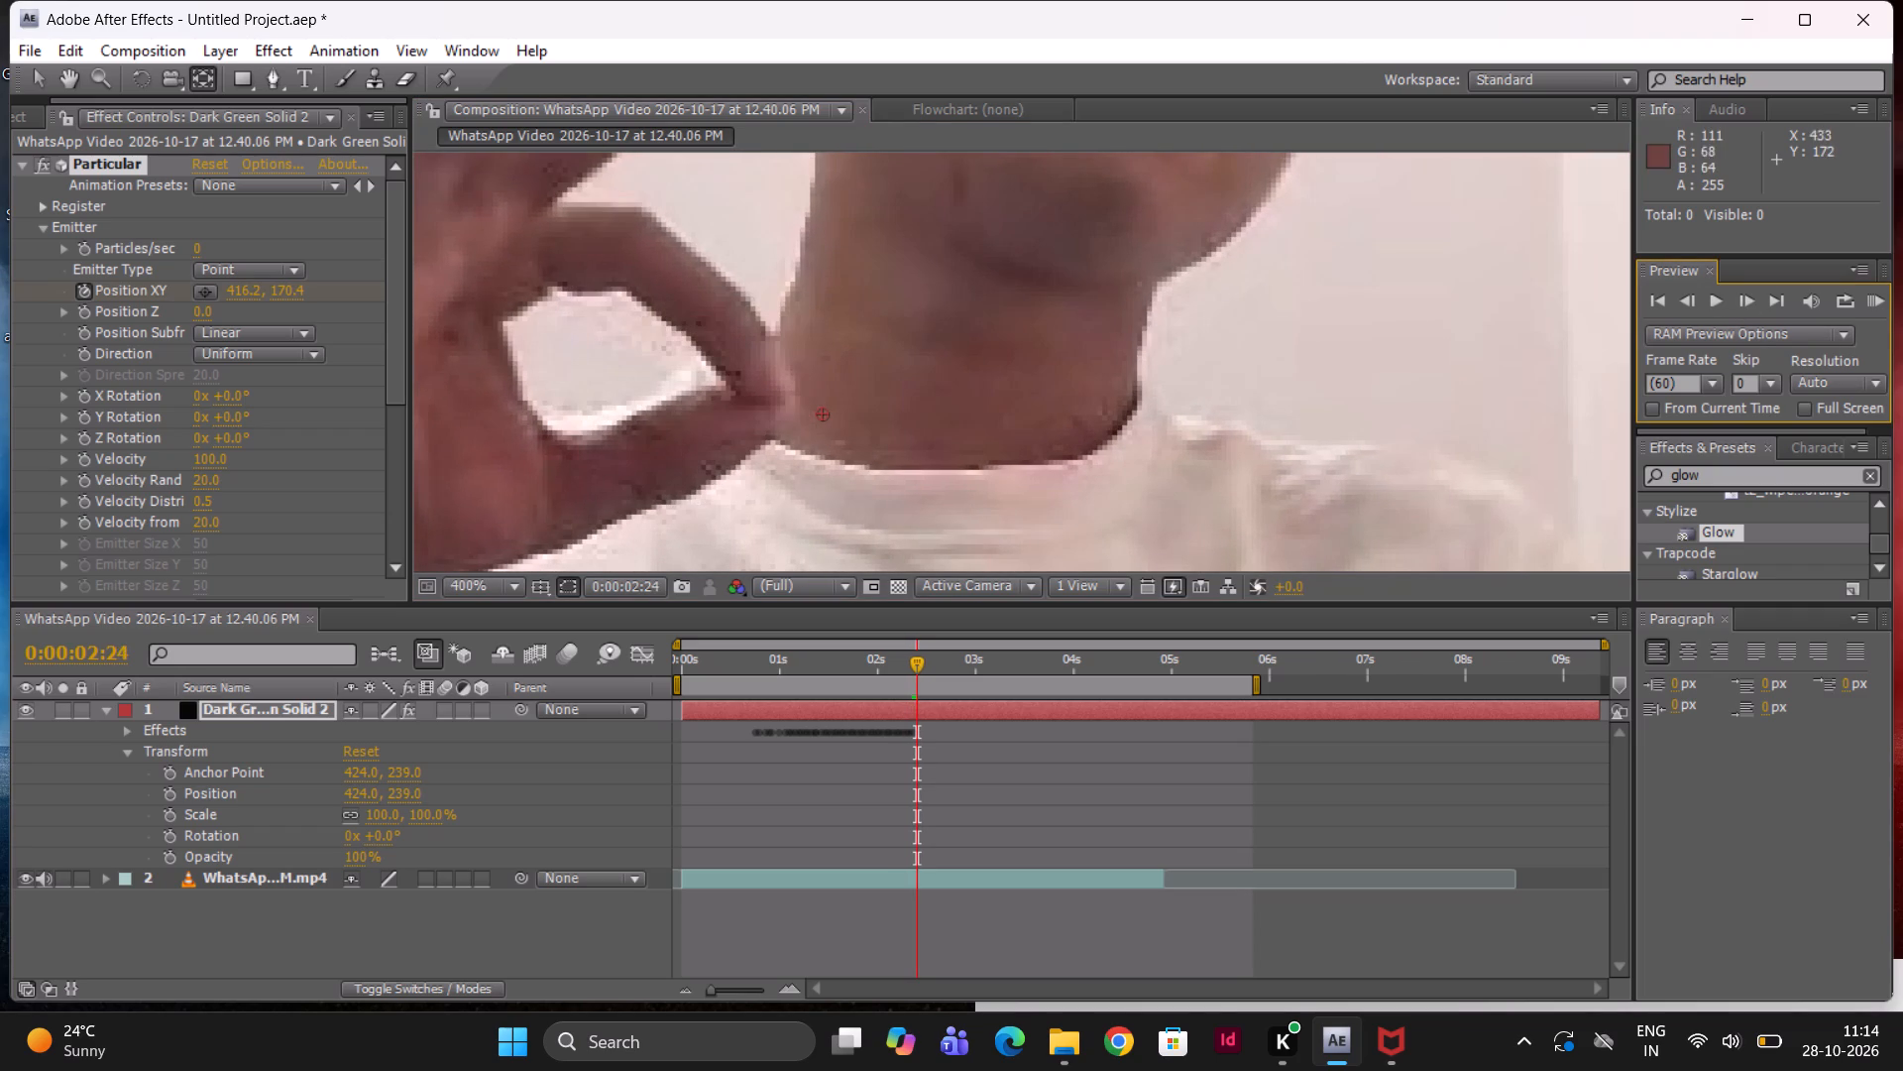
pyautogui.moveTo(822, 415); pyautogui.dragTo(777, 400)
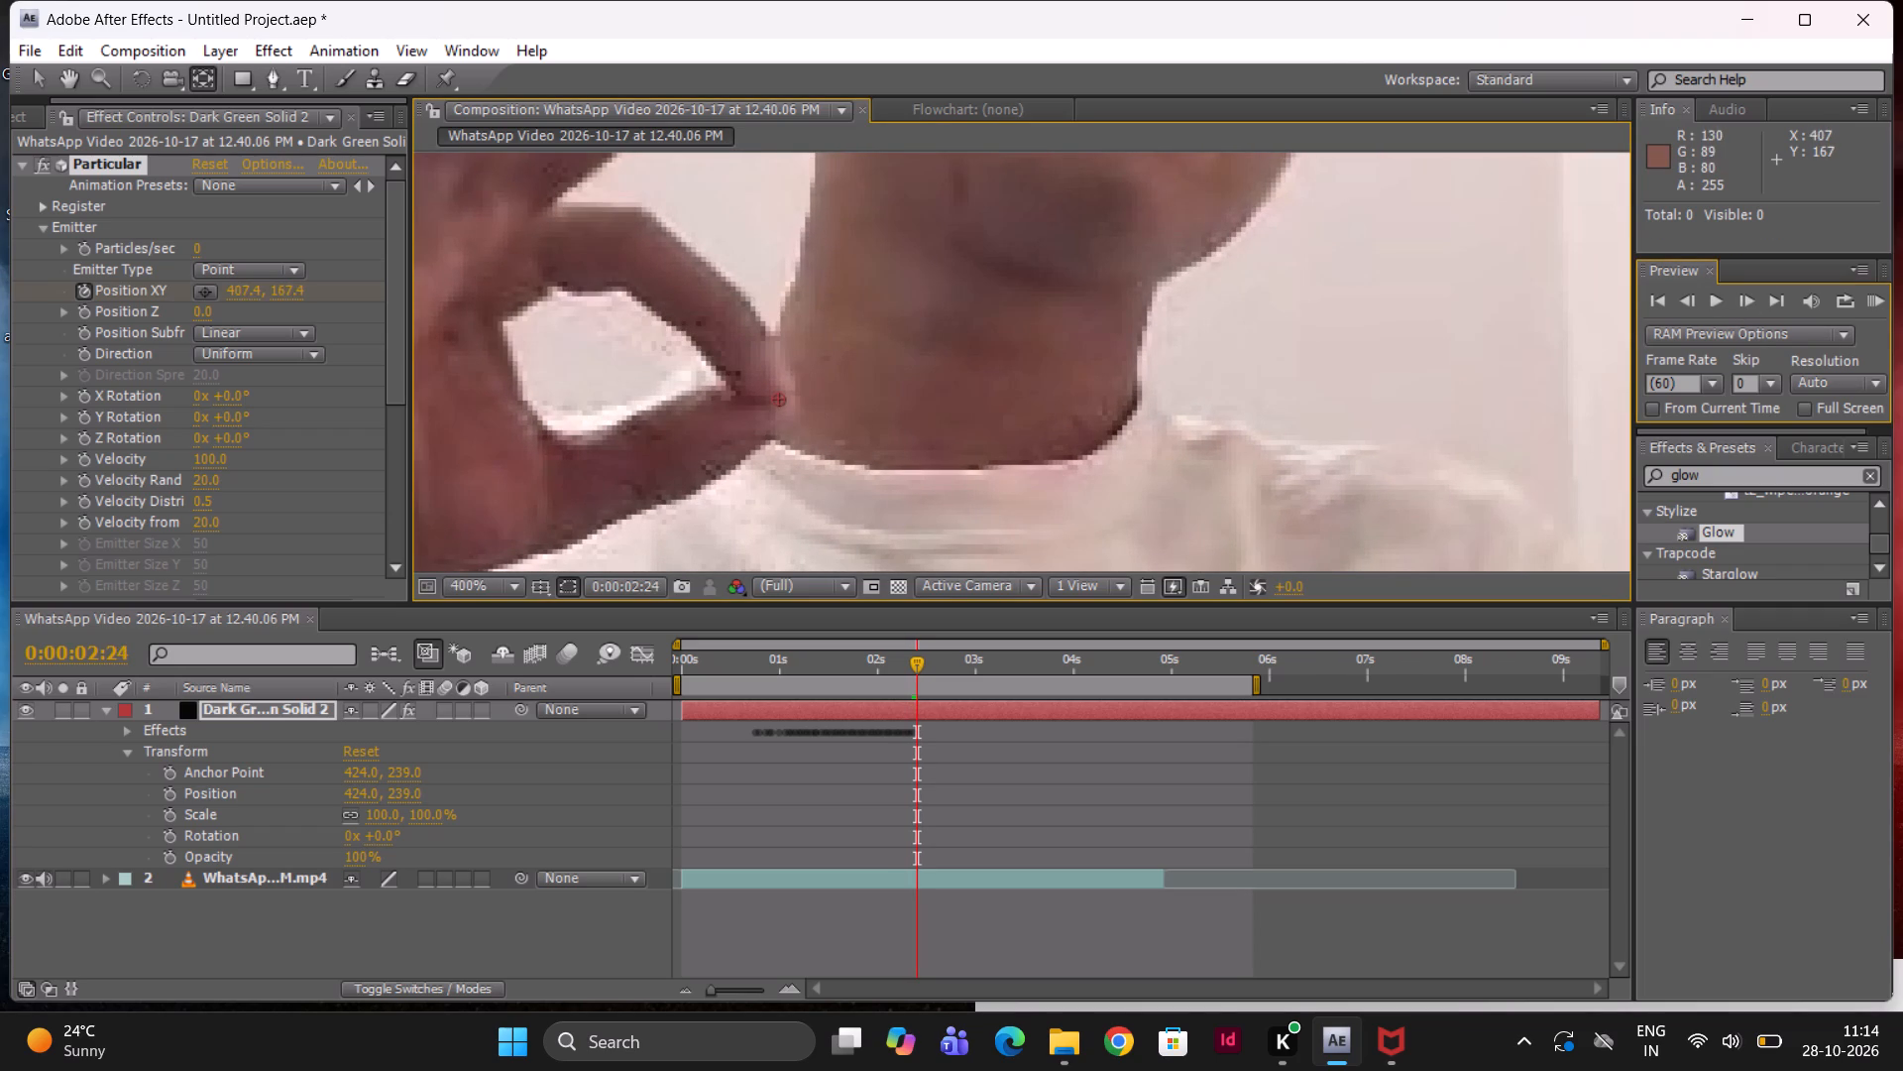
pyautogui.moveTo(777, 400); pyautogui.dragTo(778, 400)
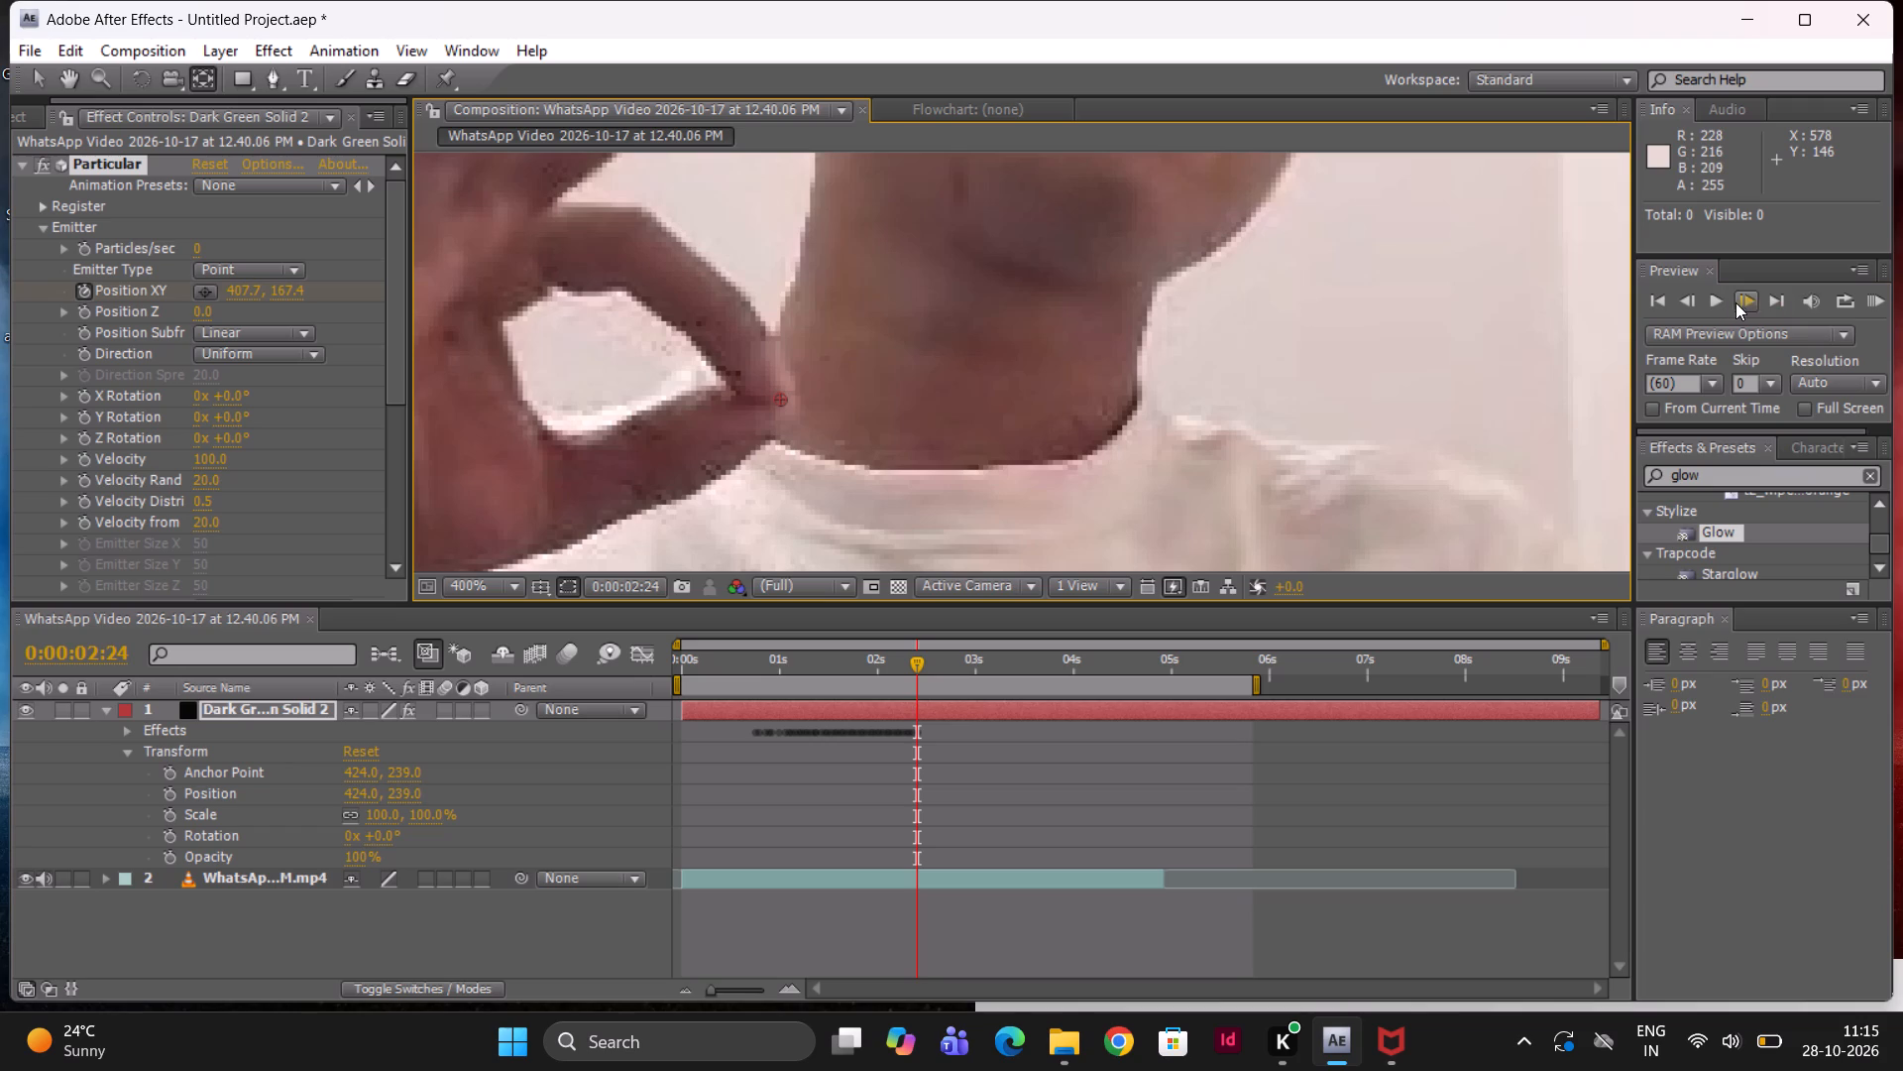
# At 0:00:02:27, keyframe the emitter's Position XY onto the fingertip contact point, at about 399.7, 170.9.
pyautogui.click(1739, 302)
pyautogui.click(1739, 302)
pyautogui.click(1739, 302)
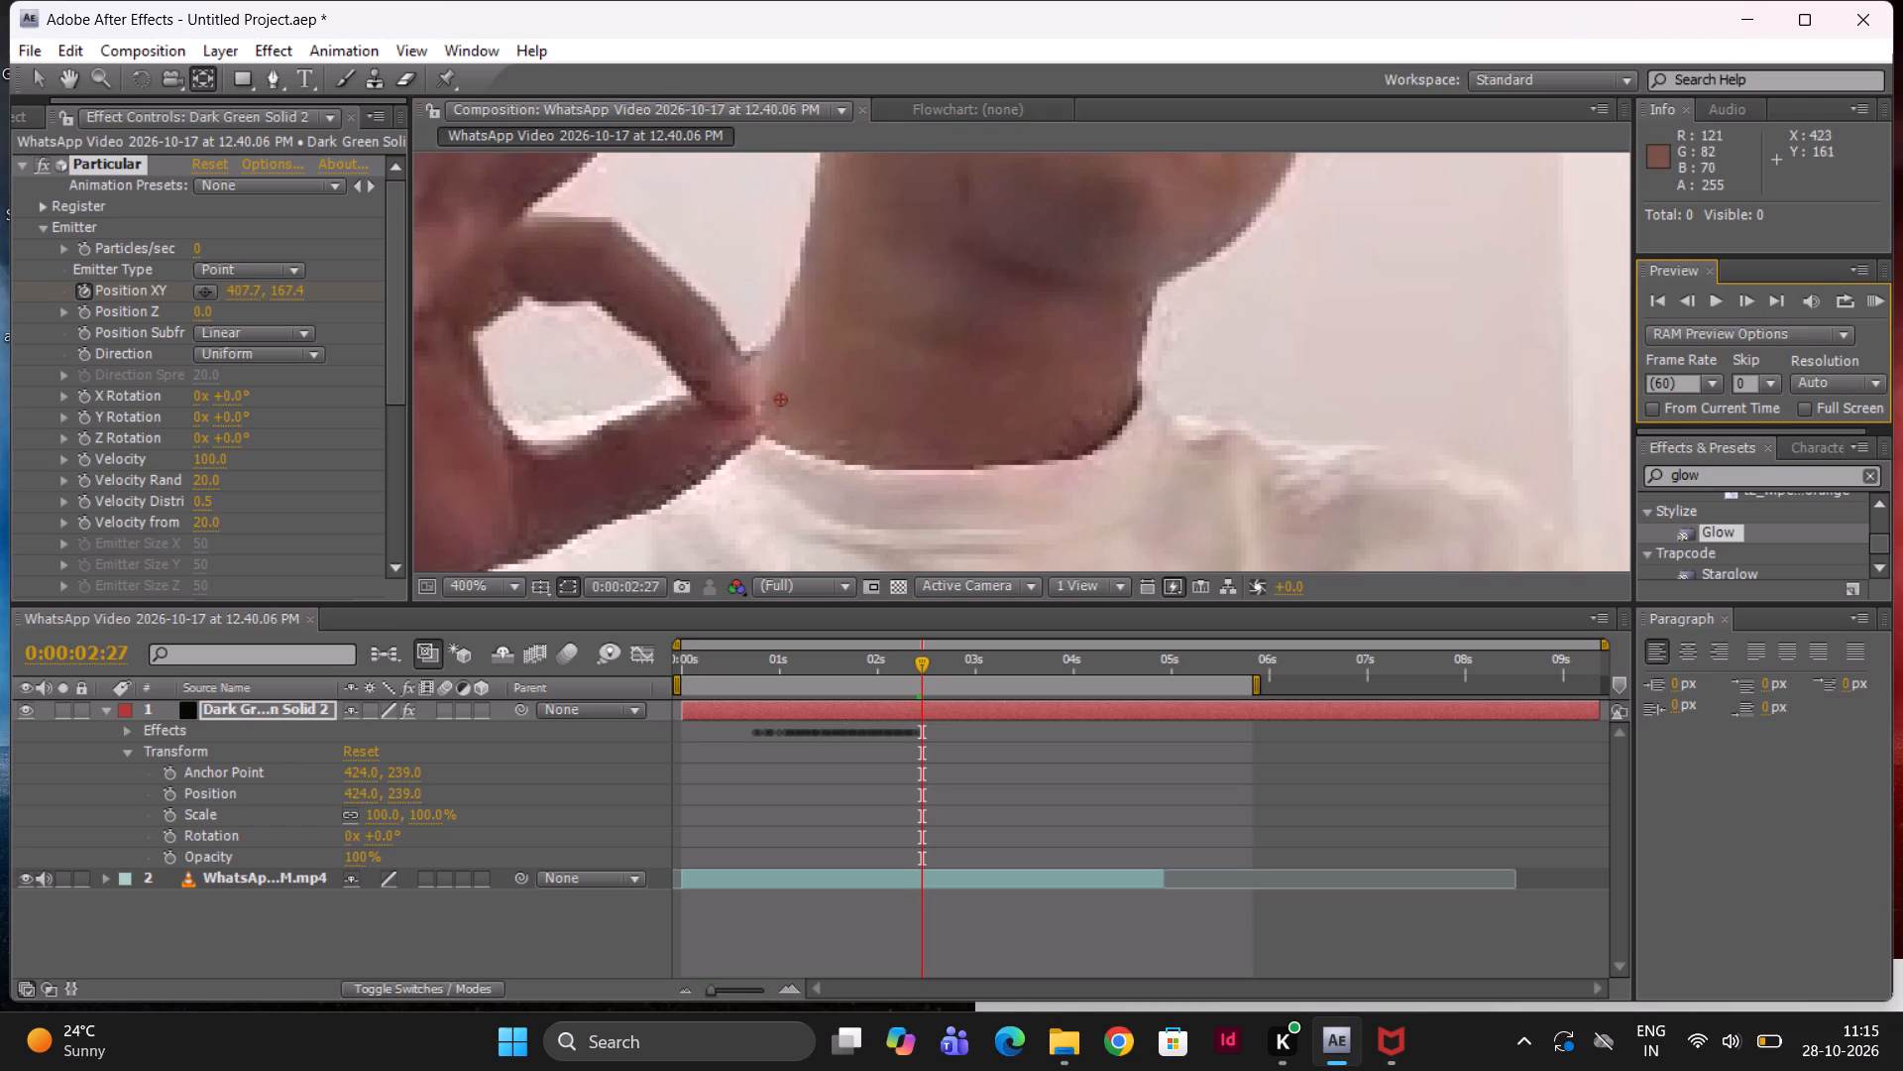
pyautogui.moveTo(785, 396); pyautogui.dragTo(743, 415)
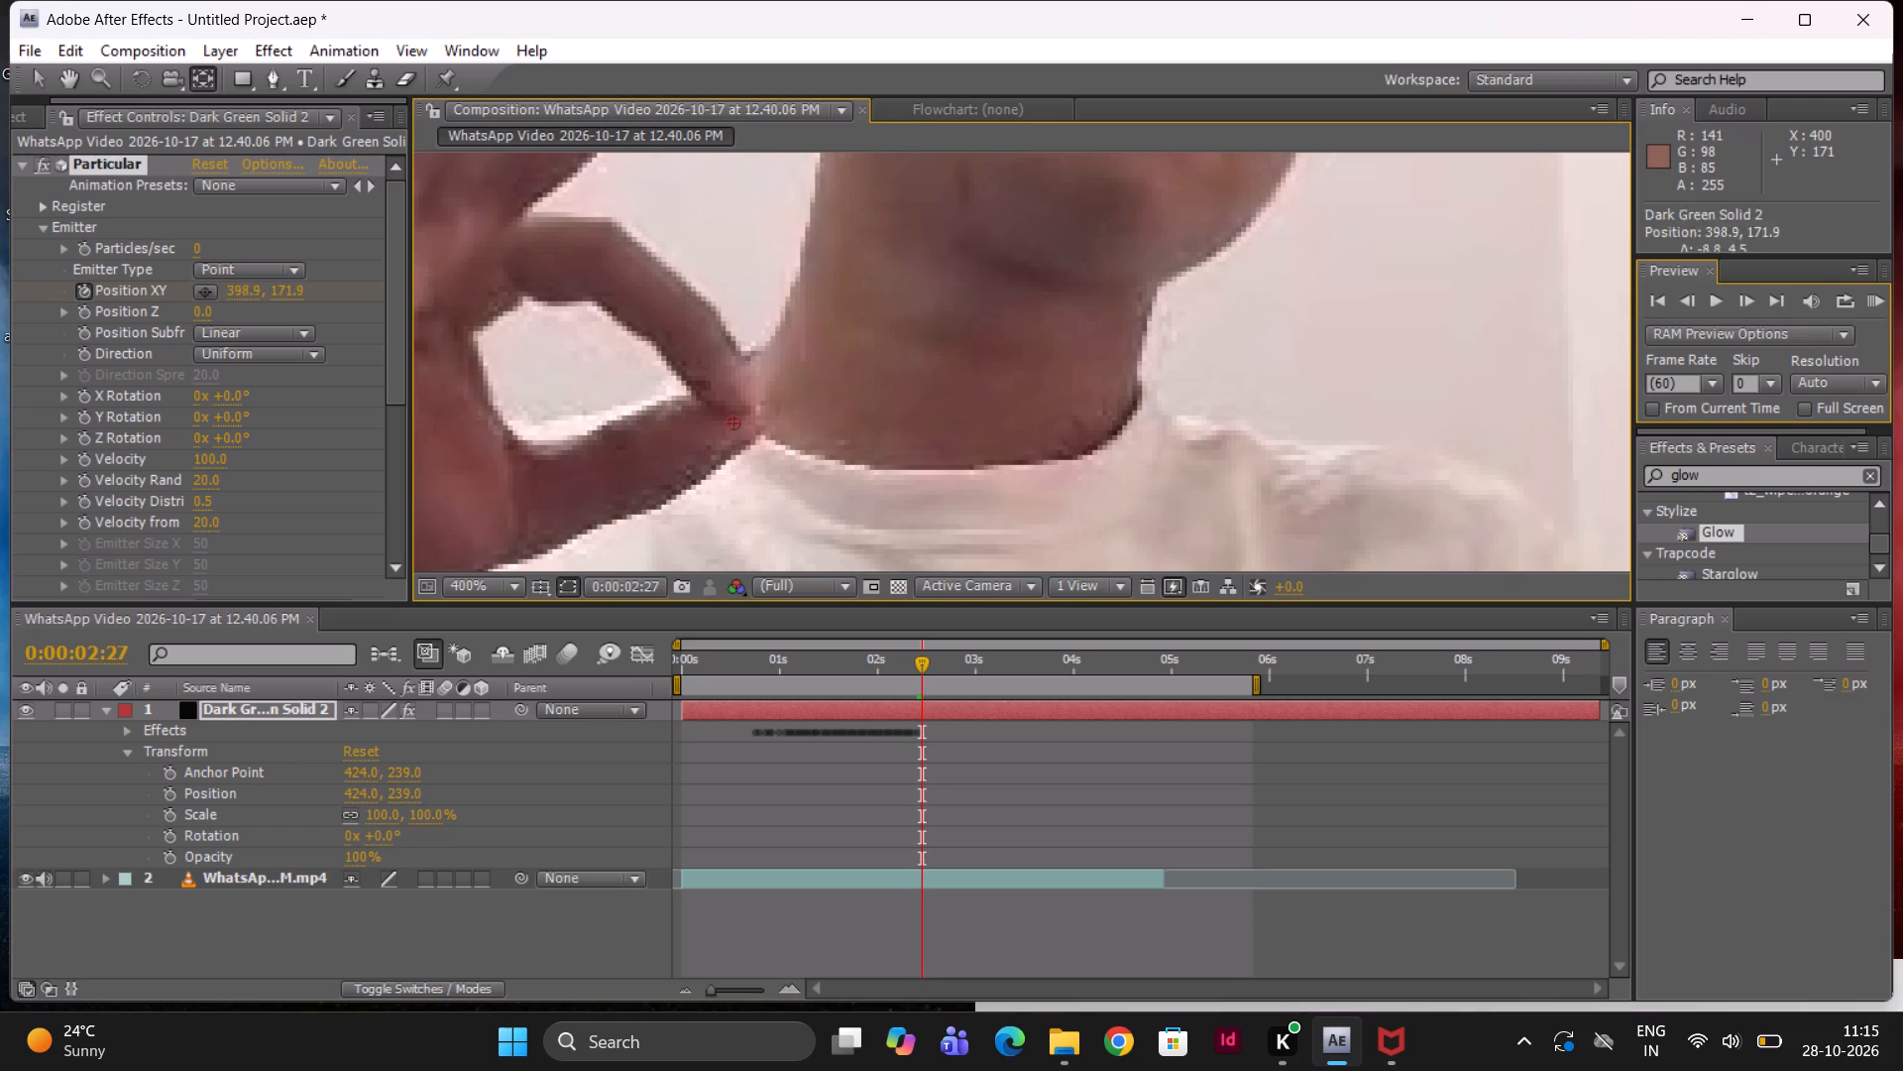
pyautogui.moveTo(743, 415); pyautogui.dragTo(744, 414)
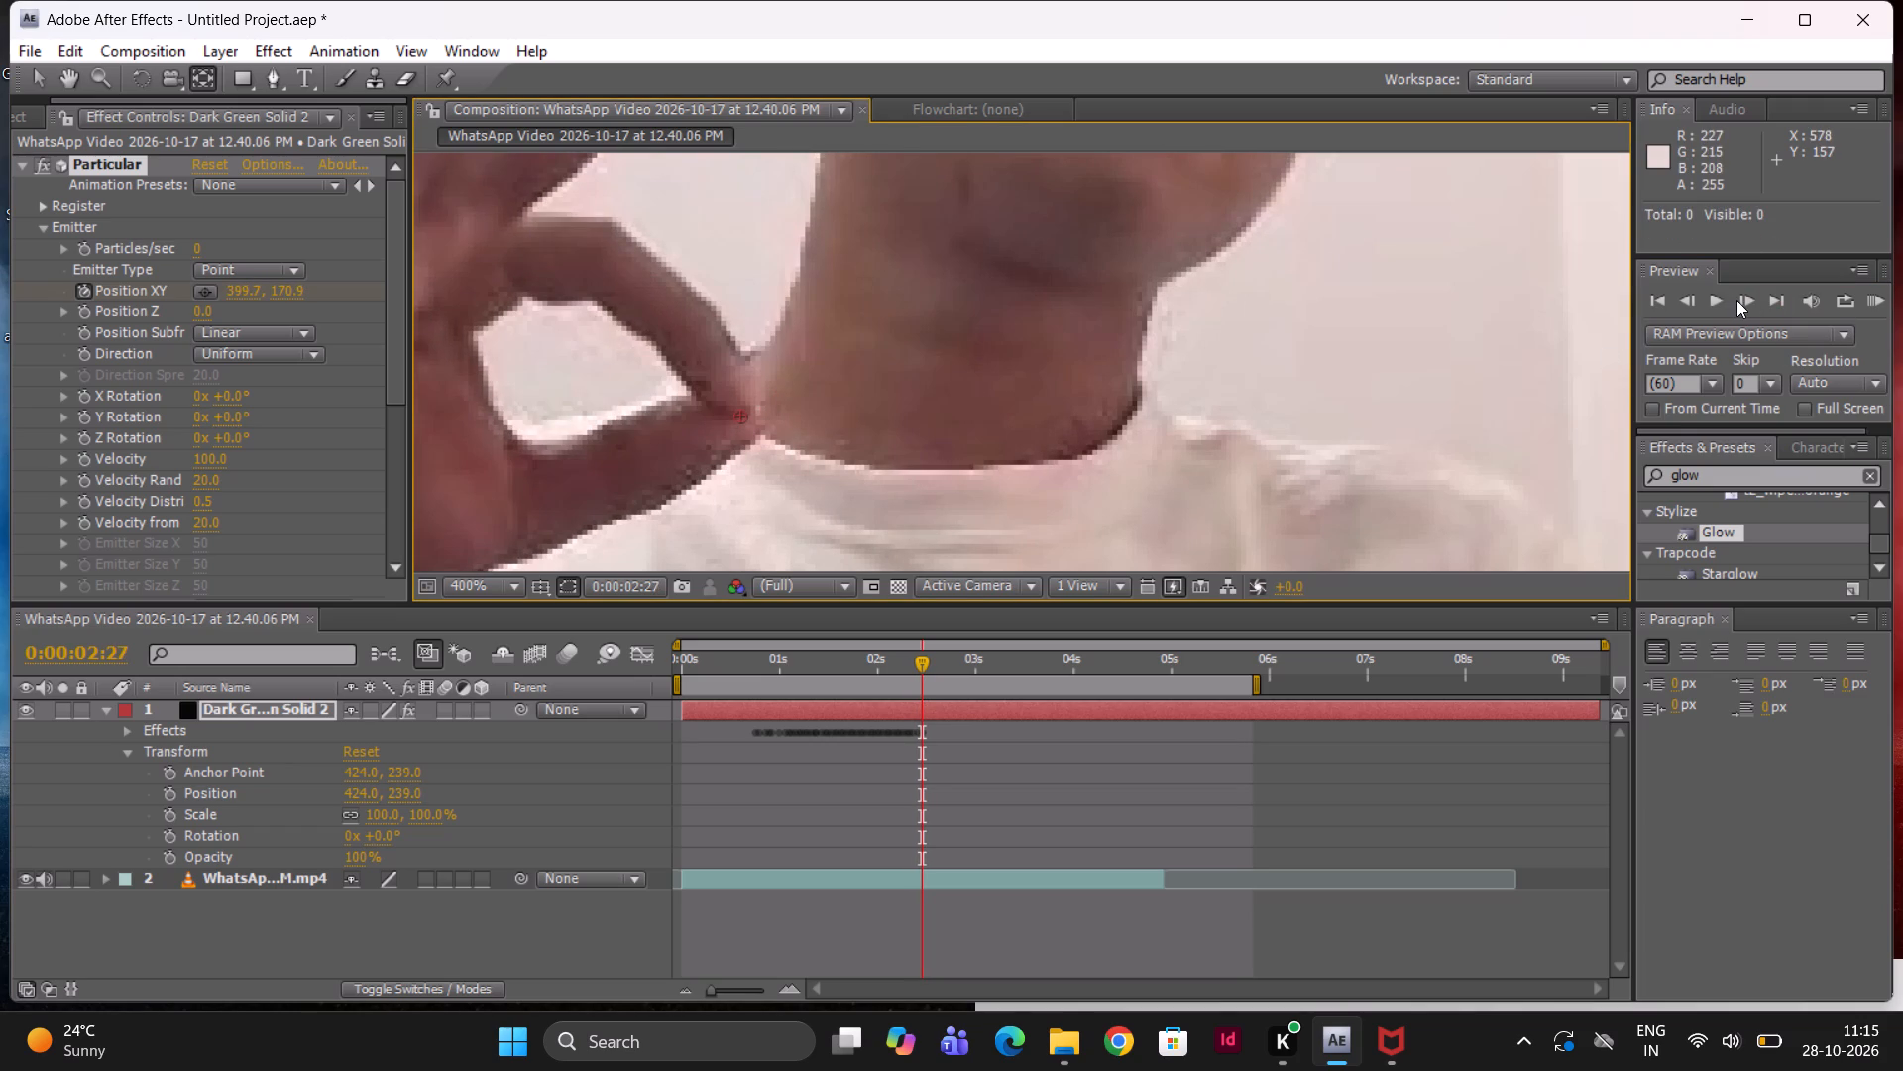
# At 0:00:02:29, keyframe the emitter's Position XY onto the fingertip contact point, at about 397.7, 173.7.
pyautogui.click(1736, 300)
pyautogui.click(1736, 300)
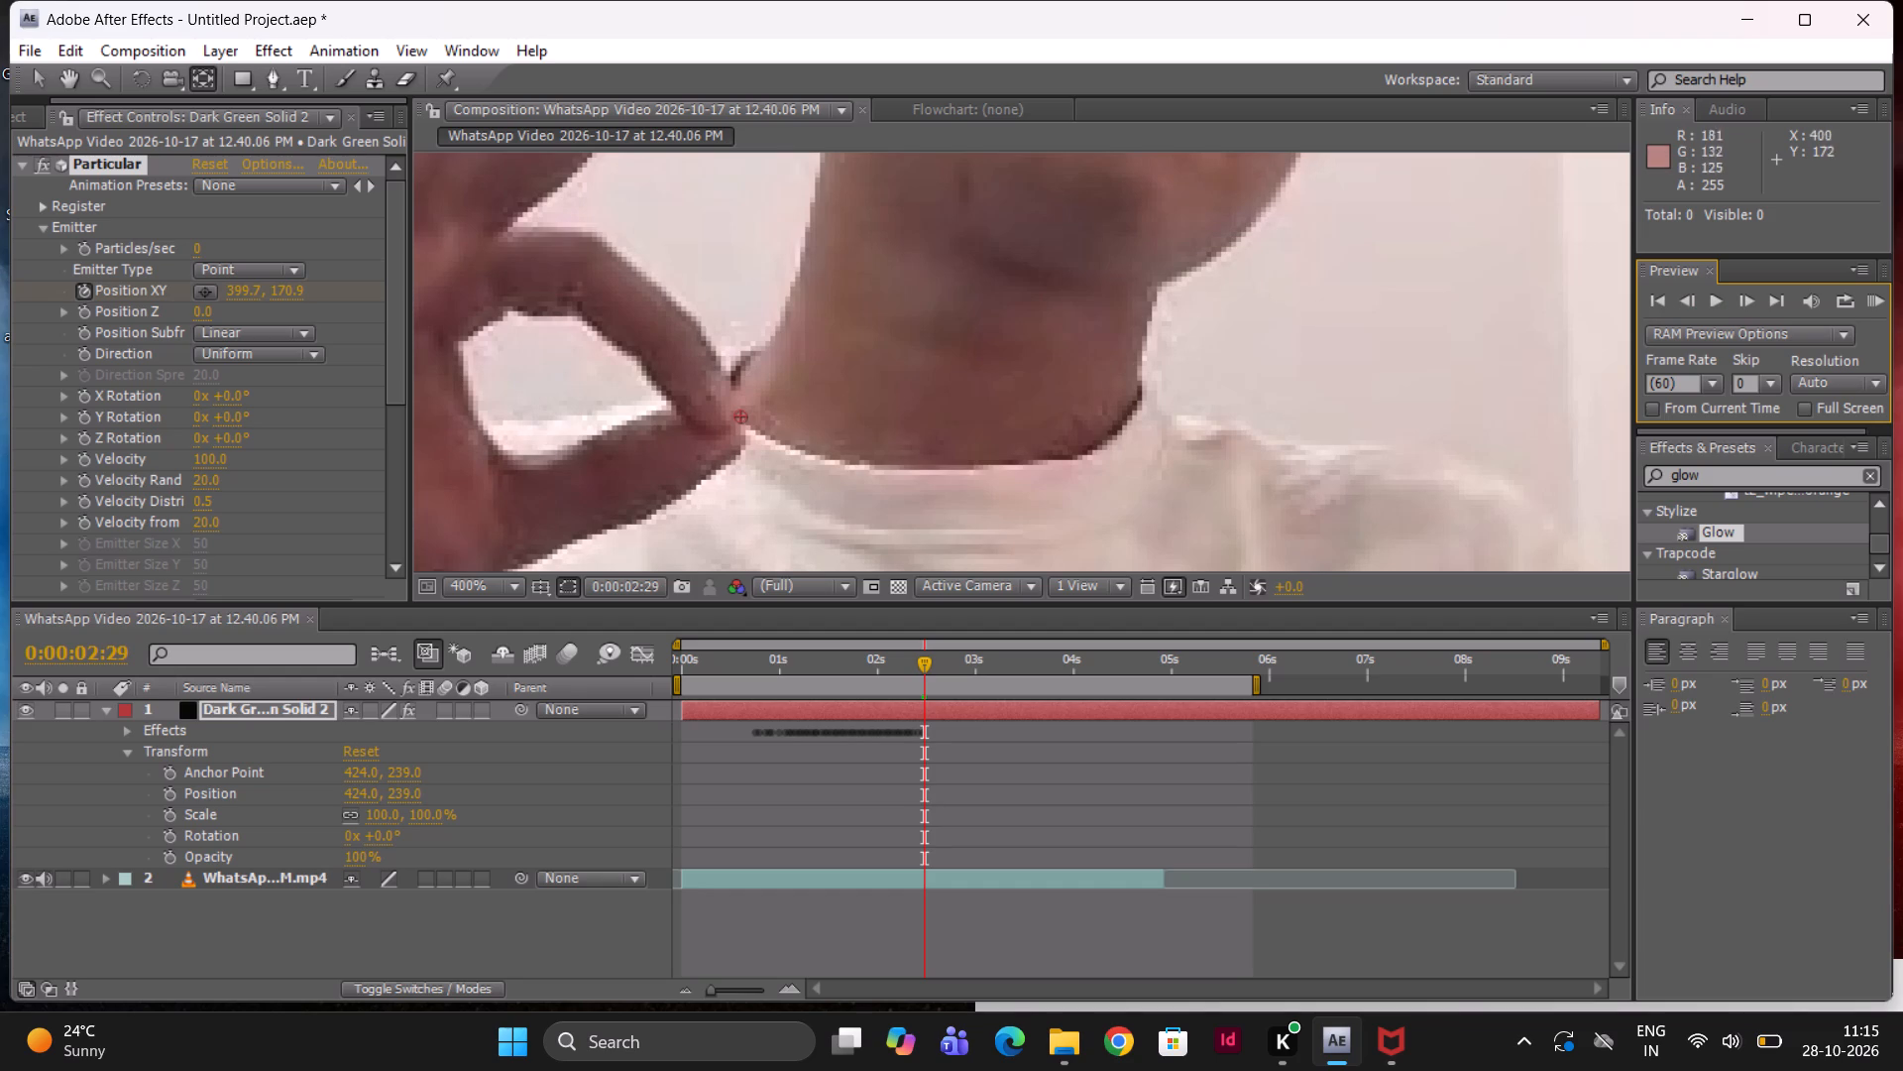
pyautogui.moveTo(739, 416); pyautogui.dragTo(728, 429)
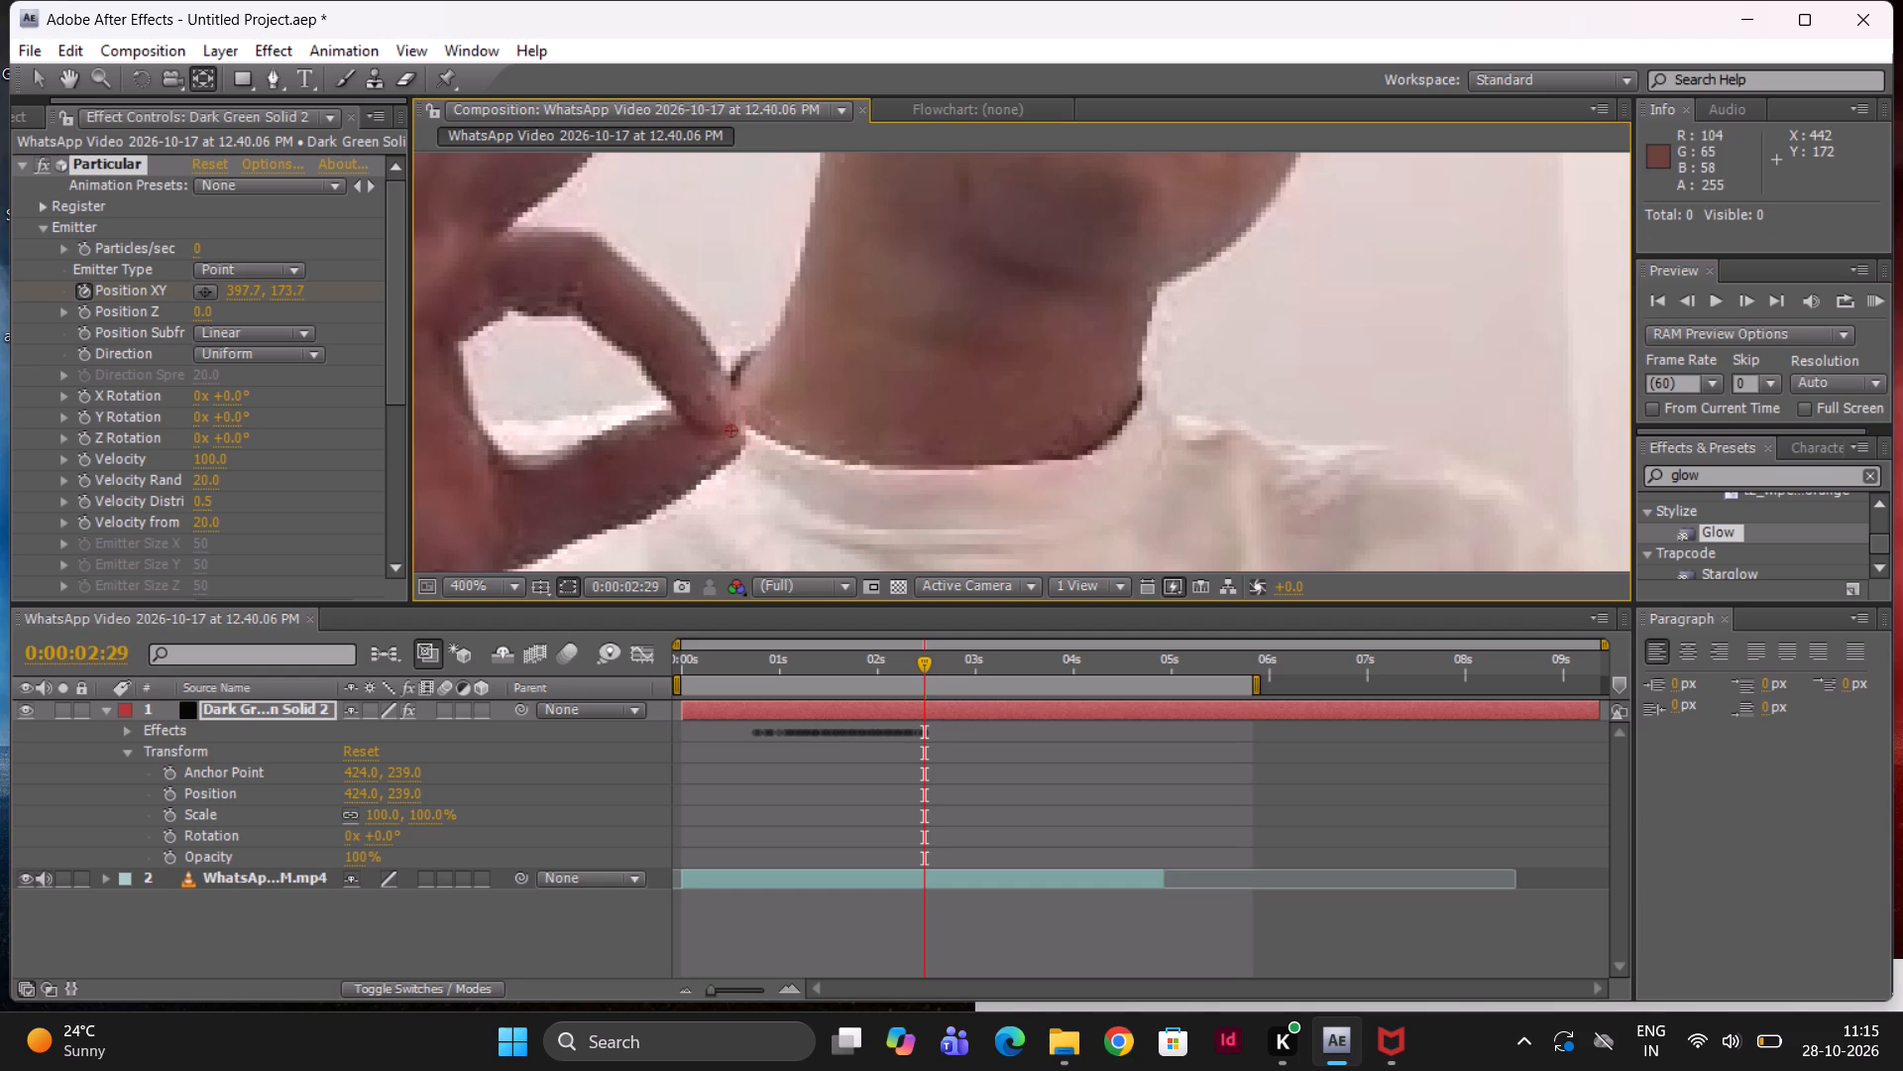
# At 0:00:02:31, keyframe the emitter's Position XY onto the fingertip contact point, at about 393.2, 179.4.
pyautogui.click(1734, 302)
pyautogui.click(1734, 302)
pyautogui.moveTo(733, 433); pyautogui.dragTo(724, 453)
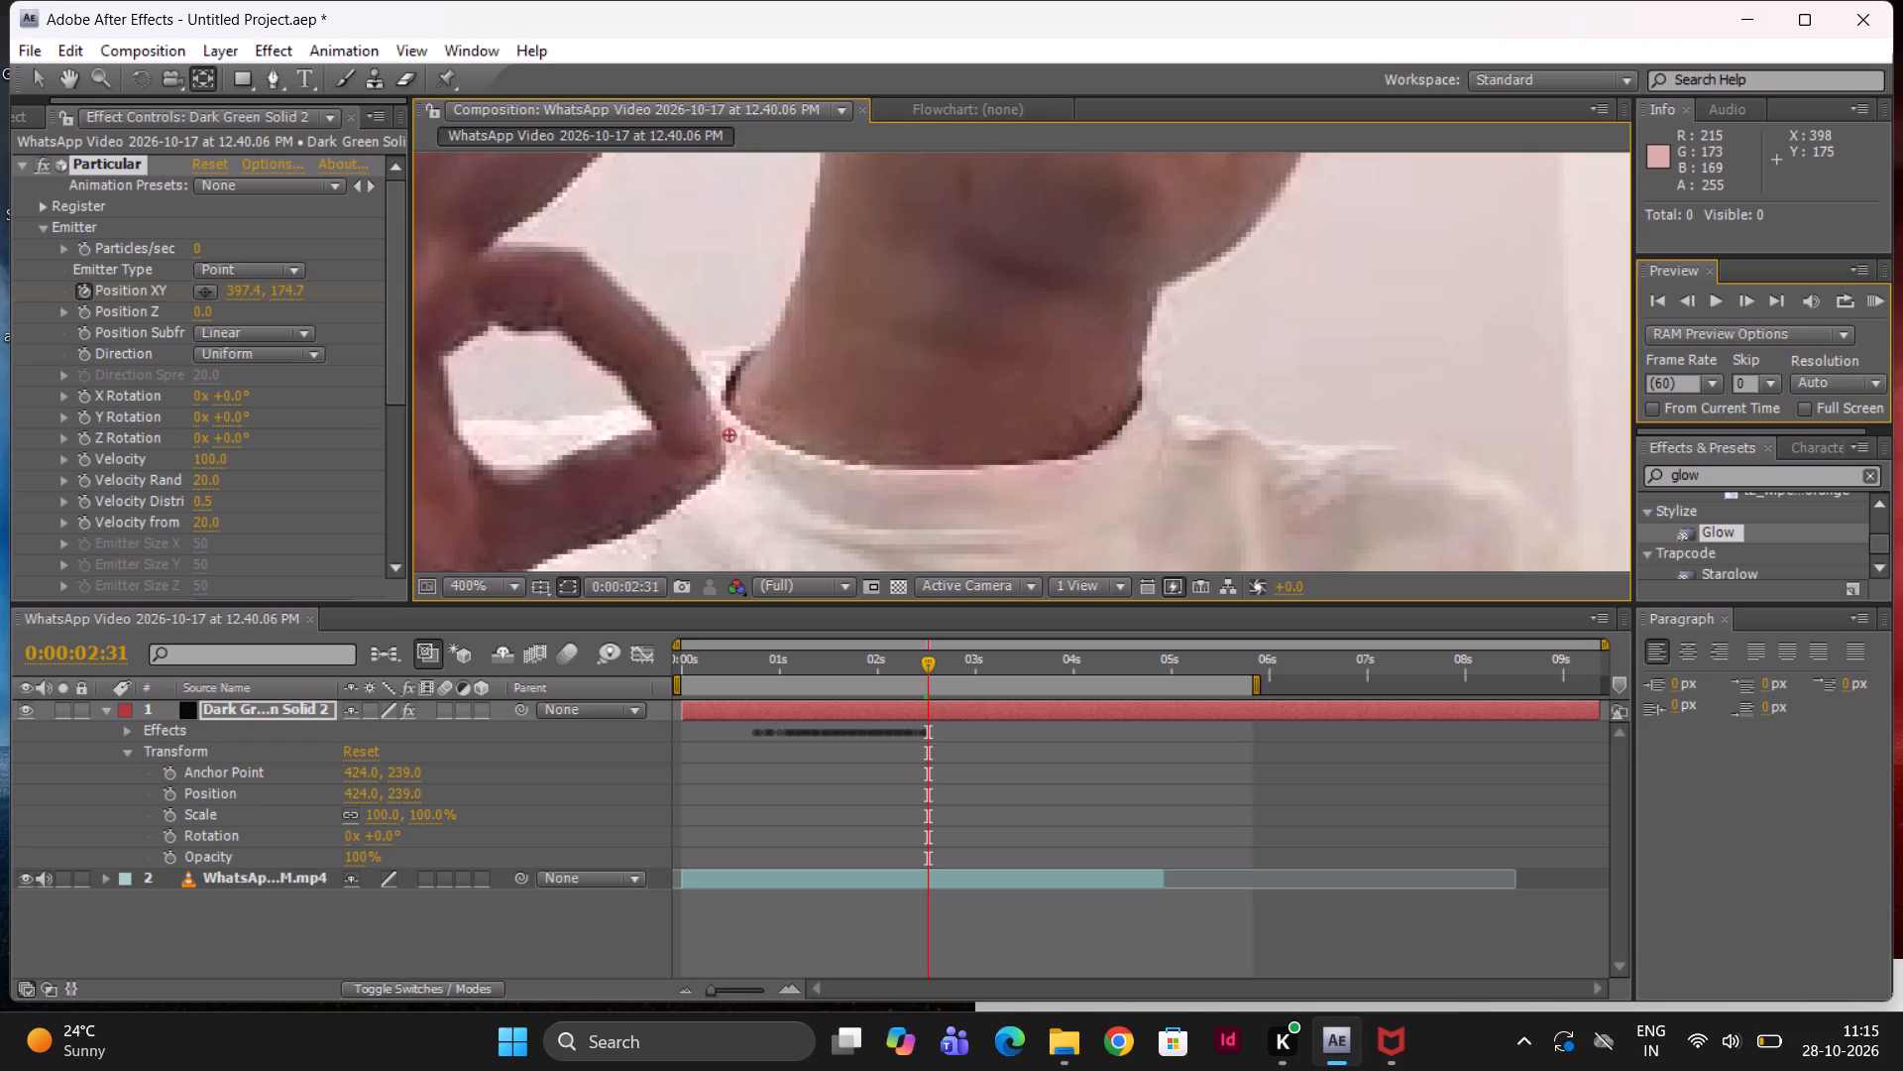
pyautogui.moveTo(724, 453); pyautogui.dragTo(712, 462)
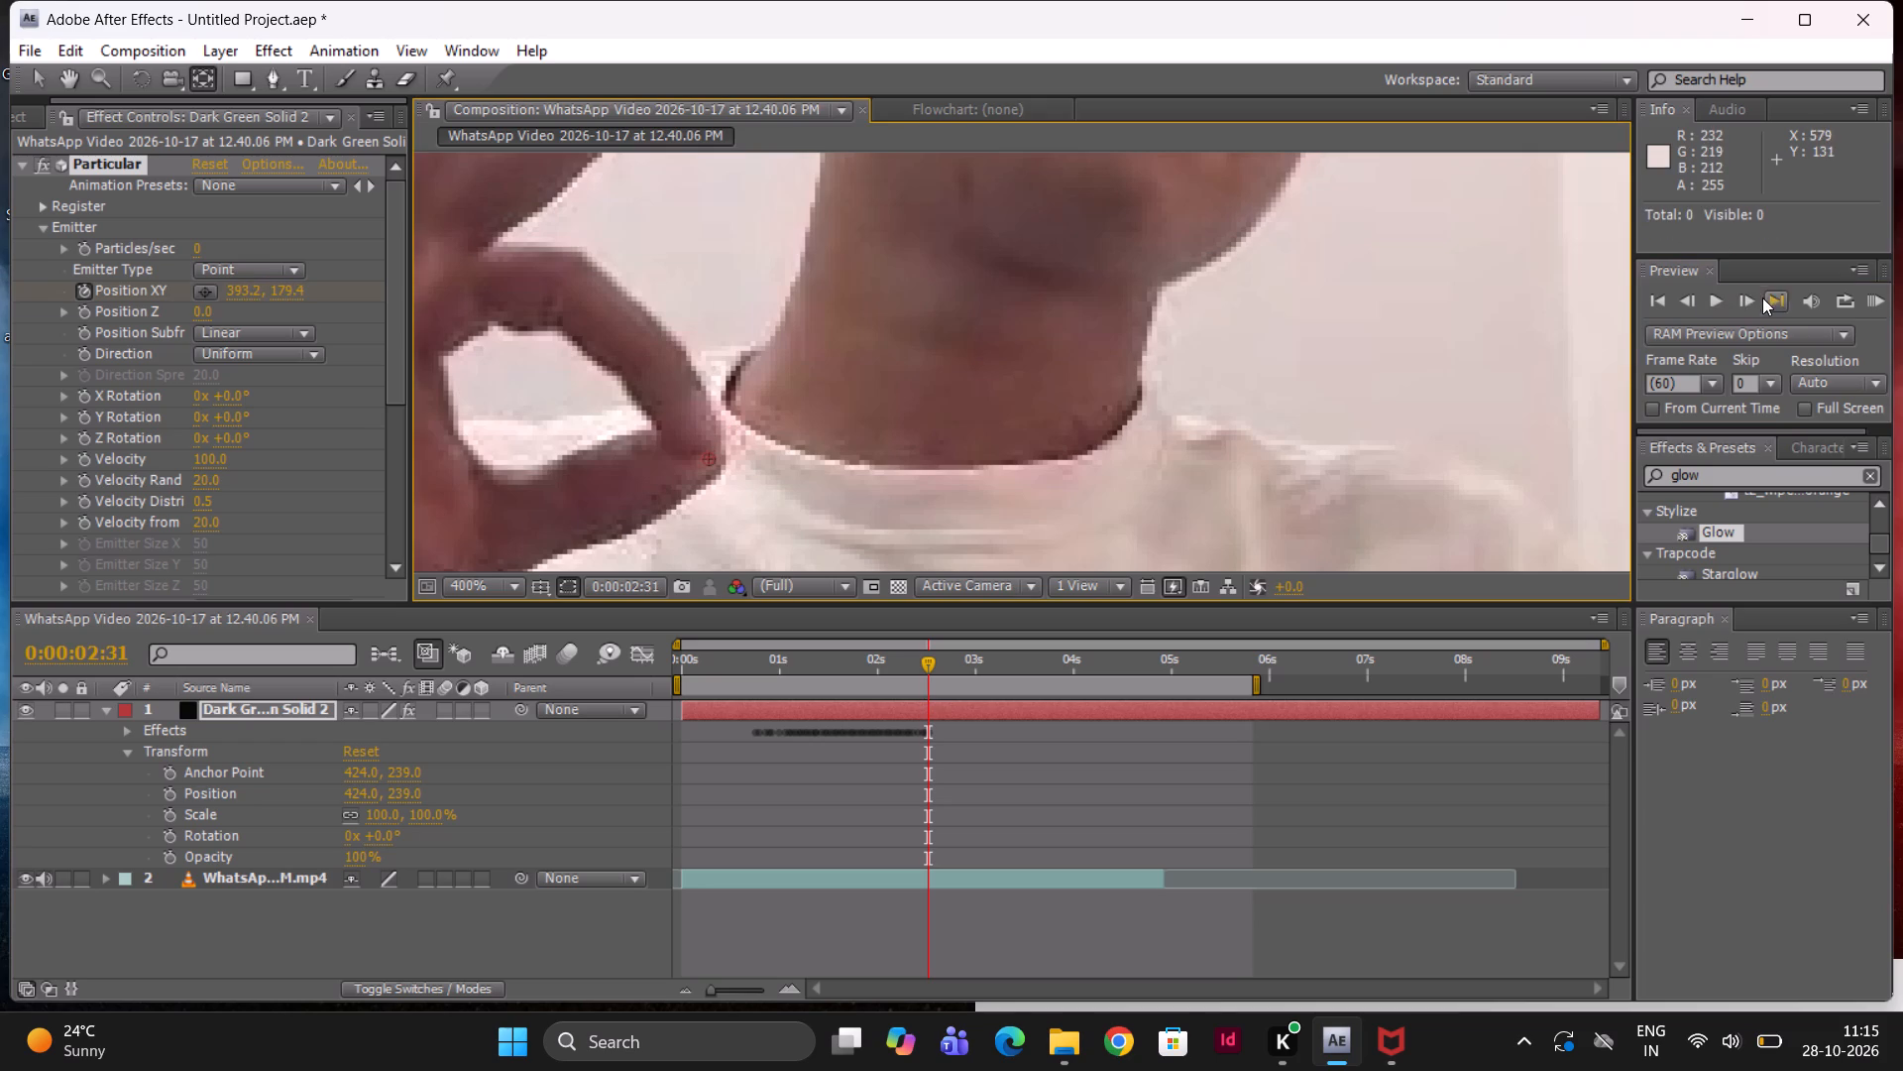
# At 0:00:02:33, keyframe the emitter's Position XY onto the fingertip contact point, at about 390.2, 181.7.
pyautogui.click(1740, 300)
pyautogui.click(1735, 300)
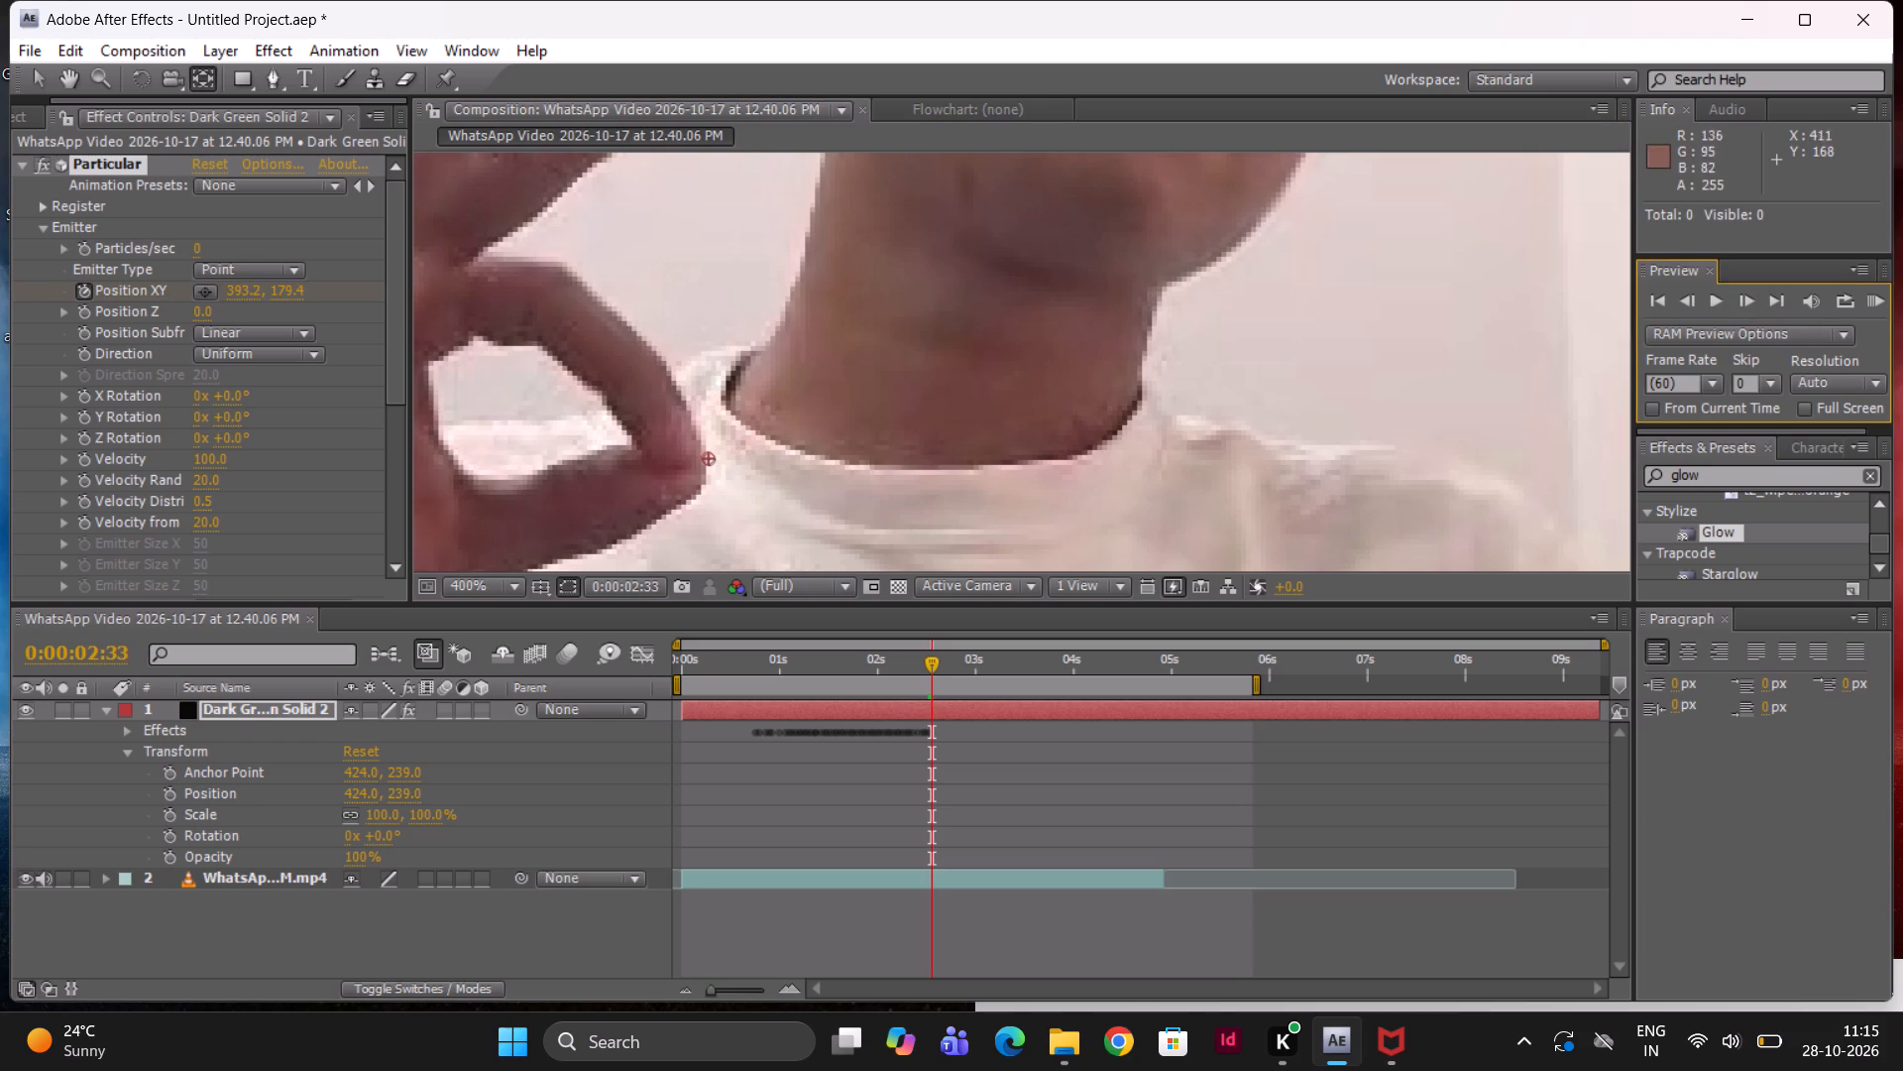
pyautogui.moveTo(707, 456); pyautogui.dragTo(692, 468)
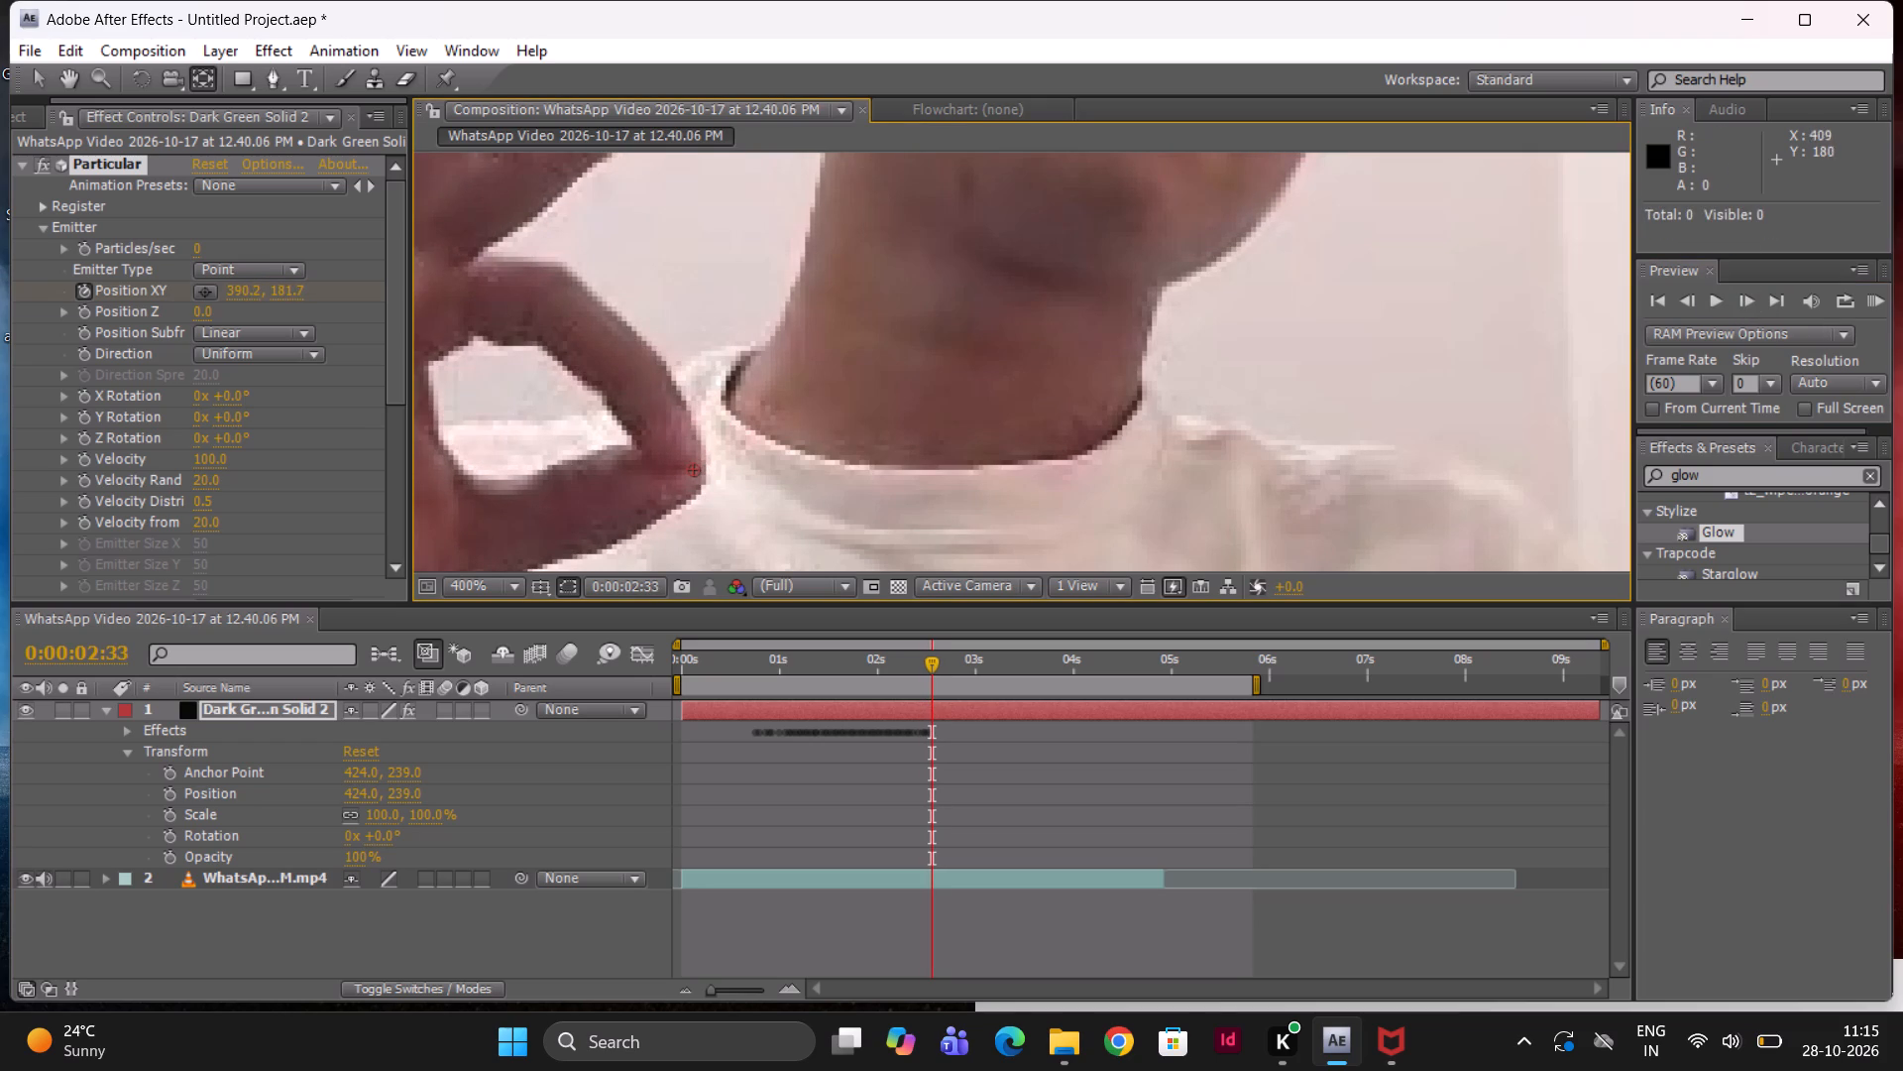
# At 0:00:02:36, keyframe the emitter's Position XY onto the fingertip contact point, at about 382.4, 182.9.
pyautogui.click(1748, 303)
pyautogui.doubleClick(1748, 303)
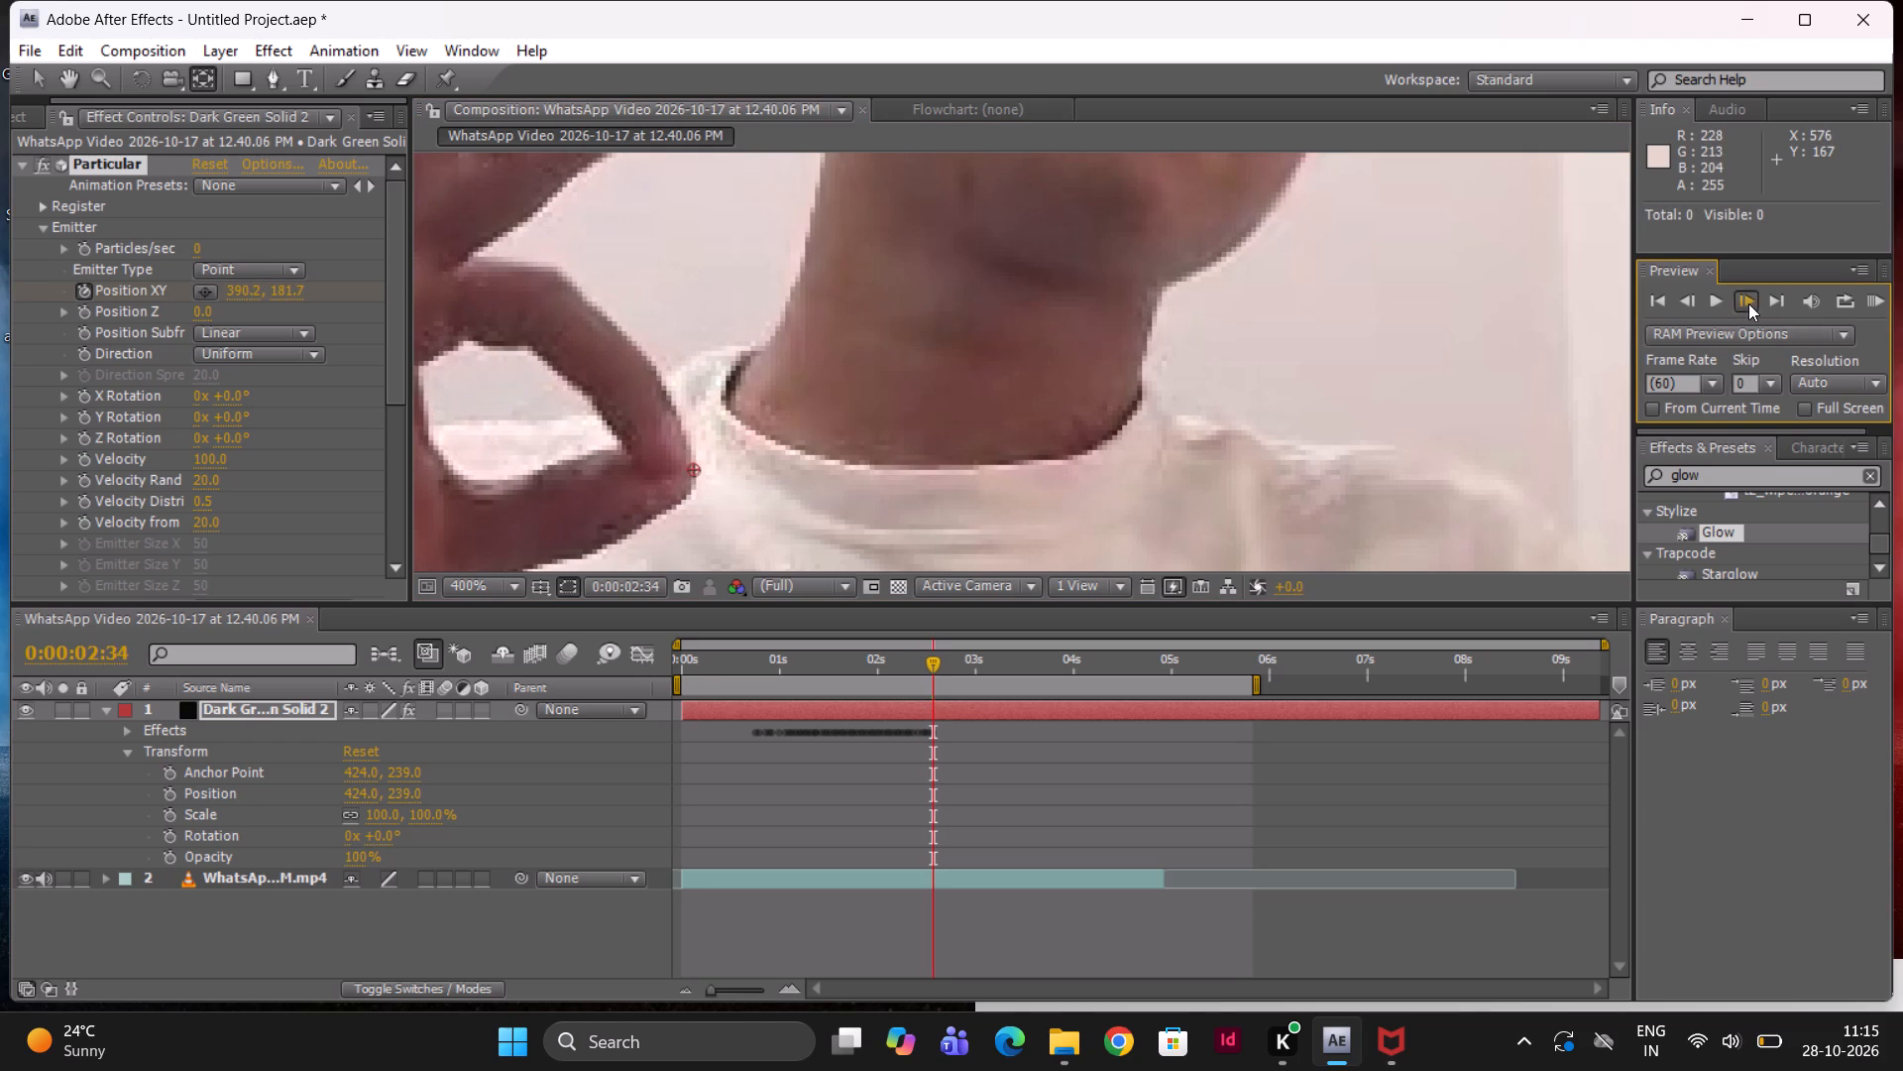
pyautogui.moveTo(699, 470); pyautogui.dragTo(680, 476)
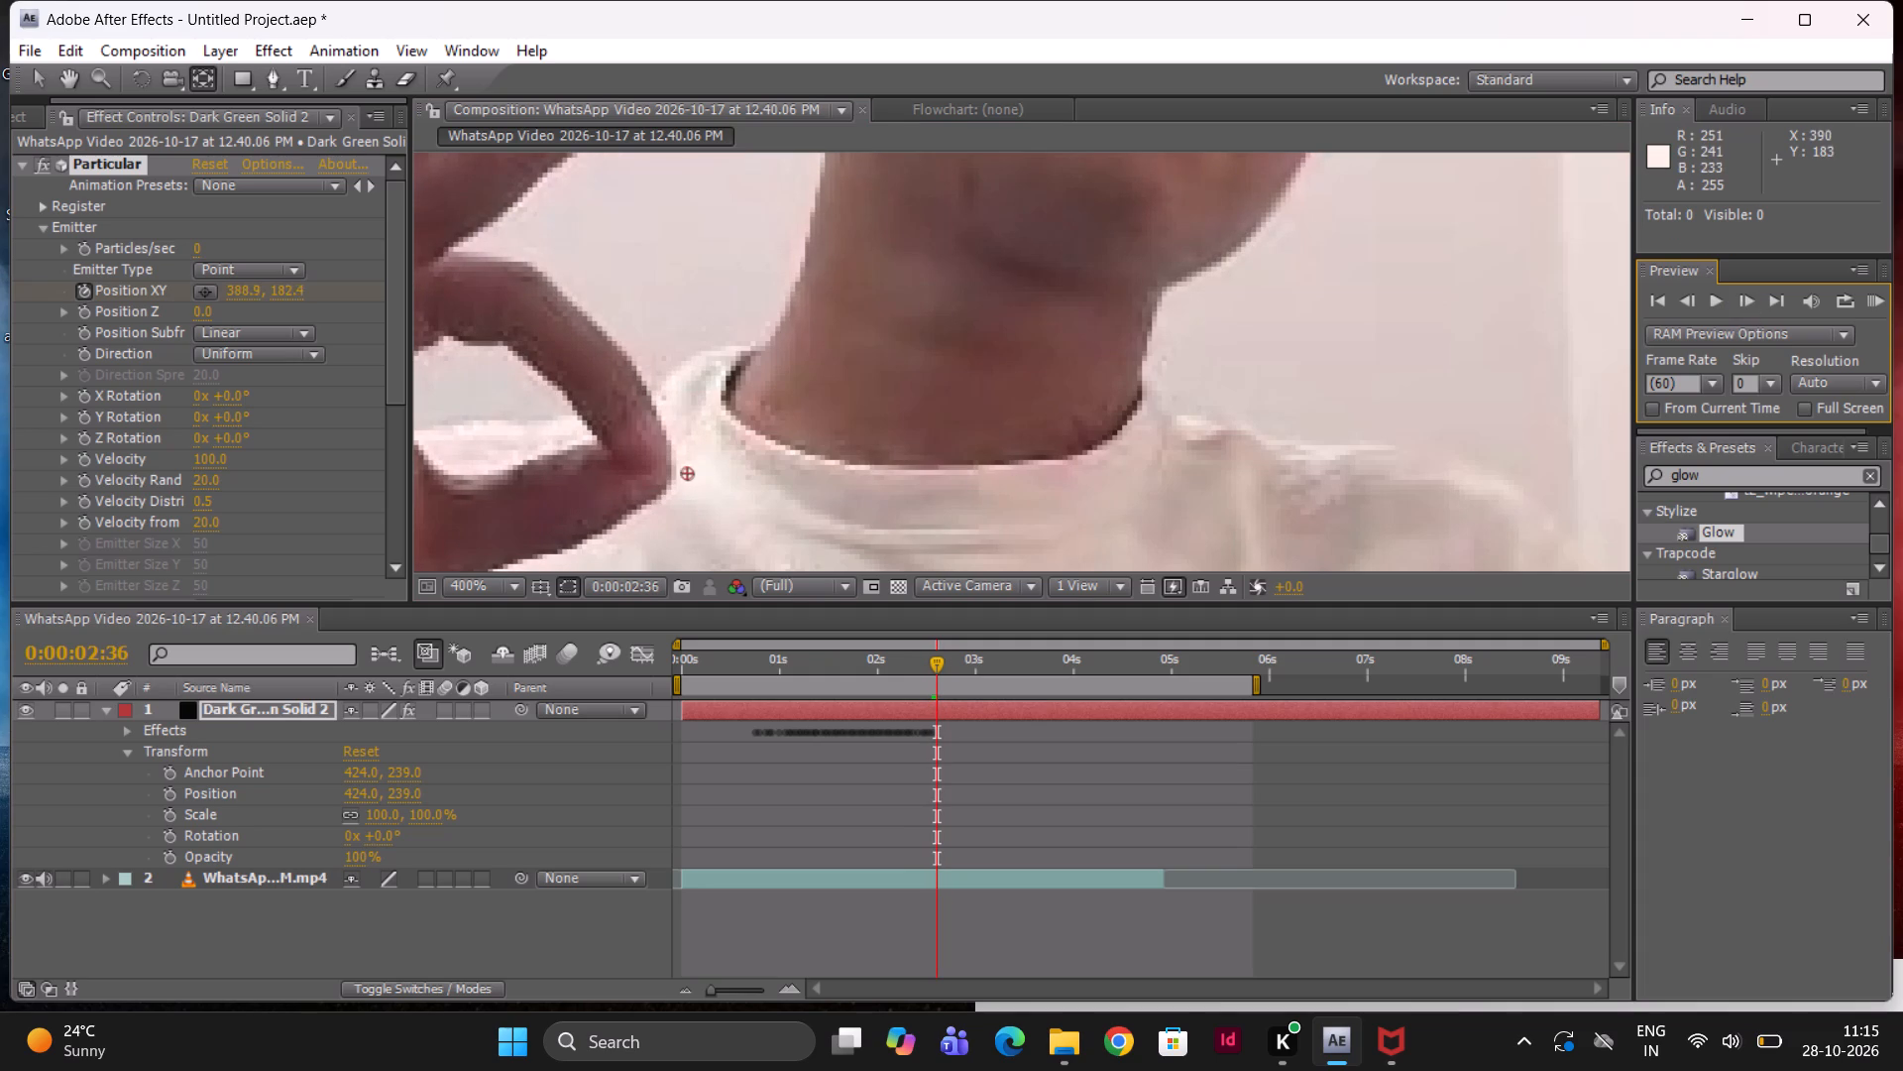
pyautogui.moveTo(680, 476); pyautogui.dragTo(661, 478)
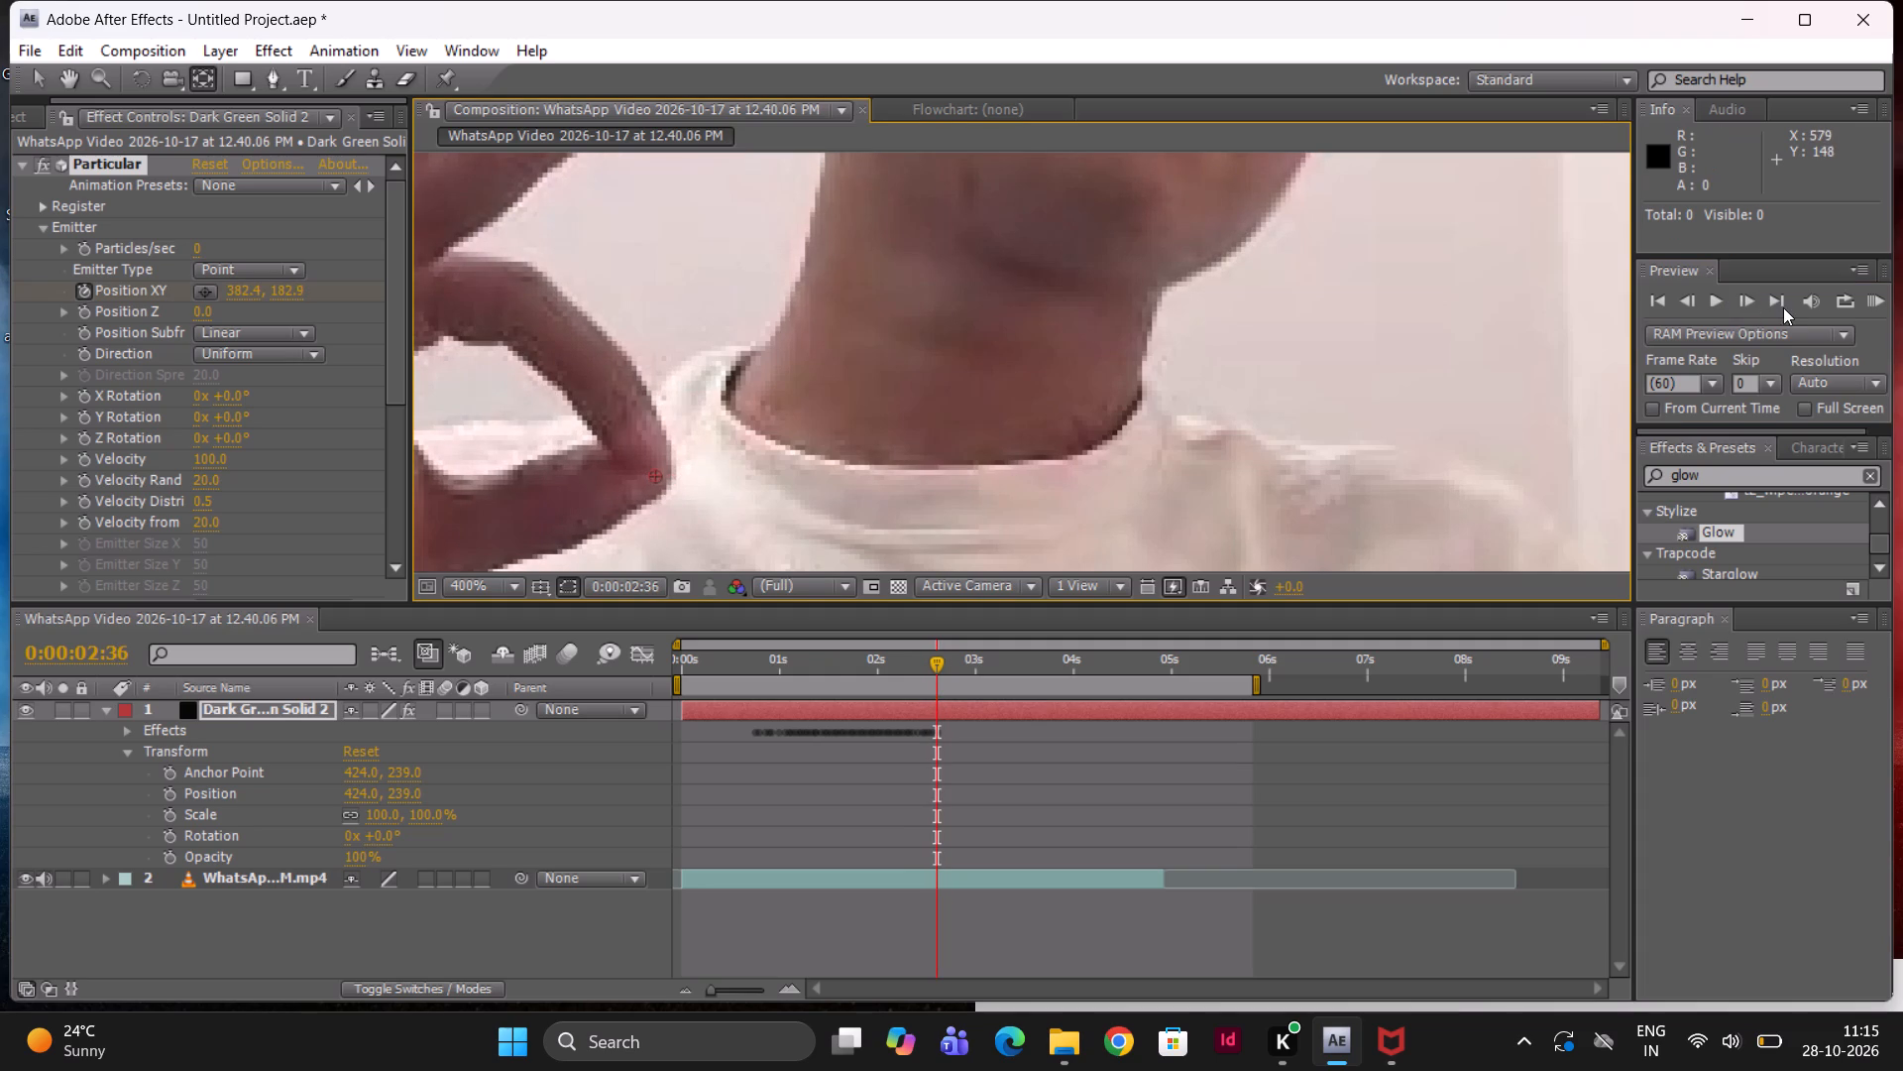
# At 0:00:02:38, keyframe the emitter's Position XY onto the fingertip contact point, at about 379.2, 177.2.
pyautogui.doubleClick(1752, 304)
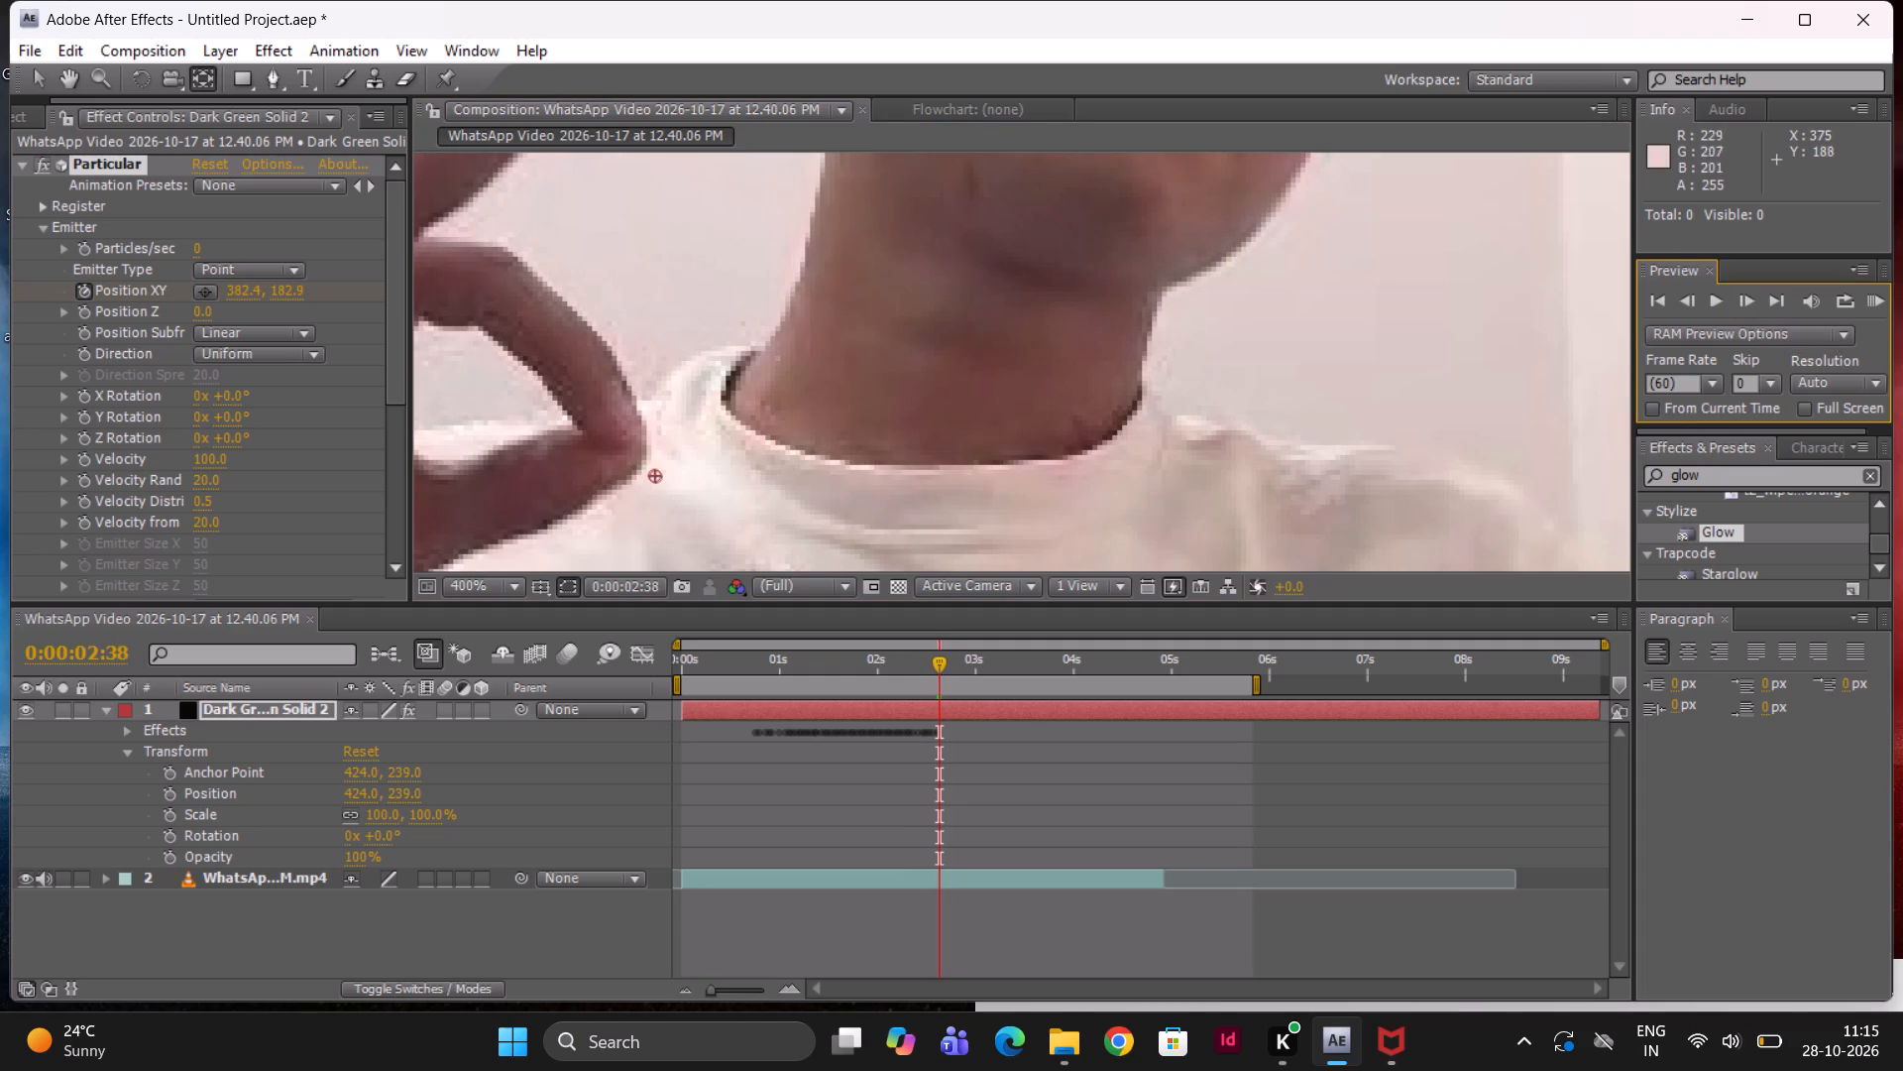
pyautogui.moveTo(651, 477); pyautogui.dragTo(634, 457)
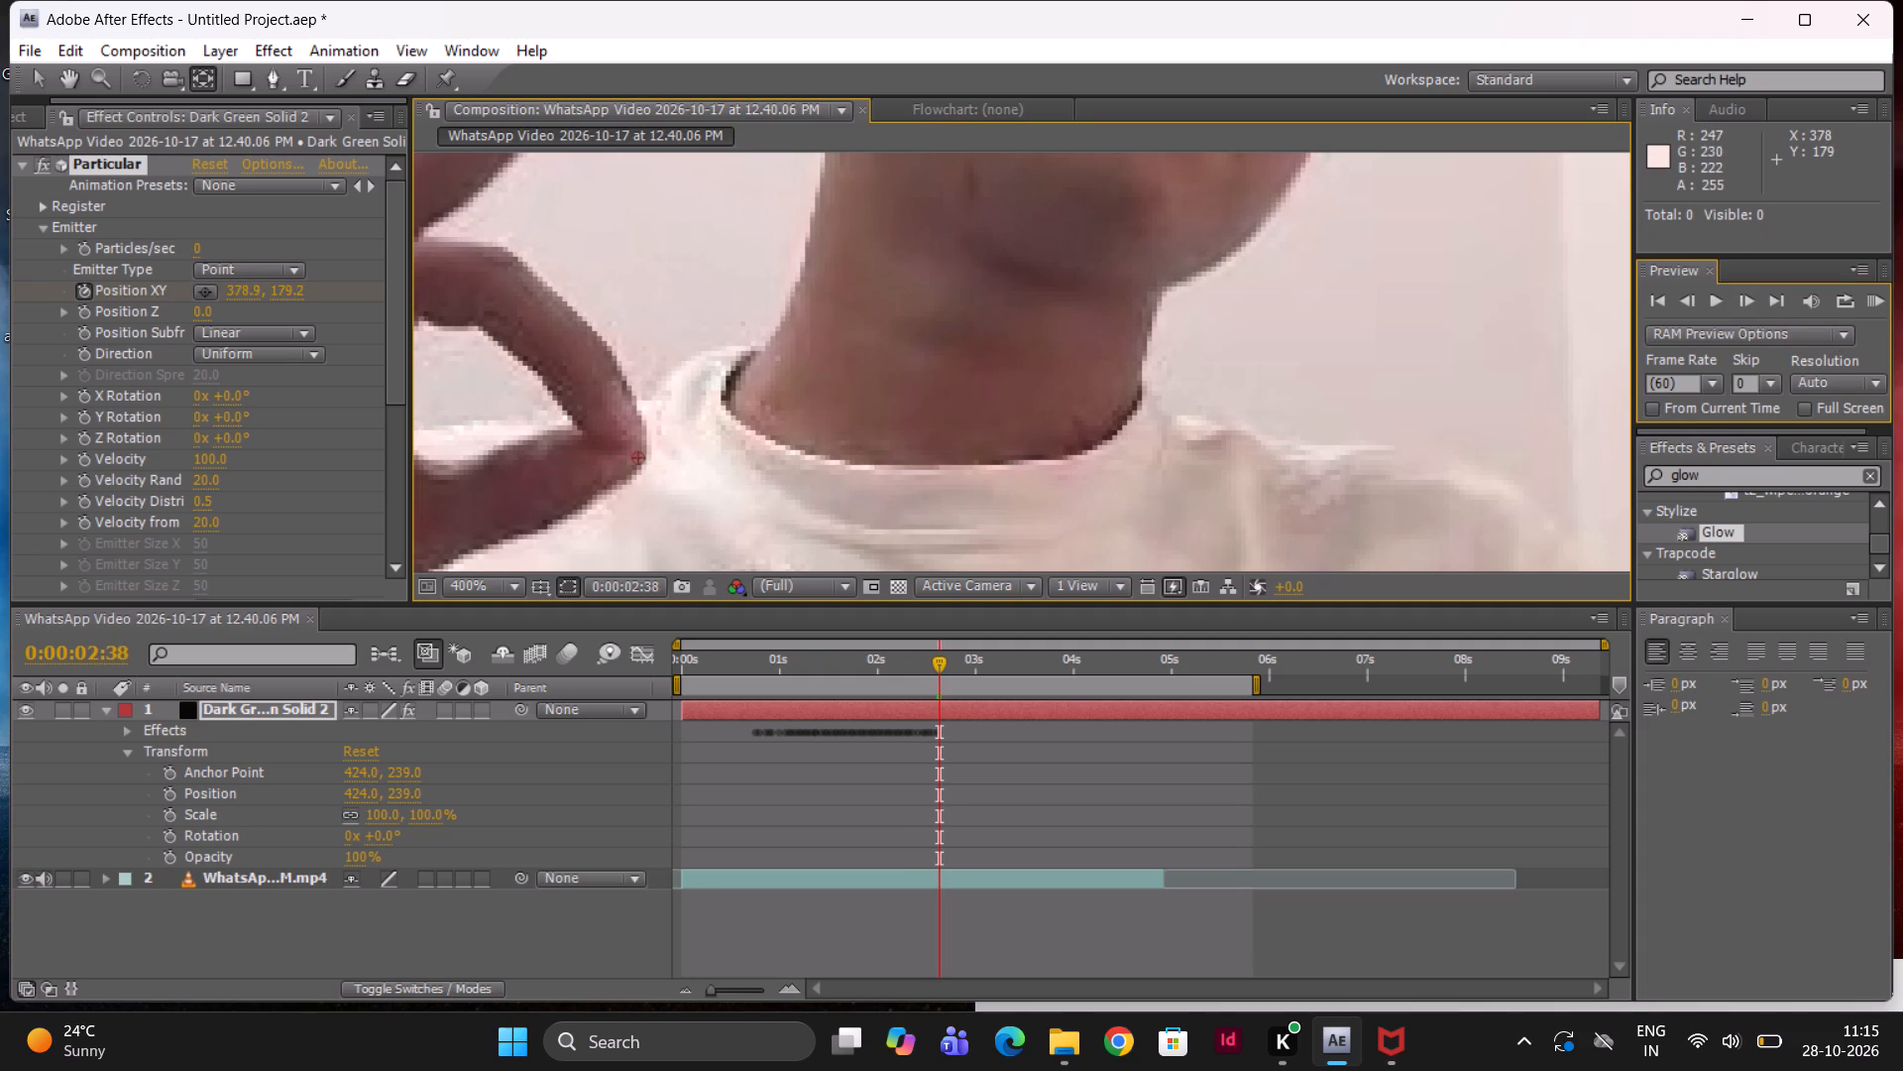
pyautogui.moveTo(634, 457); pyautogui.dragTo(635, 448)
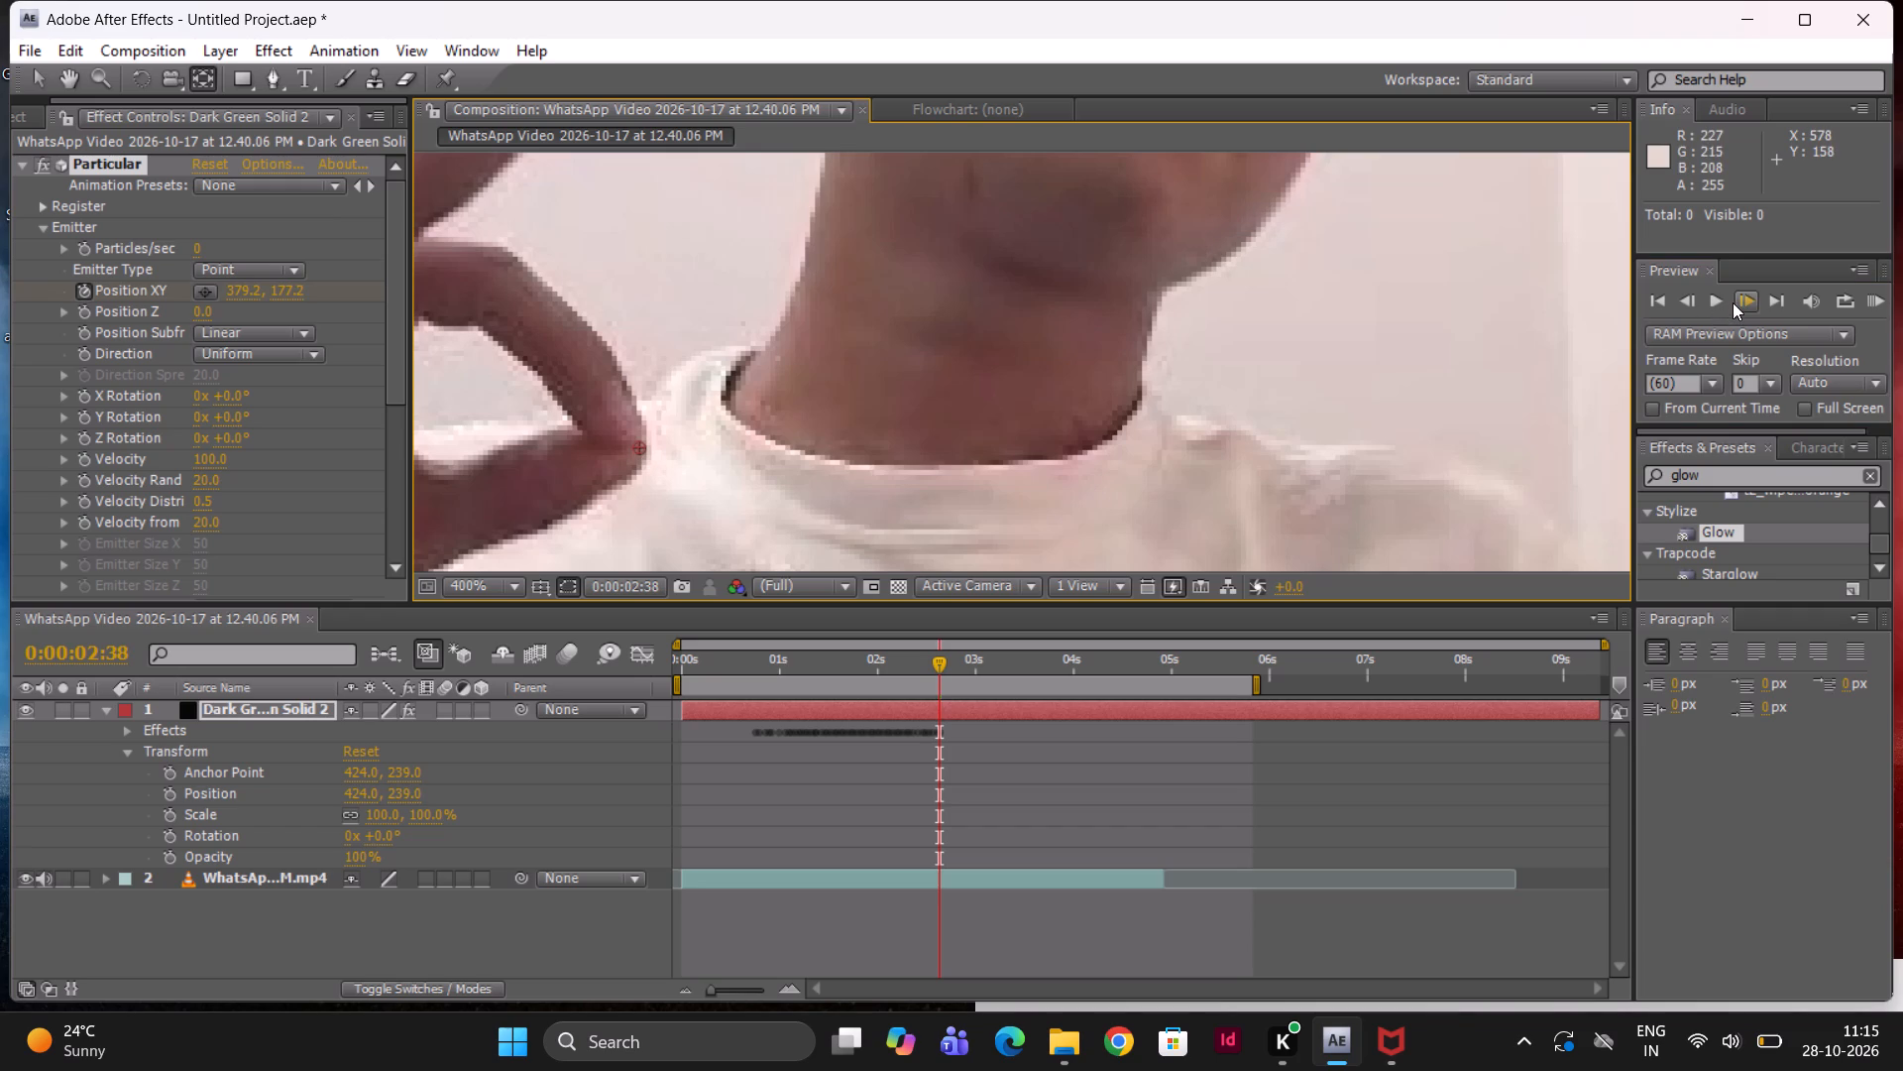
# At 0:00:02:40, keyframe the emitter's Position XY onto the fingertip contact point, at about 371.4, 168.4.
pyautogui.doubleClick(1733, 302)
pyautogui.moveTo(637, 445); pyautogui.dragTo(634, 443)
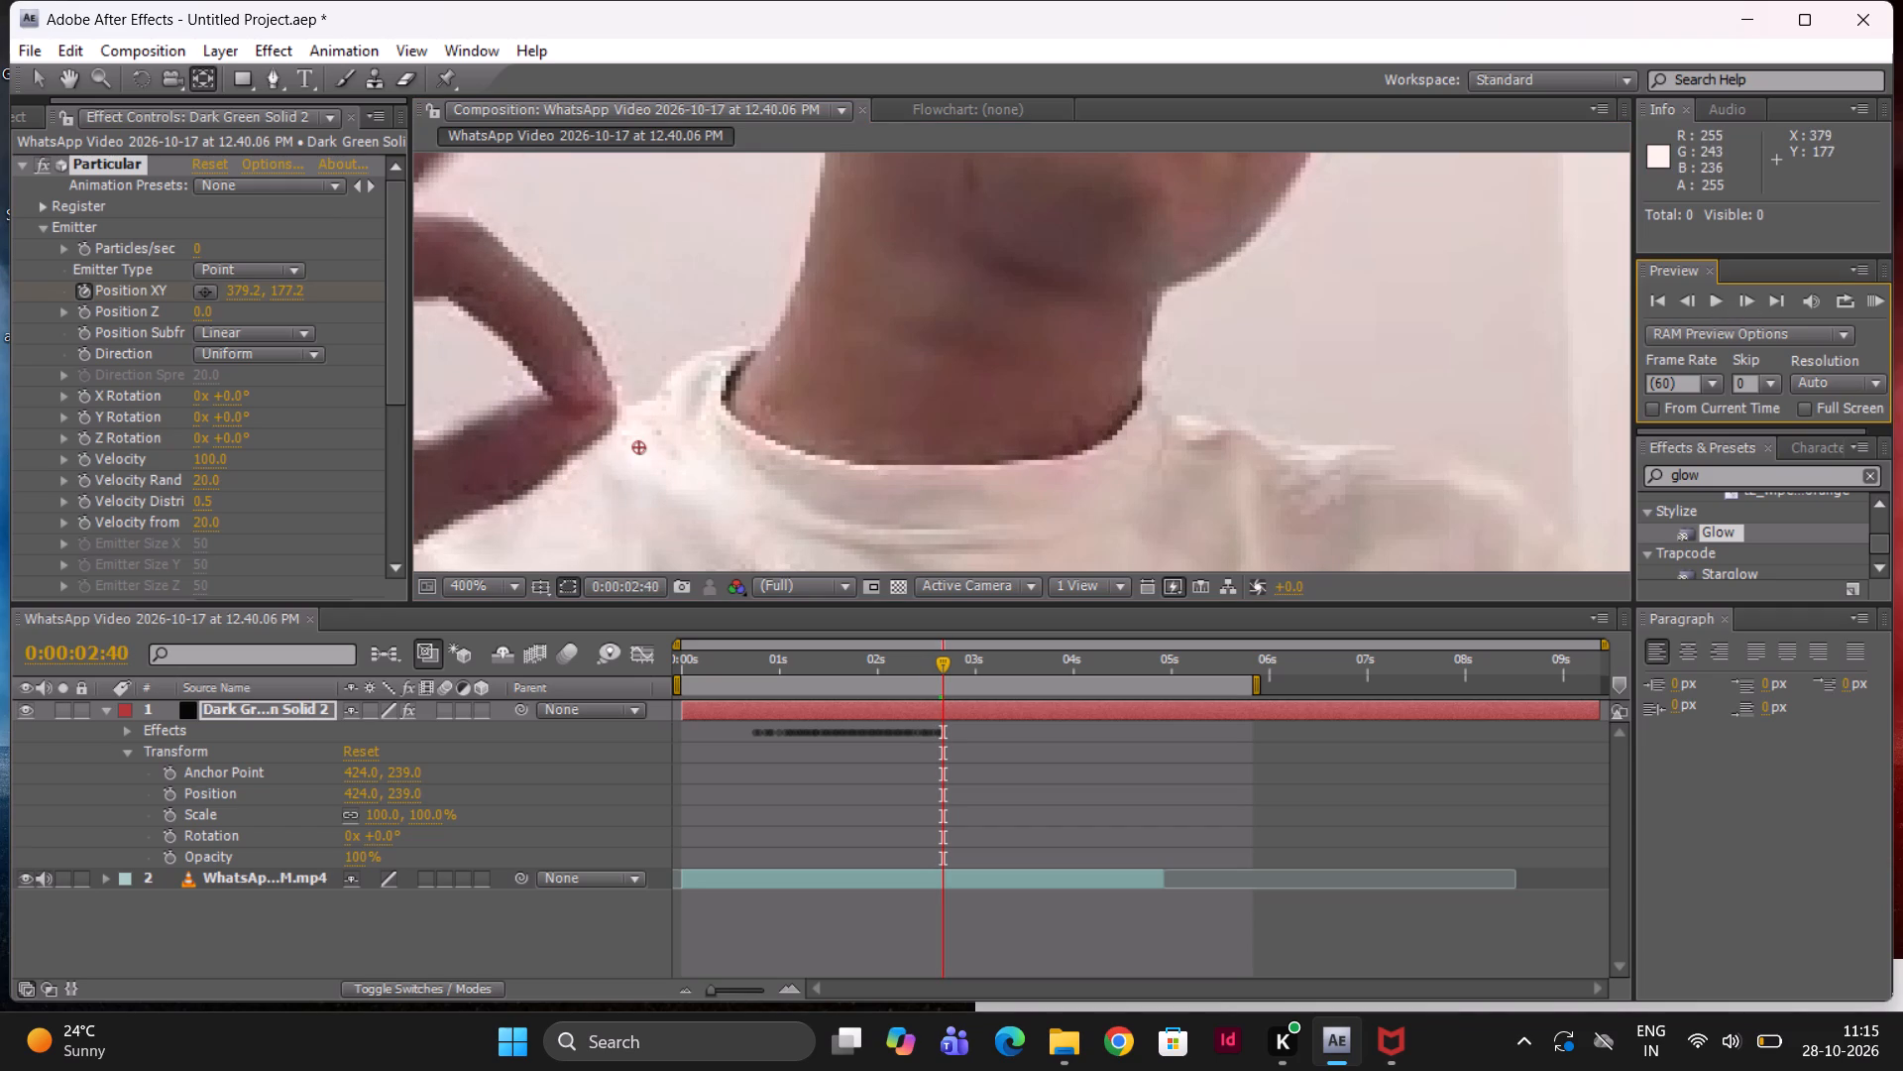
pyautogui.moveTo(634, 443); pyautogui.dragTo(599, 403)
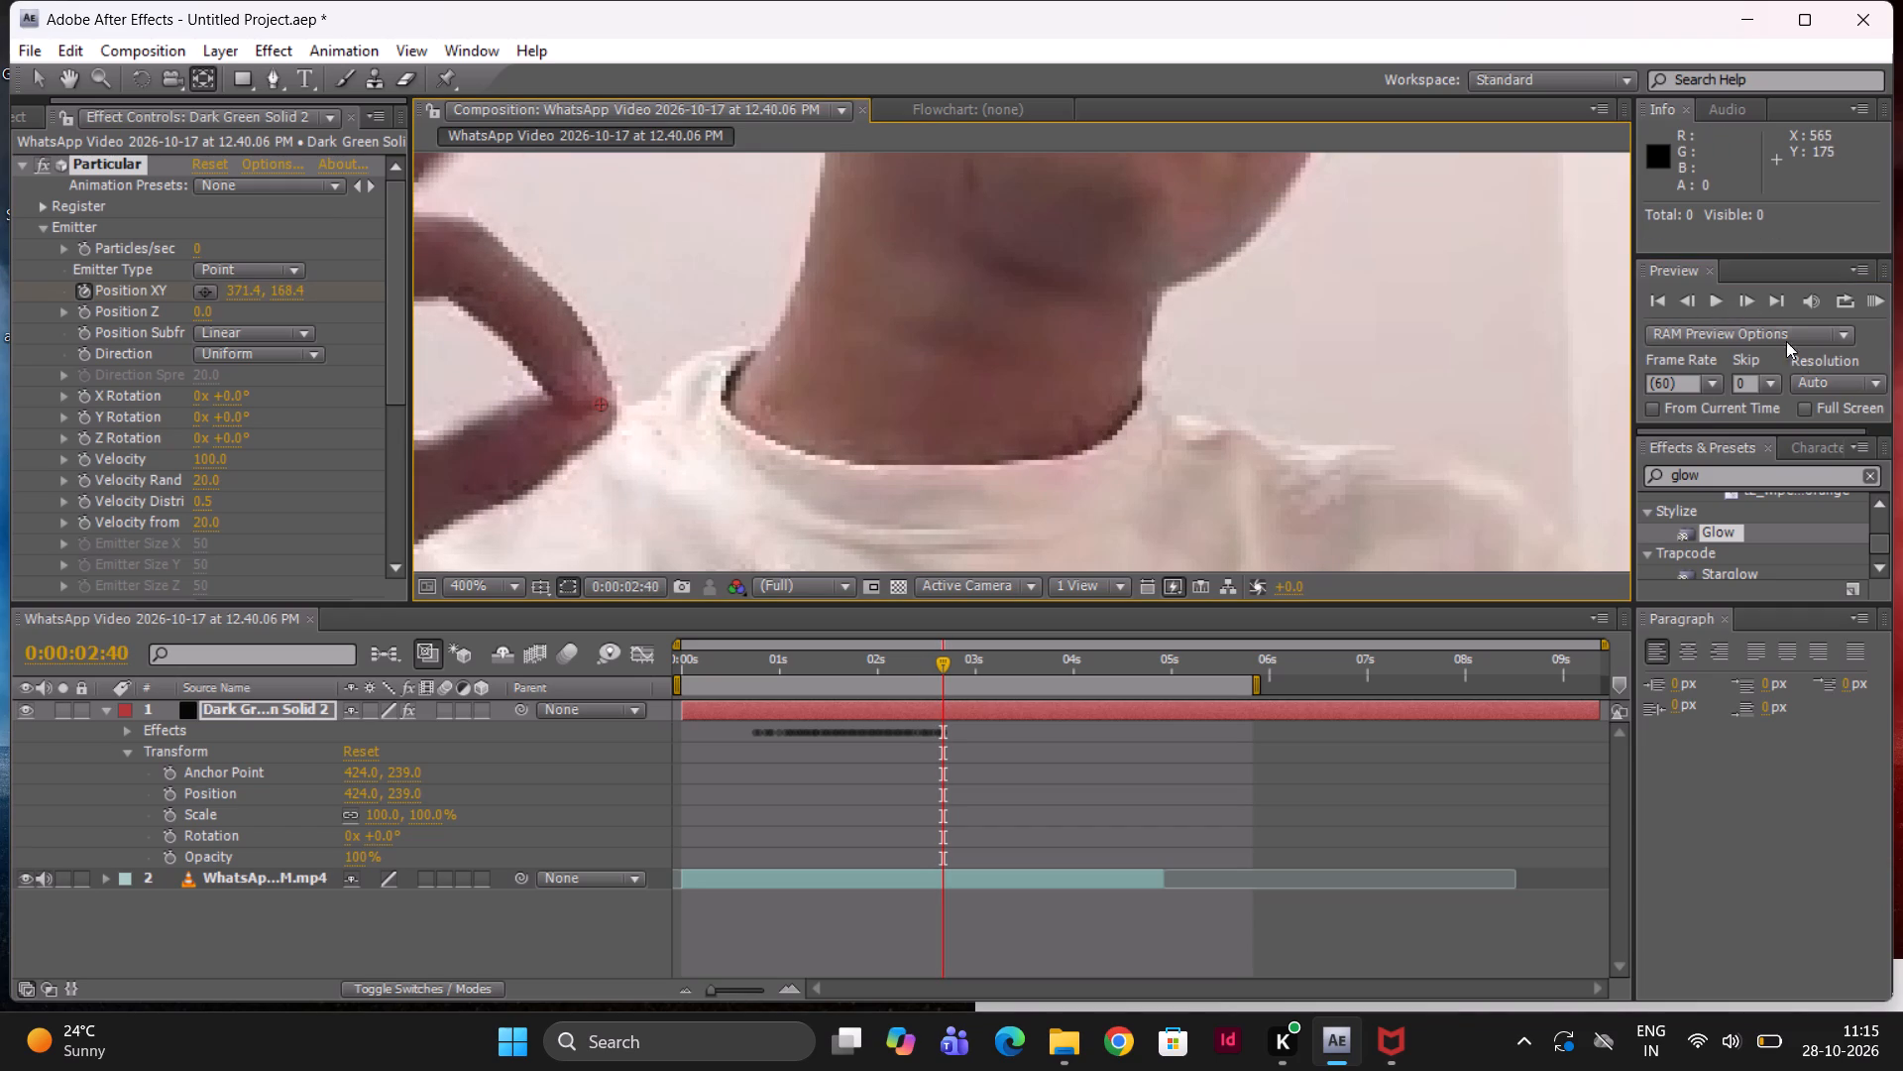
# At 0:00:02:43, keyframe the emitter's Position XY onto the fingertip contact point, at about 362.4, 154.4.
pyautogui.click(1738, 307)
pyautogui.click(1738, 307)
pyautogui.click(1738, 307)
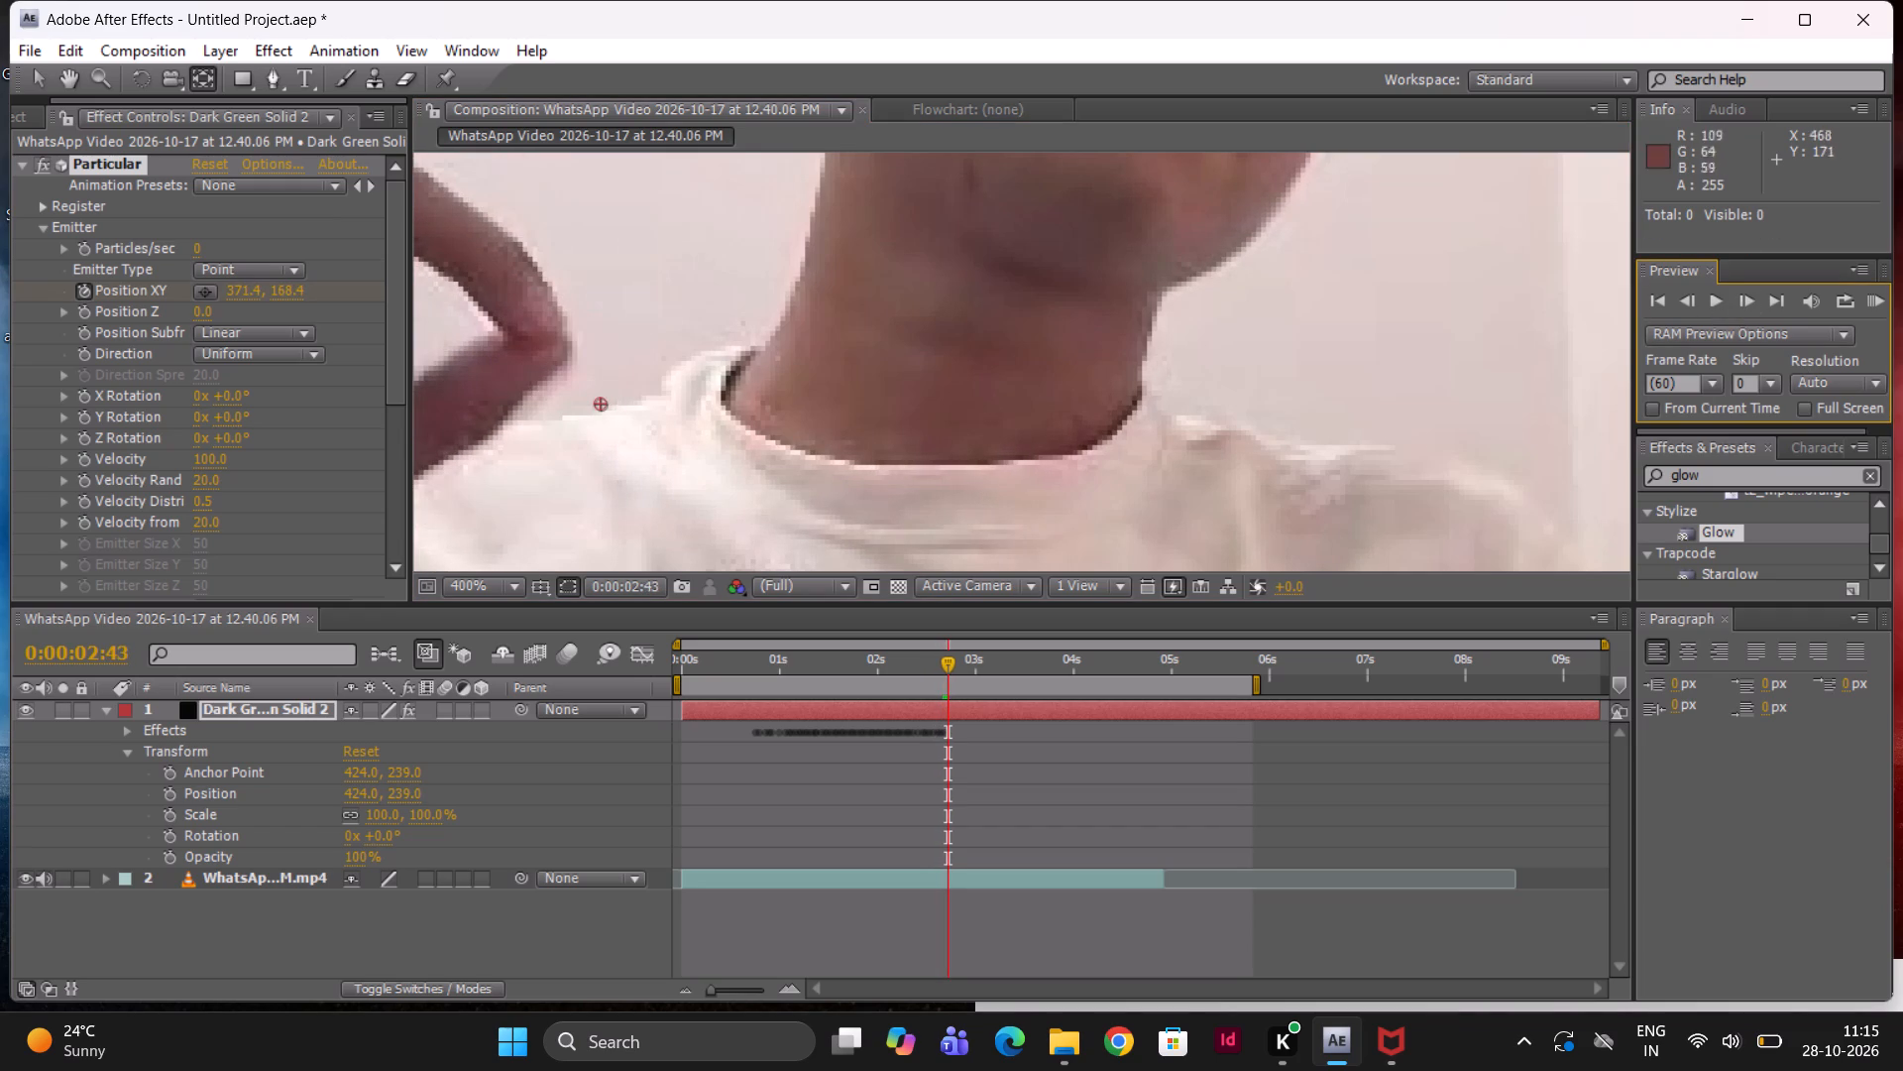
pyautogui.moveTo(604, 405); pyautogui.dragTo(562, 331)
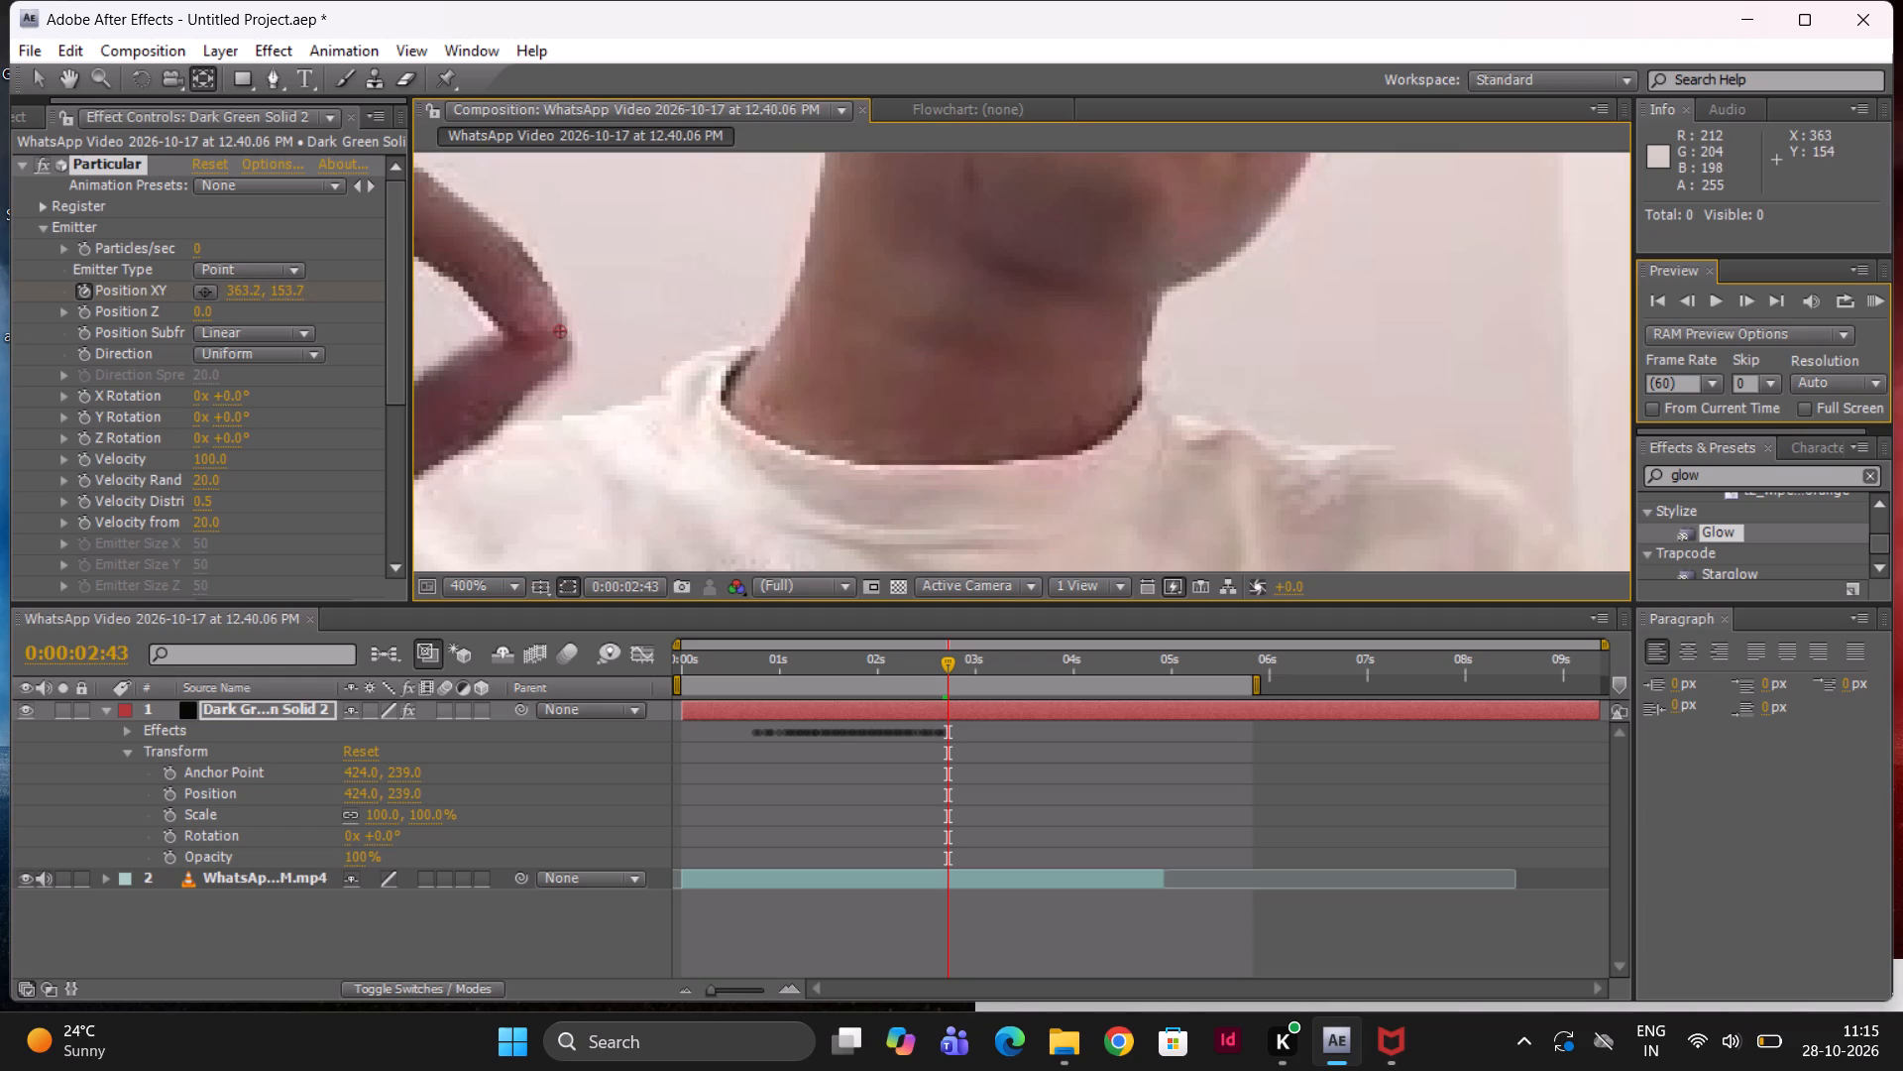
pyautogui.moveTo(562, 331); pyautogui.dragTo(560, 333)
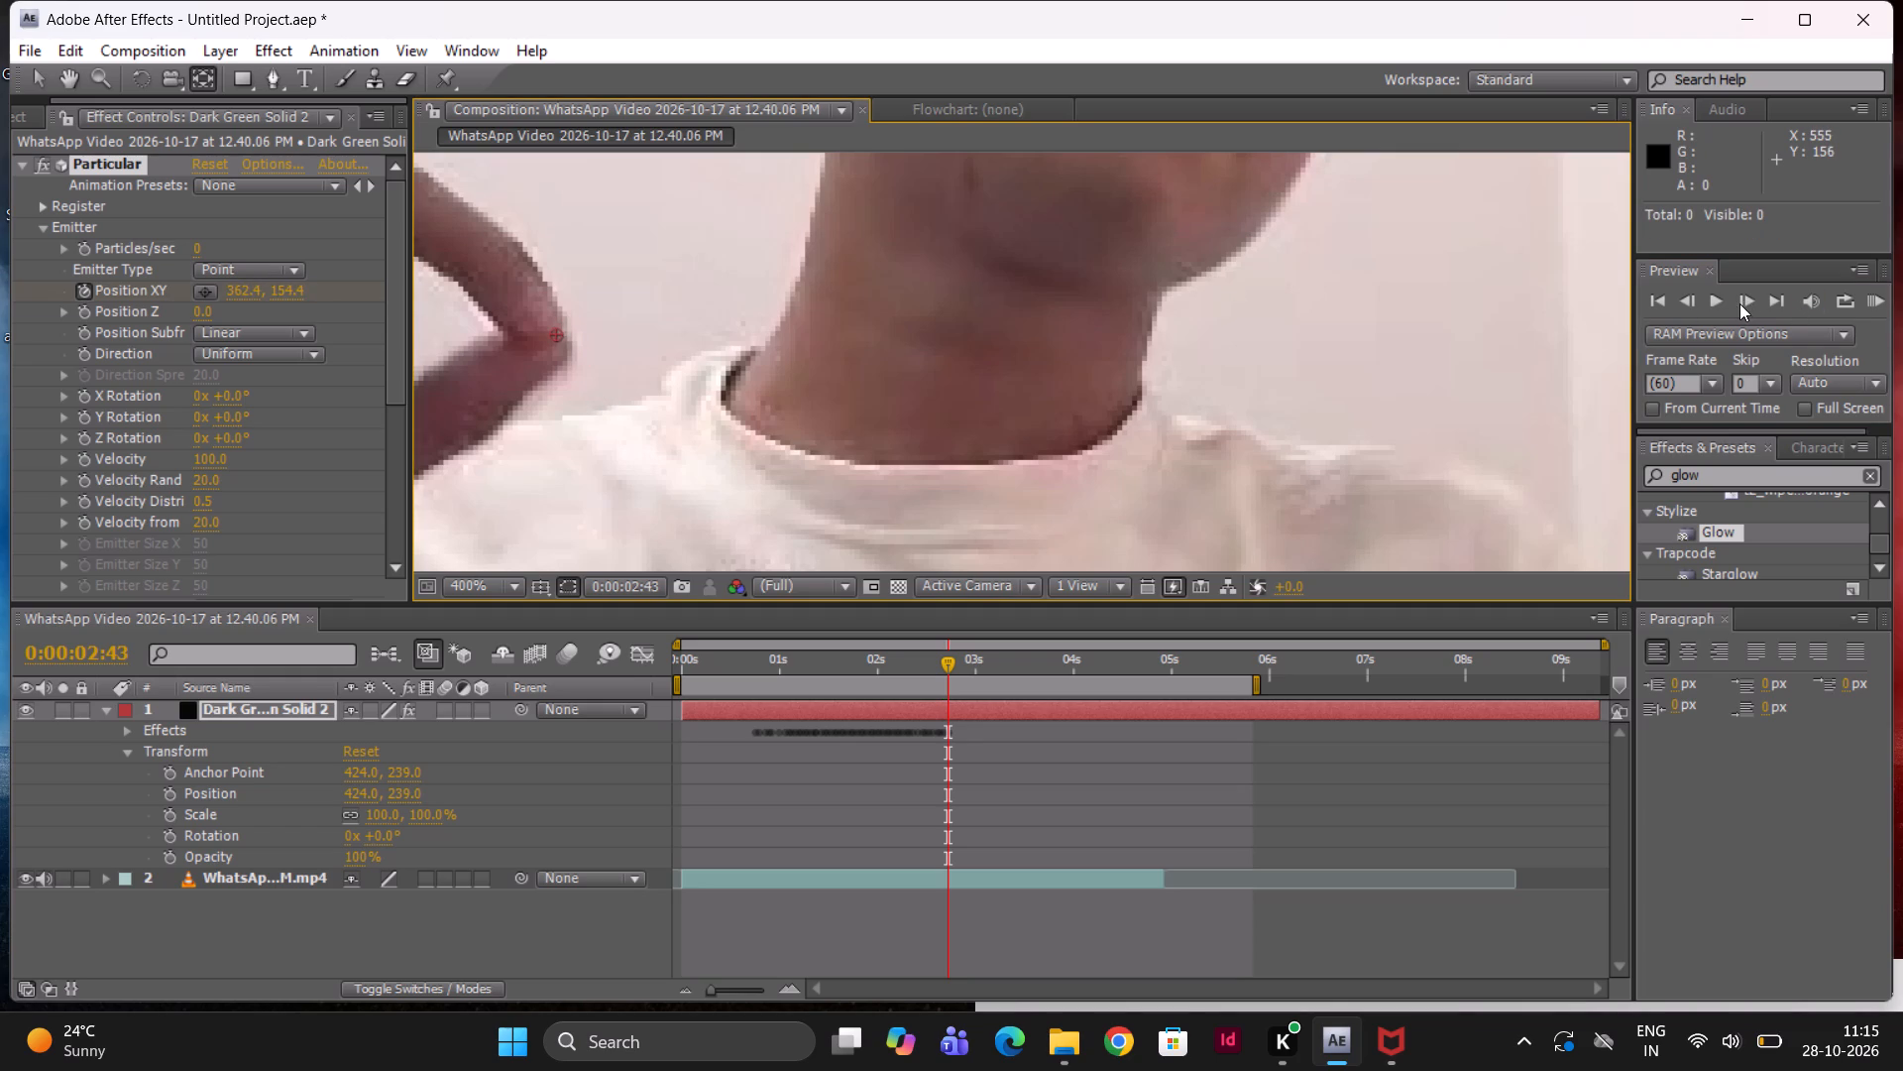
# At 0:00:02:45, keyframe the emitter's Position XY onto the fingertip contact point, at about 358.2, 147.7.
pyautogui.doubleClick(1739, 303)
pyautogui.moveTo(919, 380); pyautogui.dragTo(1278, 450, button='middle')
pyautogui.moveTo(915, 405); pyautogui.dragTo(893, 372)
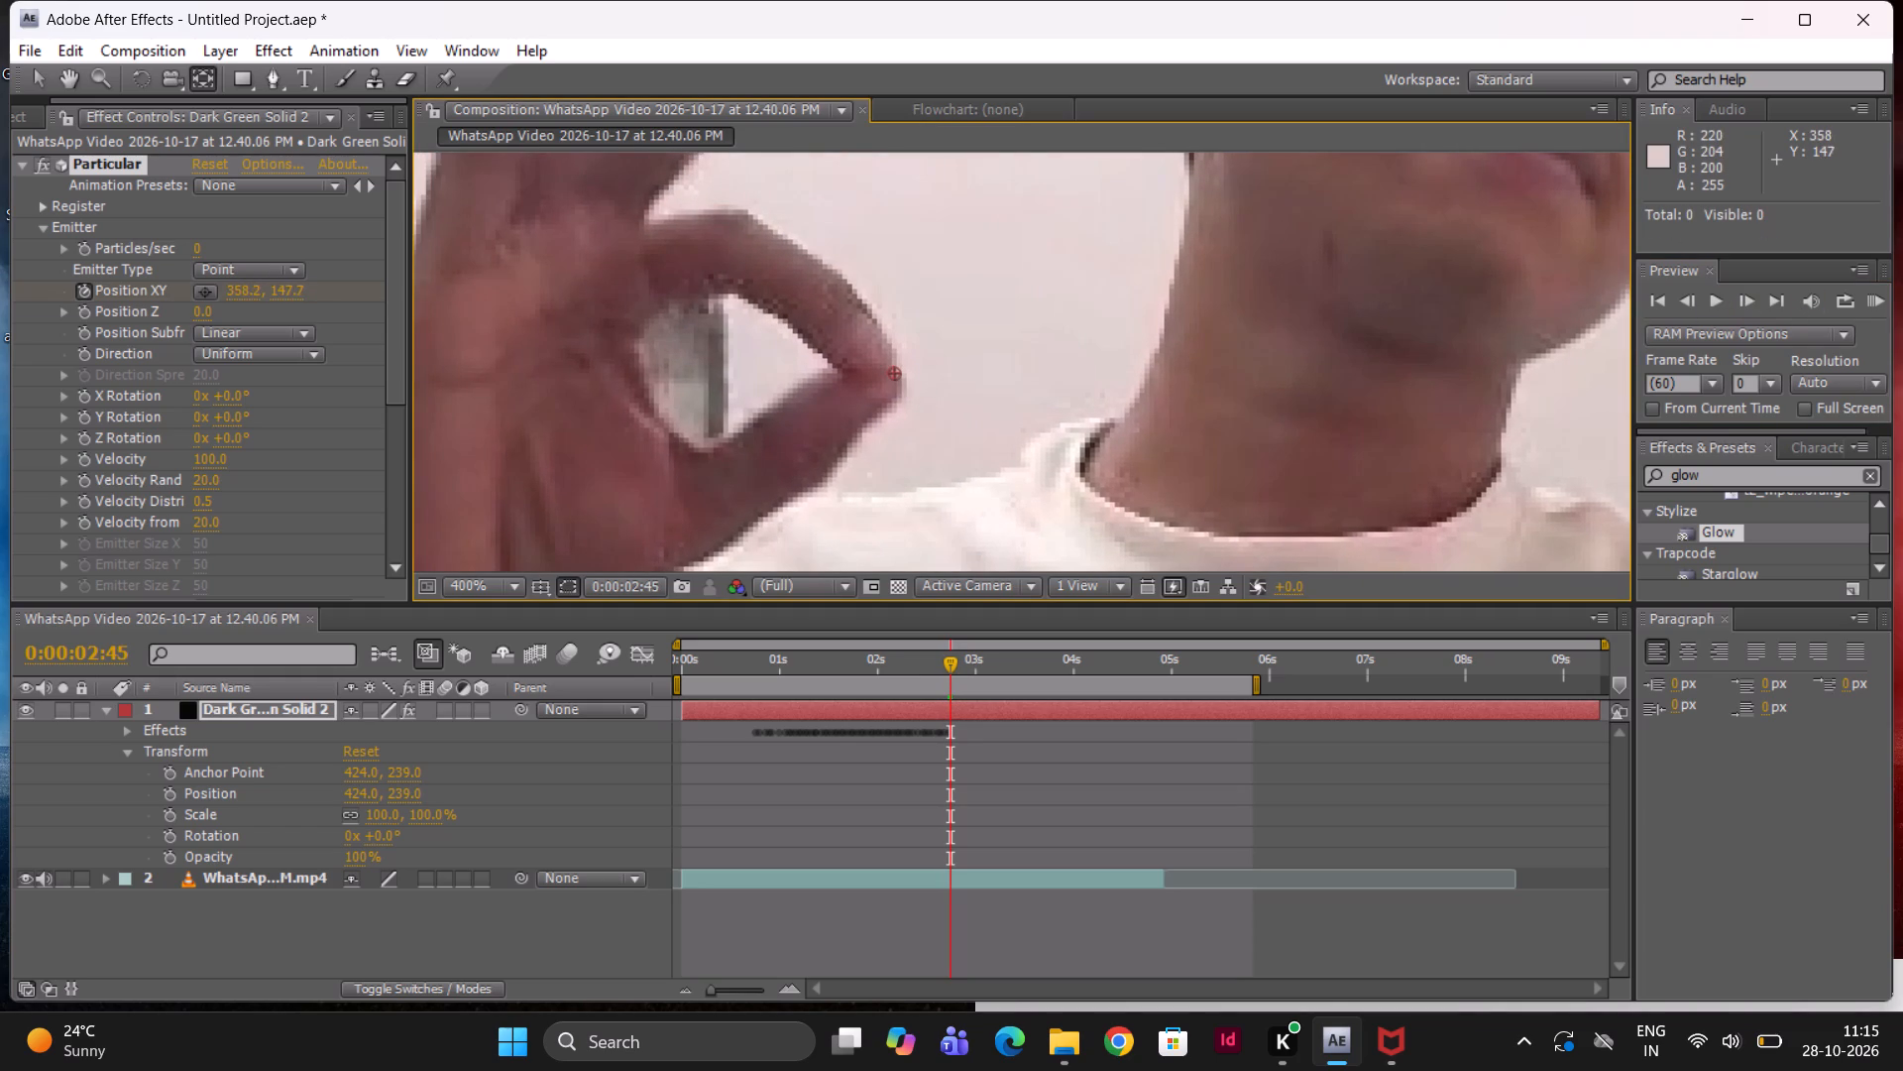
# At 0:00:02:47, keyframe the emitter's Position XY onto the fingertip contact point, at about 350.7, 141.2.
pyautogui.click(1743, 298)
pyautogui.click(1743, 298)
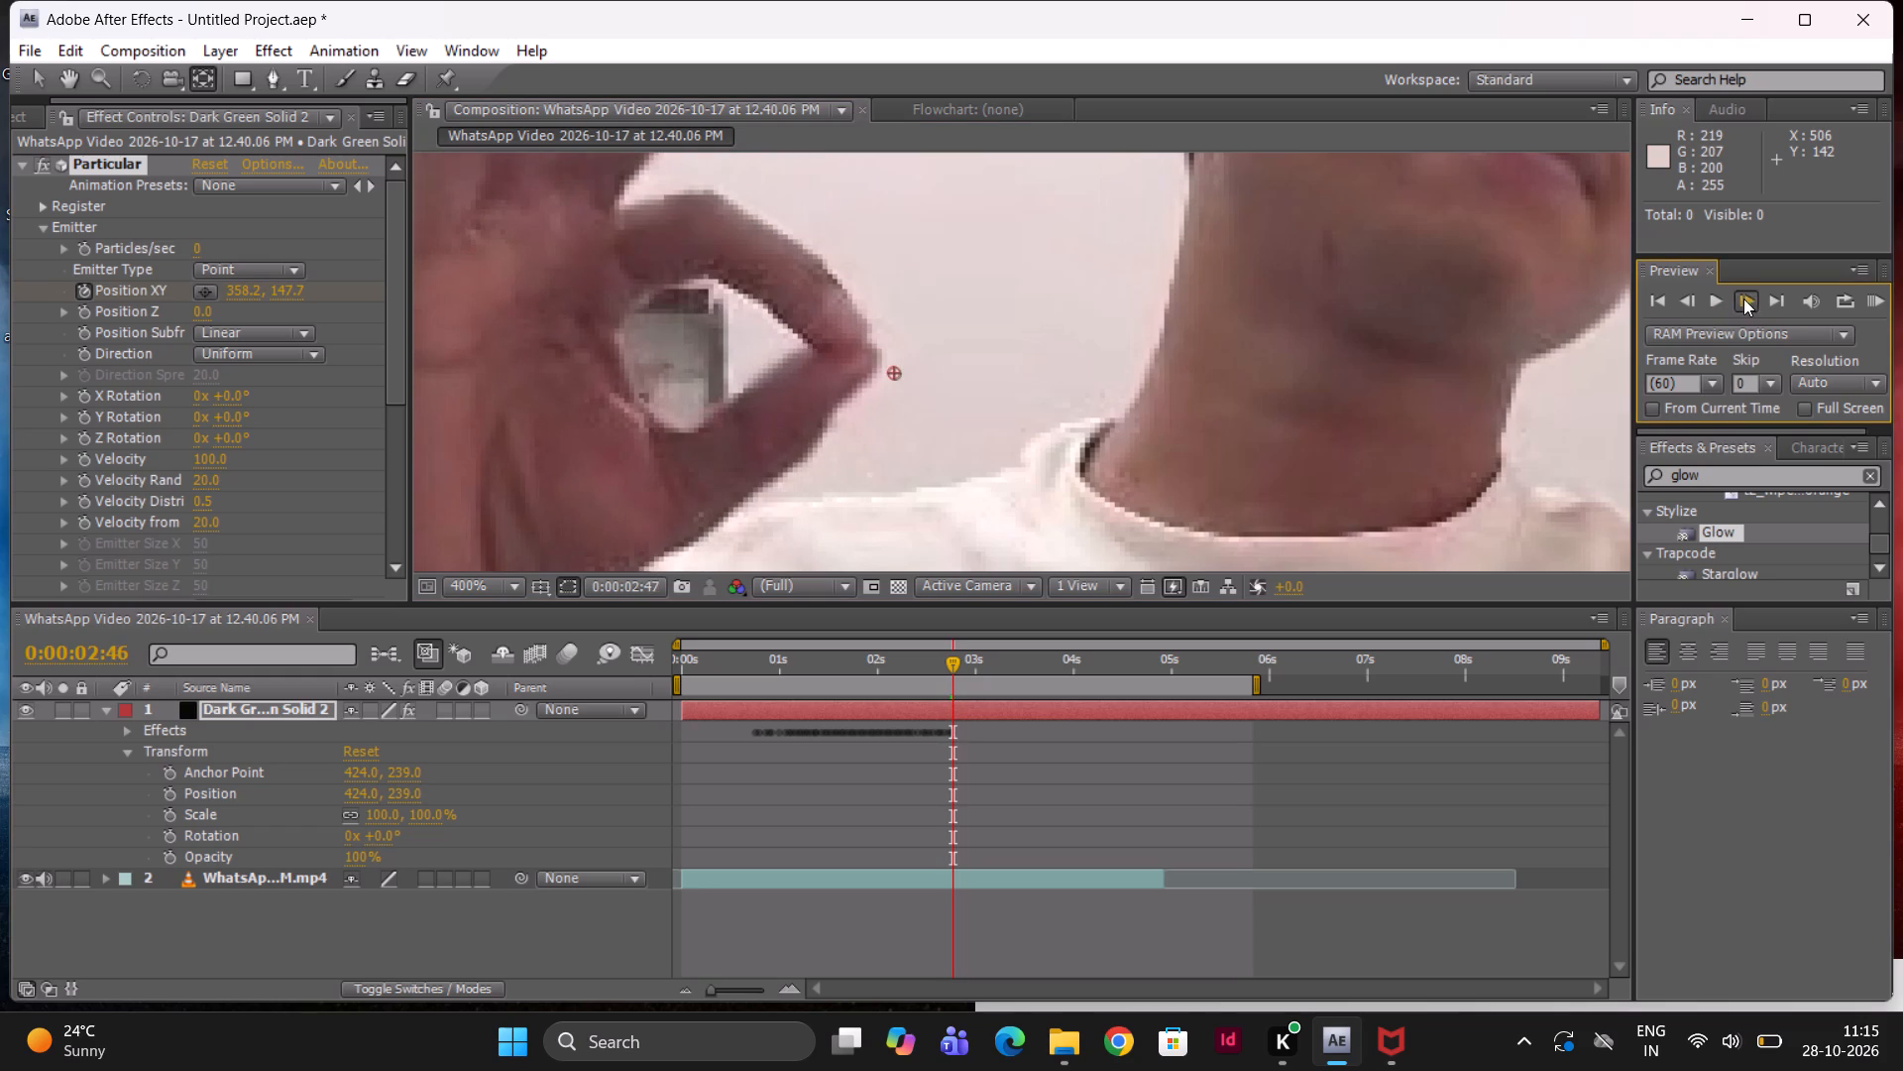
pyautogui.moveTo(895, 367); pyautogui.dragTo(858, 333)
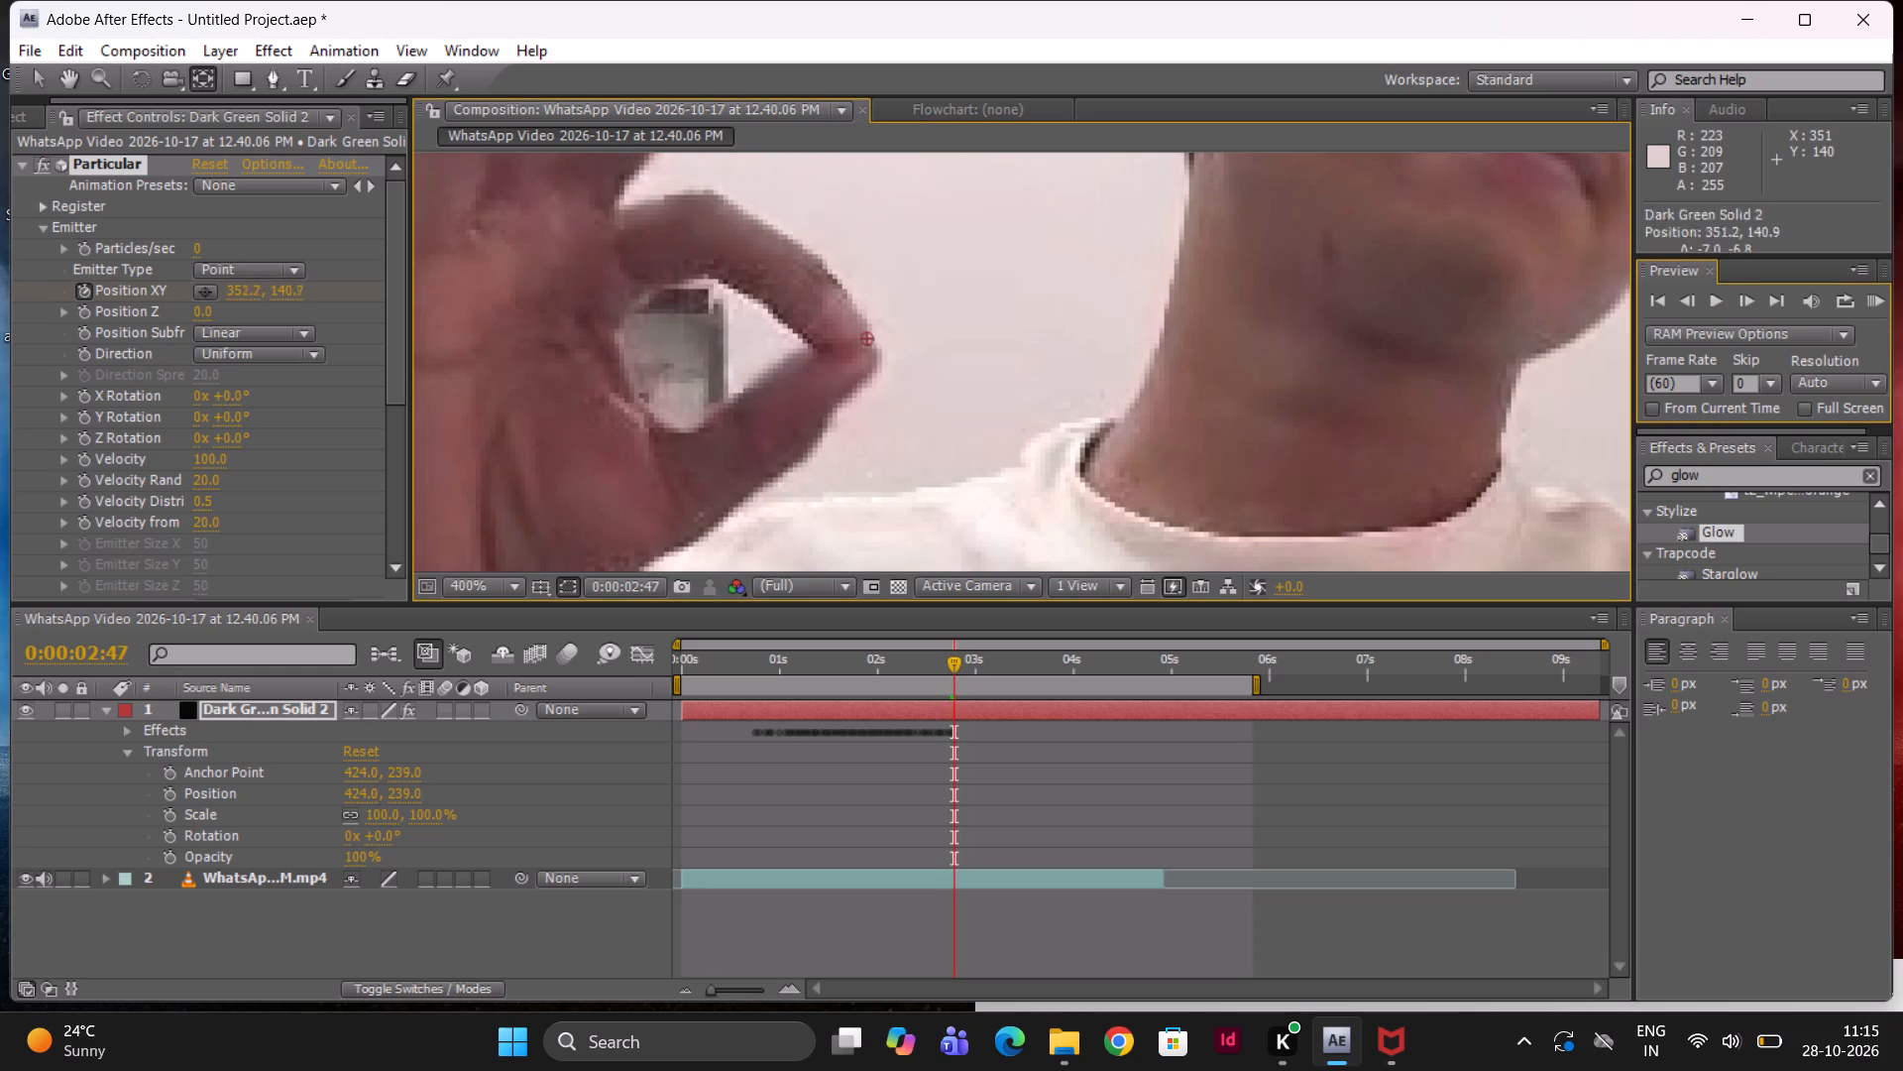
pyautogui.moveTo(858, 333); pyautogui.dragTo(858, 334)
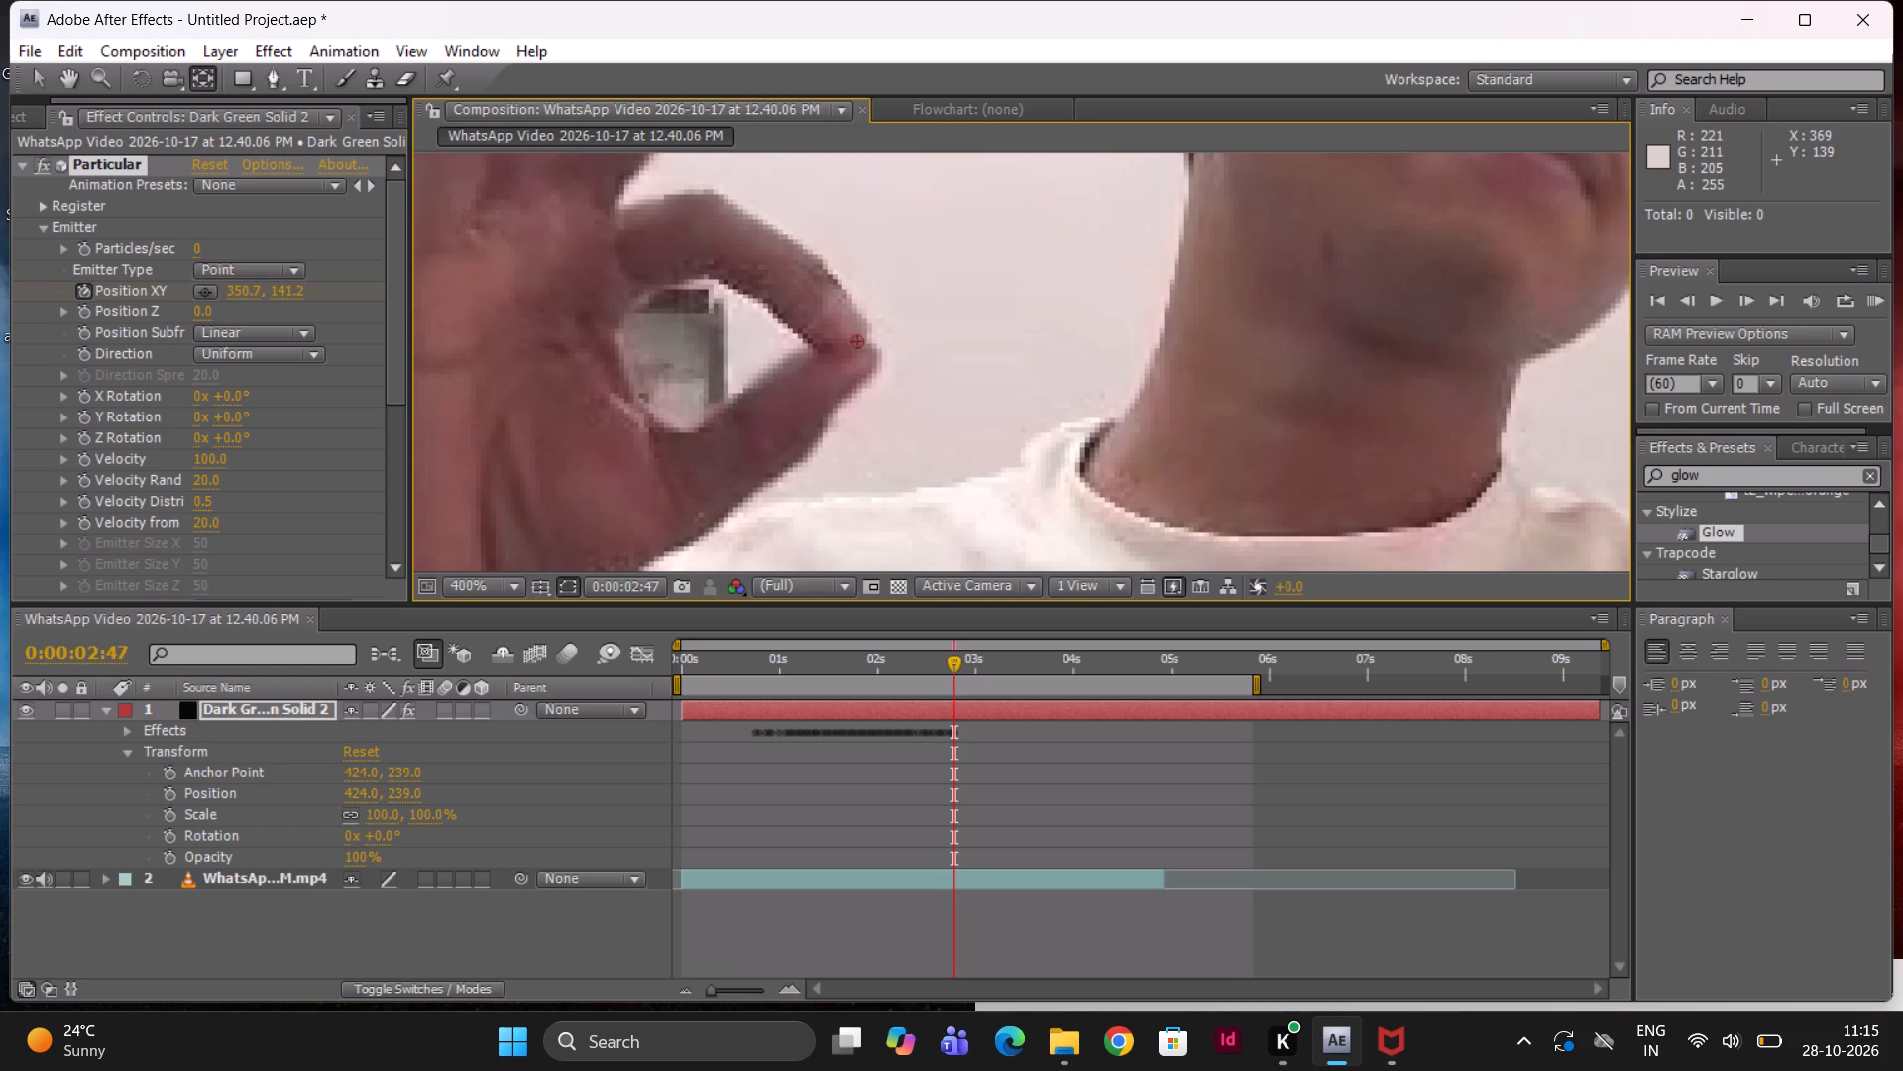
# At 0:00:02:49, keyframe the emitter's Position XY onto the fingertip contact point, at about 347.2, 139.2.
pyautogui.click(1737, 295)
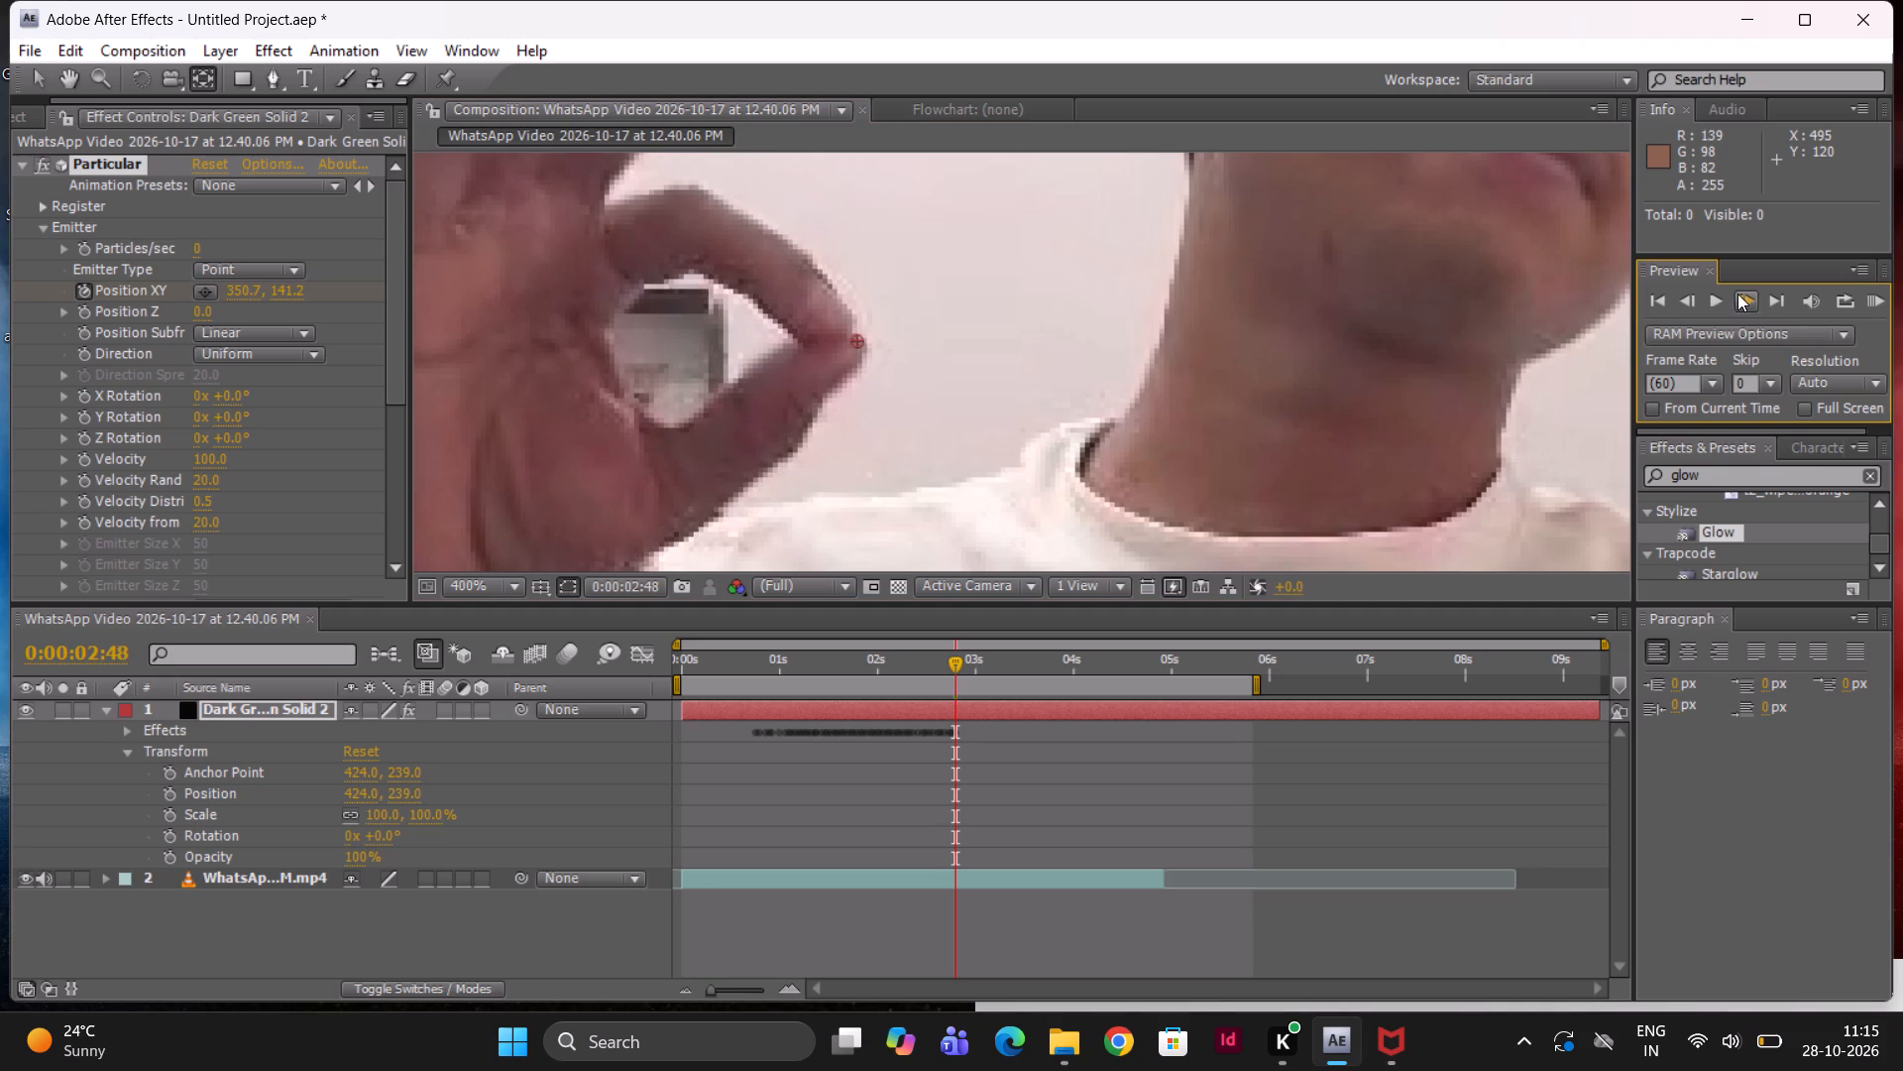
pyautogui.click(1737, 294)
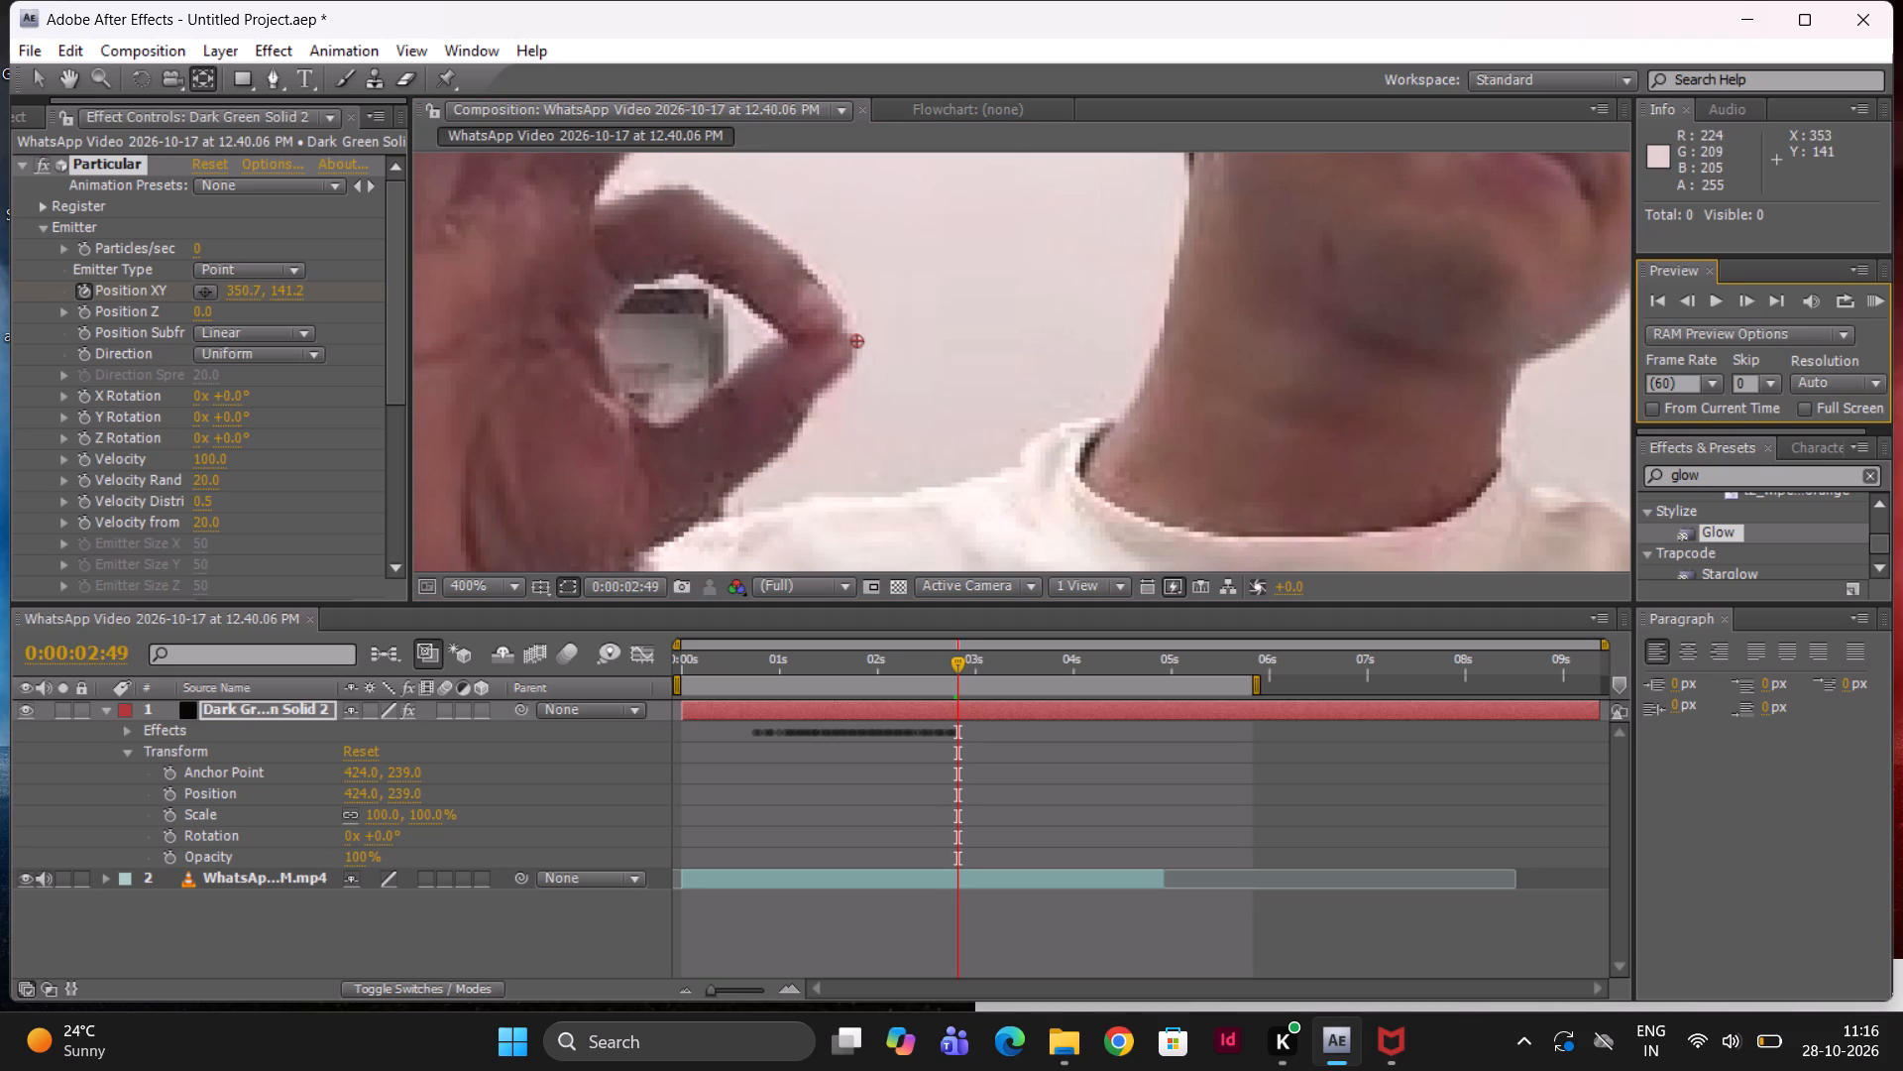
pyautogui.moveTo(866, 343); pyautogui.dragTo(838, 334)
pyautogui.moveTo(861, 339); pyautogui.dragTo(847, 330)
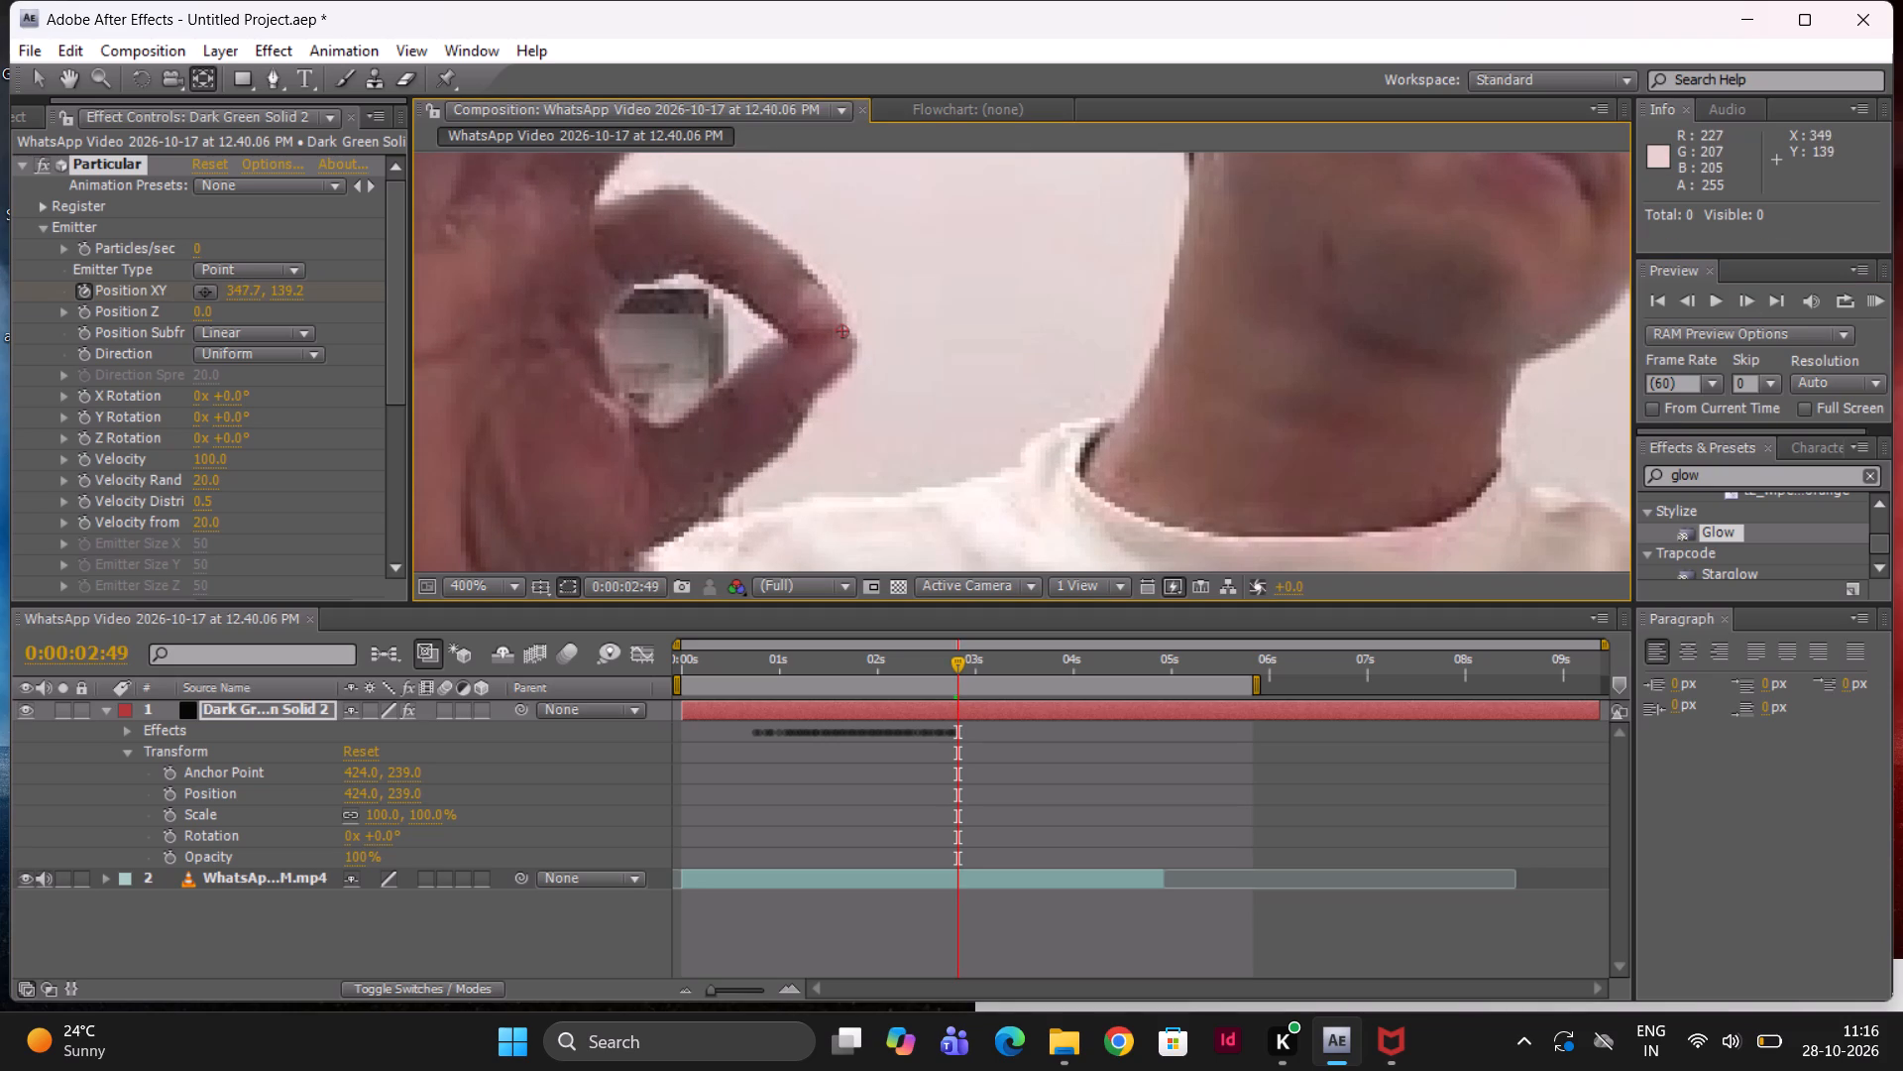
pyautogui.moveTo(847, 330); pyautogui.dragTo(844, 330)
# At 0:00:02:52, keyframe the emitter's Position XY onto the fingertip contact point, at about 341.7, 143.9.
pyautogui.click(1746, 296)
pyautogui.click(1746, 296)
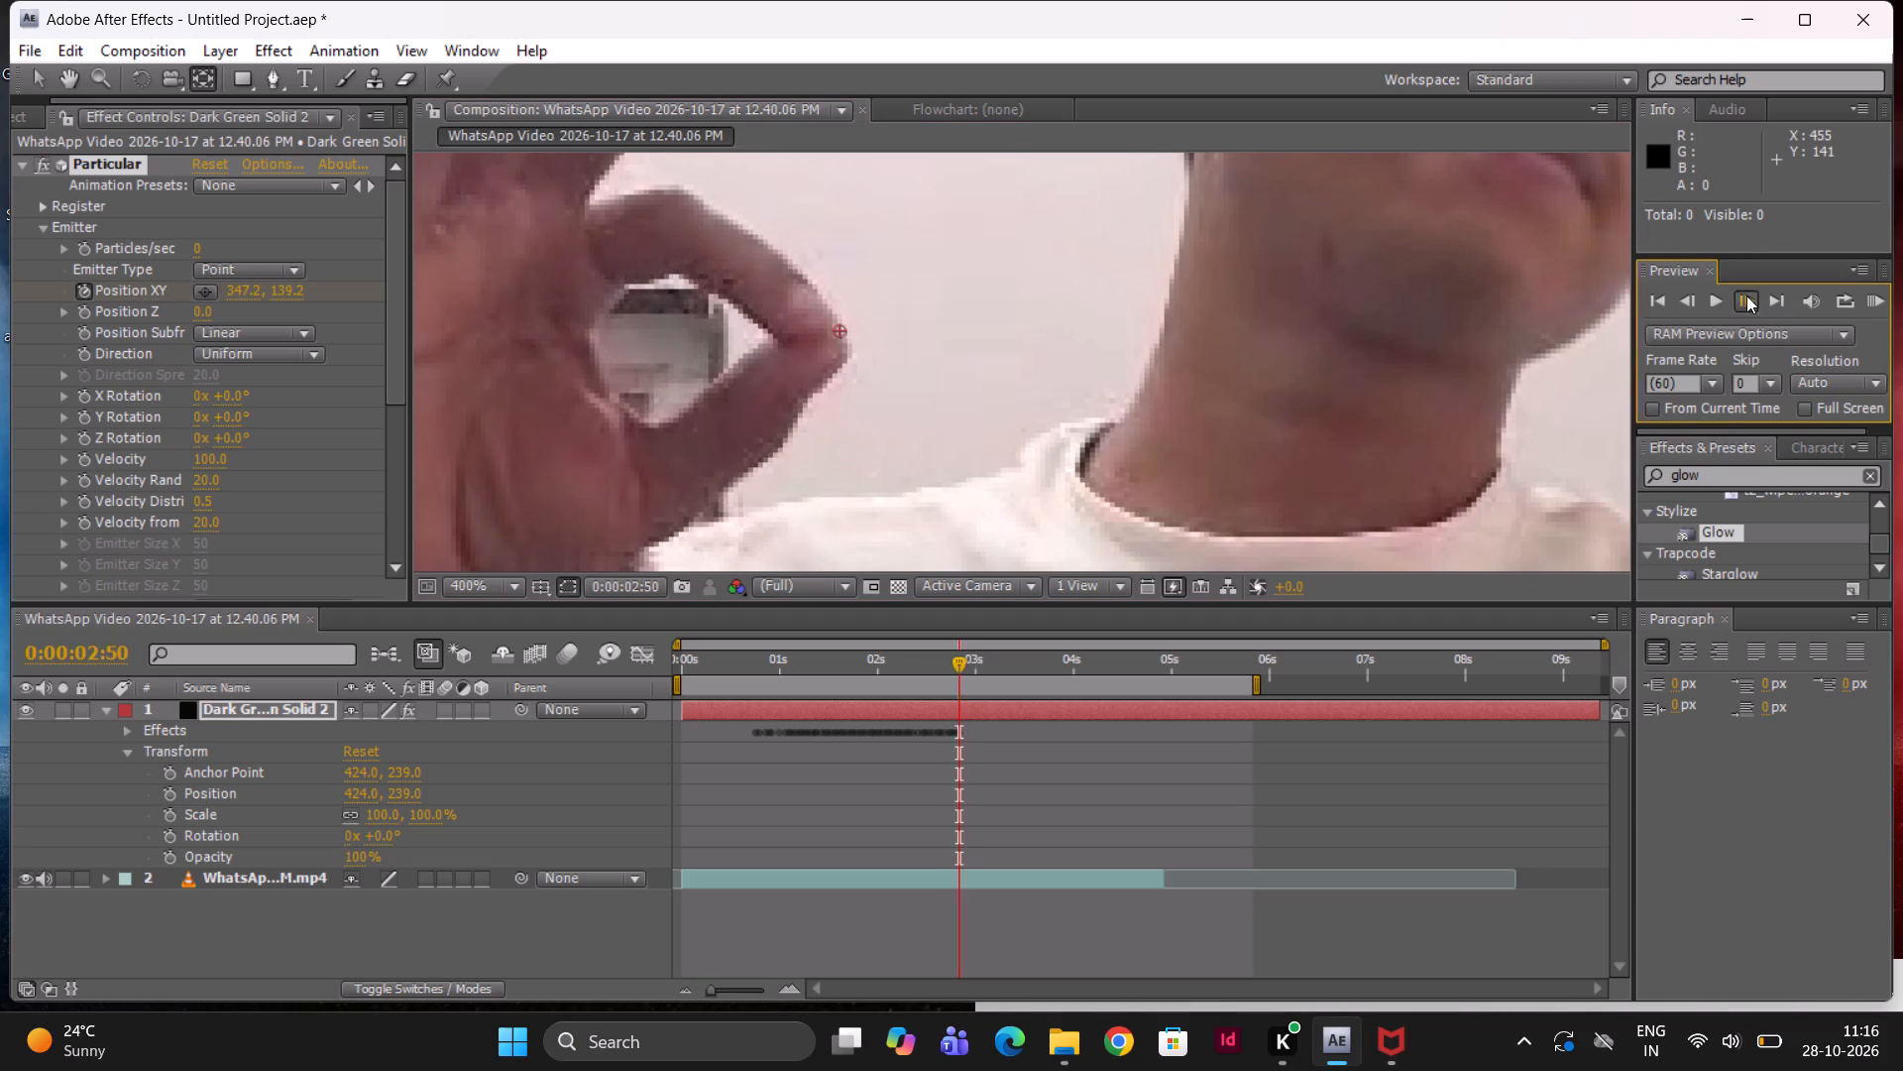
pyautogui.click(1746, 296)
pyautogui.moveTo(838, 326); pyautogui.dragTo(828, 347)
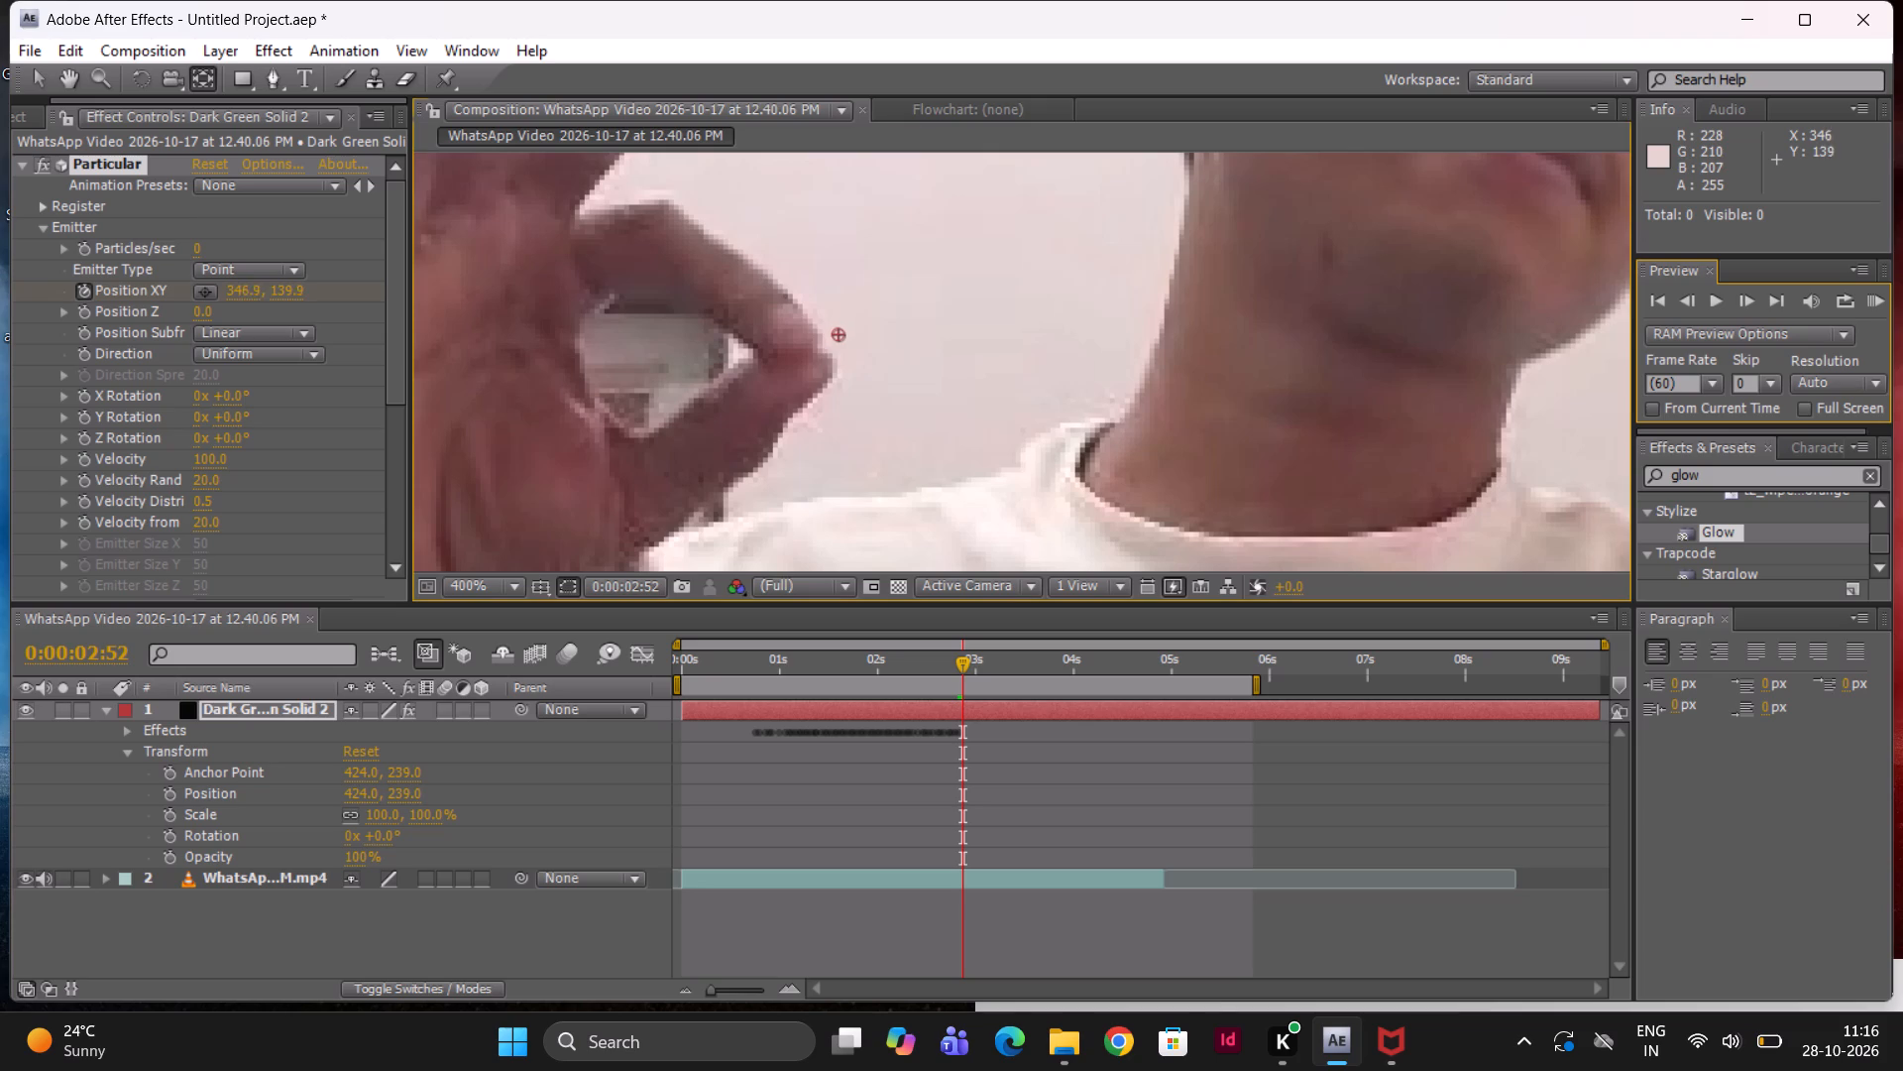
pyautogui.moveTo(828, 347); pyautogui.dragTo(811, 351)
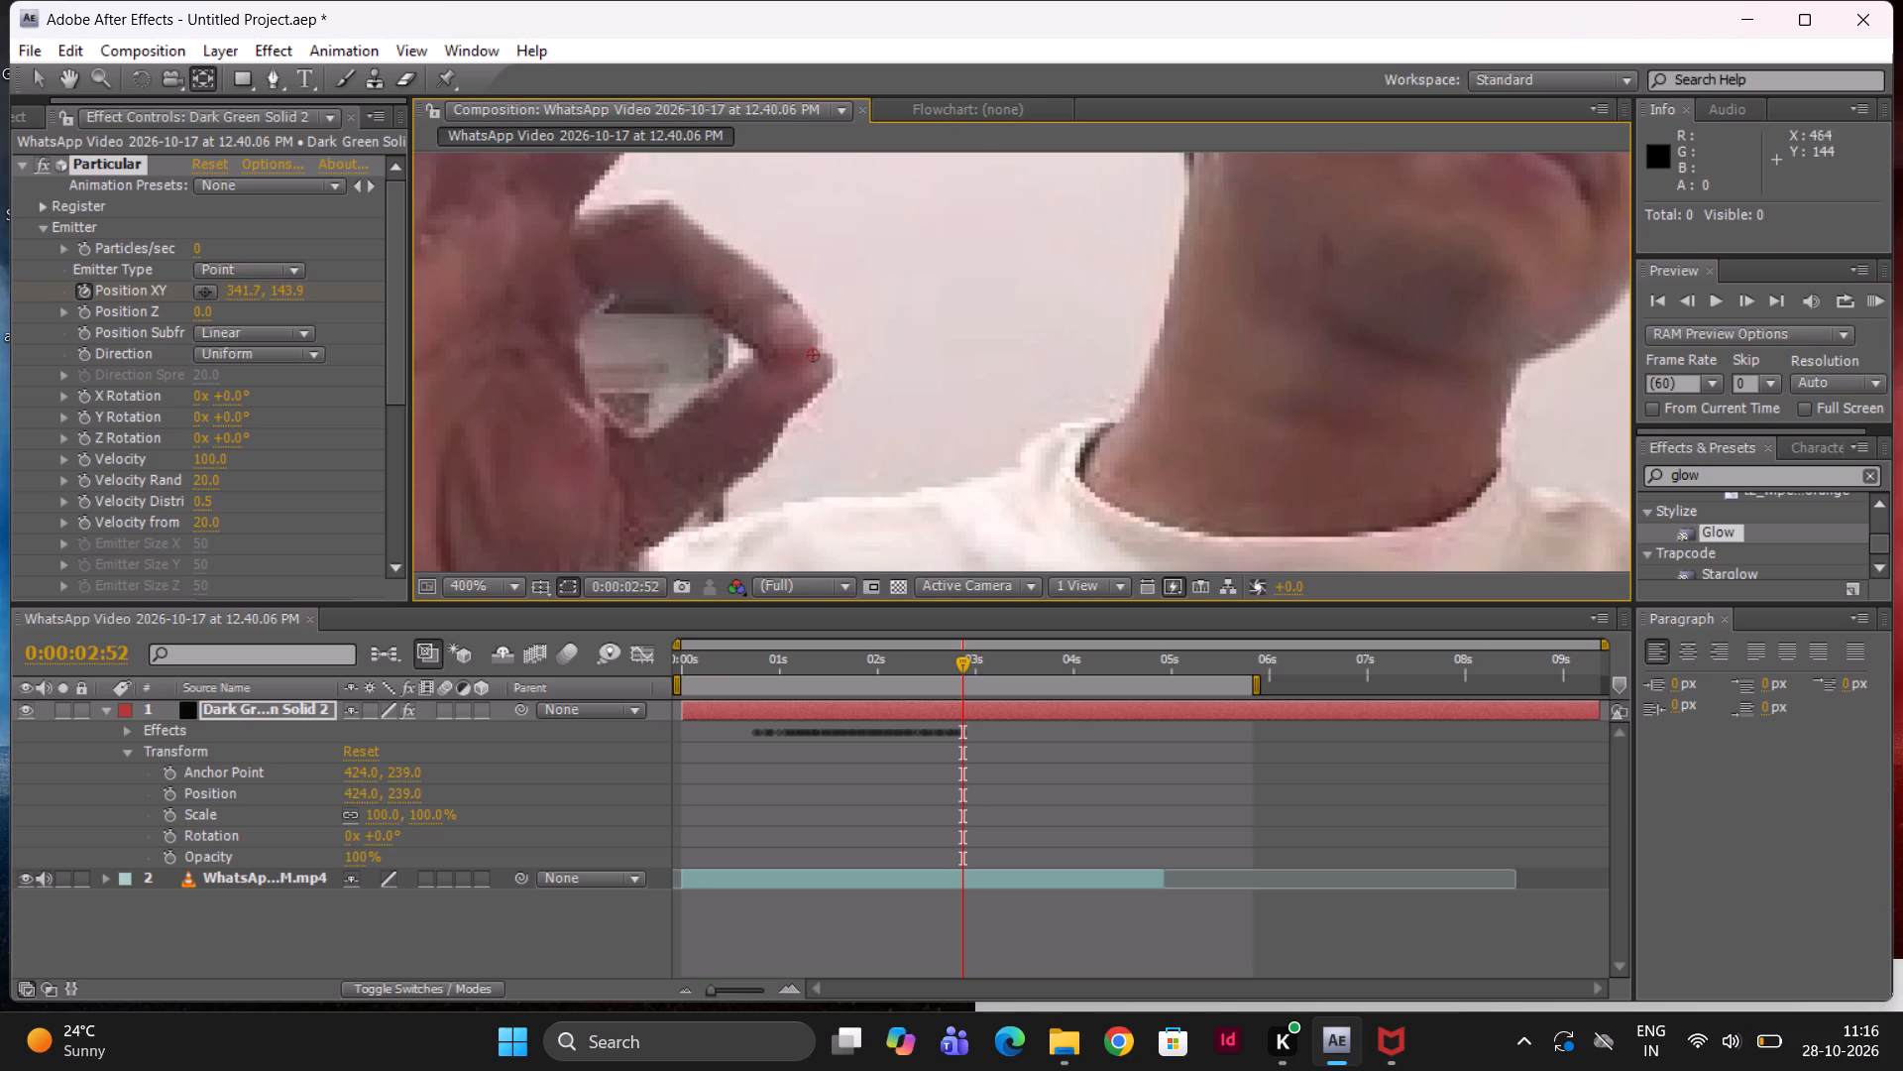
# Three frames after 0:00:02:52, keyframe the emitter's Position XY onto the fingertip contact point, at about 337.7, 150.7.
pyautogui.click(1743, 298)
pyautogui.doubleClick(1742, 298)
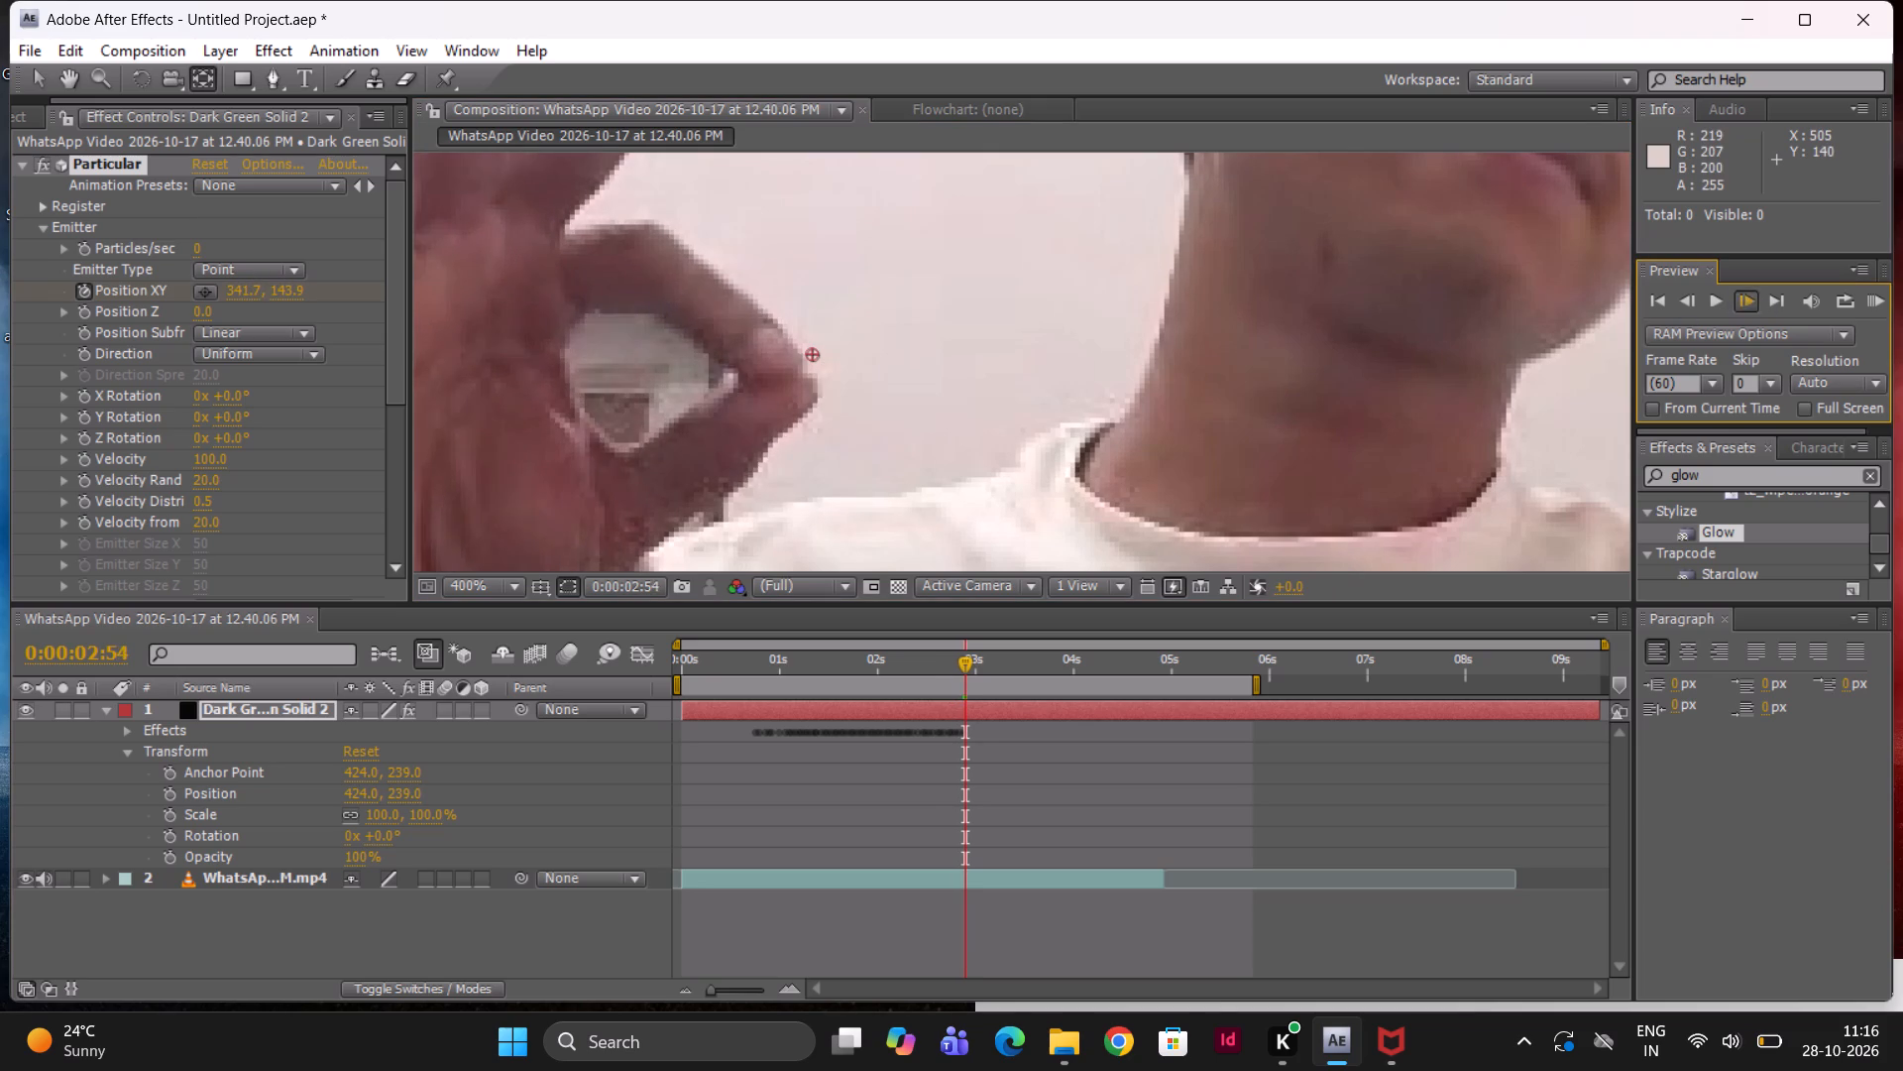
pyautogui.moveTo(810, 354); pyautogui.dragTo(790, 388)
# At 0:00:02:57, keyframe the emitter's Position XY onto the fingertip contact point, at about 334.9, 158.2.
pyautogui.doubleClick(1745, 297)
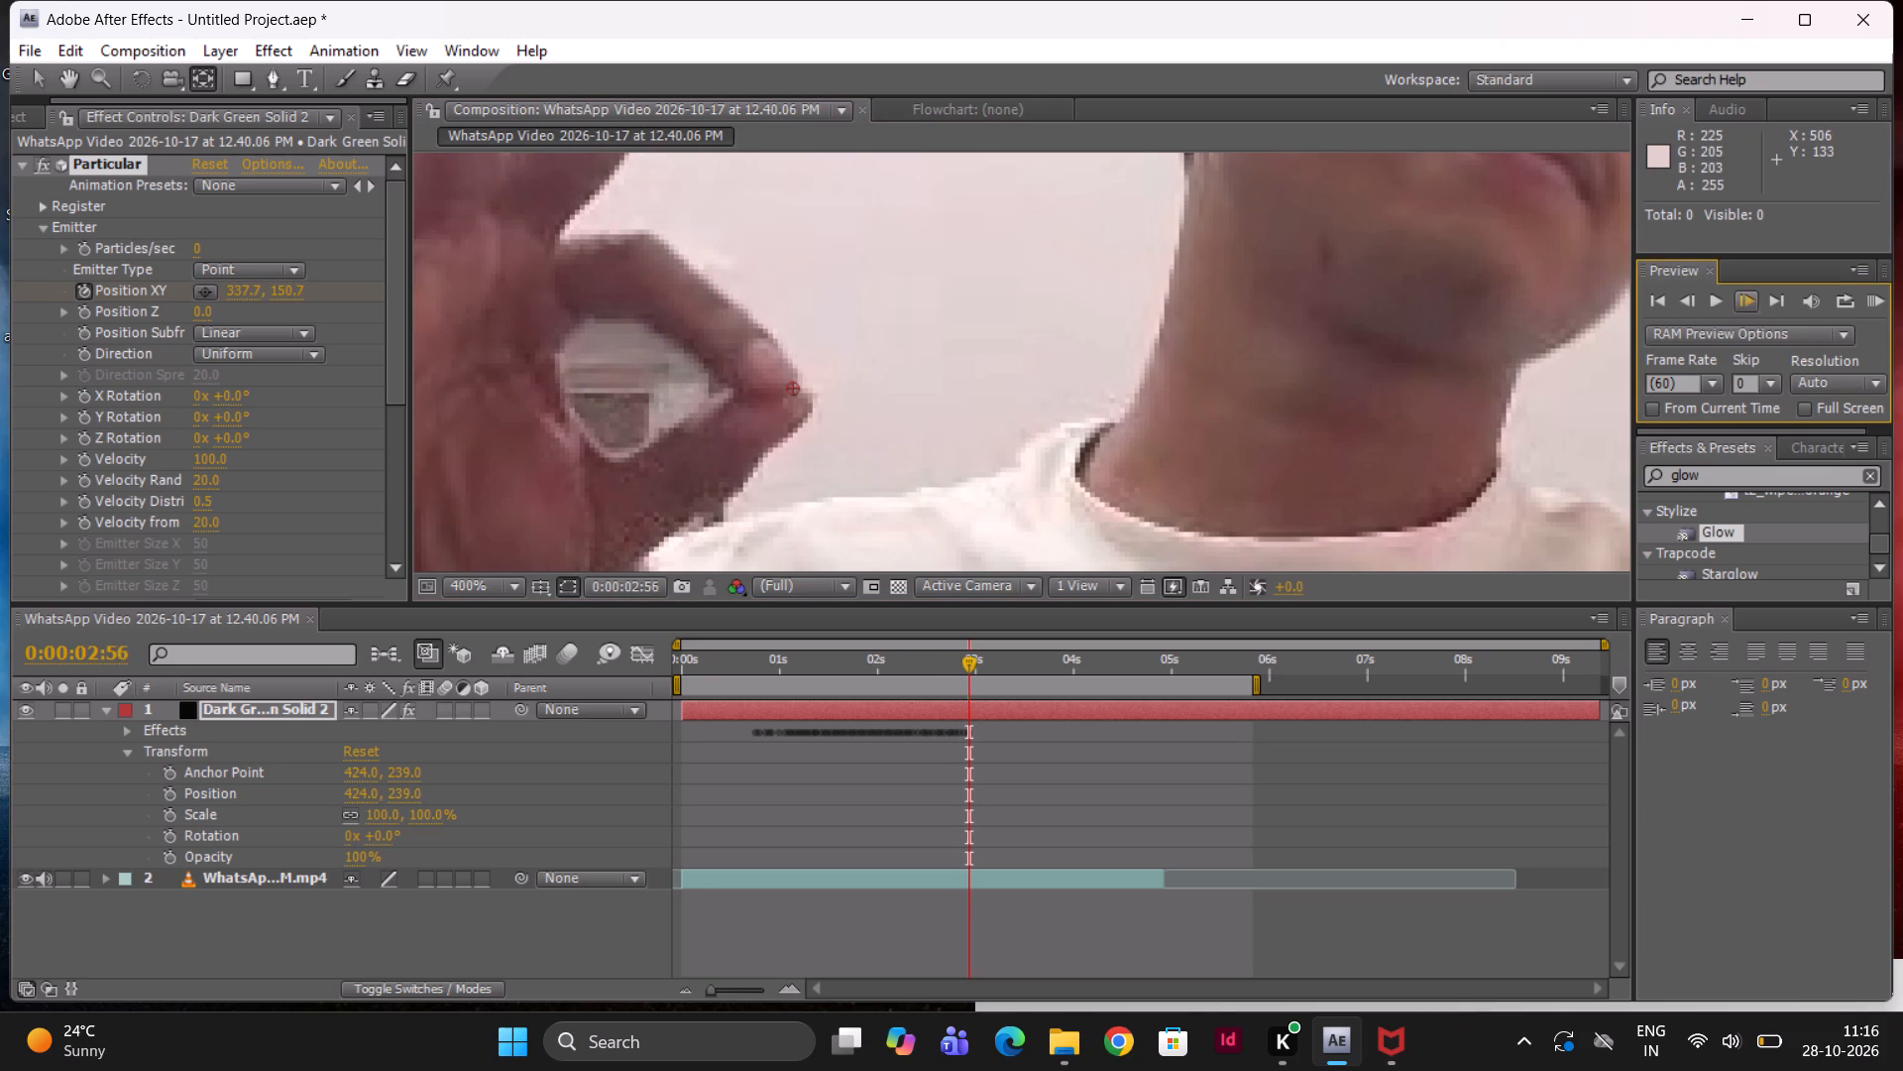
pyautogui.moveTo(793, 388); pyautogui.dragTo(797, 424)
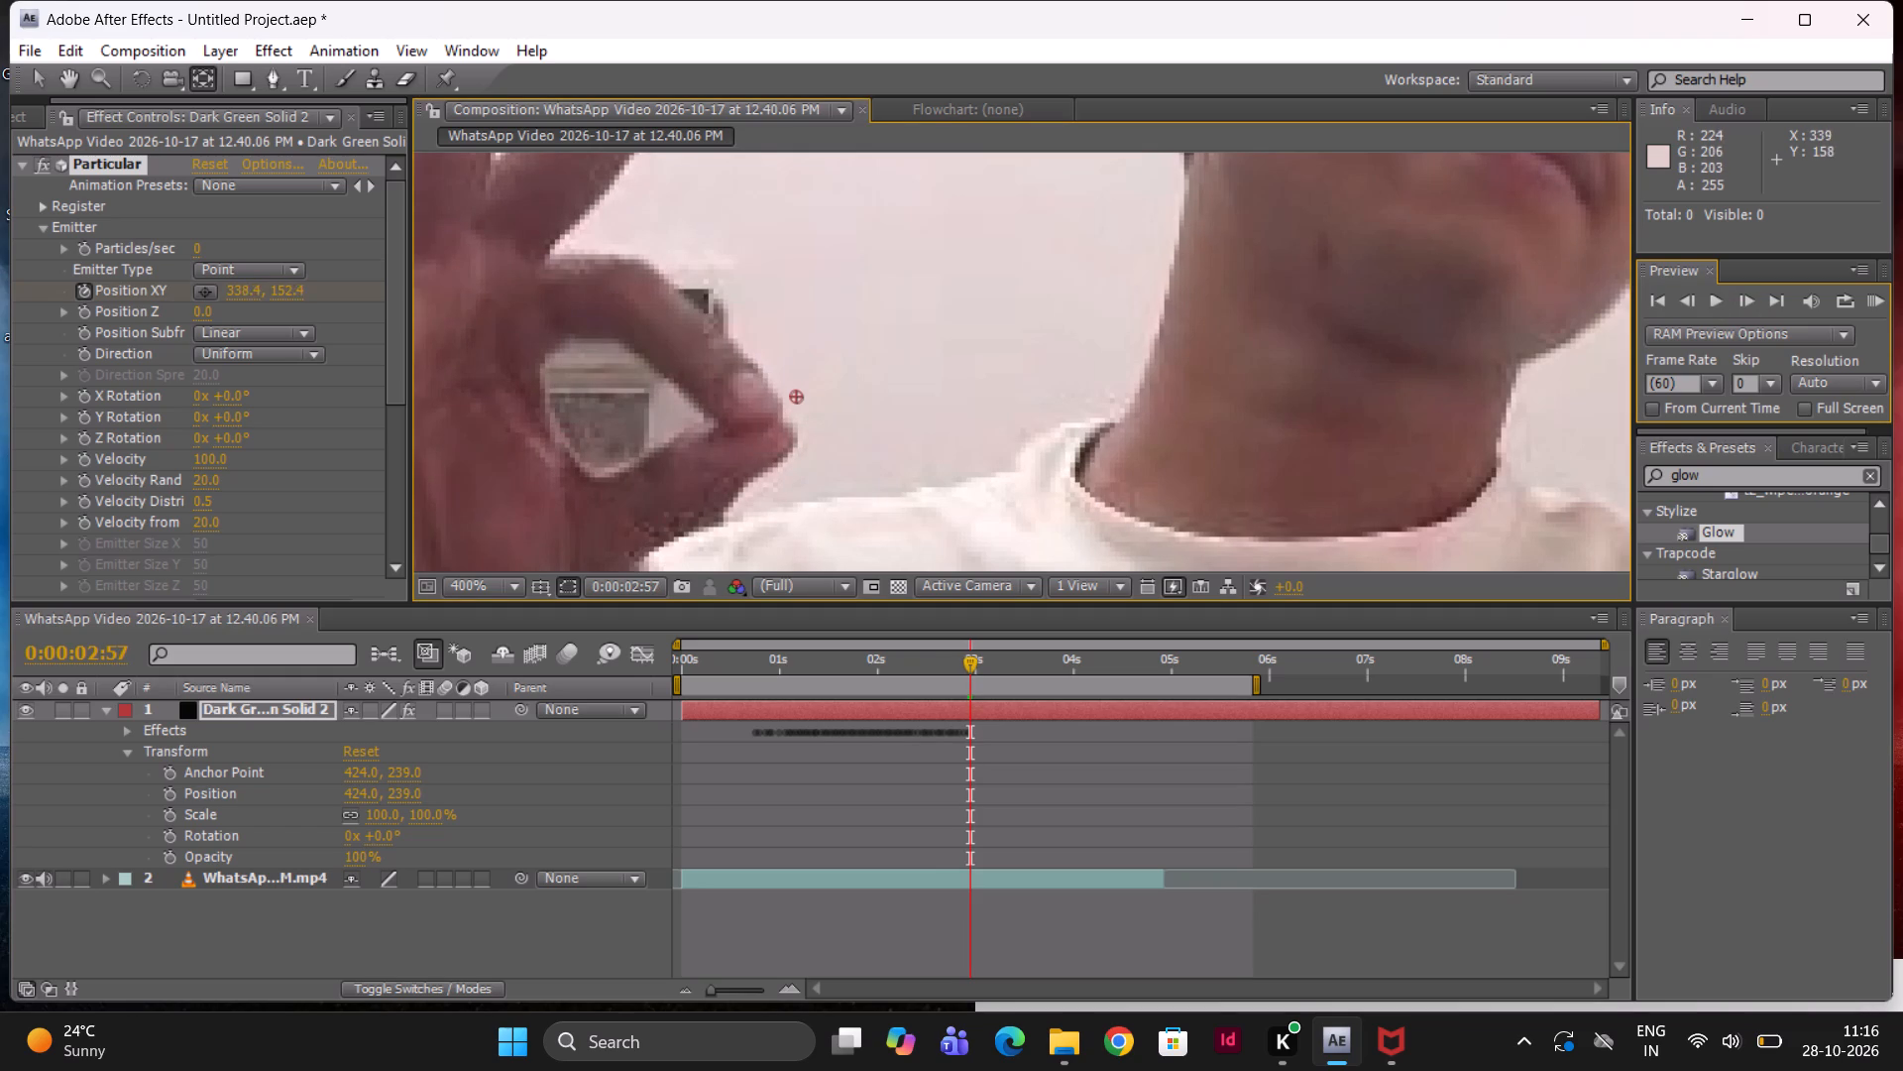
pyautogui.moveTo(797, 424); pyautogui.dragTo(779, 425)
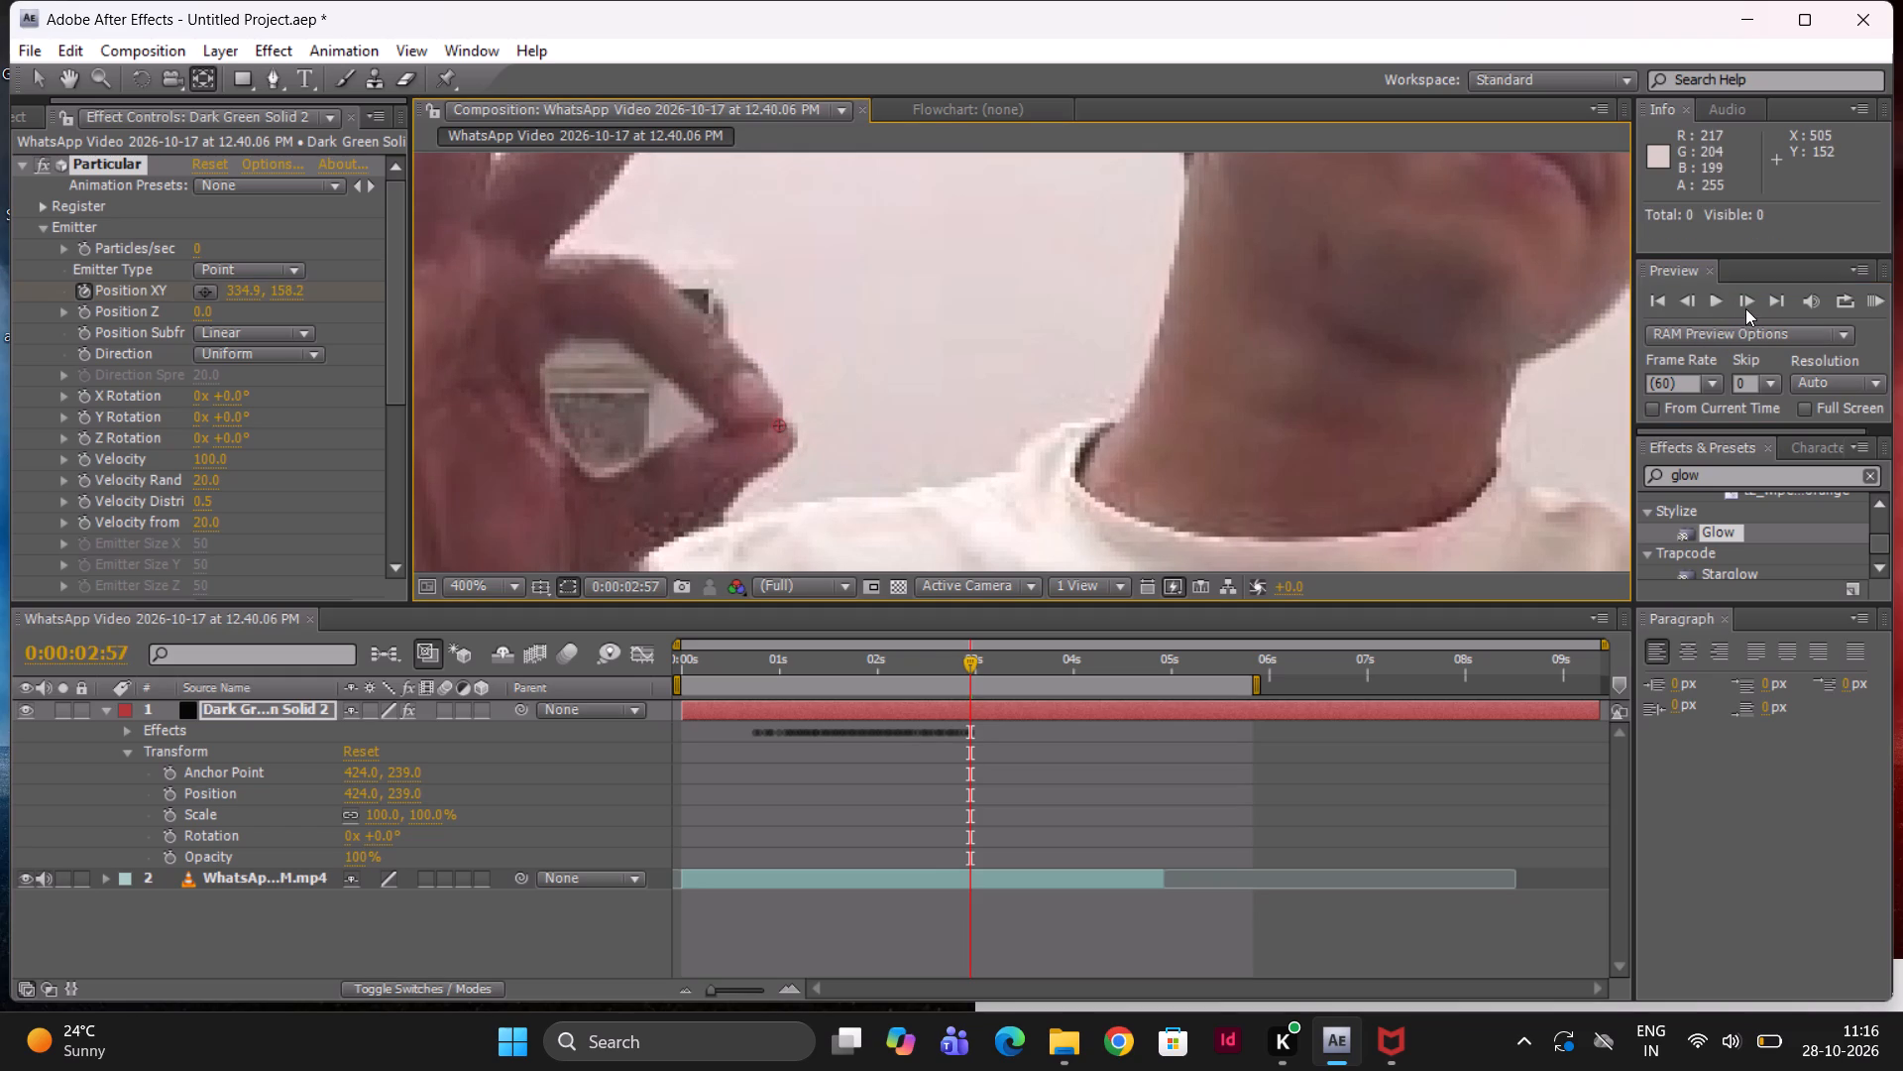
# At 0:00:02:59, keyframe the emitter's Position XY onto the fingertip contact point, at about 328.7, 162.4.
pyautogui.doubleClick(1745, 308)
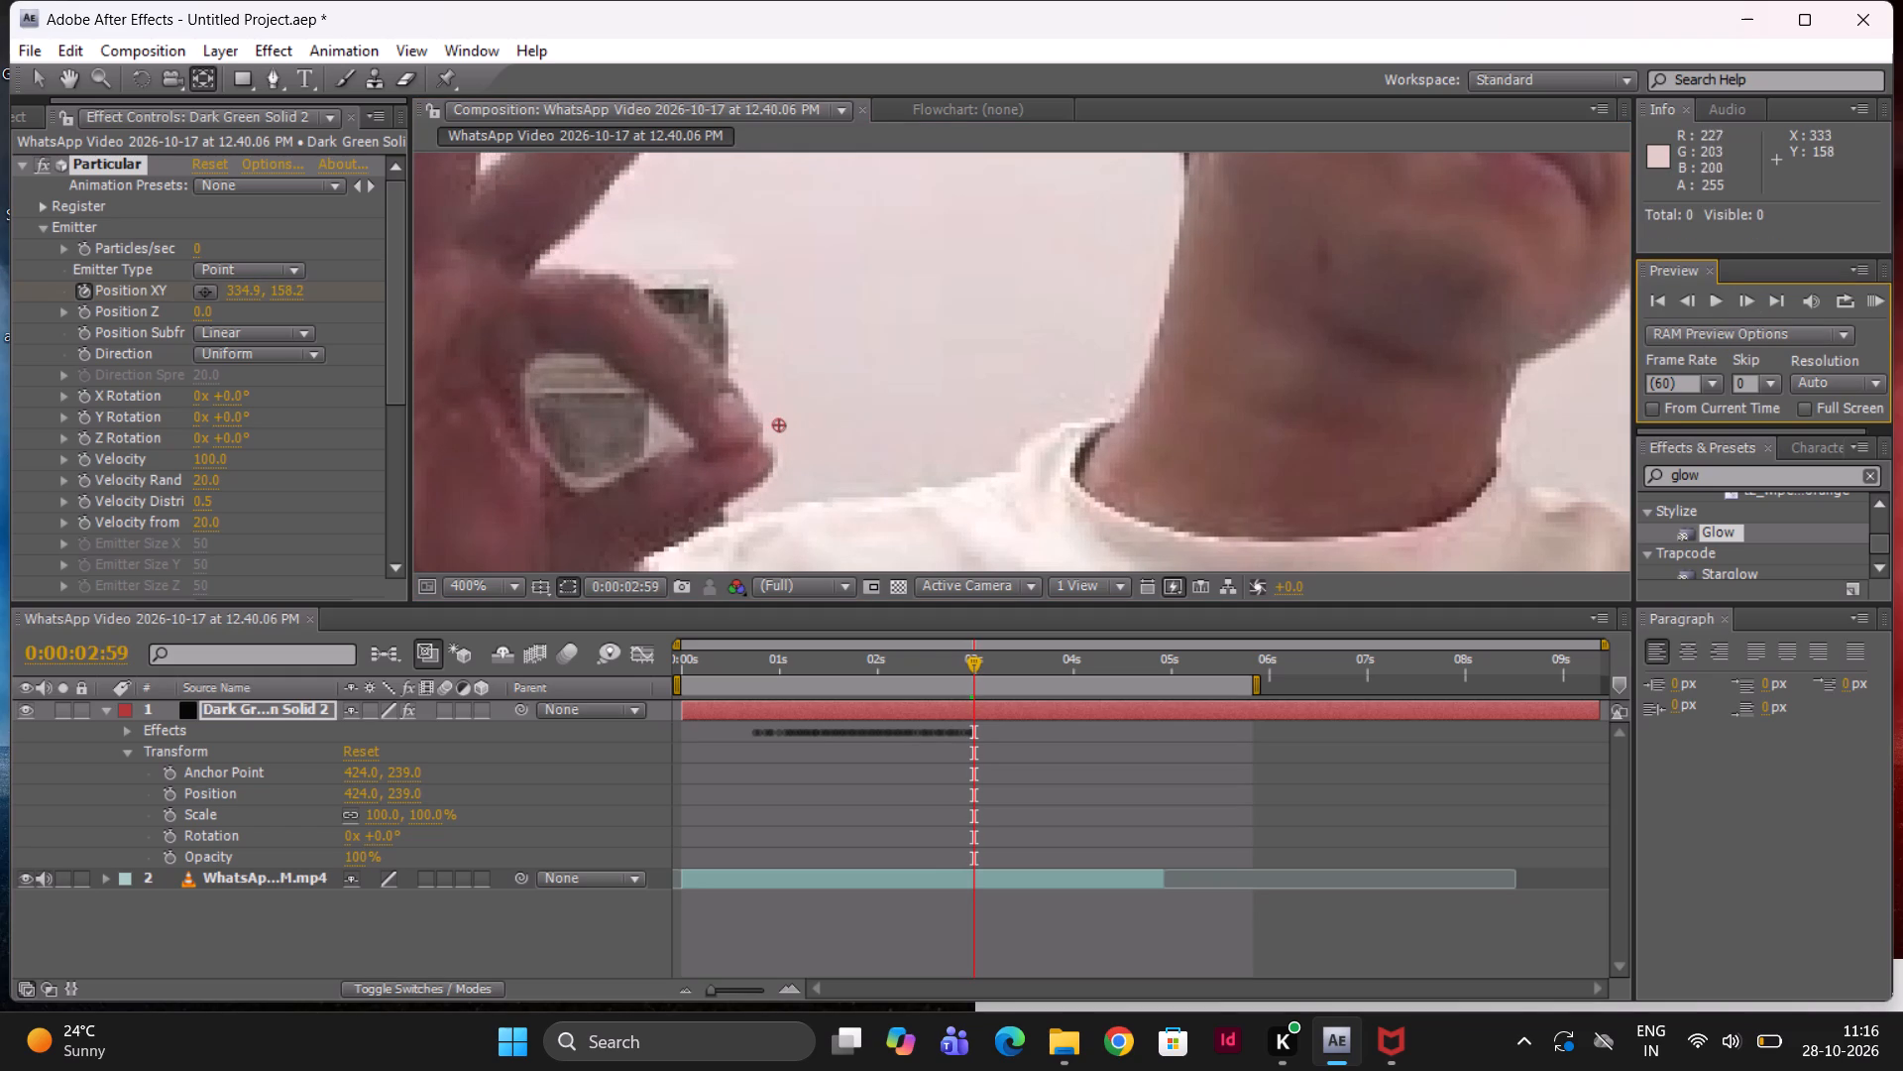
pyautogui.moveTo(782, 422); pyautogui.dragTo(752, 443)
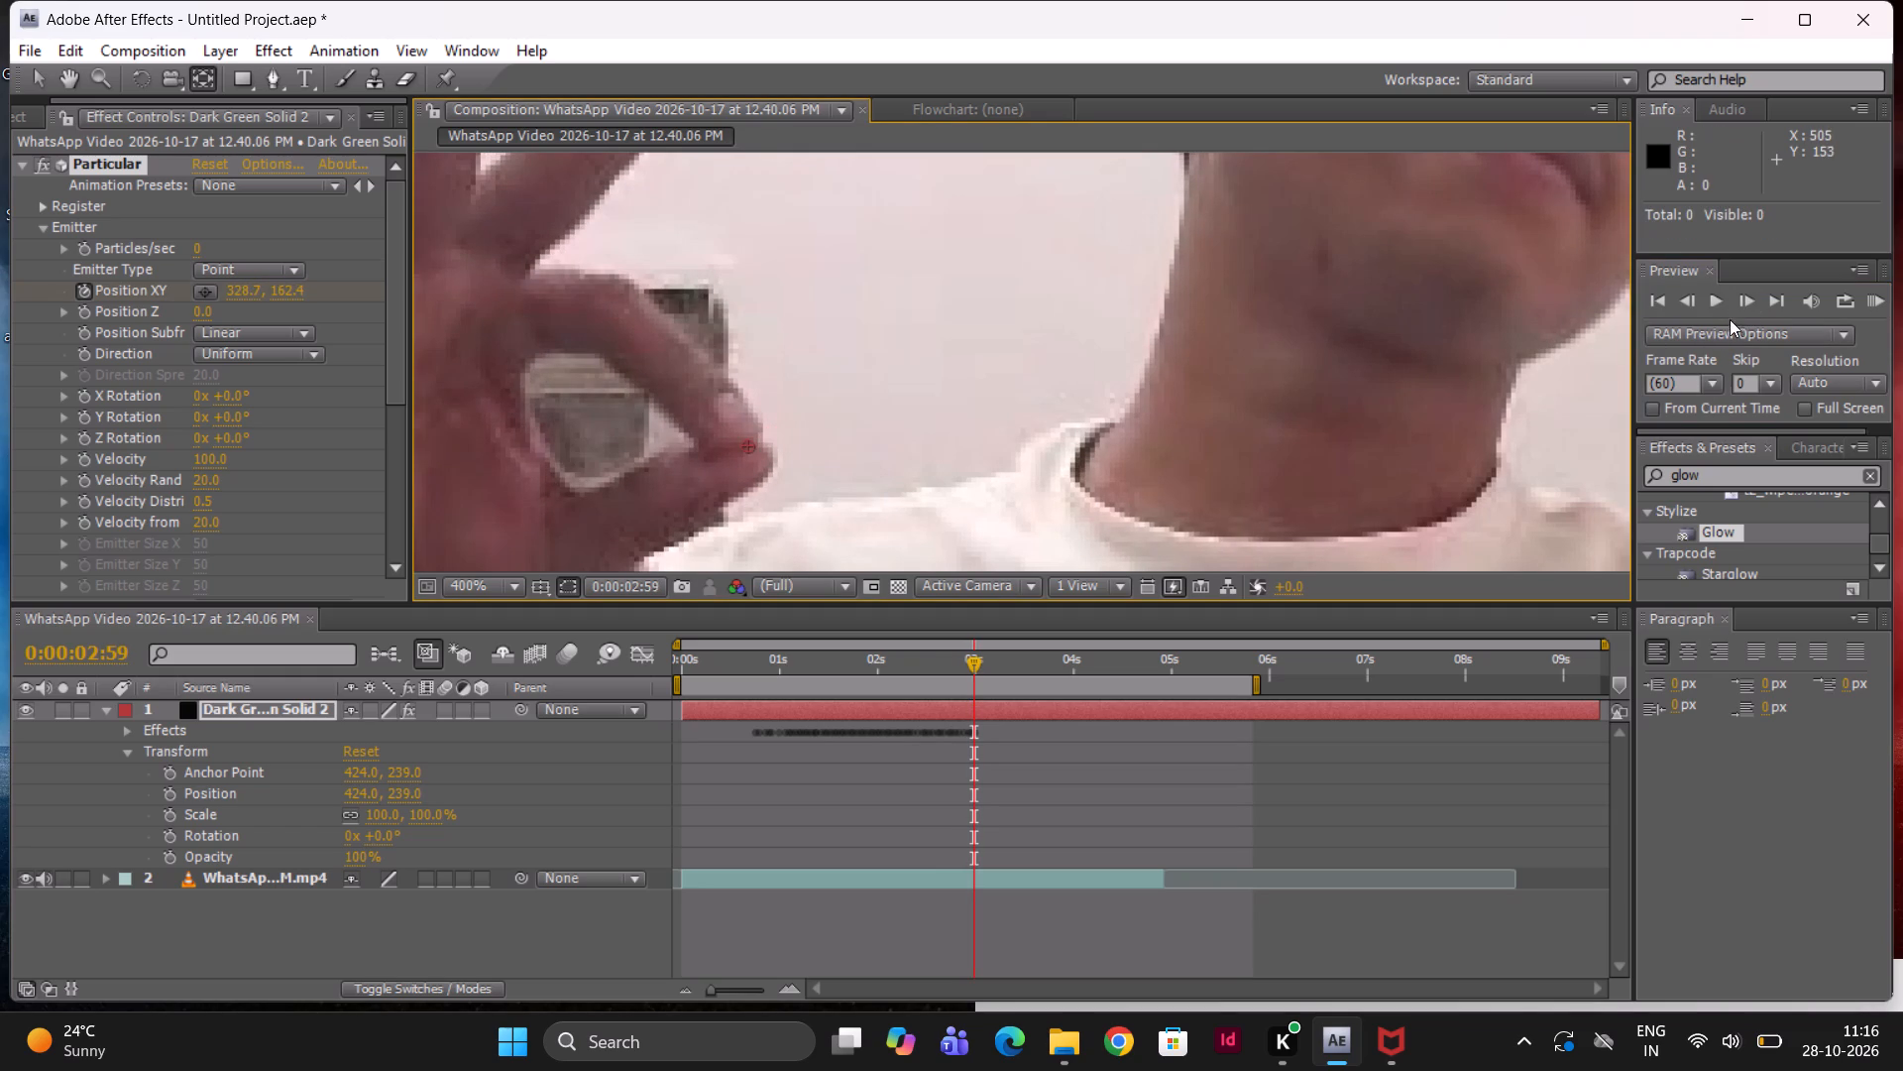
# At 0:00:03:02, keyframe the emitter's Position XY onto the fingertip contact point, at about 322.9, 163.9.
pyautogui.tripleClick(1741, 298)
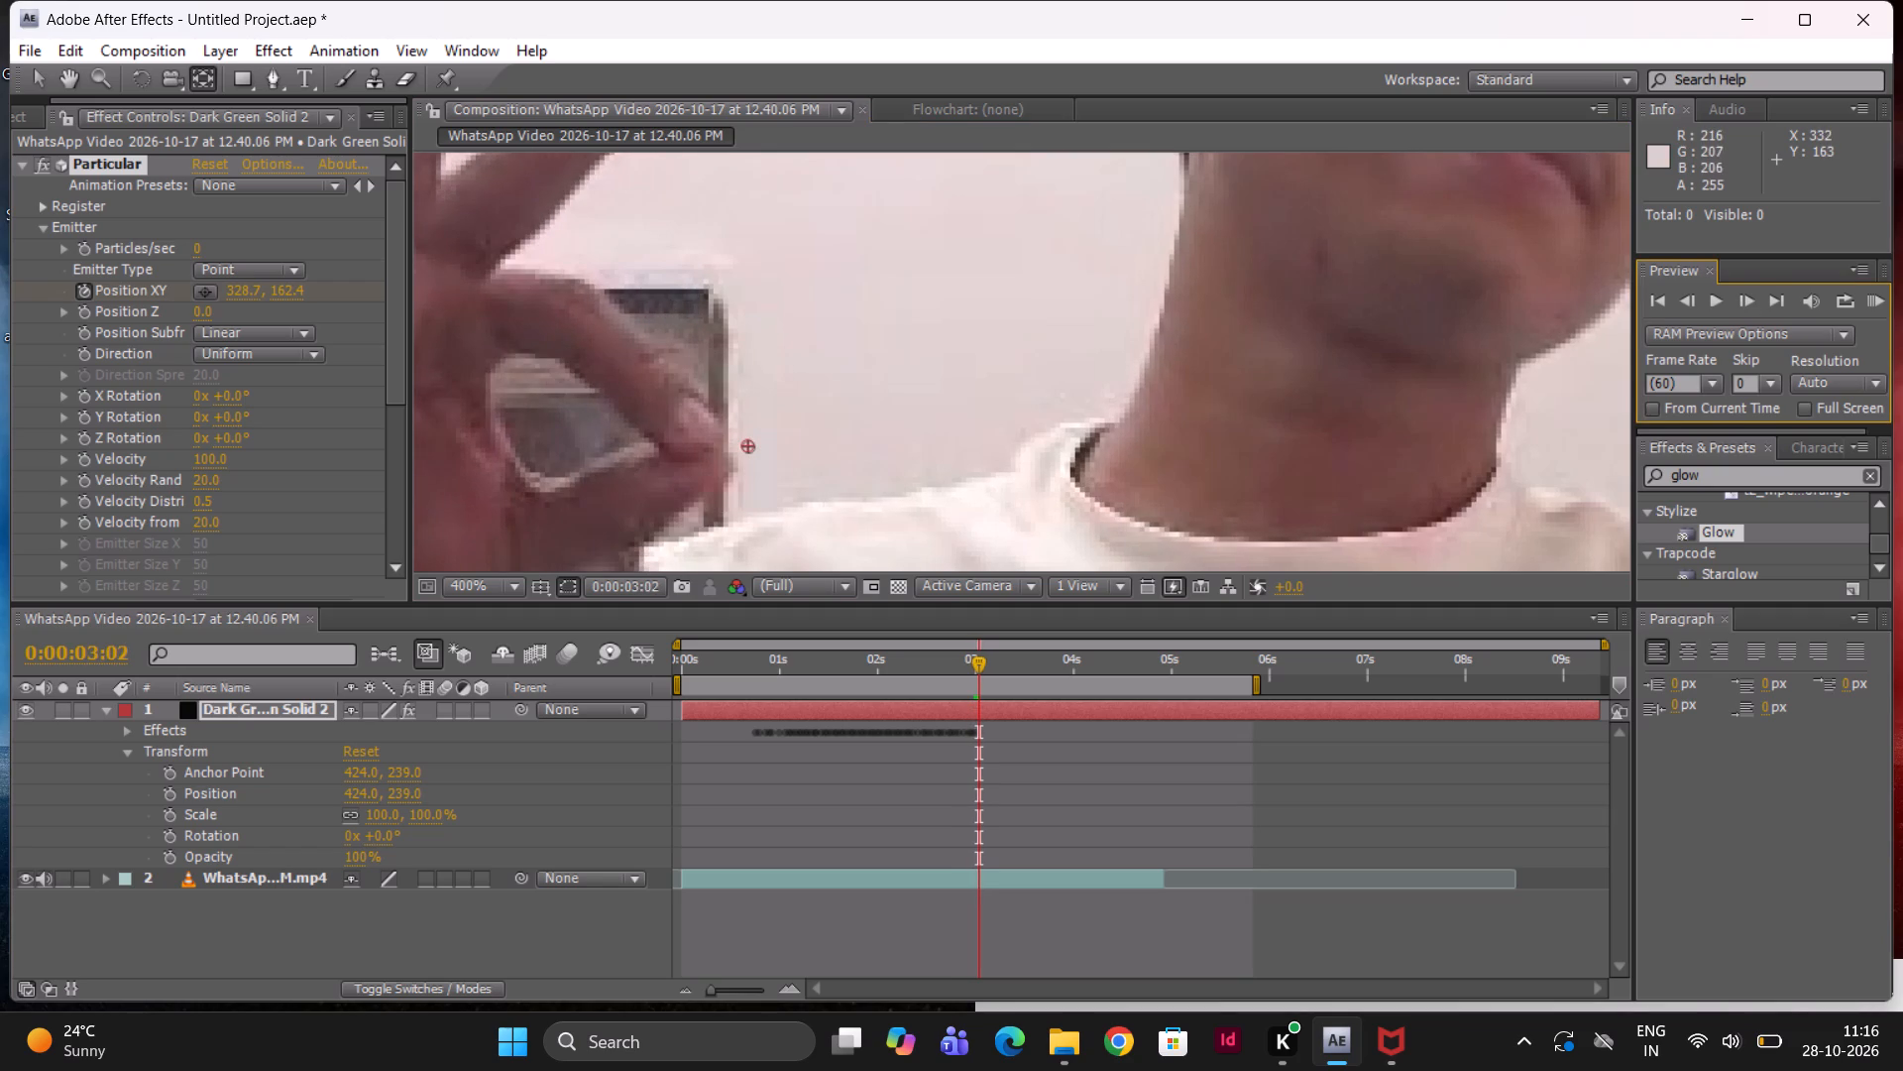
pyautogui.moveTo(752, 448); pyautogui.dragTo(724, 454)
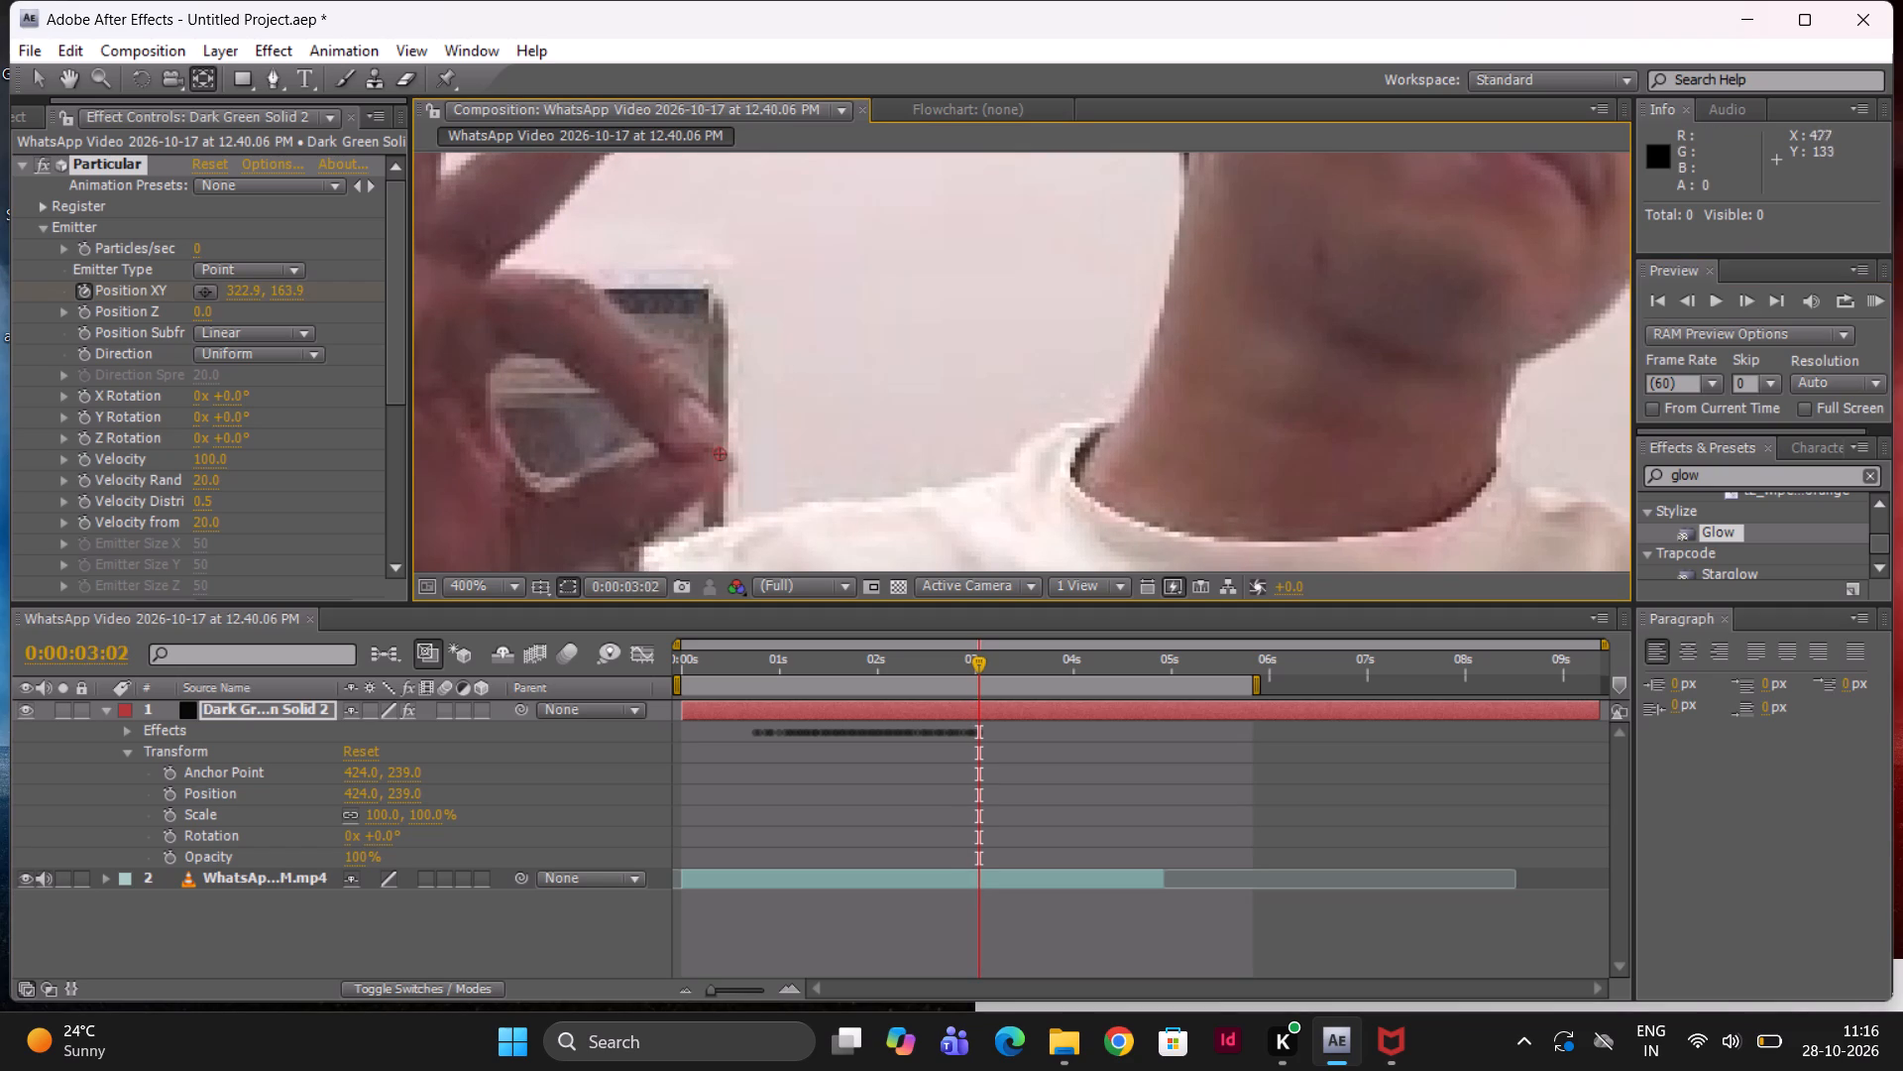
# At 0:00:03:06, keyframe the emitter's Position XY onto the fingertip contact point, at about 306.7, 147.2.
pyautogui.tripleClick(1739, 297)
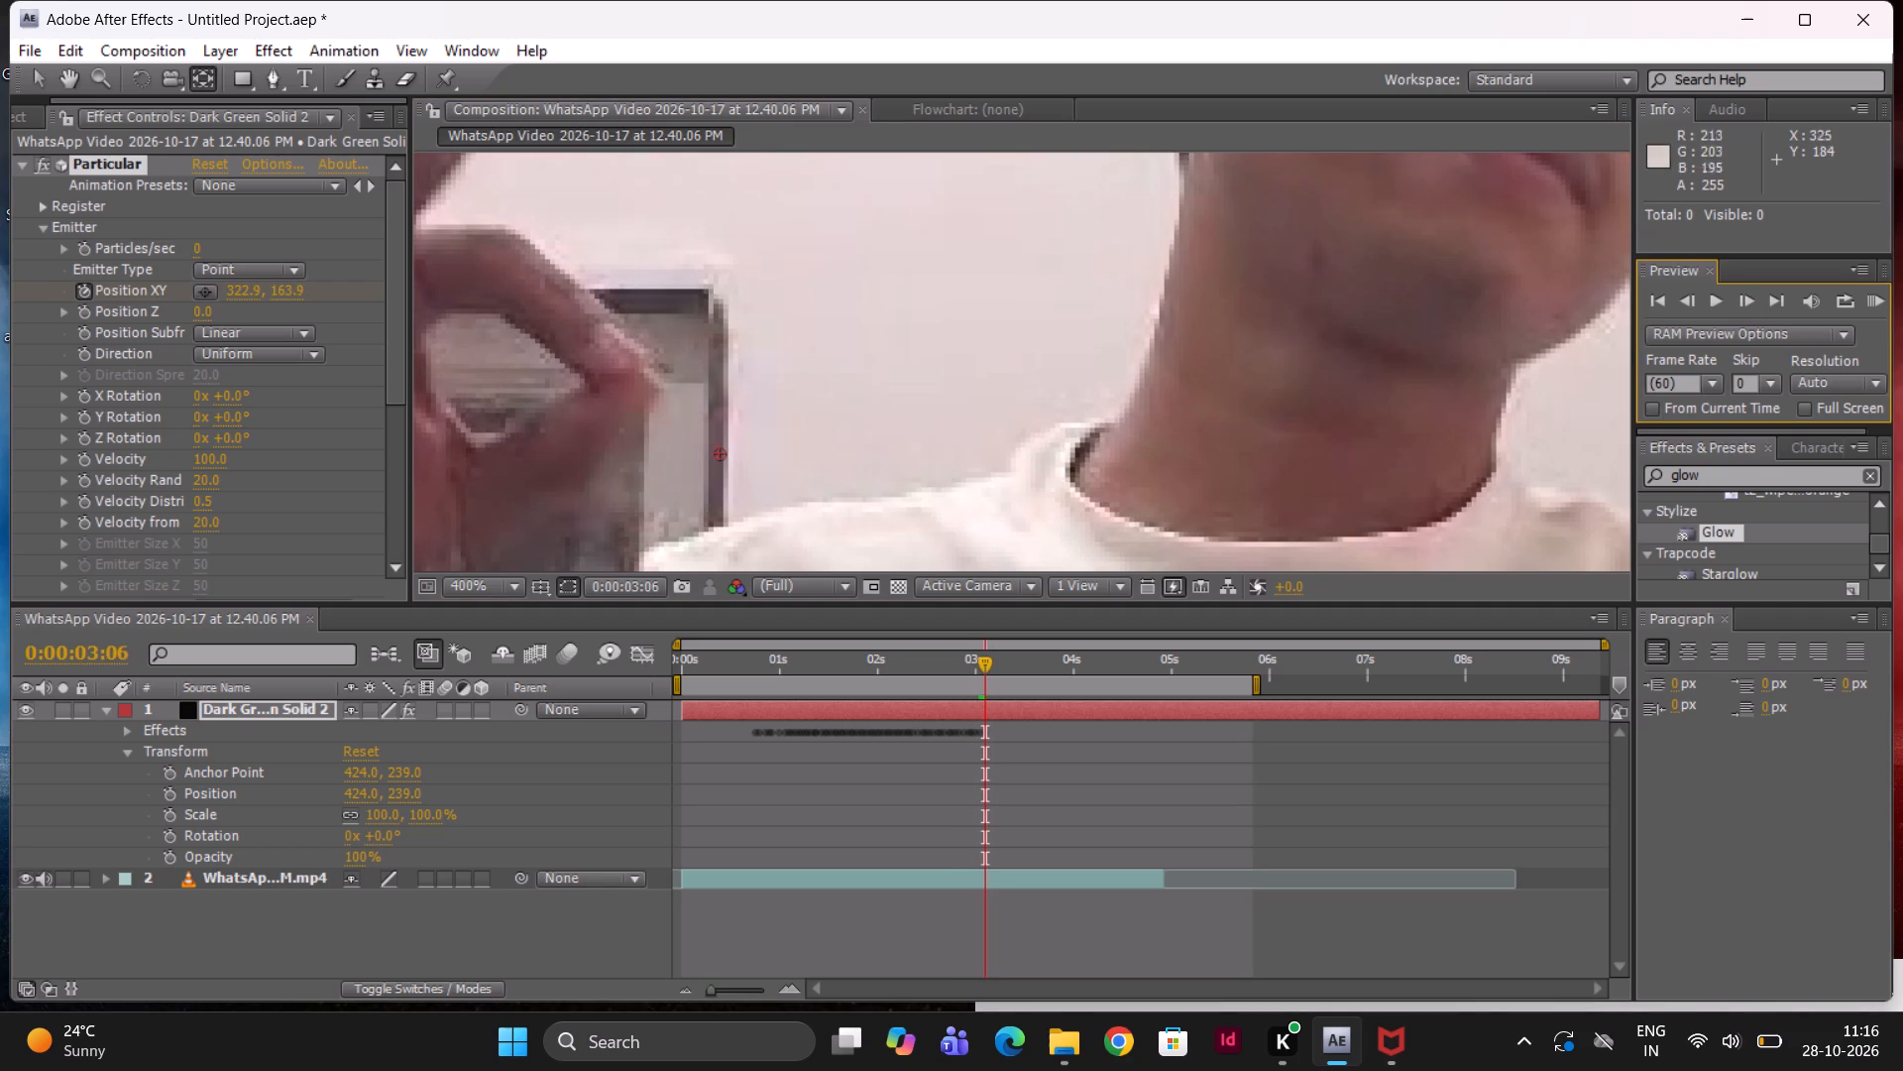
pyautogui.moveTo(717, 451); pyautogui.dragTo(688, 378)
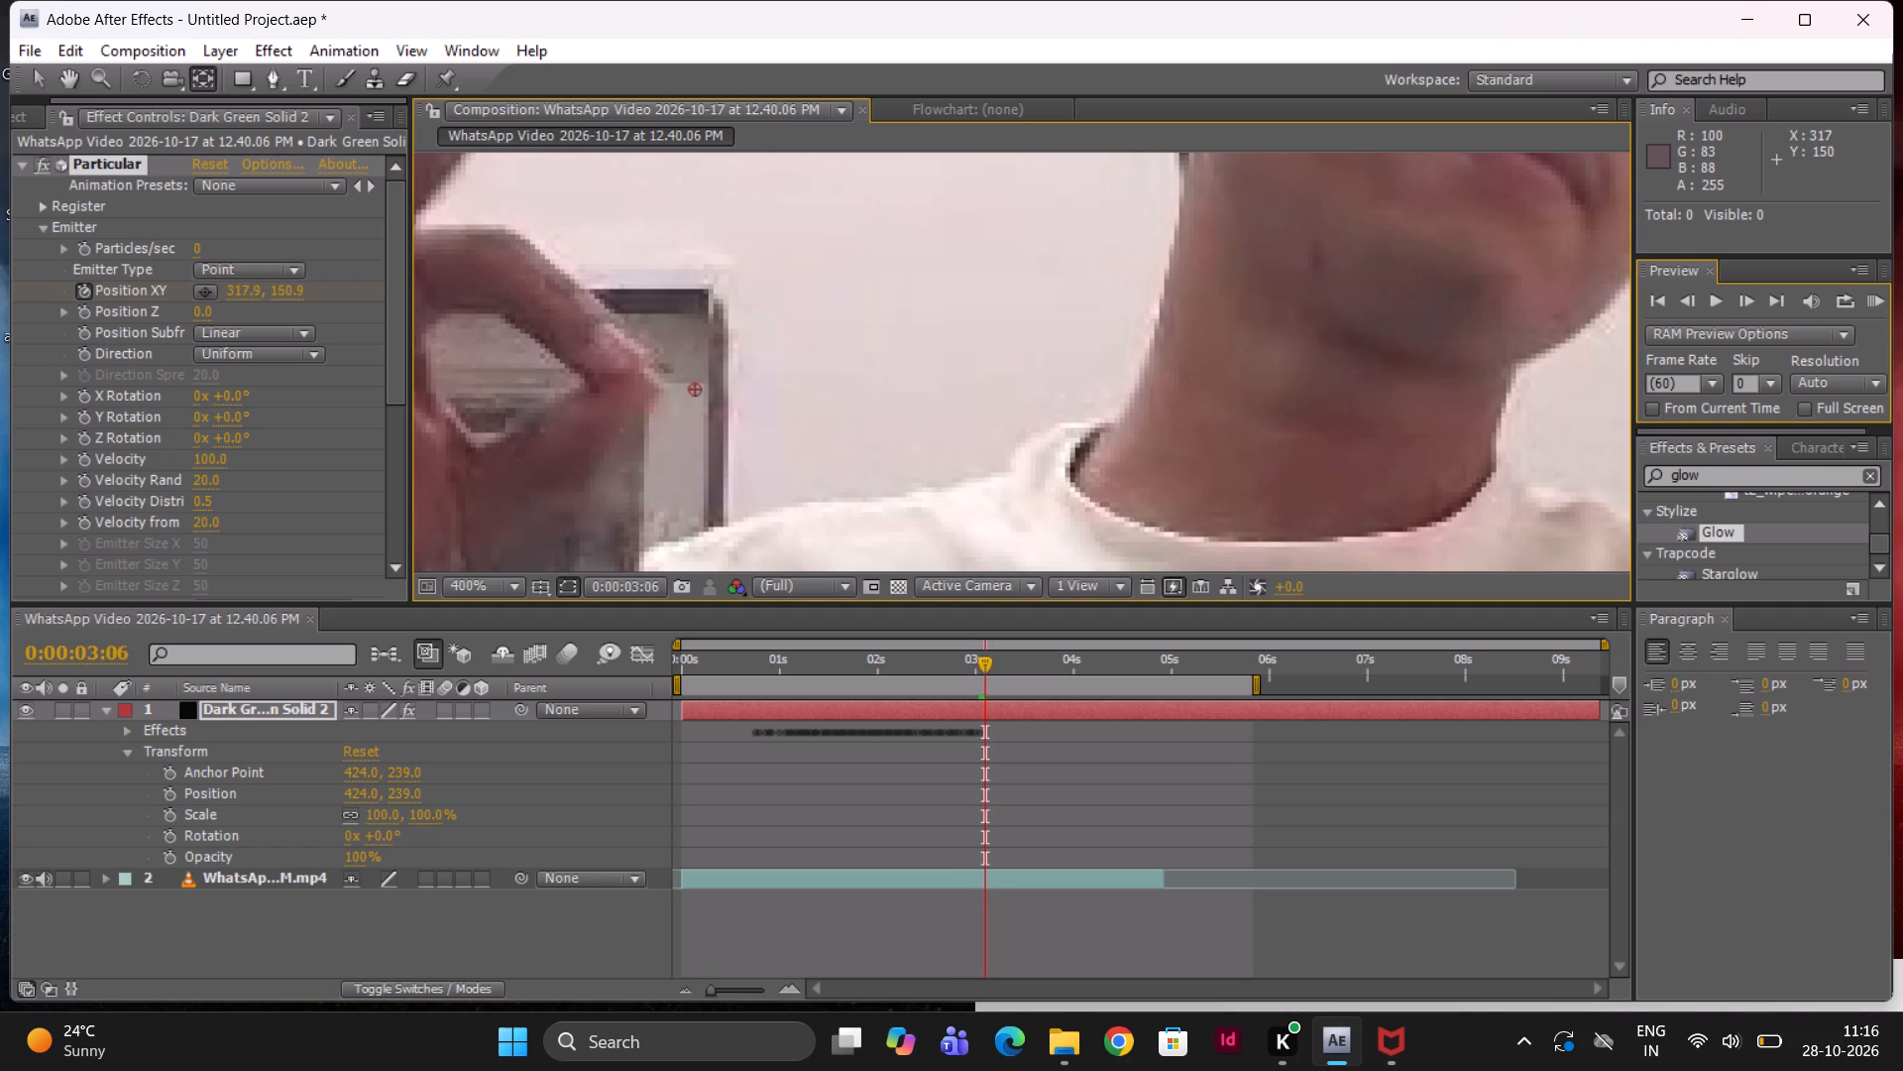
pyautogui.moveTo(688, 378); pyautogui.dragTo(691, 380)
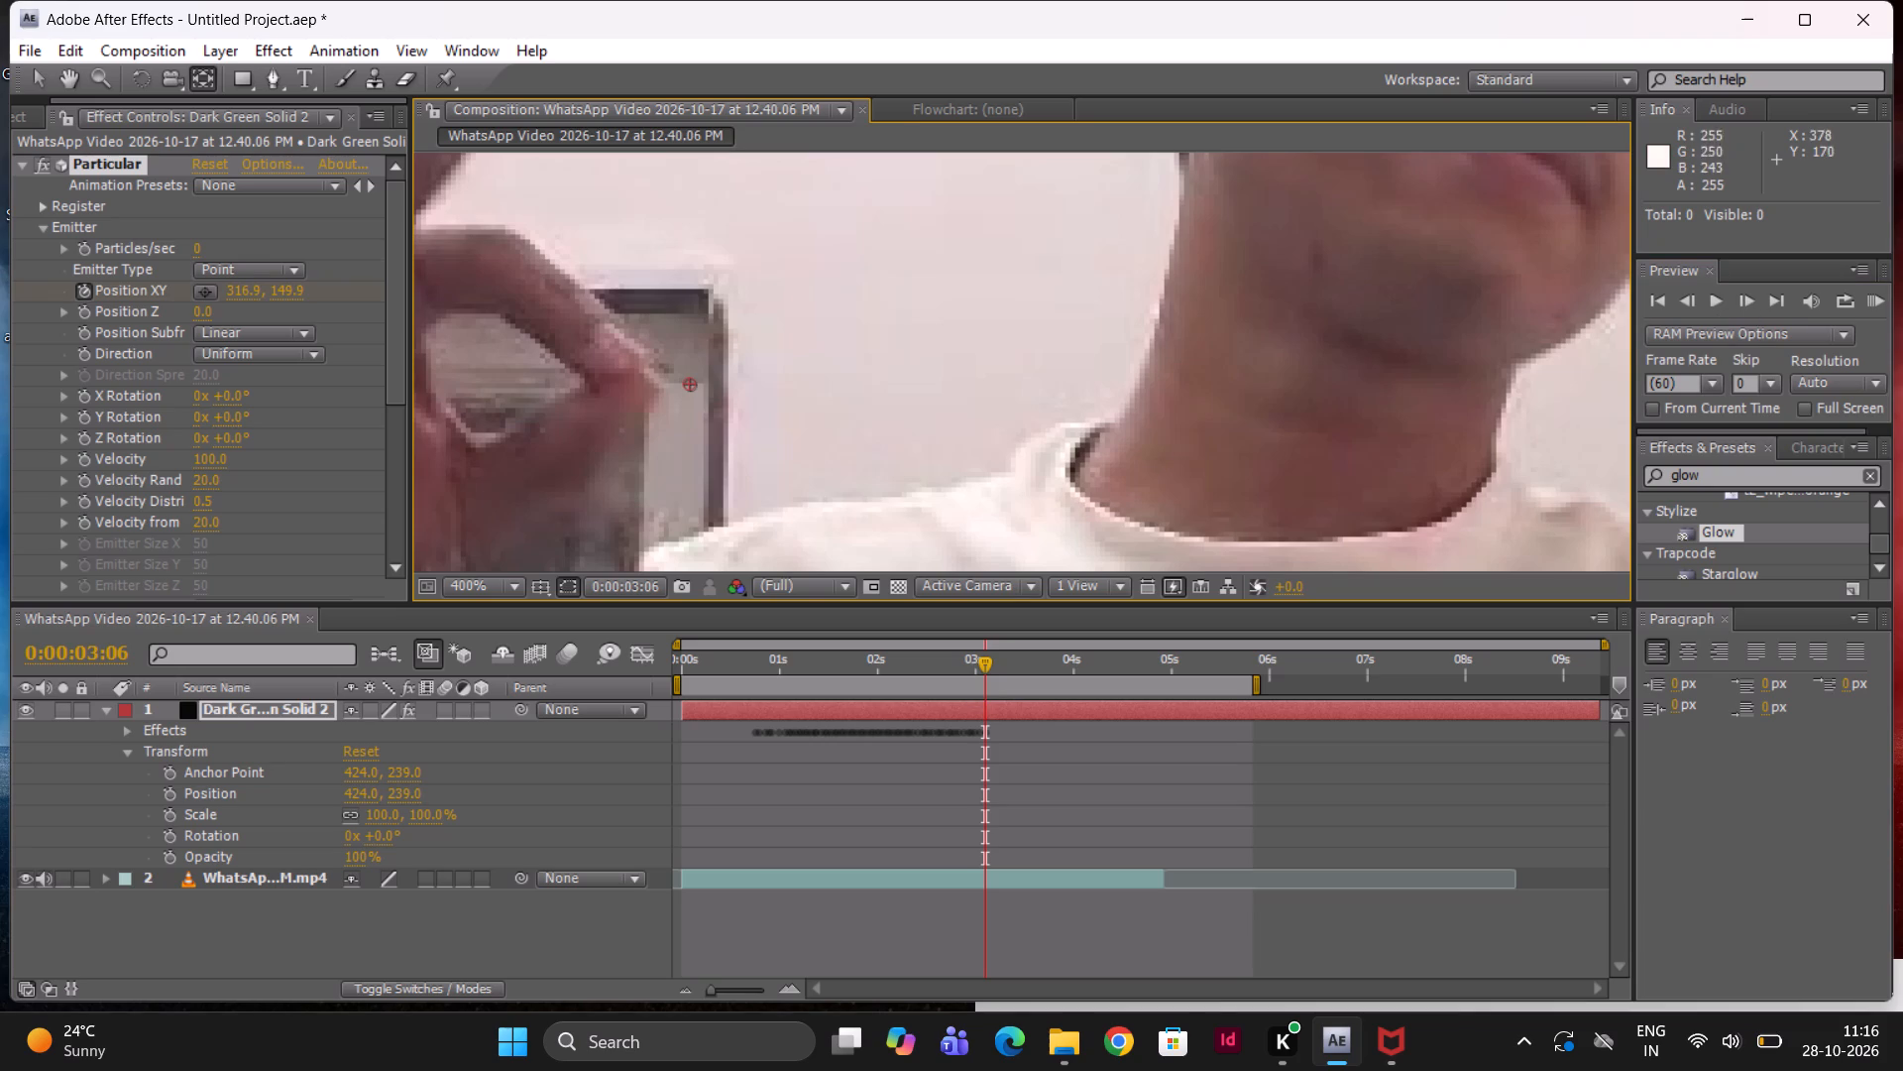
pyautogui.moveTo(692, 386); pyautogui.dragTo(641, 373)
# At 0:00:03:08, keyframe the emitter's Position XY onto the fingertip contact point, at about 298.9, 138.2.
pyautogui.click(1738, 293)
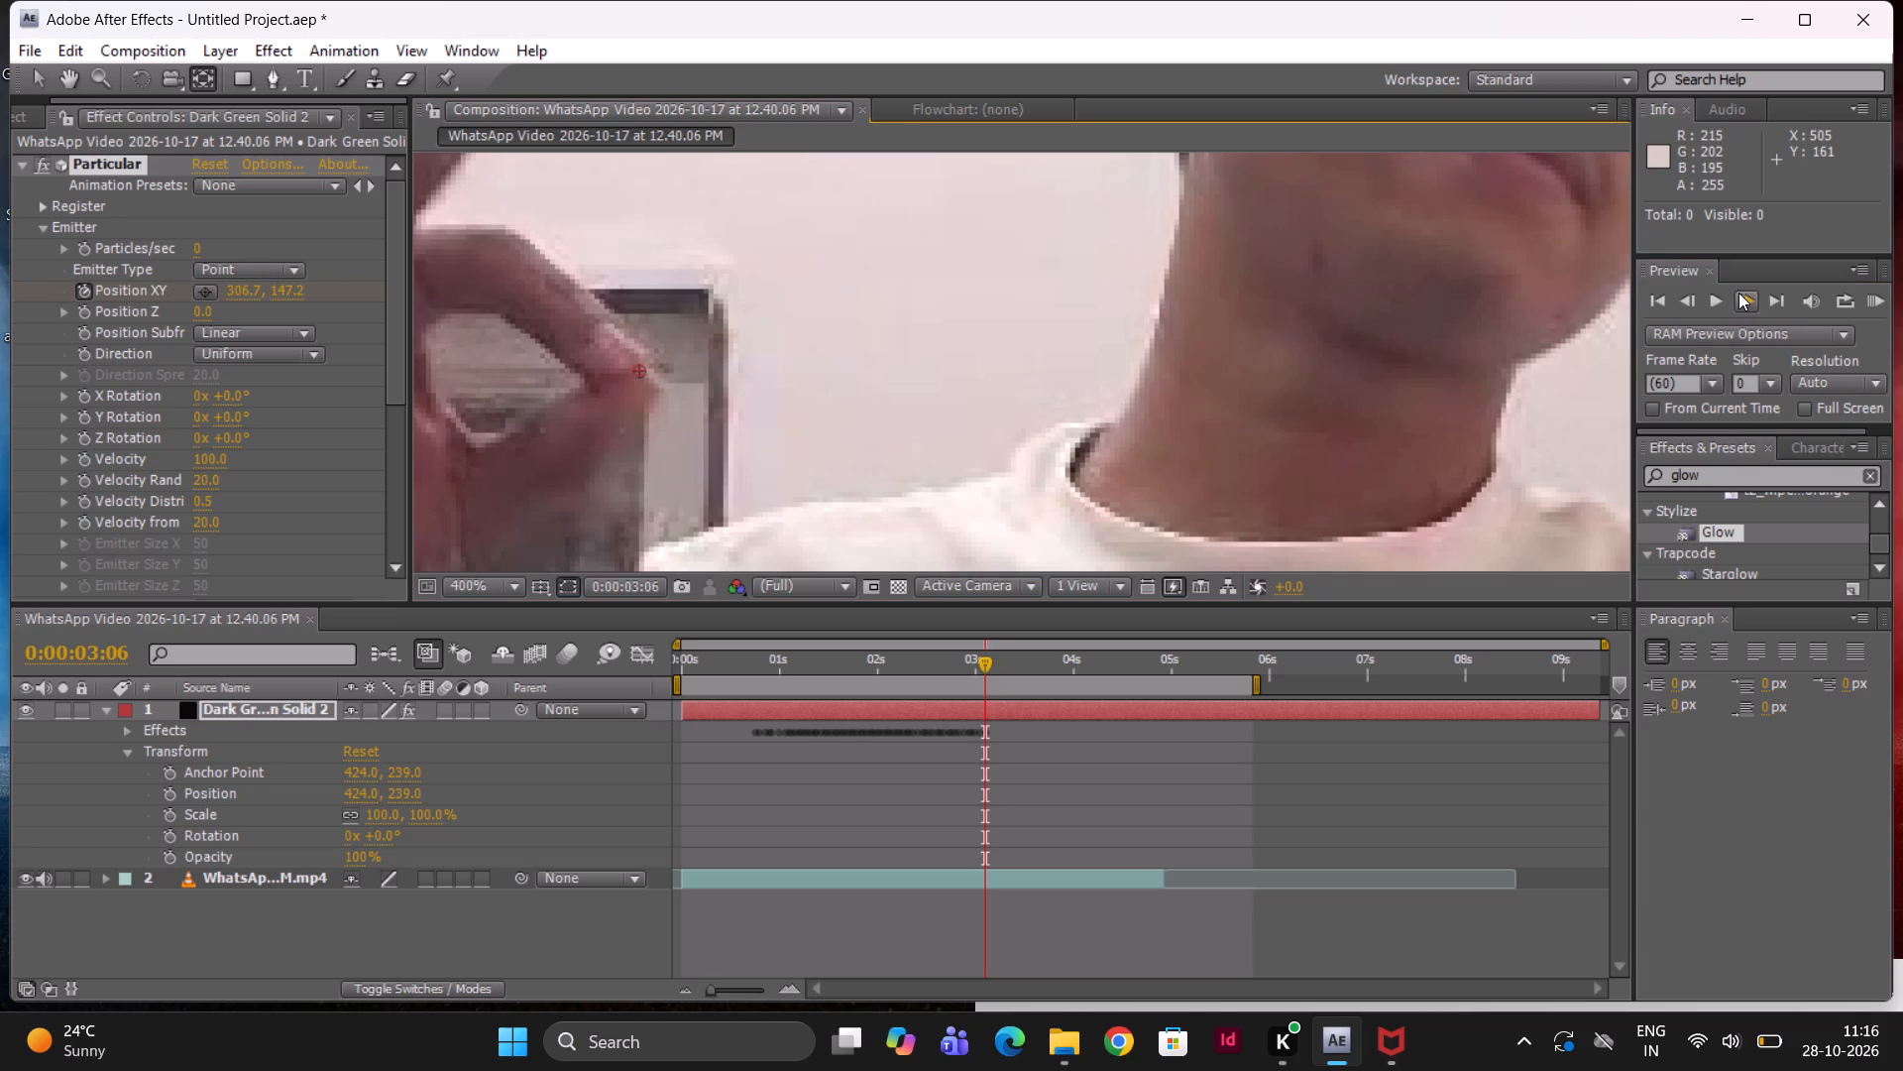
pyautogui.click(1738, 293)
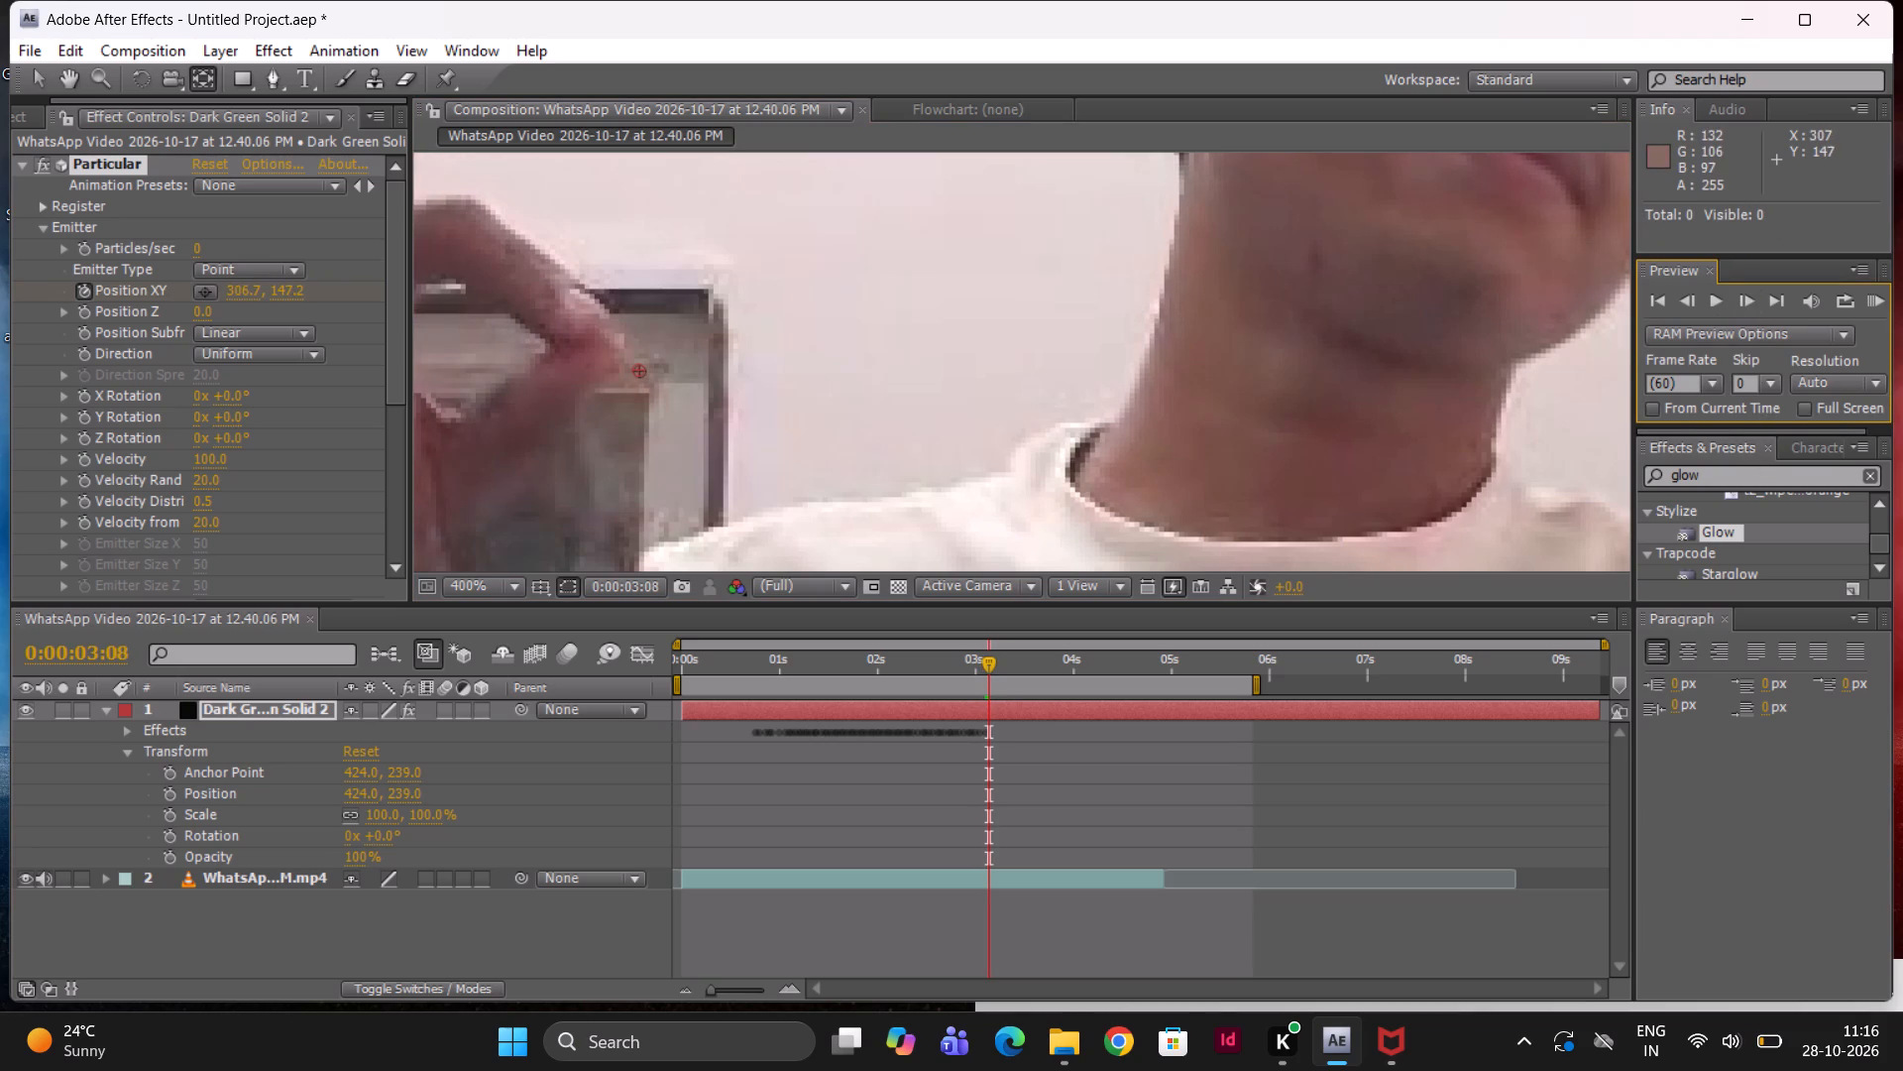
pyautogui.moveTo(642, 370); pyautogui.dragTo(606, 325)
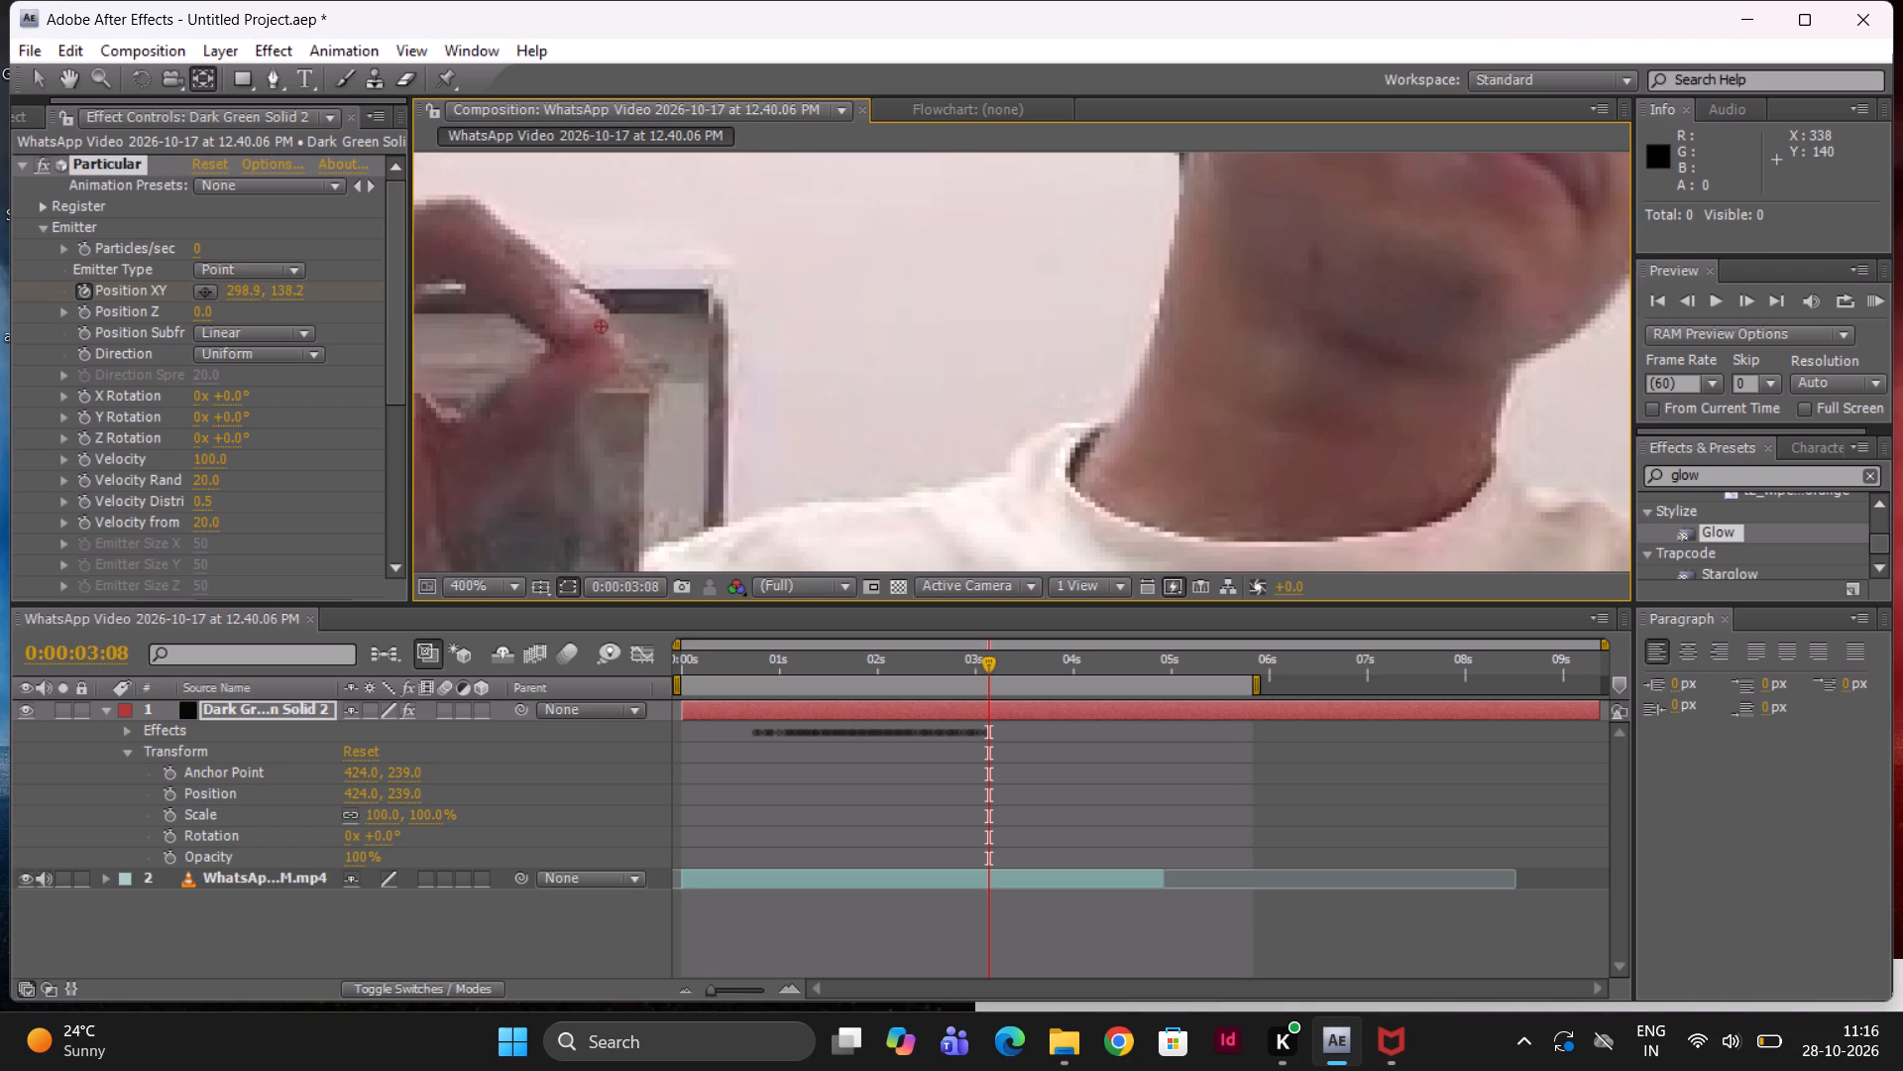
# At 0:00:03:10, keyframe the emitter's Position XY onto the fingertip contact point, at about 292.9, 133.9.
pyautogui.doubleClick(1747, 297)
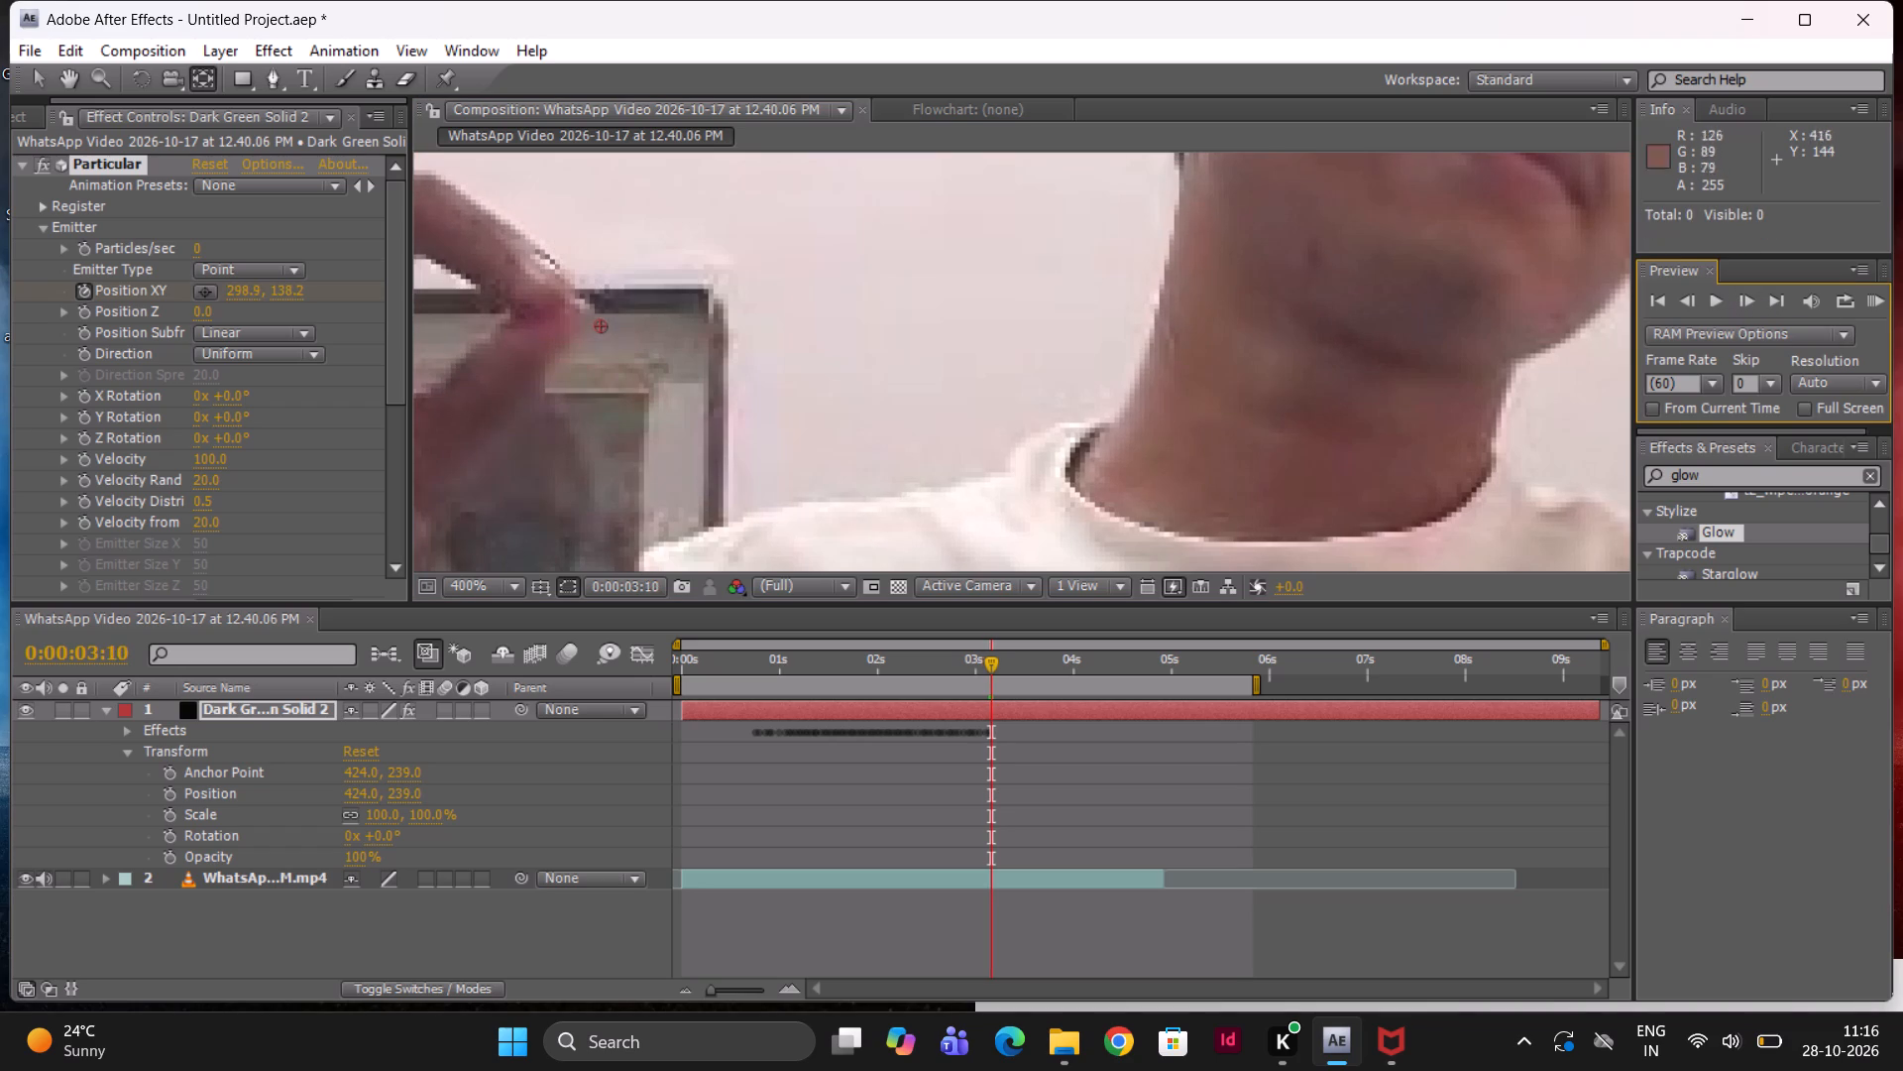
pyautogui.moveTo(608, 323); pyautogui.dragTo(578, 303)
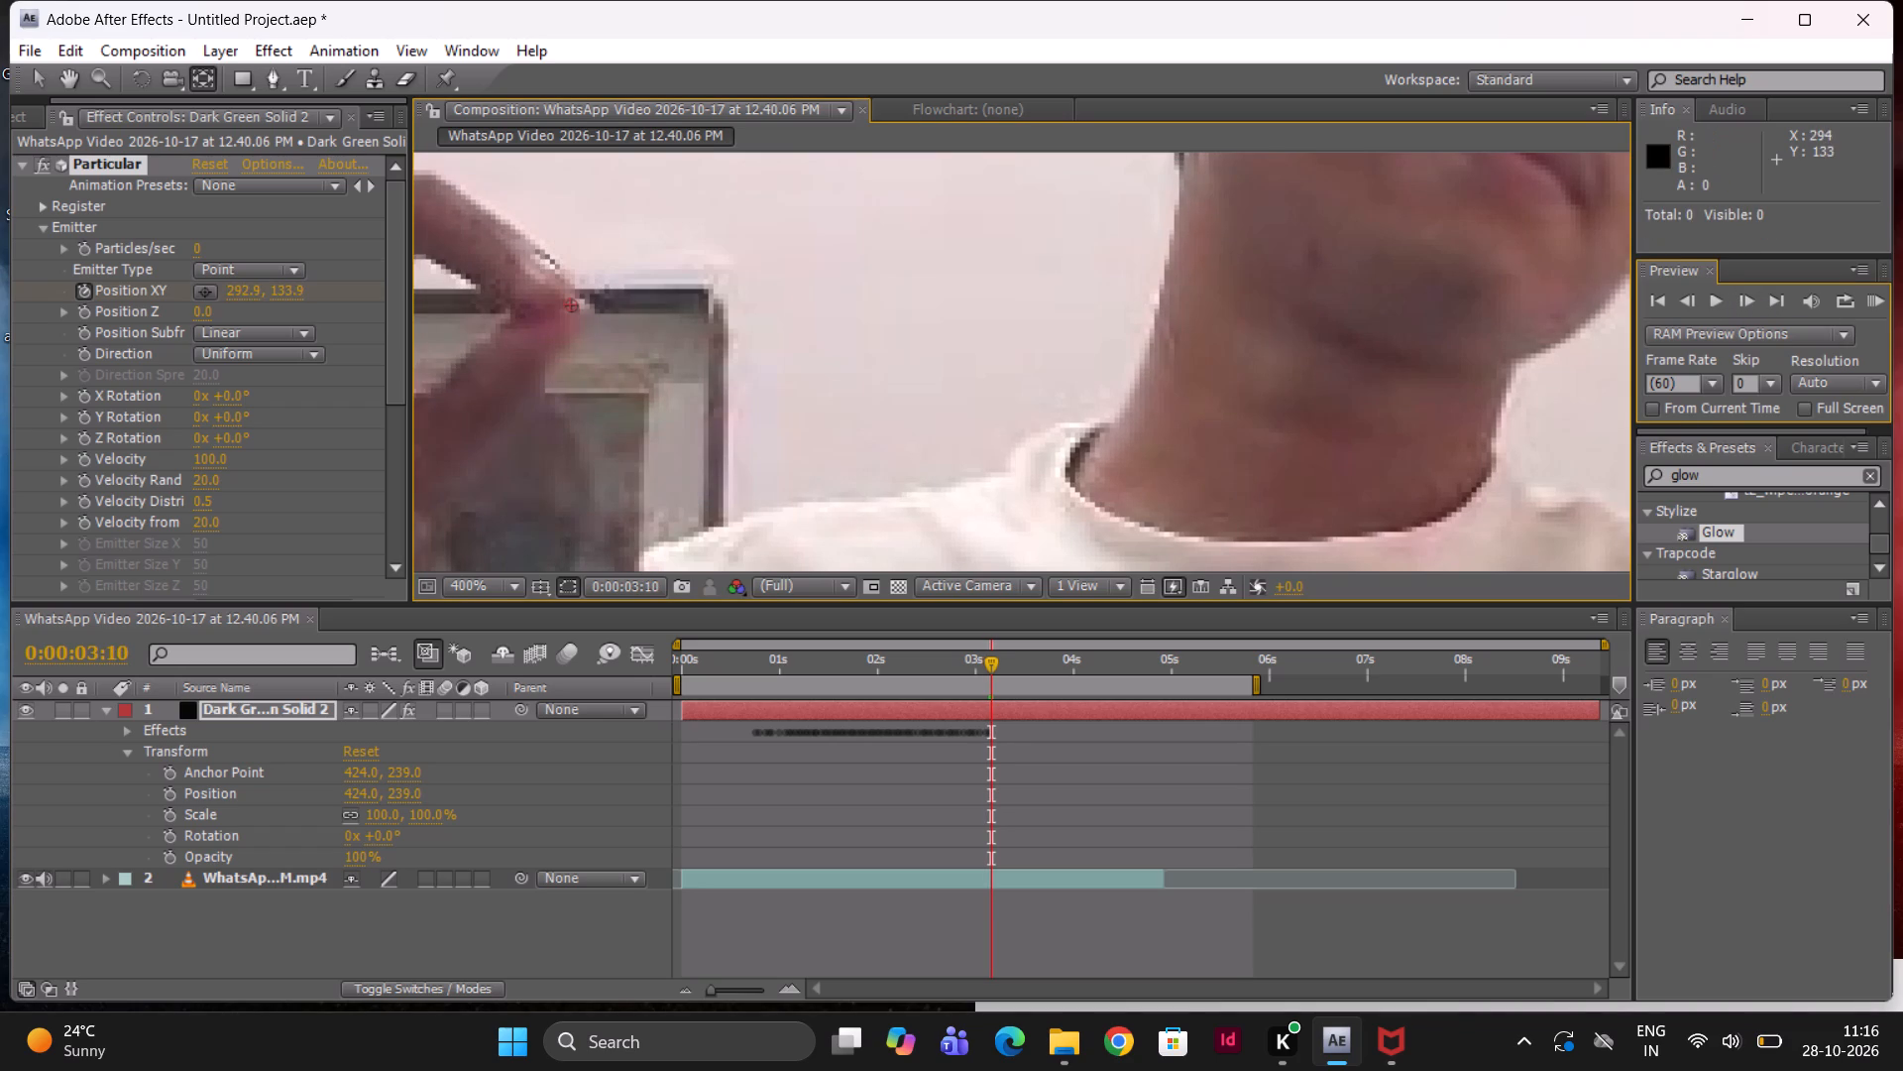
# At 0:00:03:13, keyframe the emitter's Position XY onto the fingertip contact point, at about 284.4, 129.7.
pyautogui.moveTo(814, 376); pyautogui.dragTo(1338, 472, button='middle')
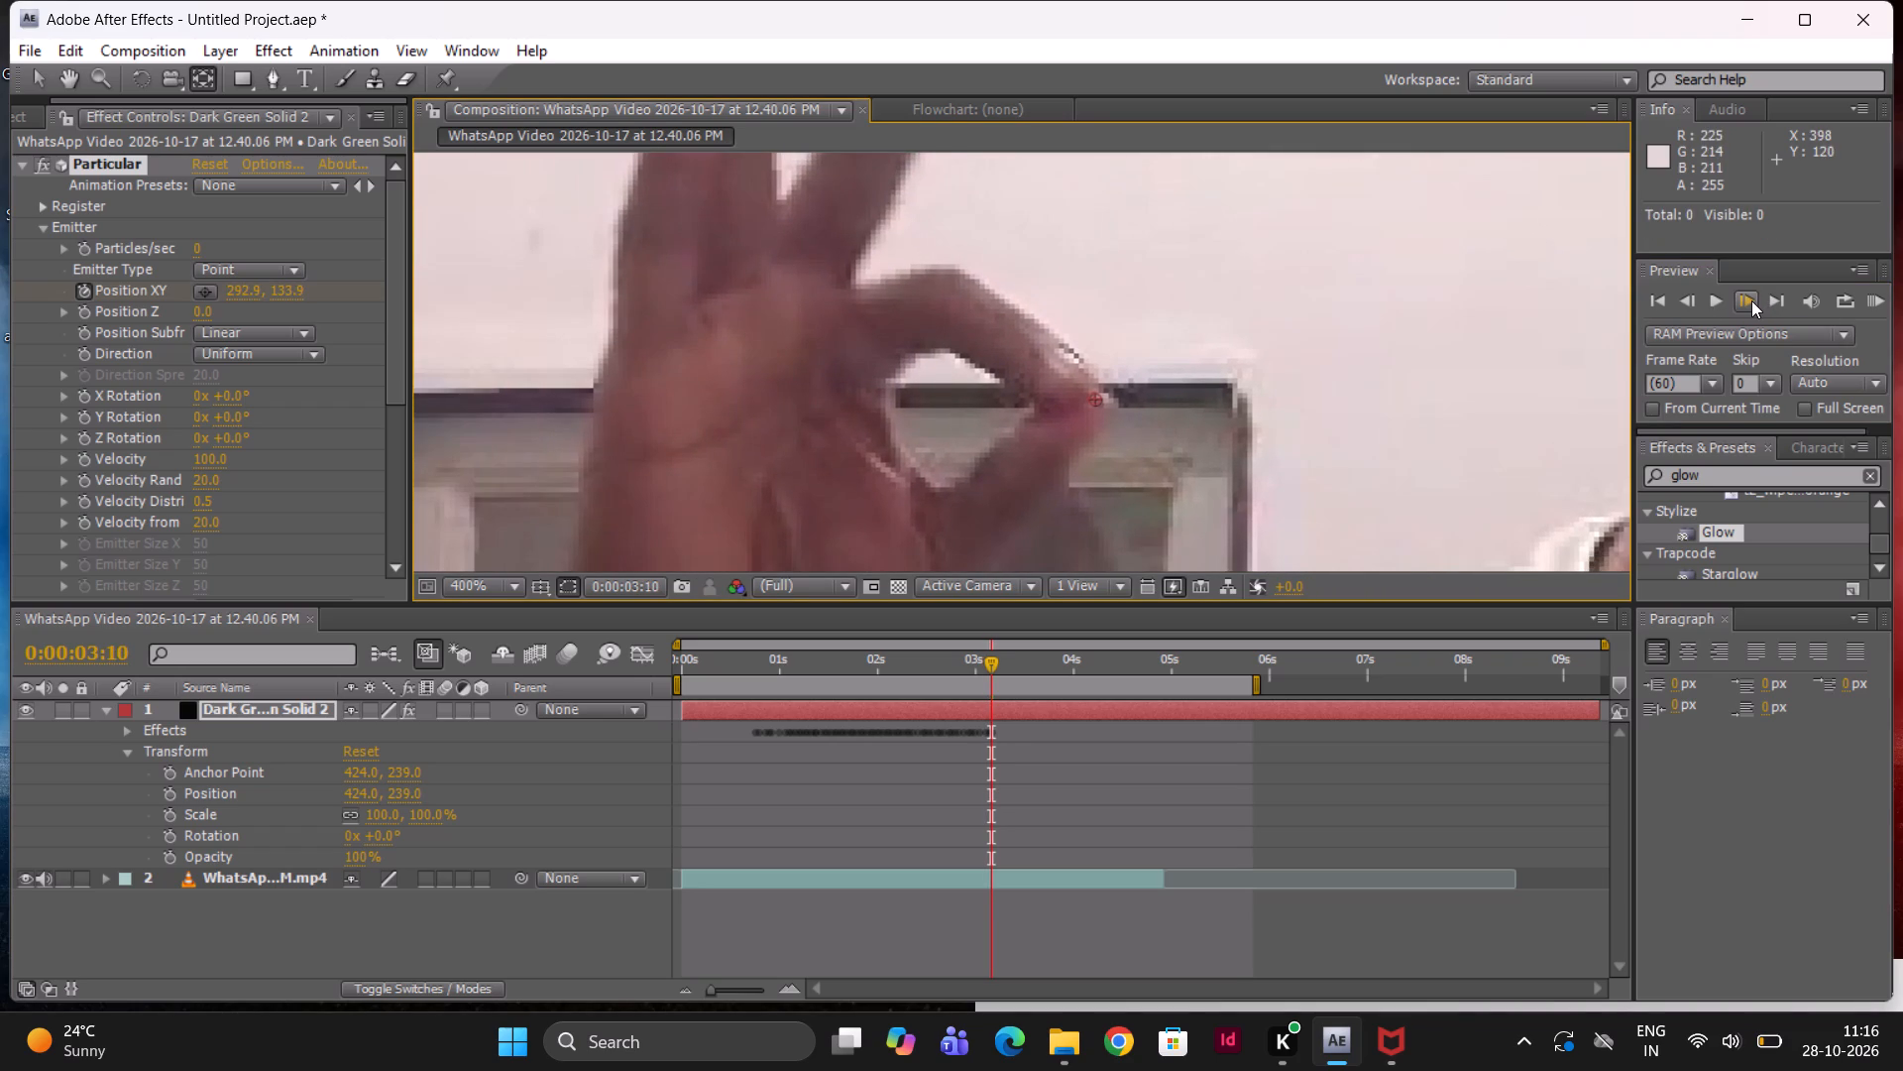
pyautogui.click(1744, 301)
pyautogui.click(1744, 301)
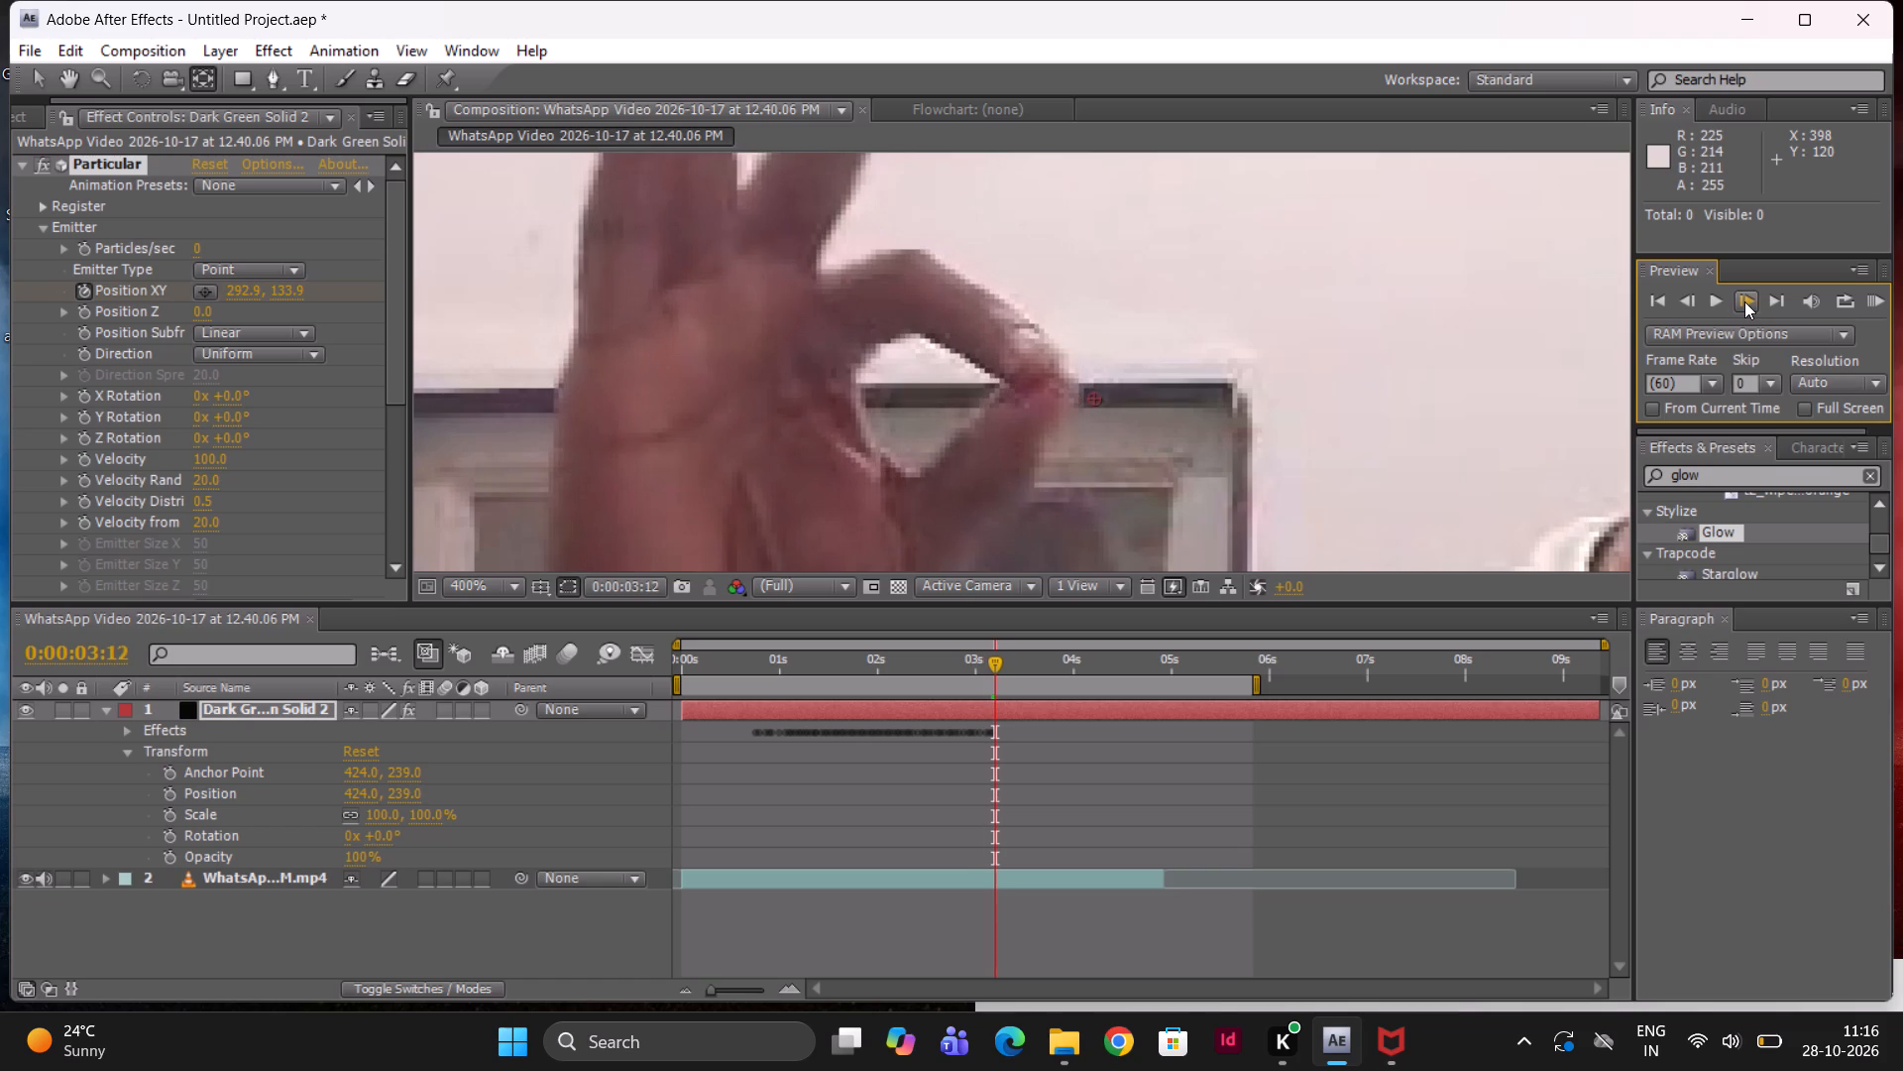
pyautogui.click(1744, 301)
pyautogui.moveTo(1089, 393); pyautogui.dragTo(1048, 373)
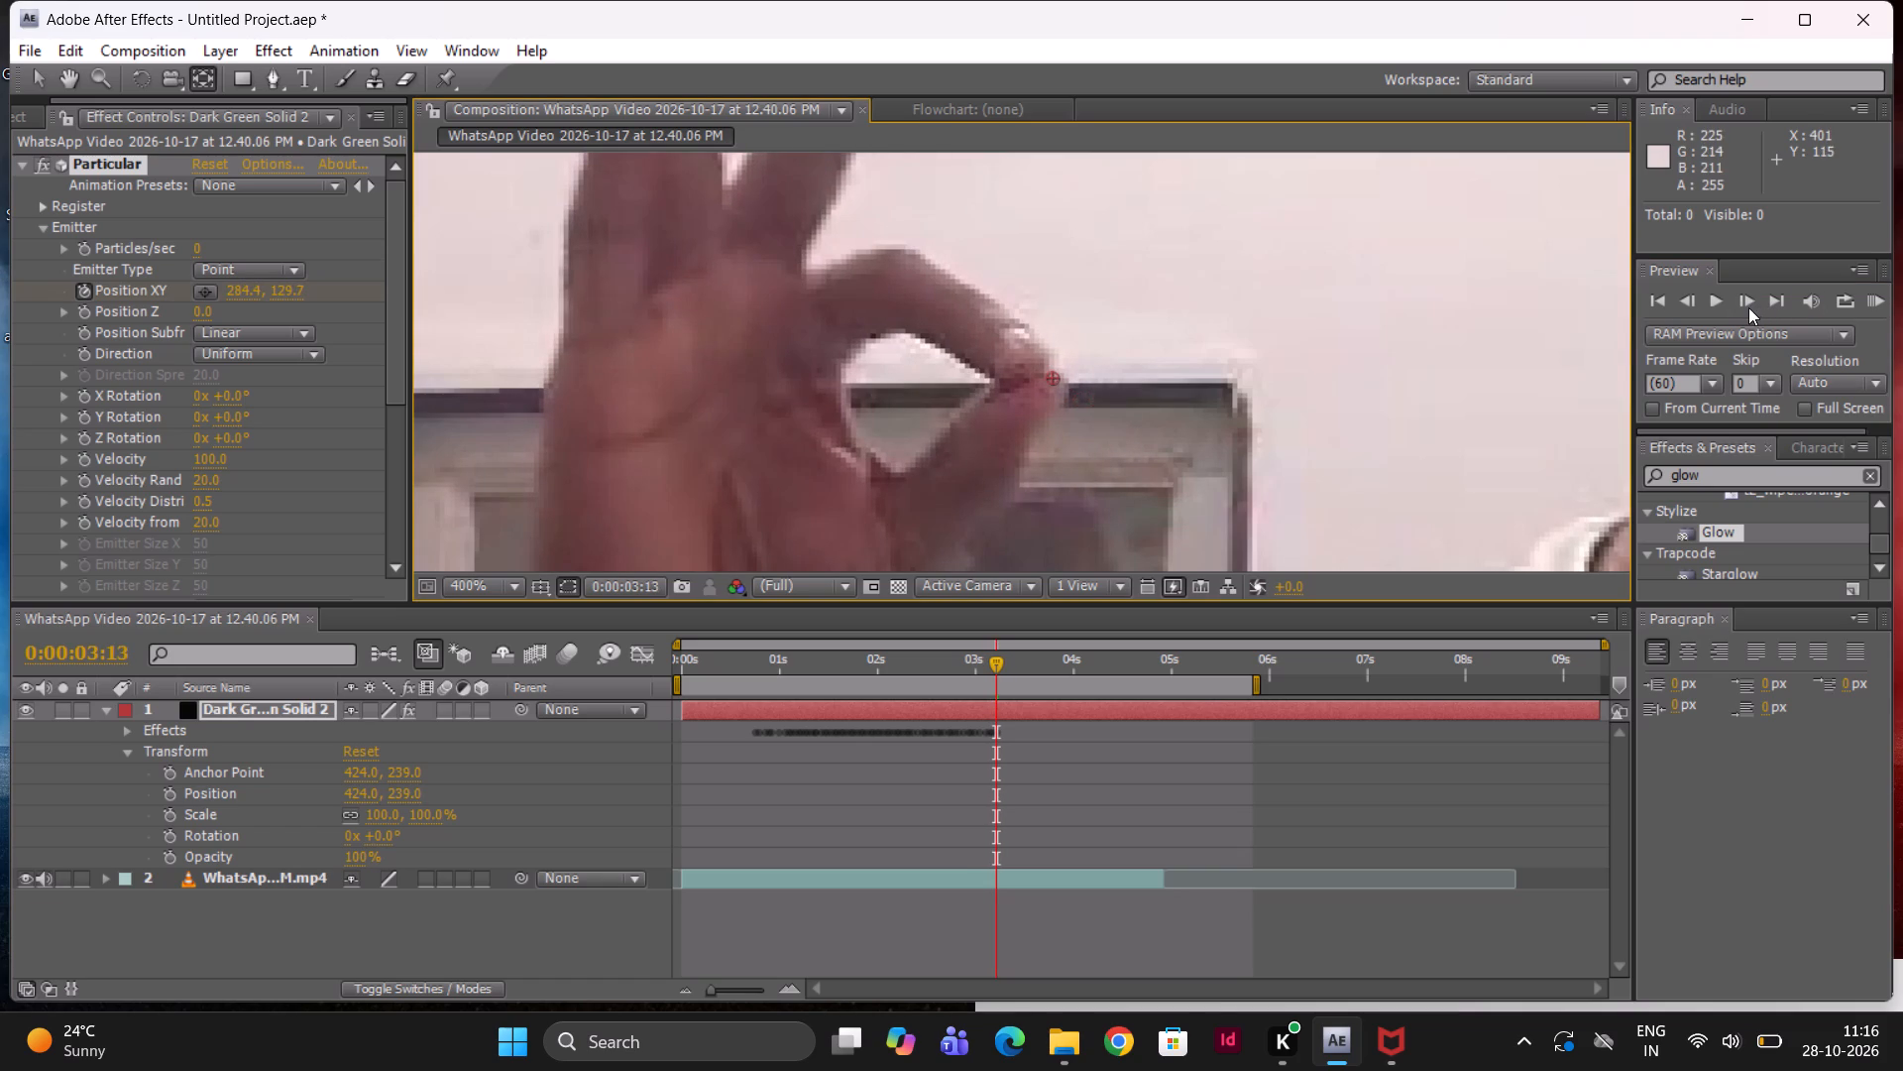
# At 0:00:03:15, keyframe the emitter's Position XY onto the fingertip contact point, at about 277.2, 130.2.
pyautogui.doubleClick(1748, 307)
pyautogui.moveTo(1047, 377); pyautogui.dragTo(1031, 382)
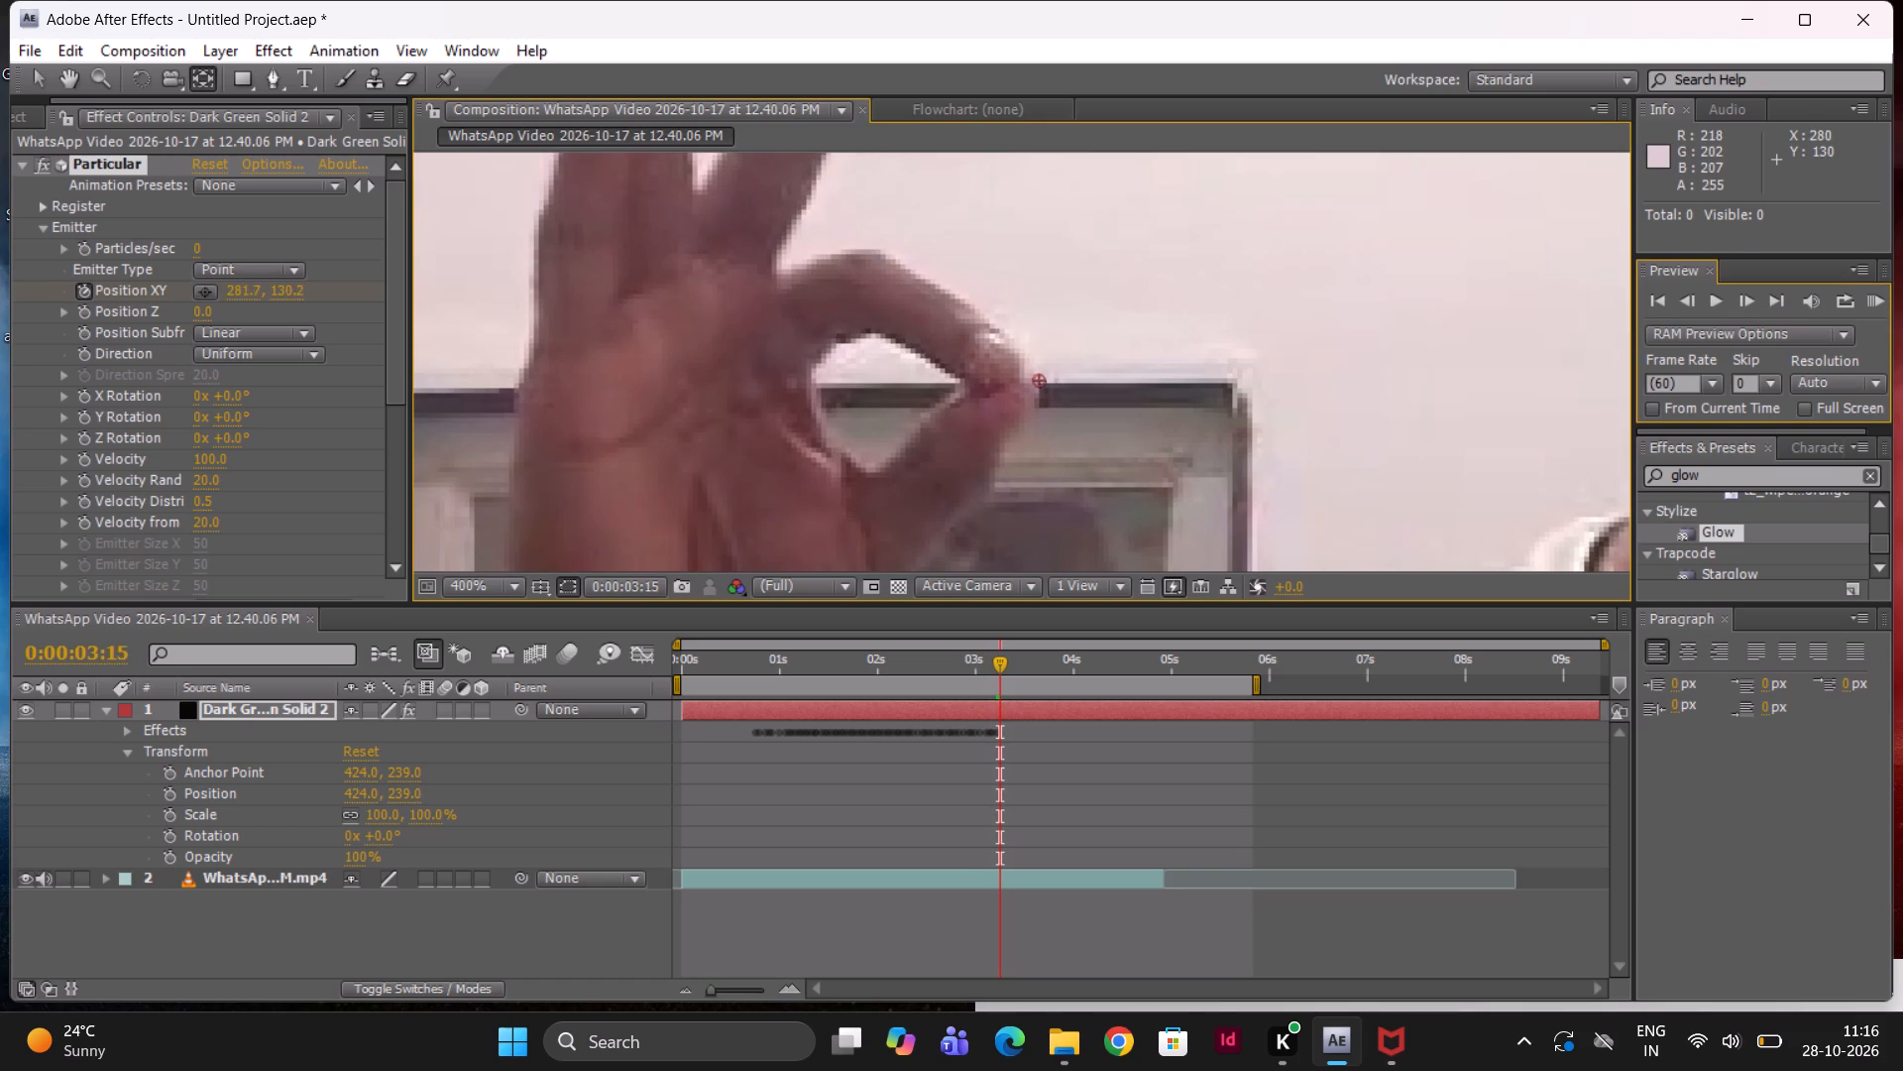
pyautogui.moveTo(1031, 382); pyautogui.dragTo(1011, 381)
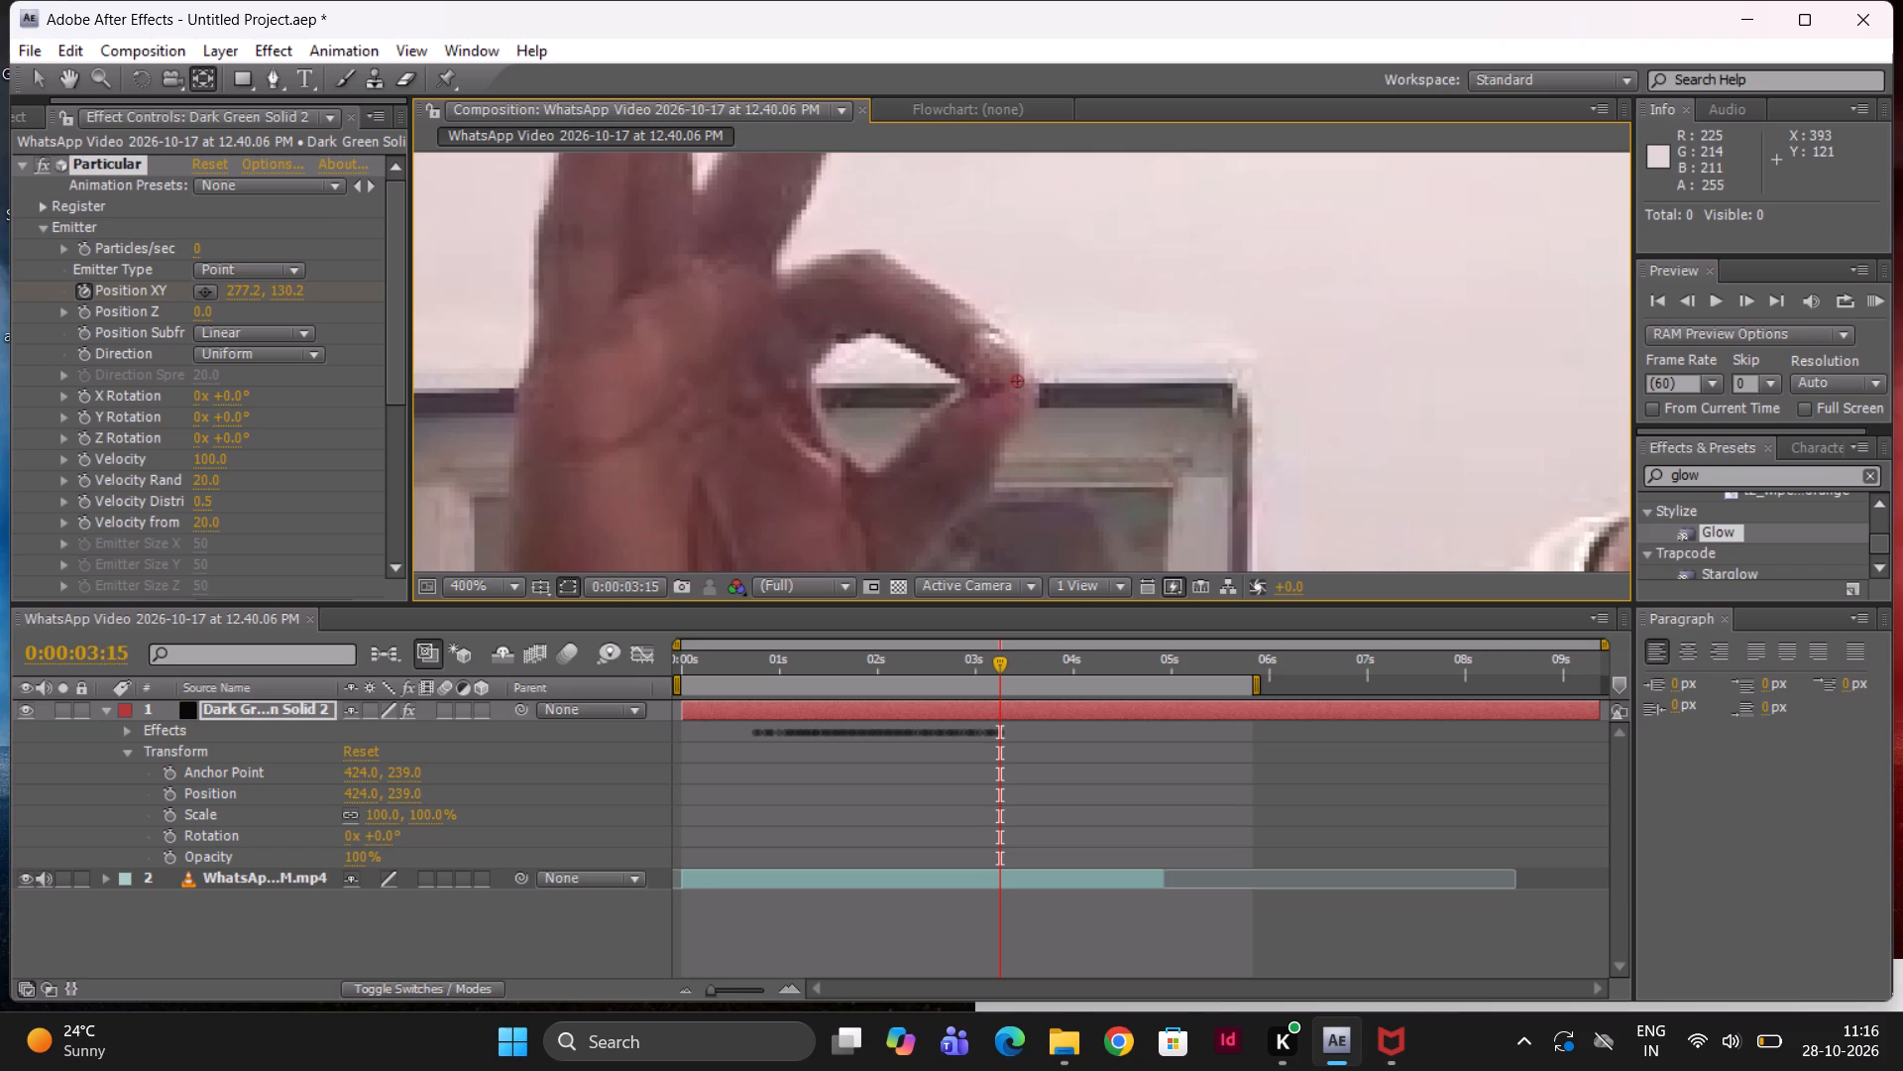
# At 0:00:03:17, keyframe the emitter's Position XY onto the fingertip contact point, at about 272.4, 133.4.
pyautogui.doubleClick(1738, 301)
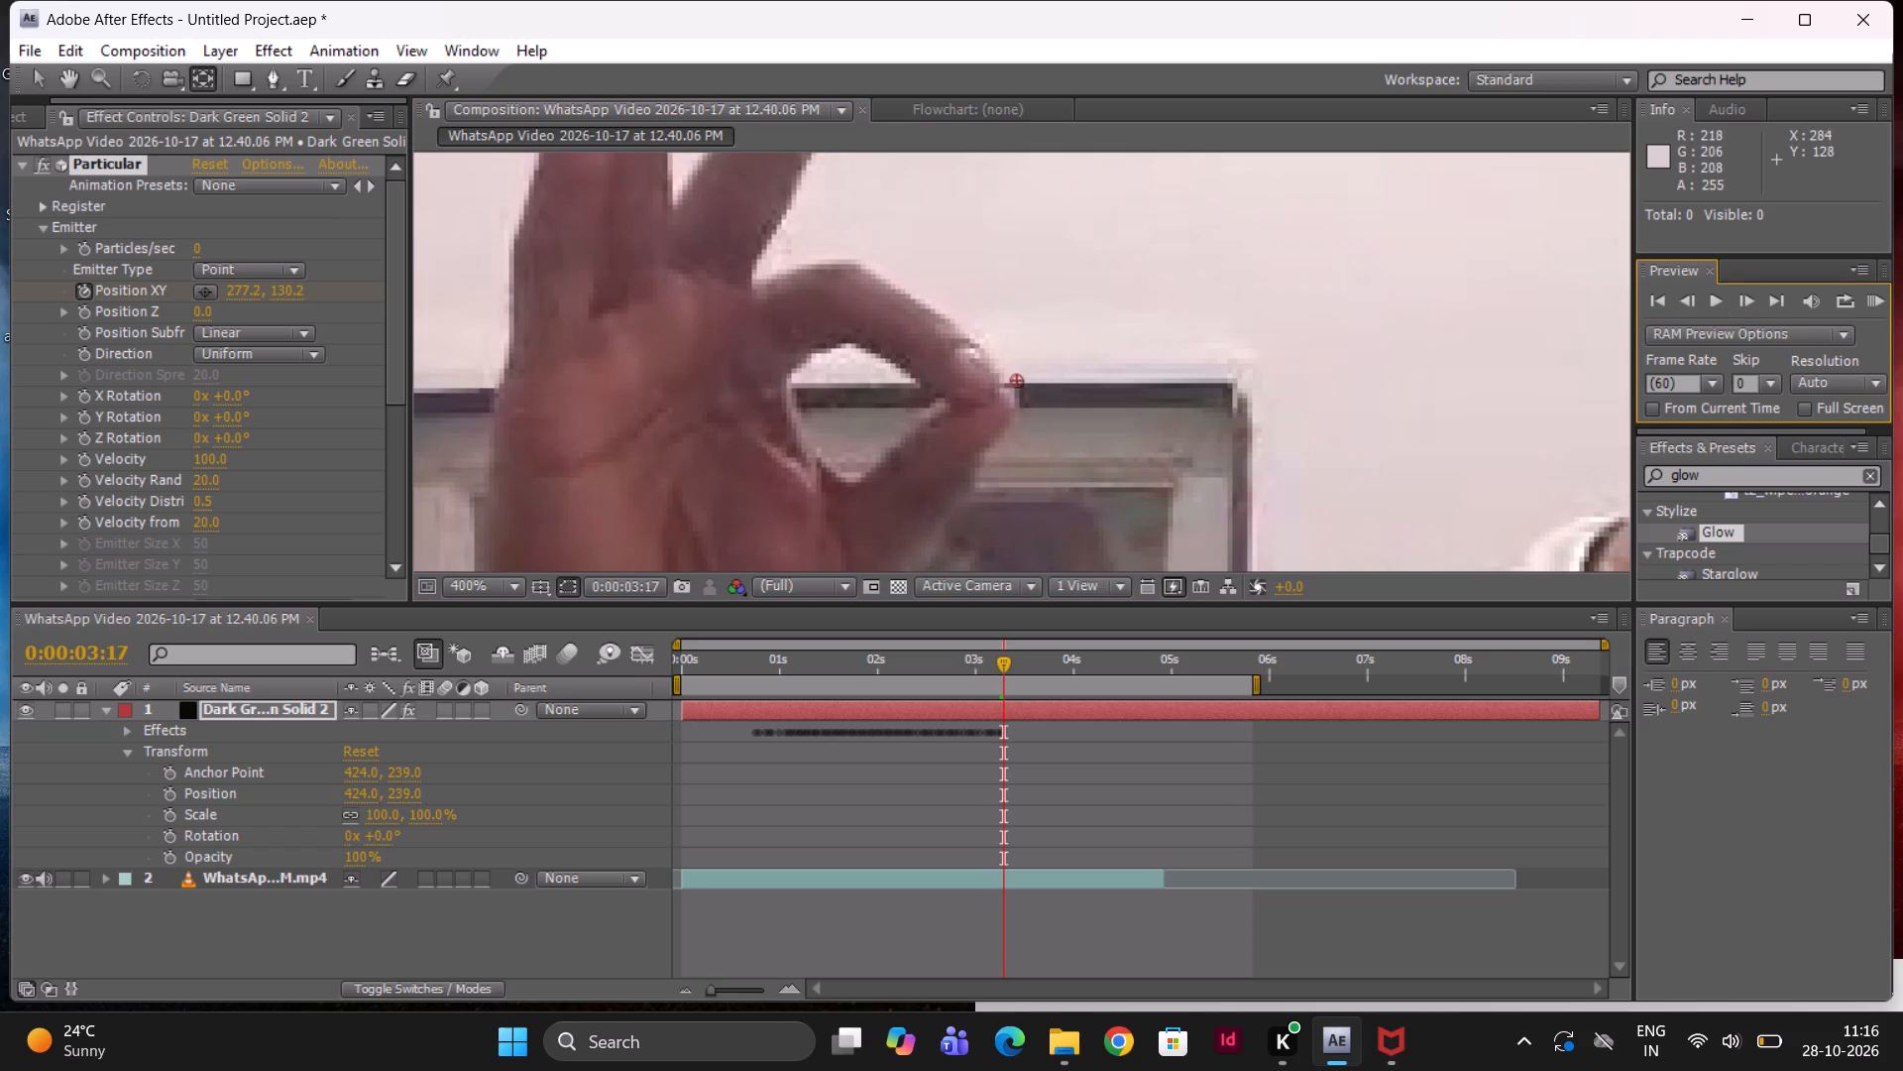
pyautogui.moveTo(1018, 374); pyautogui.dragTo(993, 391)
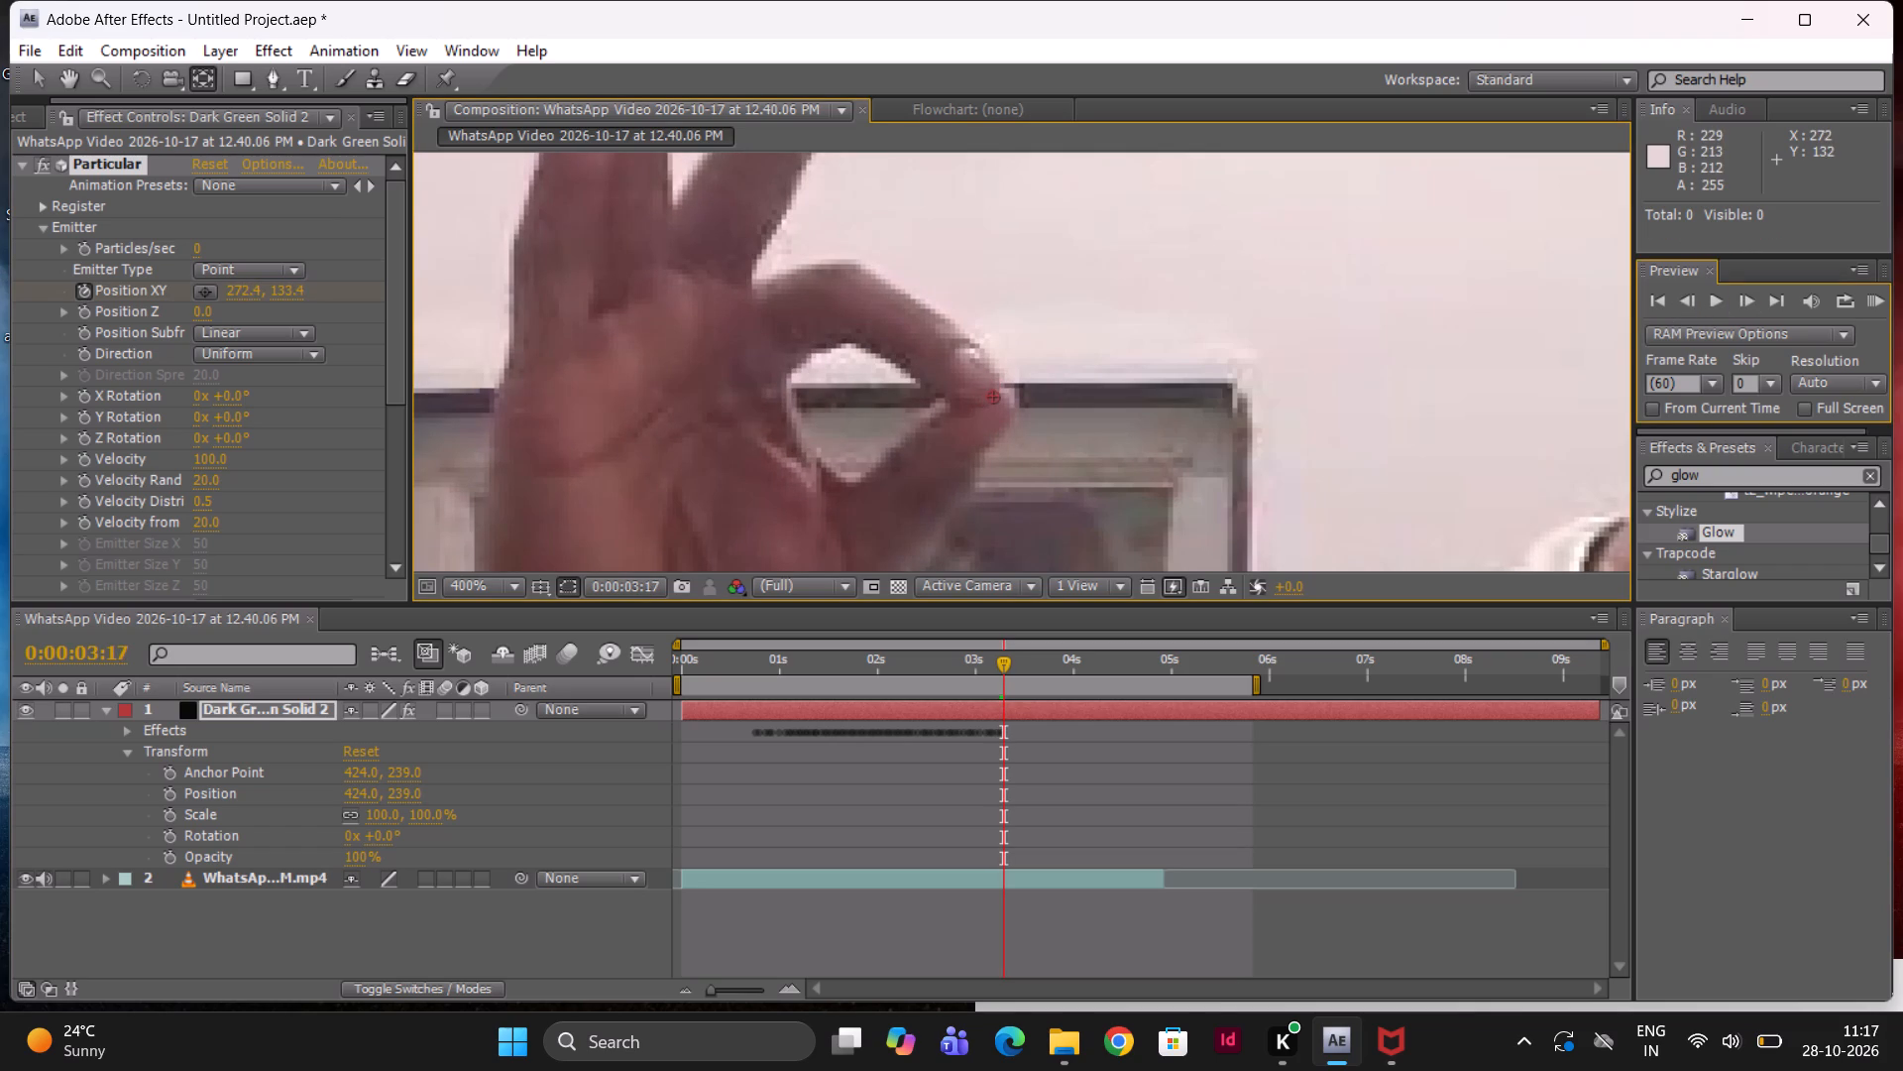
# At 0:00:03:21, keyframe the emitter's Position XY onto the fingertip contact point, at about 264.9, 144.9.
pyautogui.tripleClick(1743, 303)
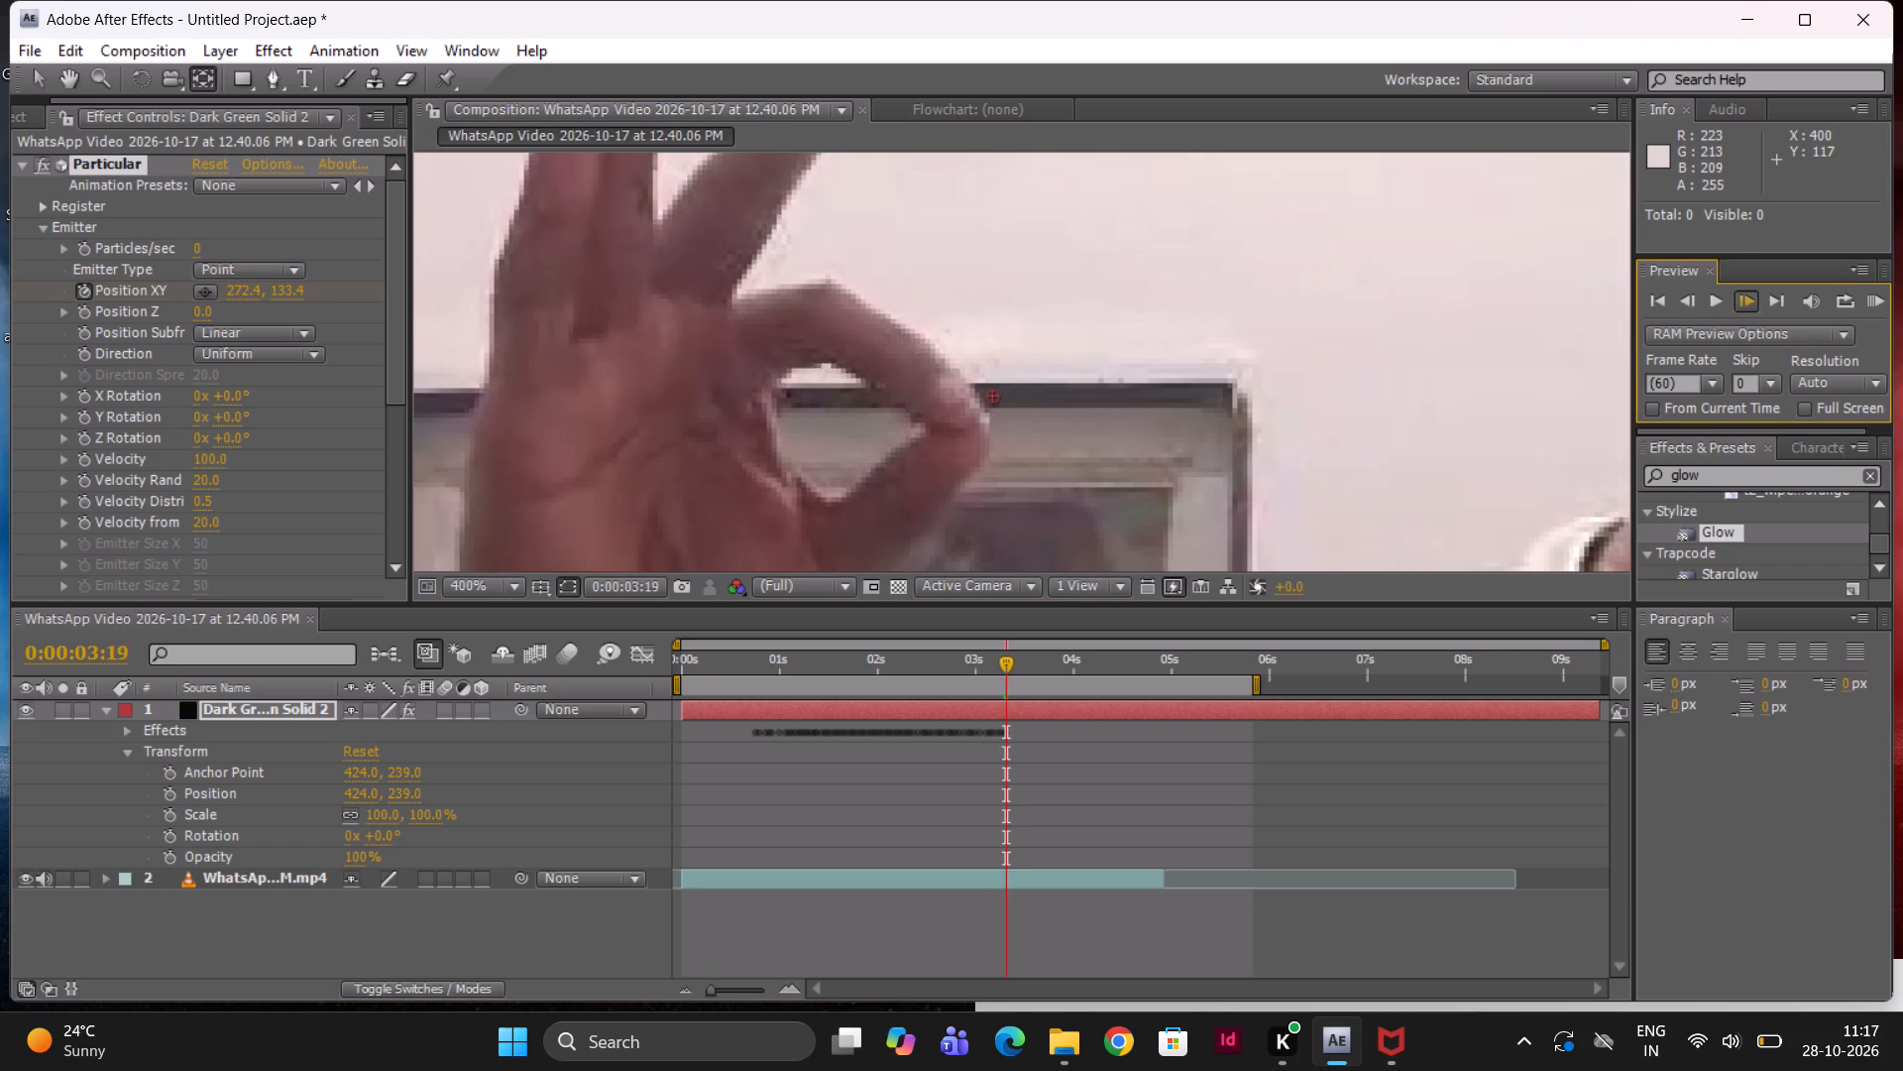
pyautogui.moveTo(1191, 441); pyautogui.dragTo(1320, 347, button='middle')
pyautogui.moveTo(1124, 302); pyautogui.dragTo(1124, 314)
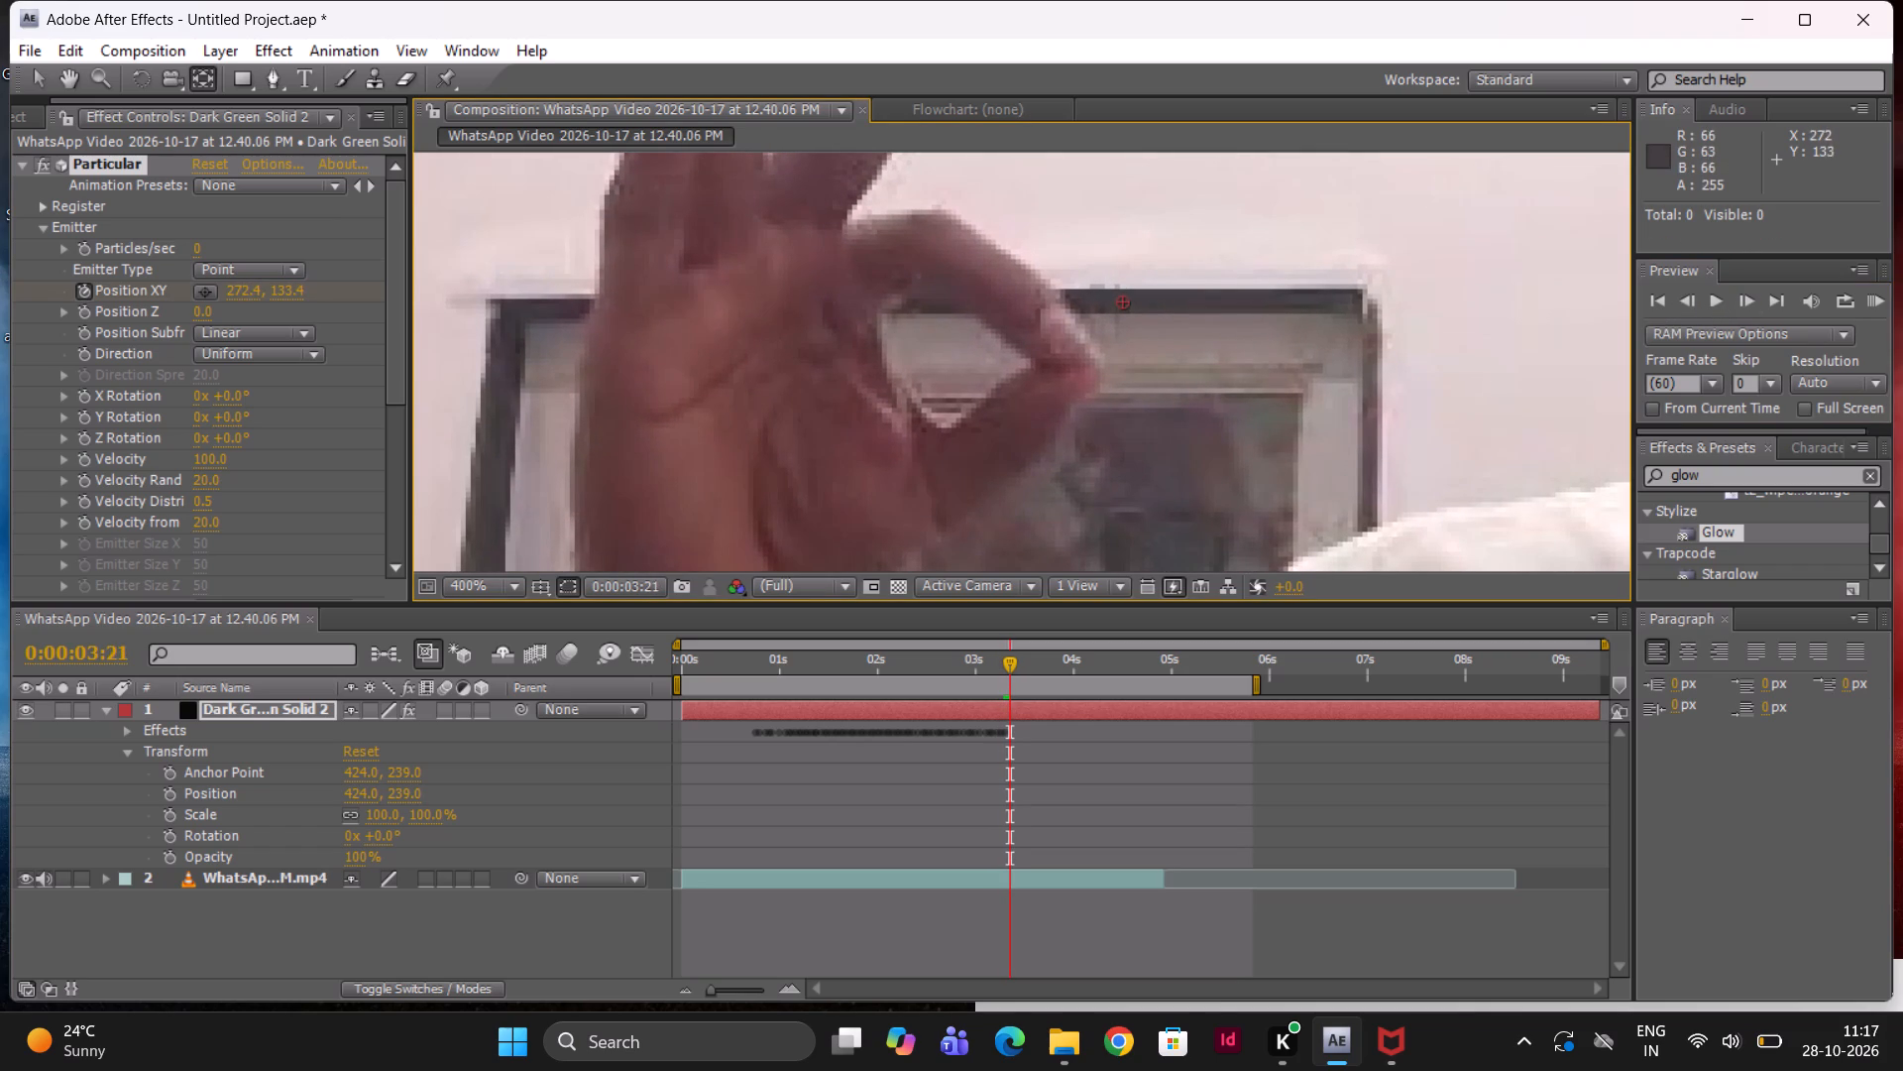
pyautogui.moveTo(1124, 314); pyautogui.dragTo(1087, 358)
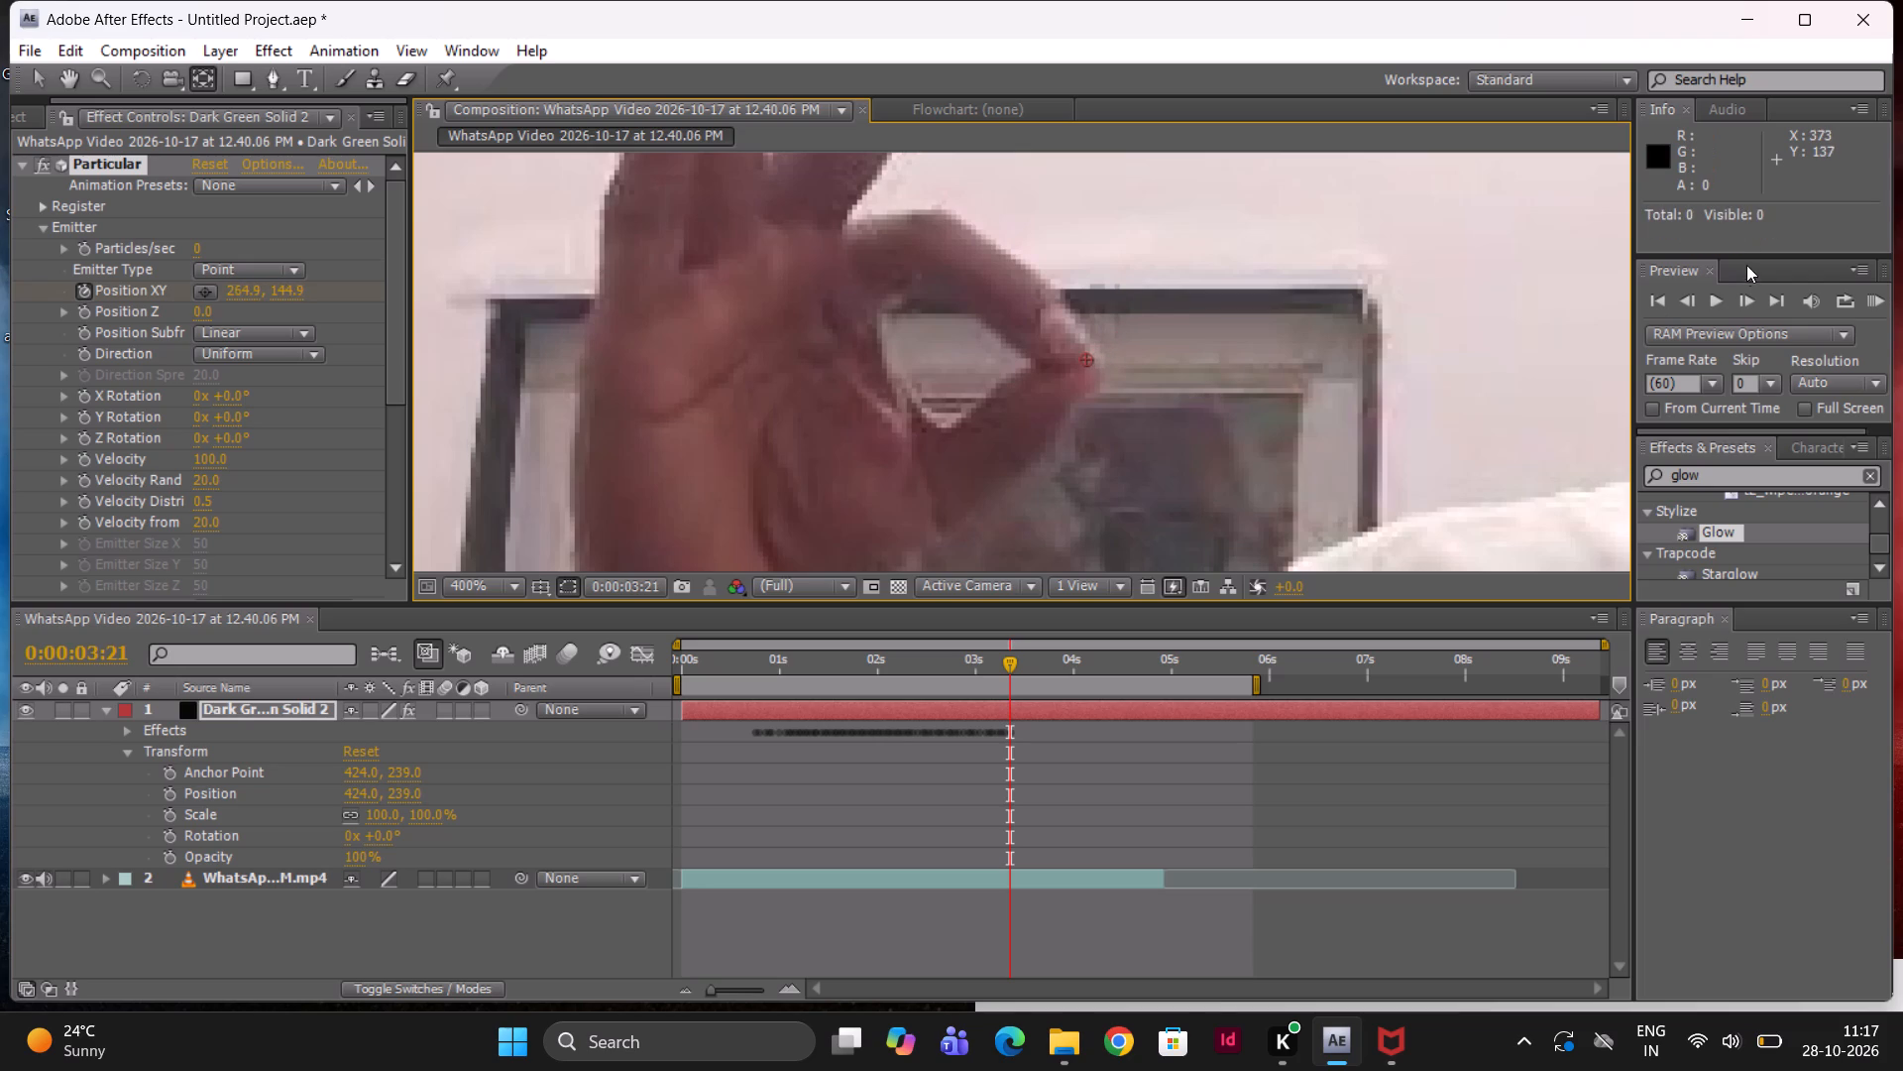
# At 0:00:03:26, keyframe the emitter's Position XY onto the fingertip contact point, at about 254.7, 144.7.
pyautogui.tripleClick(1738, 309)
pyautogui.click(1738, 309)
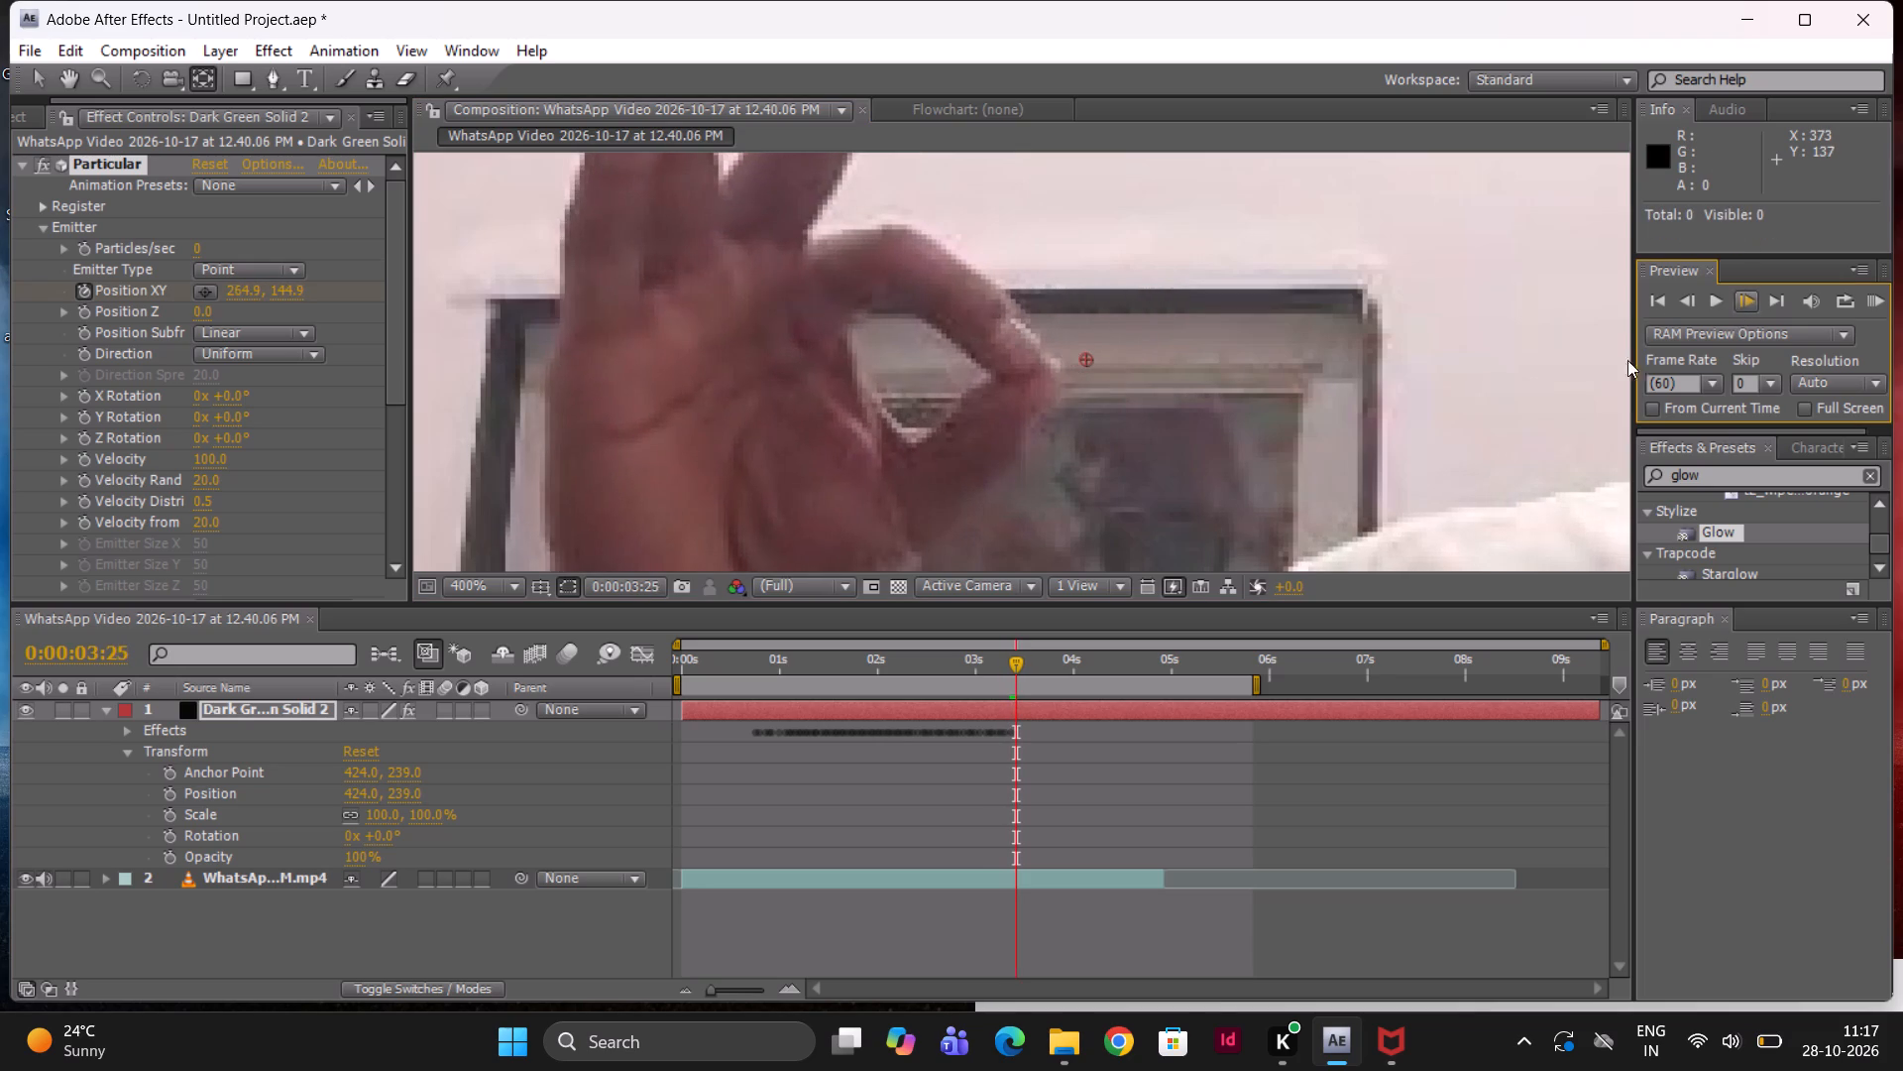
pyautogui.moveTo(1088, 364); pyautogui.dragTo(1052, 362)
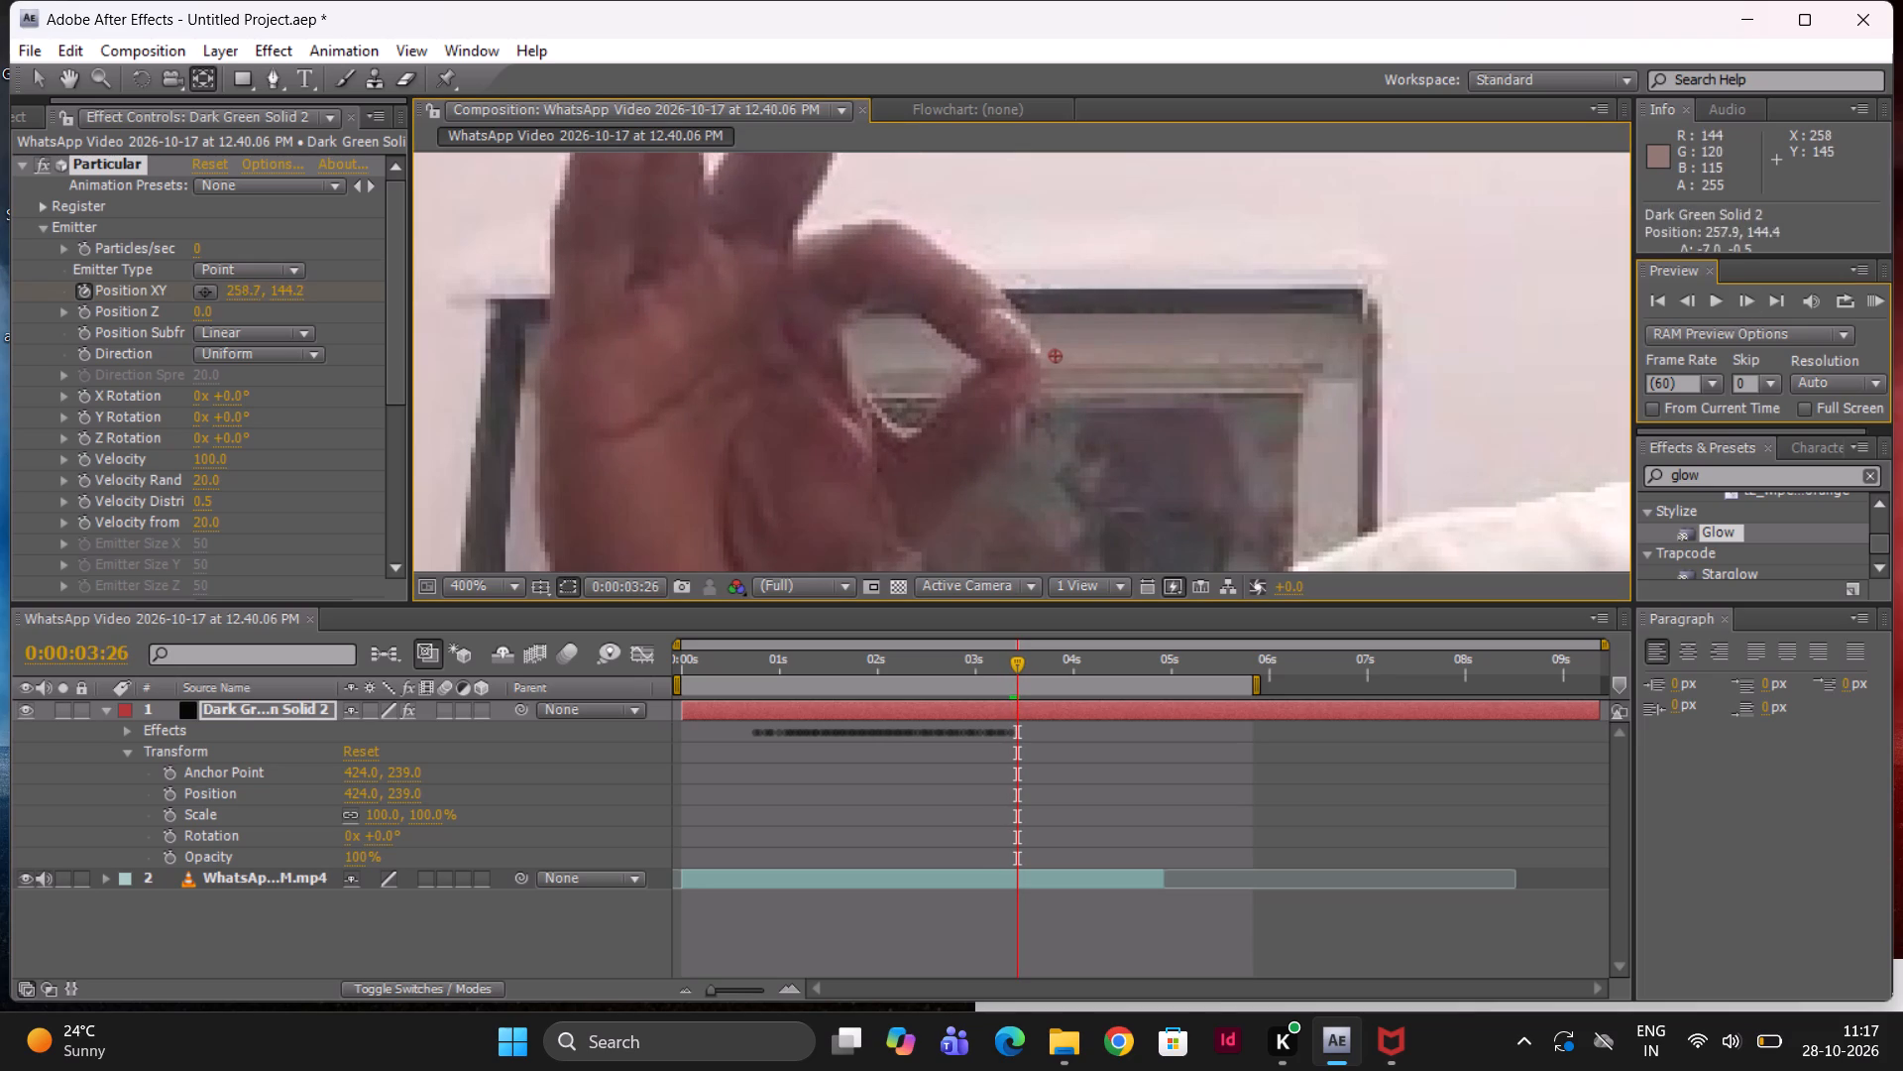
pyautogui.moveTo(1052, 362); pyautogui.dragTo(1038, 363)
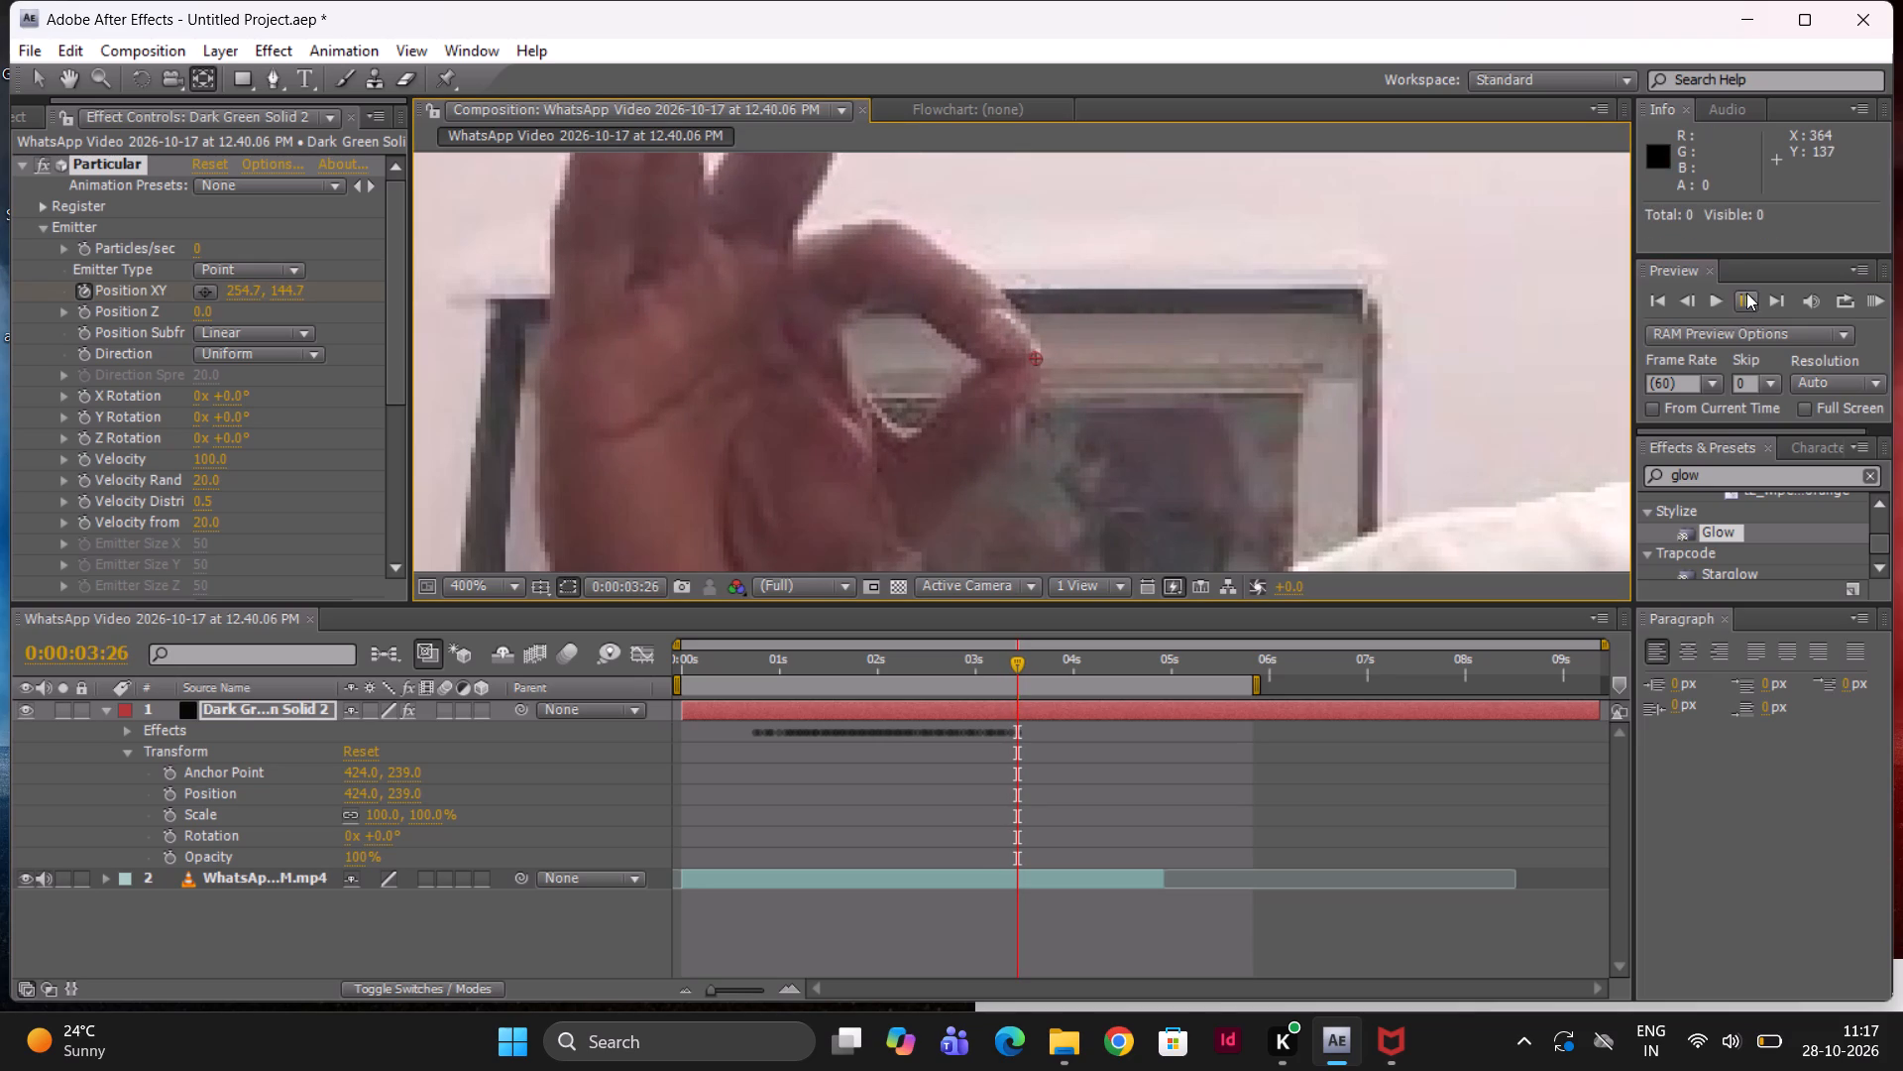
# At 0:00:03:28, keyframe the emitter's Position XY onto the fingertip contact point, at about 249.9, 138.2.
pyautogui.doubleClick(1743, 300)
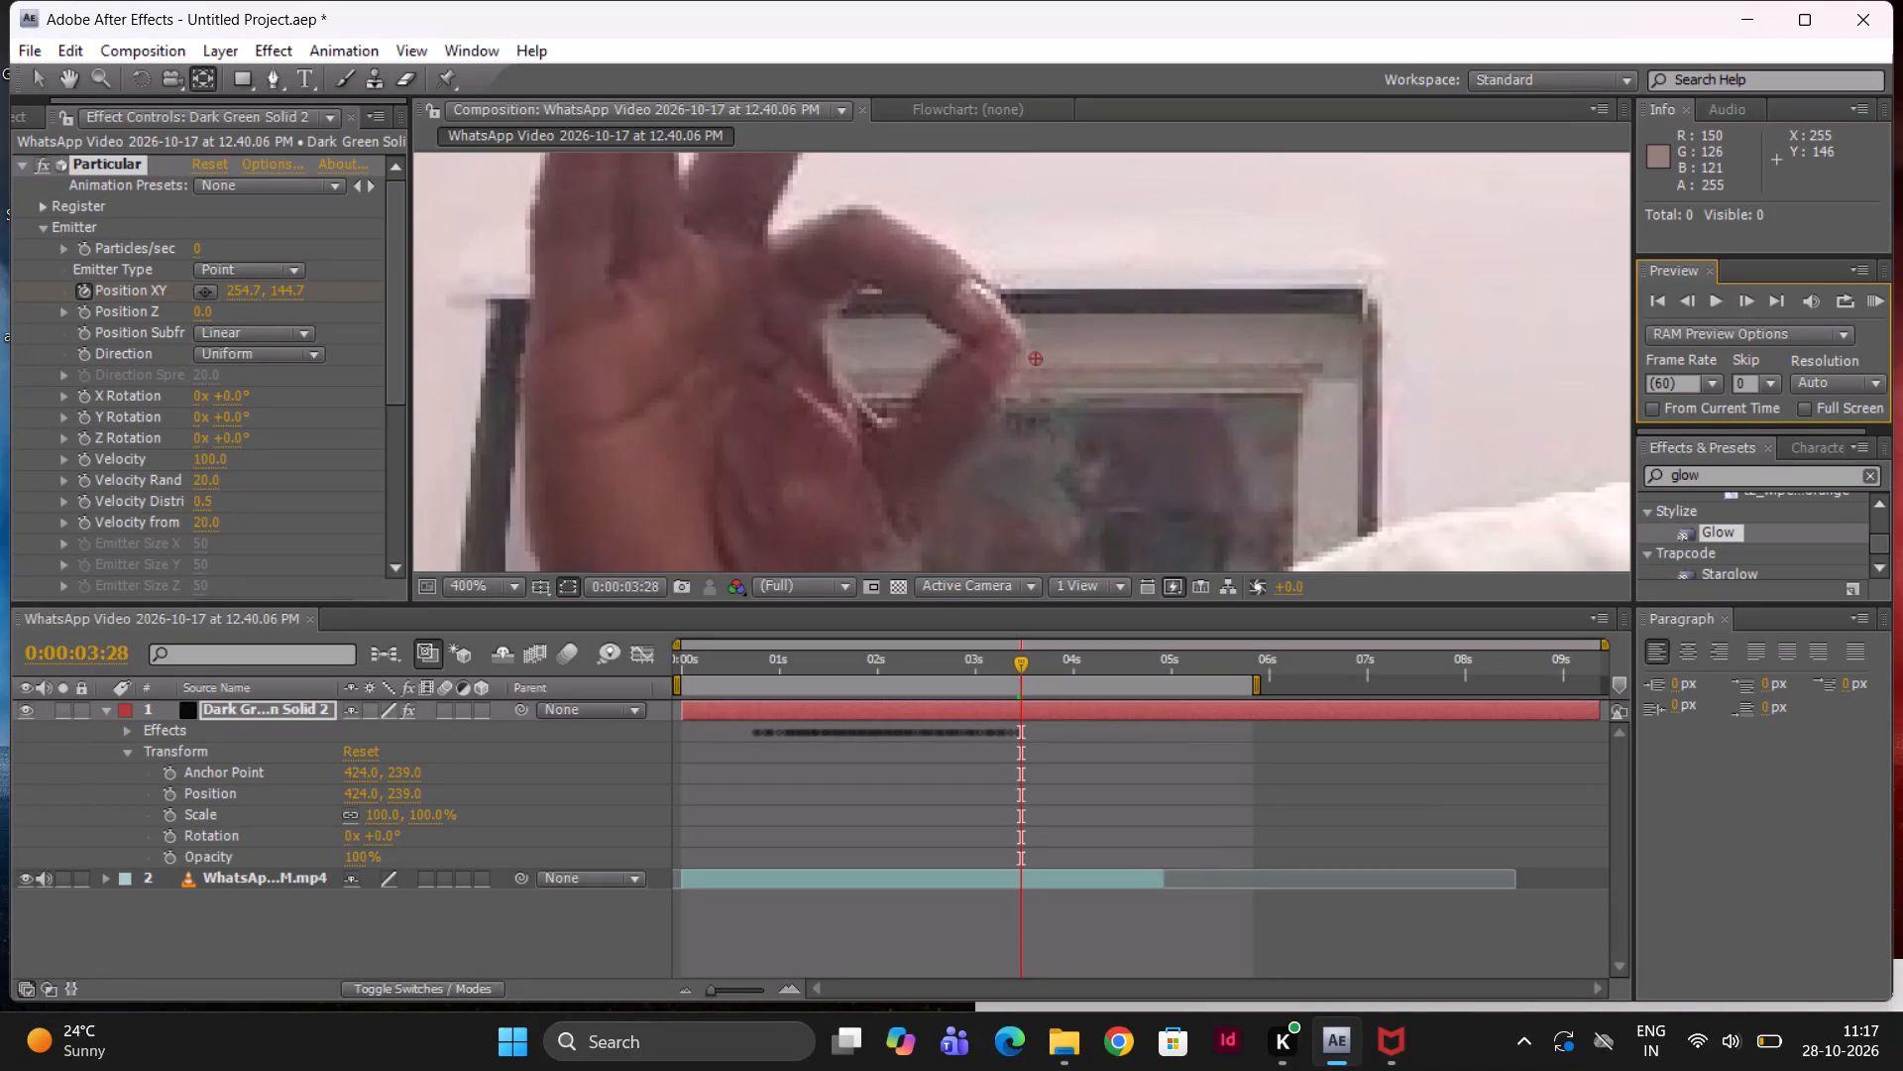
pyautogui.moveTo(1036, 363); pyautogui.dragTo(1012, 329)
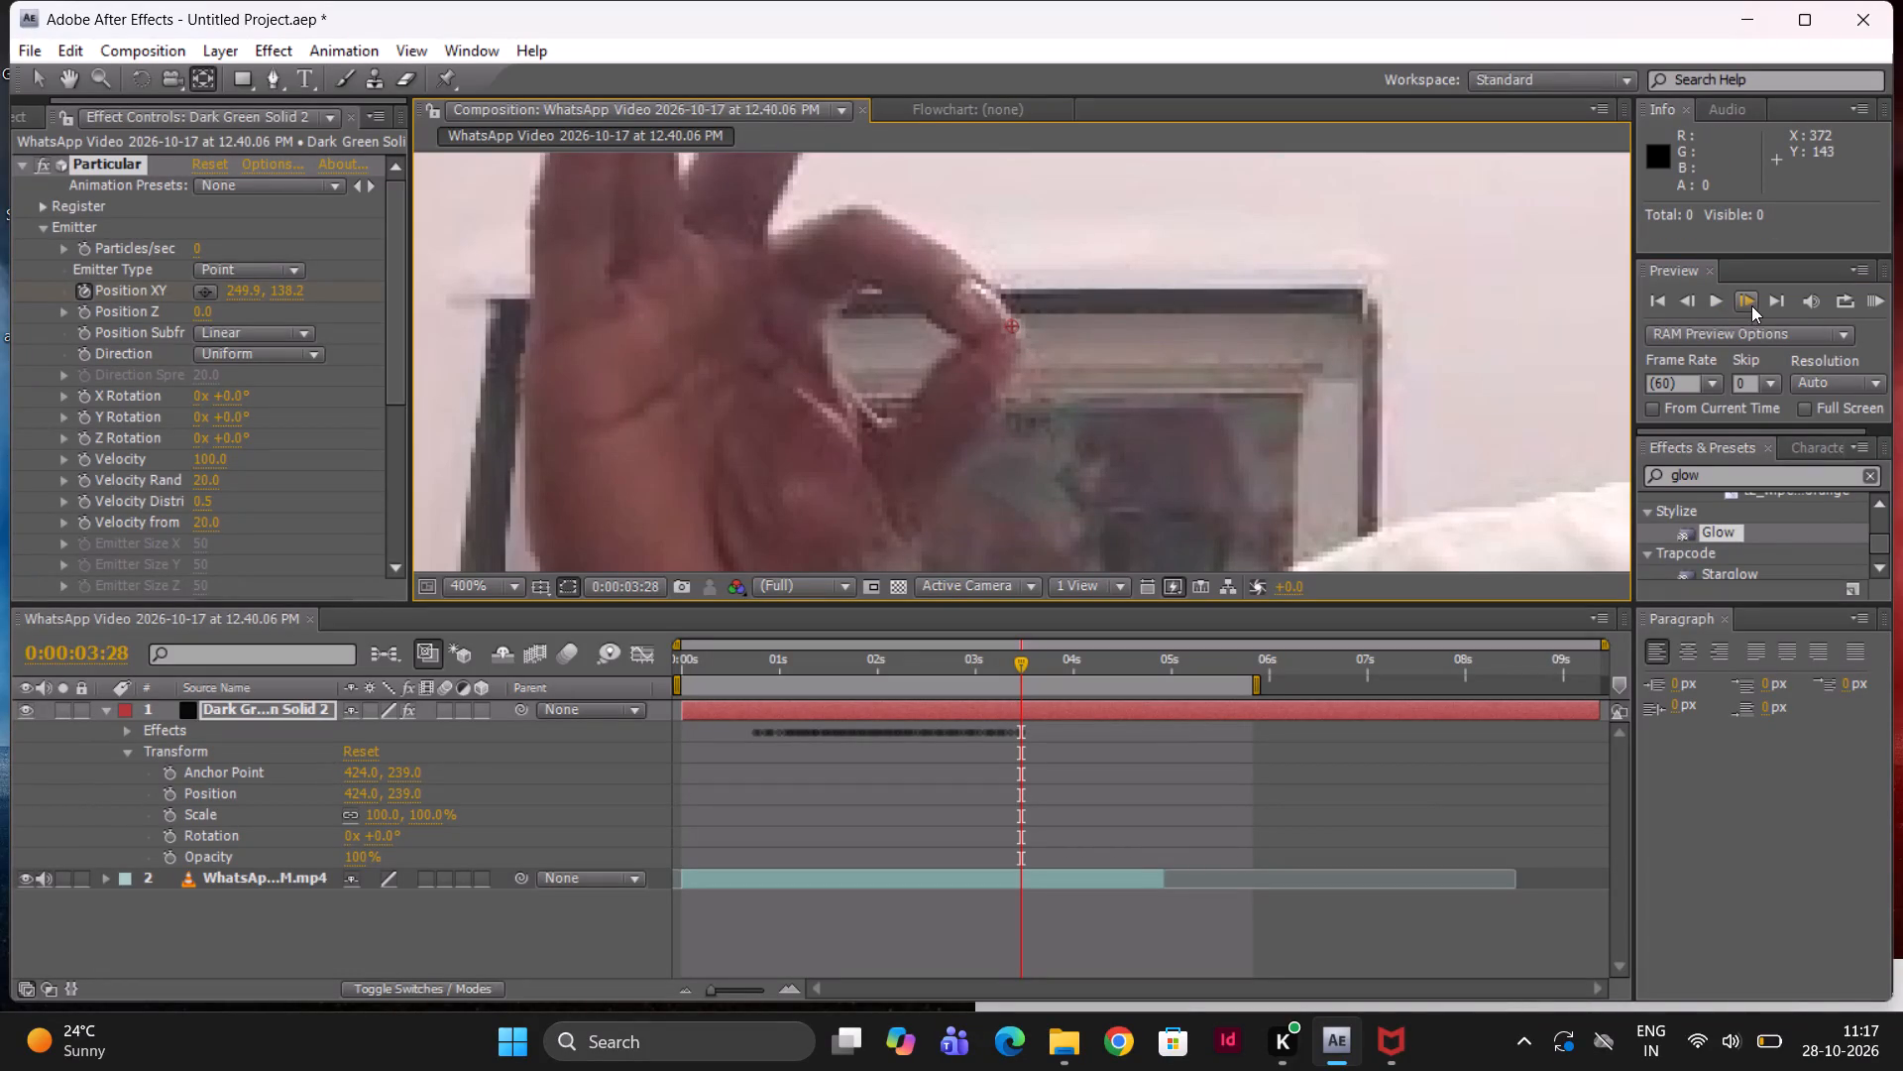
# At 0:00:03:30, keyframe the emitter's Position XY onto the fingertip contact point, at about 243.7, 134.4.
pyautogui.doubleClick(1738, 303)
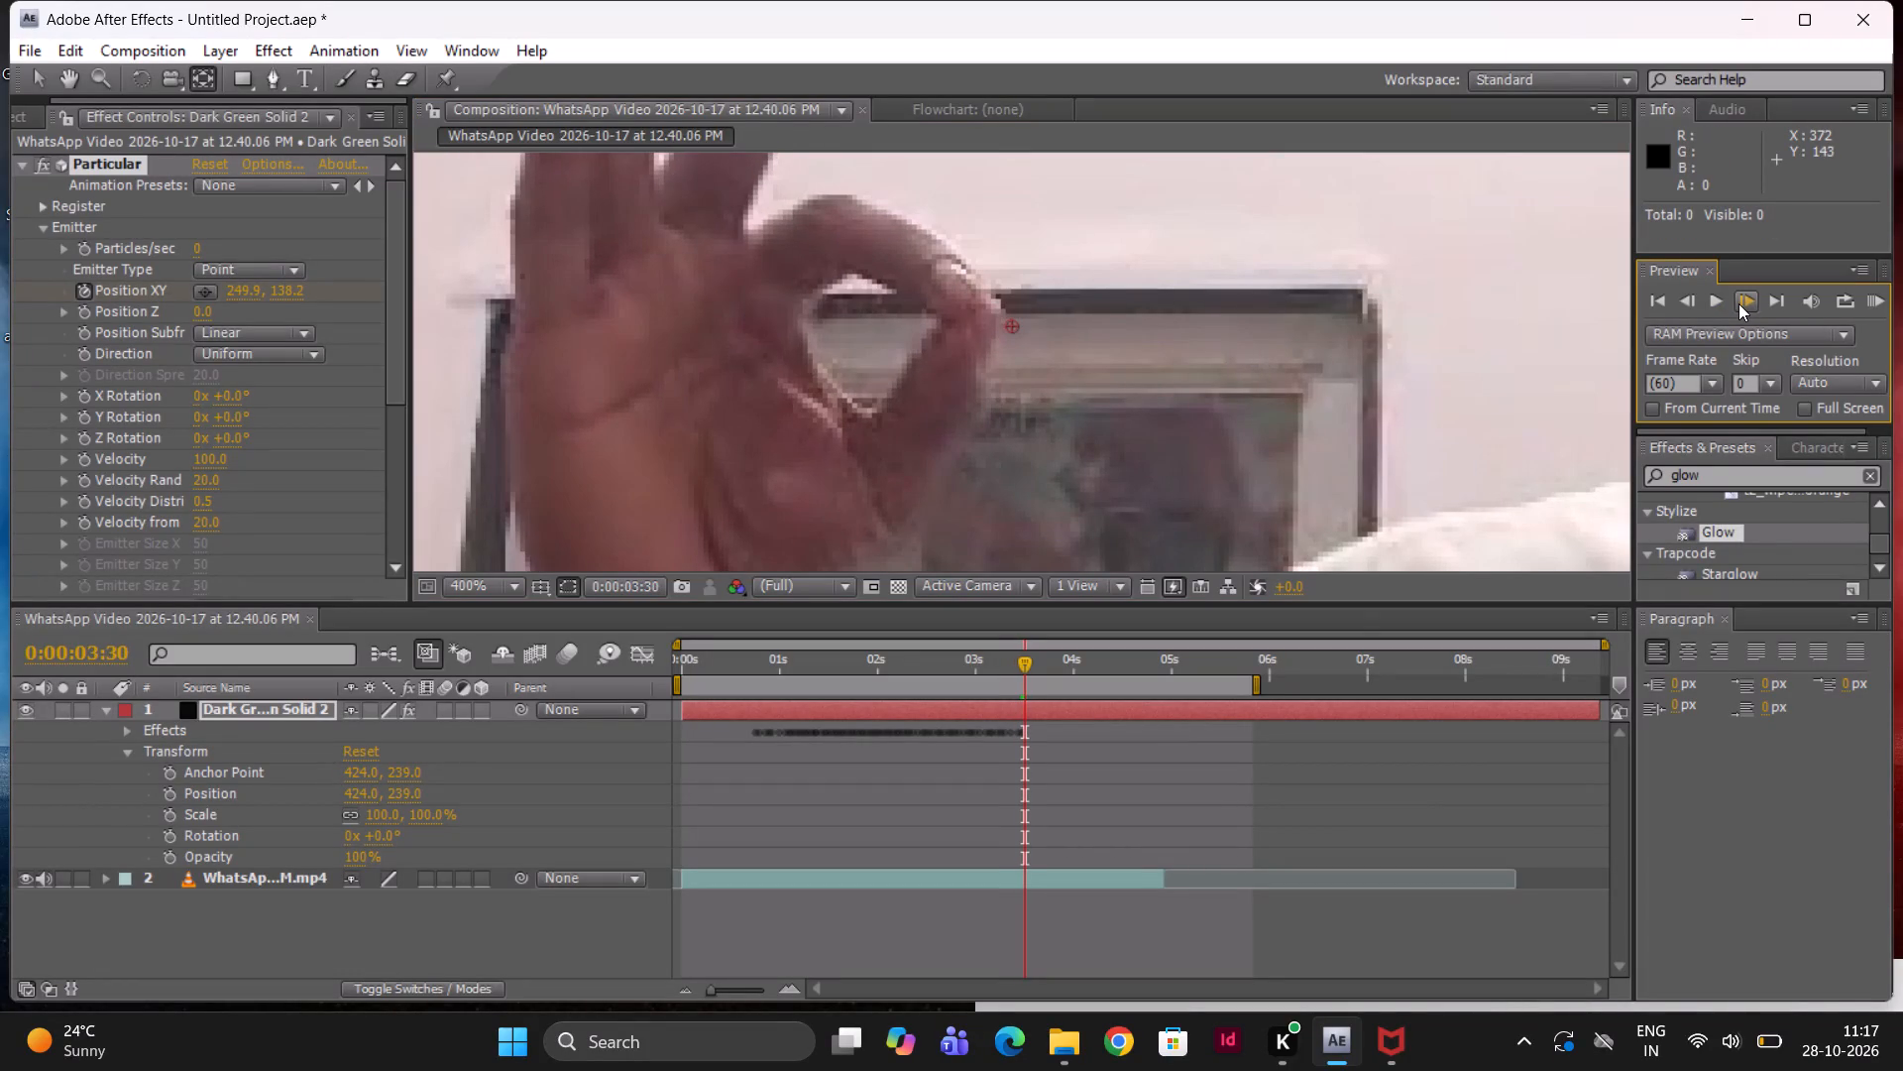
pyautogui.moveTo(1017, 321); pyautogui.dragTo(985, 304)
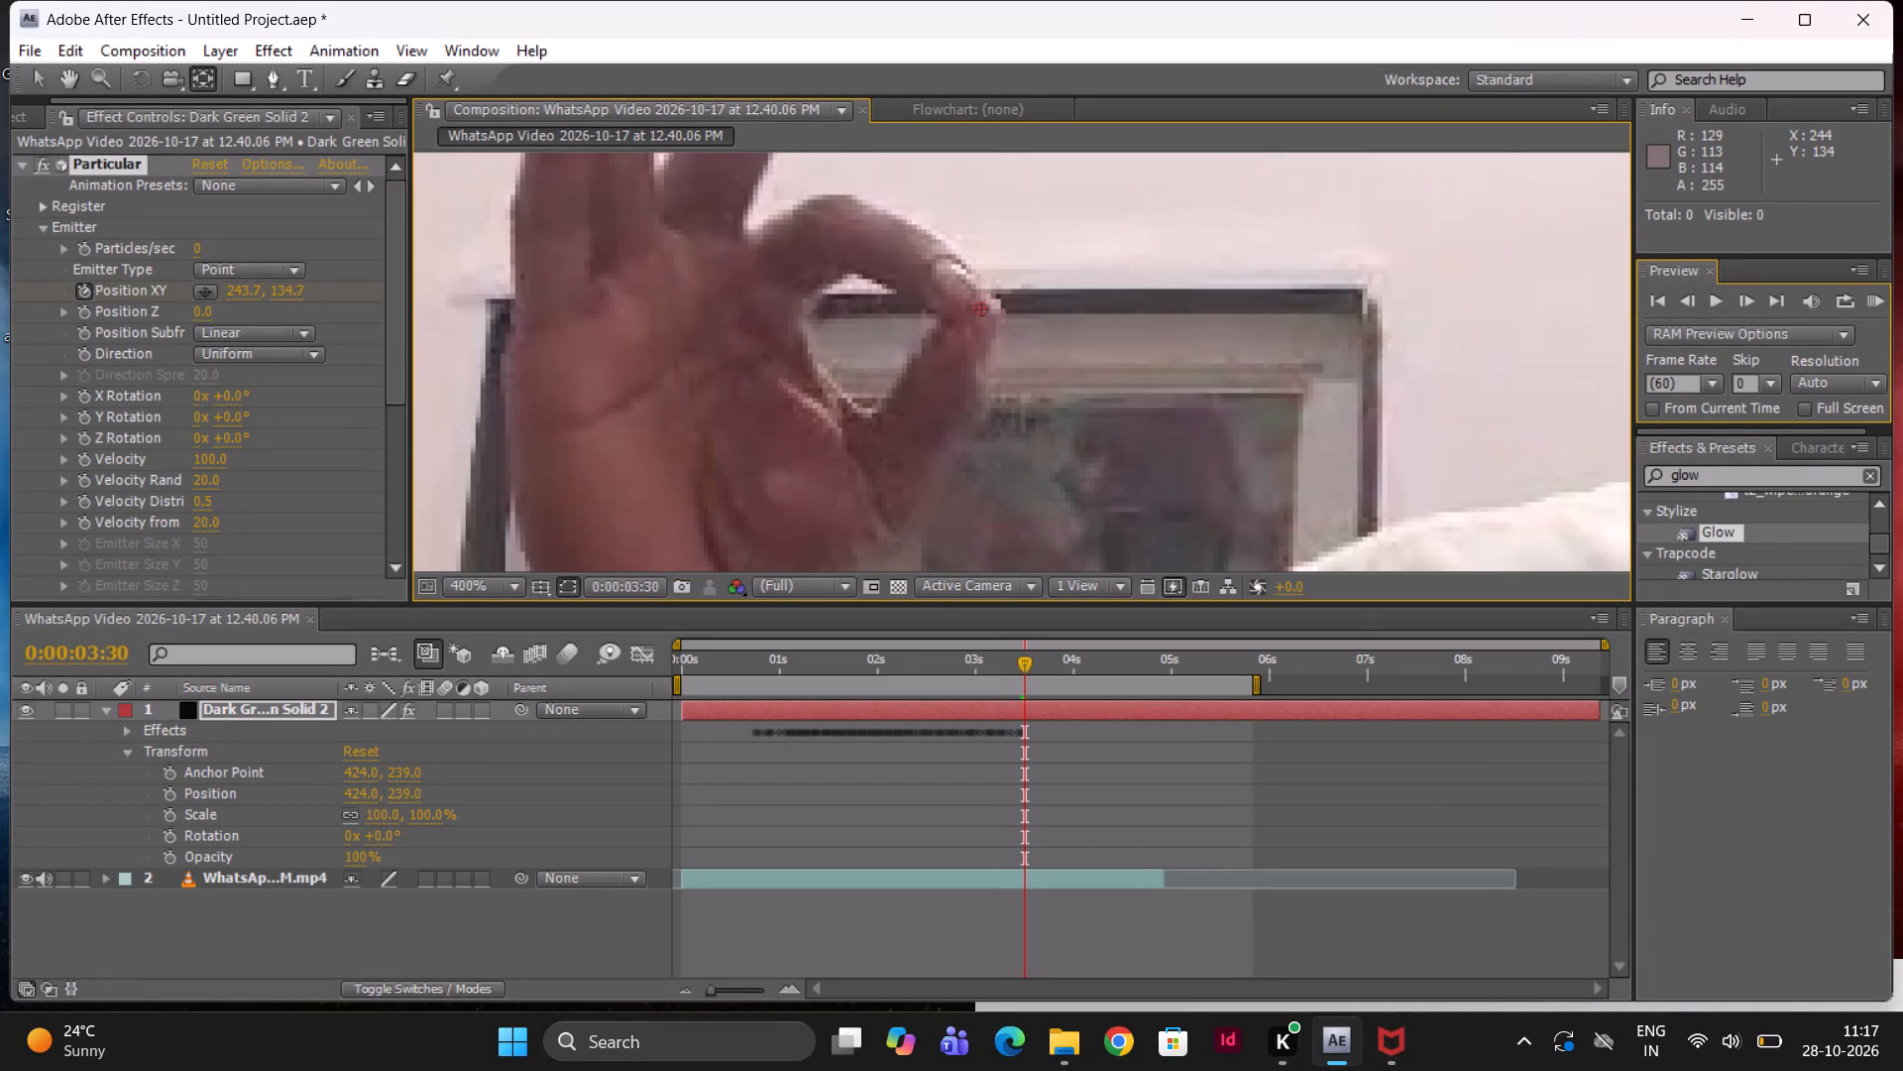
pyautogui.moveTo(985, 304); pyautogui.dragTo(985, 302)
# At 0:00:03:34, keyframe the emitter's Position XY onto the fingertip contact point, at about 237.7, 134.2.
pyautogui.tripleClick(1738, 308)
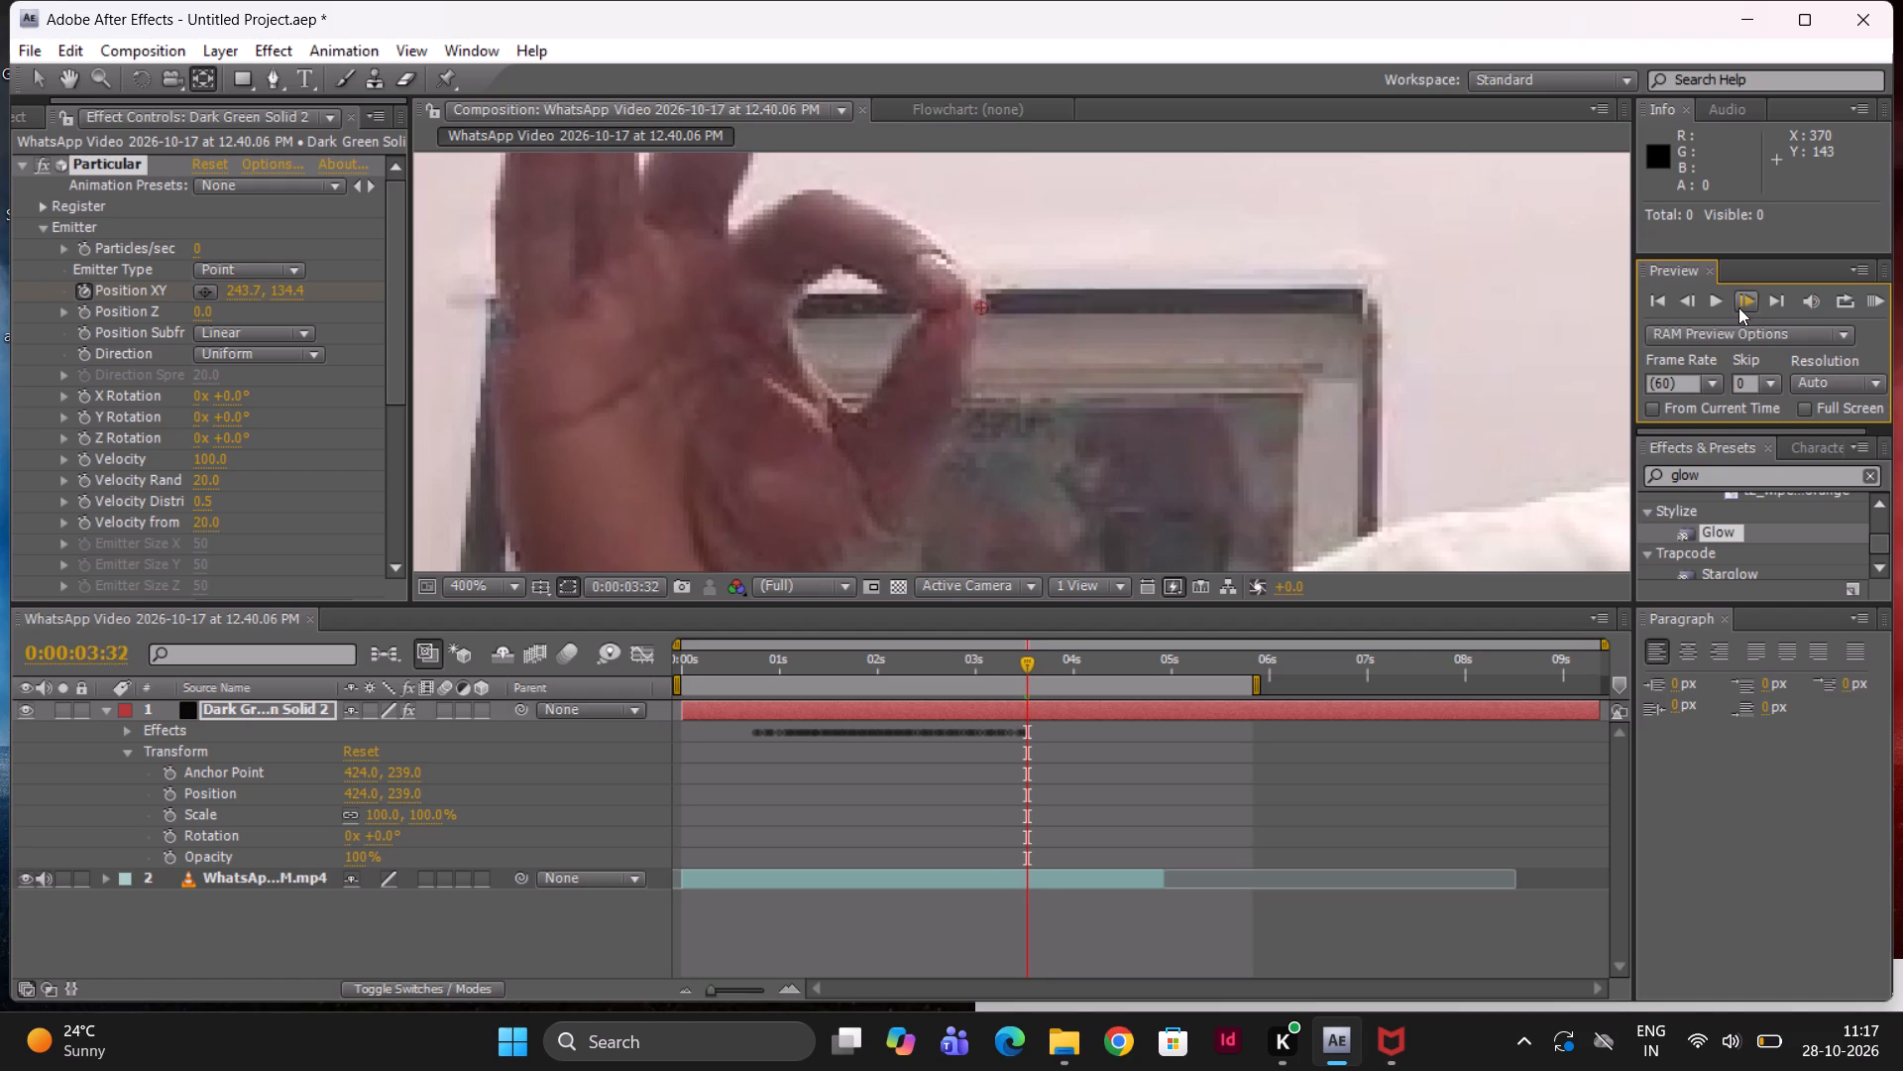
pyautogui.moveTo(976, 305); pyautogui.dragTo(947, 305)
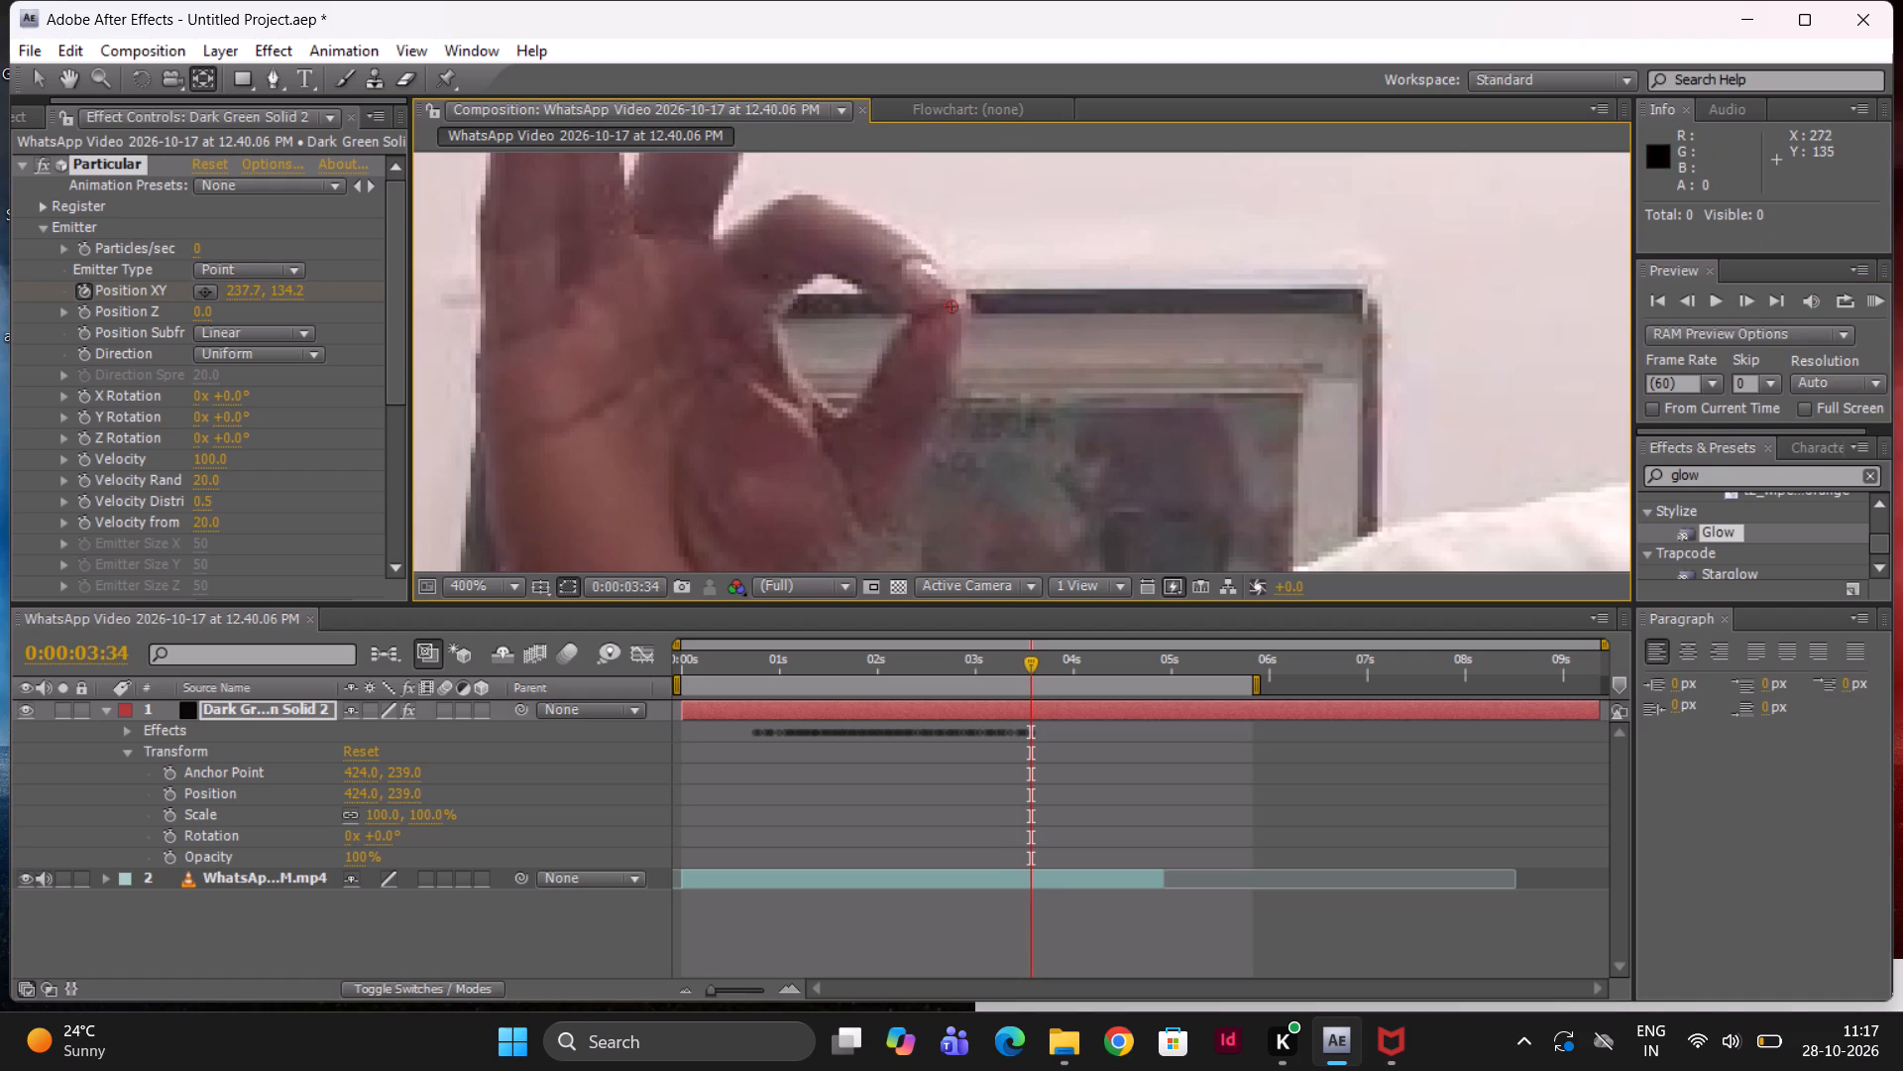
# At 0:00:03:38, keyframe the emitter's Position XY onto the fingertip contact point, at about 231.7, 140.7.
pyautogui.tripleClick(1734, 305)
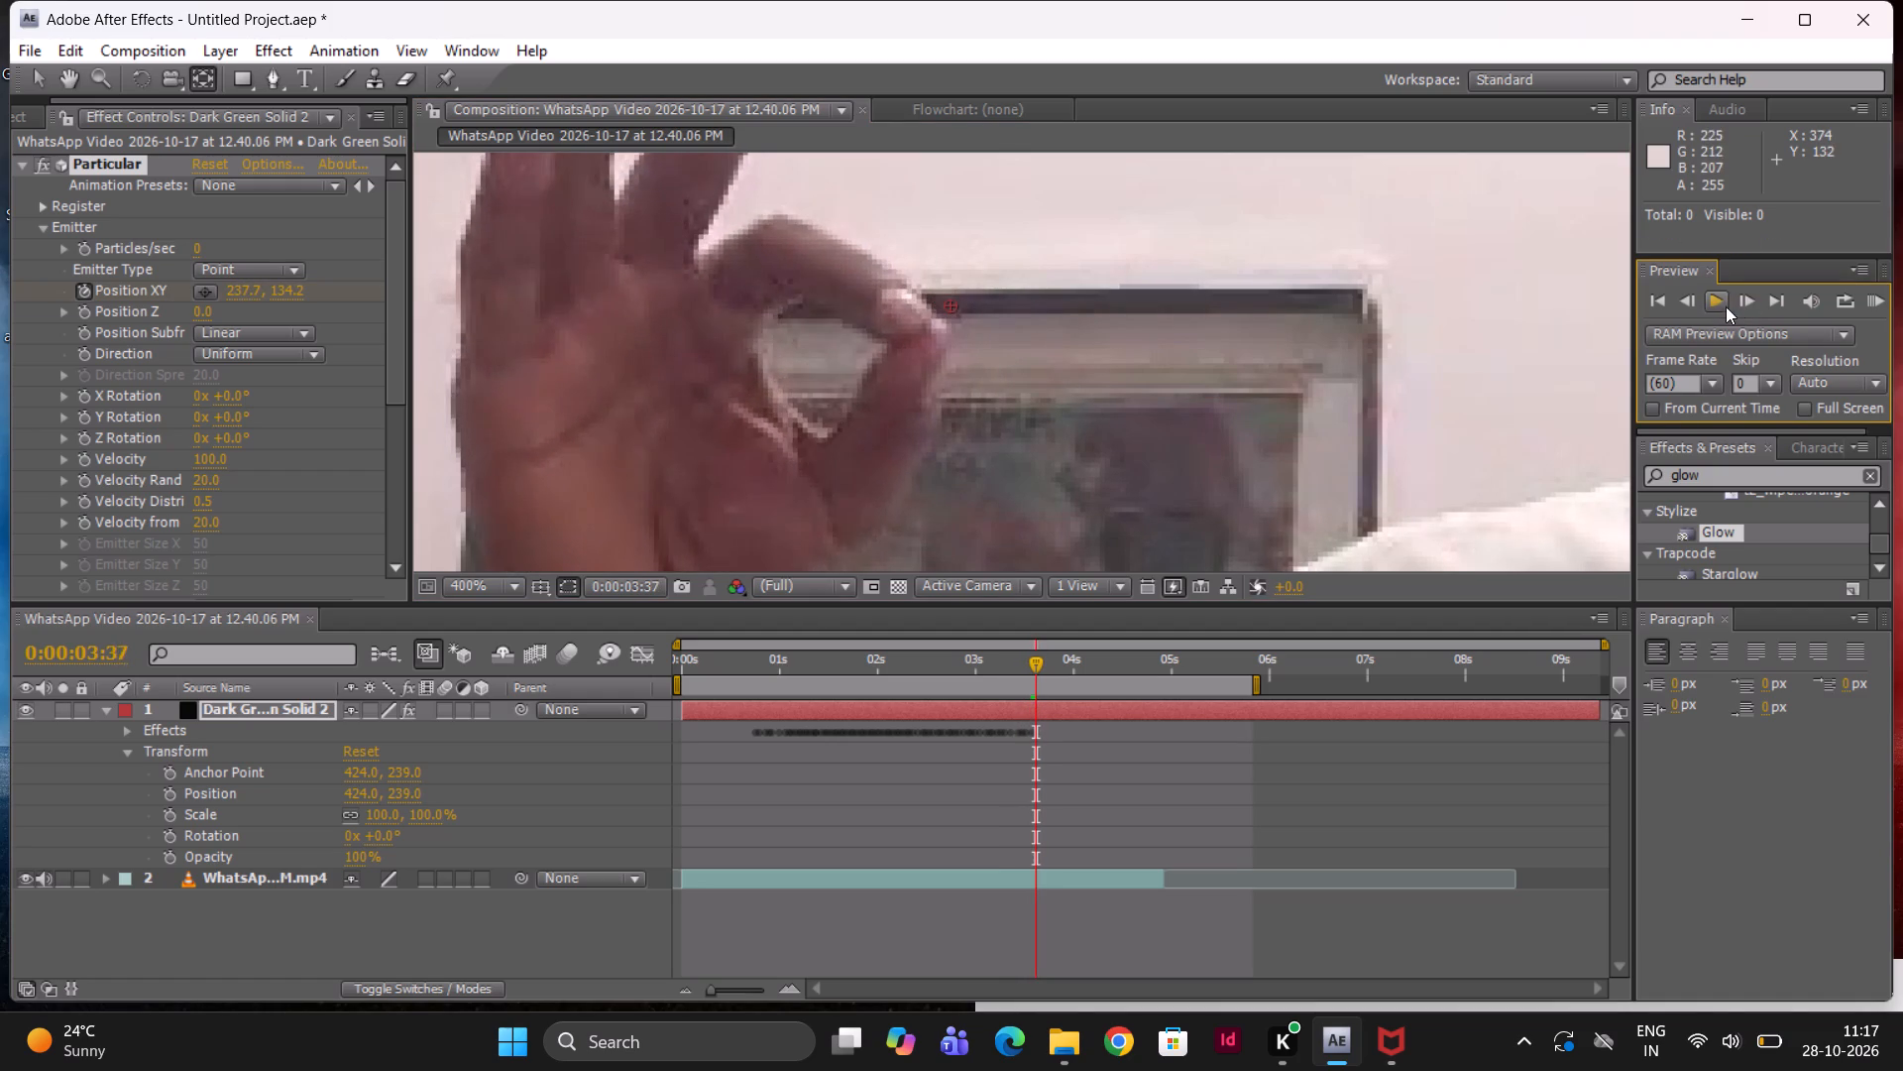
pyautogui.moveTo(948, 309); pyautogui.dragTo(912, 340)
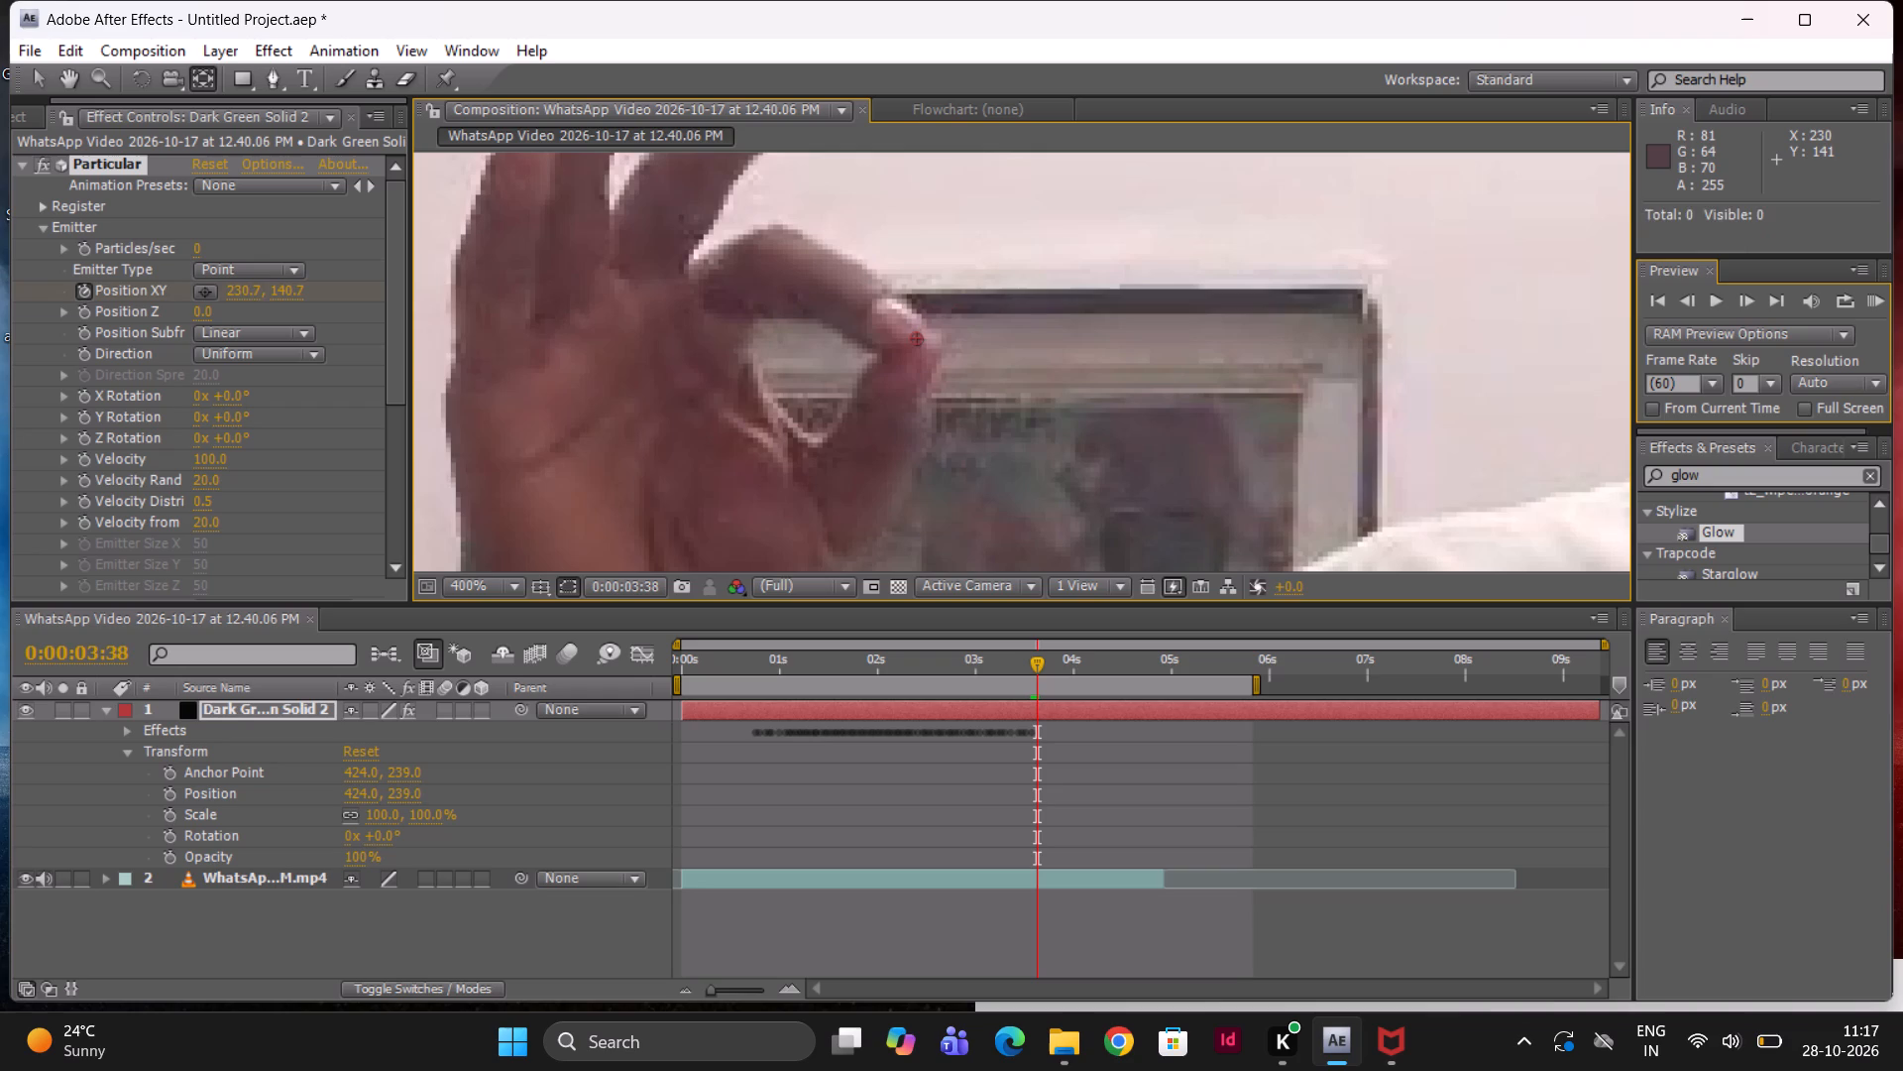
pyautogui.moveTo(912, 340); pyautogui.dragTo(917, 340)
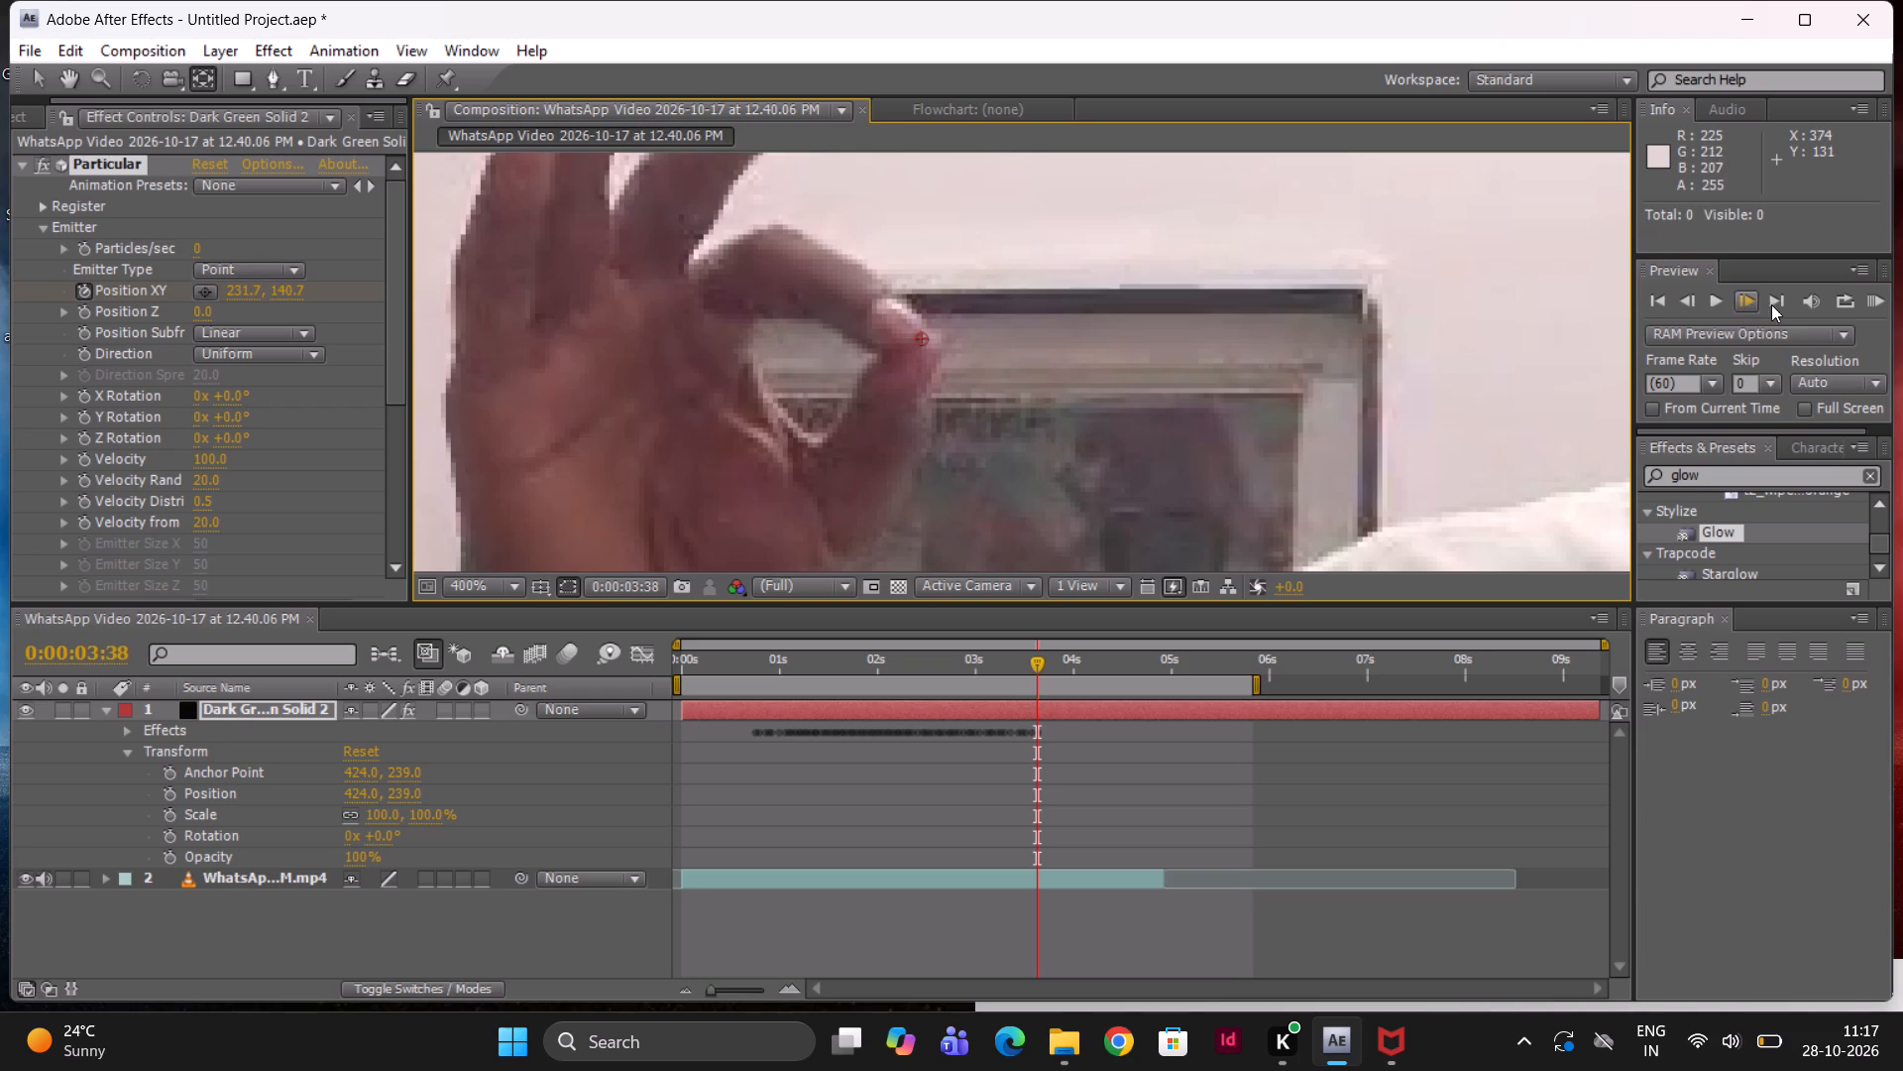
# At 0:00:03:42, keyframe the emitter's Position XY onto the fingertip contact point, at about 220.7, 145.2.
pyautogui.tripleClick(1738, 304)
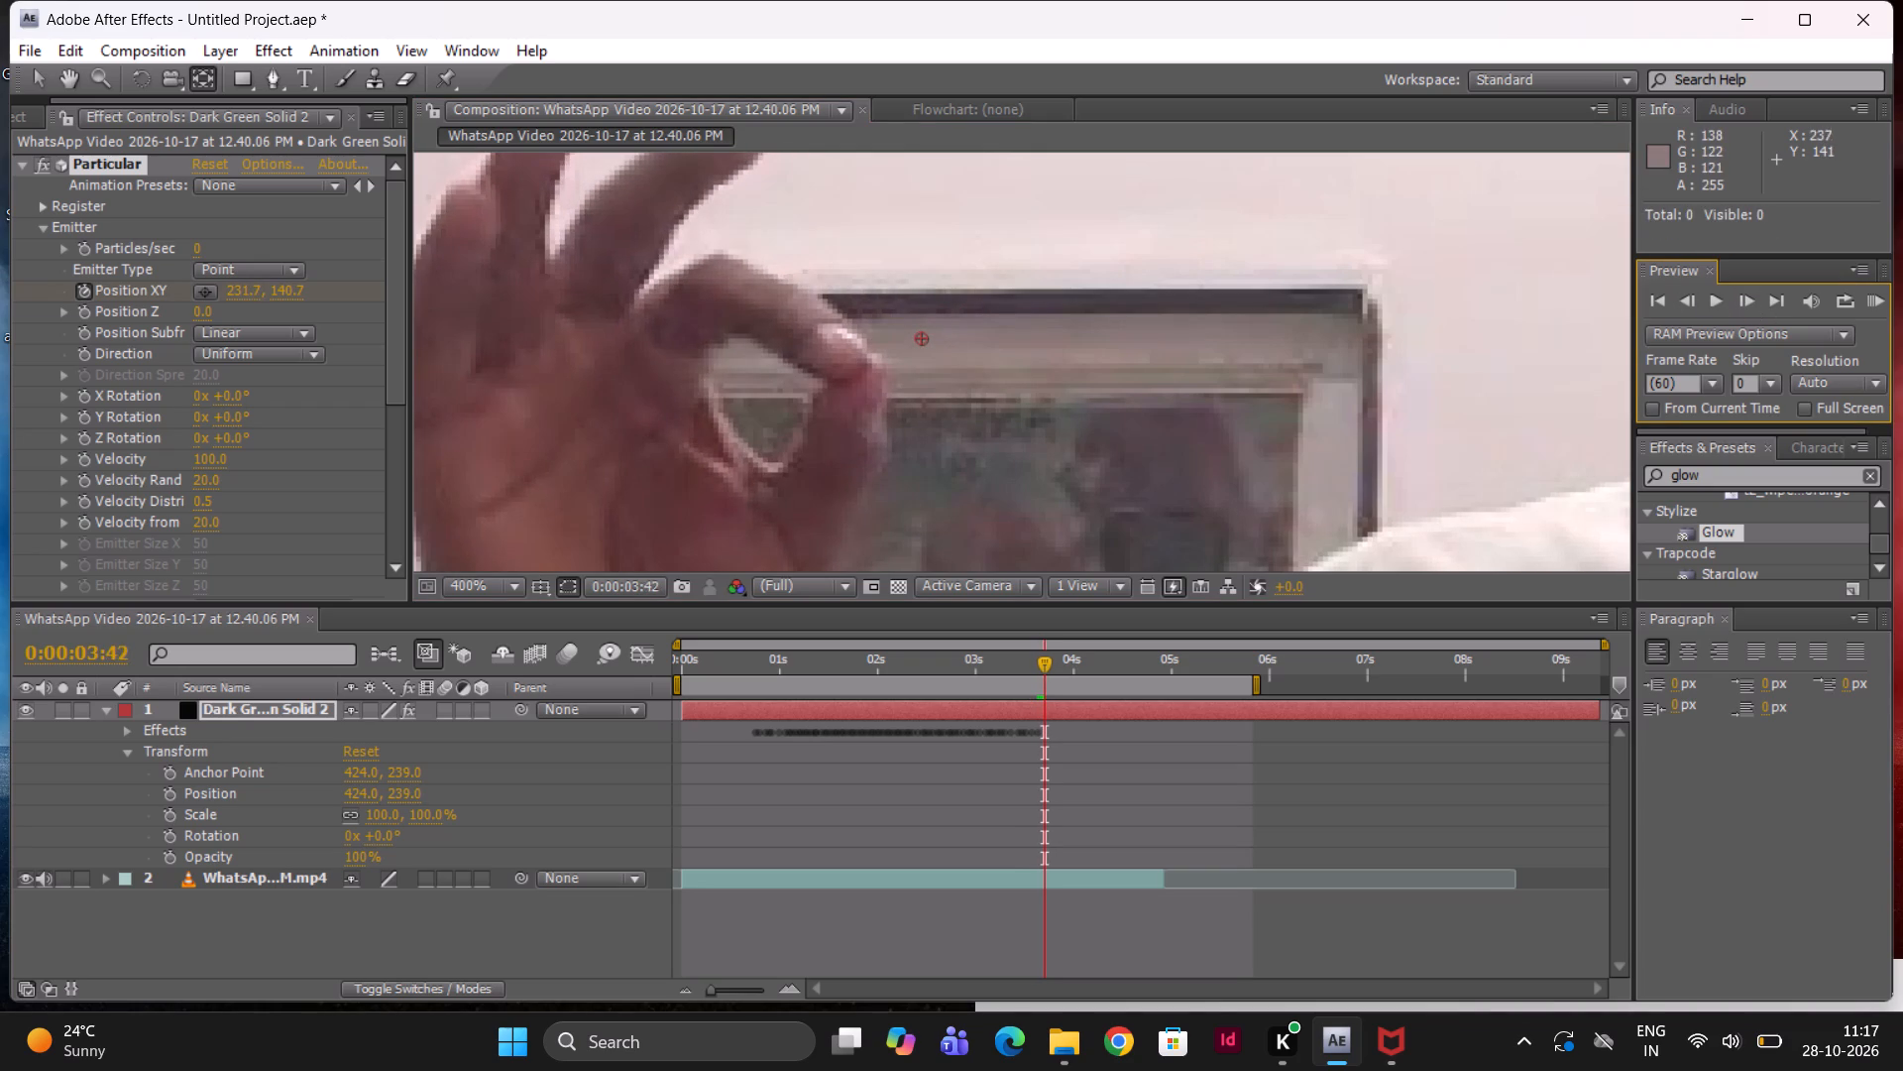
pyautogui.moveTo(925, 340); pyautogui.dragTo(870, 363)
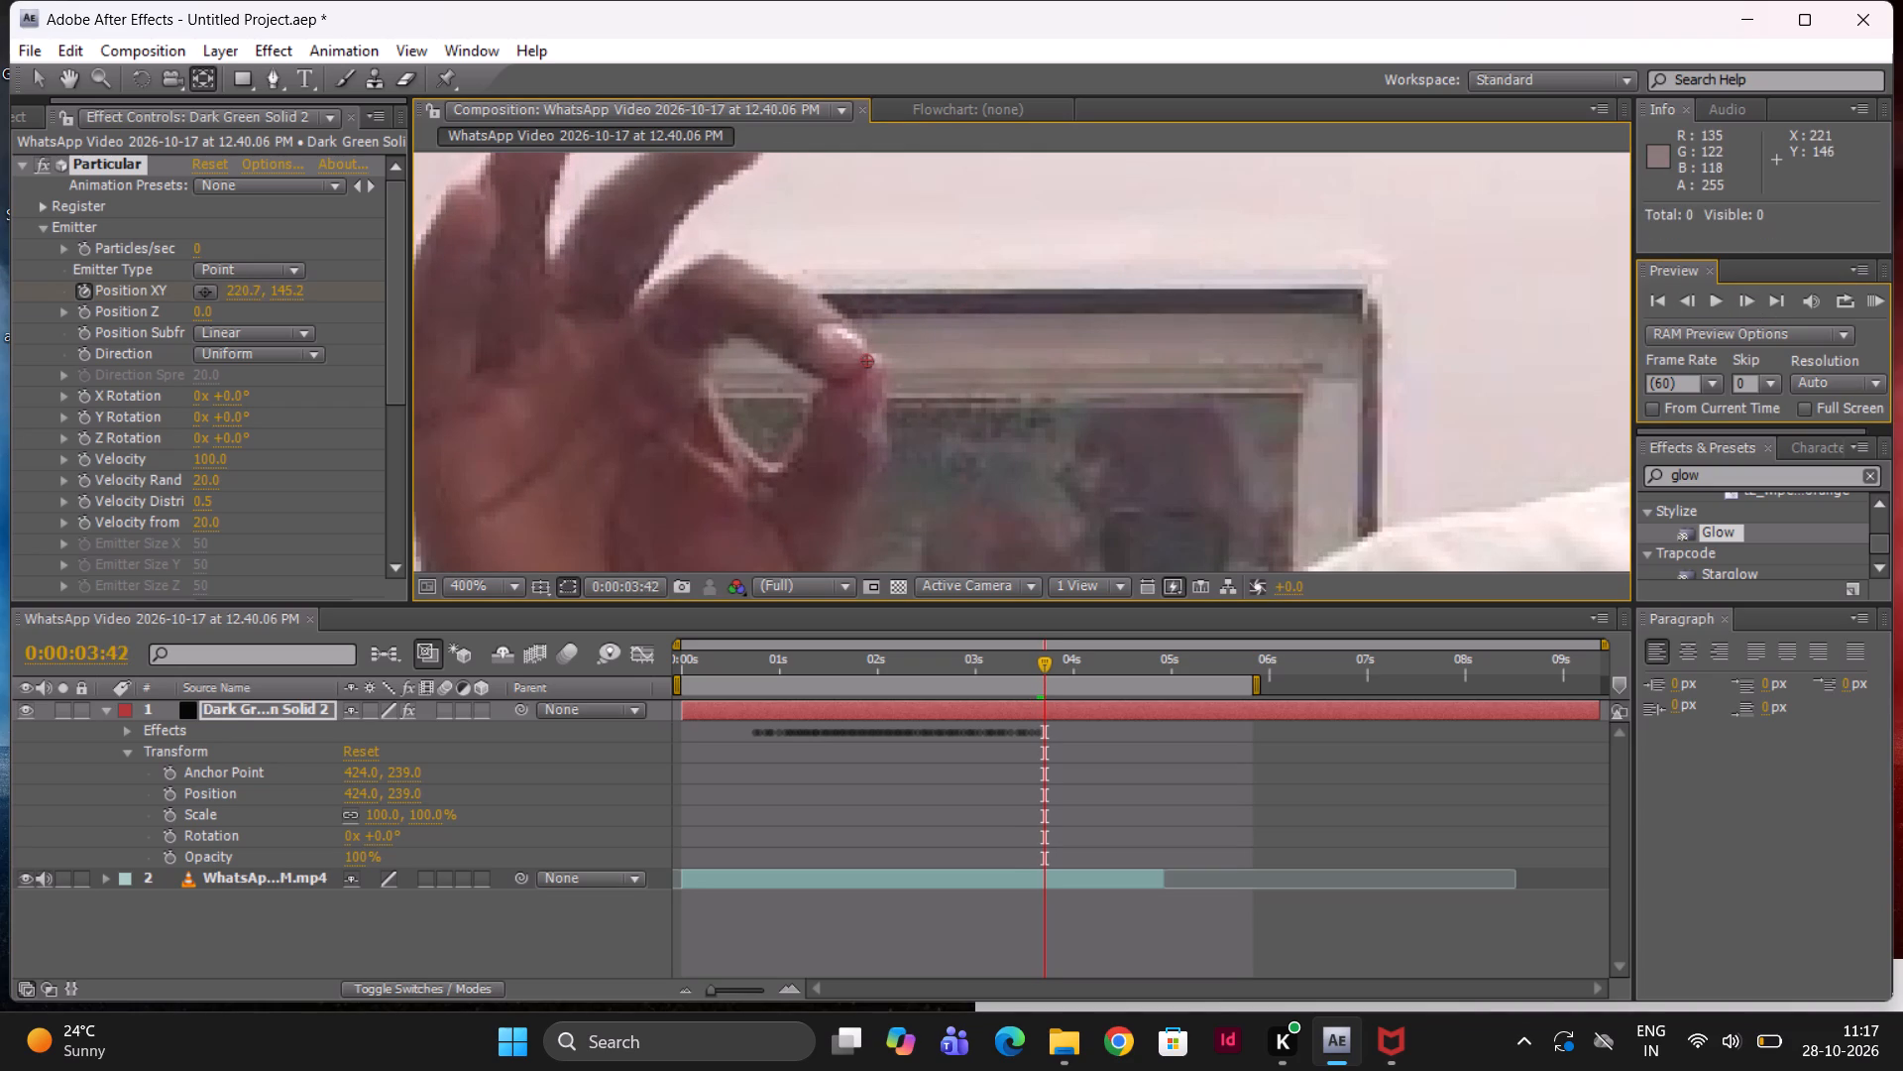
# At 0:00:03:45, keyframe the emitter's Position XY onto the fingertip contact point, at about 211.4, 144.9.
pyautogui.tripleClick(1739, 302)
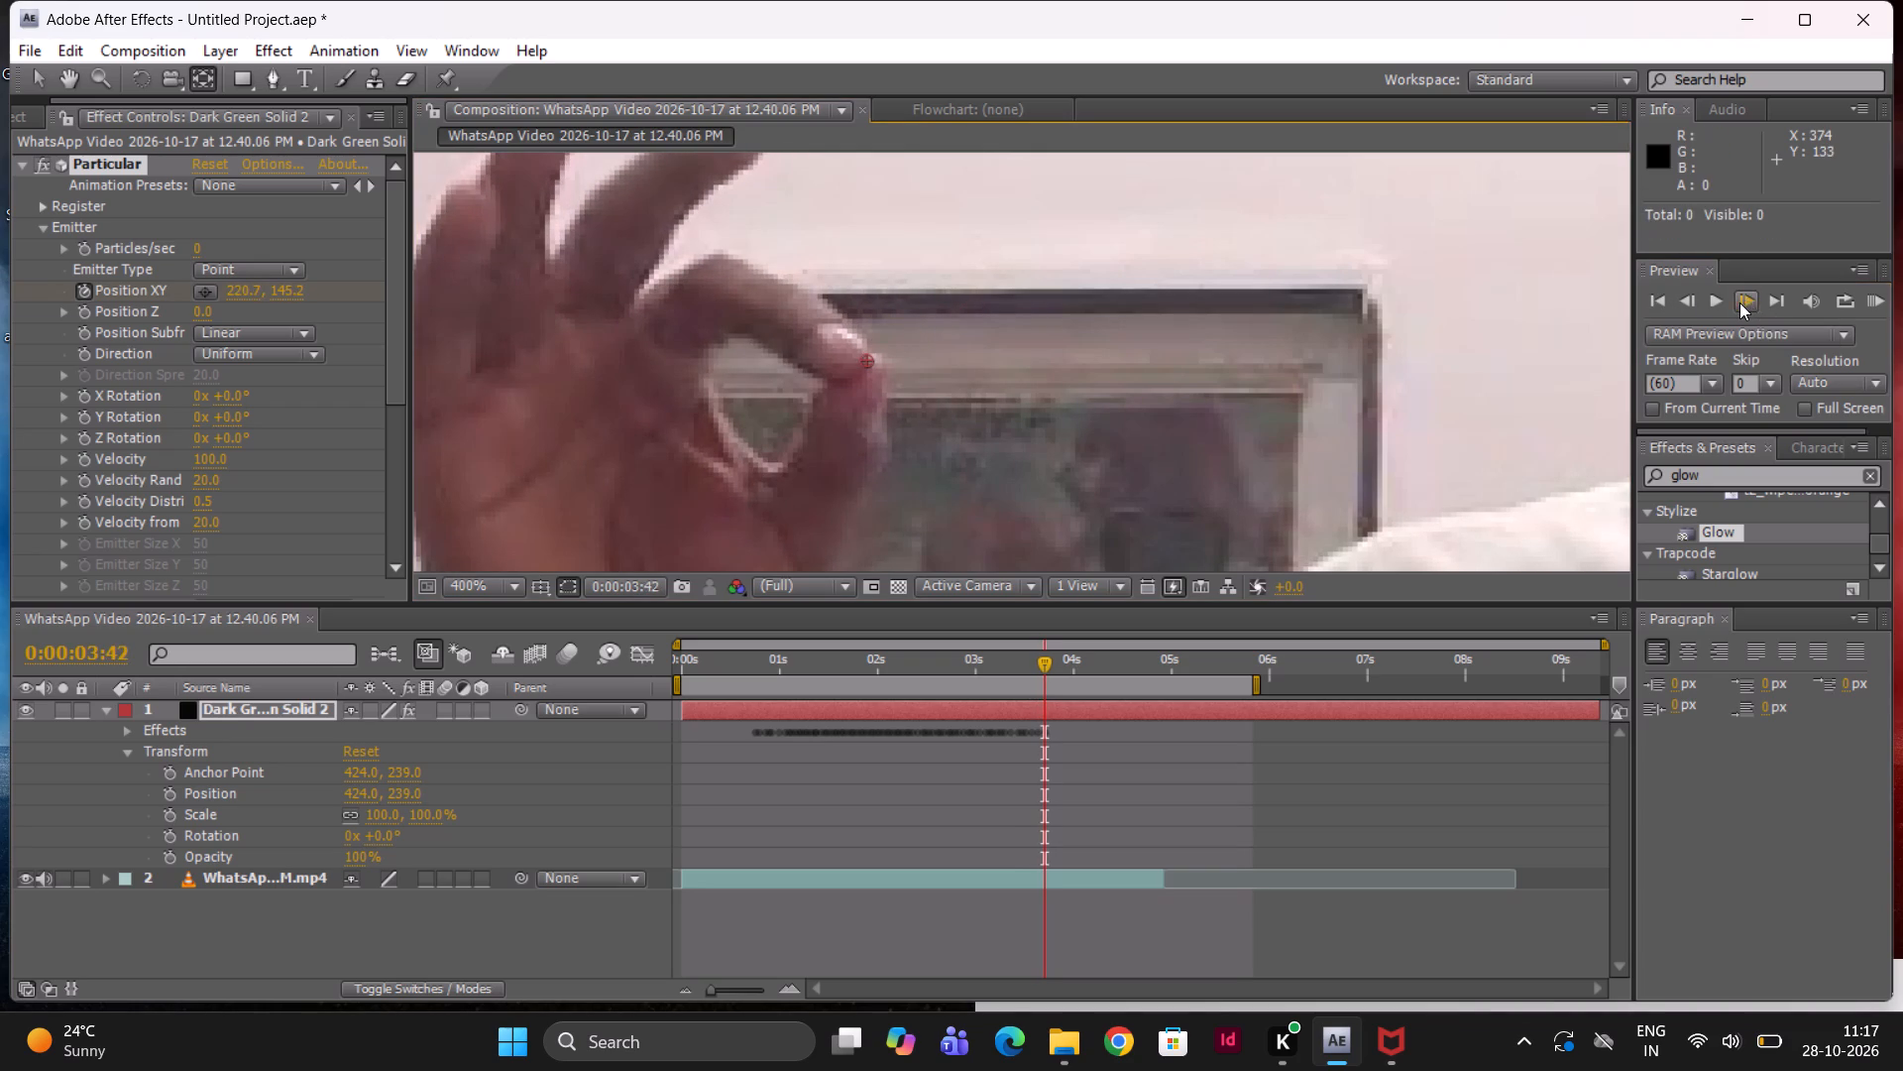
pyautogui.moveTo(864, 367); pyautogui.dragTo(855, 365)
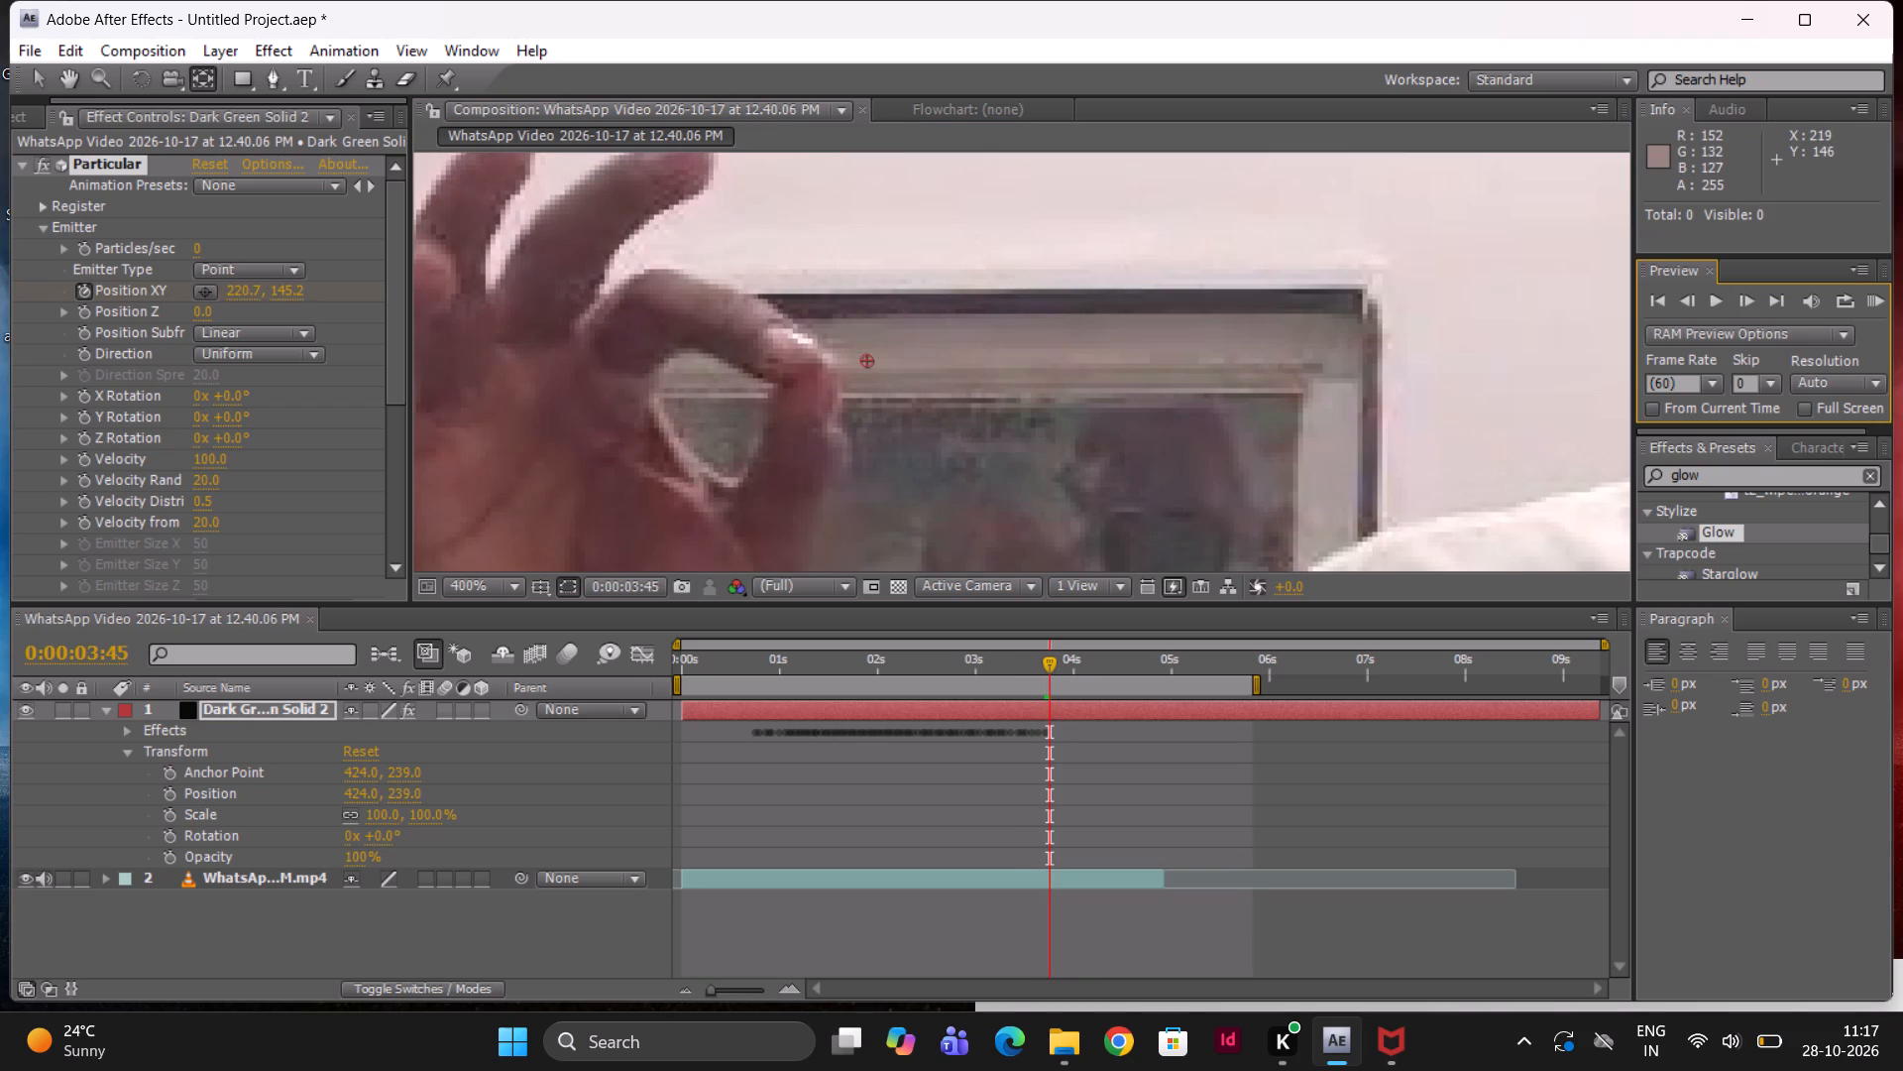
pyautogui.moveTo(855, 365); pyautogui.dragTo(820, 366)
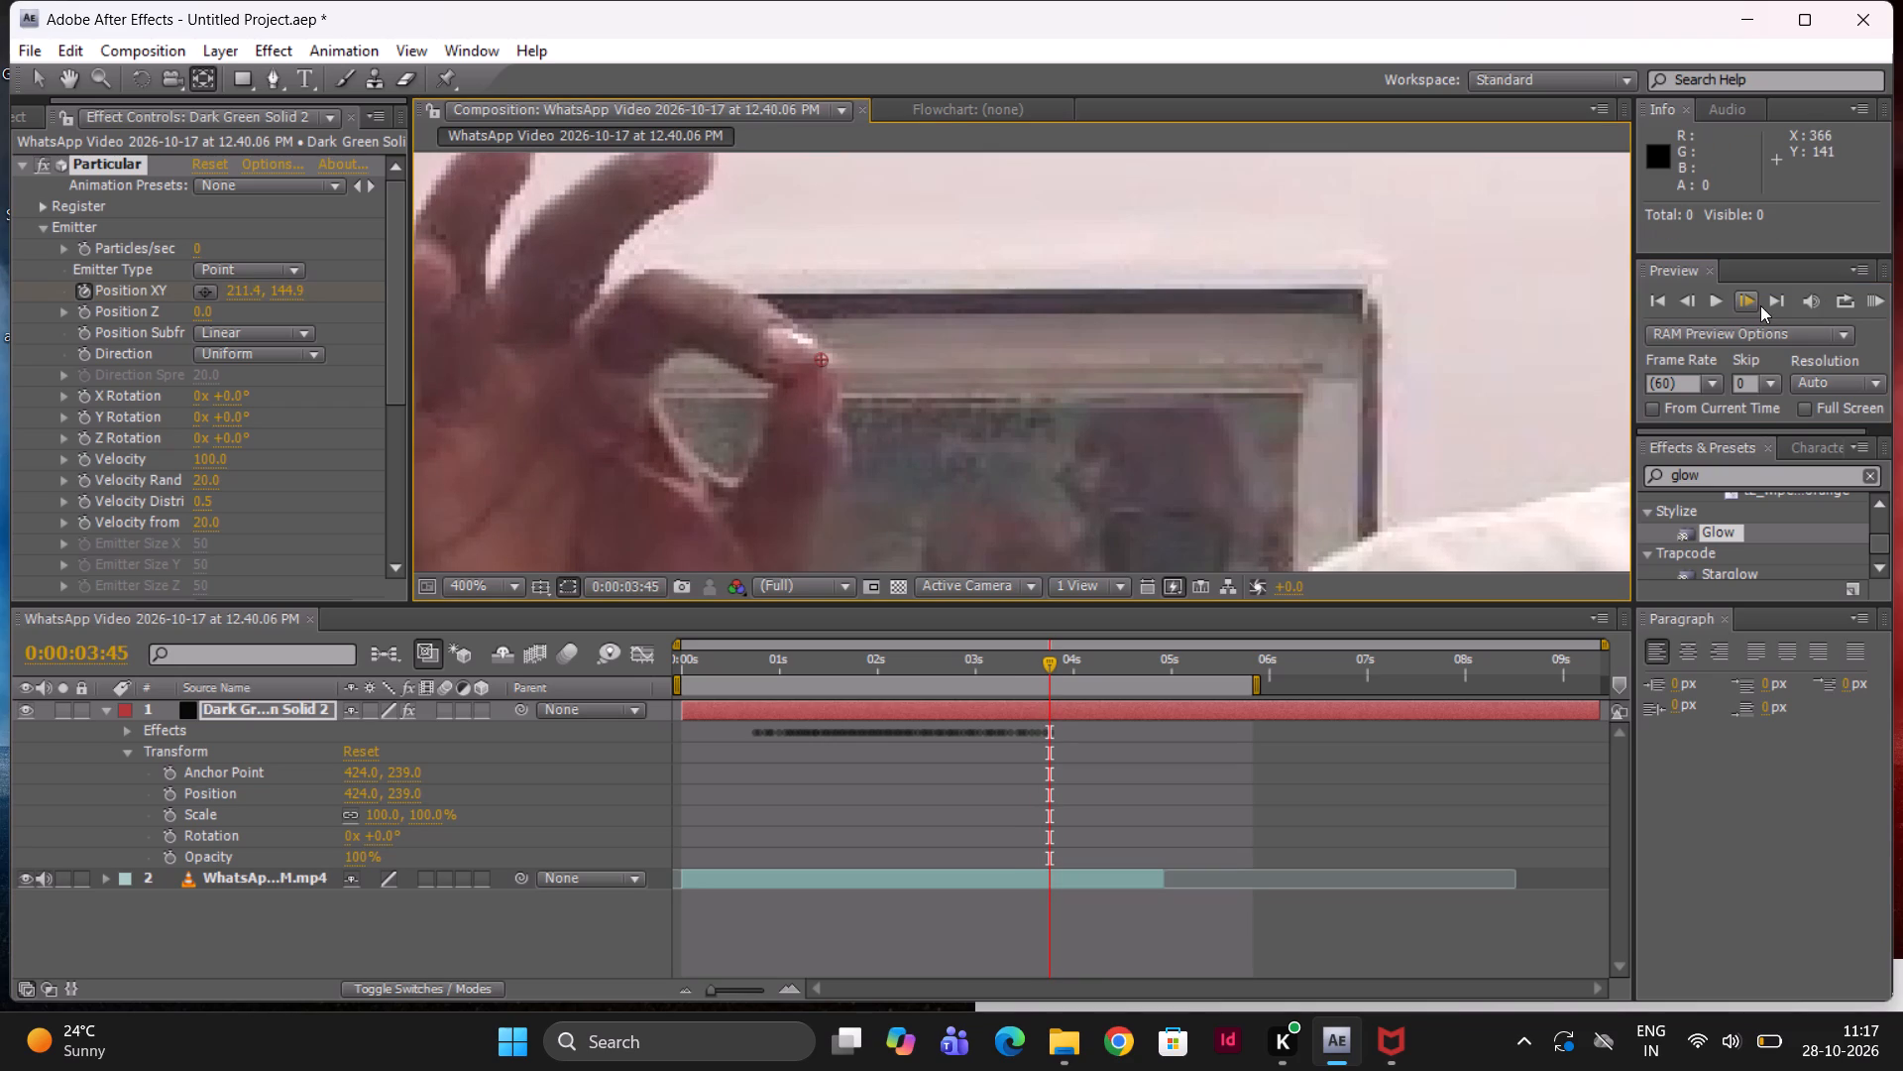
# At 0:00:03:49, keyframe the emitter's Position XY onto the fingertip contact point, at about 198.4, 147.9.
pyautogui.tripleClick(1756, 305)
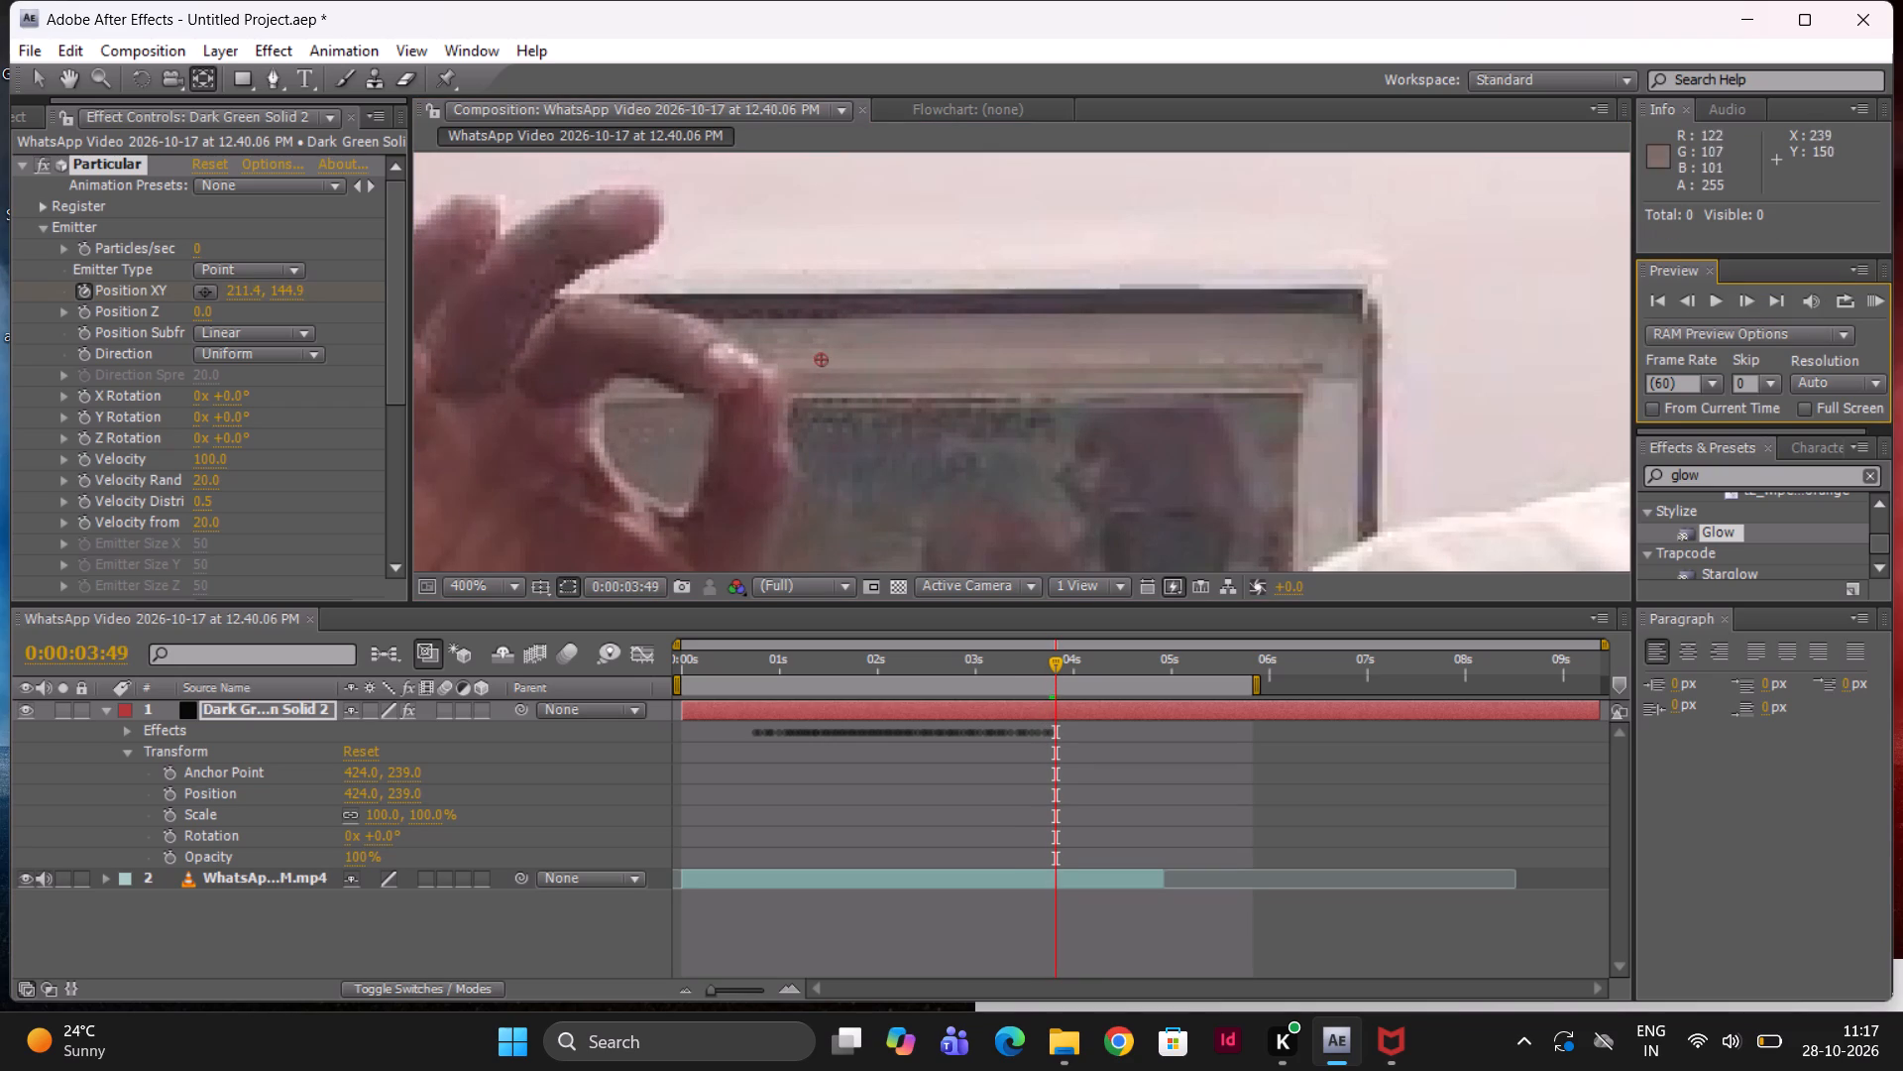
pyautogui.moveTo(818, 359); pyautogui.dragTo(753, 373)
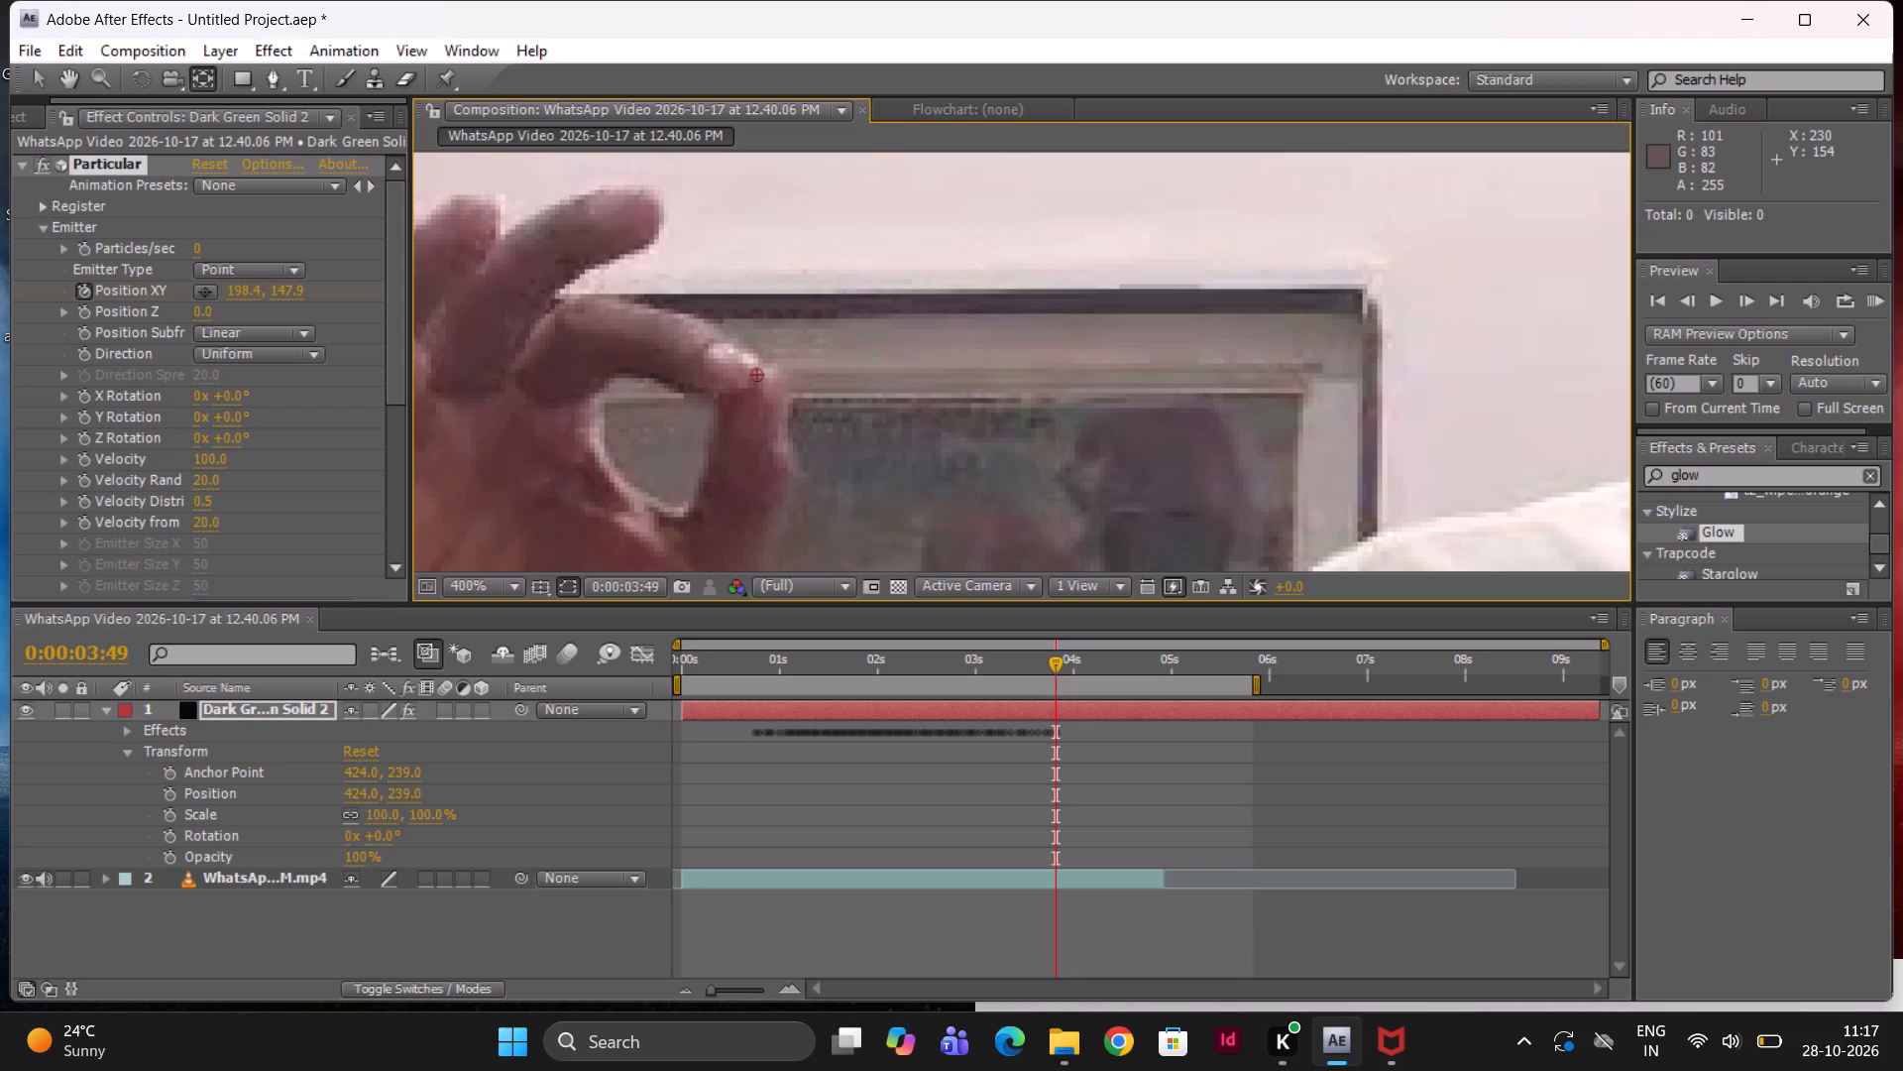
# At 0:00:03:53, keyframe the emitter's Position XY onto the fingertip contact point, at about 185.9, 157.4.
pyautogui.moveTo(918, 412); pyautogui.dragTo(1237, 301, button='middle')
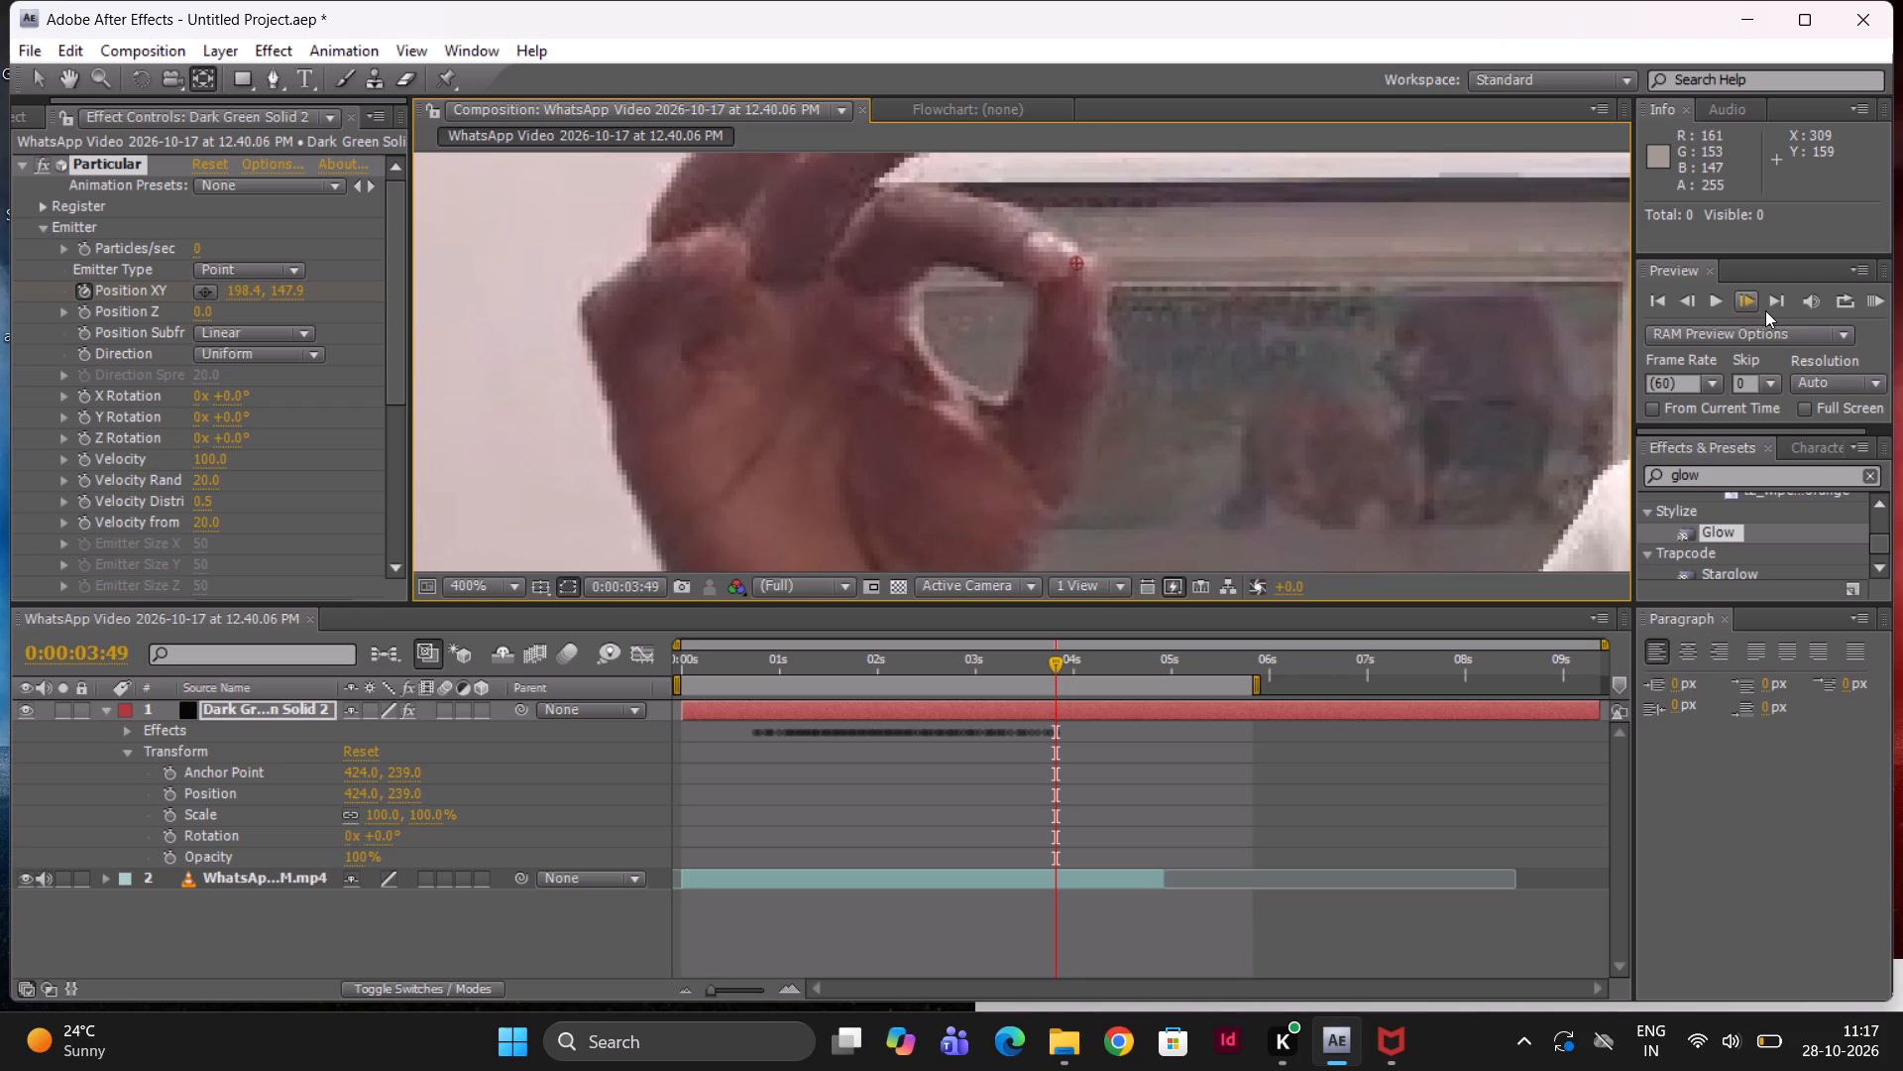
pyautogui.tripleClick(1739, 306)
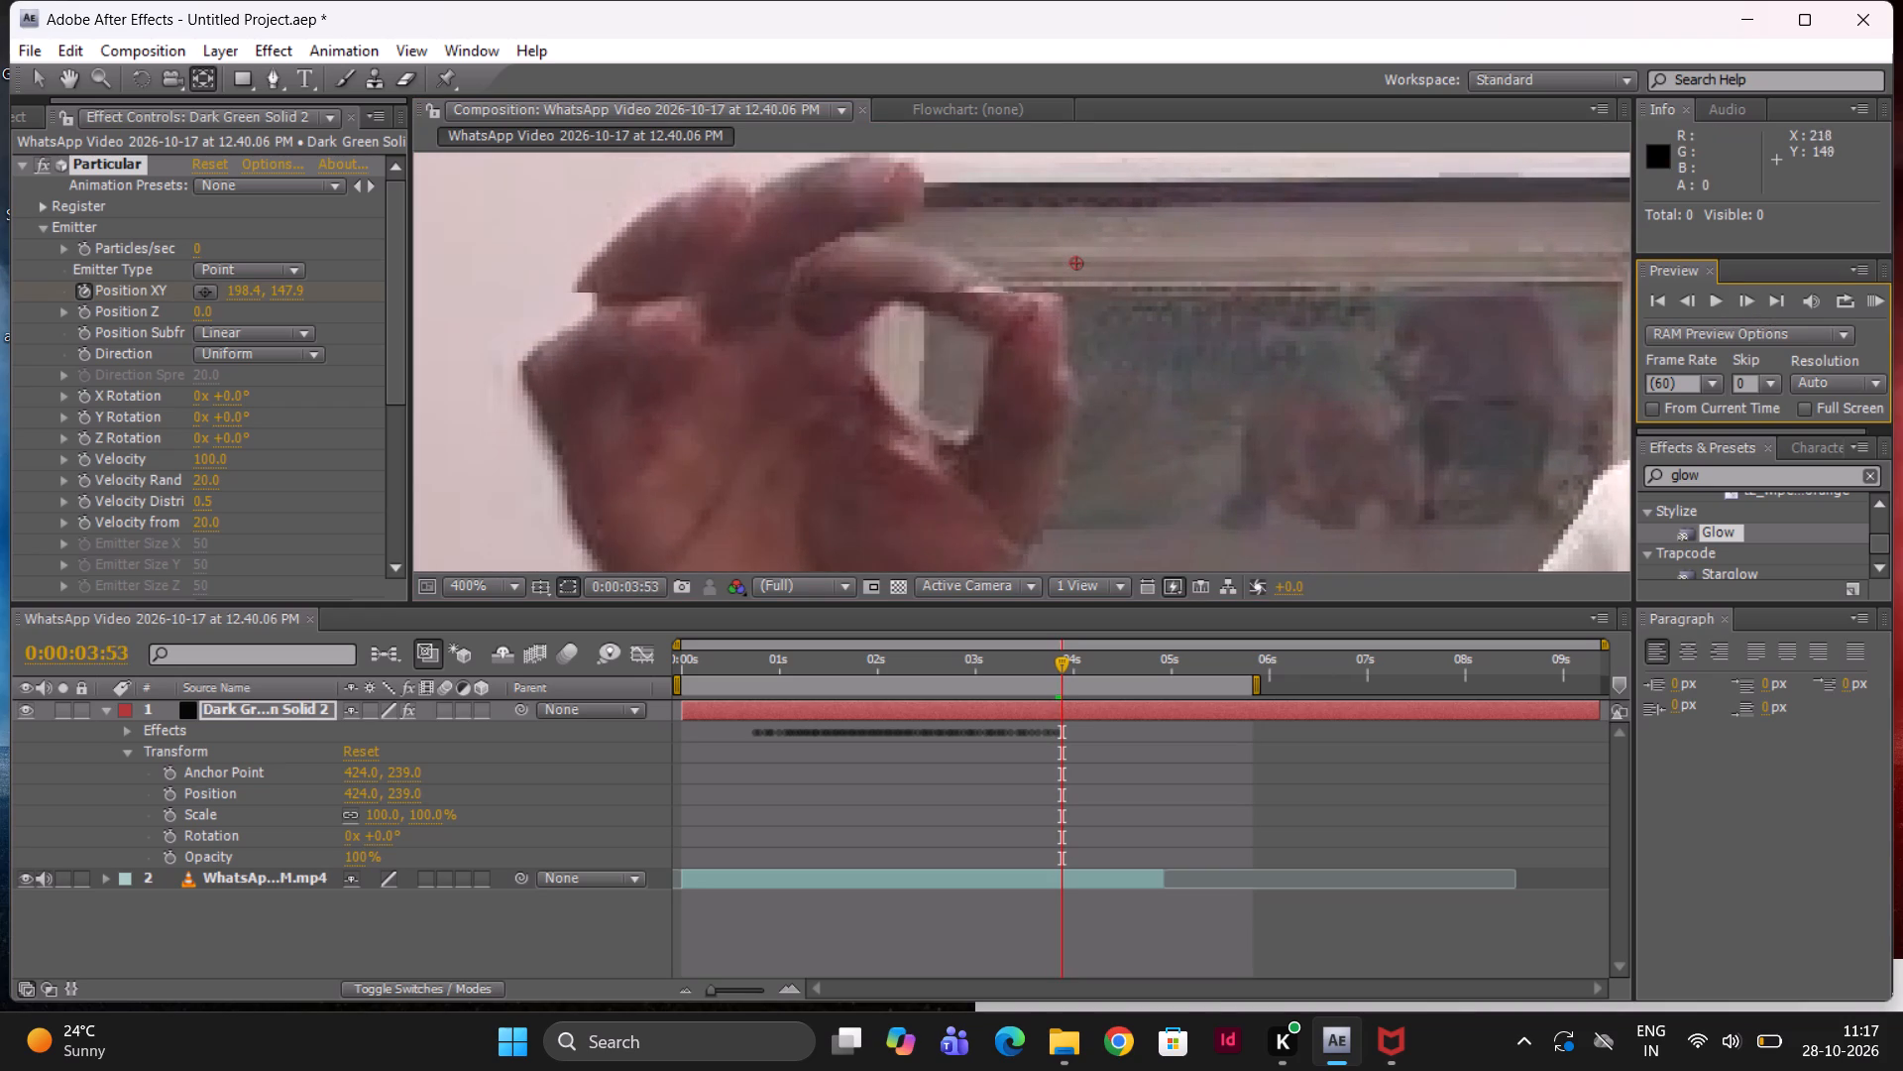
pyautogui.moveTo(1075, 267); pyautogui.dragTo(1013, 313)
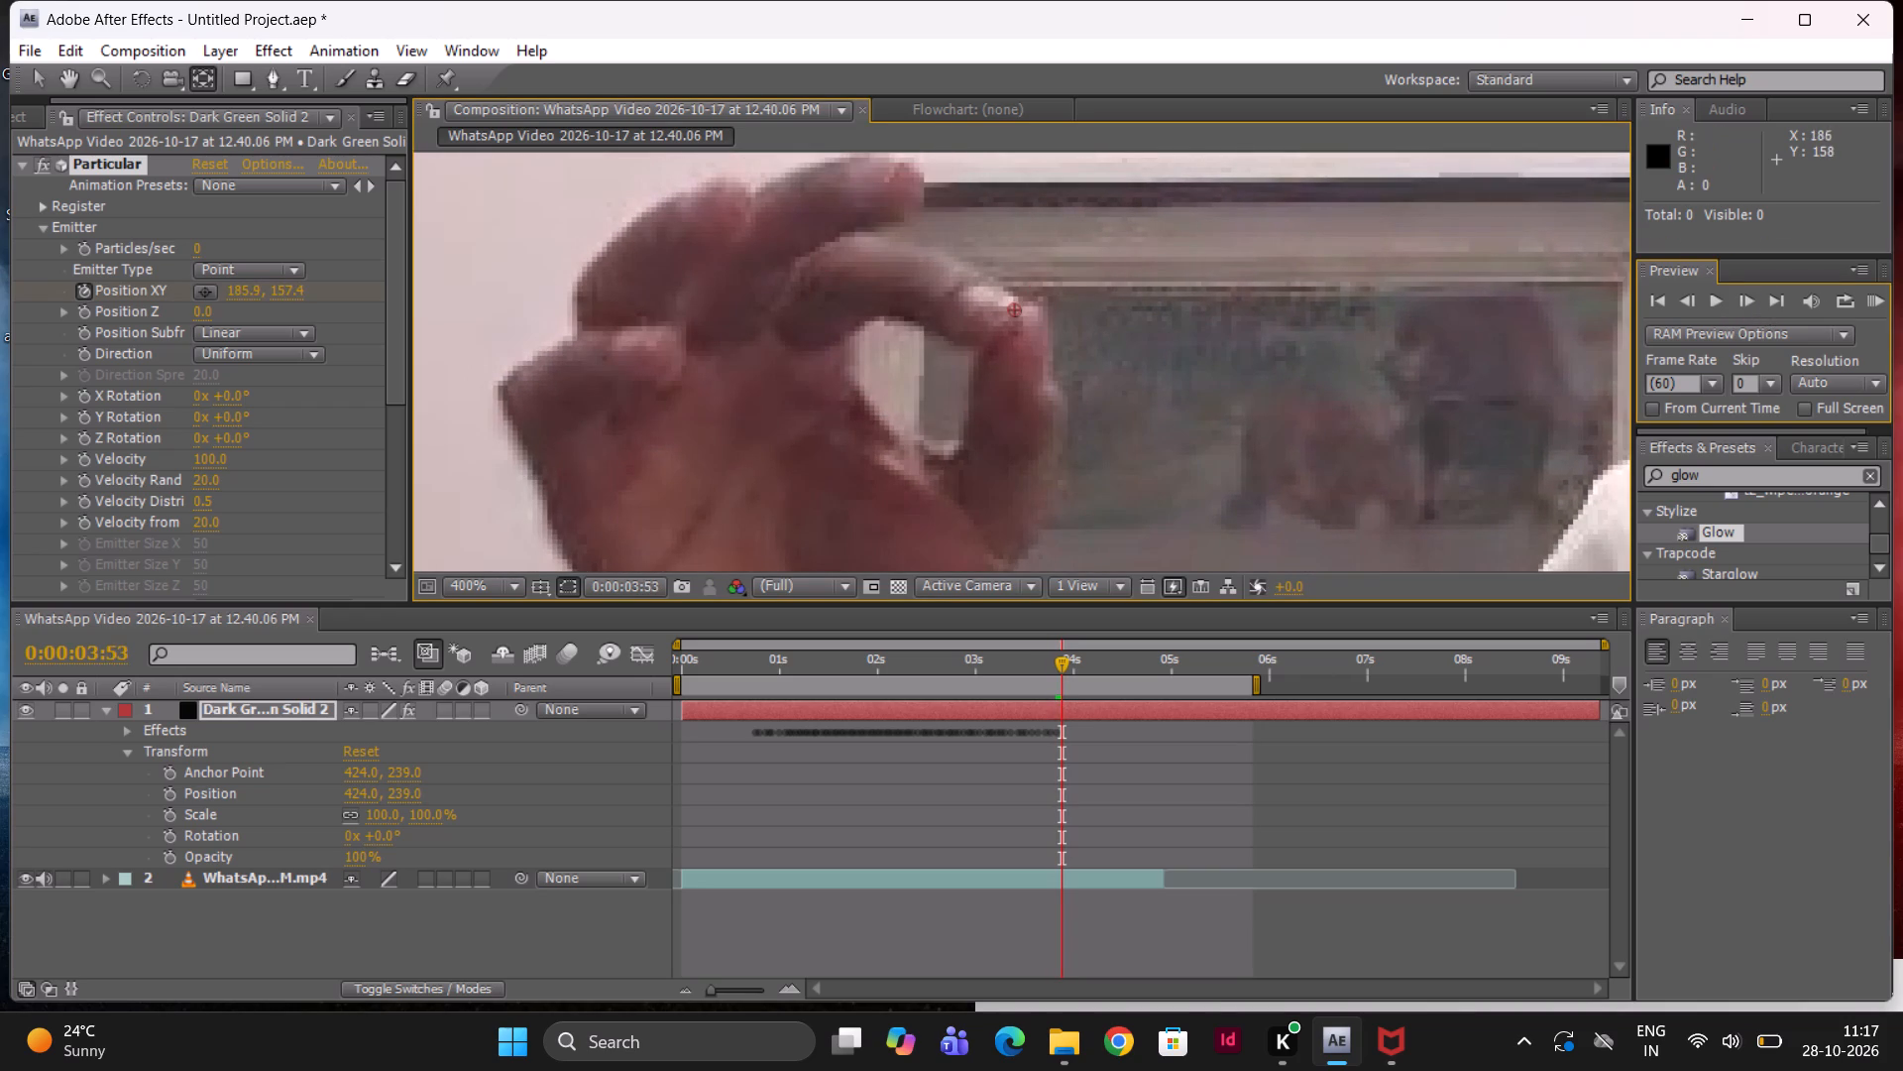
# At 0:00:03:57, keyframe the emitter's Position XY onto the fingertip contact point, at about 170.7, 170.4.
pyautogui.tripleClick(1747, 306)
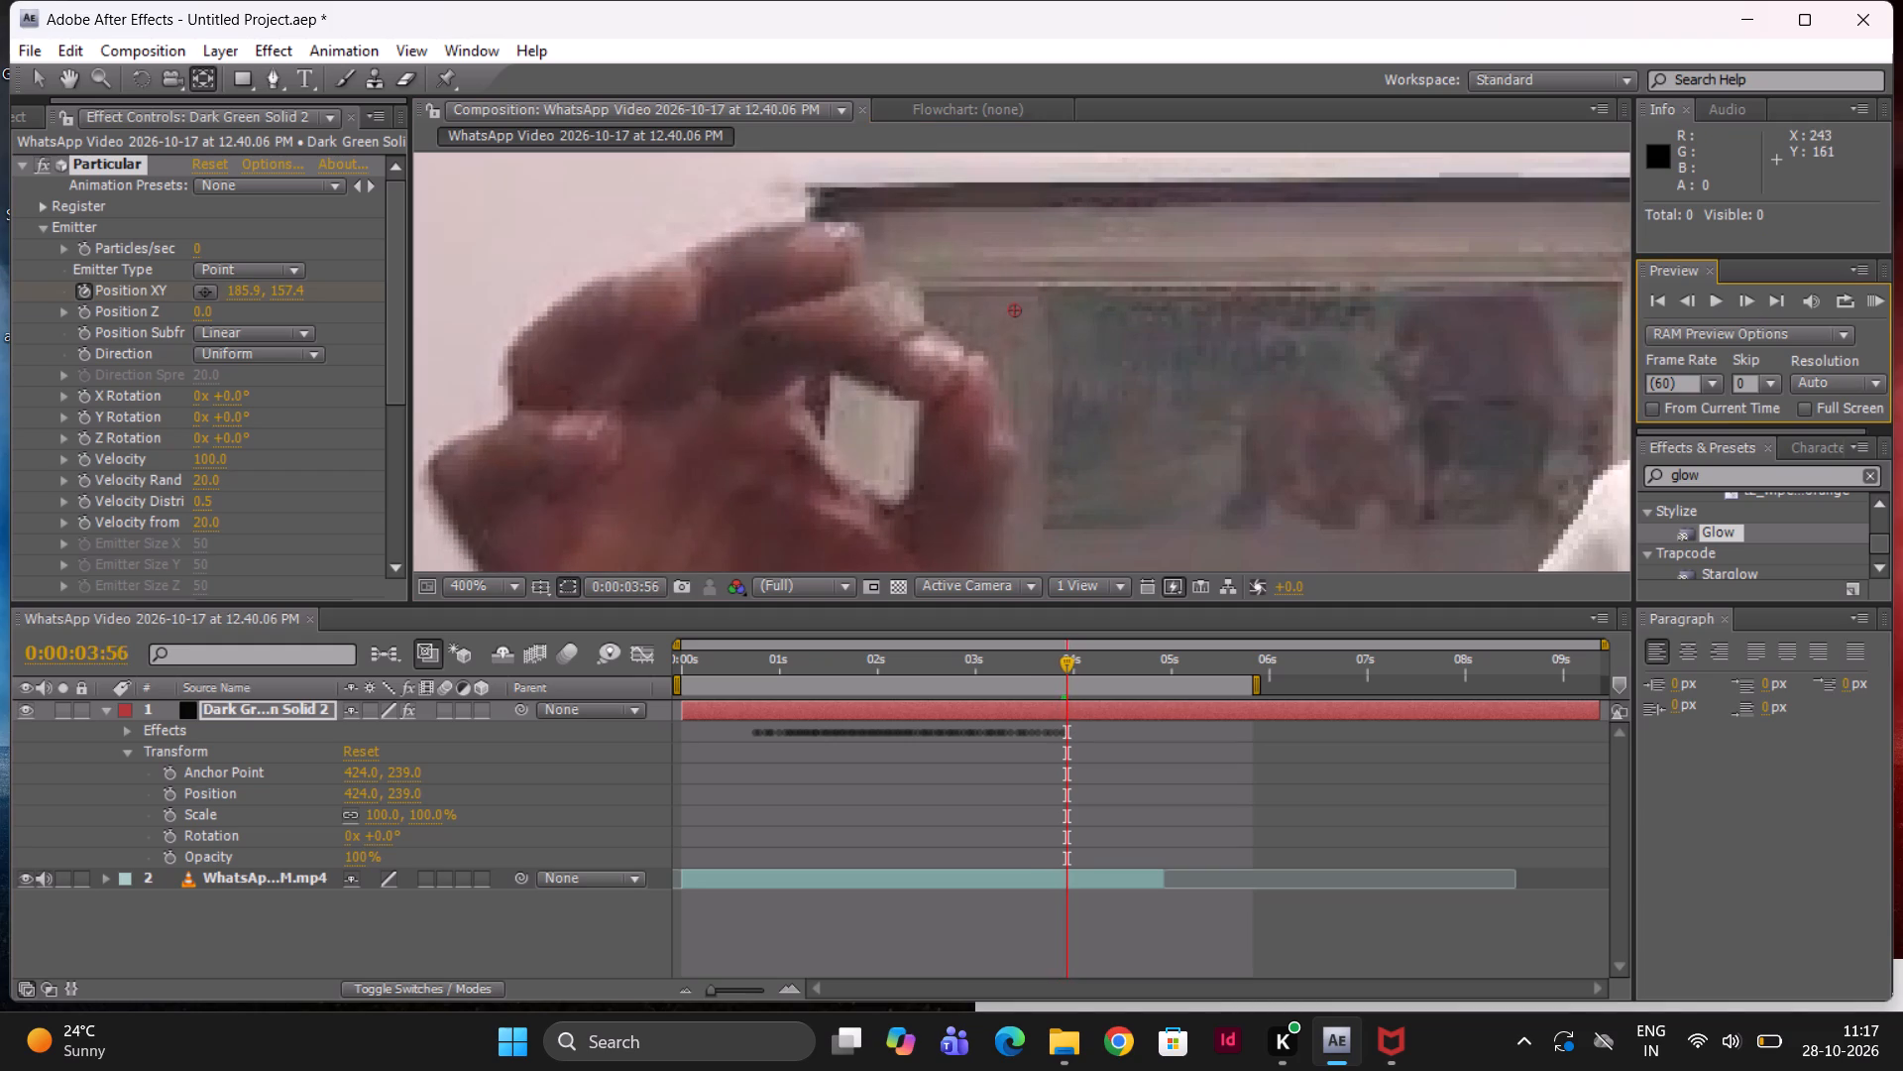
pyautogui.moveTo(1014, 315); pyautogui.dragTo(939, 379)
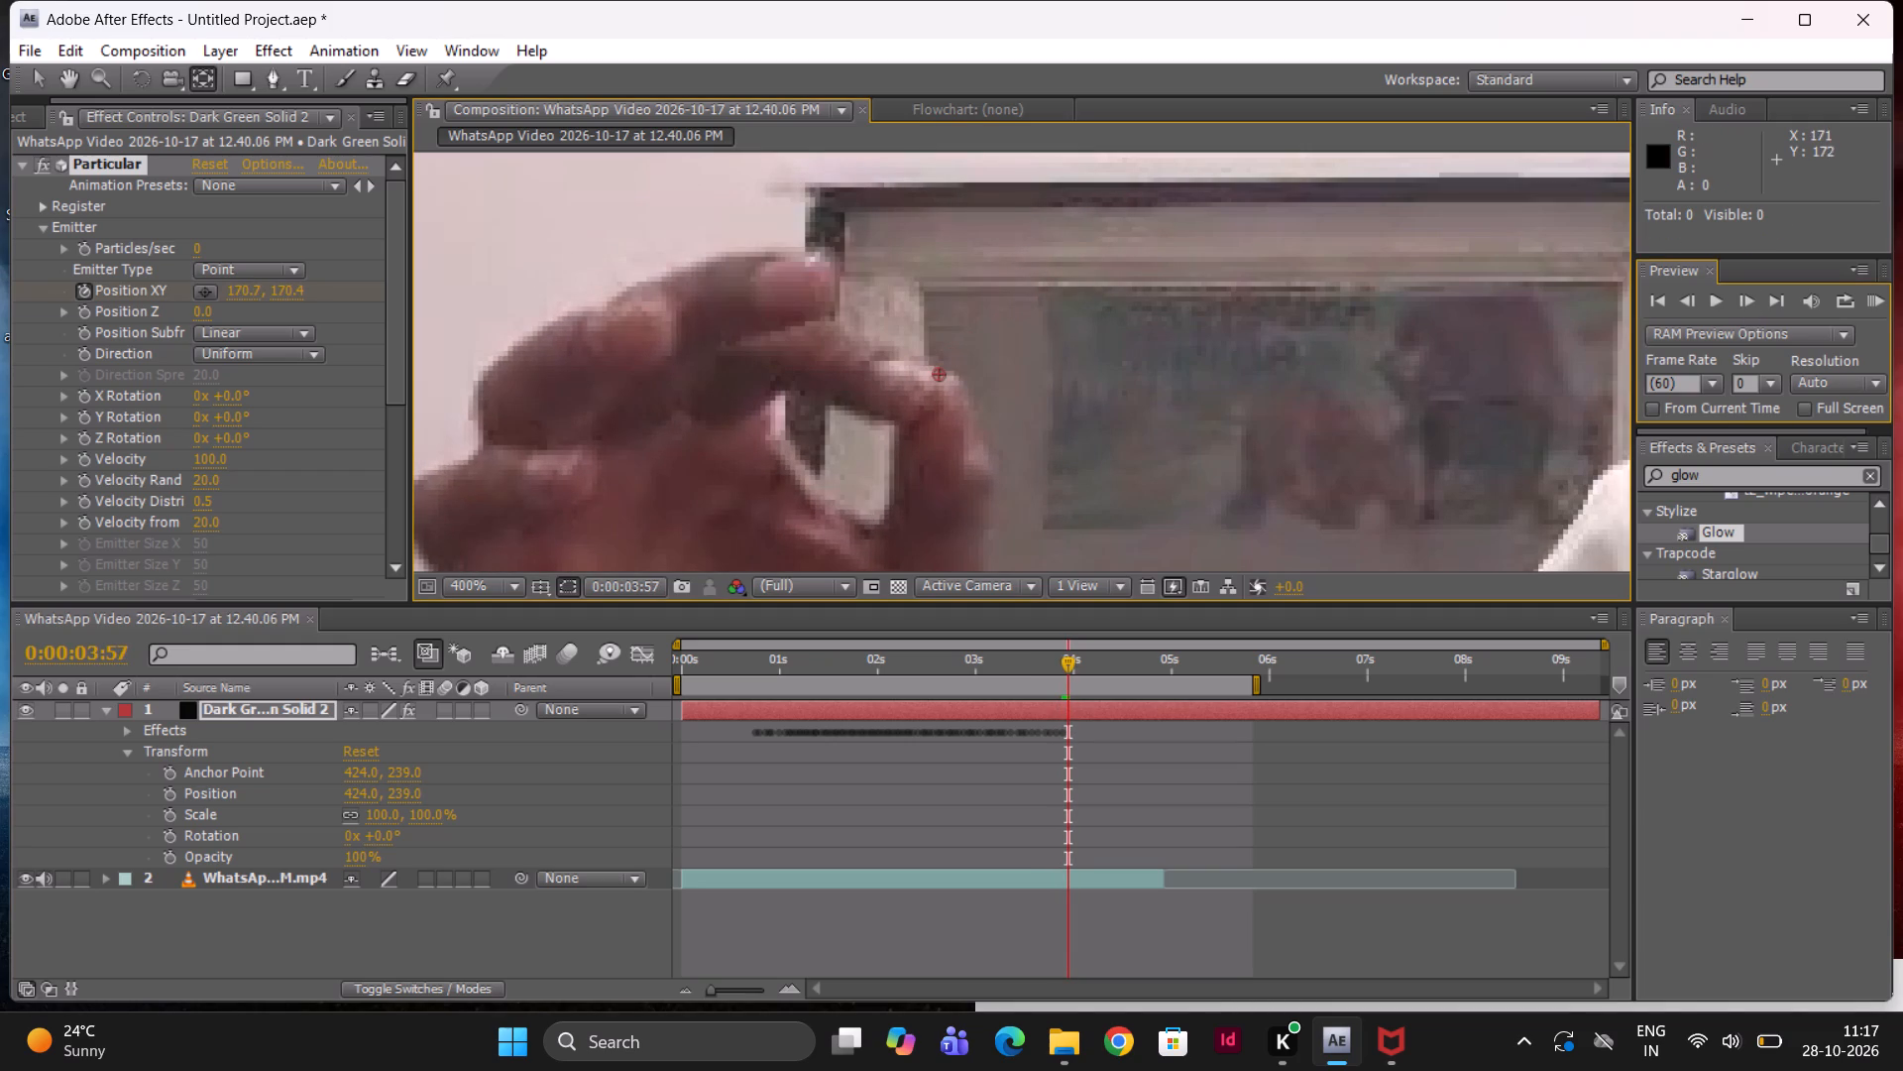
# At 0:00:03:59, keyframe the emitter's Position XY onto the fingertip contact point, at about 161.7, 180.2.
pyautogui.doubleClick(1745, 294)
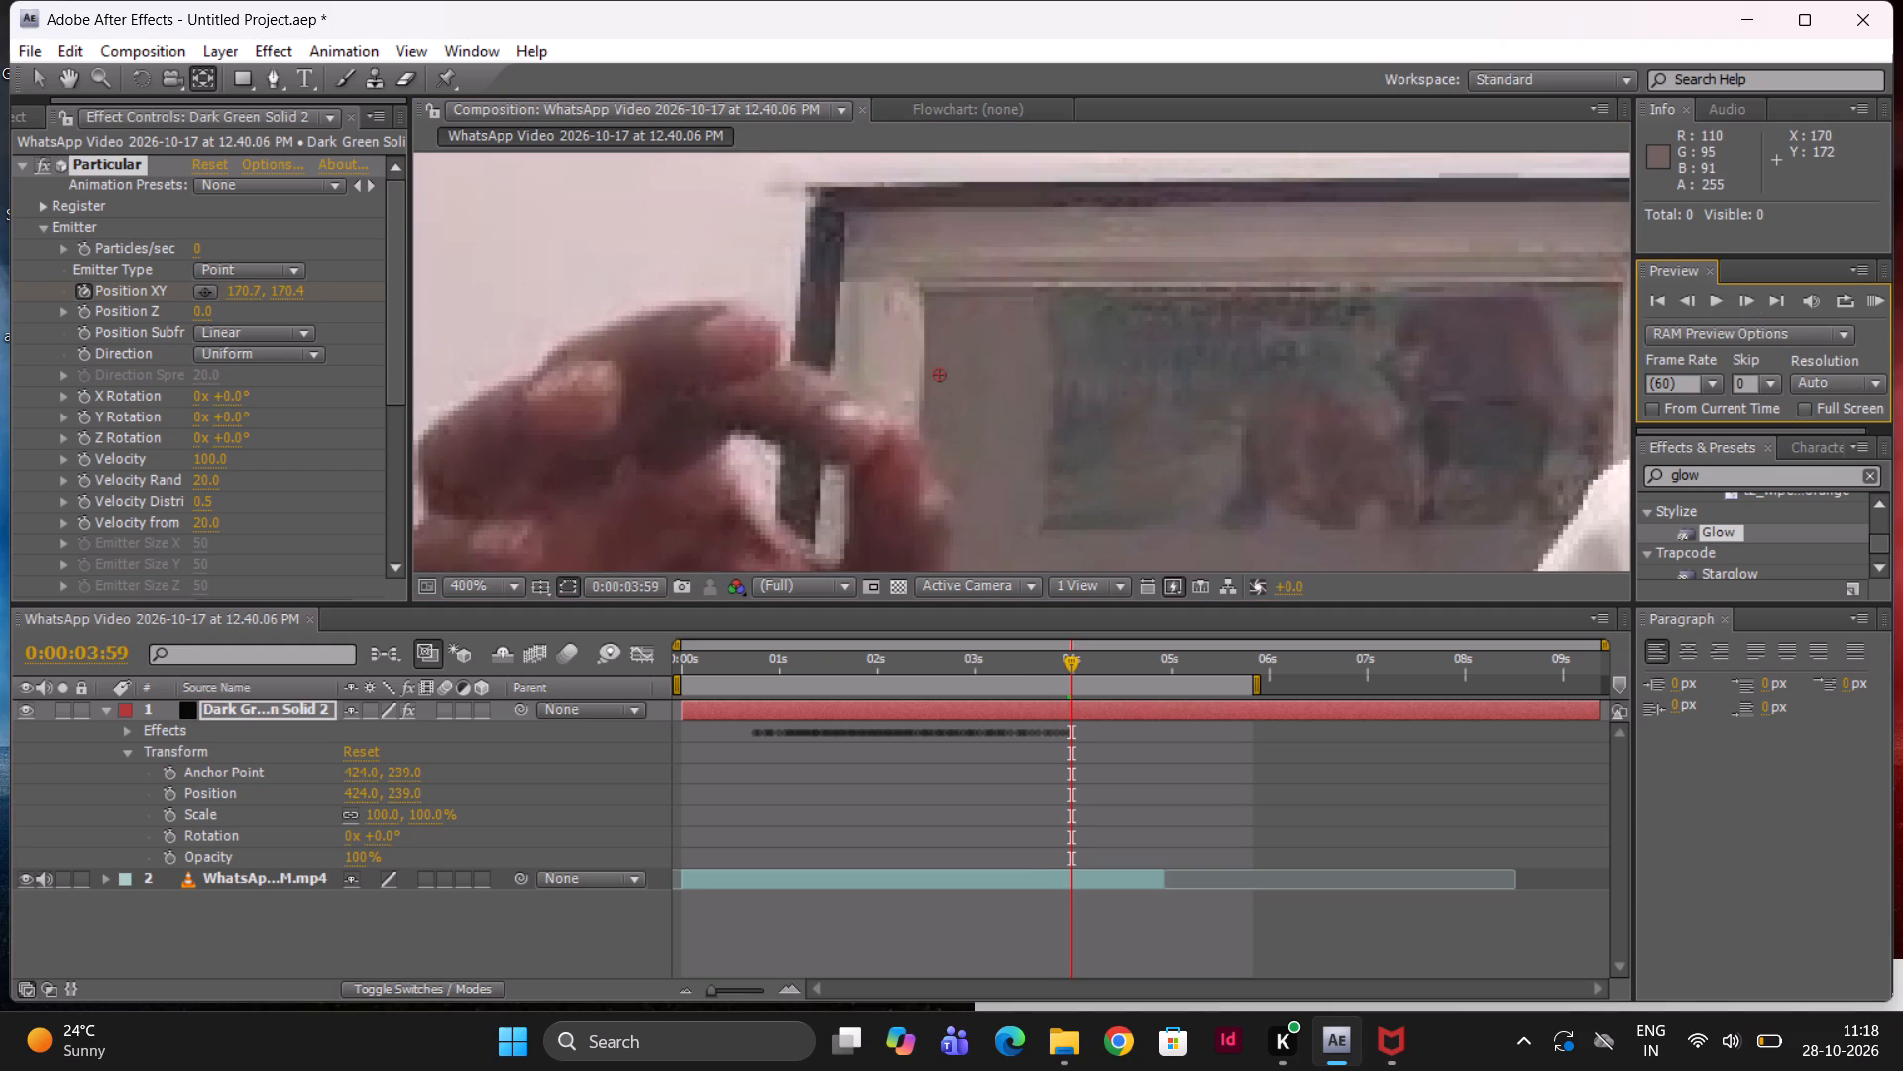
pyautogui.moveTo(935, 381); pyautogui.dragTo(889, 429)
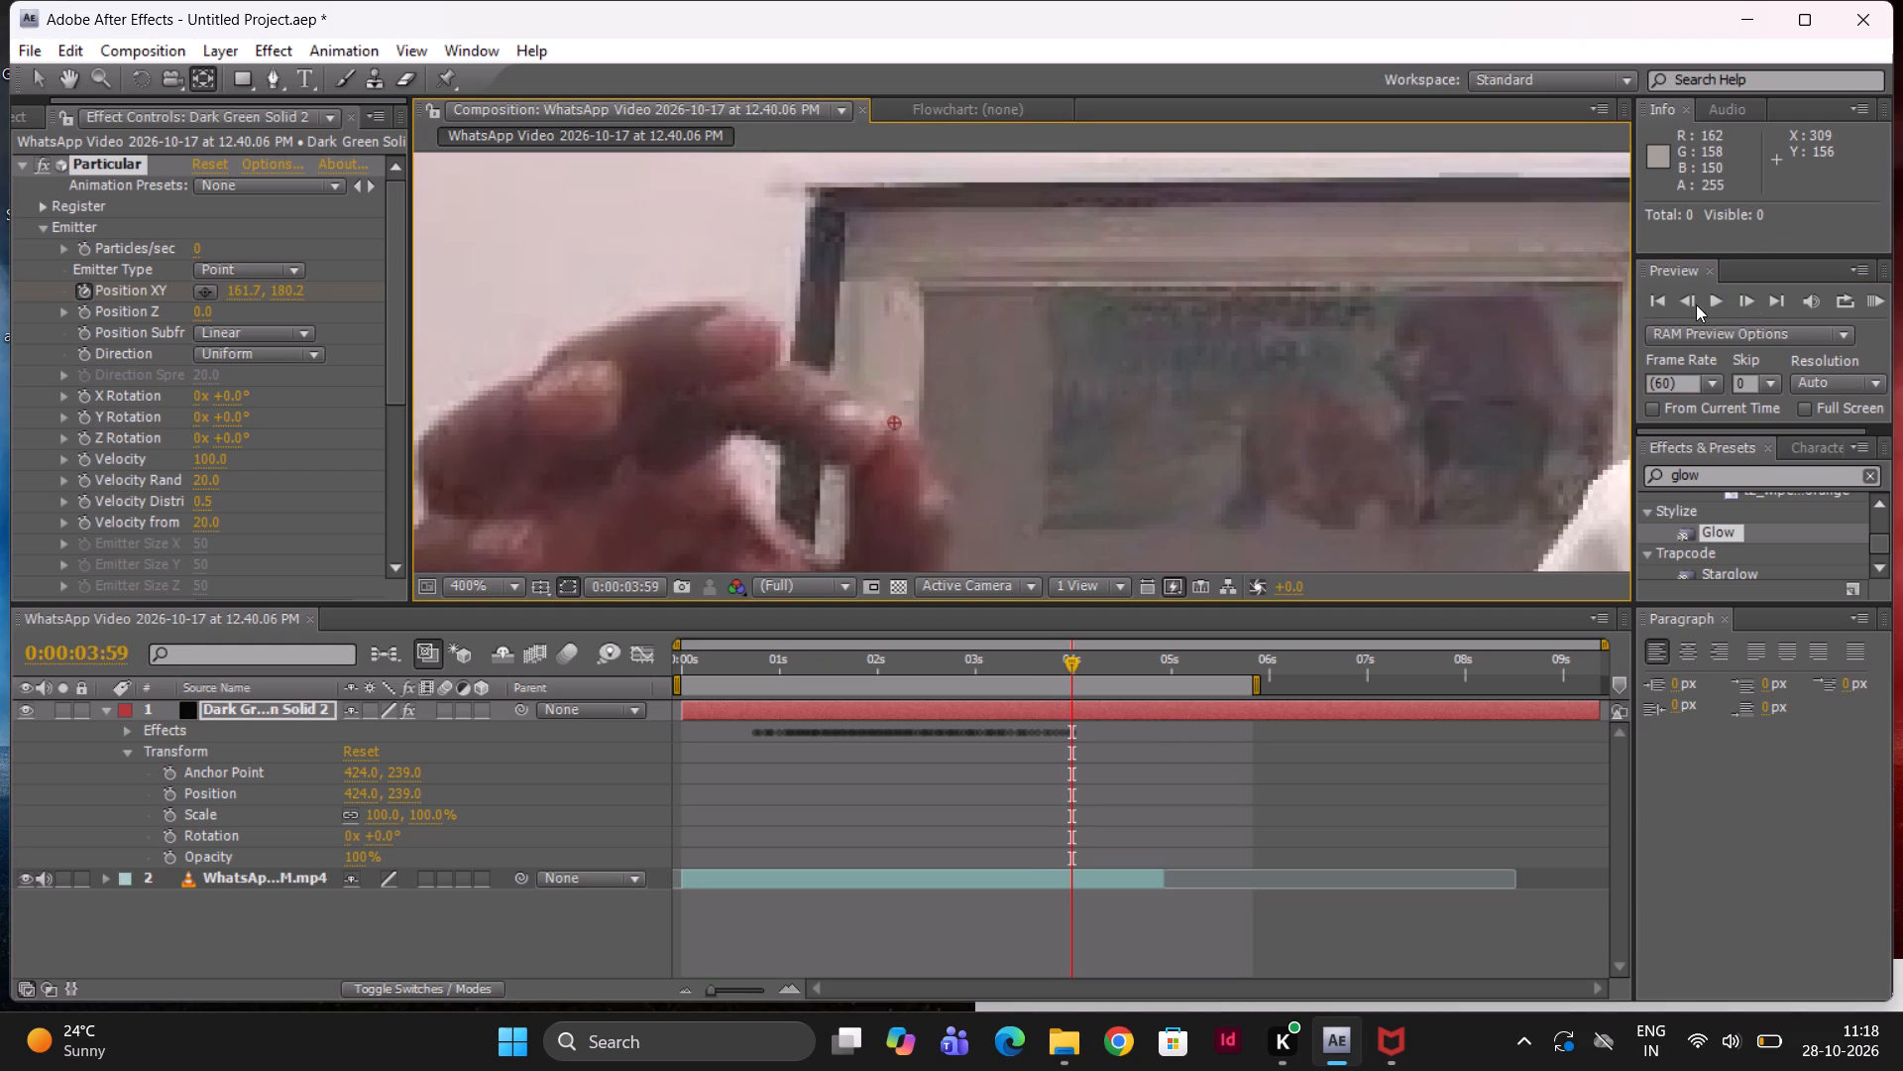
# At 0:00:04:01, keyframe the emitter's Position XY onto the fingertip contact point, at about 153.2, 194.9.
pyautogui.doubleClick(1746, 300)
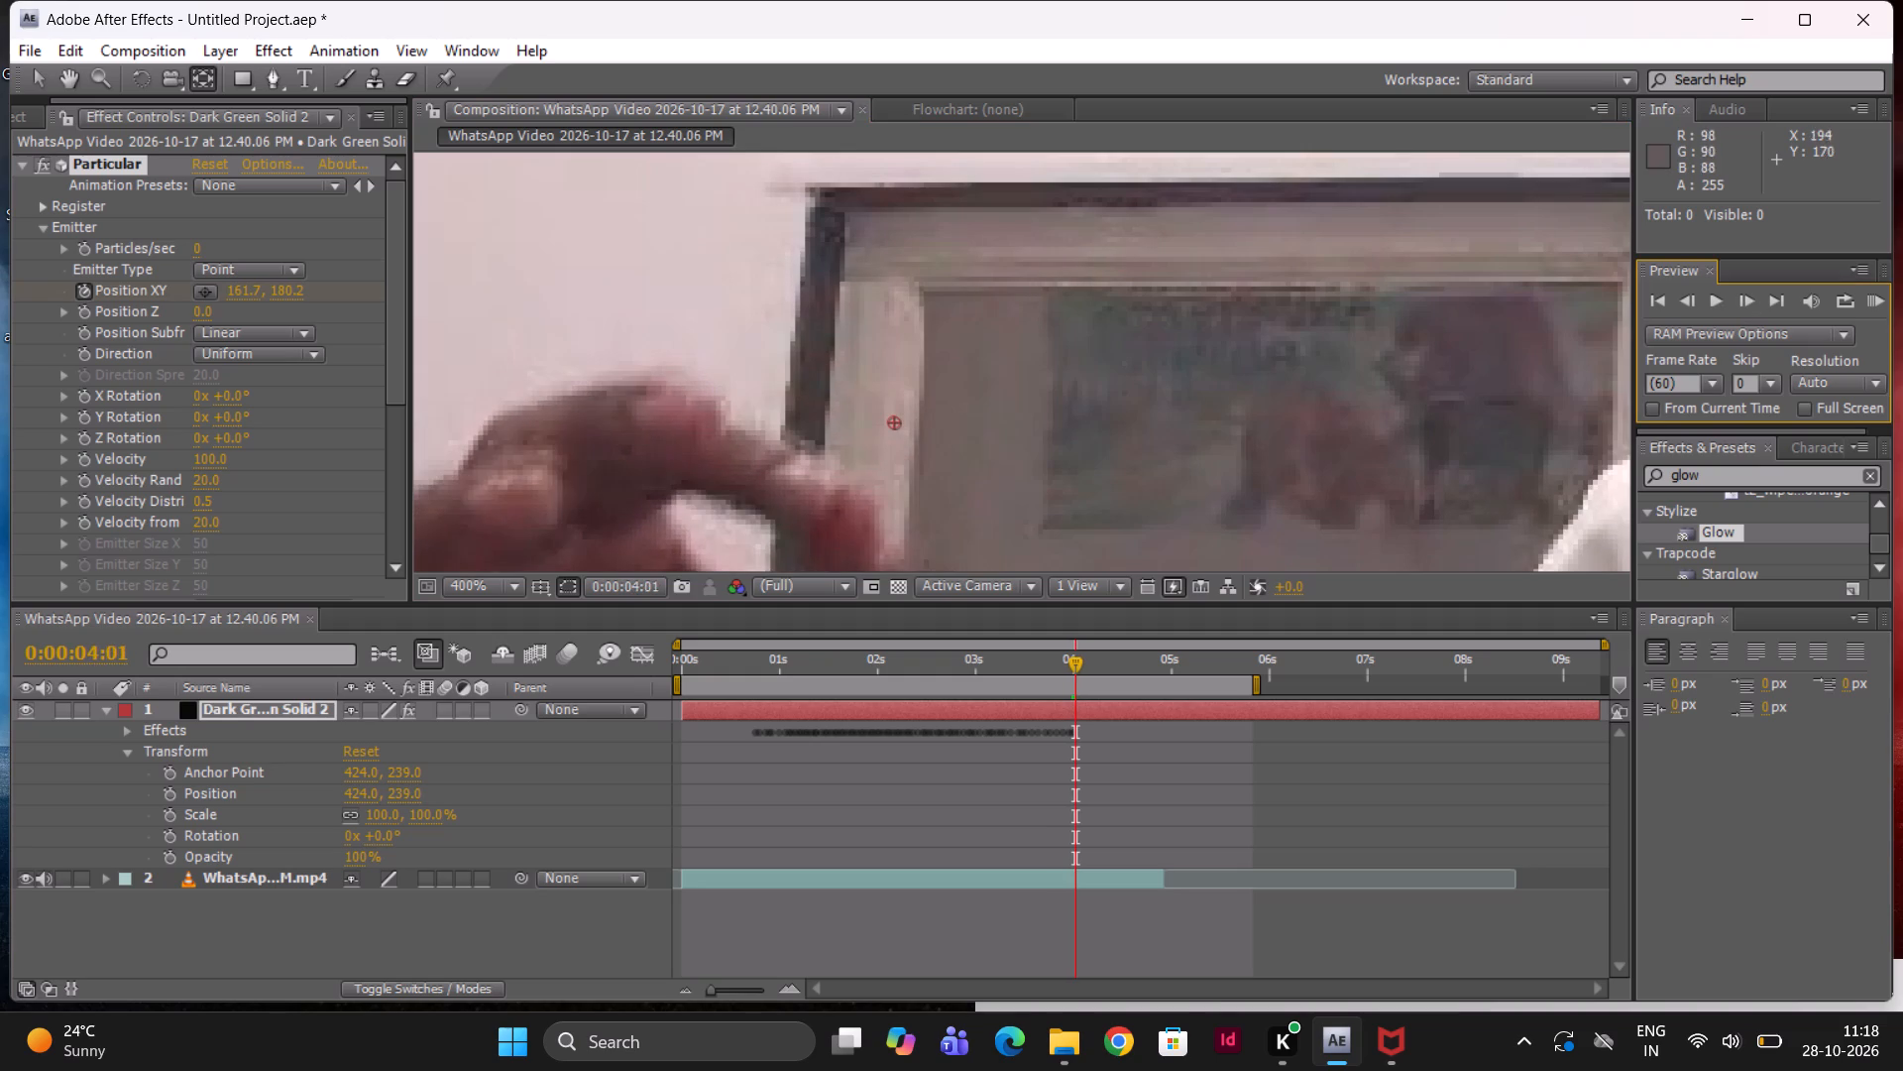
pyautogui.moveTo(894, 425); pyautogui.dragTo(851, 500)
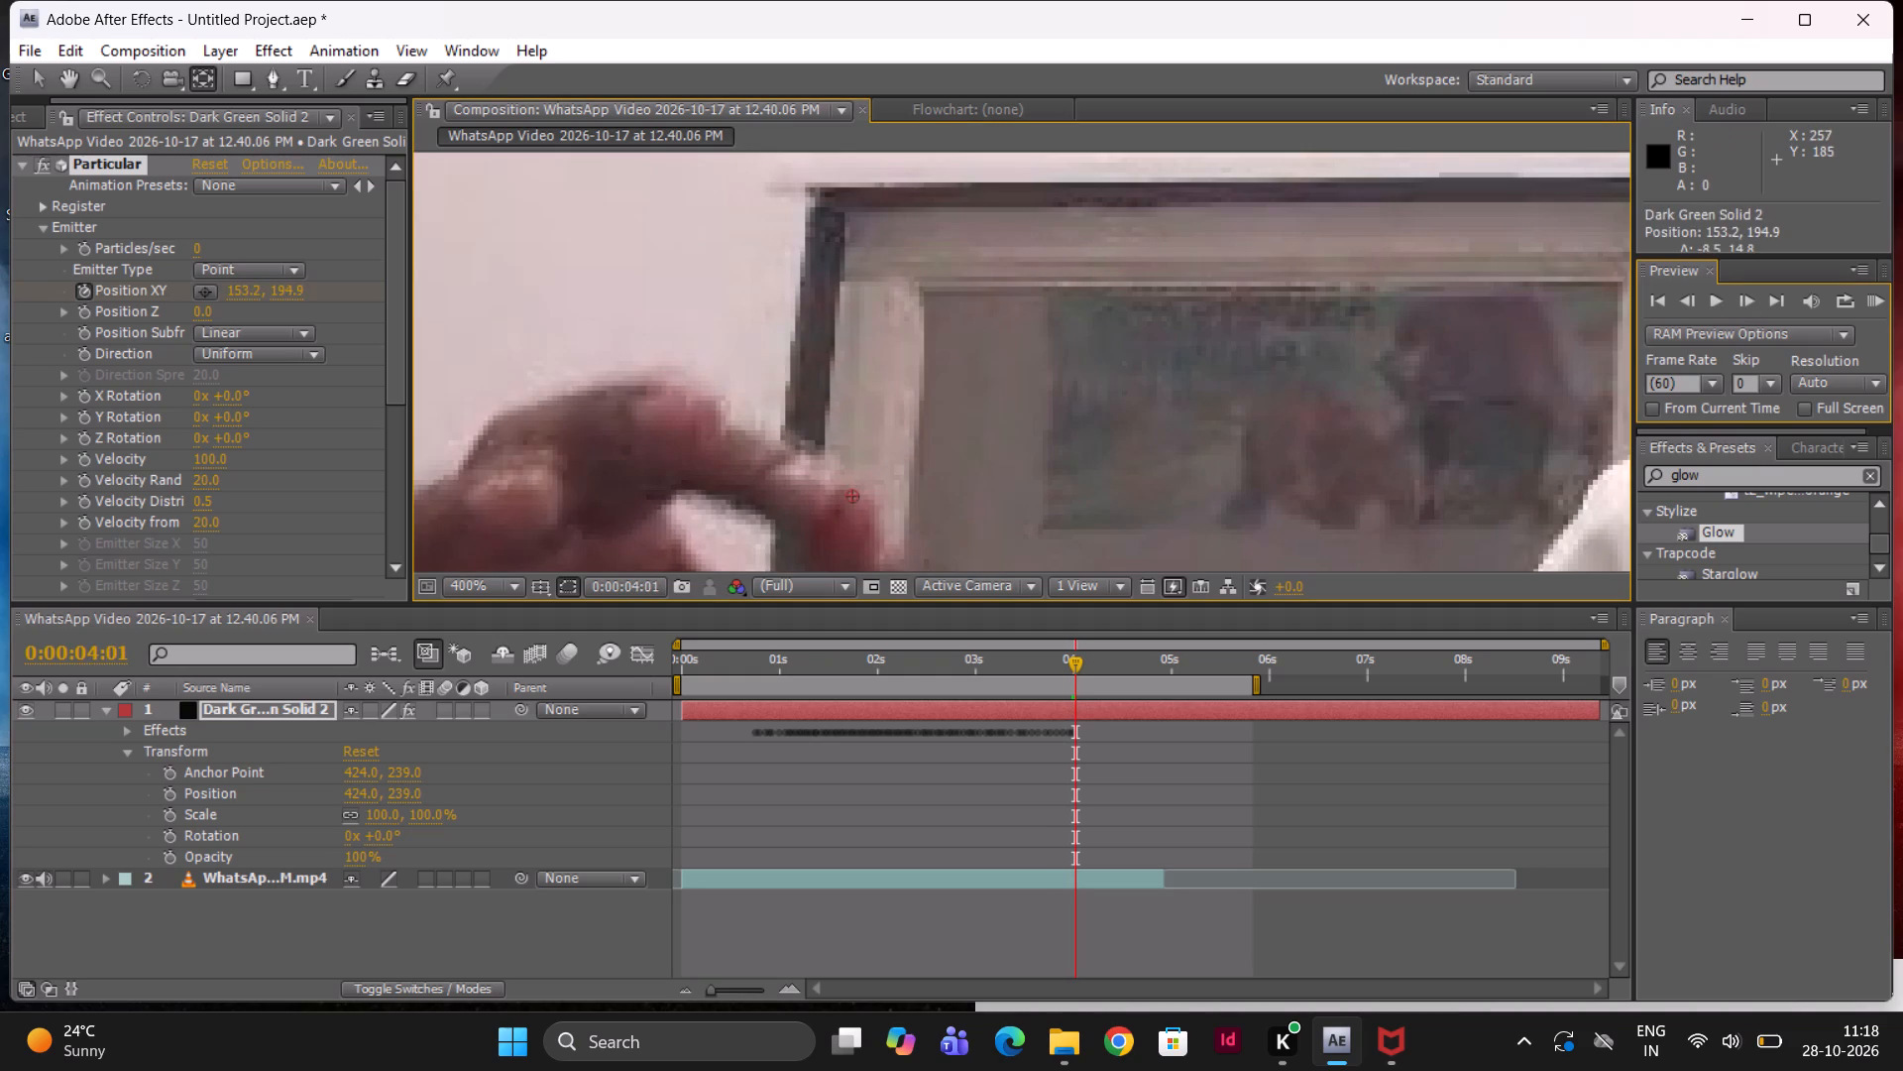
# At 0:00:04:03, keyframe the emitter's Position XY onto the fingertip contact point, at about 142.4, 204.9.
pyautogui.doubleClick(1735, 308)
pyautogui.moveTo(1090, 407); pyautogui.dragTo(1150, 343, button='middle')
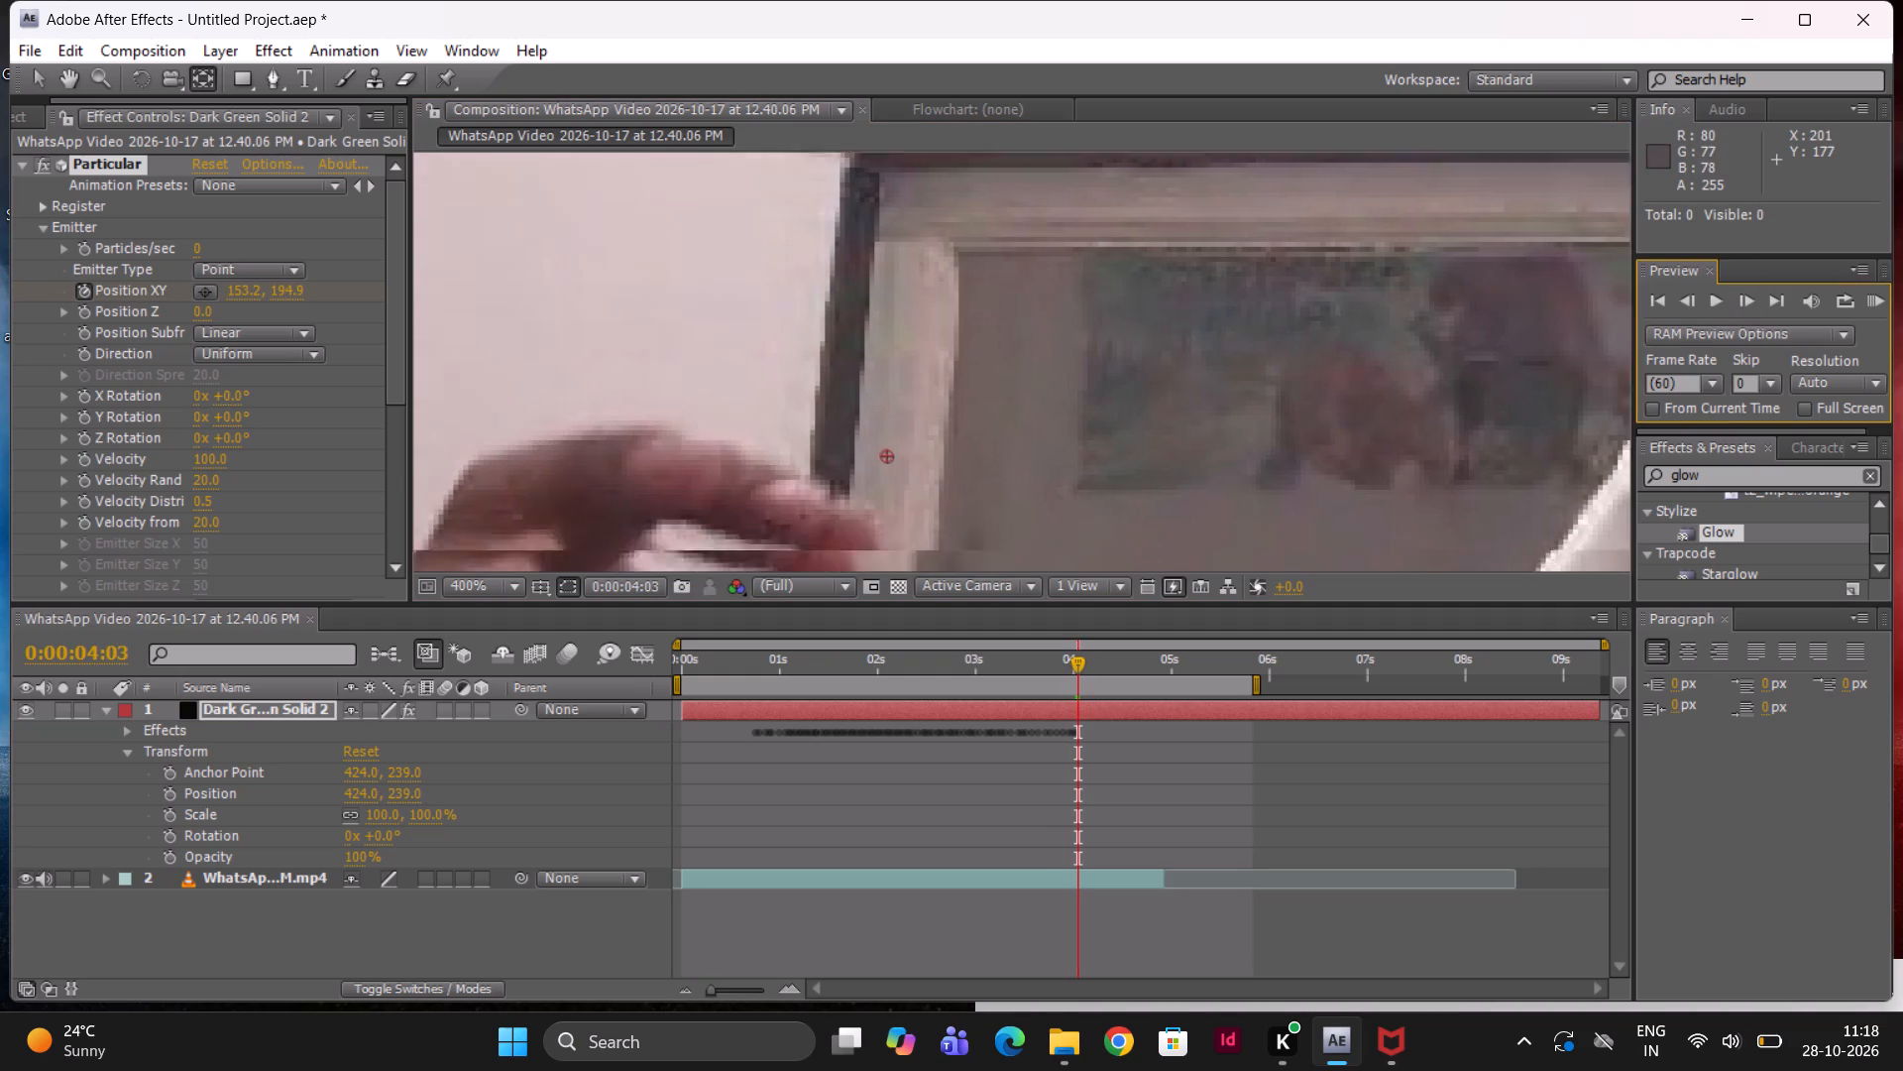
pyautogui.moveTo(1150, 343); pyautogui.dragTo(1334, 214, button='middle')
pyautogui.moveTo(1097, 307); pyautogui.dragTo(1046, 352)
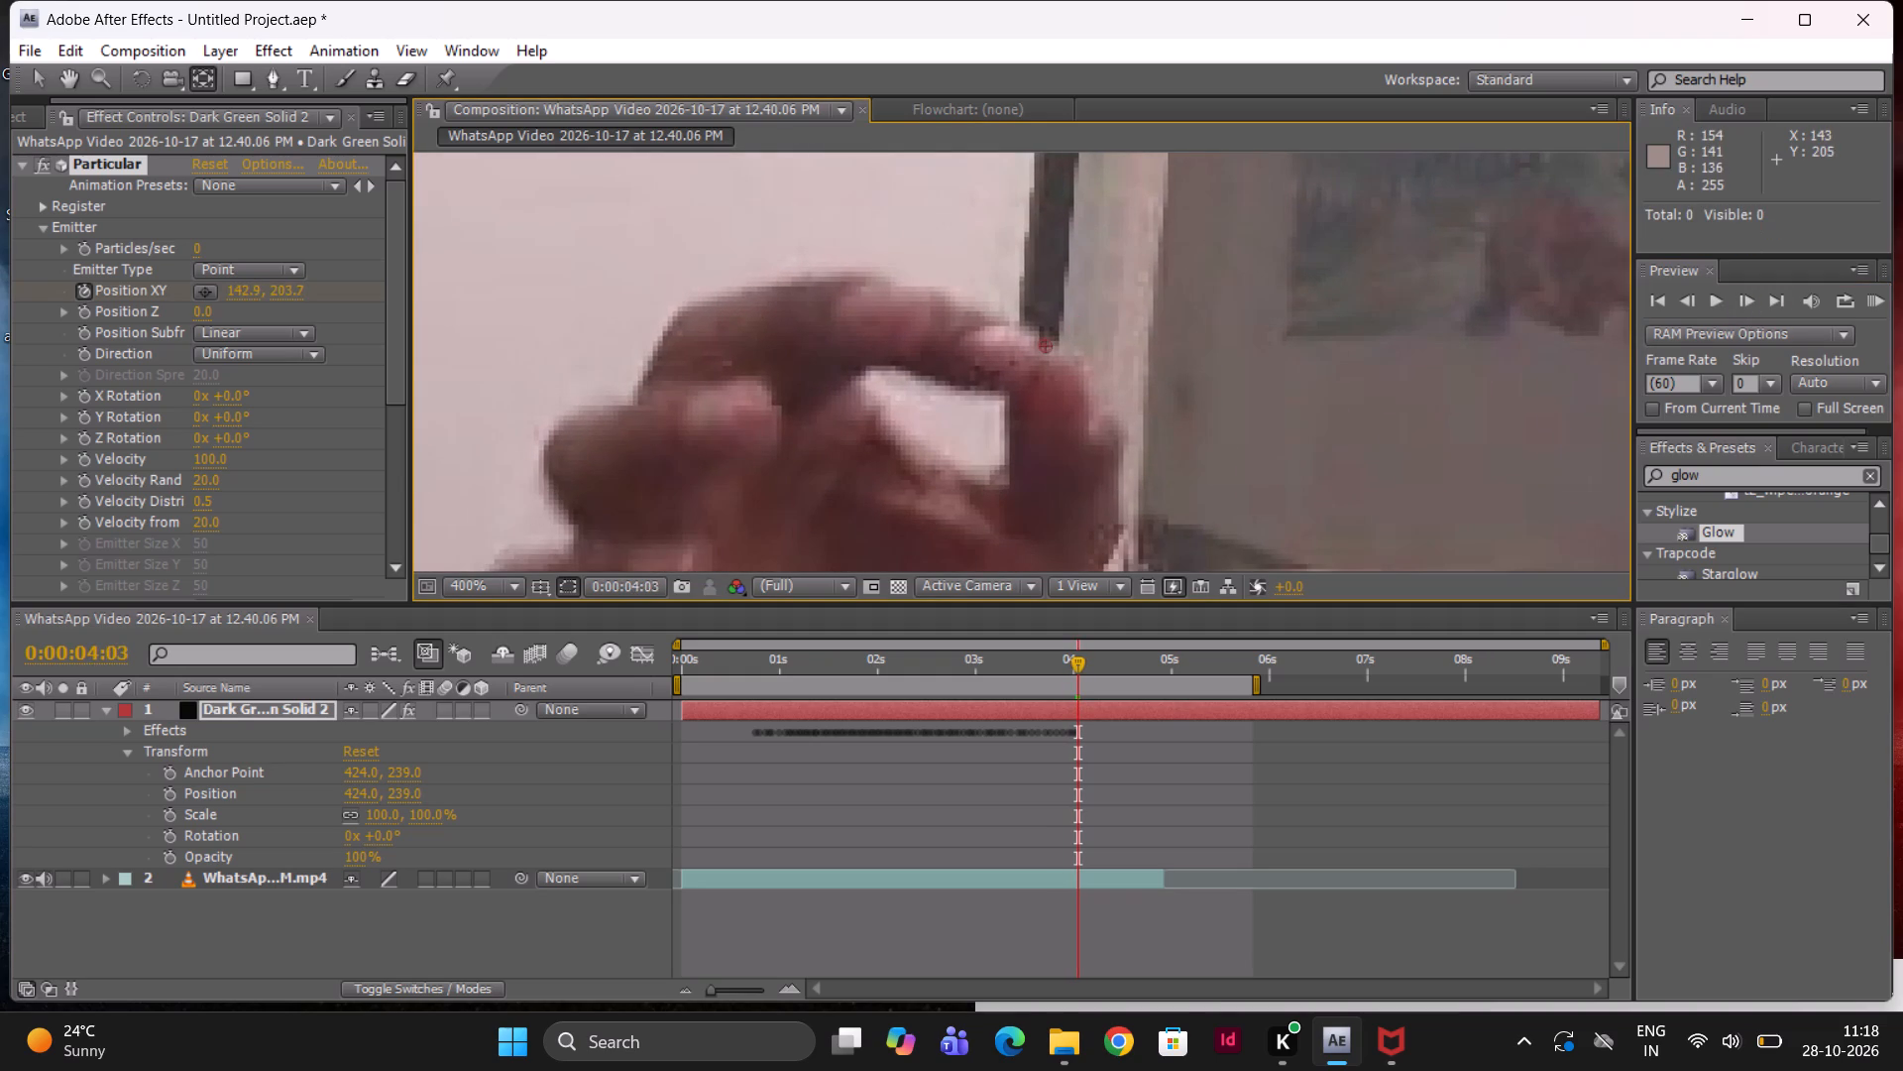
pyautogui.moveTo(1046, 352); pyautogui.dragTo(1044, 358)
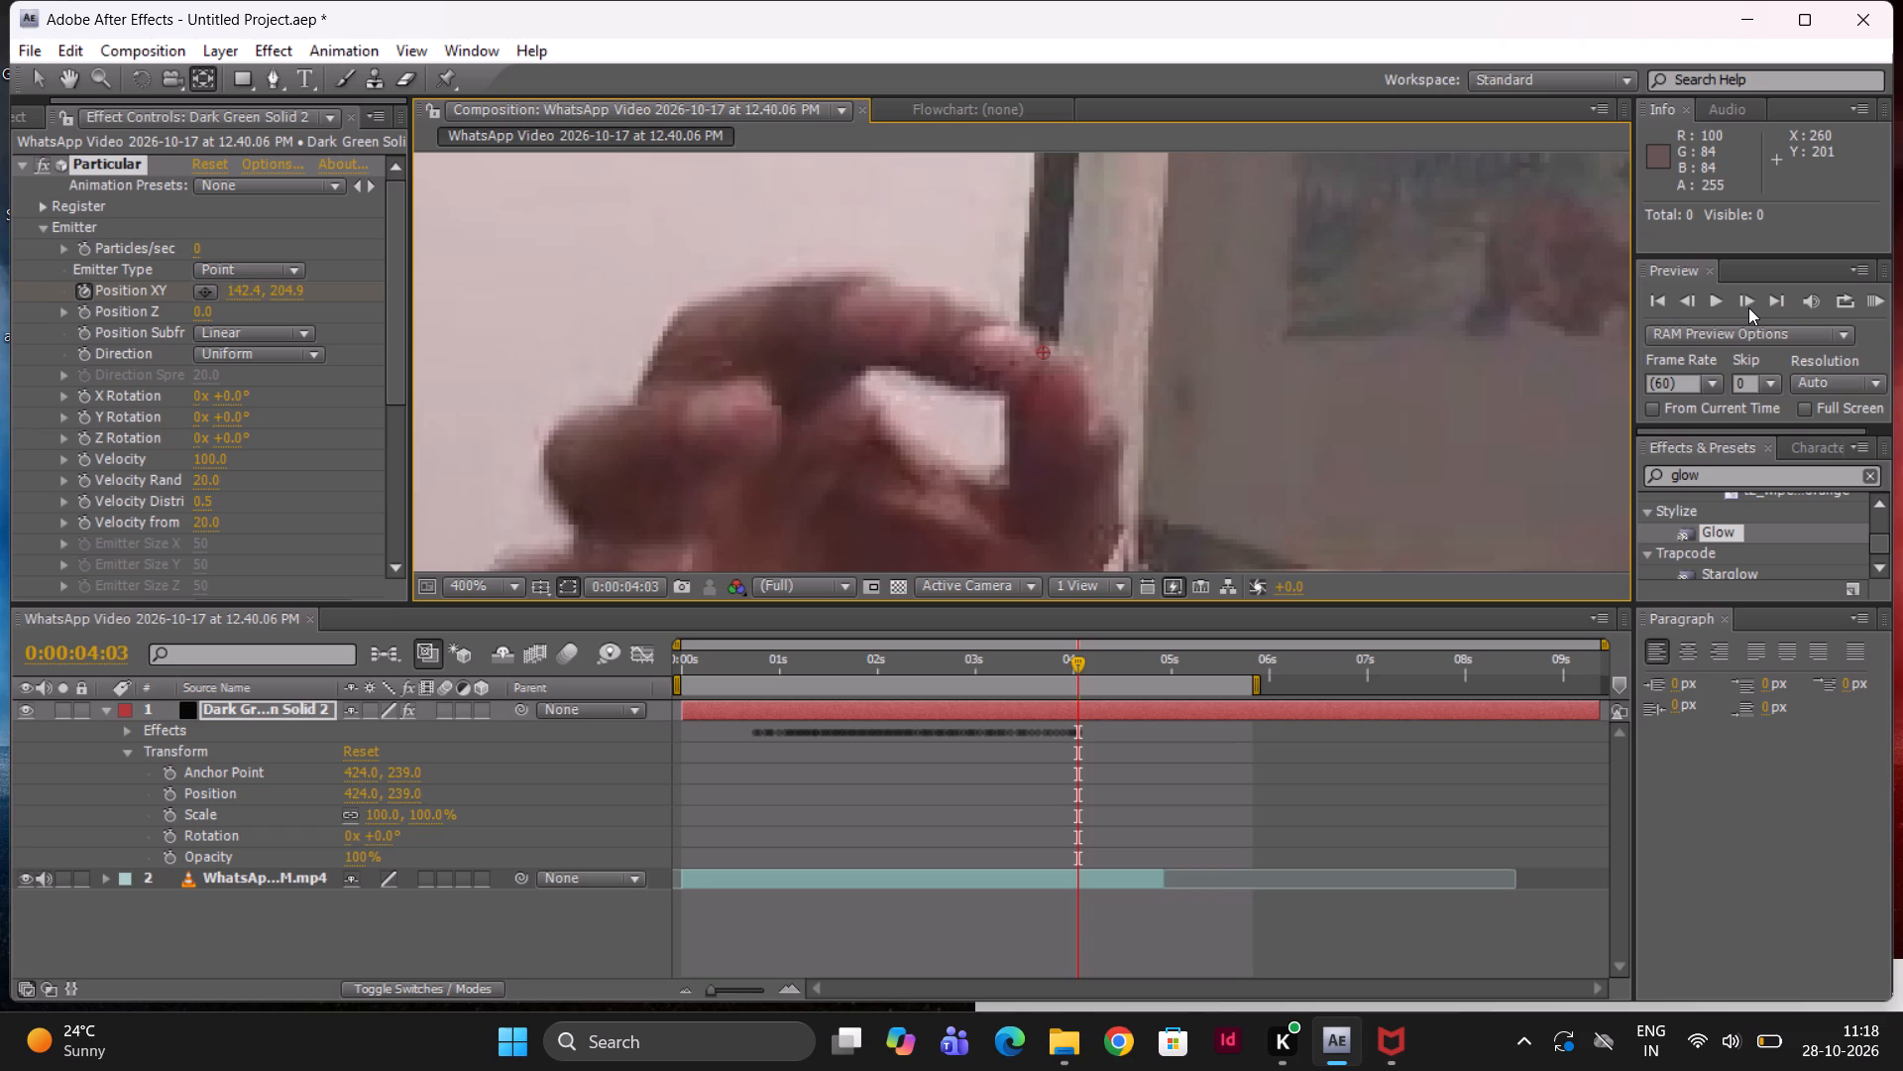
# At 0:00:04:05, keyframe the emitter's Position XY onto the fingertip contact point, at about 134.2, 217.7.
pyautogui.doubleClick(1748, 307)
pyautogui.moveTo(1192, 387); pyautogui.dragTo(1312, 241, button='middle')
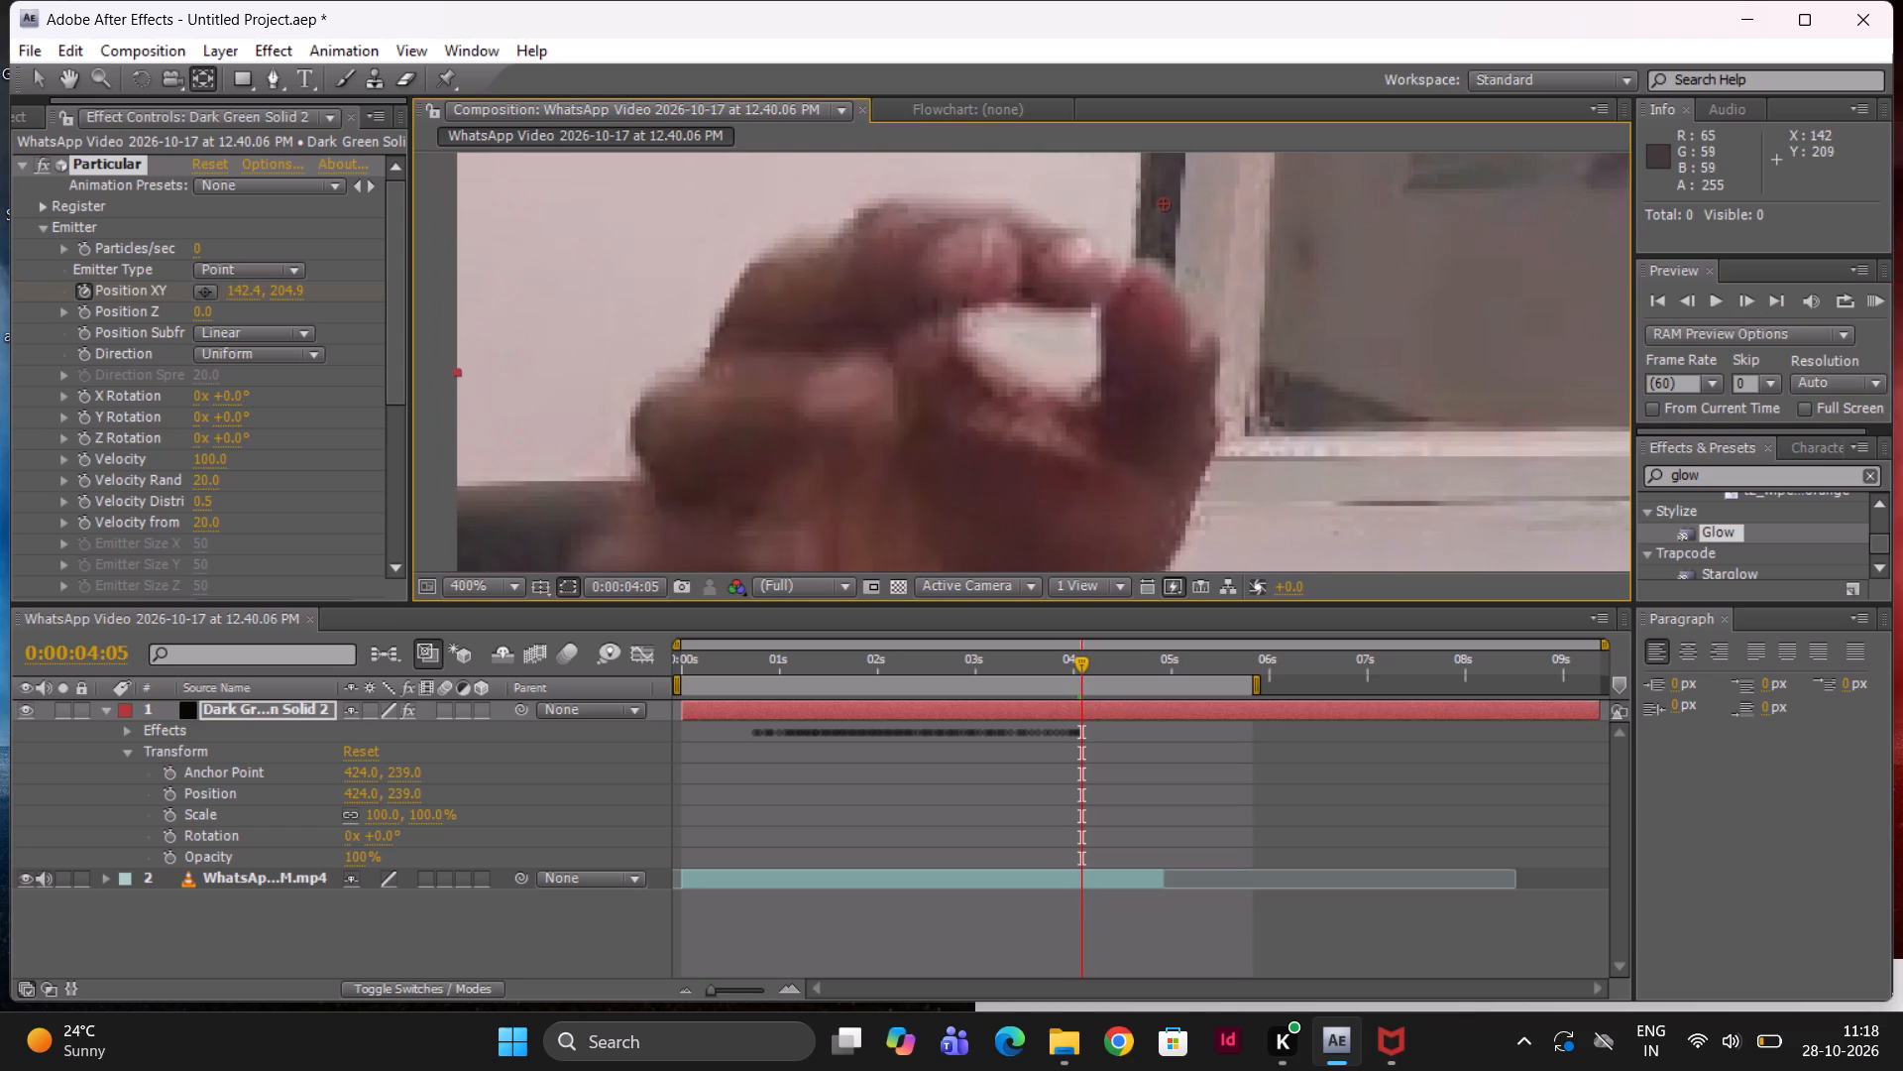
pyautogui.moveTo(1170, 208); pyautogui.dragTo(1130, 271)
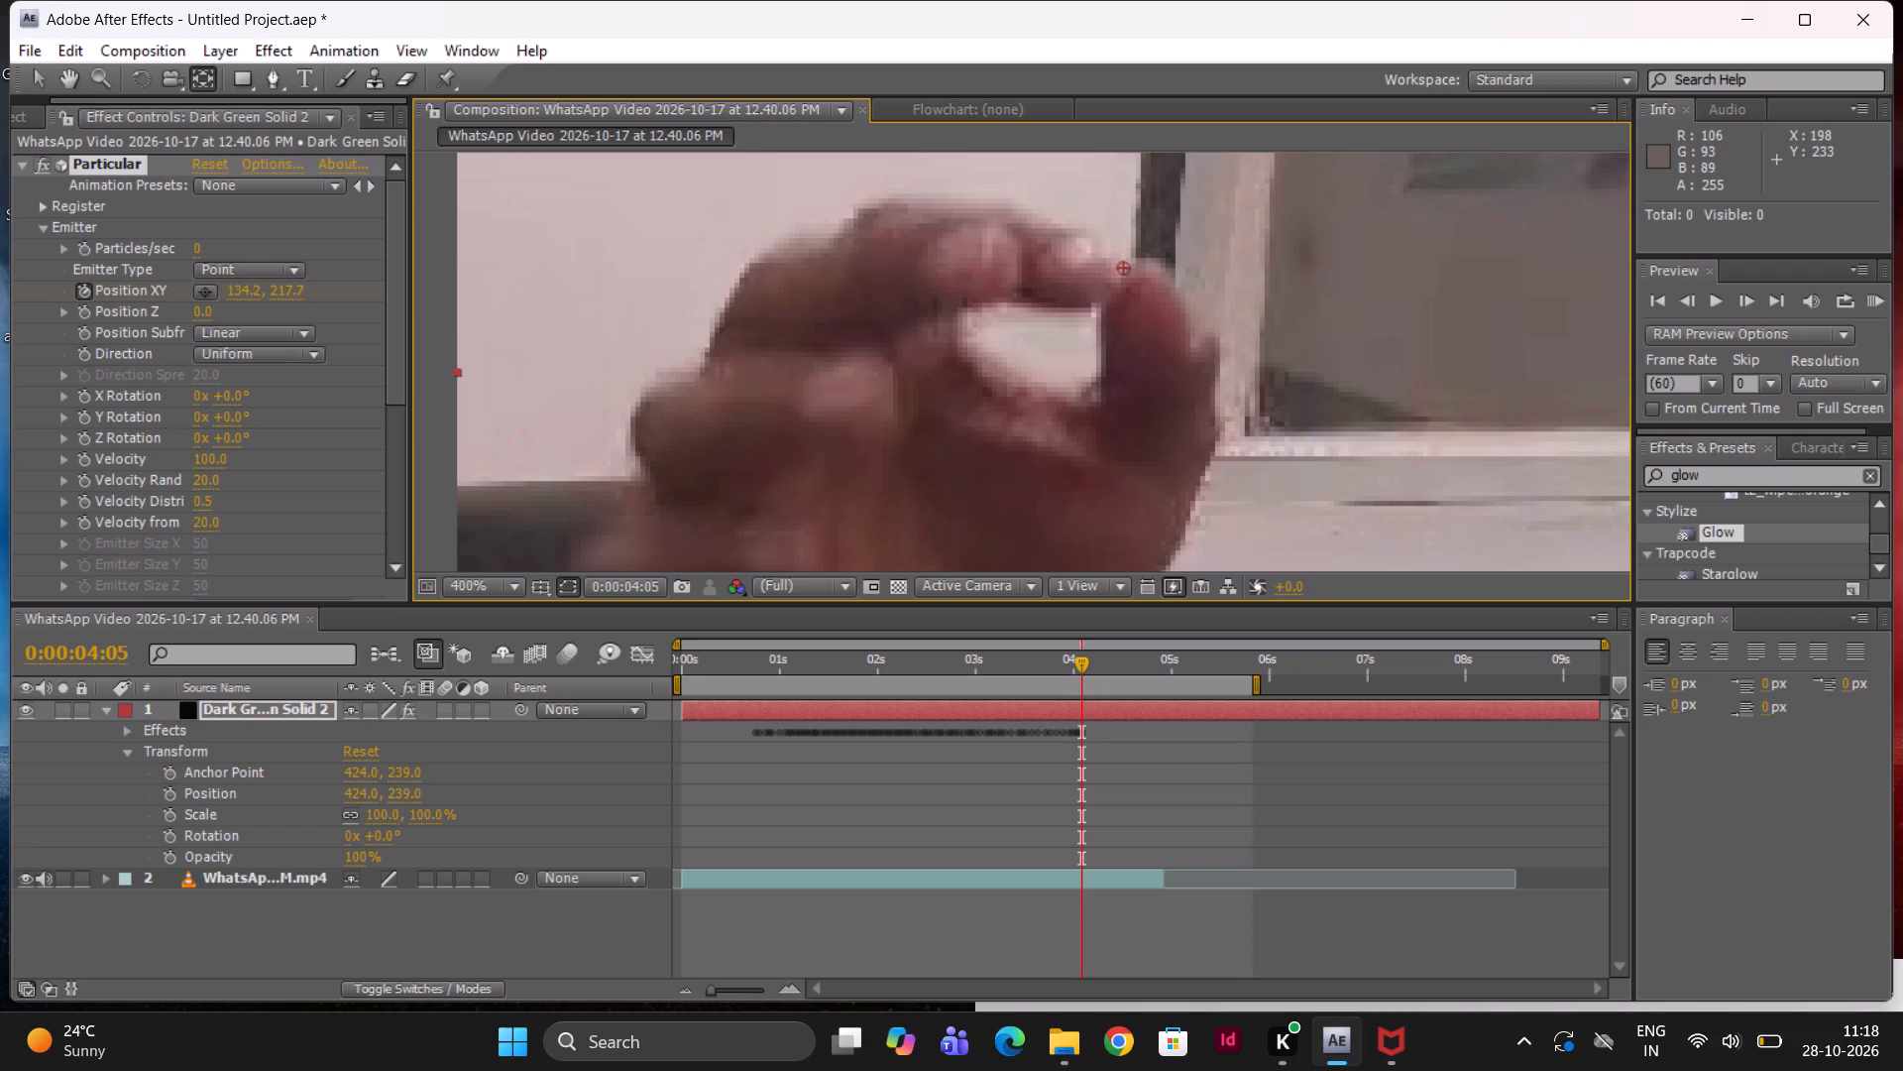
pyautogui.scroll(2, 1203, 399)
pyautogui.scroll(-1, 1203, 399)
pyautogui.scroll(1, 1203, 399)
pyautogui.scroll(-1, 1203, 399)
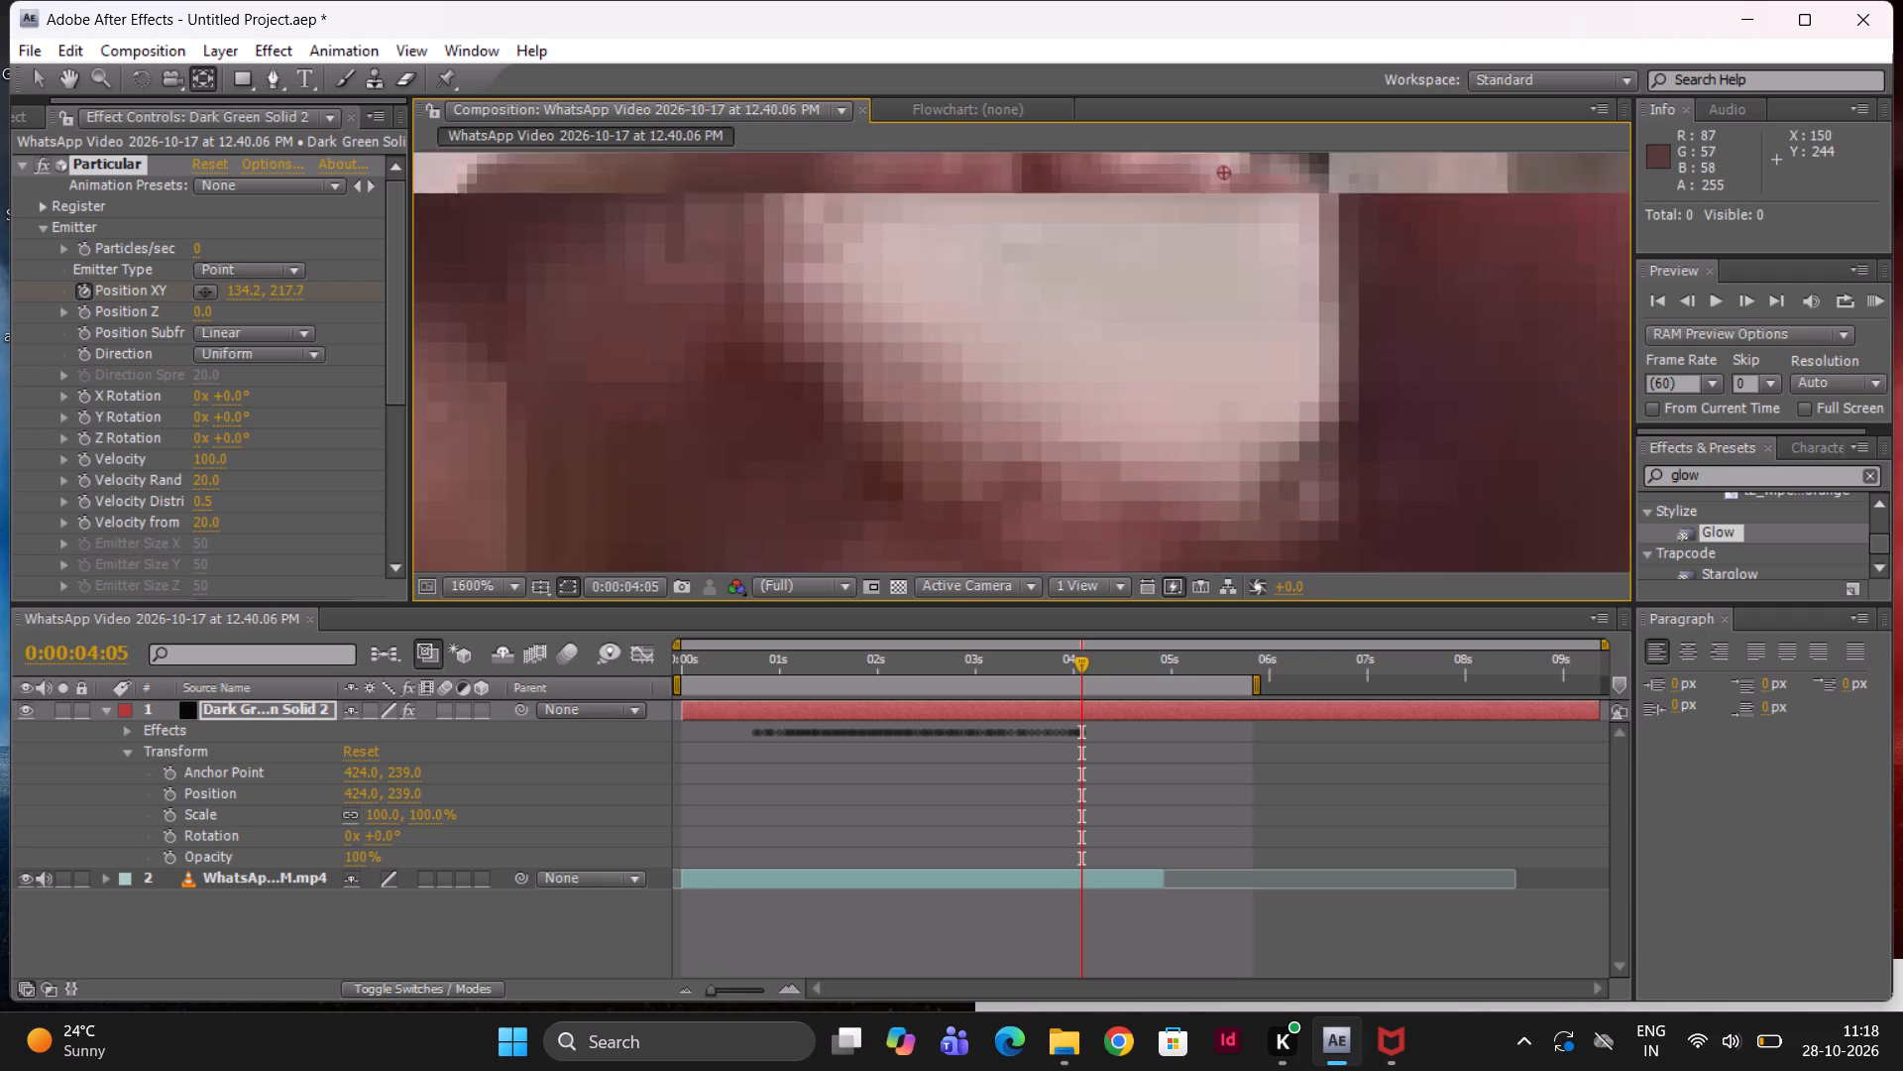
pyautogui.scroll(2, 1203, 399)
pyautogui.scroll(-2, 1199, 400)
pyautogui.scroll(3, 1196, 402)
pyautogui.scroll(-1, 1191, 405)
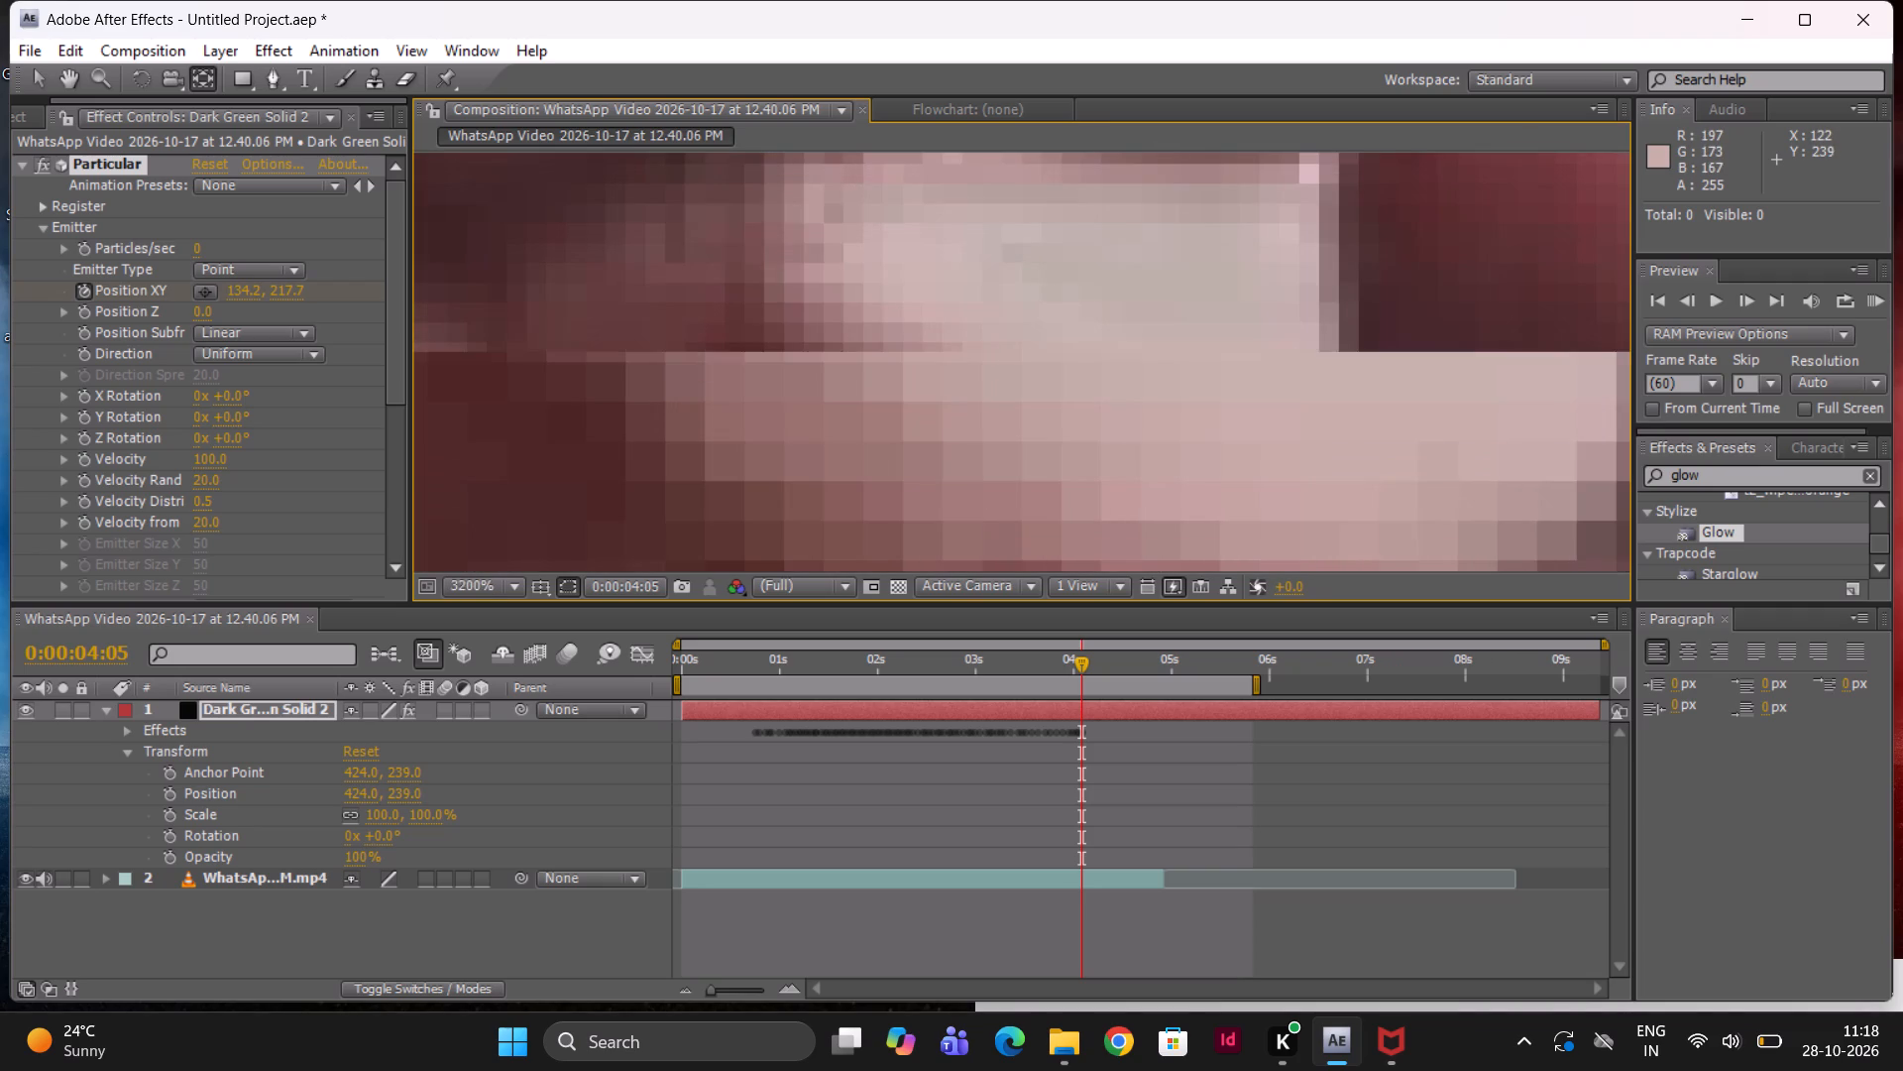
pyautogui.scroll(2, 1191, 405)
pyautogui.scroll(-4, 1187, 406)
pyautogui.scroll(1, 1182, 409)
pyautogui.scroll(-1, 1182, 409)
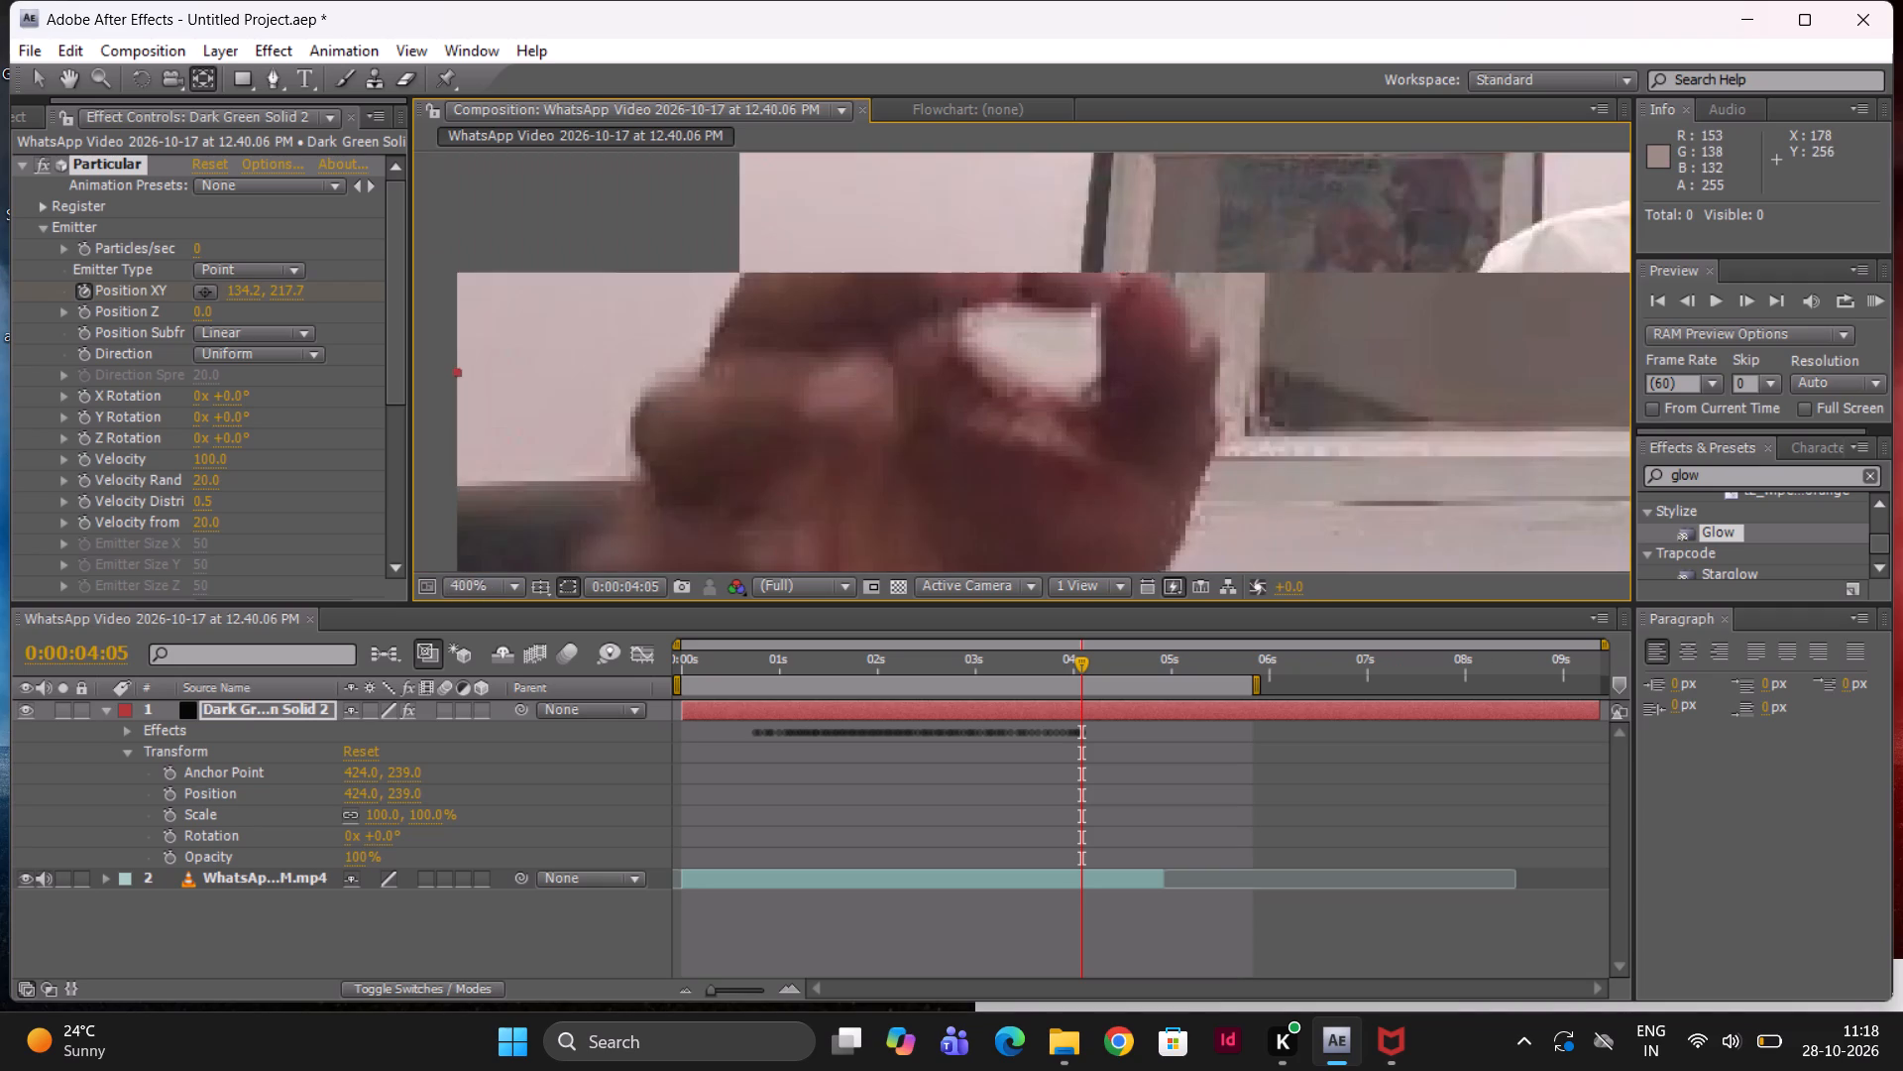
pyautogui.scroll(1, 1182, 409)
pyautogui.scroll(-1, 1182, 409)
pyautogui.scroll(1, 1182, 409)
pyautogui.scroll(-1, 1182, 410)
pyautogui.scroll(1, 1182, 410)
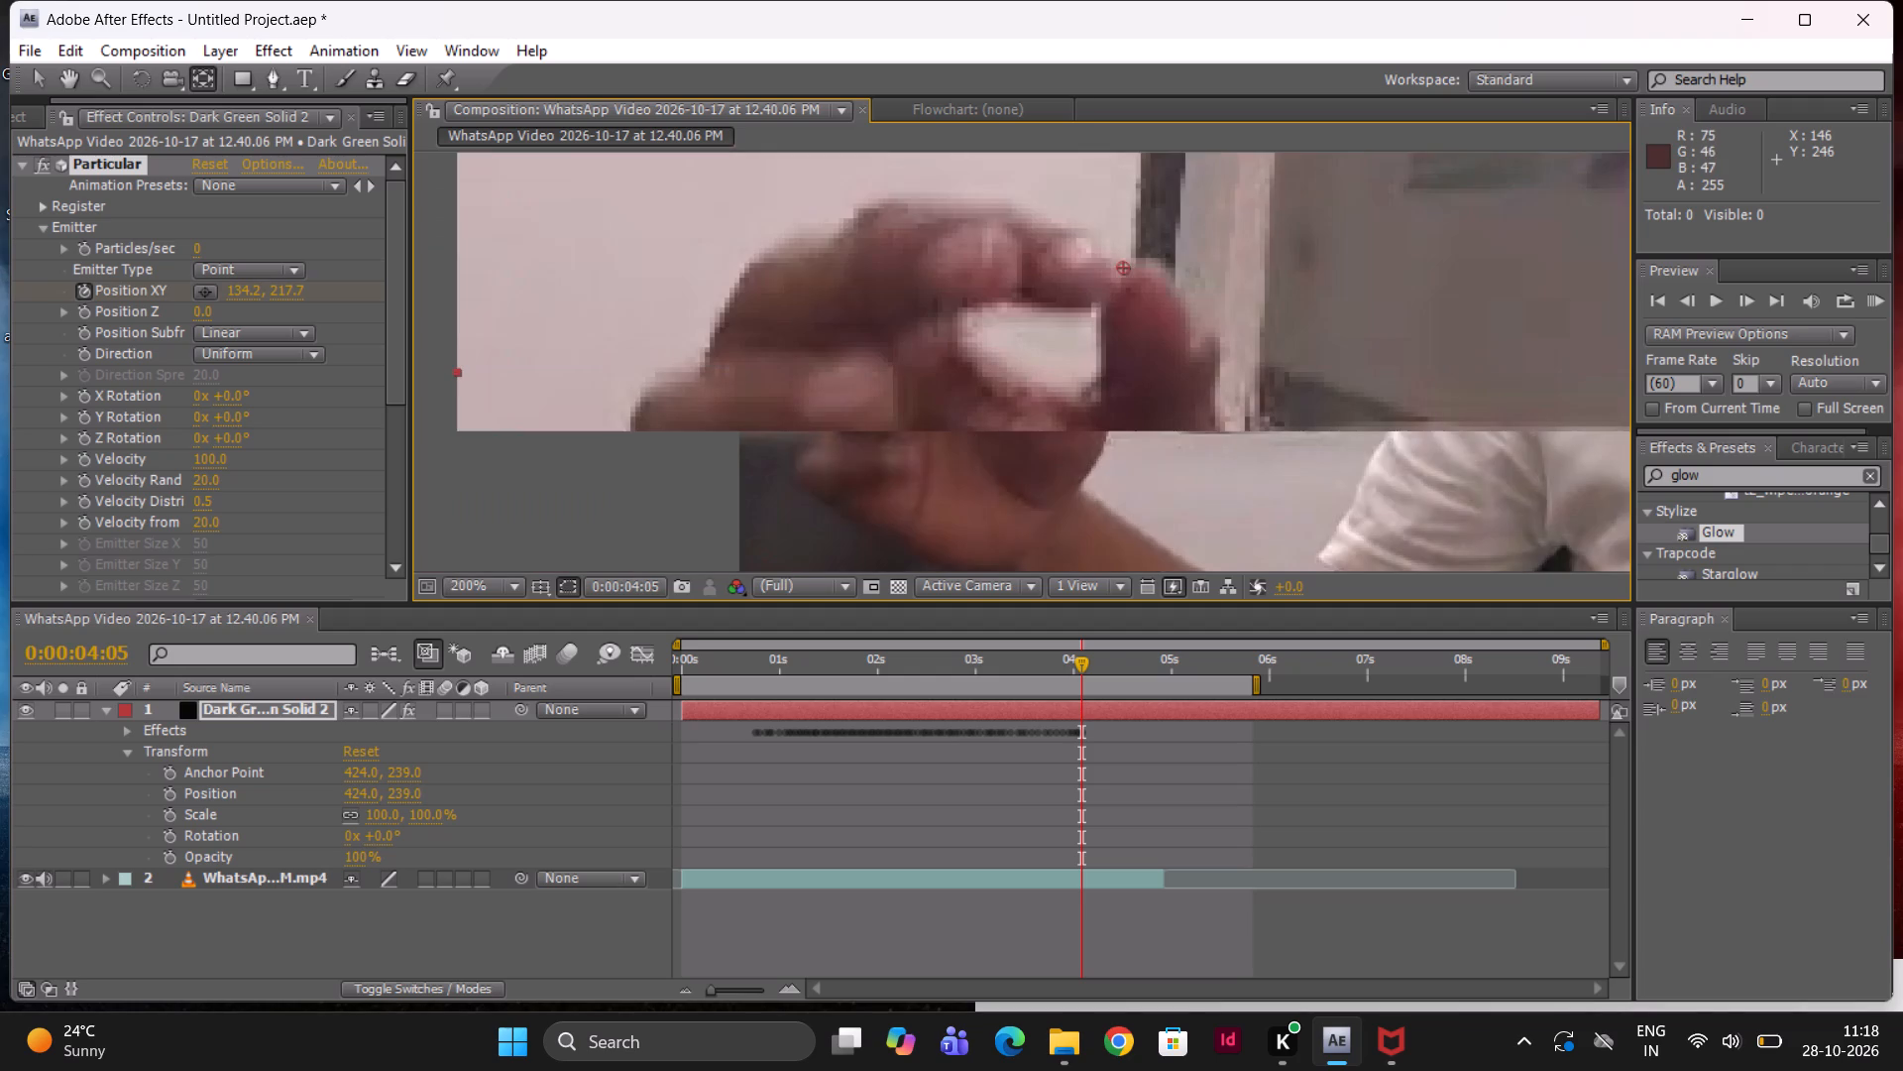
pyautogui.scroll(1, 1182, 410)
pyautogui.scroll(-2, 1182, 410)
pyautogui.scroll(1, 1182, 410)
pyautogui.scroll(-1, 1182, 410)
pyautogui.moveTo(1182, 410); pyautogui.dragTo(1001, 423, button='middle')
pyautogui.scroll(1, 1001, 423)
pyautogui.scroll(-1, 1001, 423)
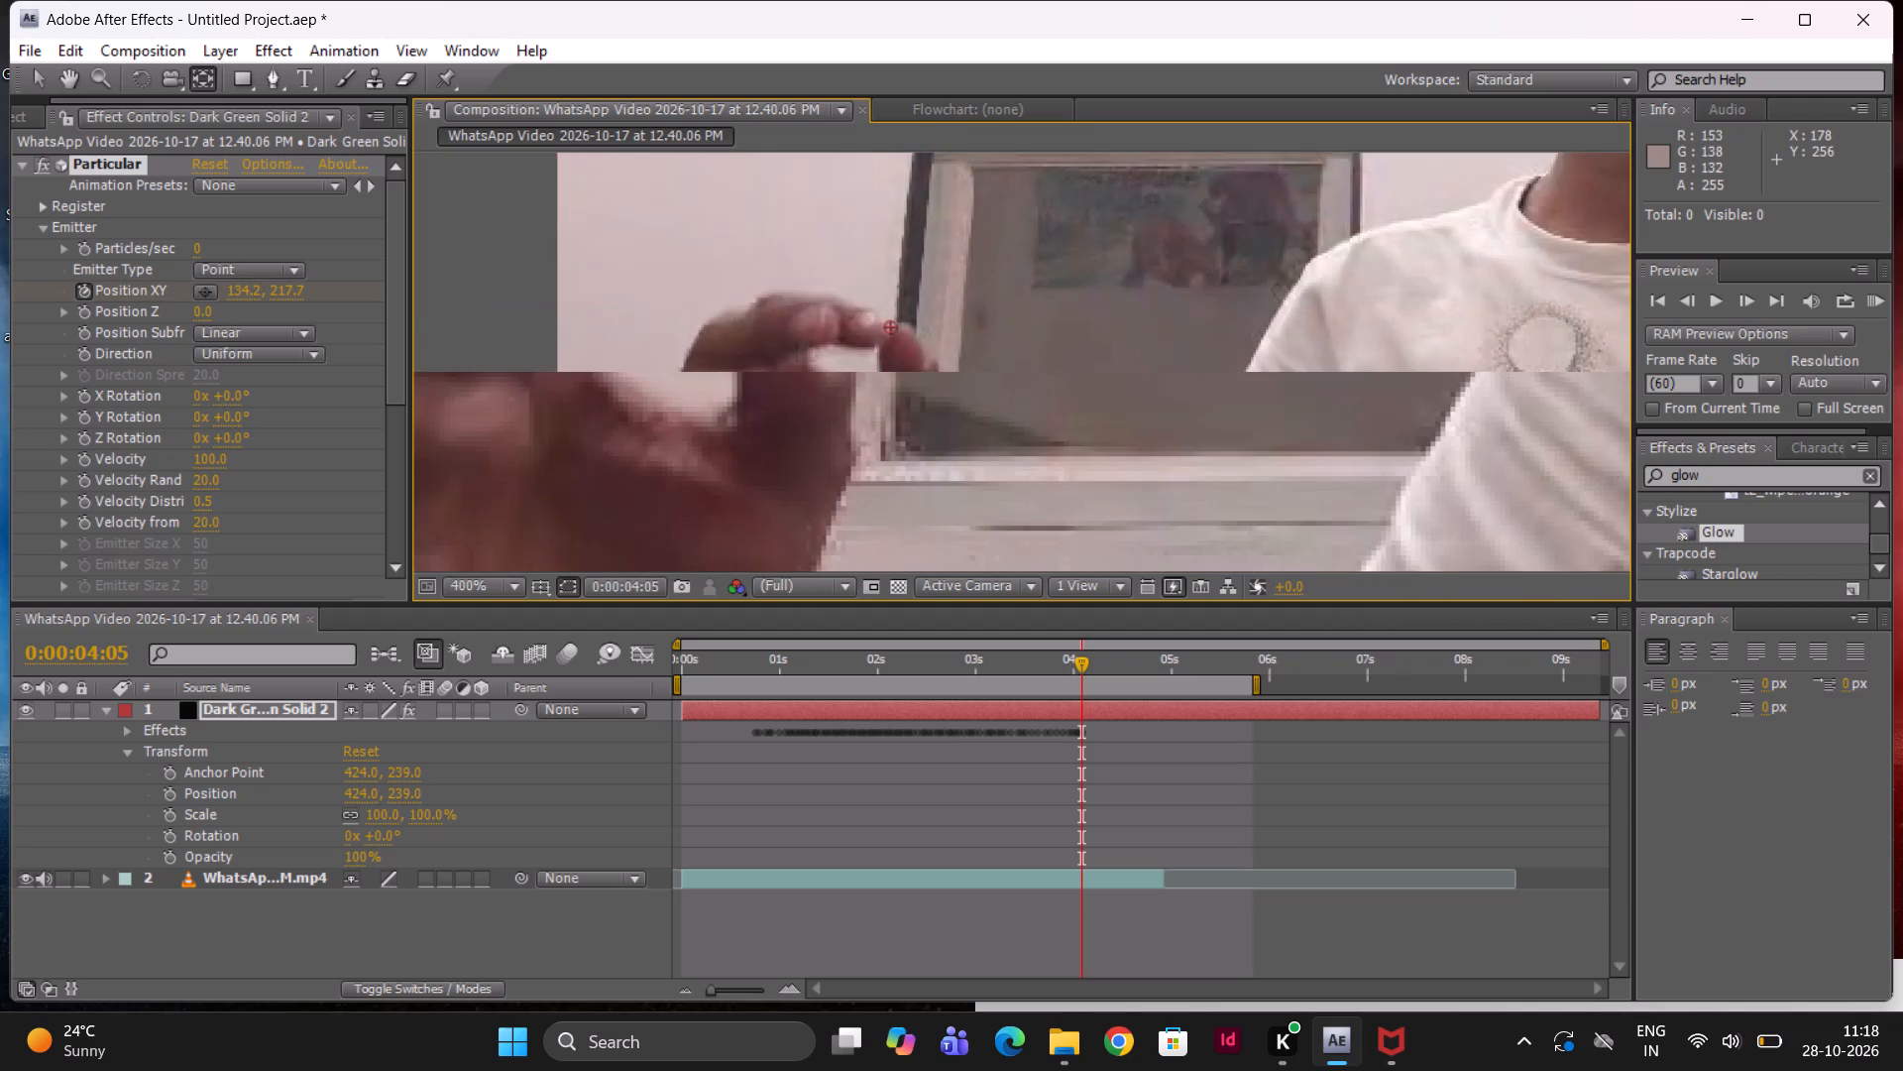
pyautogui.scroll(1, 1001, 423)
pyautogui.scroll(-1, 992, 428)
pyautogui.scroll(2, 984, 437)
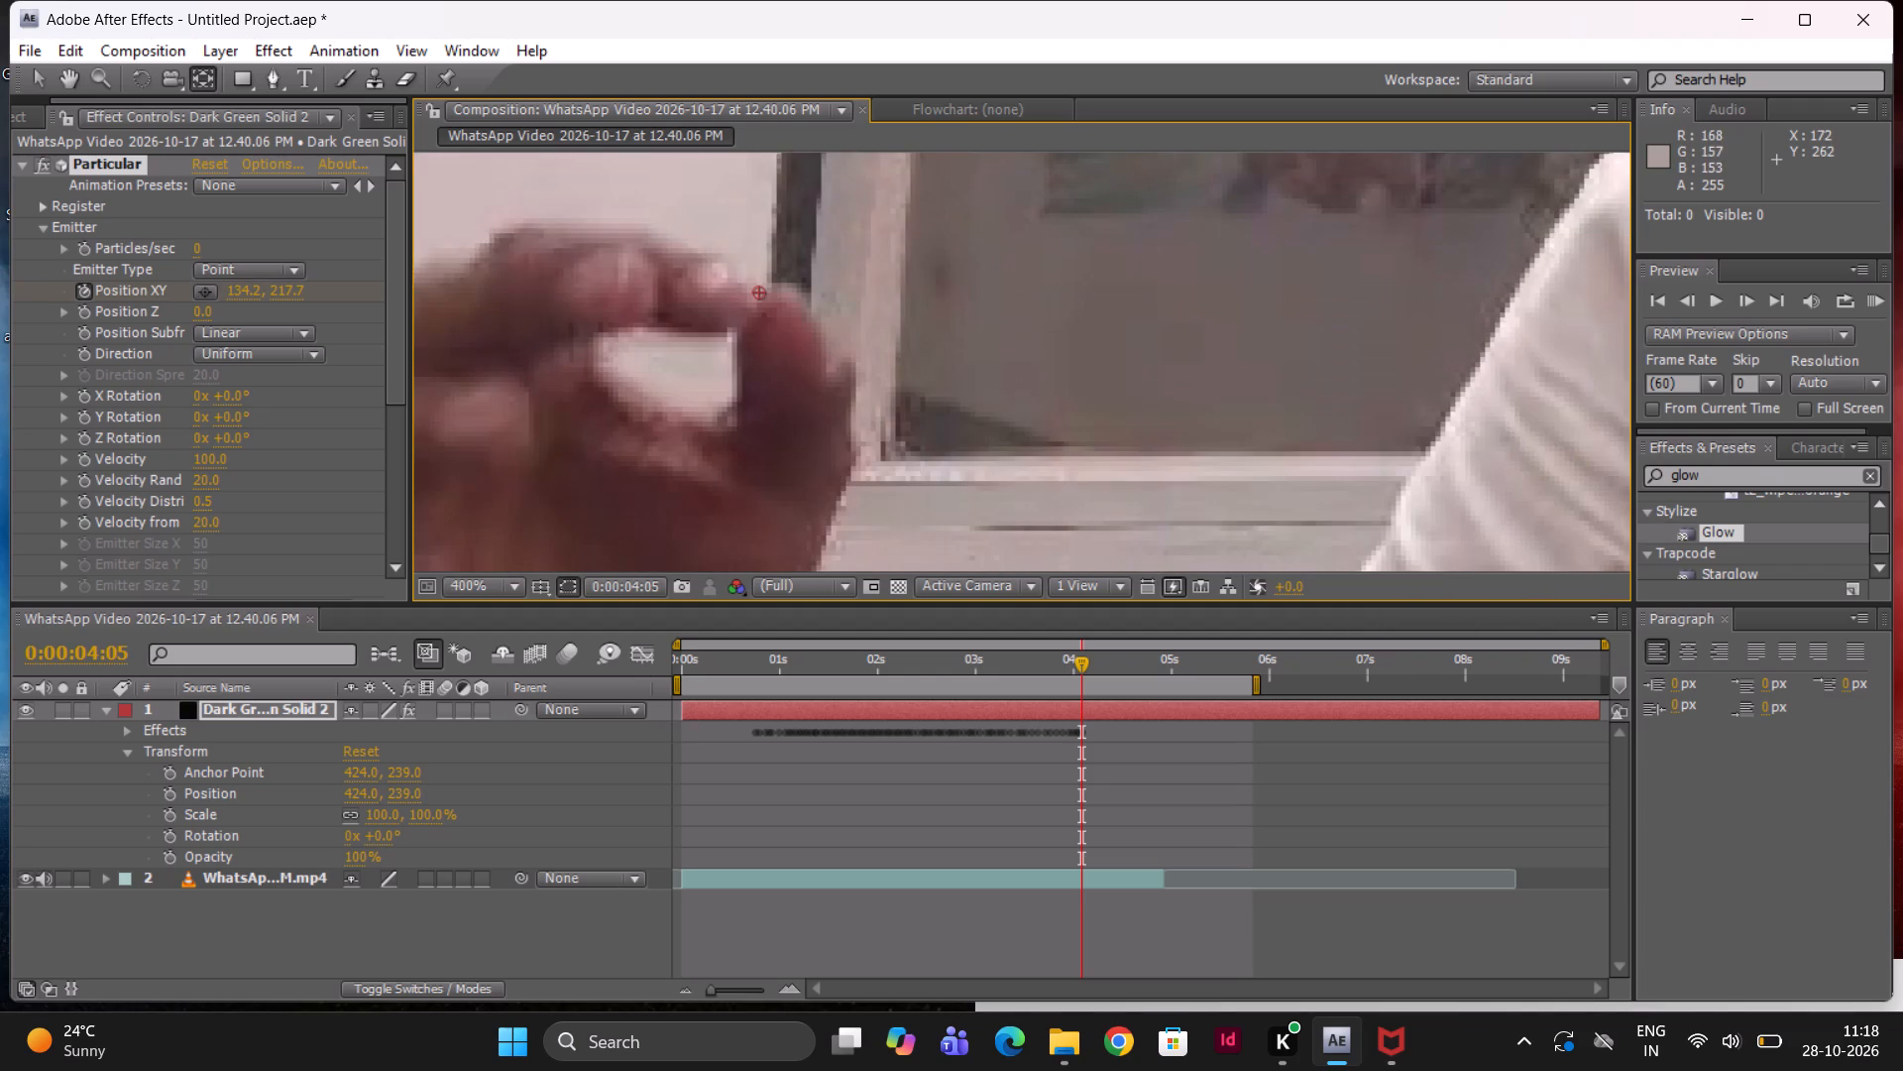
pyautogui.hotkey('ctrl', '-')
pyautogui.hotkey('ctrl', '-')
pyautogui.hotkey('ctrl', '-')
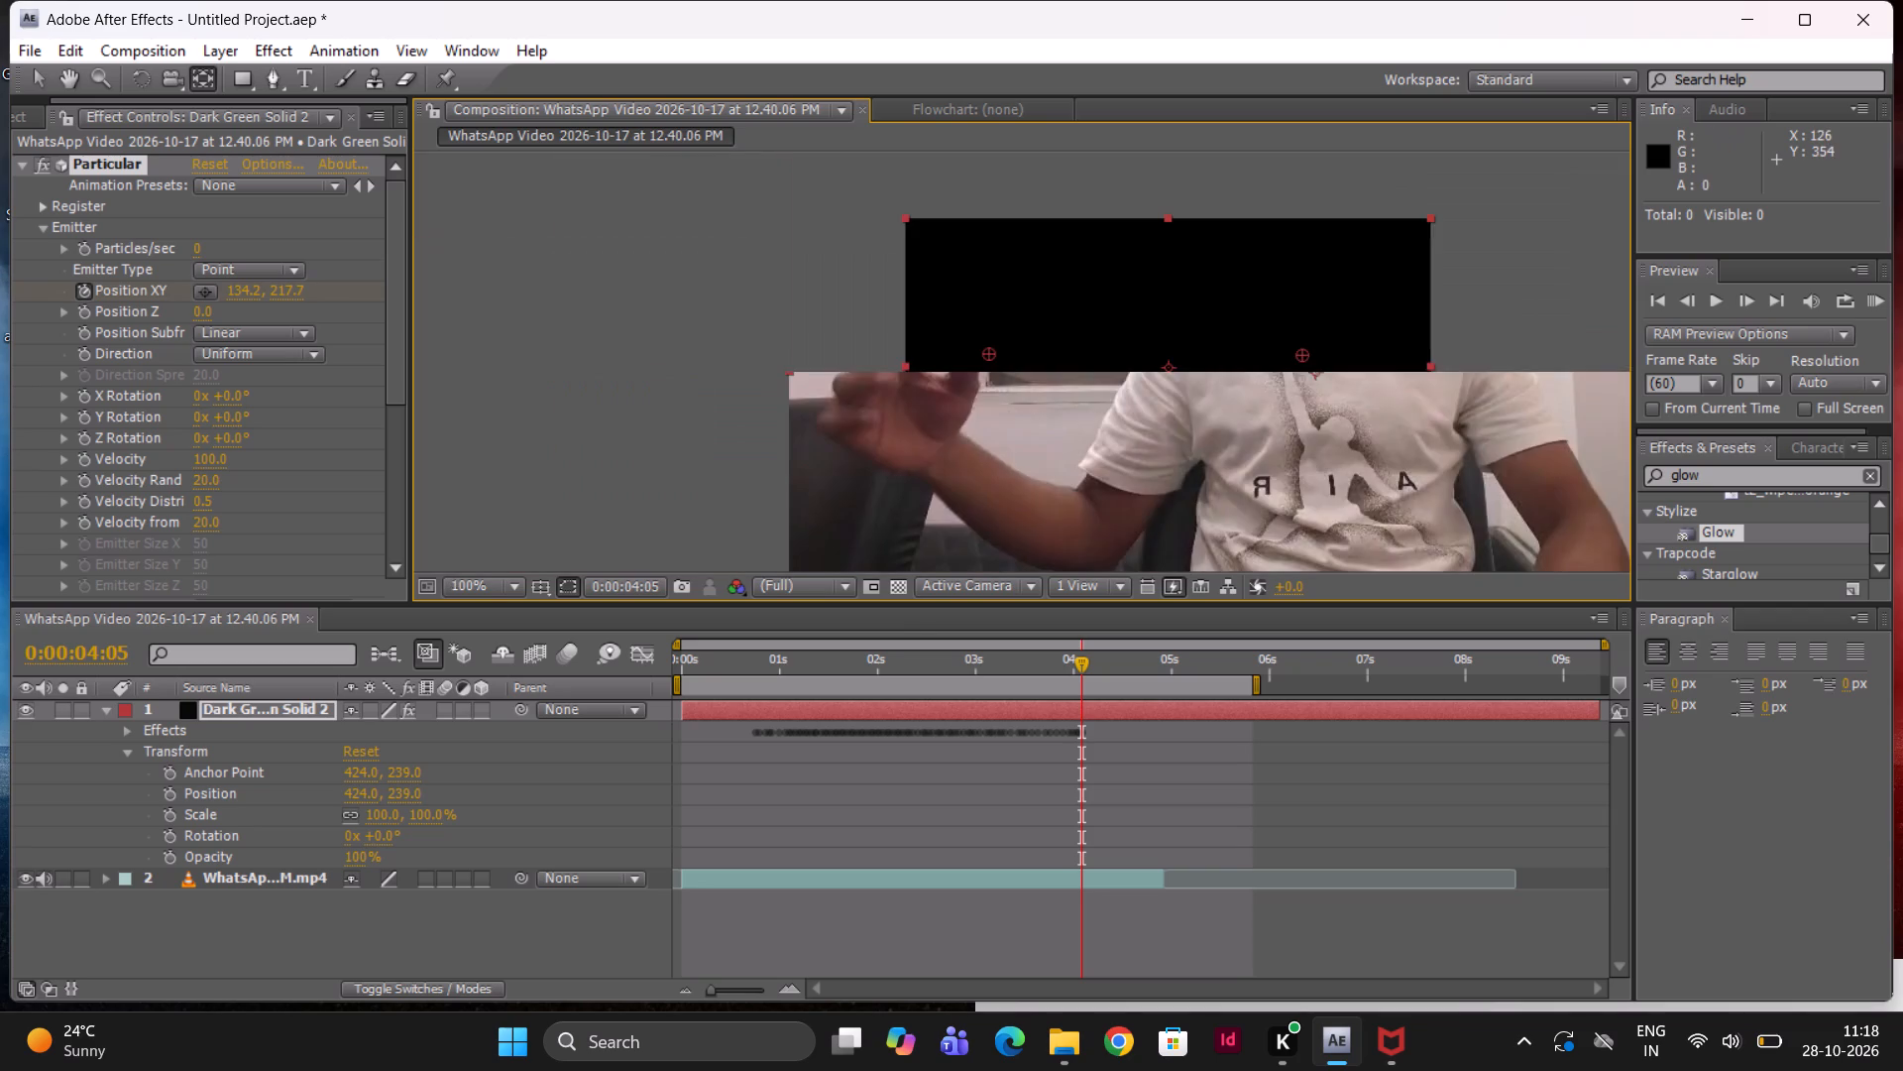
# Set the Particular emitter's Particles/sec to 100 on the dark green solid.
pyautogui.hotkey('ctrl', '=')
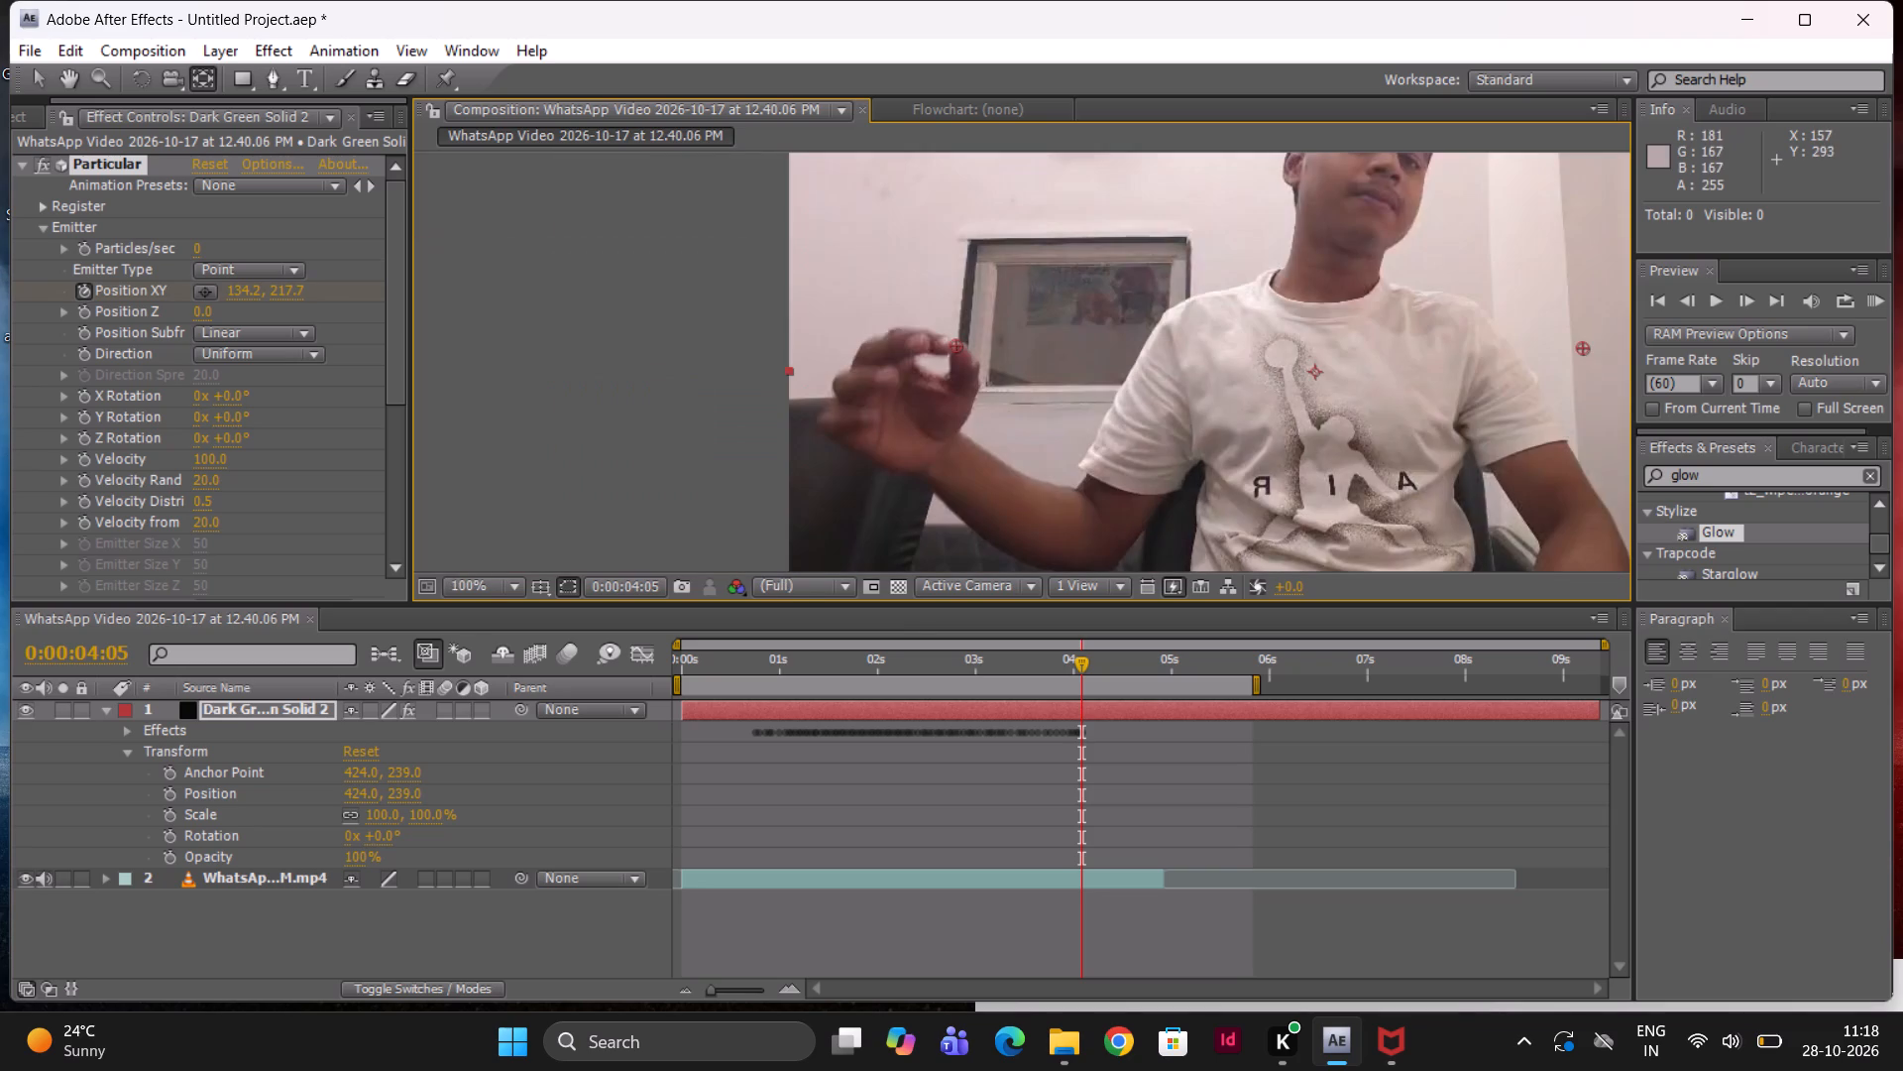
pyautogui.scroll(1, 904, 361)
pyautogui.scroll(-1, 935, 359)
pyautogui.moveTo(935, 360); pyautogui.dragTo(856, 360, button='middle')
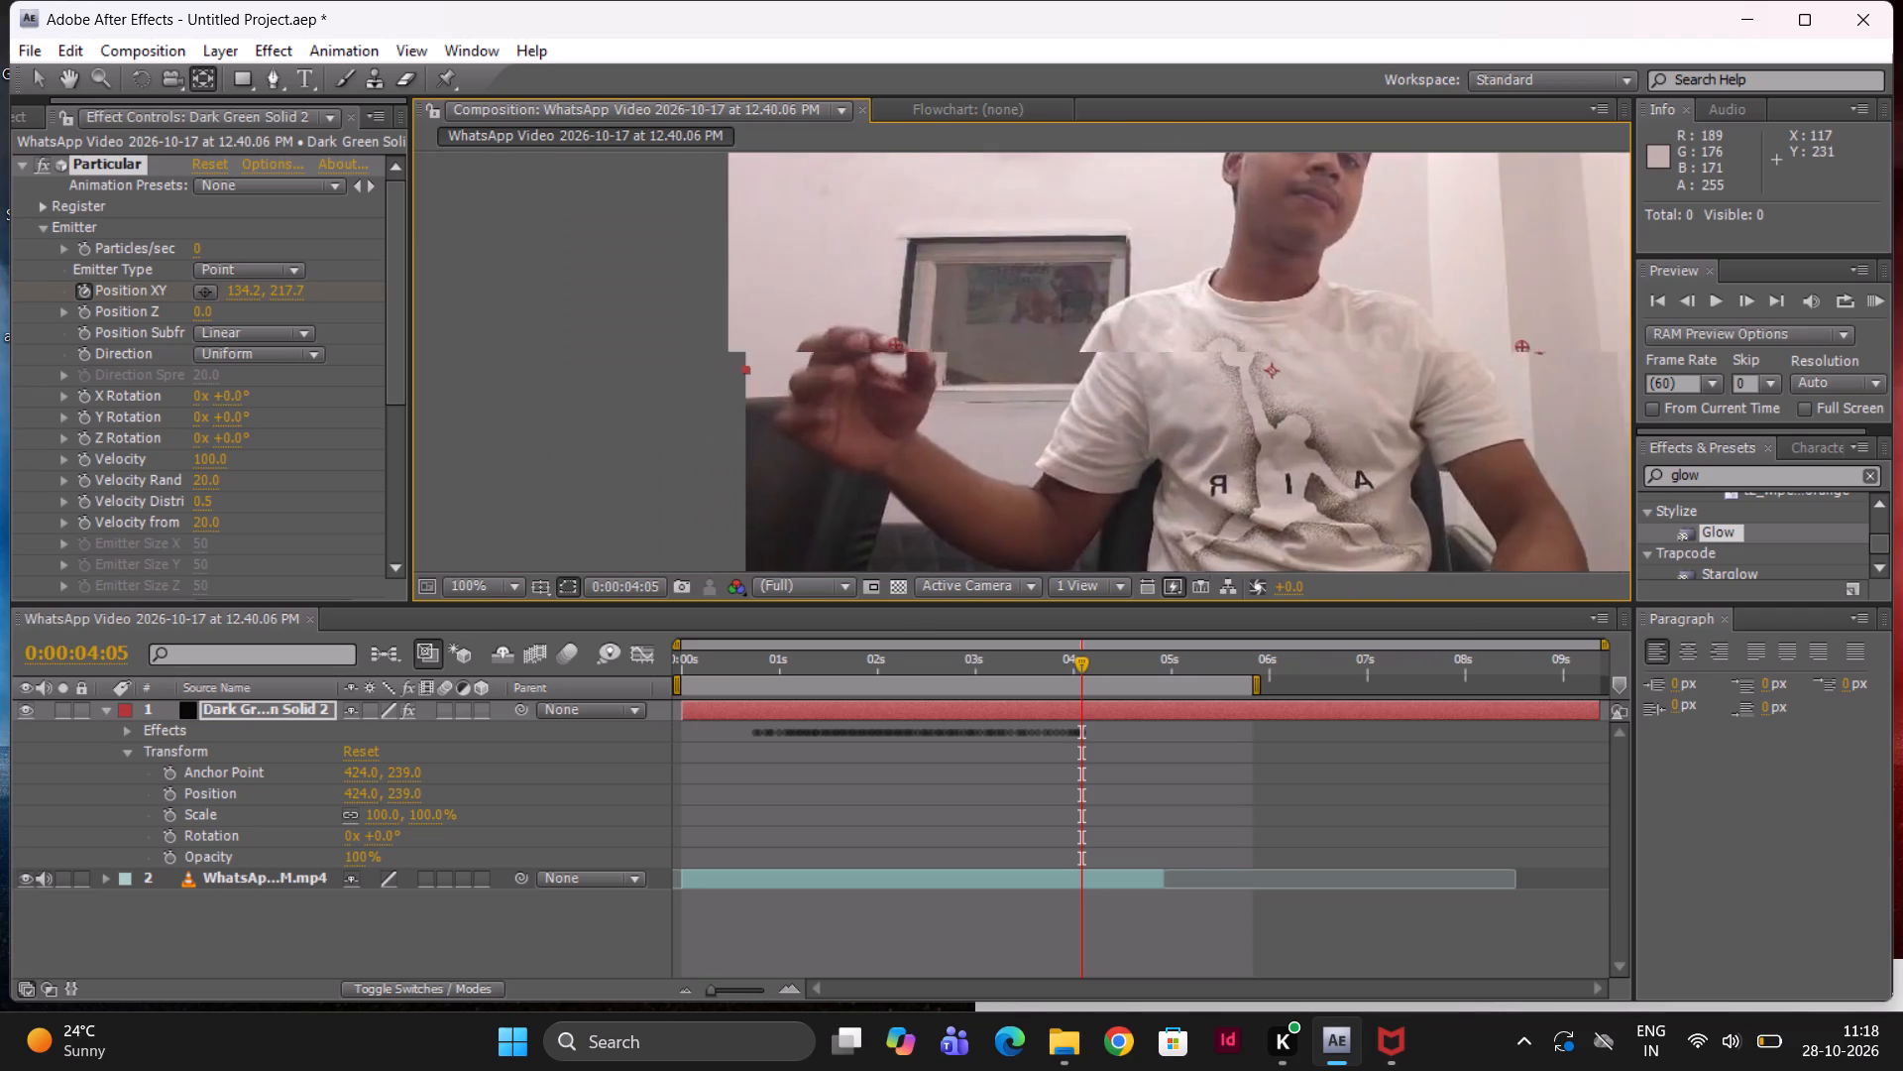
pyautogui.moveTo(856, 360); pyautogui.dragTo(518, 373, button='middle')
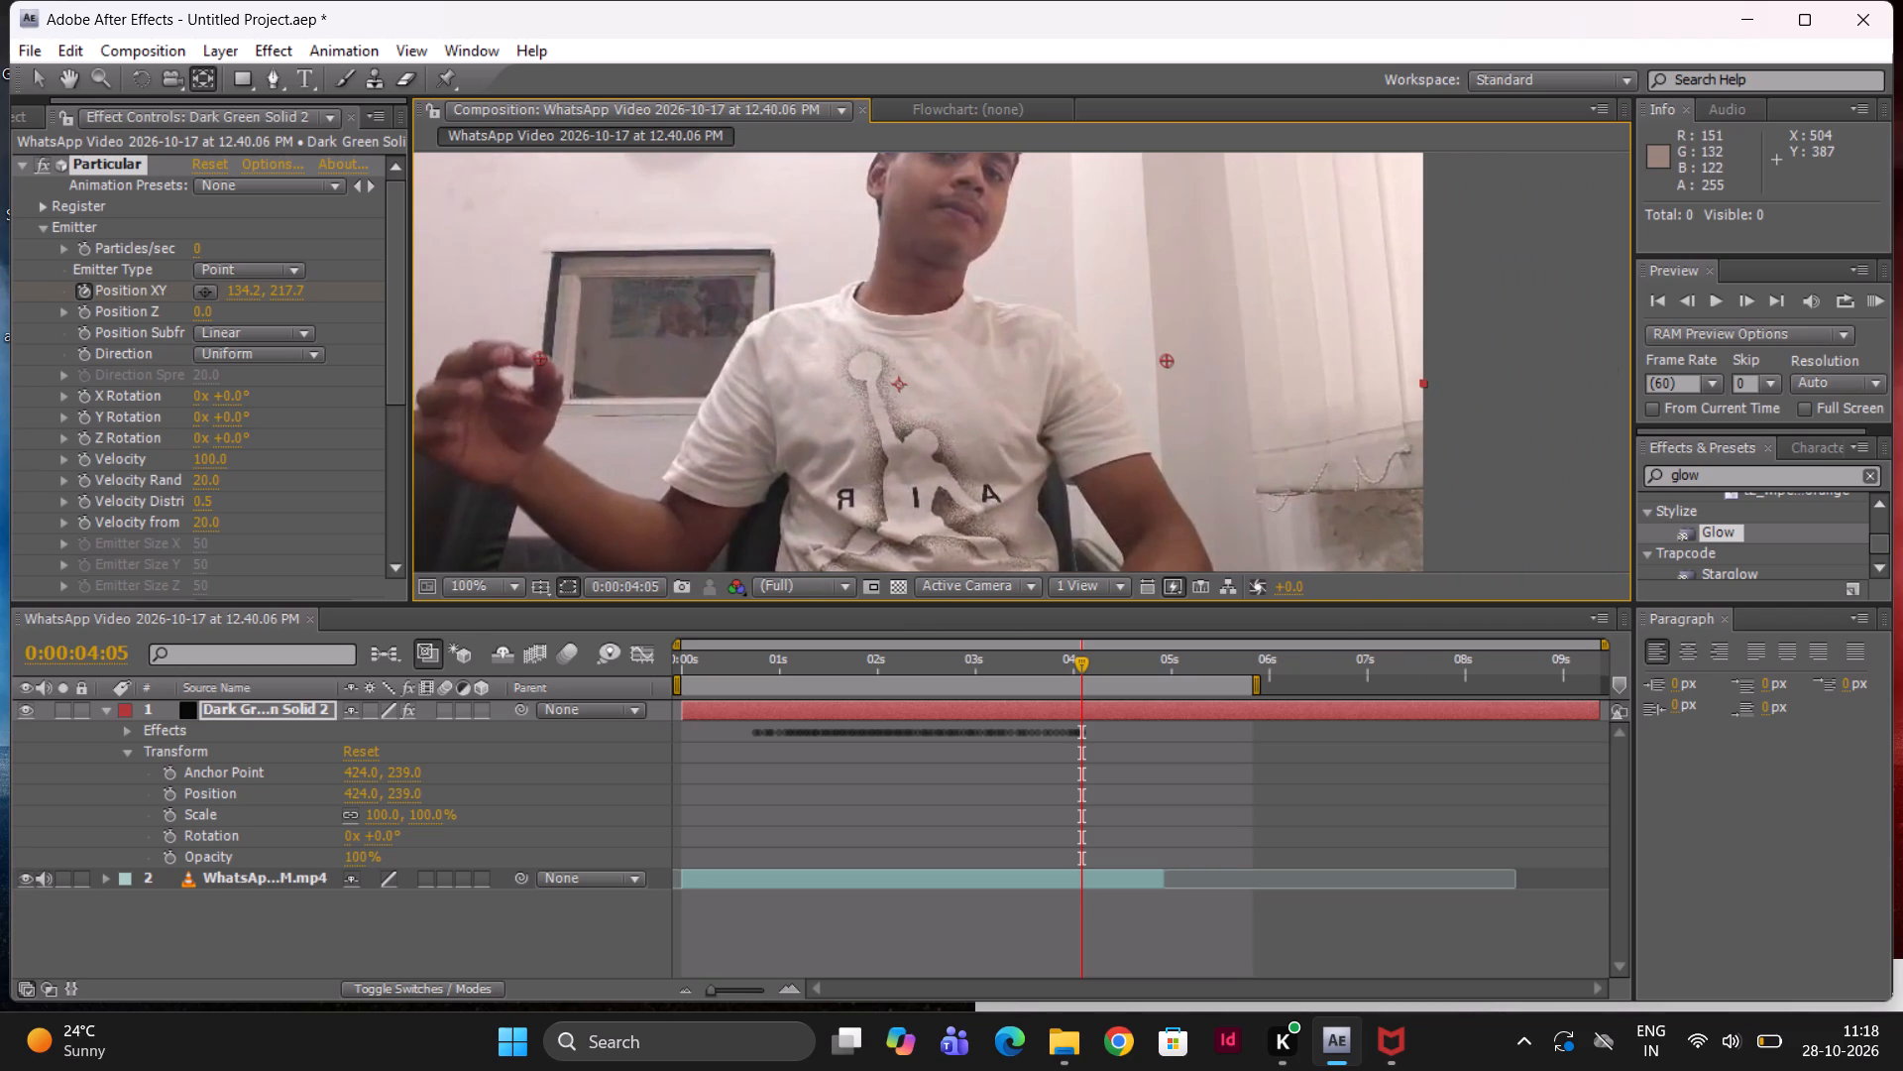
pyautogui.click(197, 246)
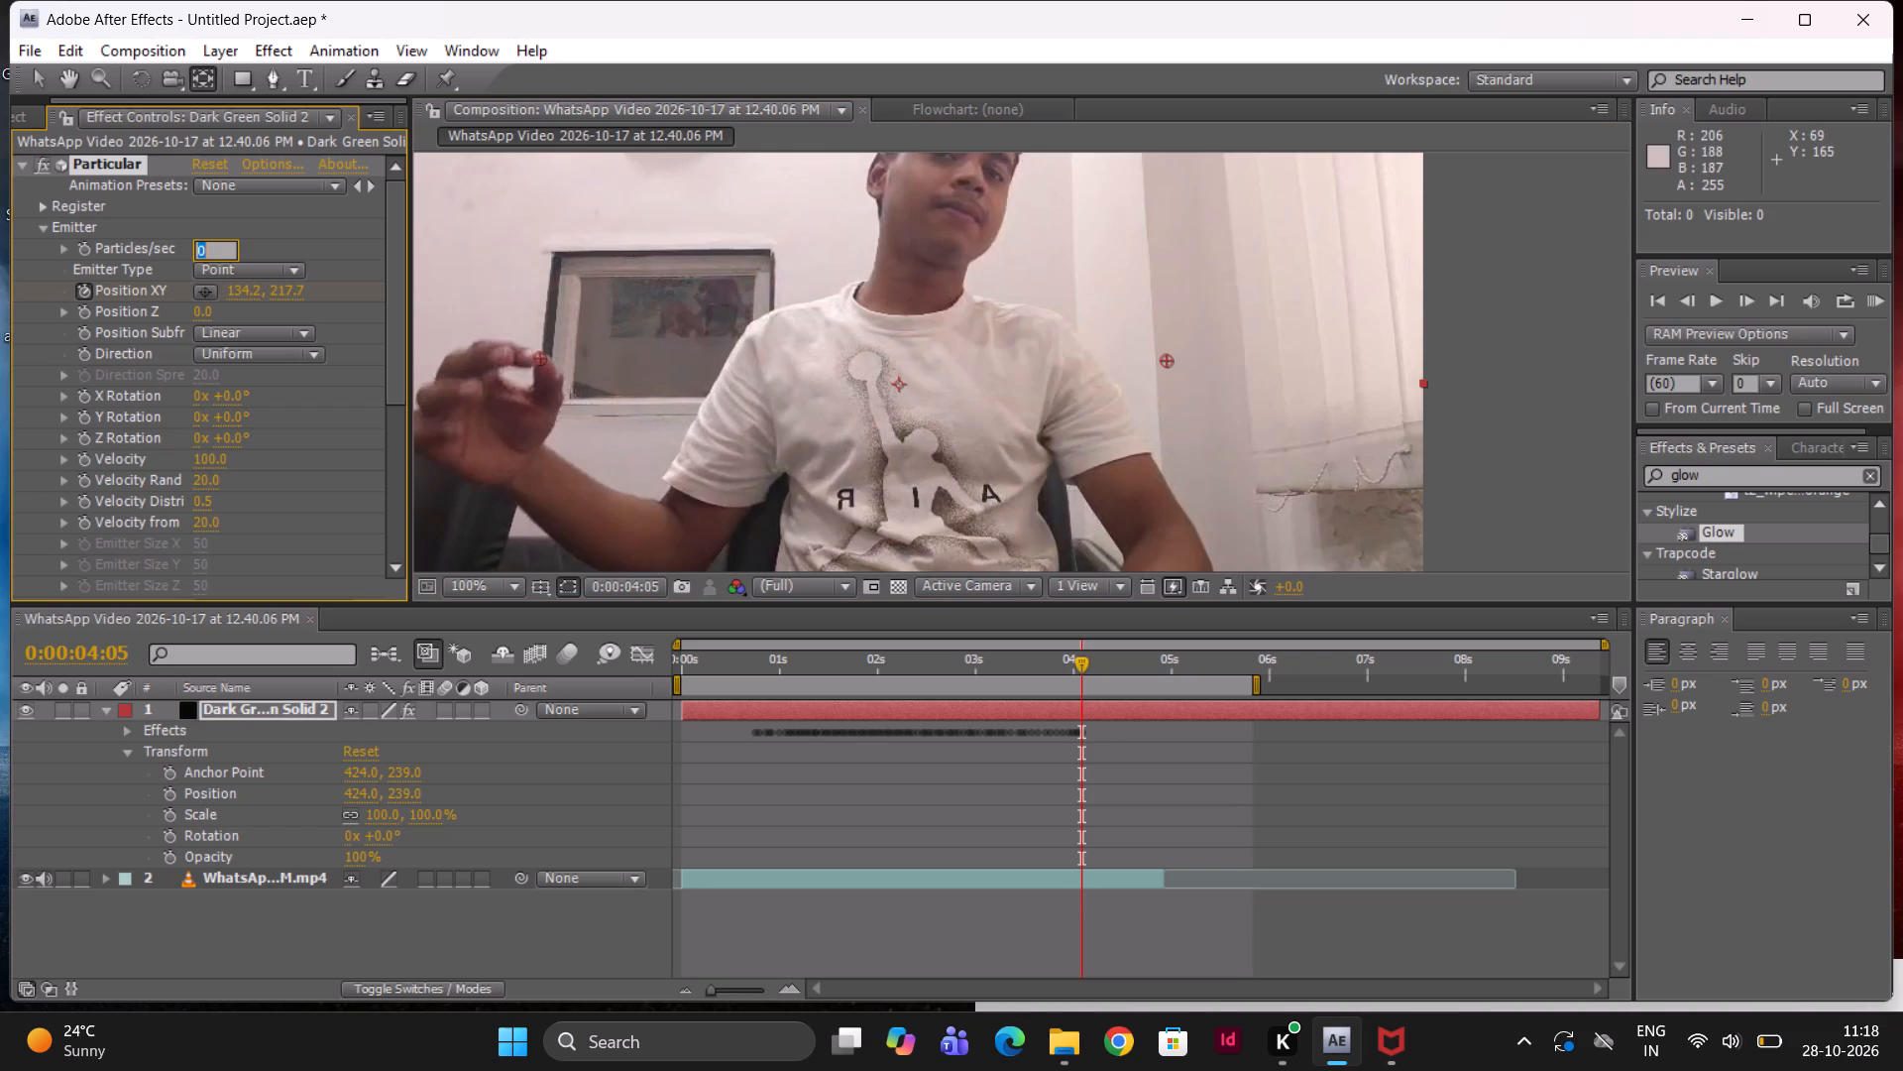
pyautogui.write('100')
pyautogui.press('Return')
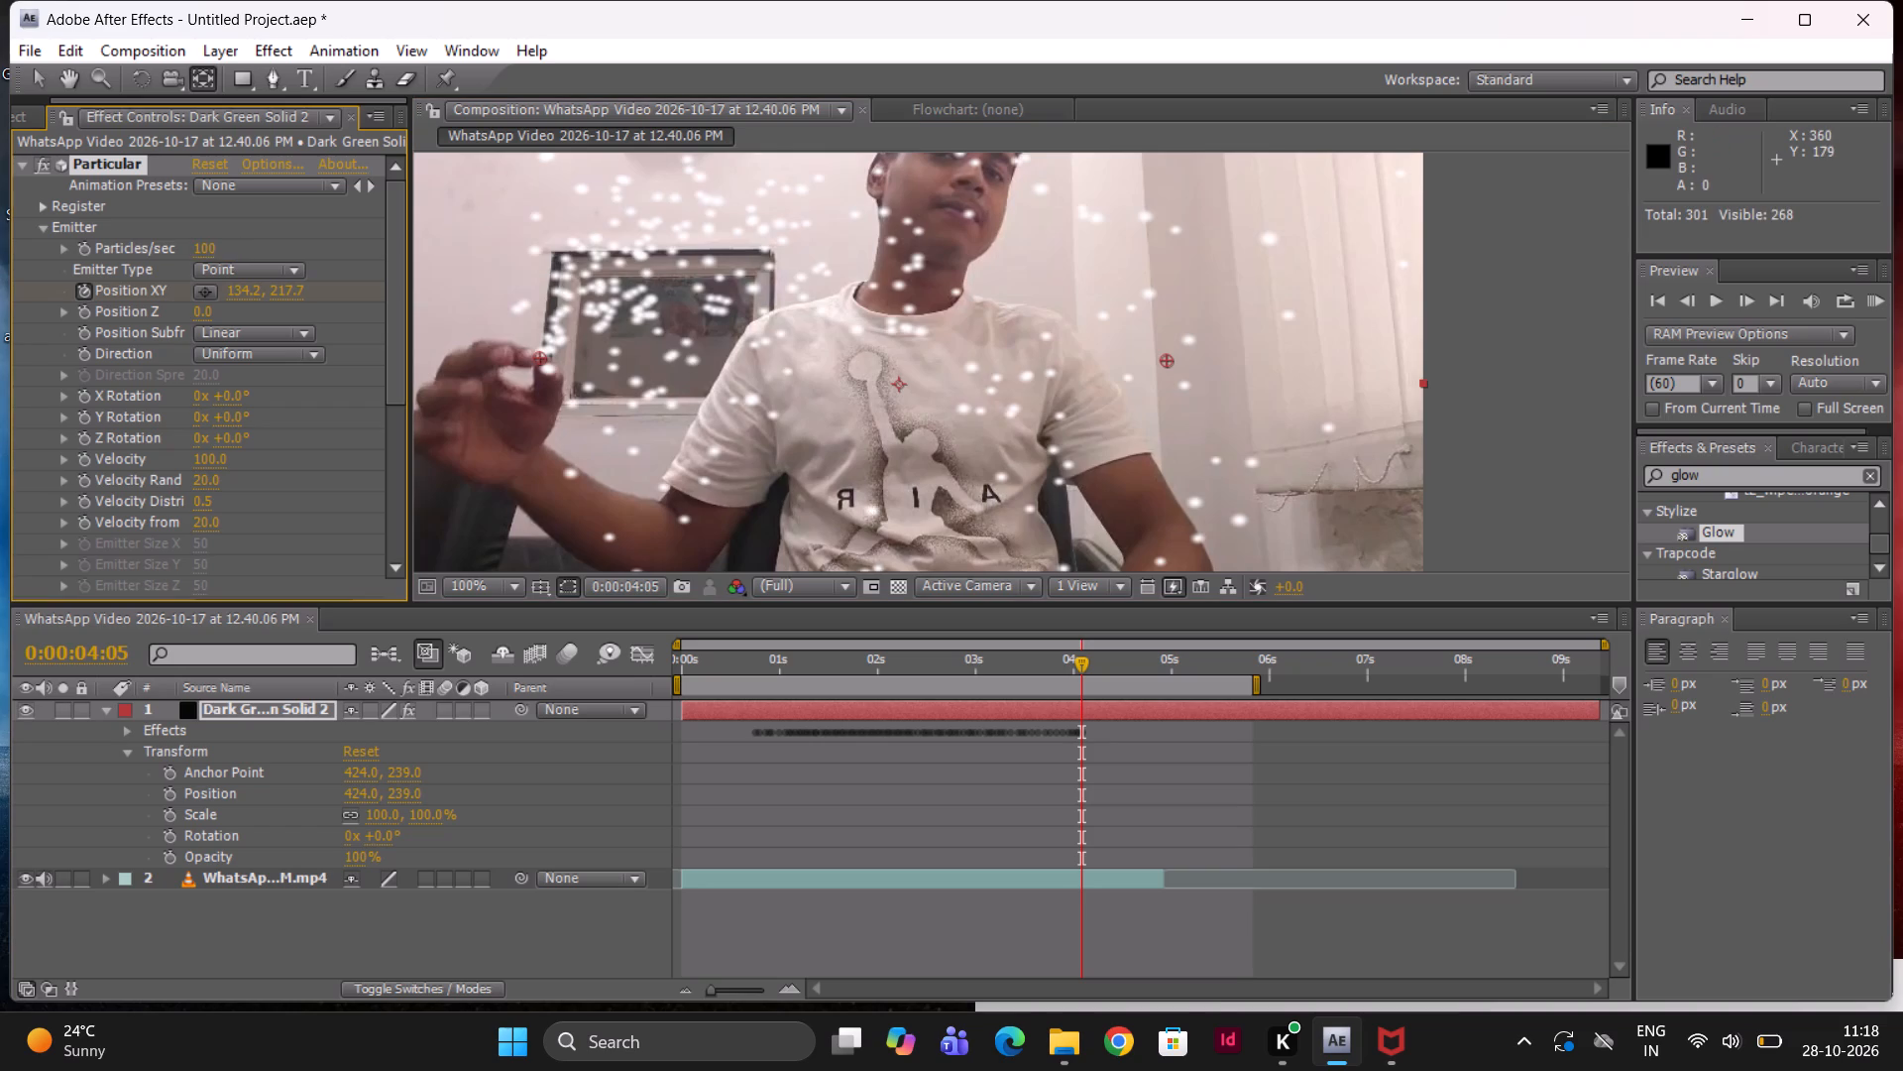
# Scrub back to about 0:00:00:46 and forward again to 0:00:04:05, checking how the particles follow the fingertips.
pyautogui.moveTo(1079, 669); pyautogui.dragTo(921, 697)
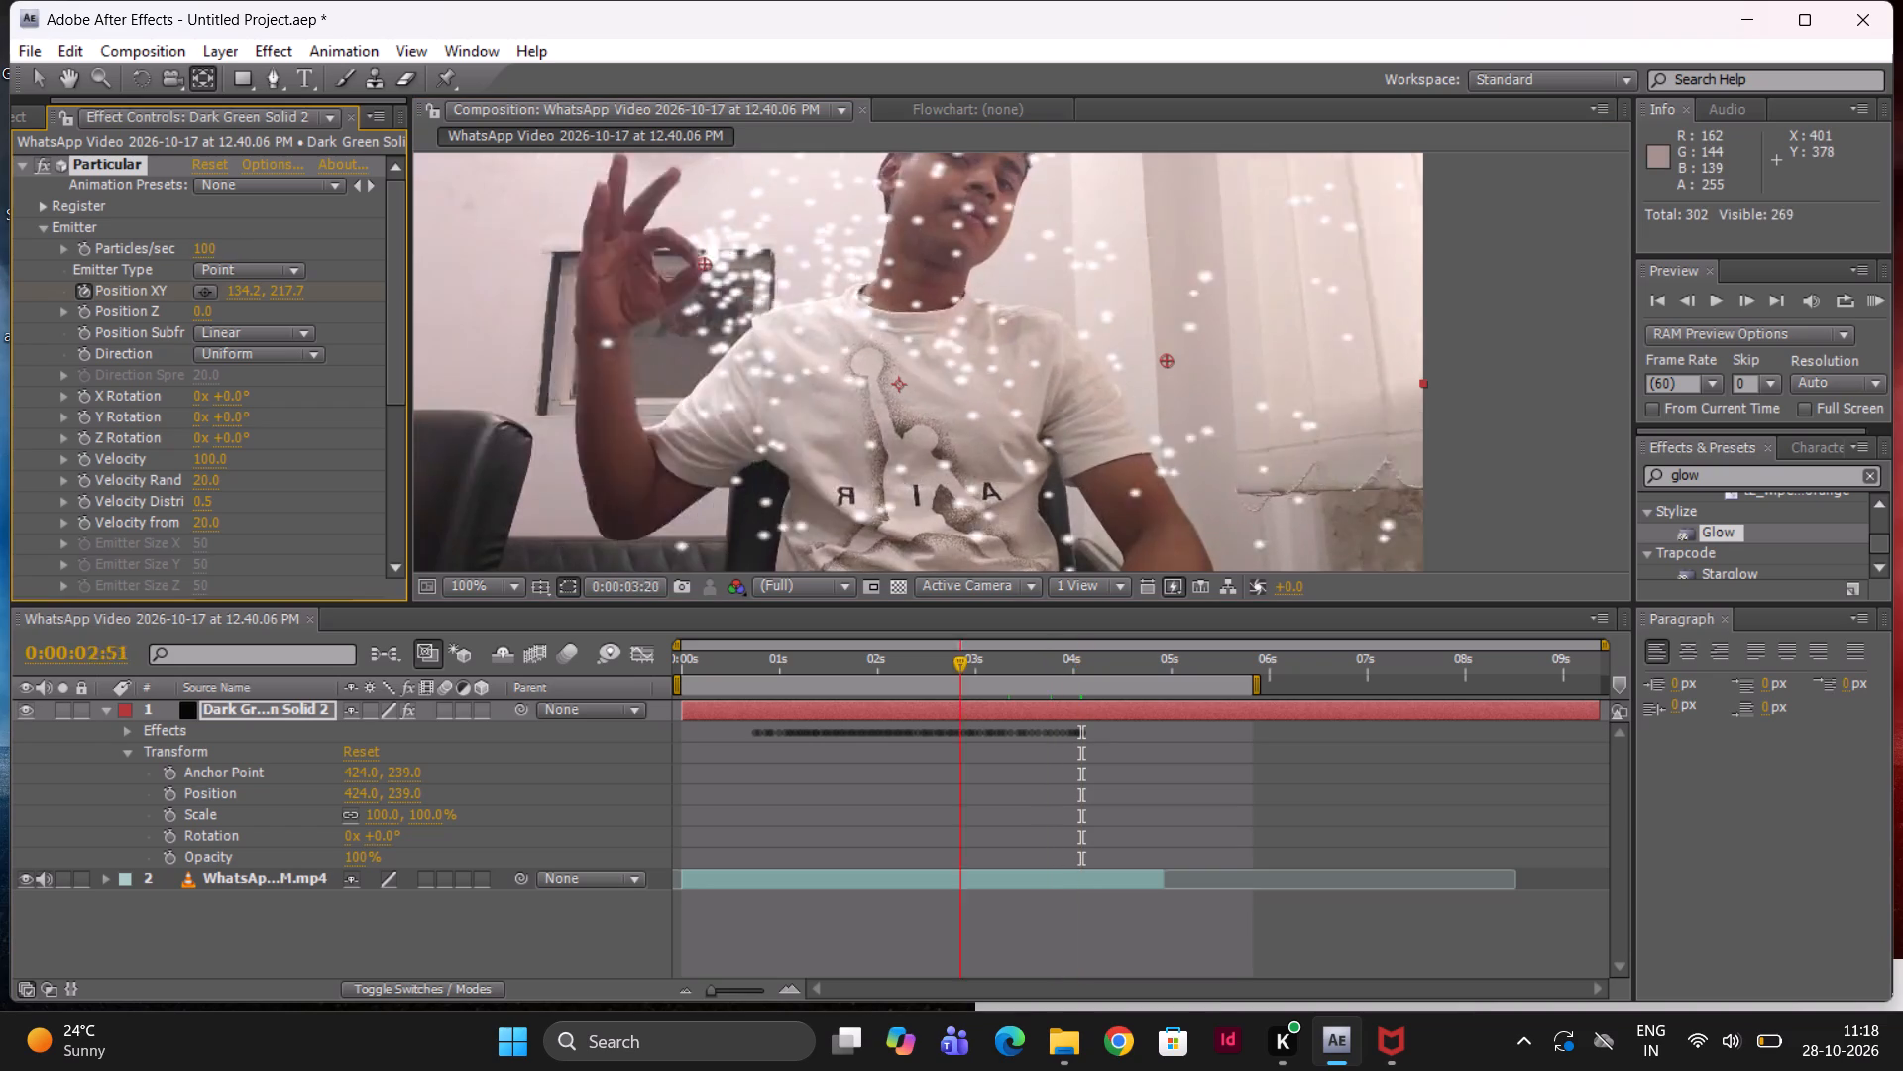
pyautogui.moveTo(921, 697); pyautogui.dragTo(793, 736)
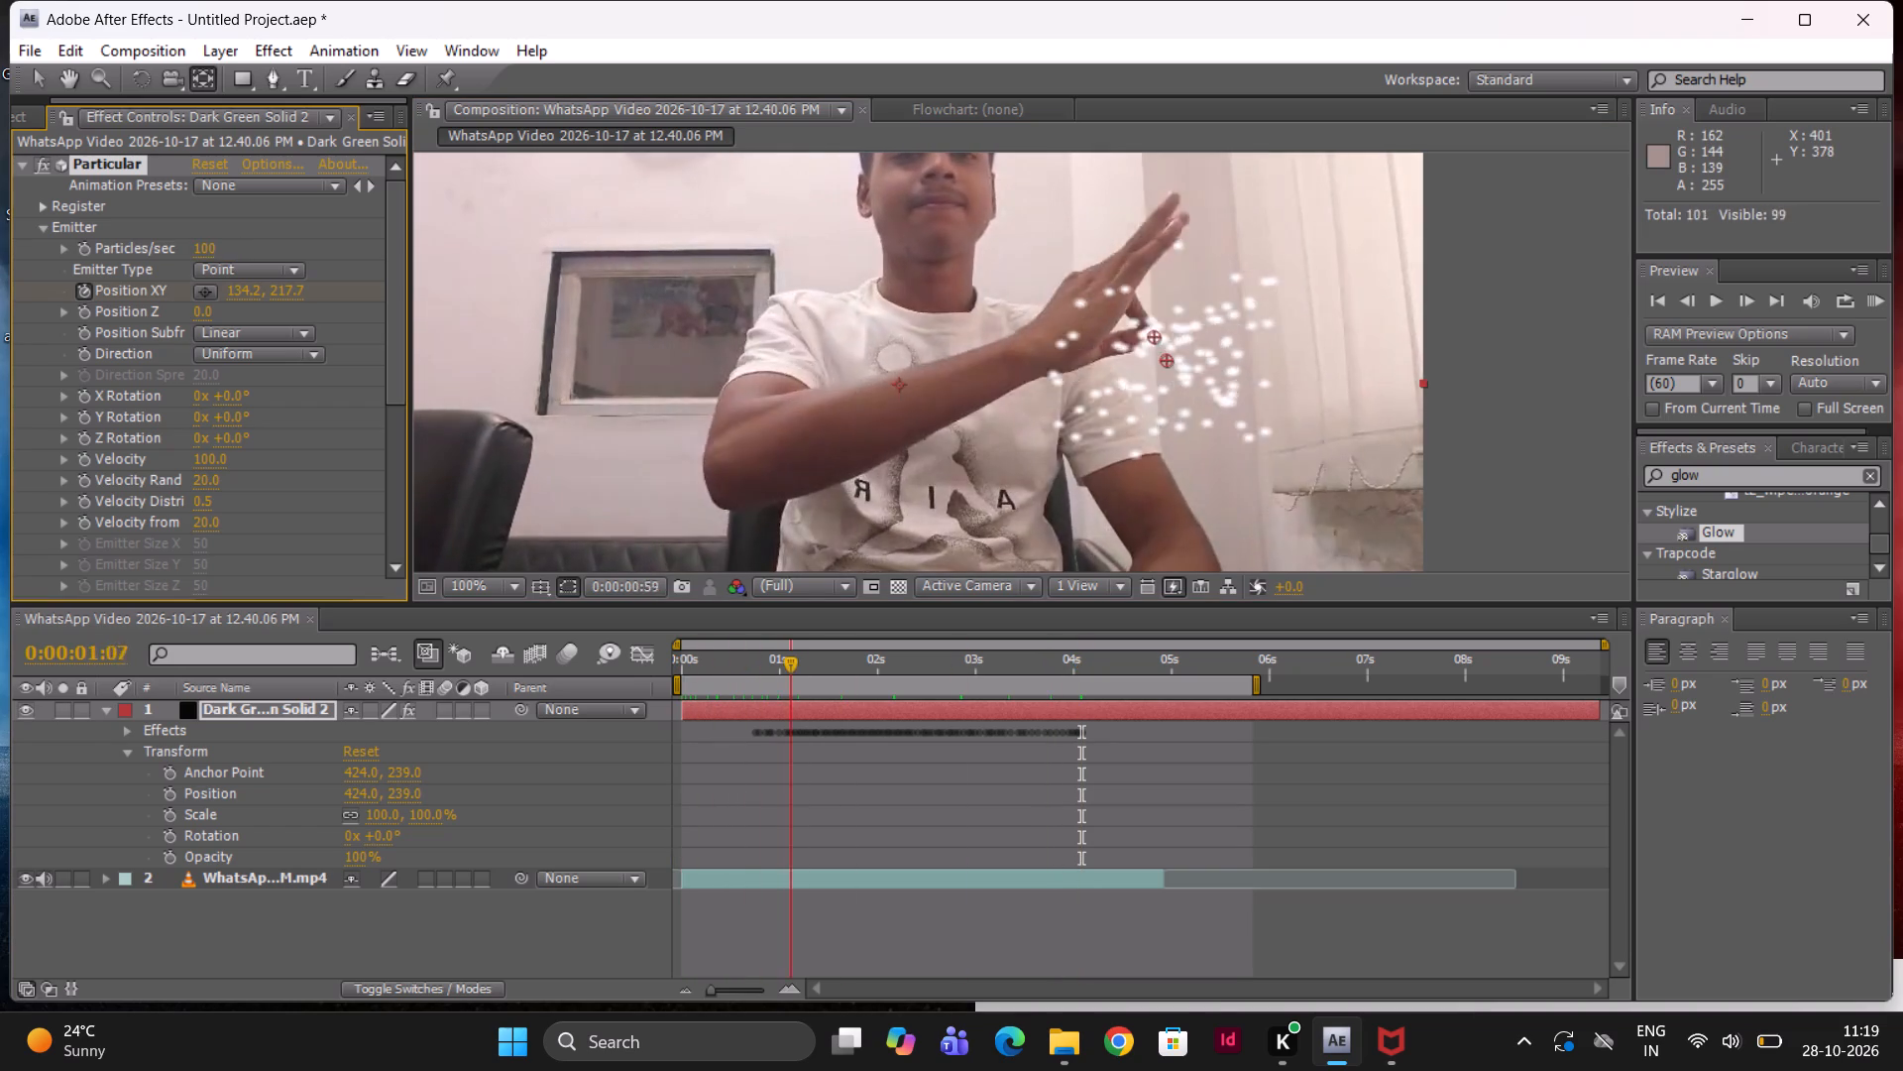
pyautogui.moveTo(793, 736); pyautogui.dragTo(754, 764)
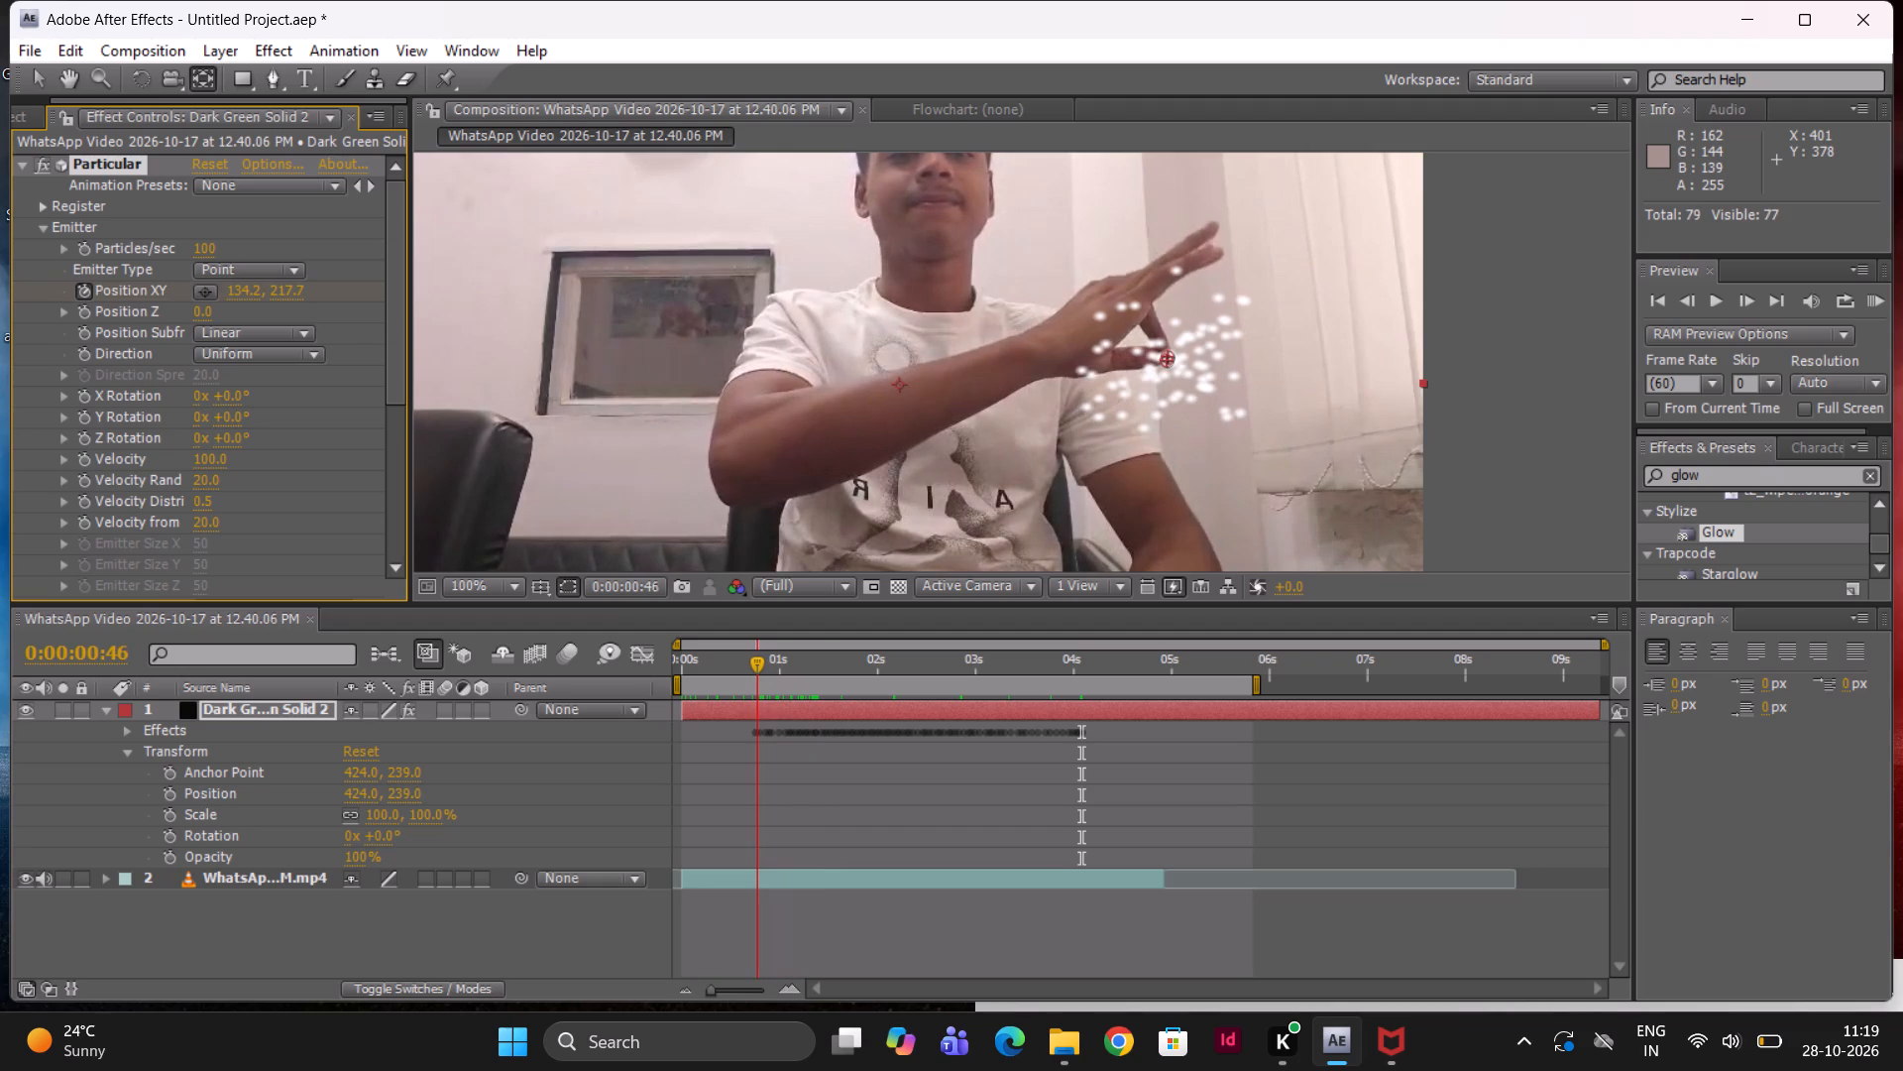
pyautogui.moveTo(754, 764); pyautogui.dragTo(821, 758)
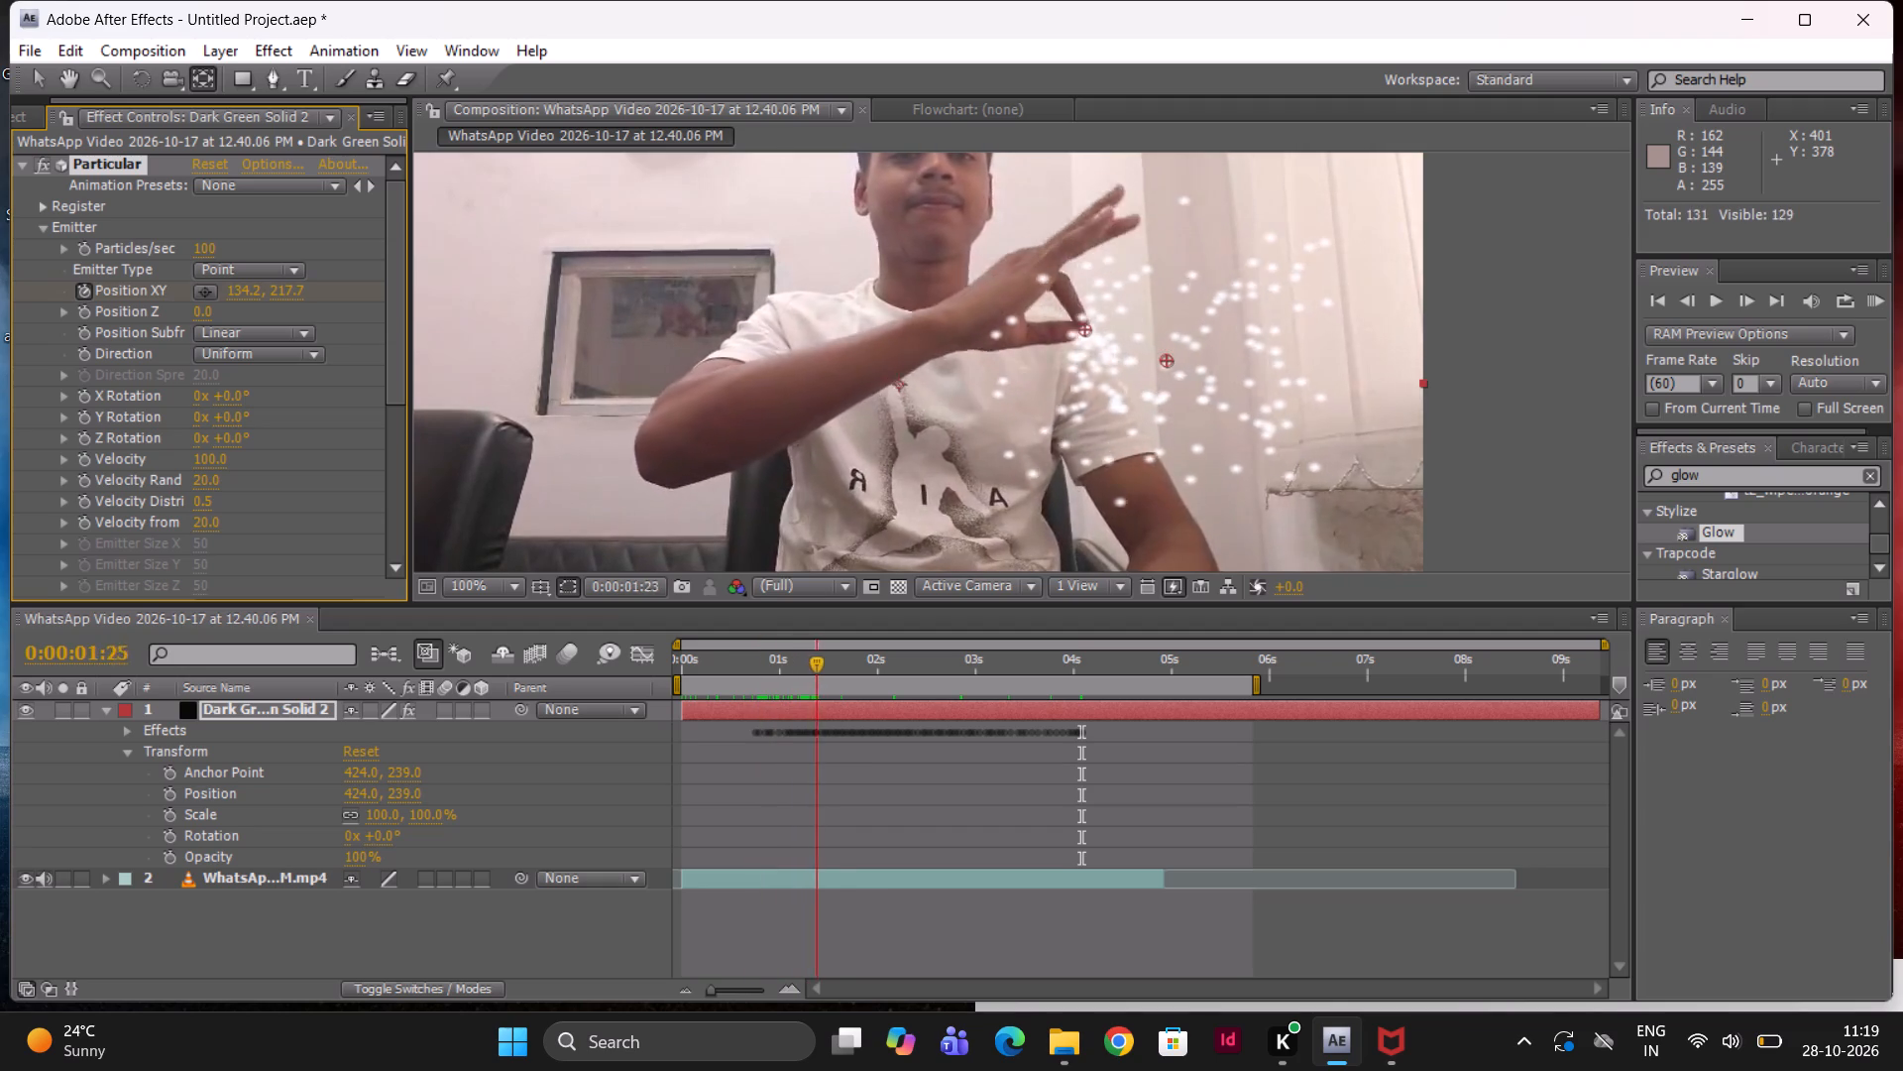
pyautogui.moveTo(821, 758); pyautogui.dragTo(1083, 789)
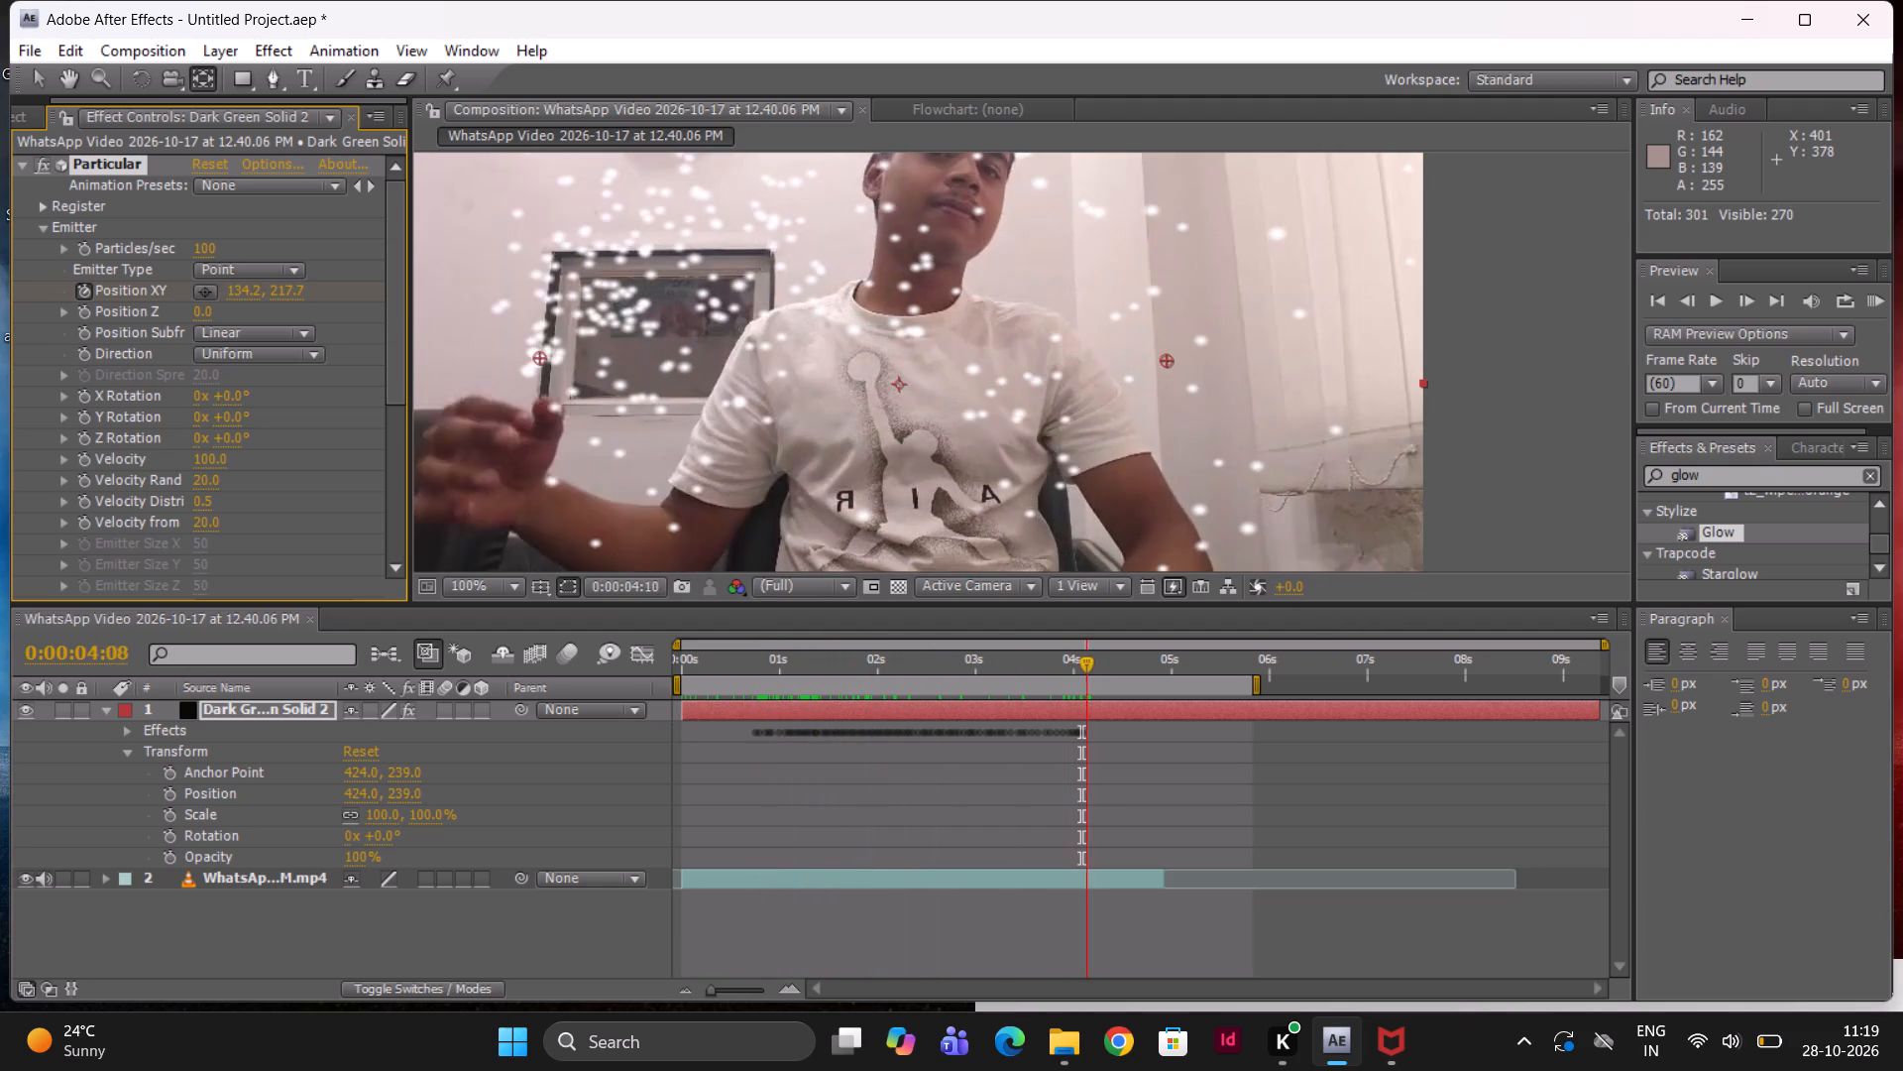
pyautogui.moveTo(1083, 789); pyautogui.dragTo(1080, 789)
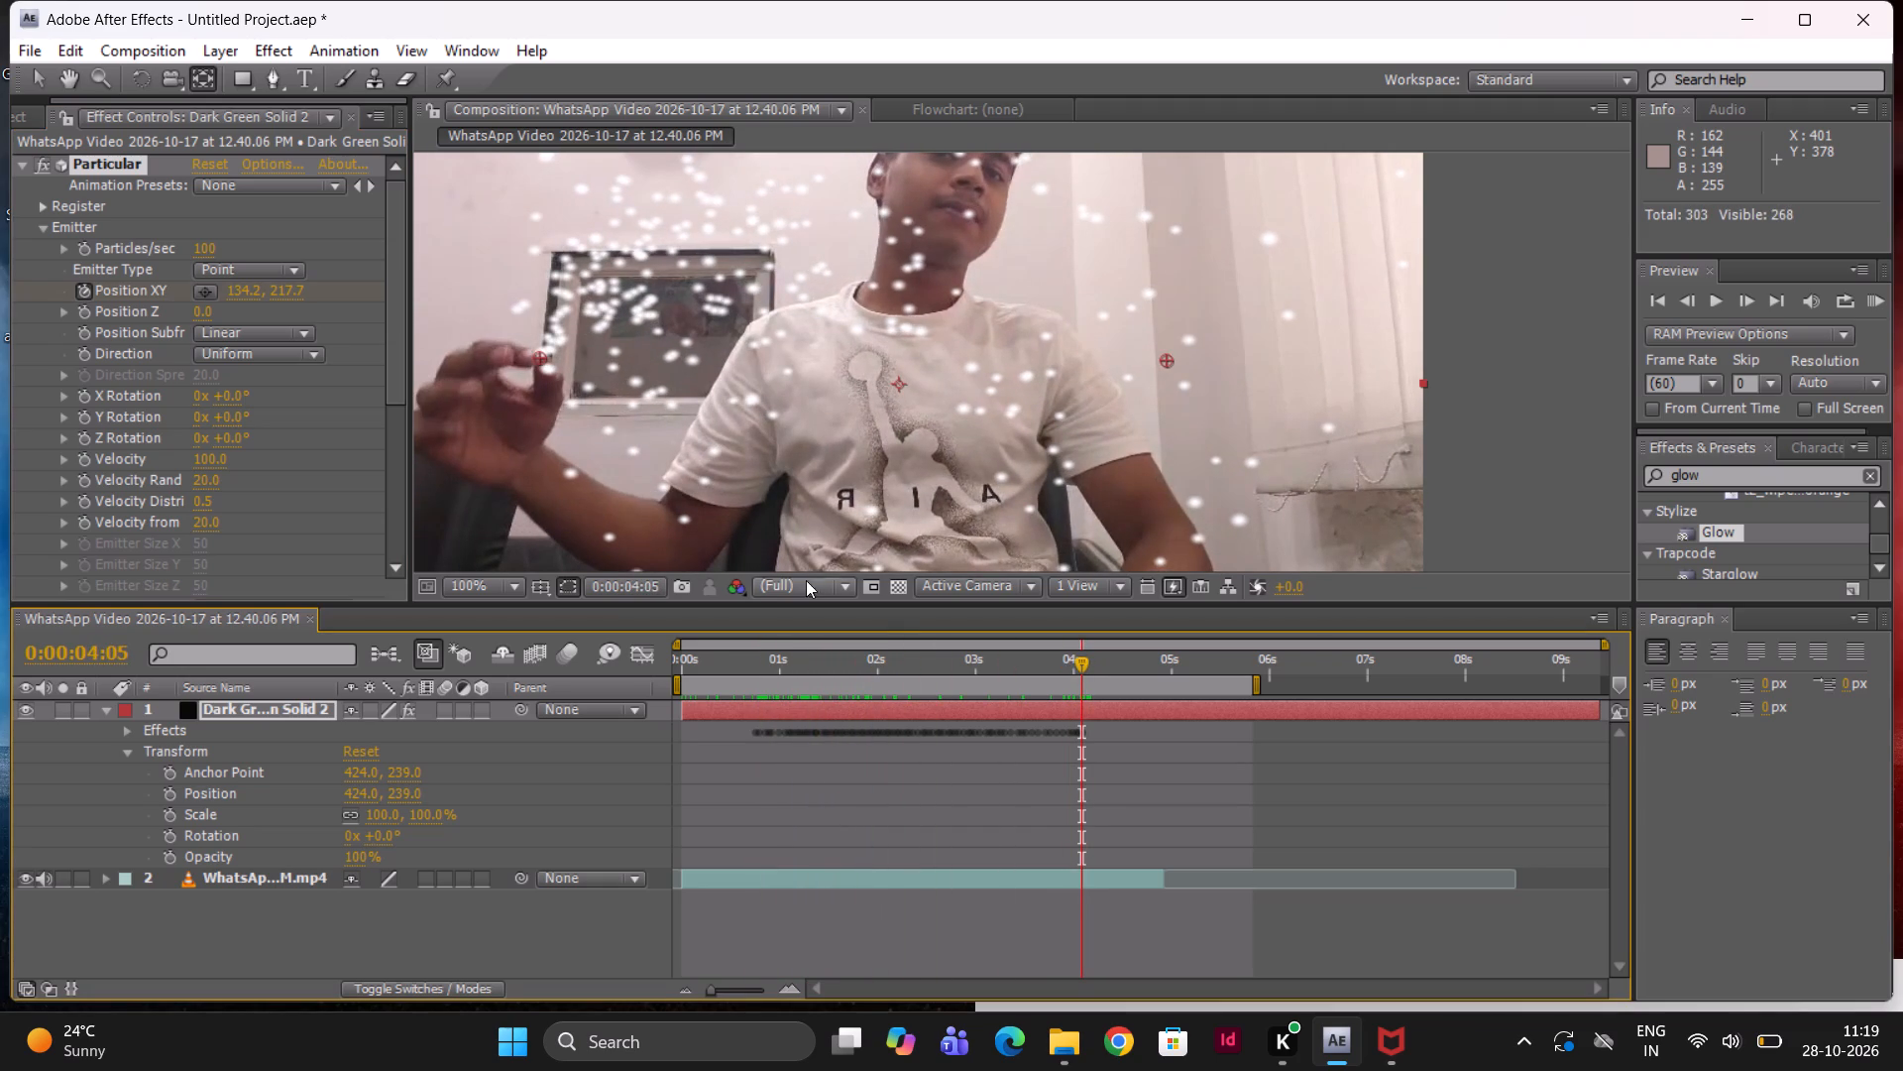
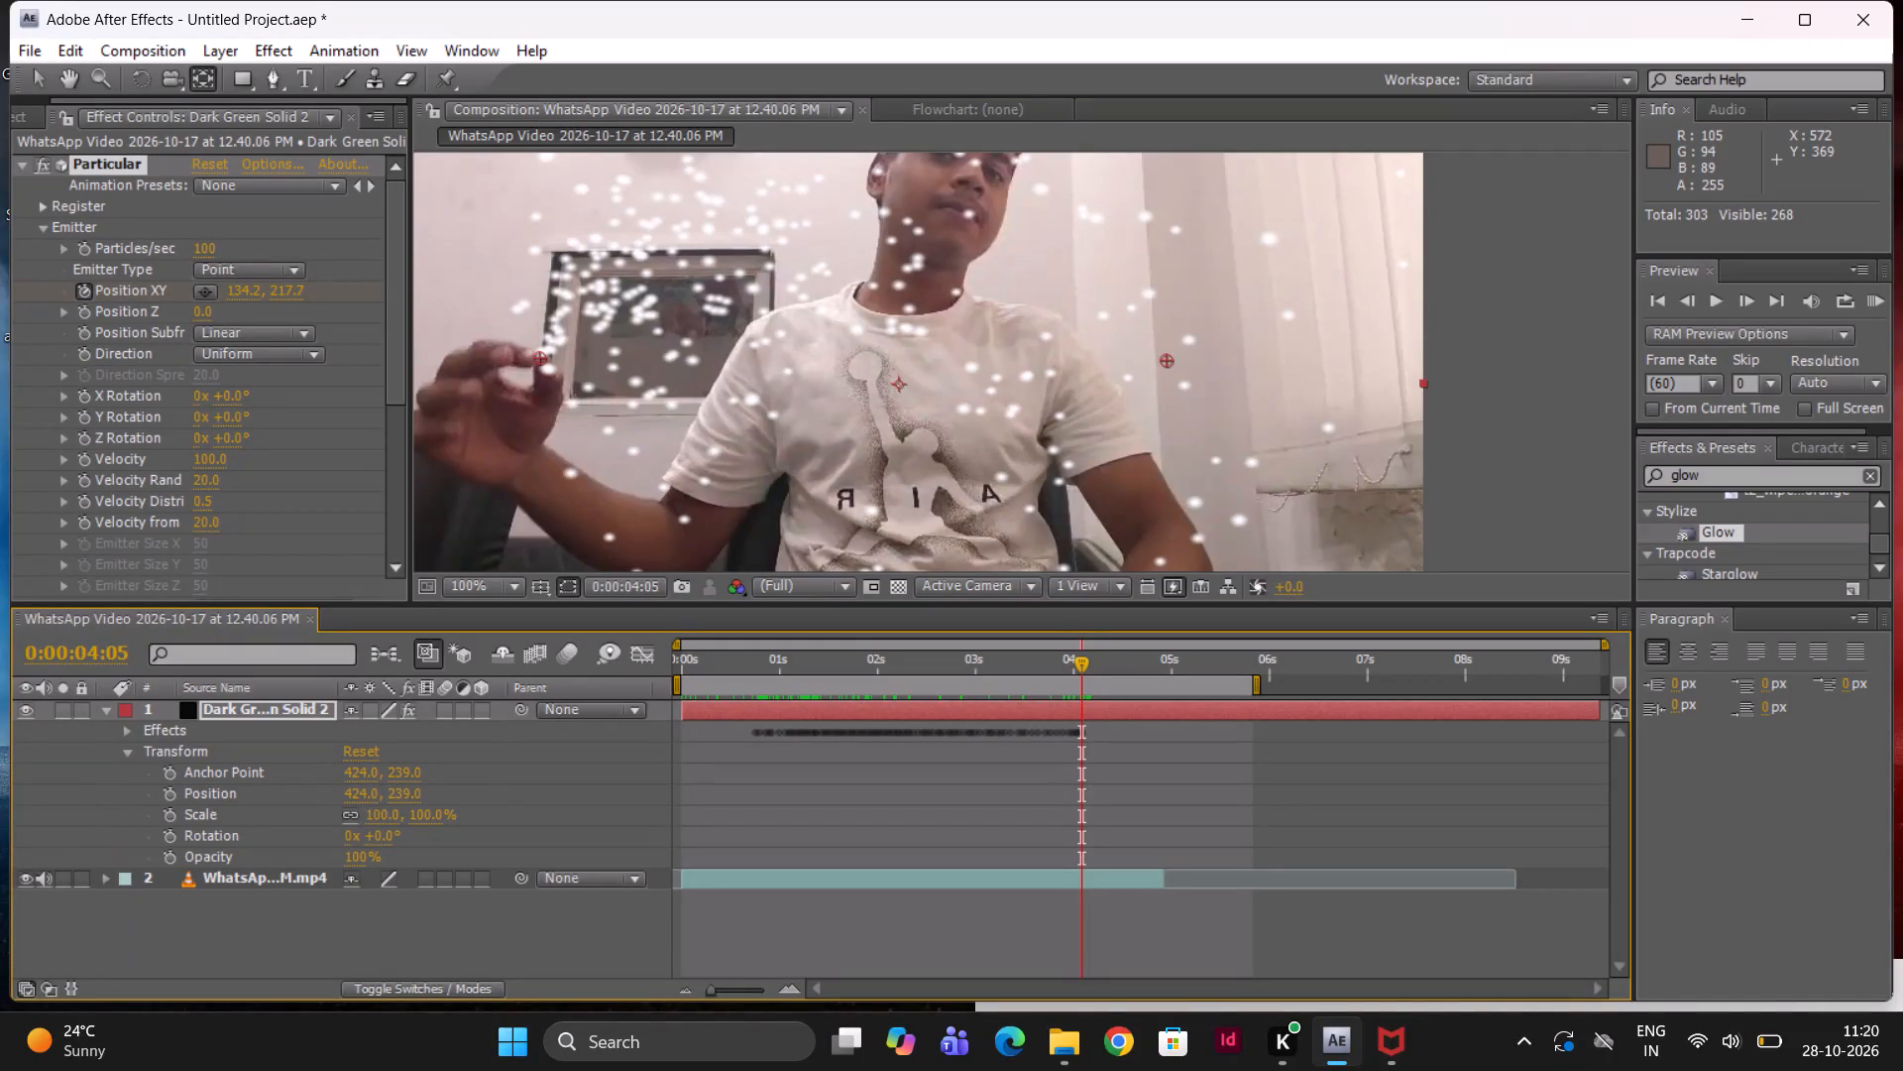
# Scrub back and forth between about 0:00:01:18 and 0:00:04:05, ending at 0:00:01:45, to examine how the particle trail follows the fingertips.
pyautogui.moveTo(1081, 669); pyautogui.dragTo(845, 782)
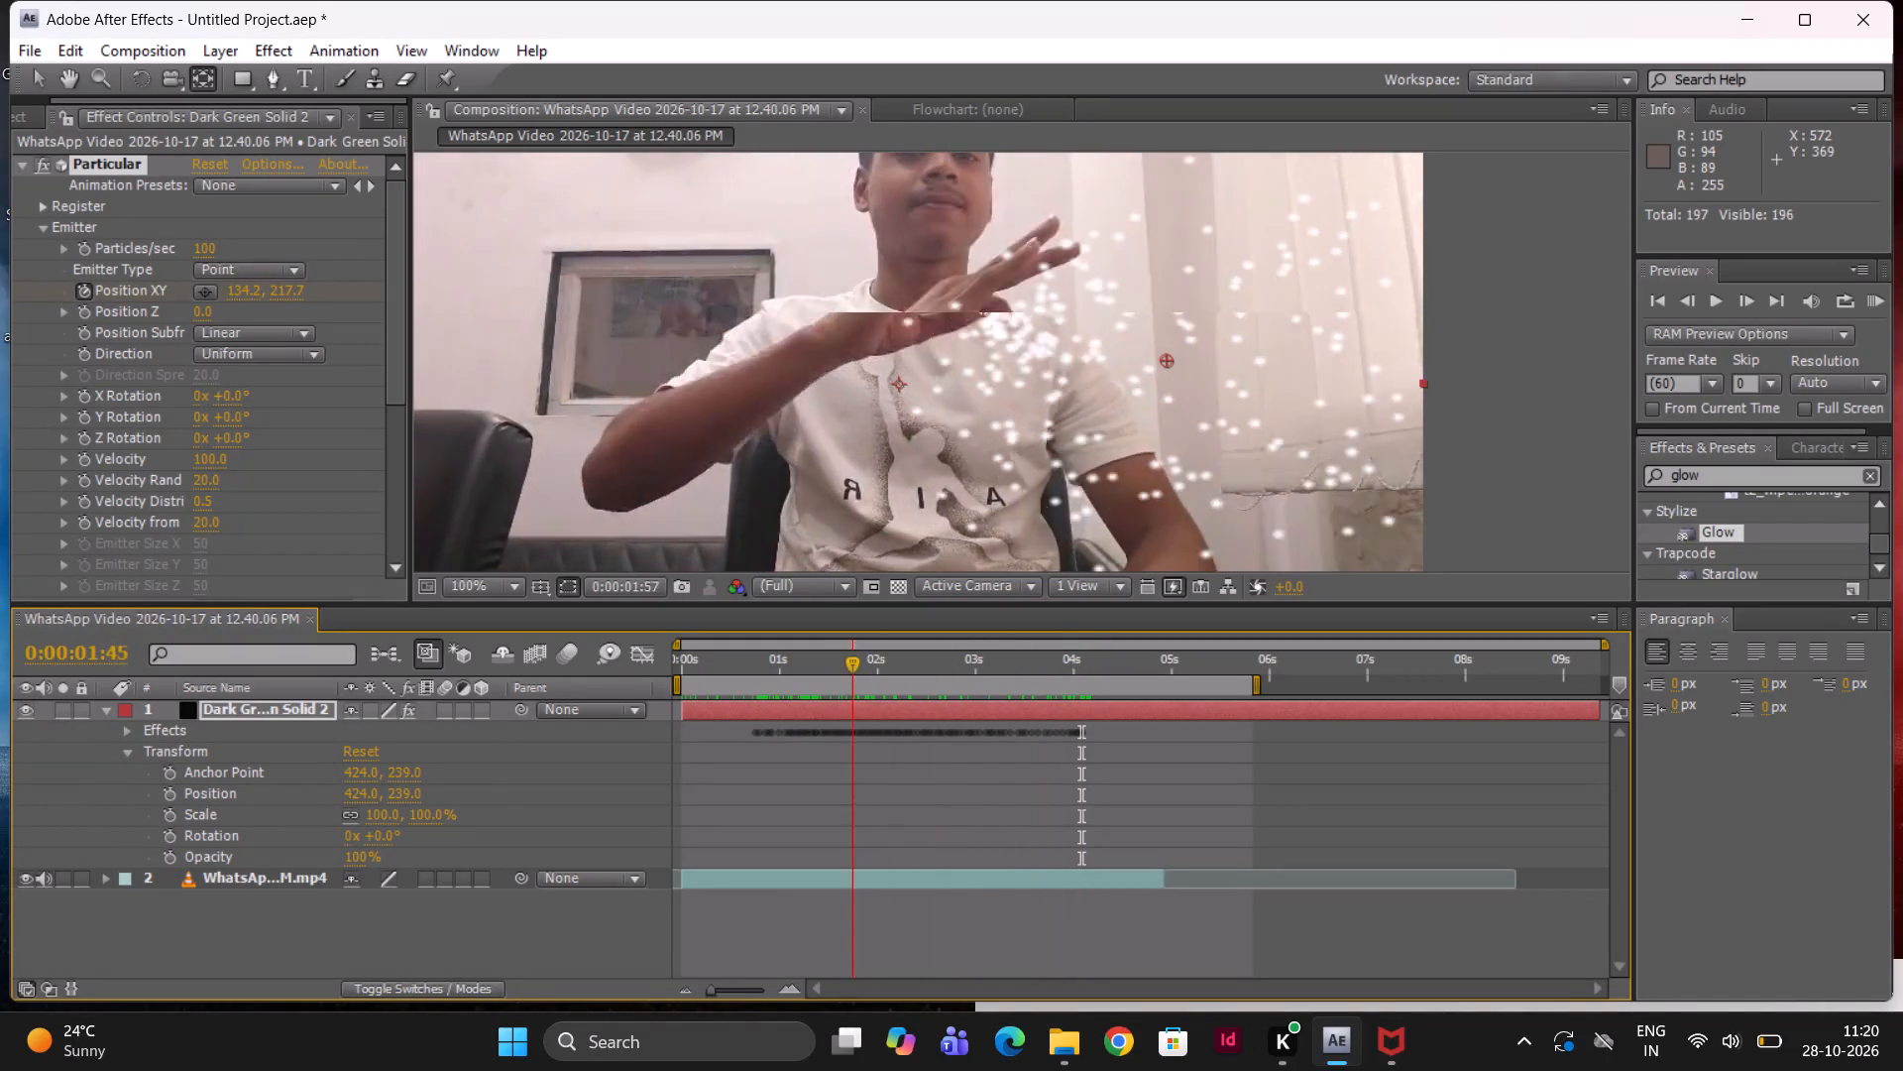
pyautogui.moveTo(845, 782); pyautogui.dragTo(810, 831)
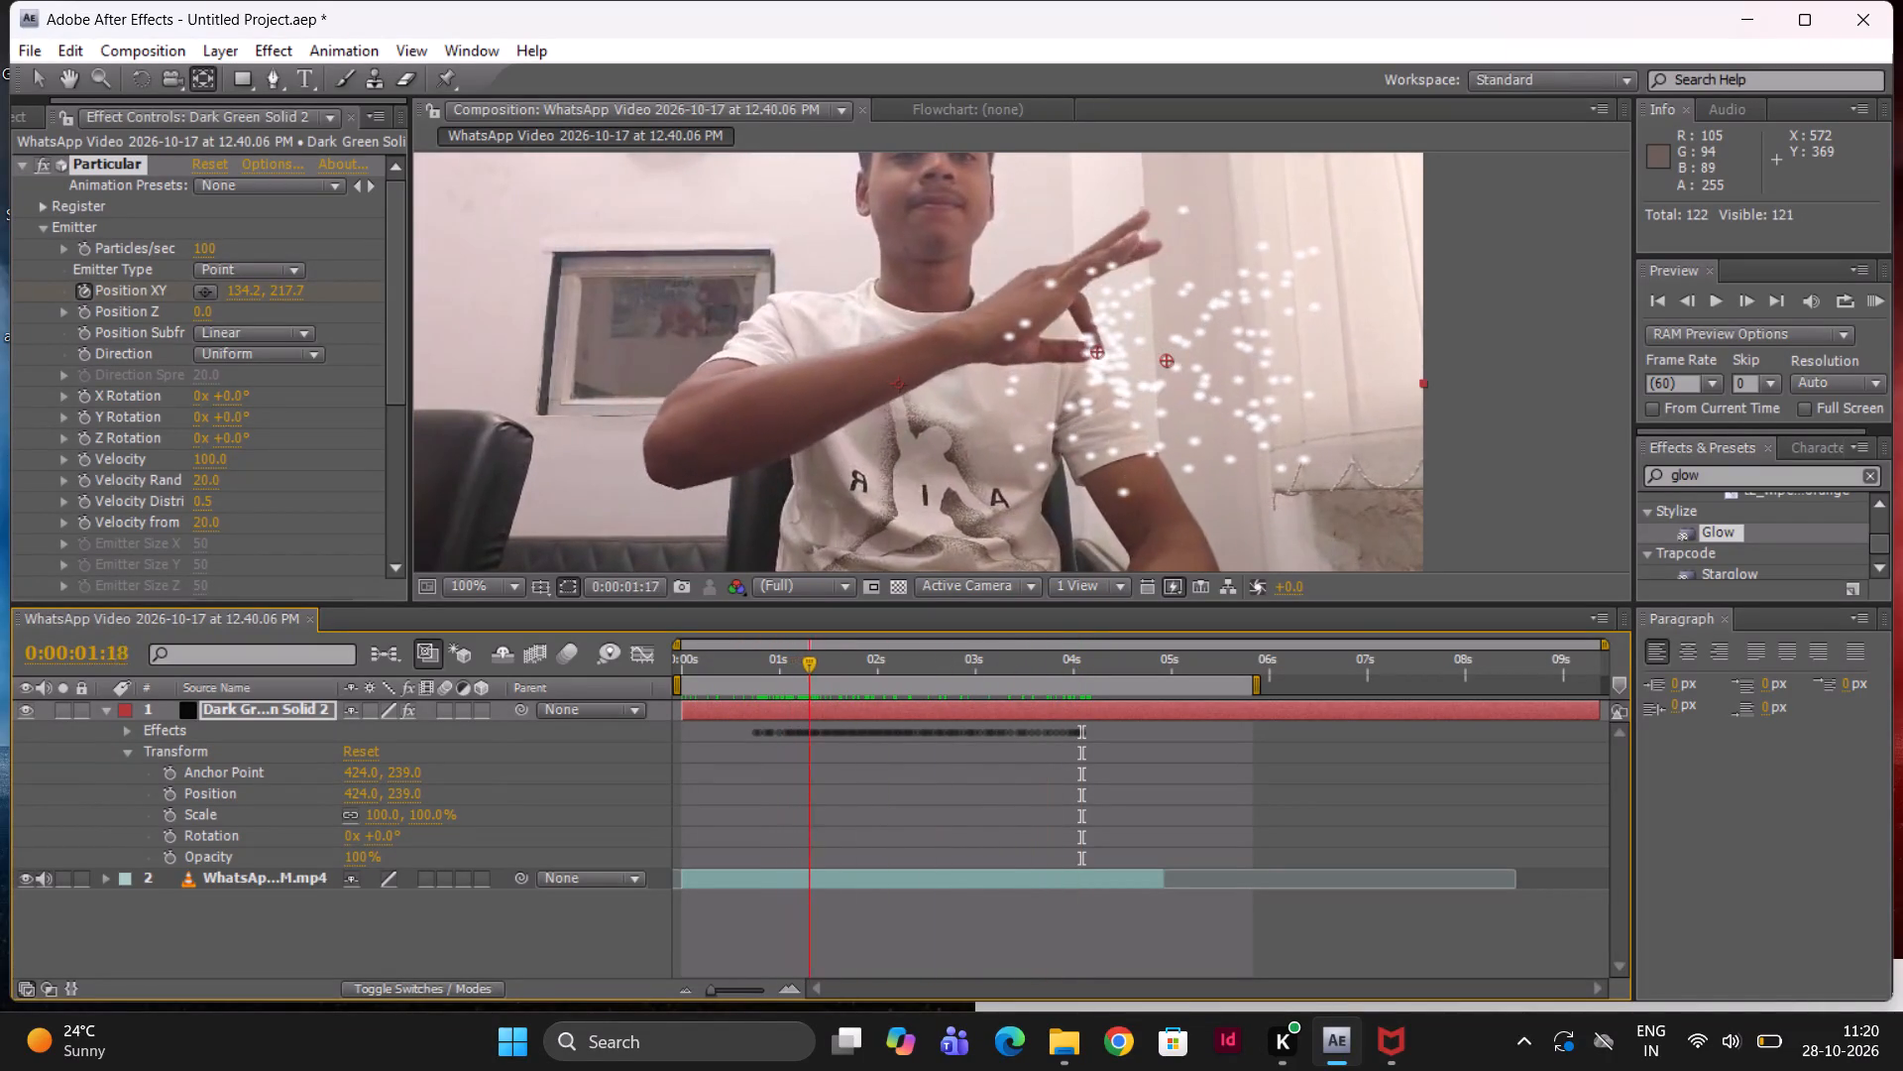
pyautogui.moveTo(810, 831); pyautogui.dragTo(984, 804)
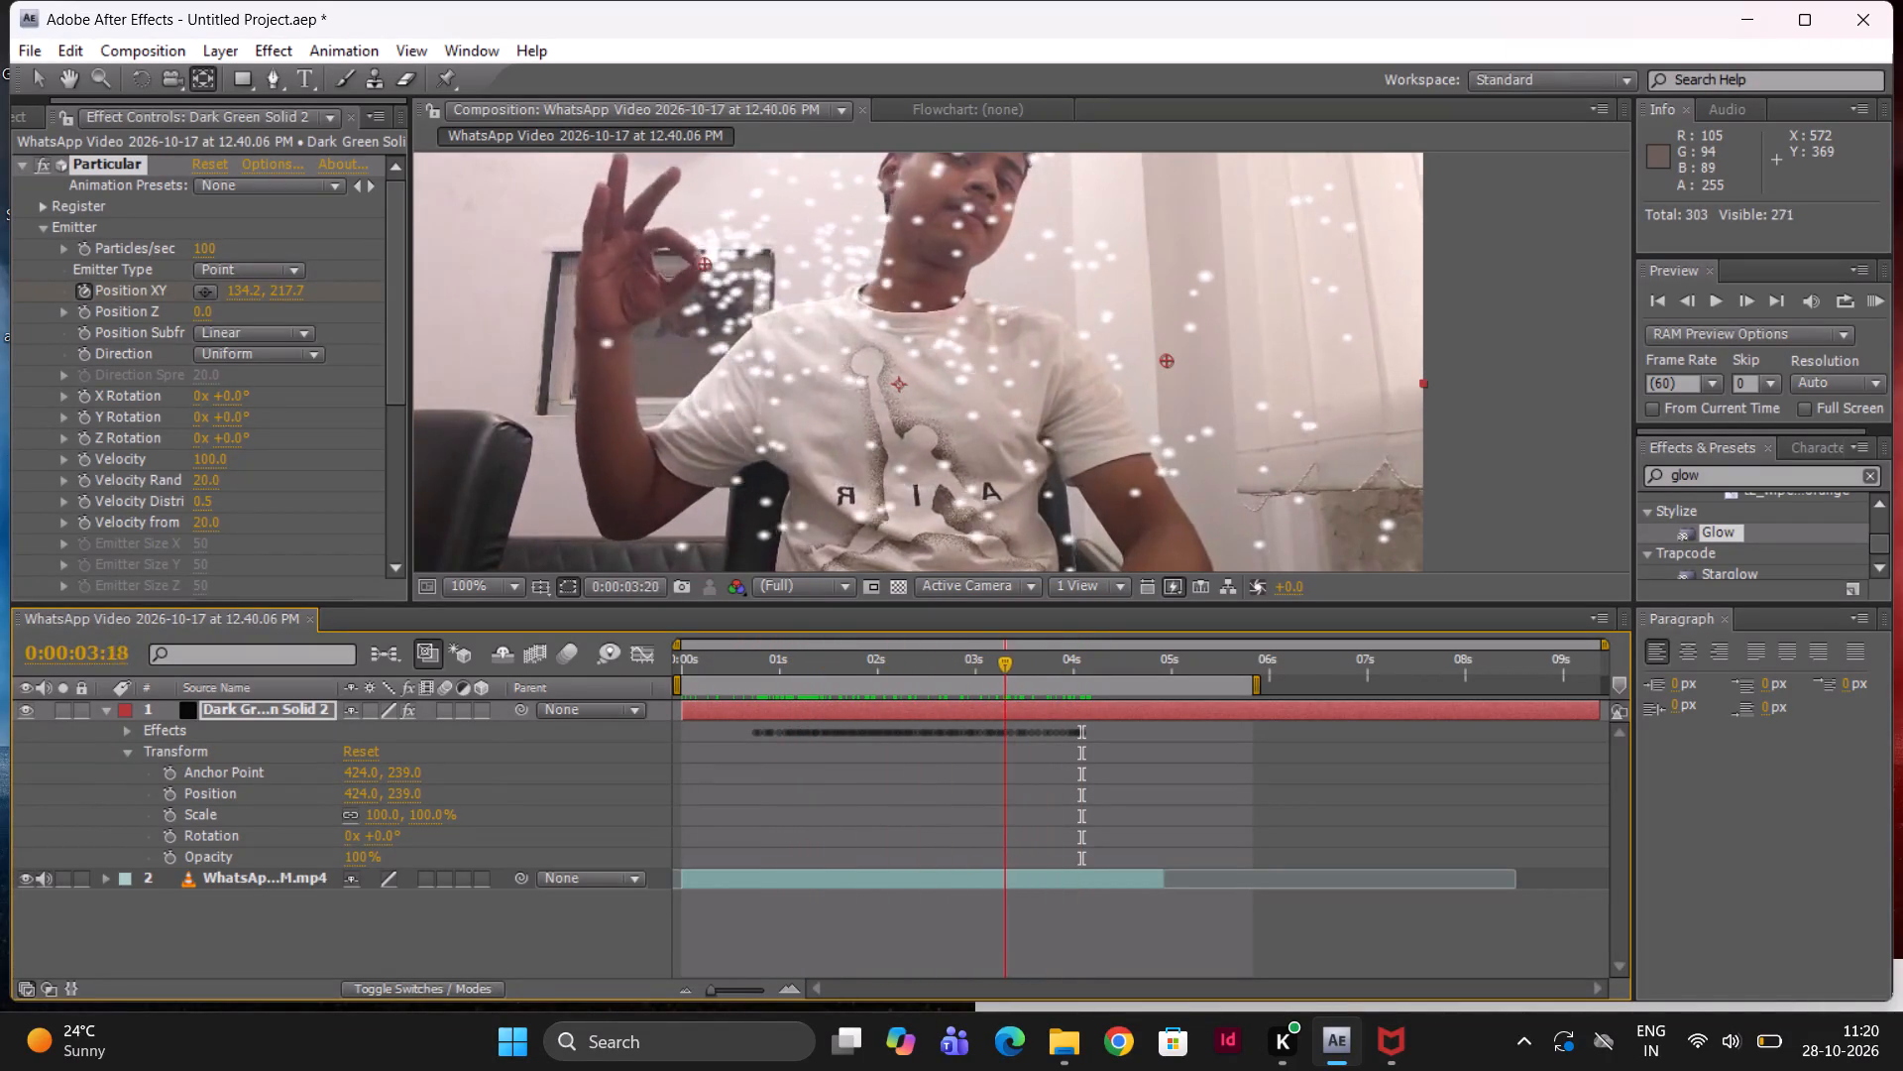
pyautogui.moveTo(984, 804); pyautogui.dragTo(850, 794)
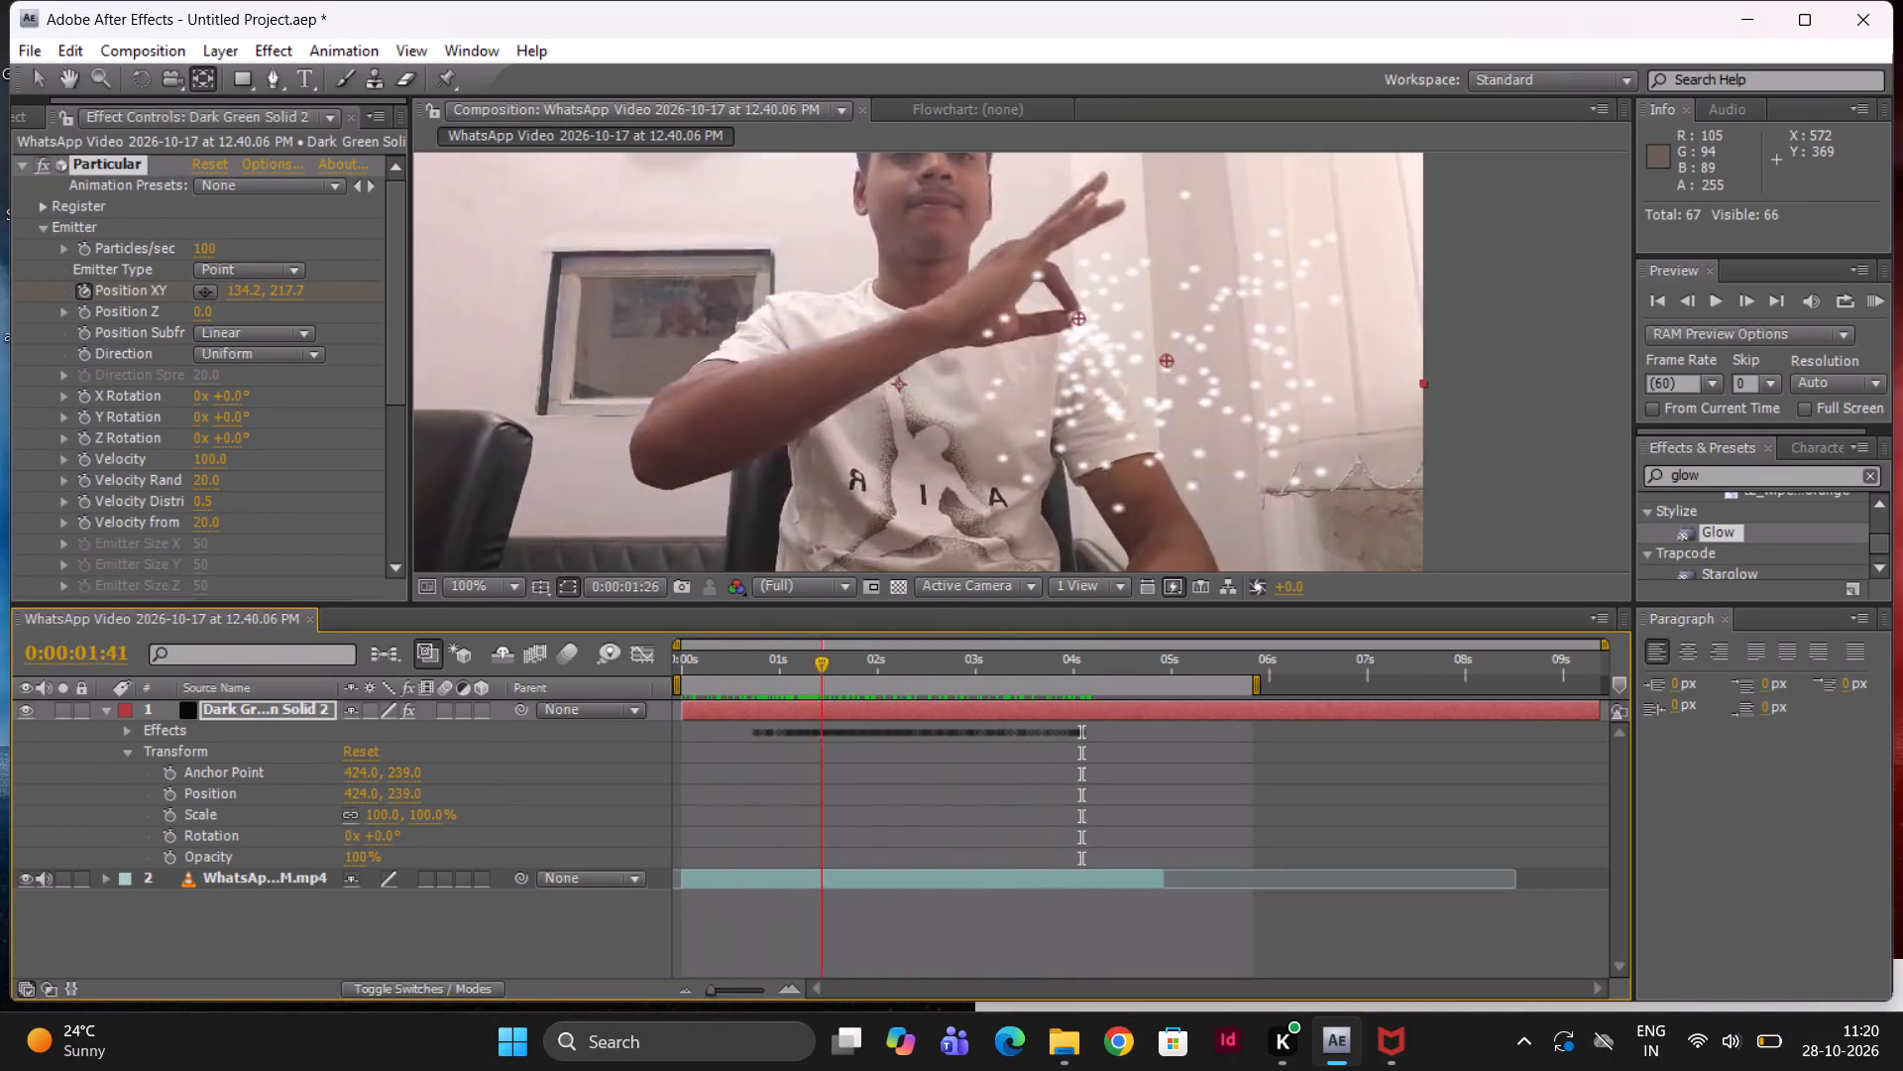
pyautogui.moveTo(850, 794); pyautogui.dragTo(927, 825)
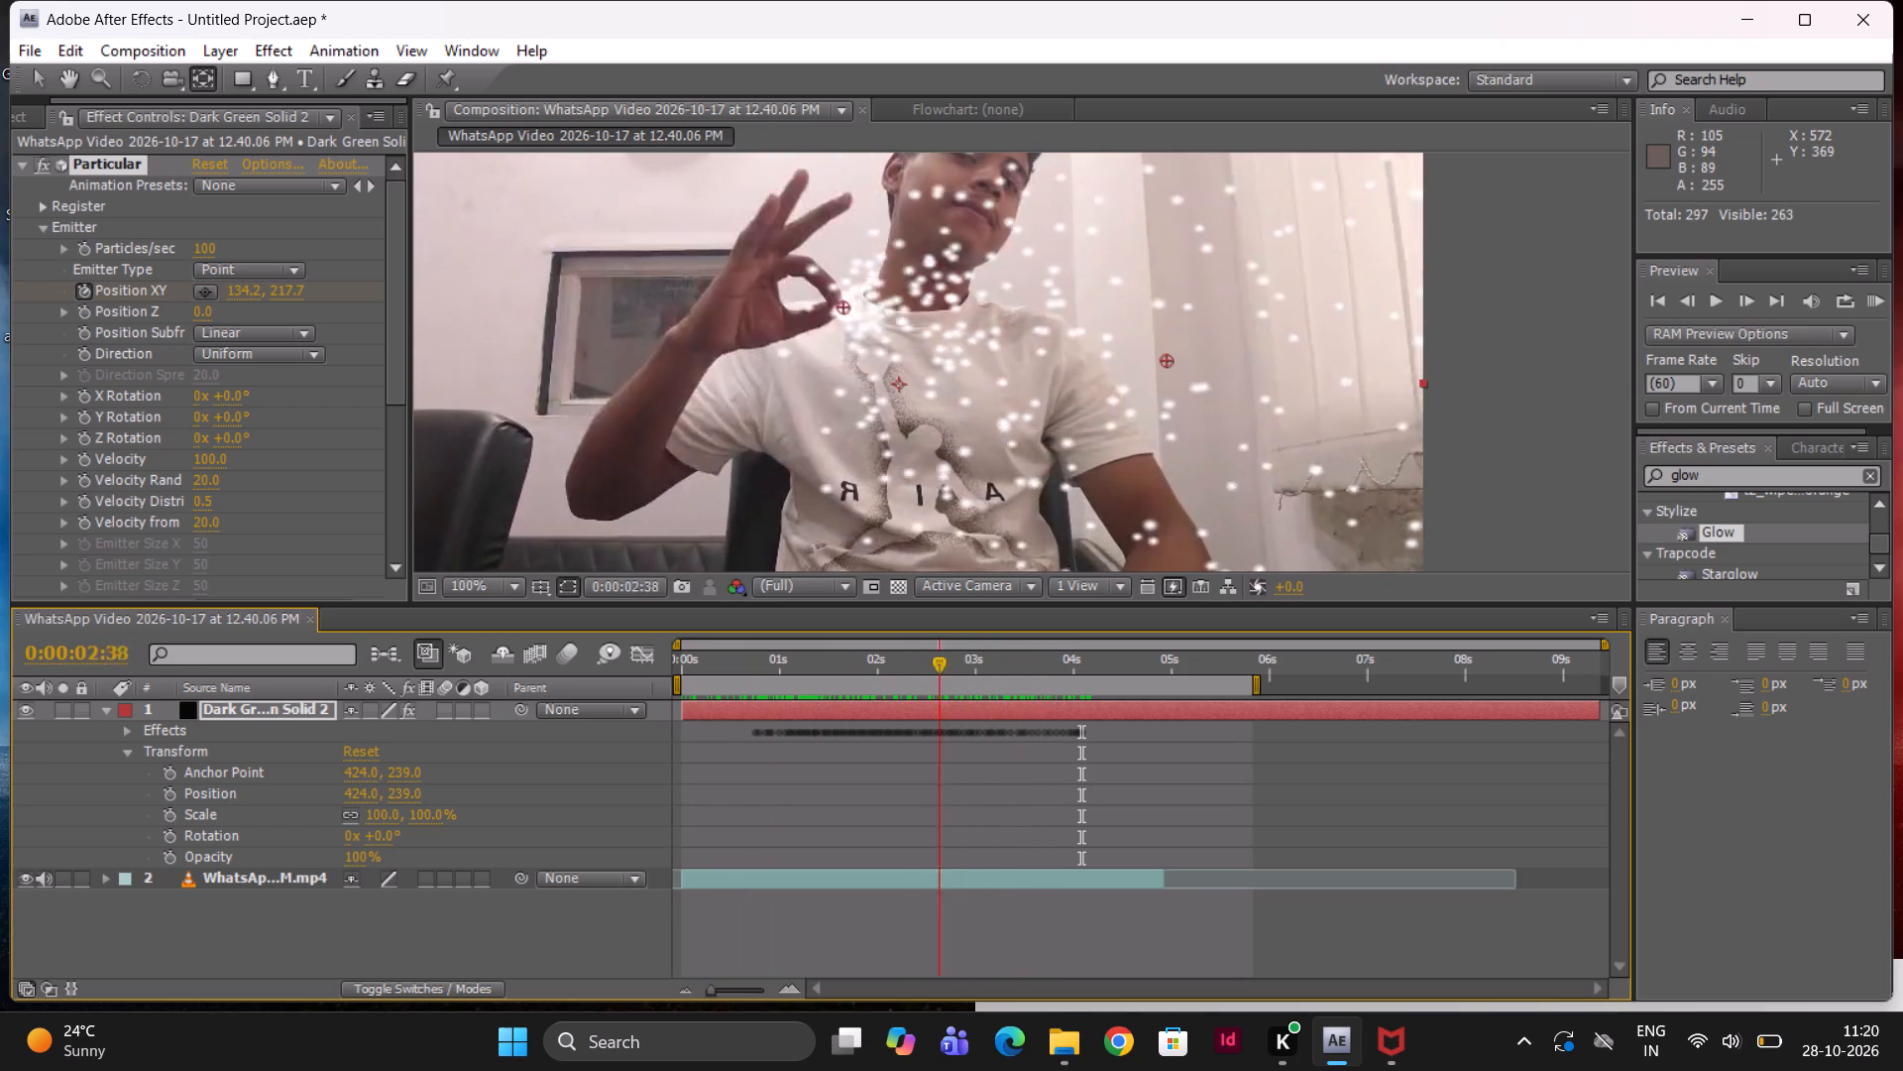
pyautogui.moveTo(927, 825); pyautogui.dragTo(853, 827)
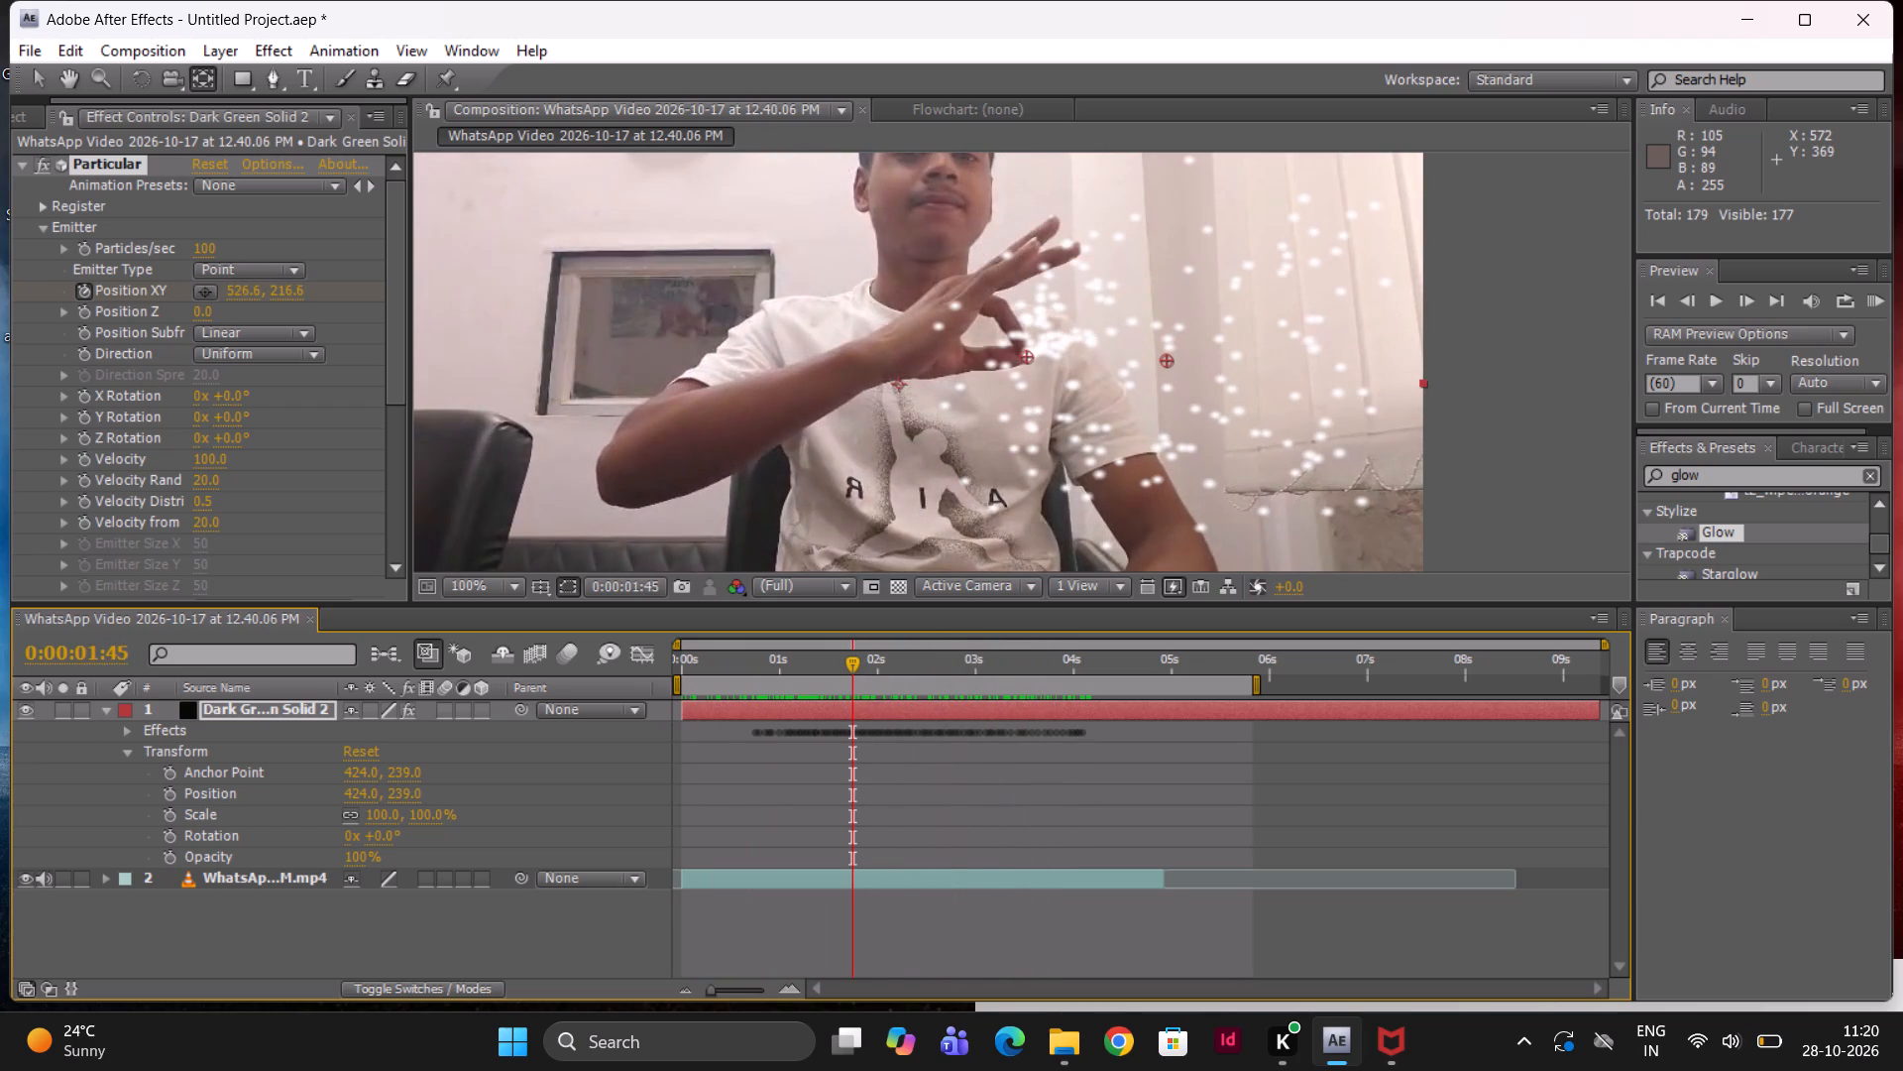
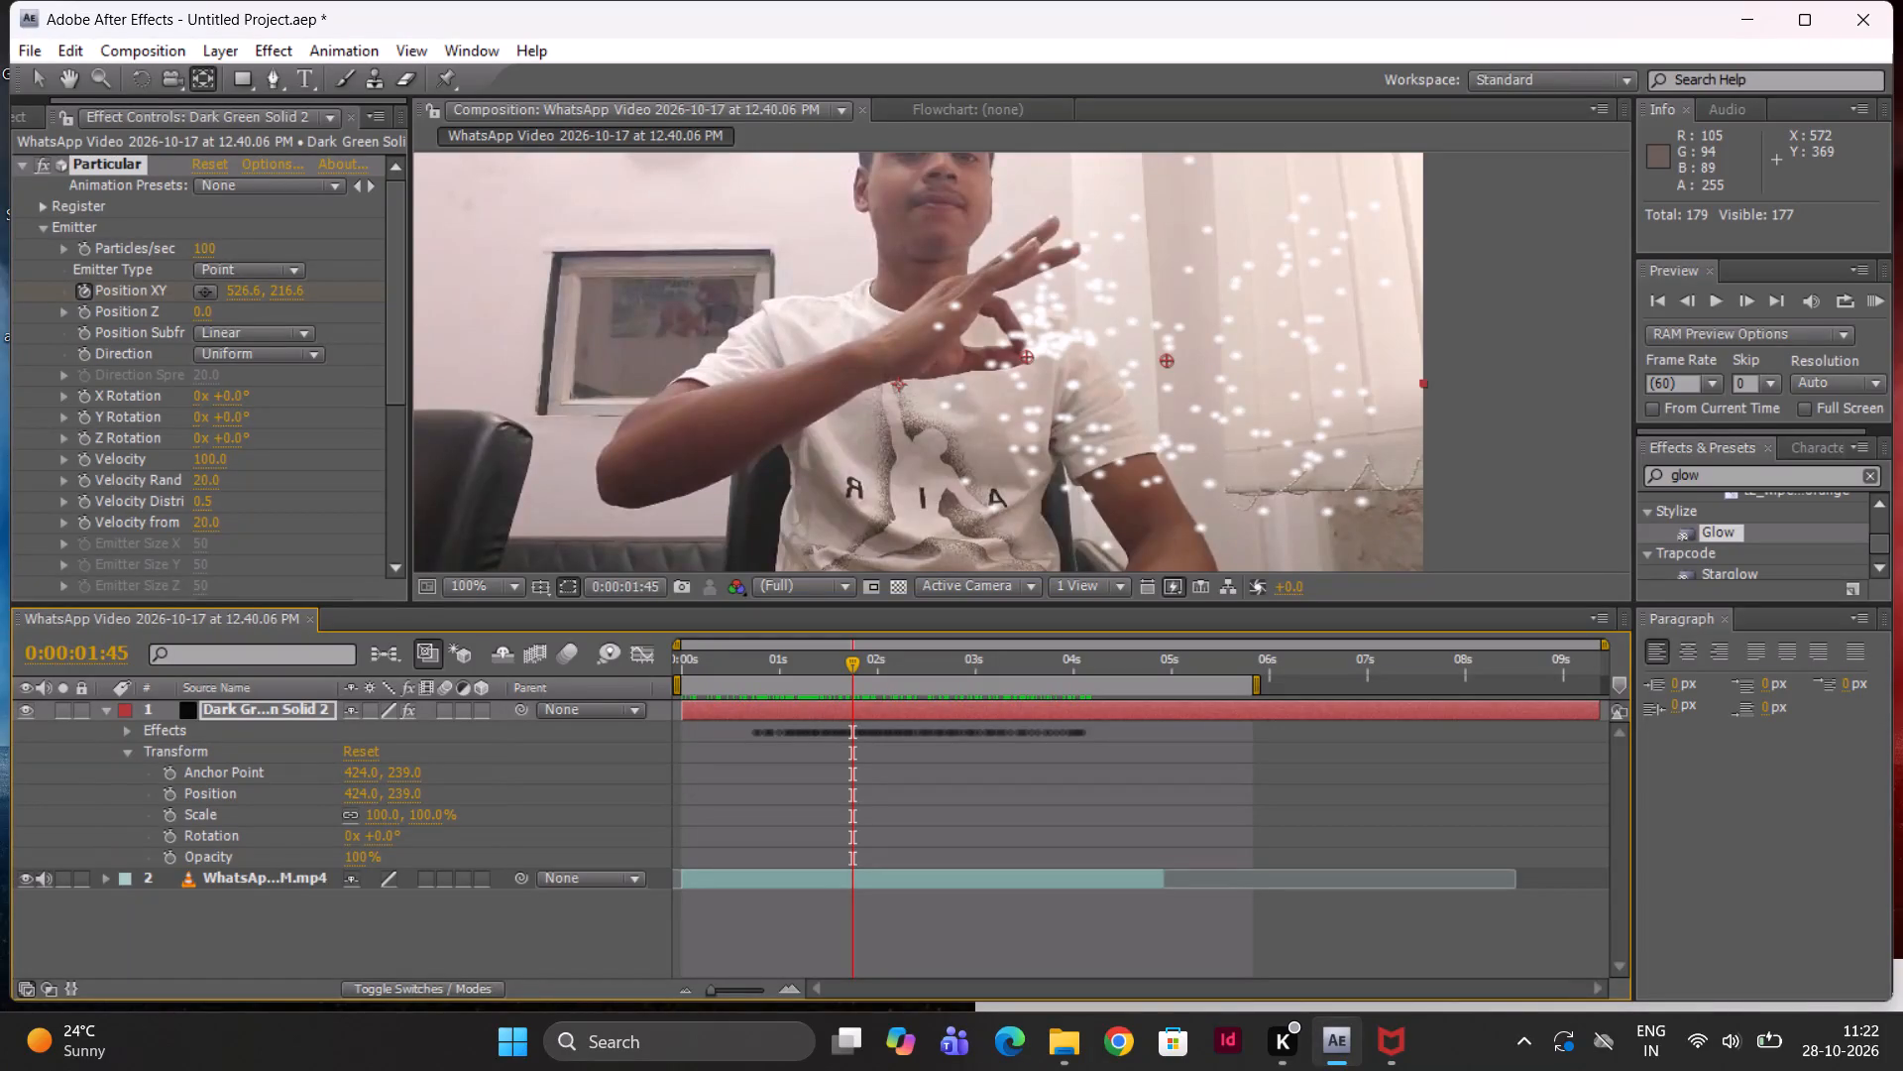
# Set the Particular emitter's Particles/sec to 50.
pyautogui.click(211, 252)
pyautogui.press('8')
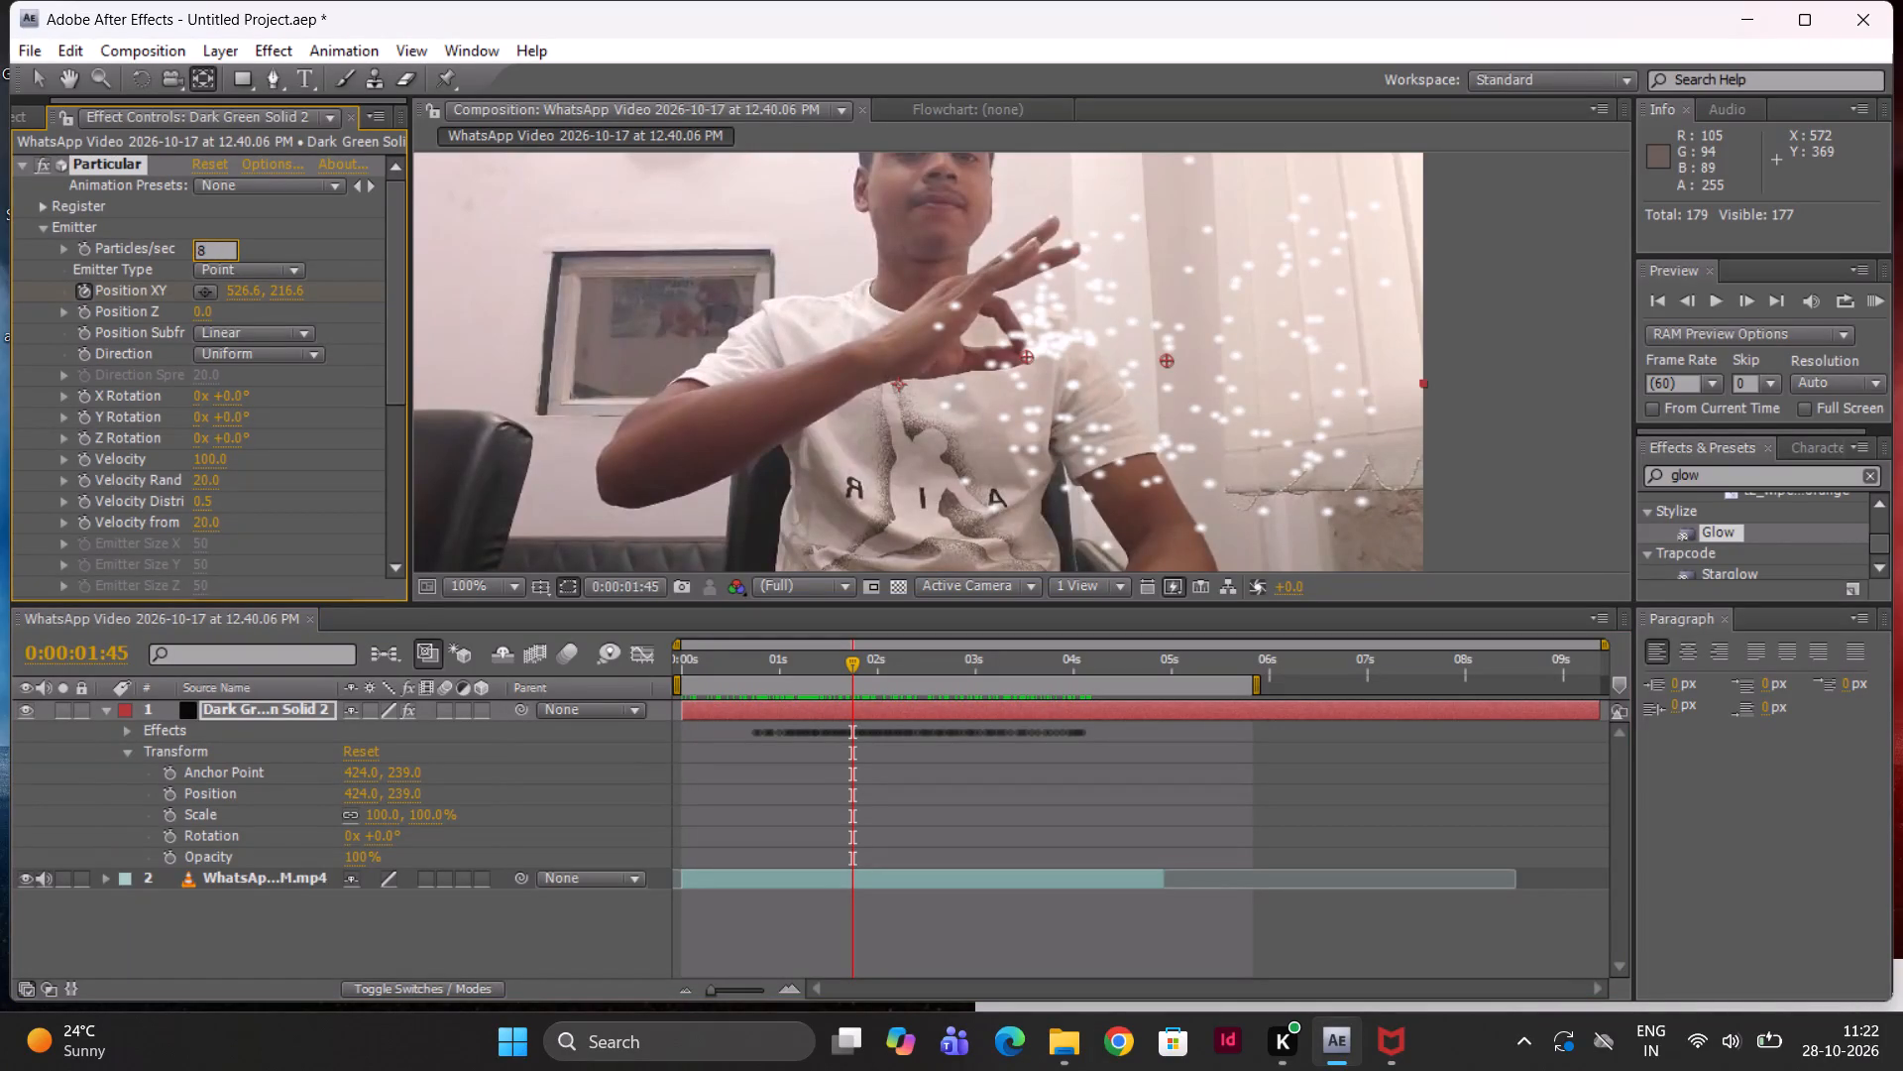
pyautogui.press('BackSpace')
pyautogui.write('50')
pyautogui.press('Return')
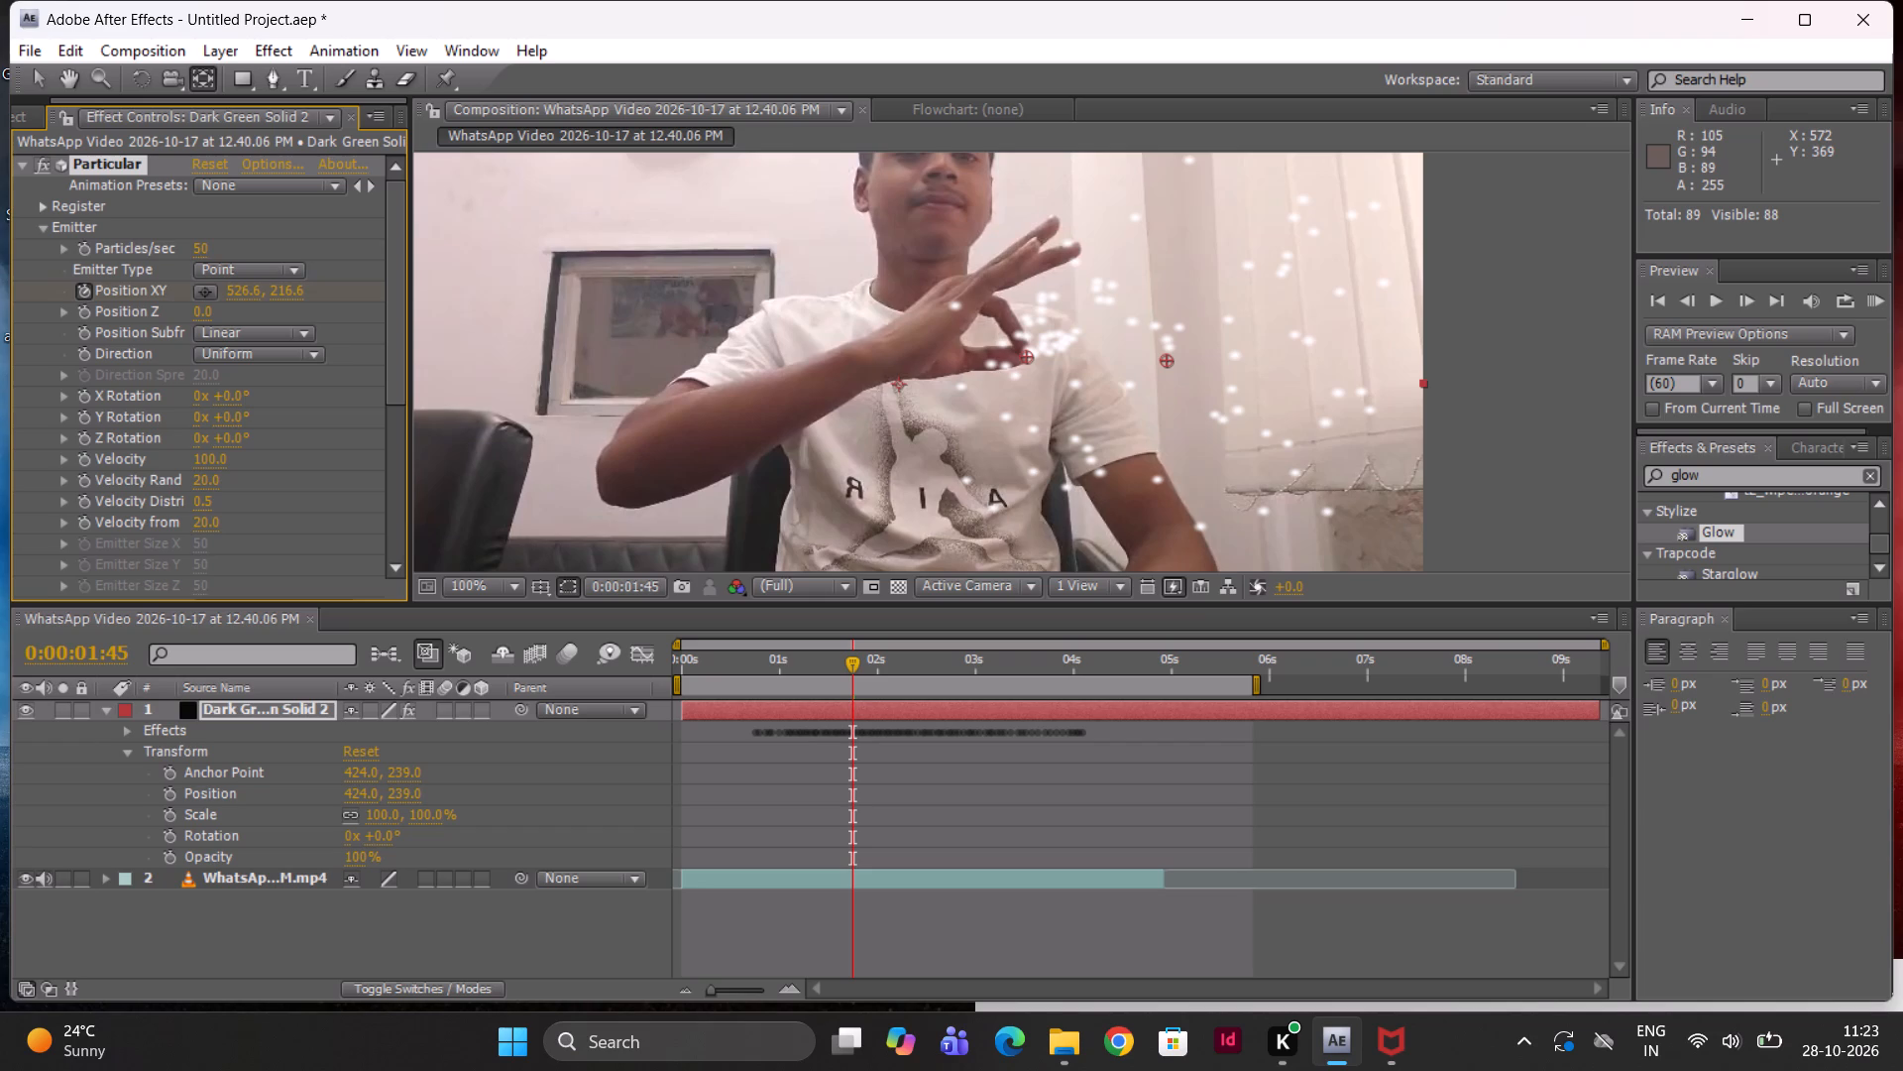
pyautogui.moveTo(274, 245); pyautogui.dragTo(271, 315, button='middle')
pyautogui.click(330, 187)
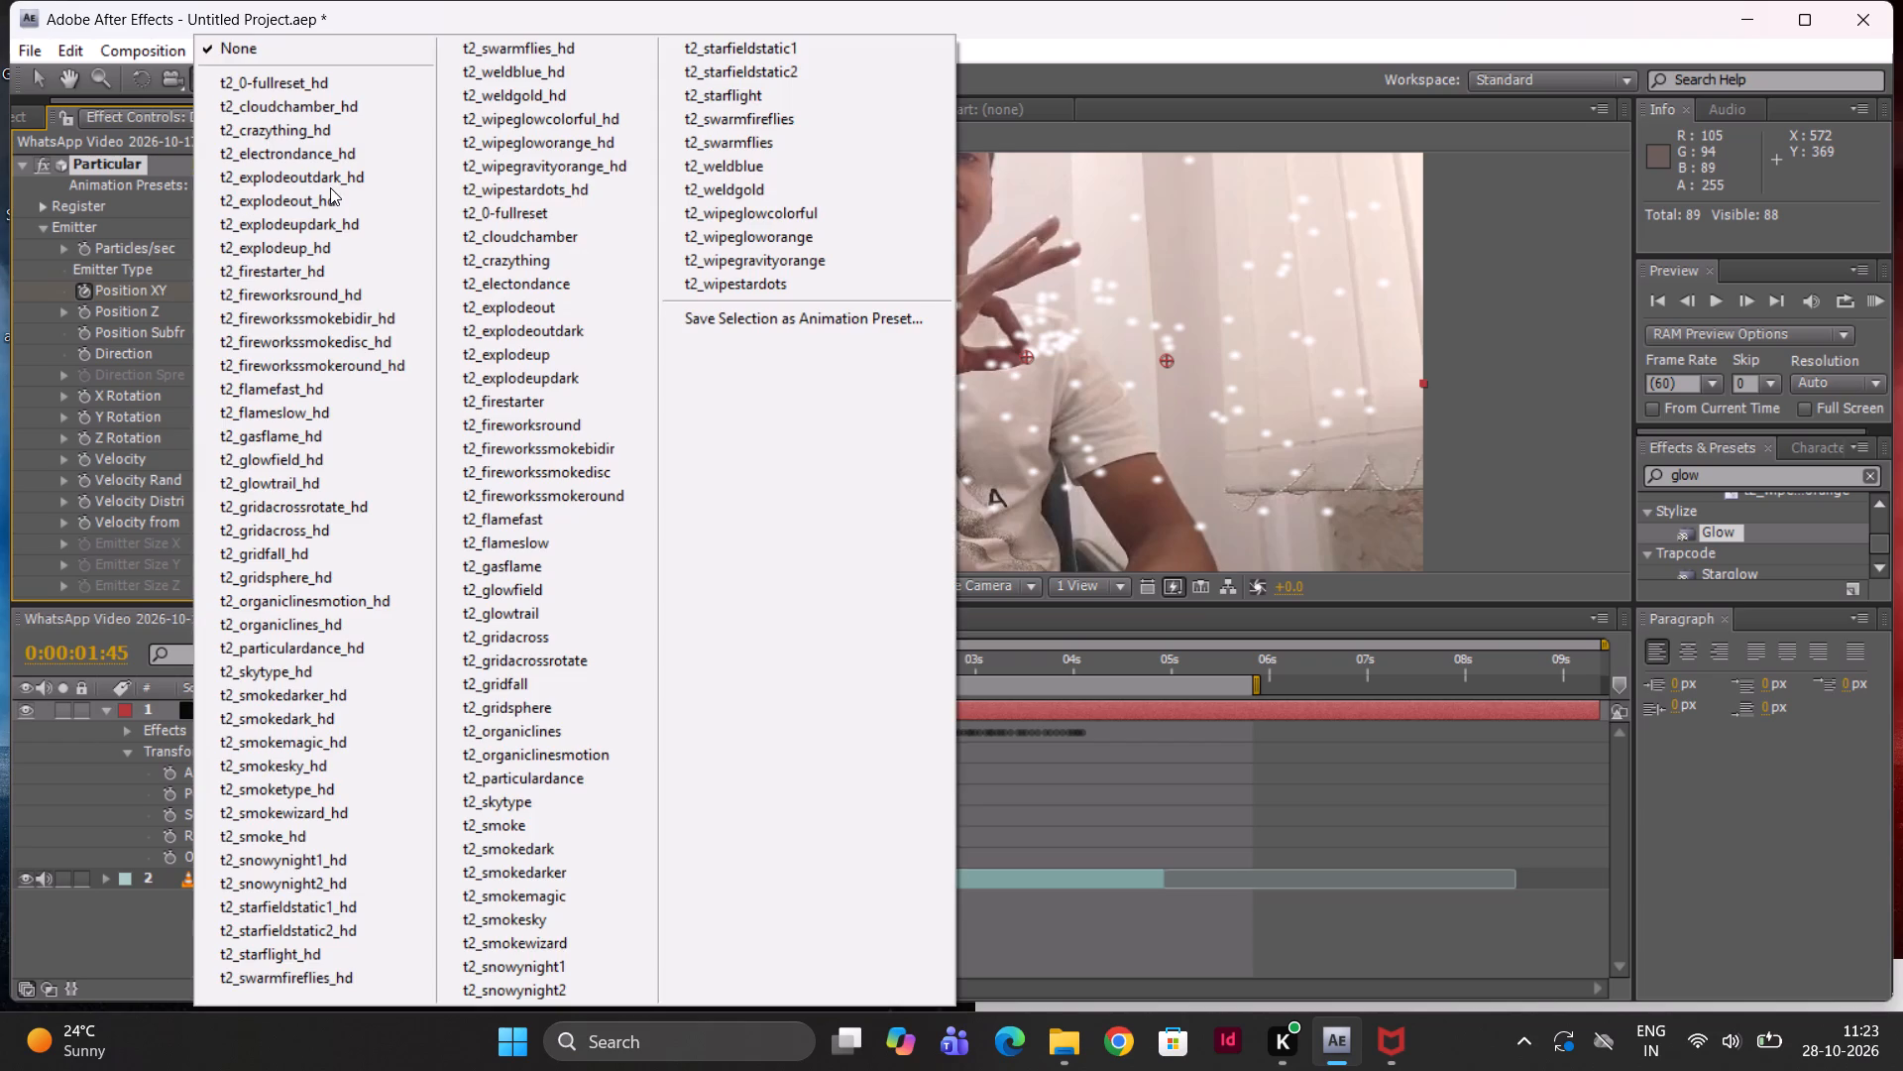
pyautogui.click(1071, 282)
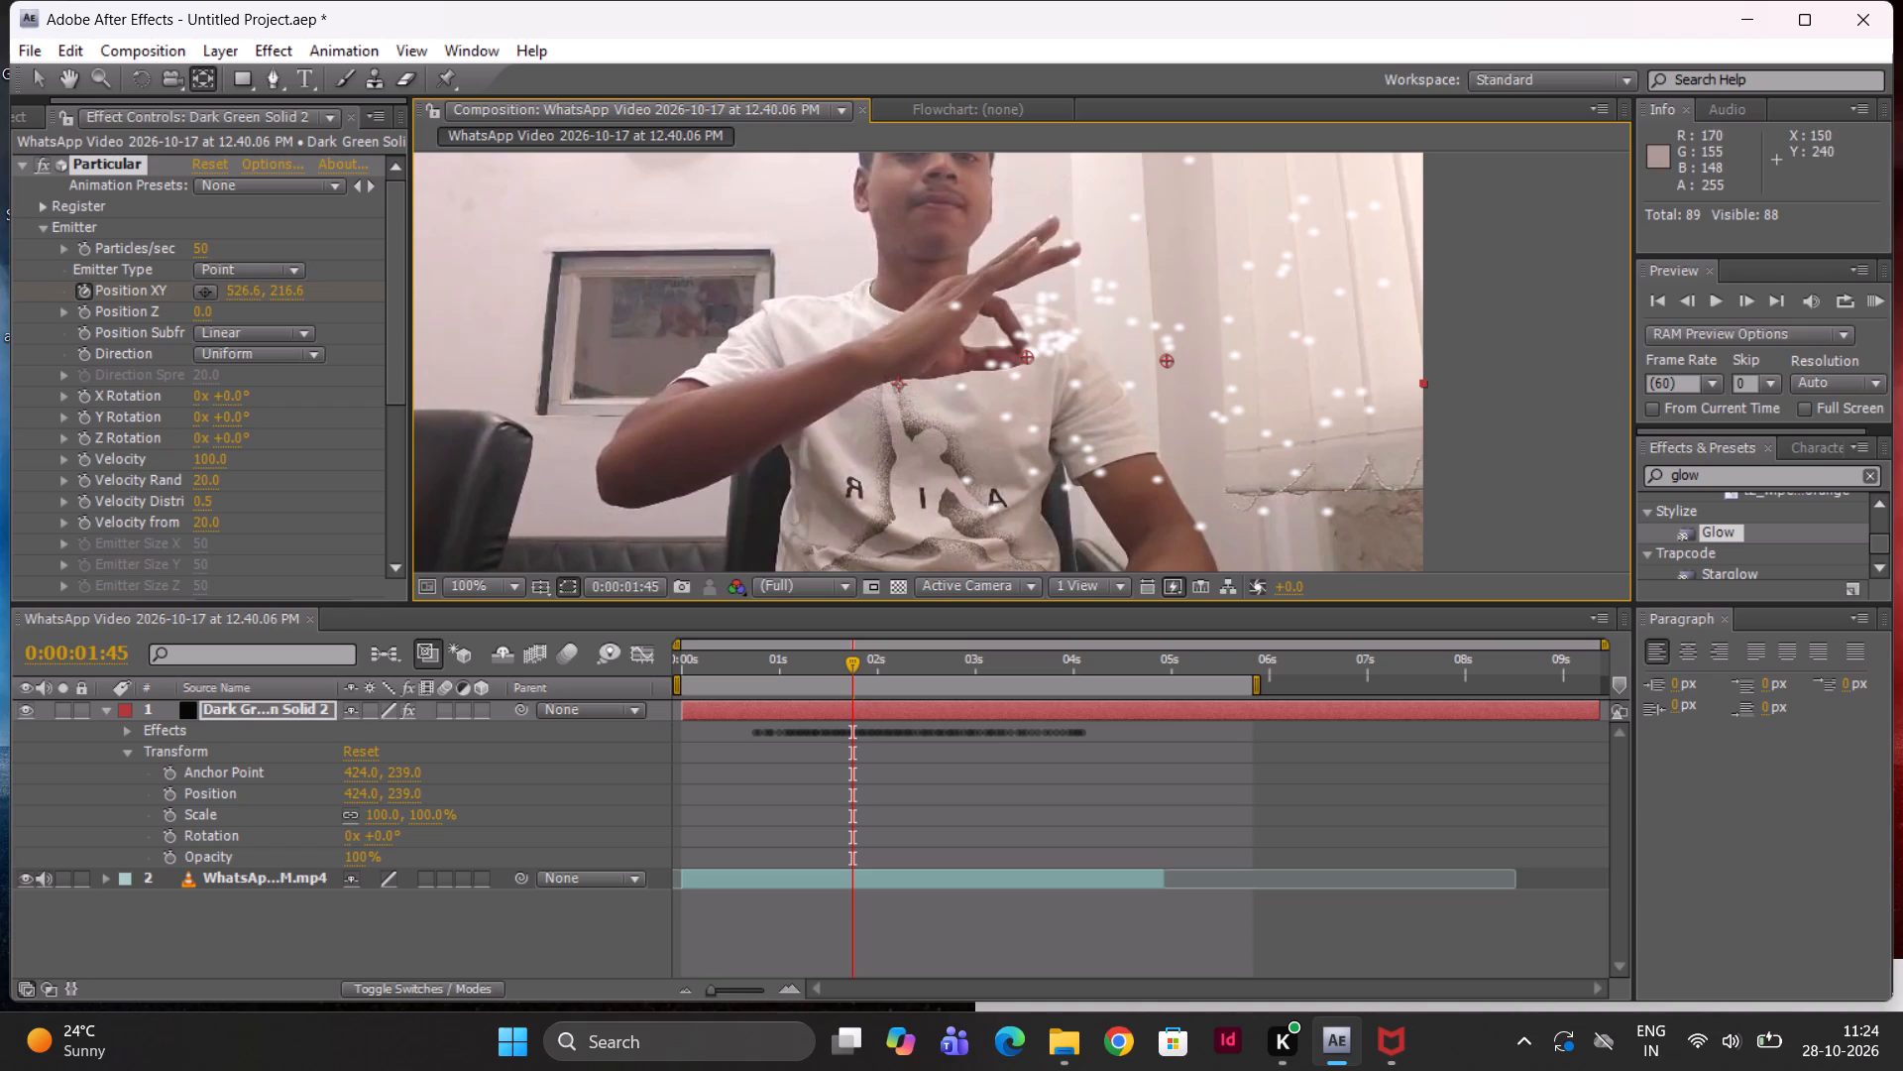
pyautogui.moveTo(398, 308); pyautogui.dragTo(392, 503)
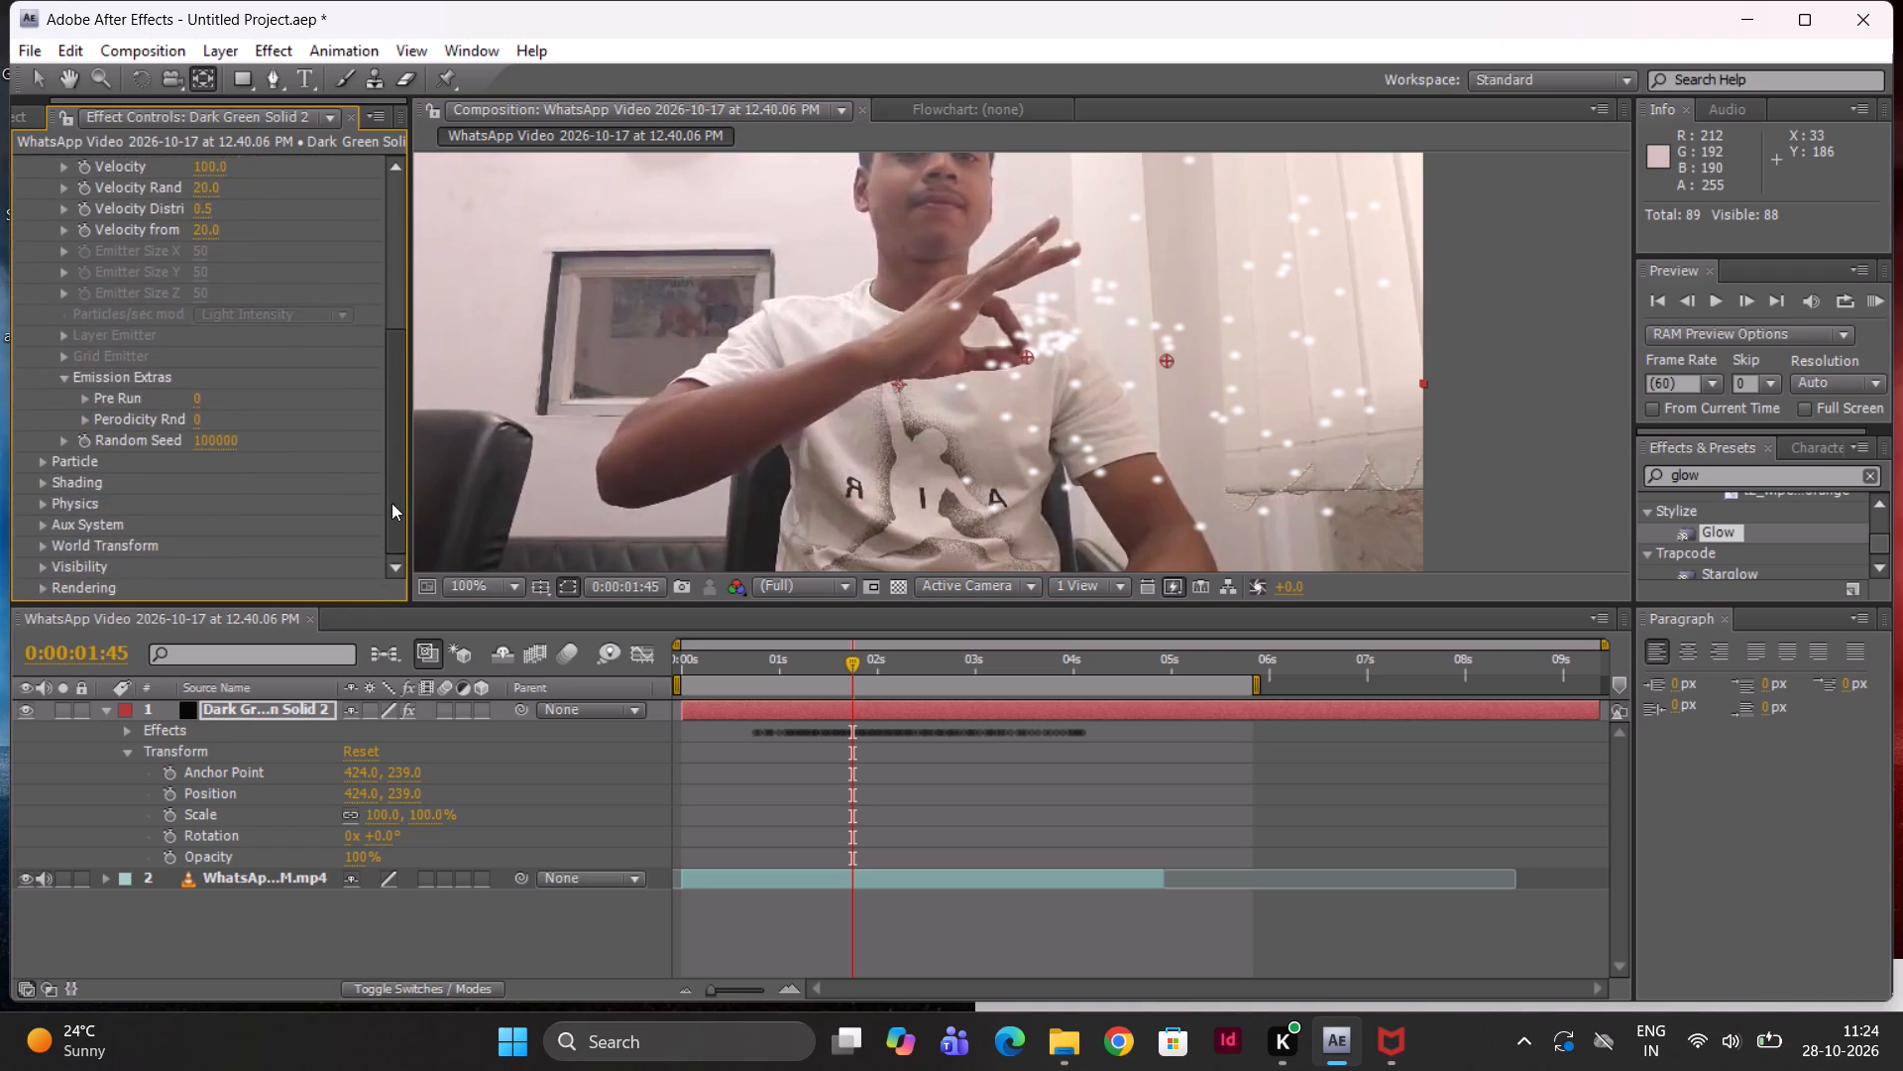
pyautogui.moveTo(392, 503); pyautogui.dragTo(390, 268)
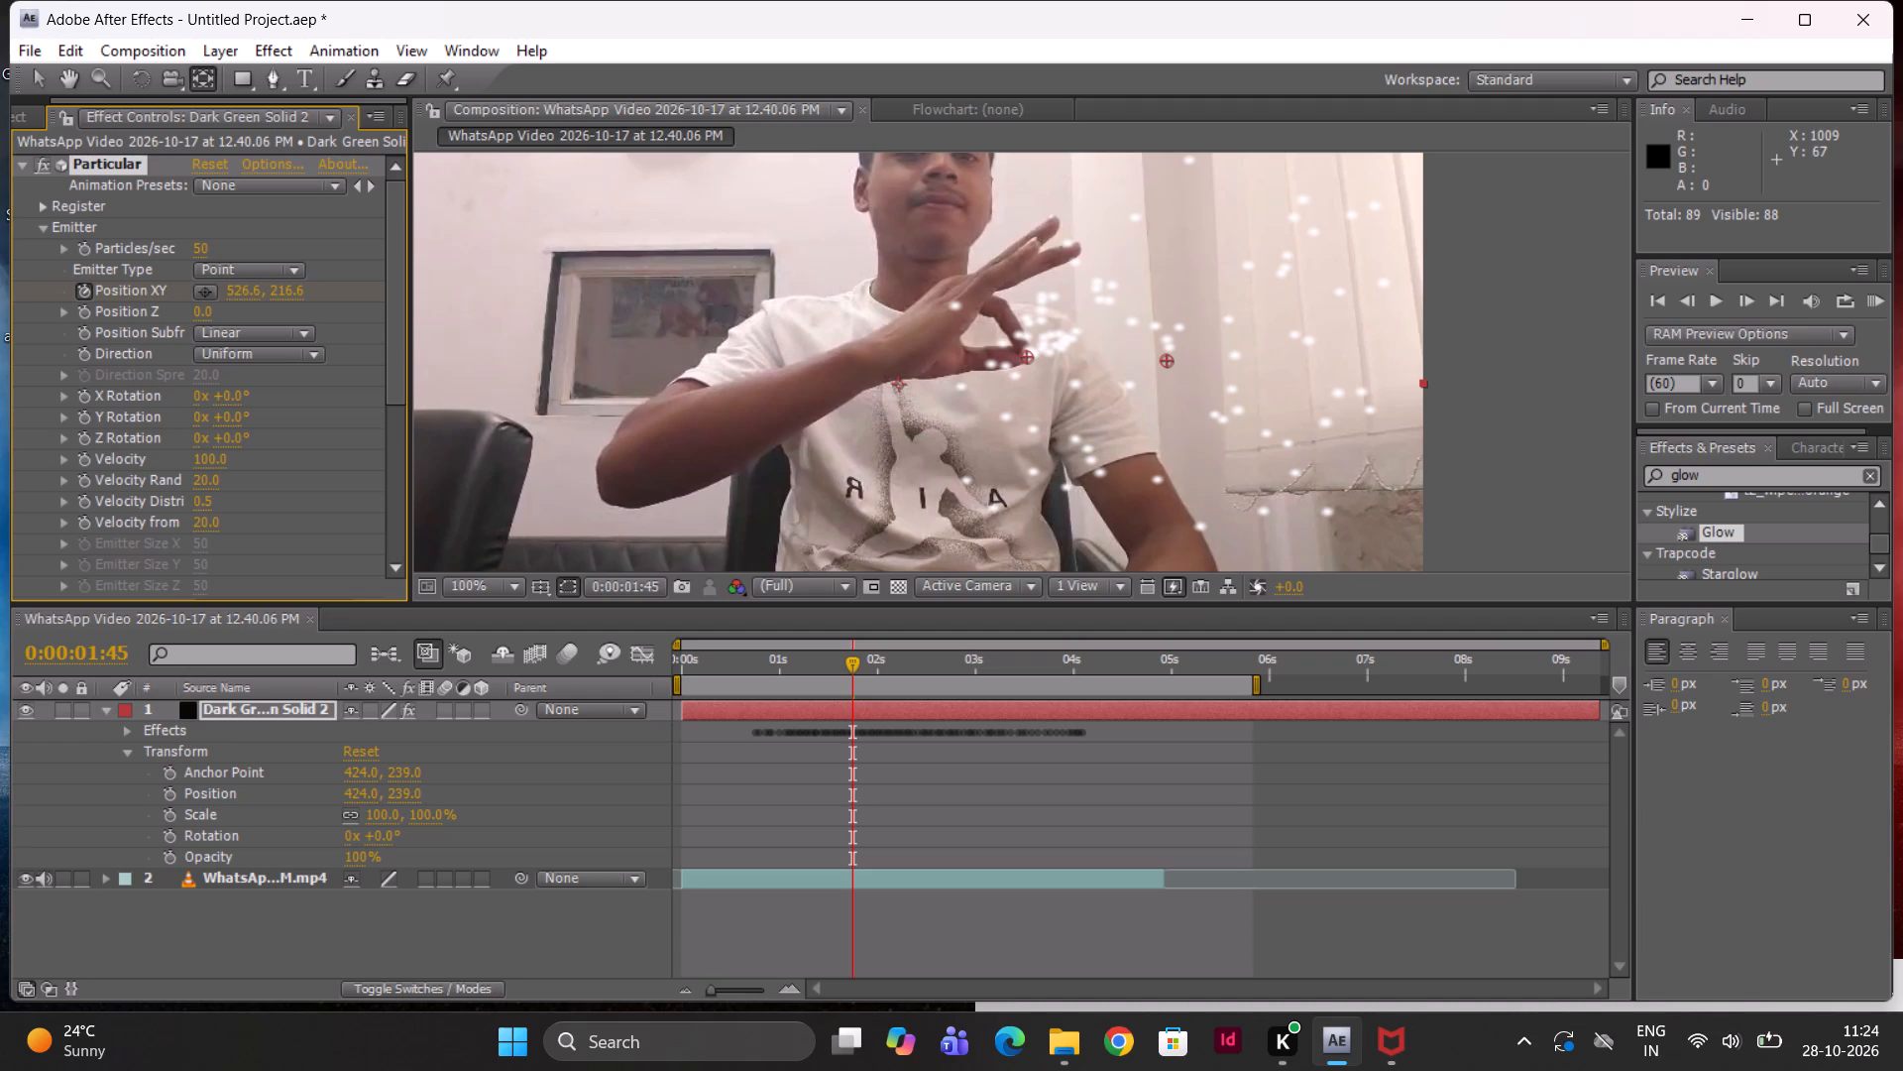
# Scrub back to 0:00:00:50 to check the particle emission near the start of the emitter's keyframed motion.
pyautogui.moveTo(857, 664); pyautogui.dragTo(769, 696)
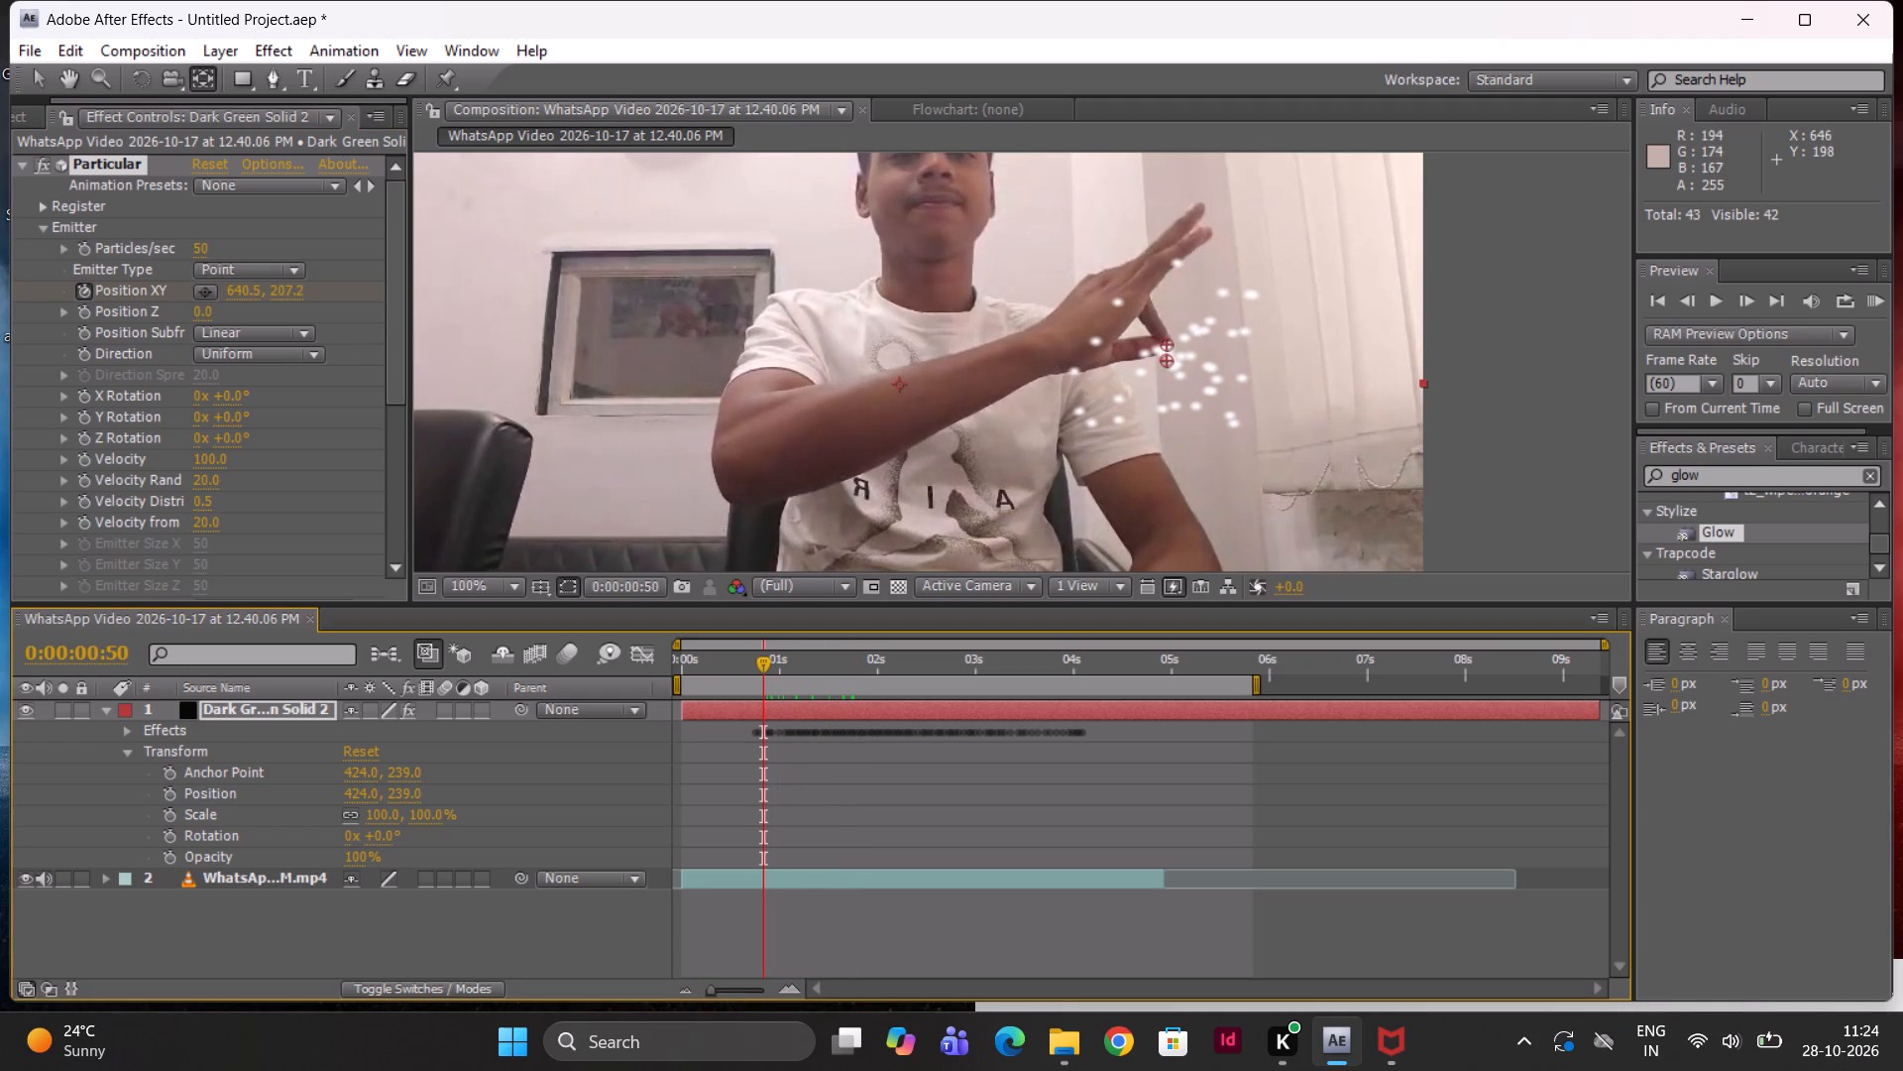
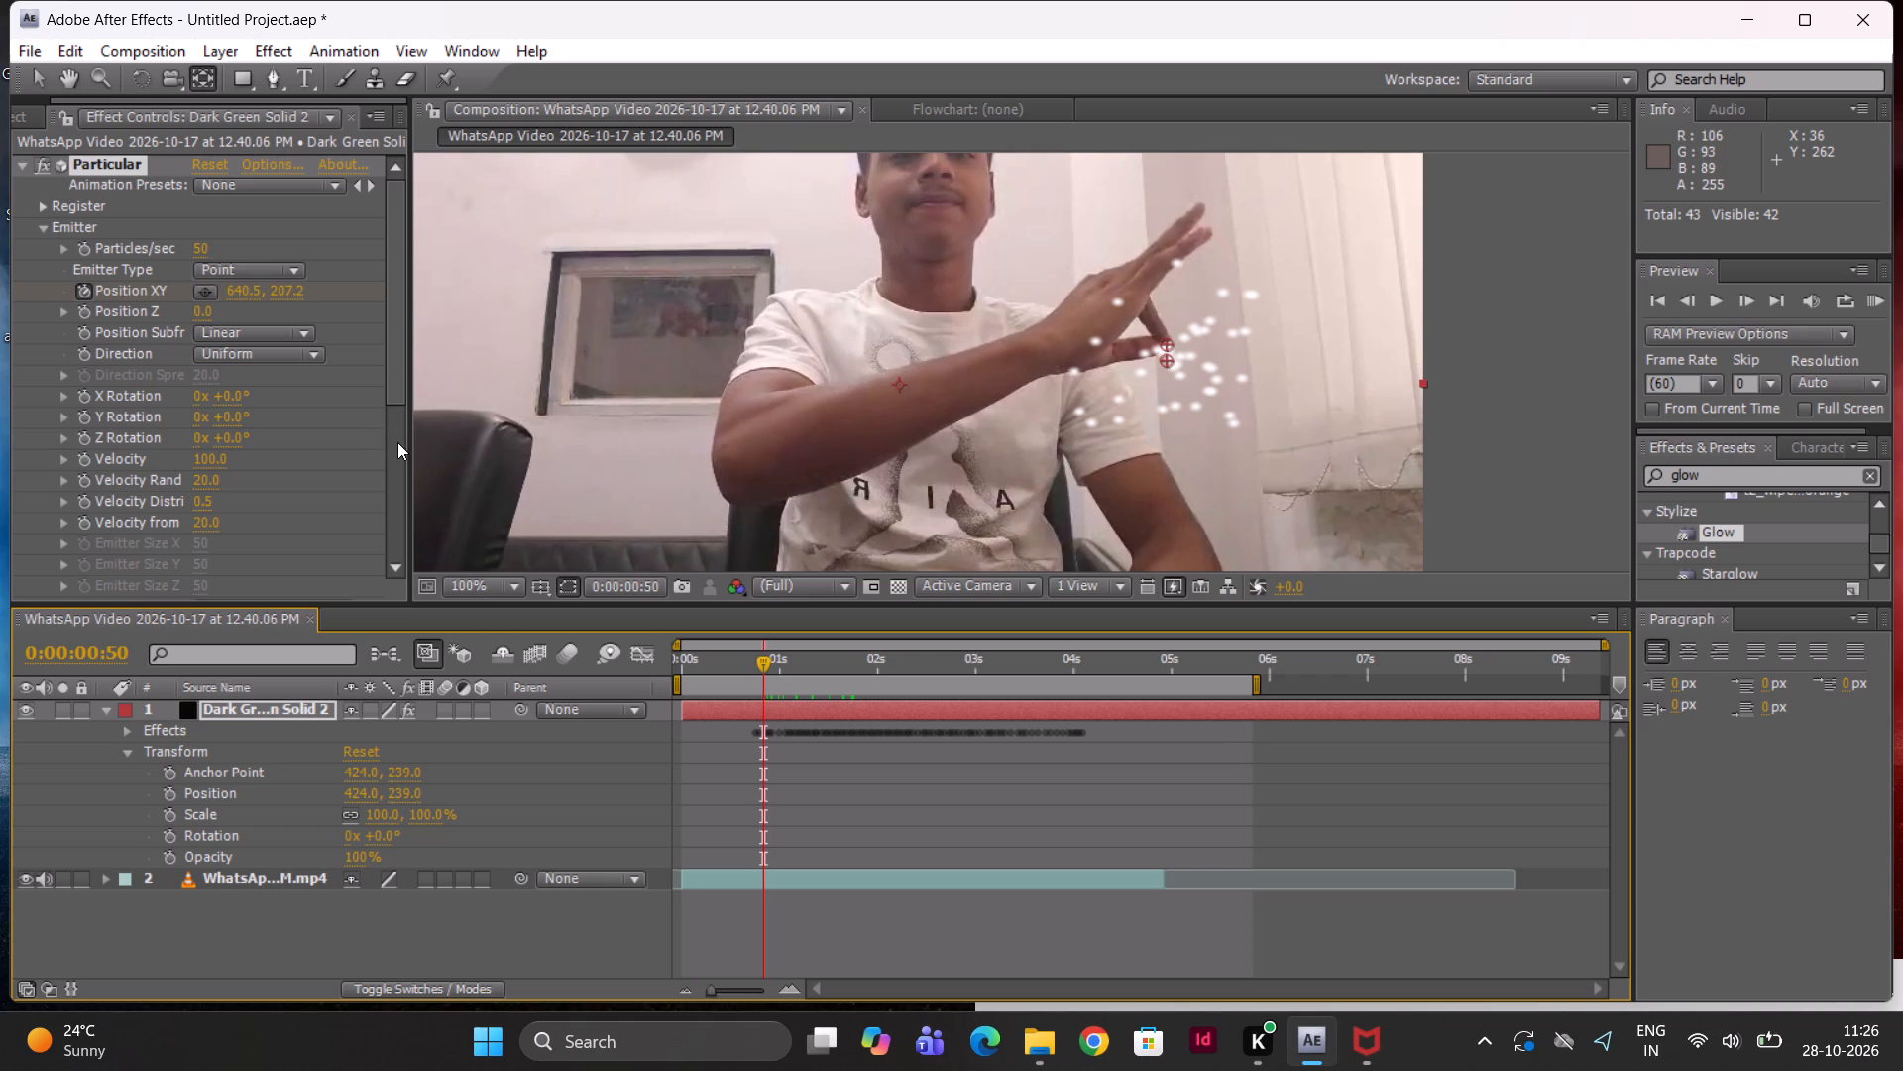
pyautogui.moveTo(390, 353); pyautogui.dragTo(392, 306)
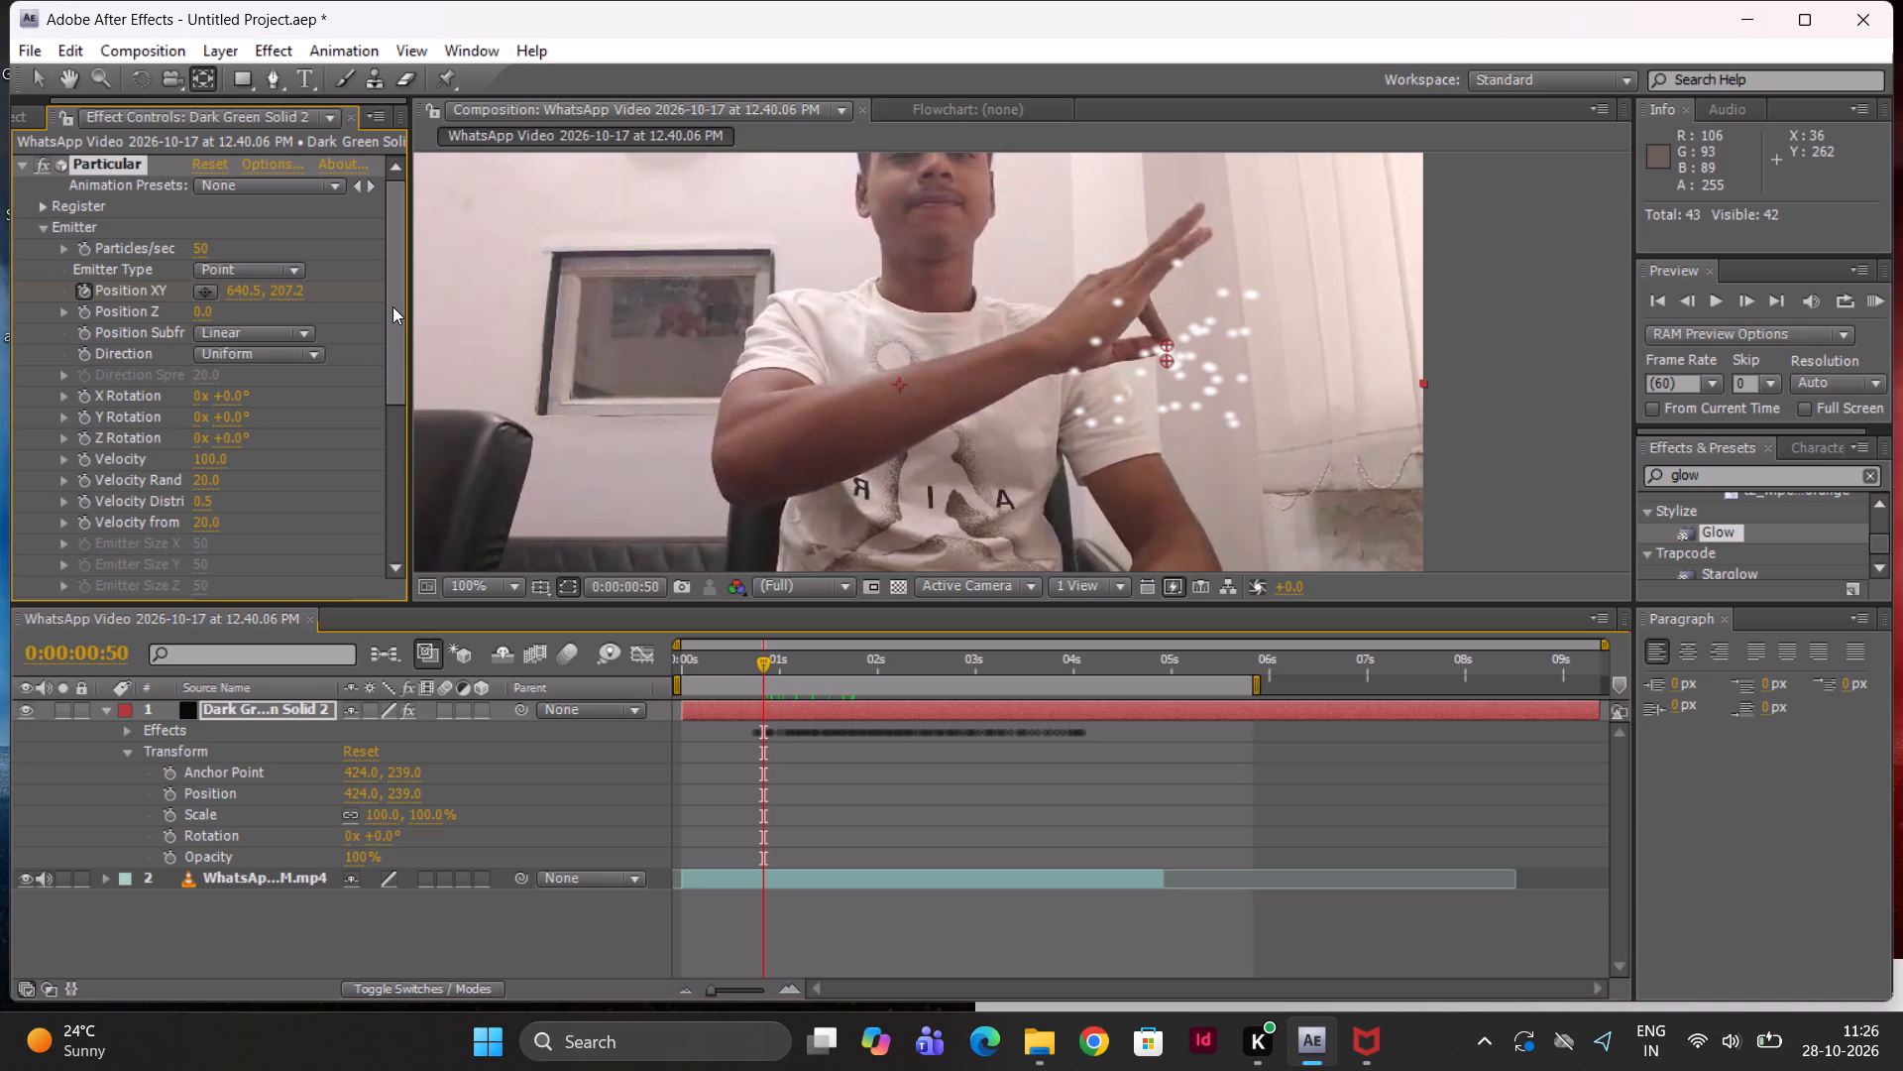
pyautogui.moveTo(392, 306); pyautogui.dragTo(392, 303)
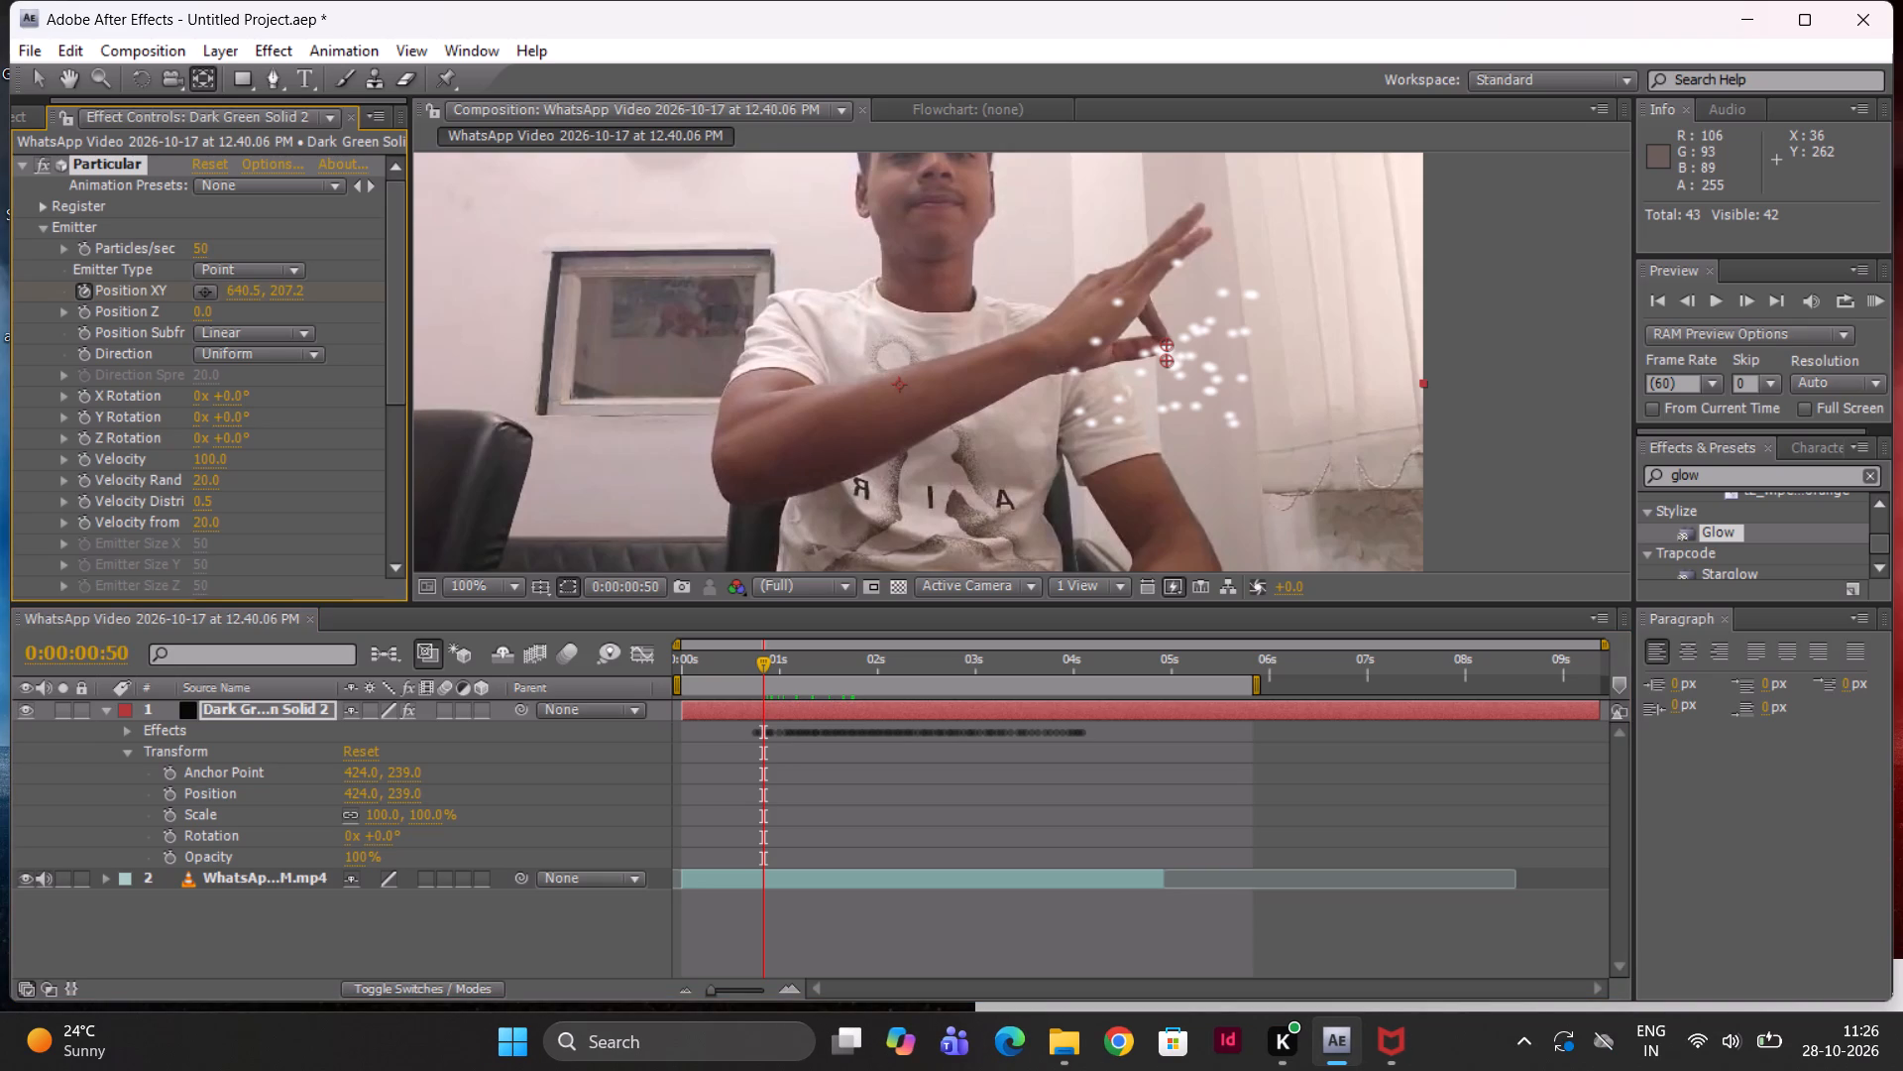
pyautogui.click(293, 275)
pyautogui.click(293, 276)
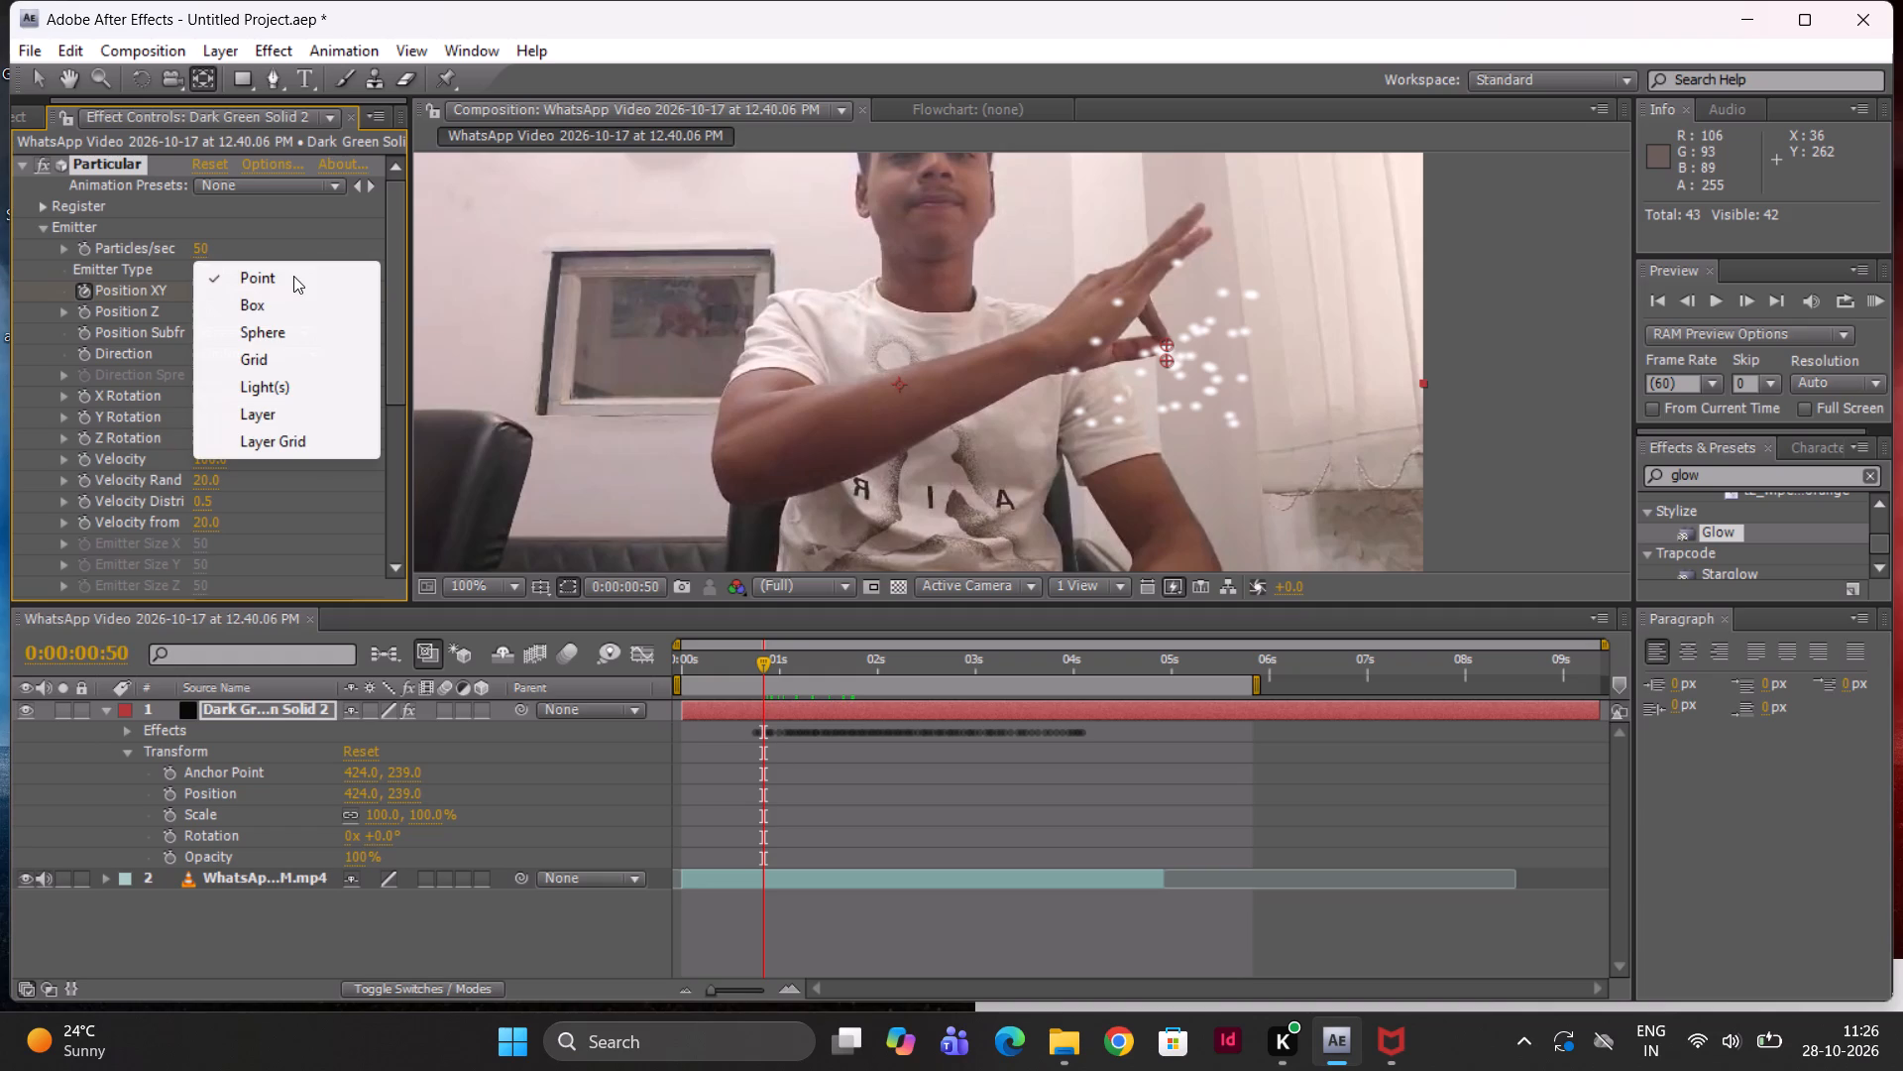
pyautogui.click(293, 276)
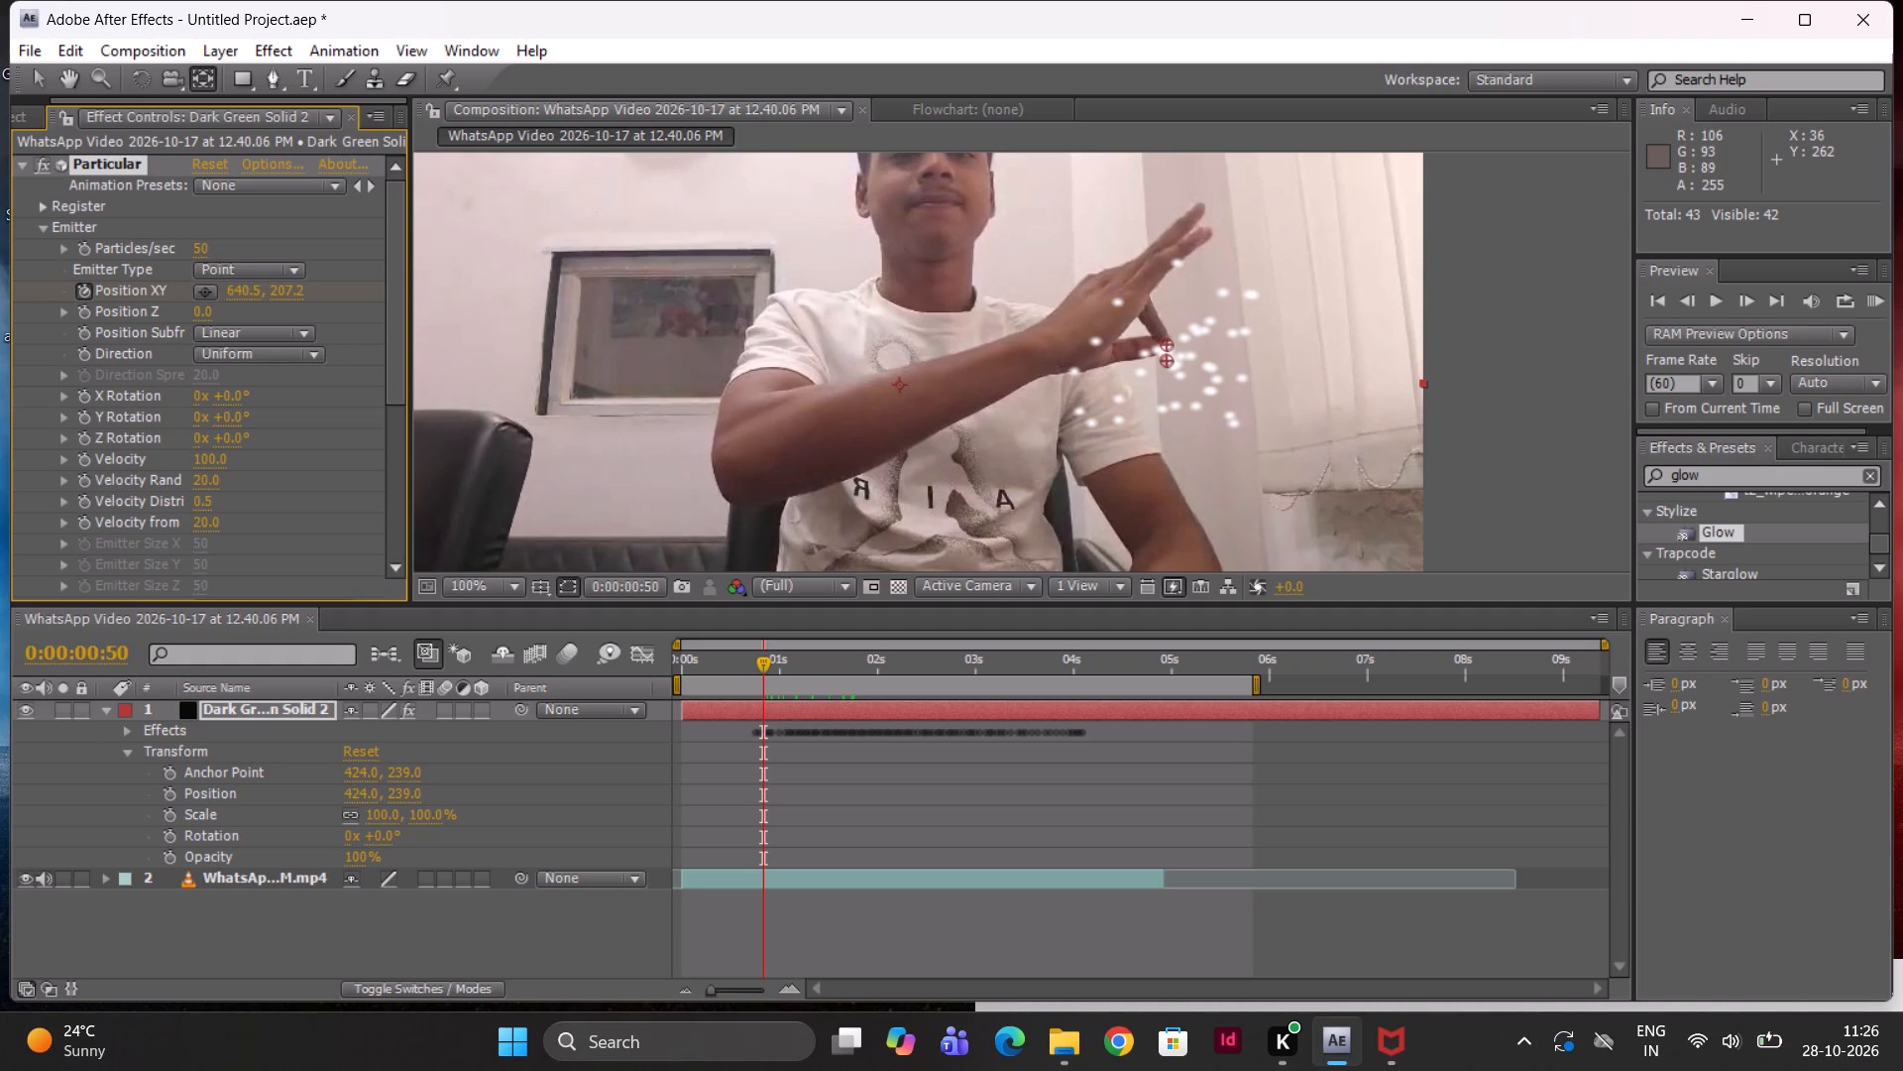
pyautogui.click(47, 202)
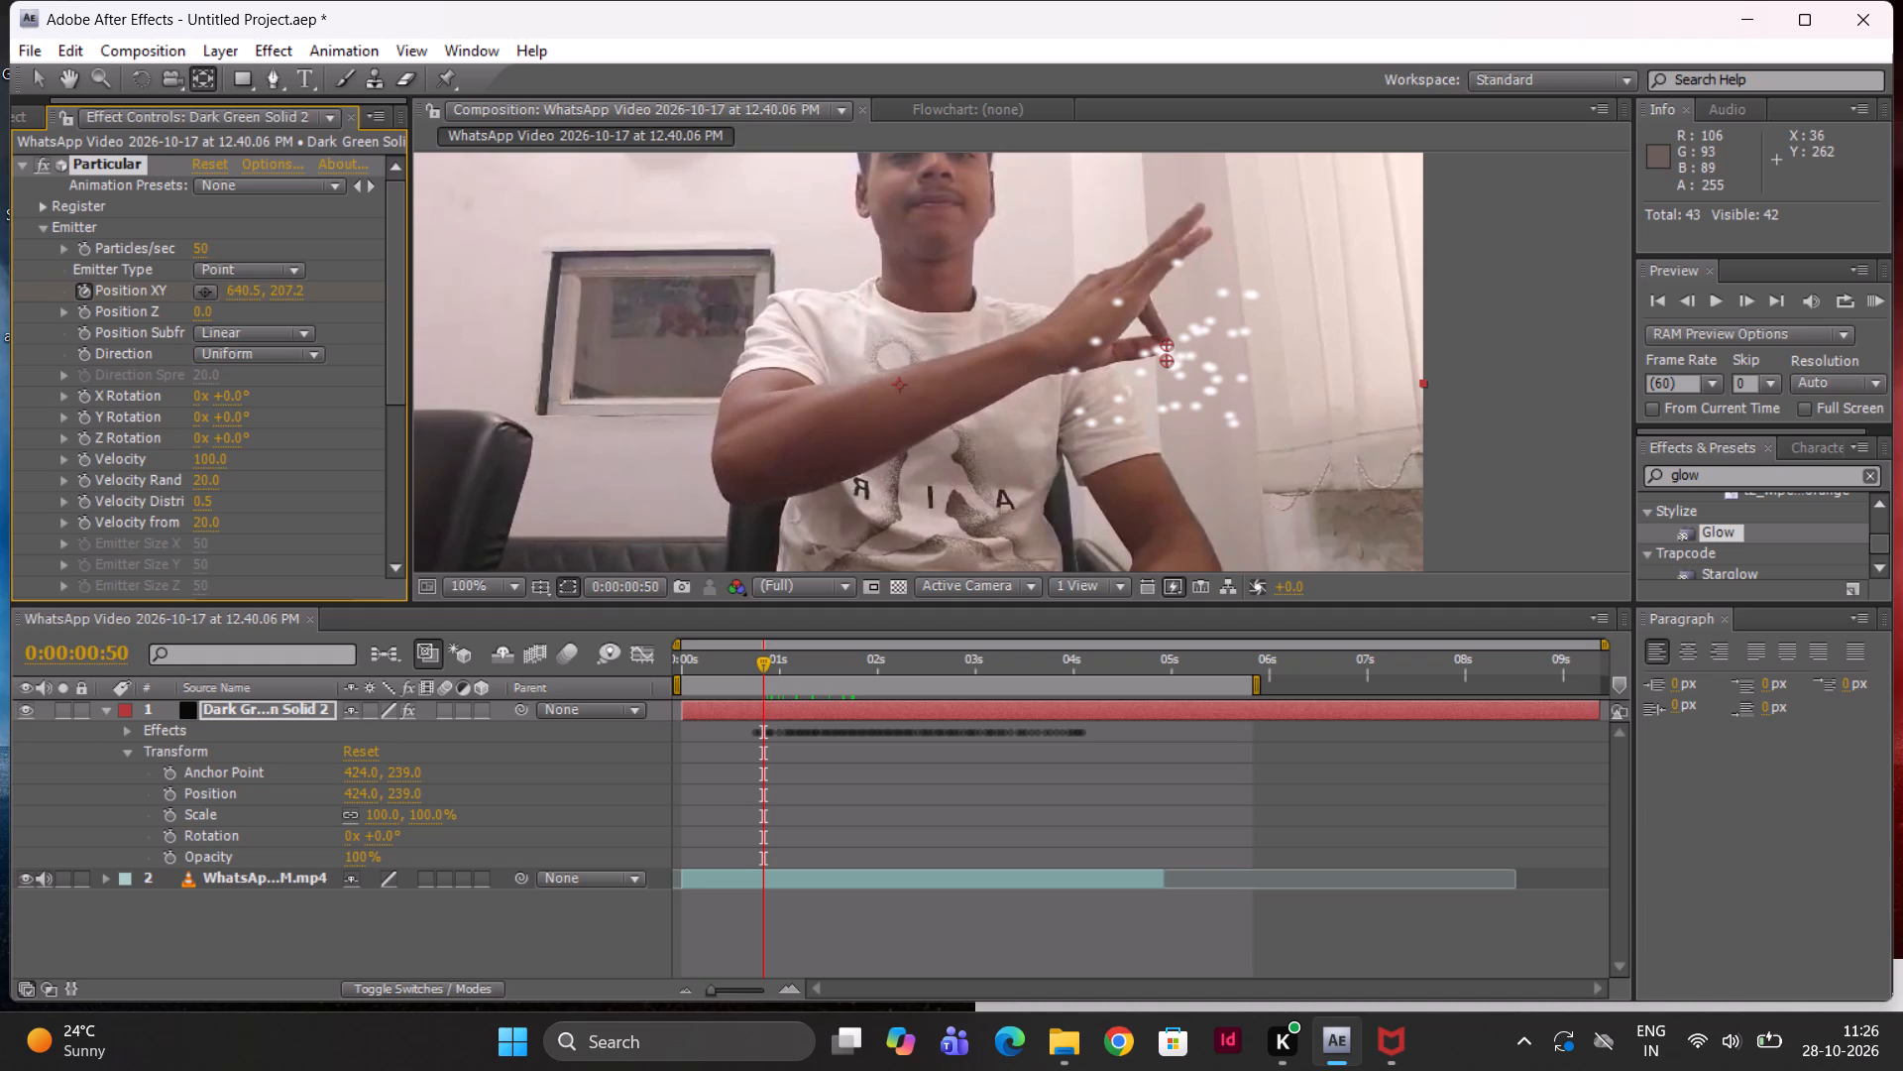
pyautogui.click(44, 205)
# Set the Particular emitter's Particles/sec to 250.
pyautogui.click(204, 248)
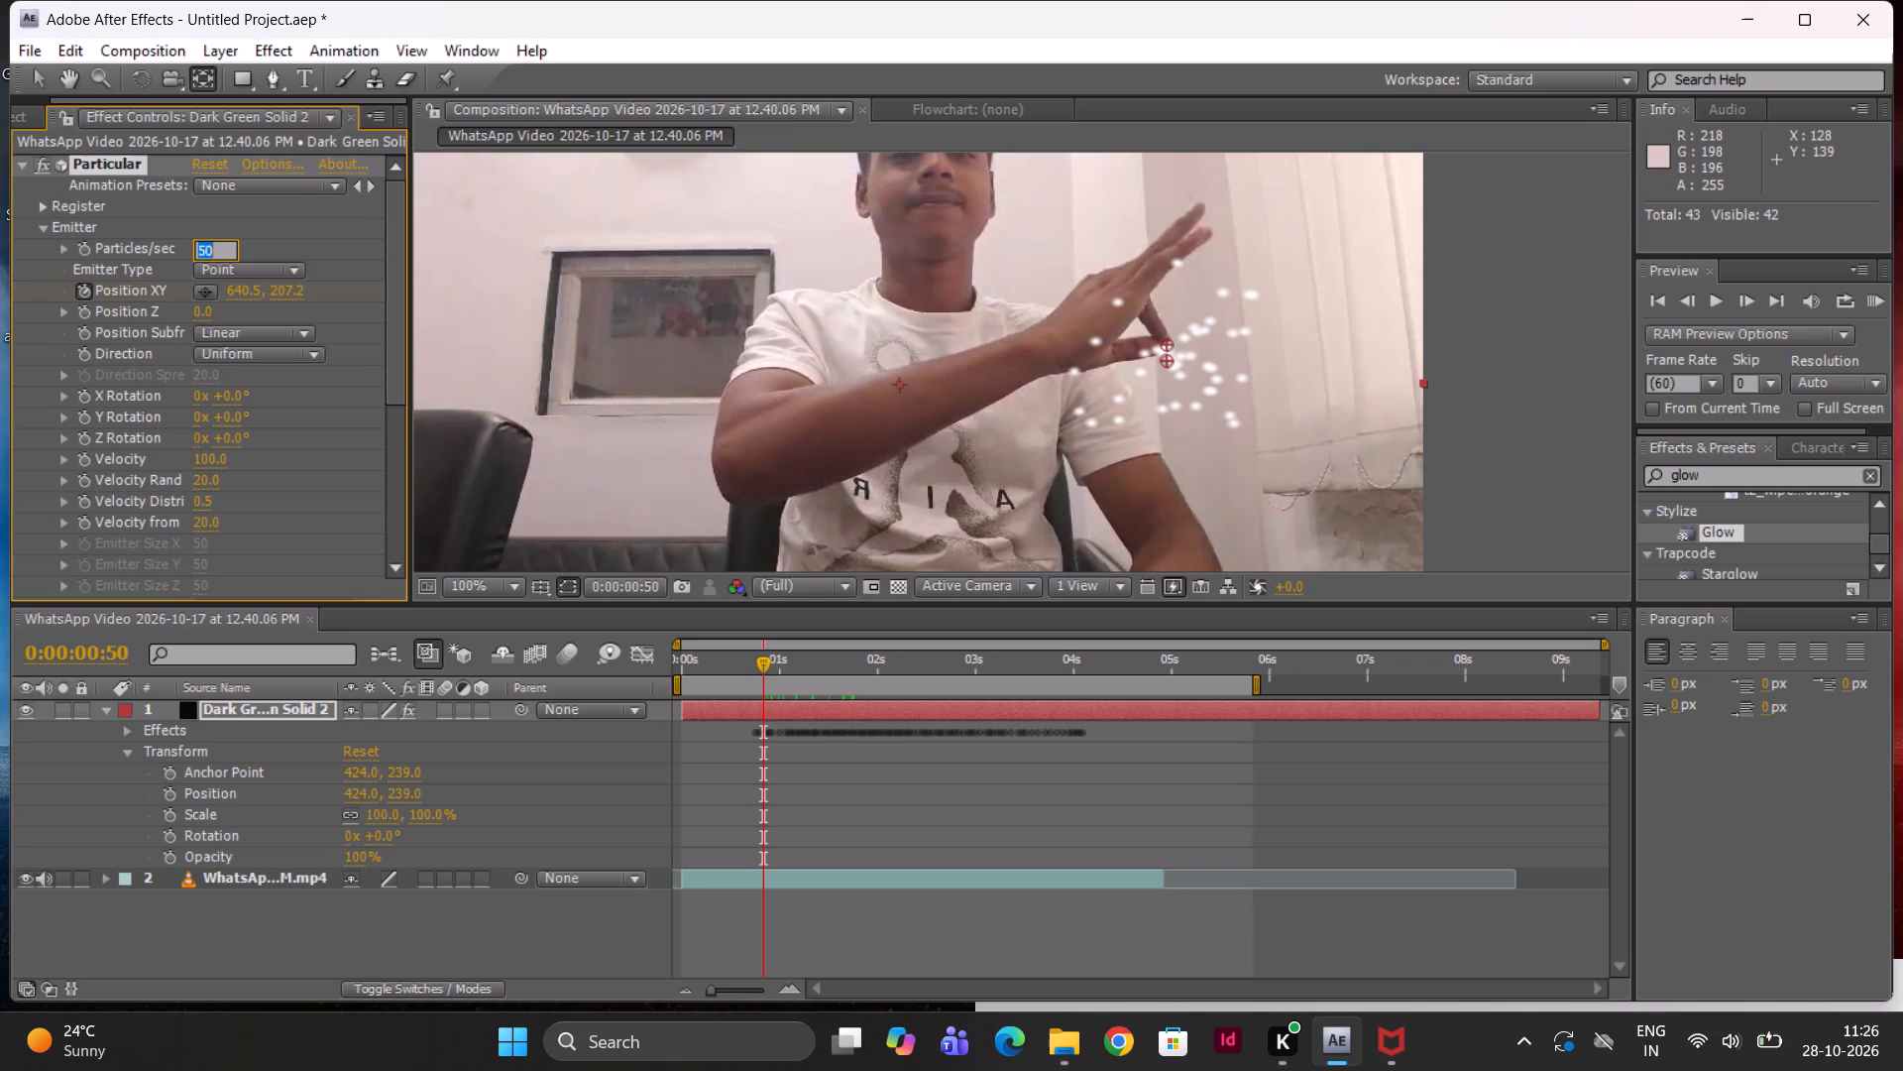
pyautogui.write('250')
pyautogui.press('Return')
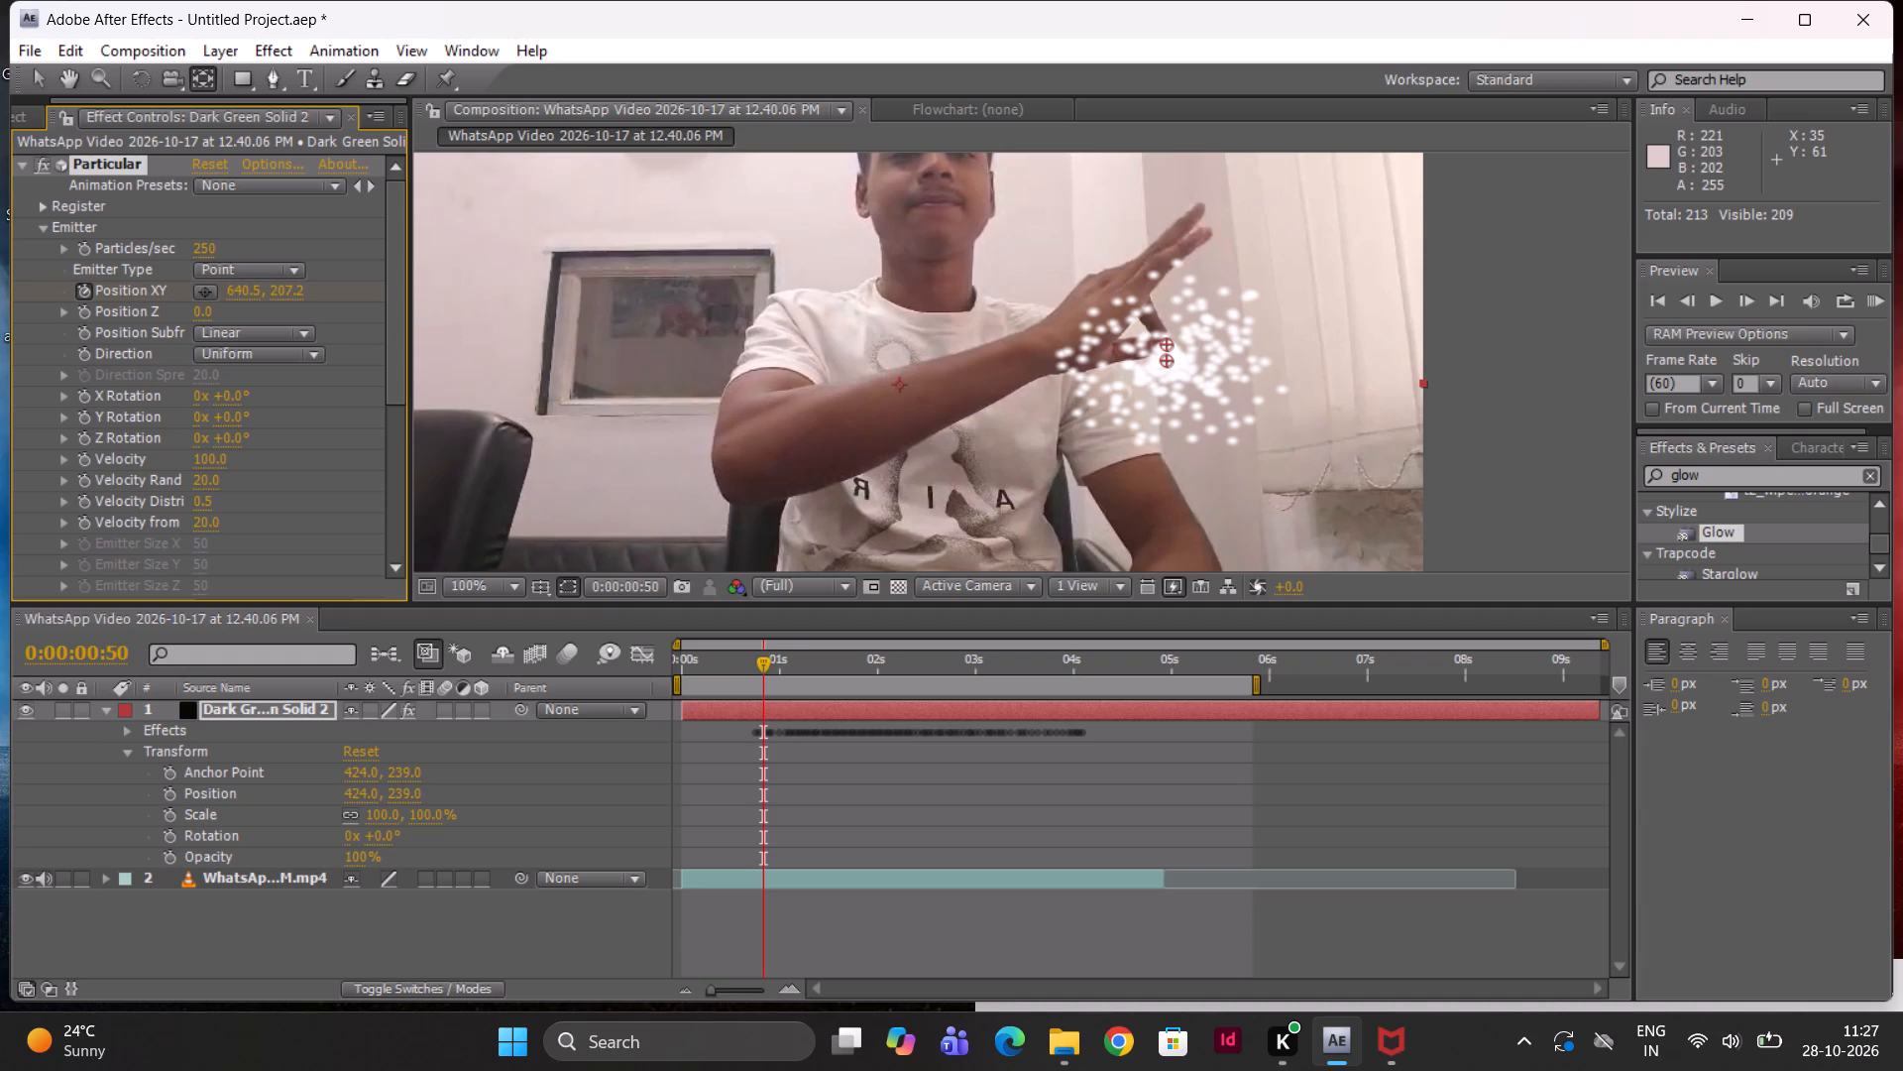
# Set the emitter's Velocity and Velocity Random both to 0.
pyautogui.click(205, 459)
pyautogui.press('0')
pyautogui.press('Return')
pyautogui.click(200, 483)
pyautogui.press('0')
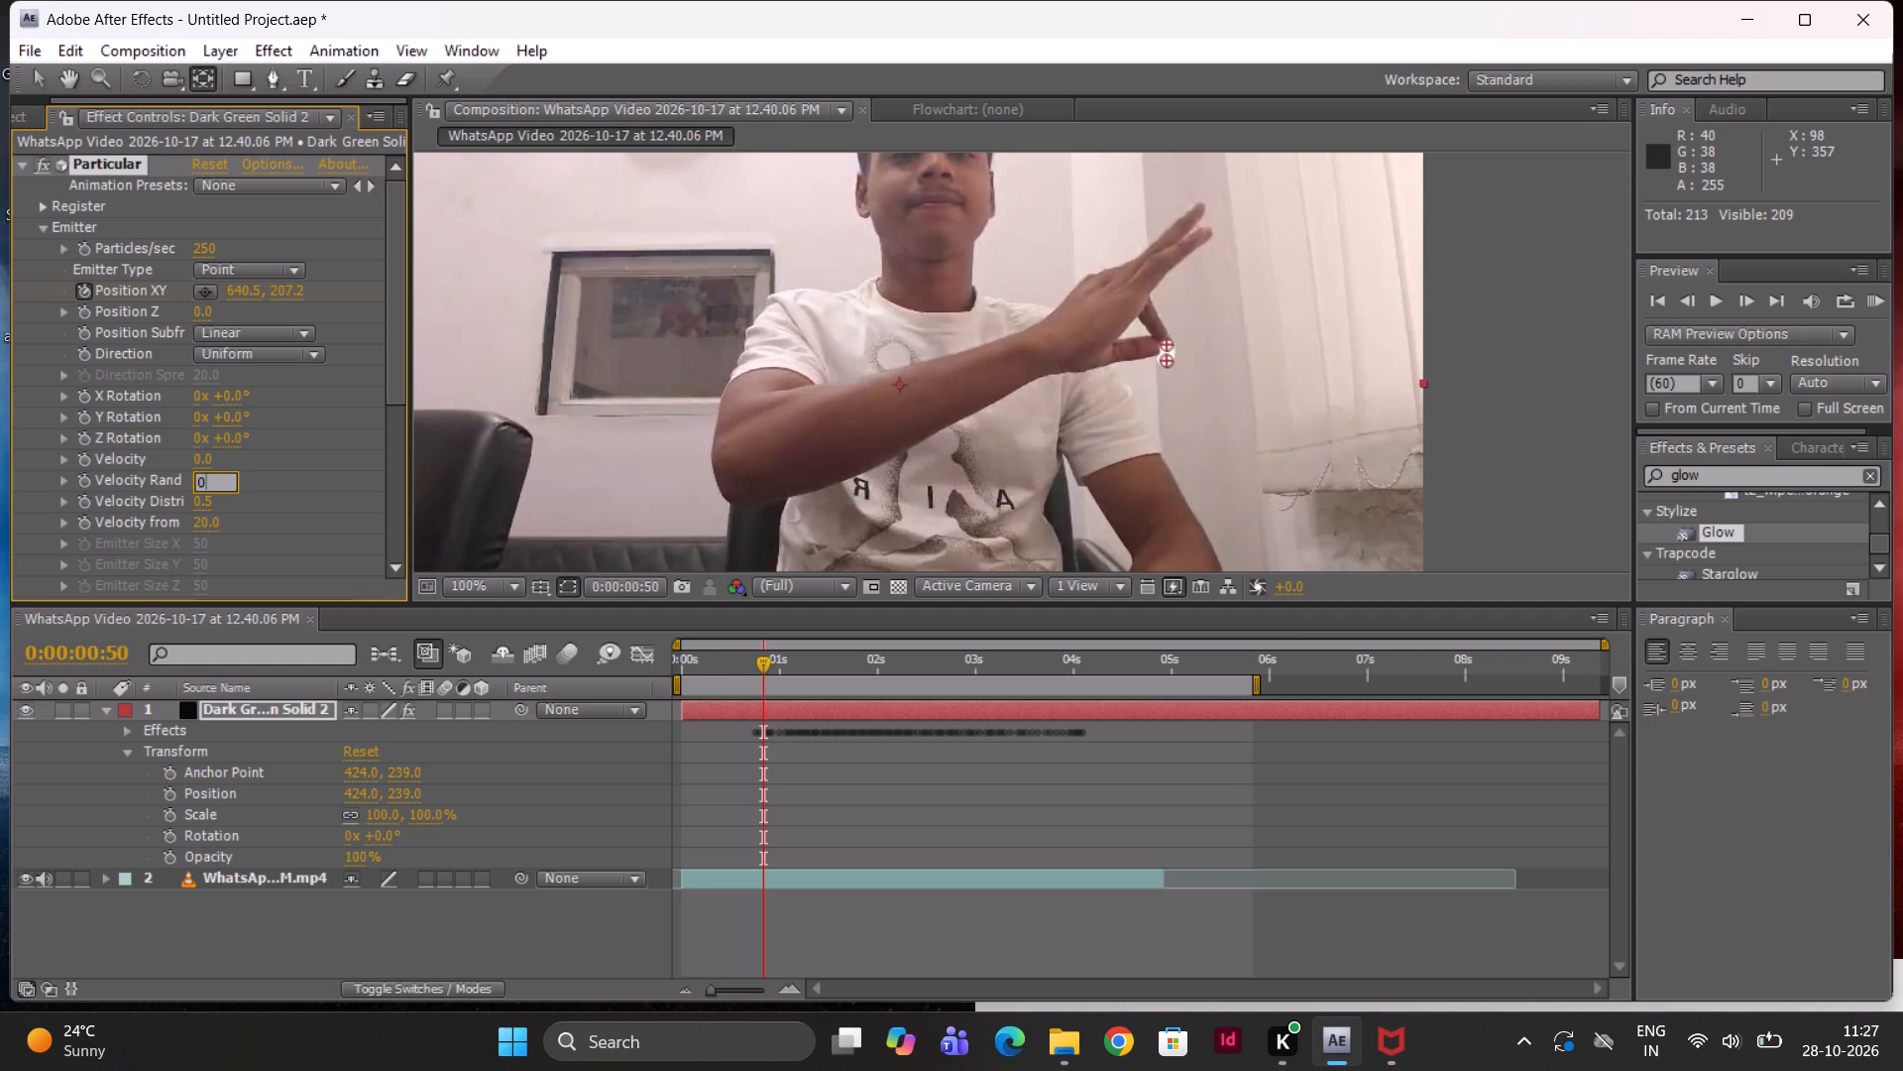
pyautogui.press('Return')
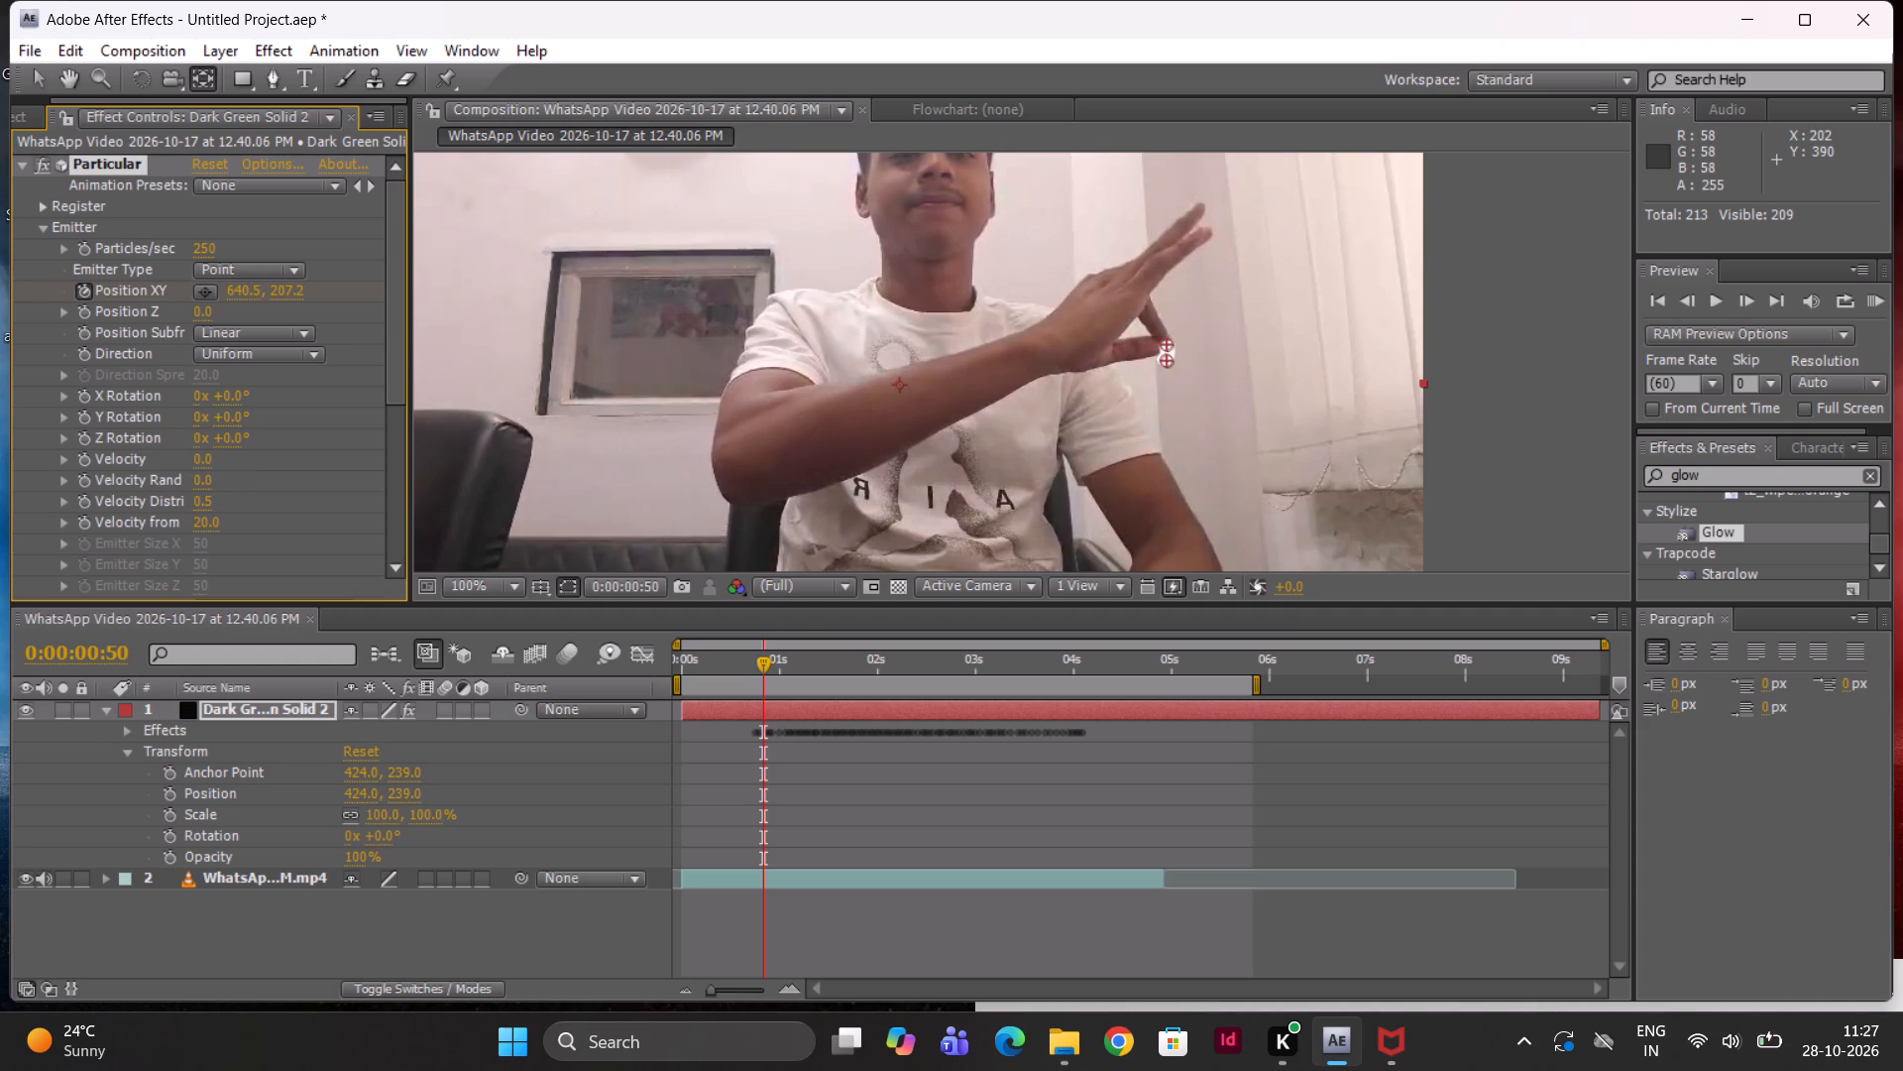
# Scrub forward to about 0:00:02:23 and back to 0:00:00:49 to check the particle trail along the fingertips' path.
pyautogui.moveTo(763, 667); pyautogui.dragTo(898, 670)
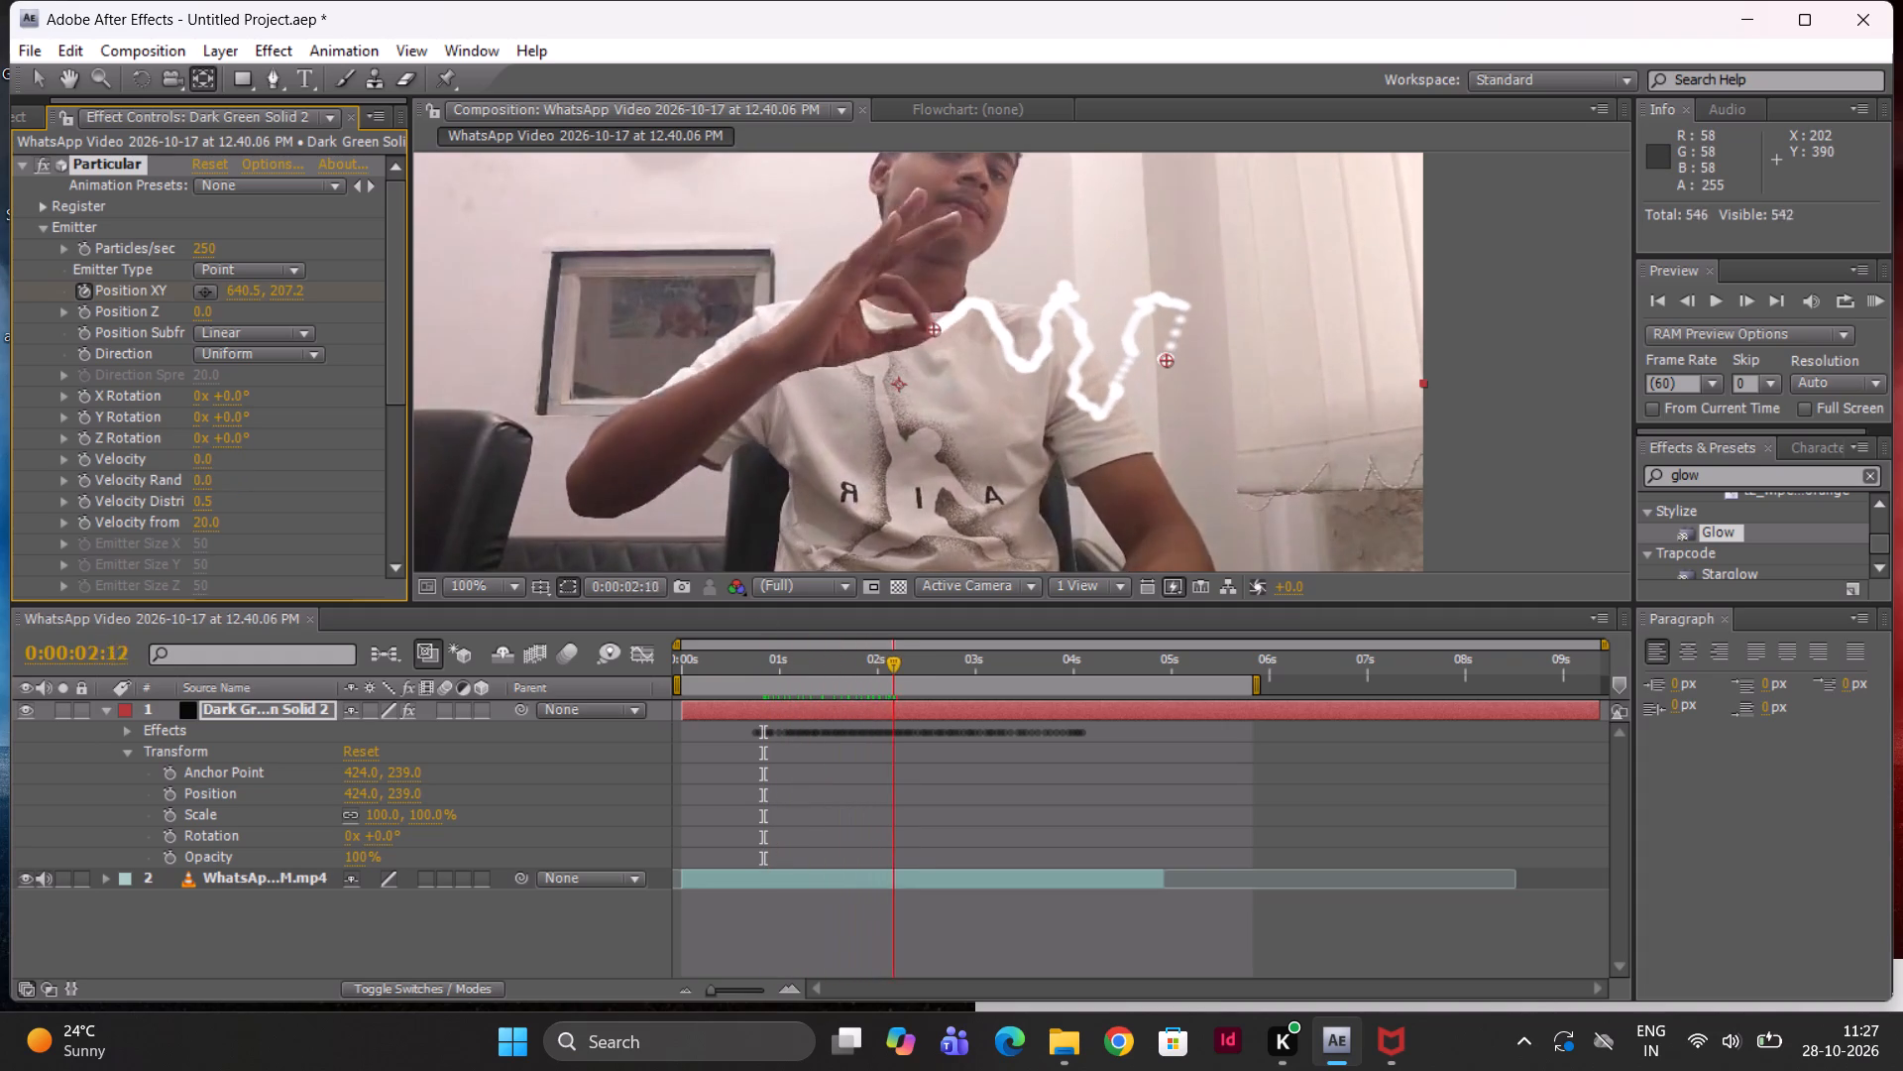
pyautogui.moveTo(898, 670); pyautogui.dragTo(913, 670)
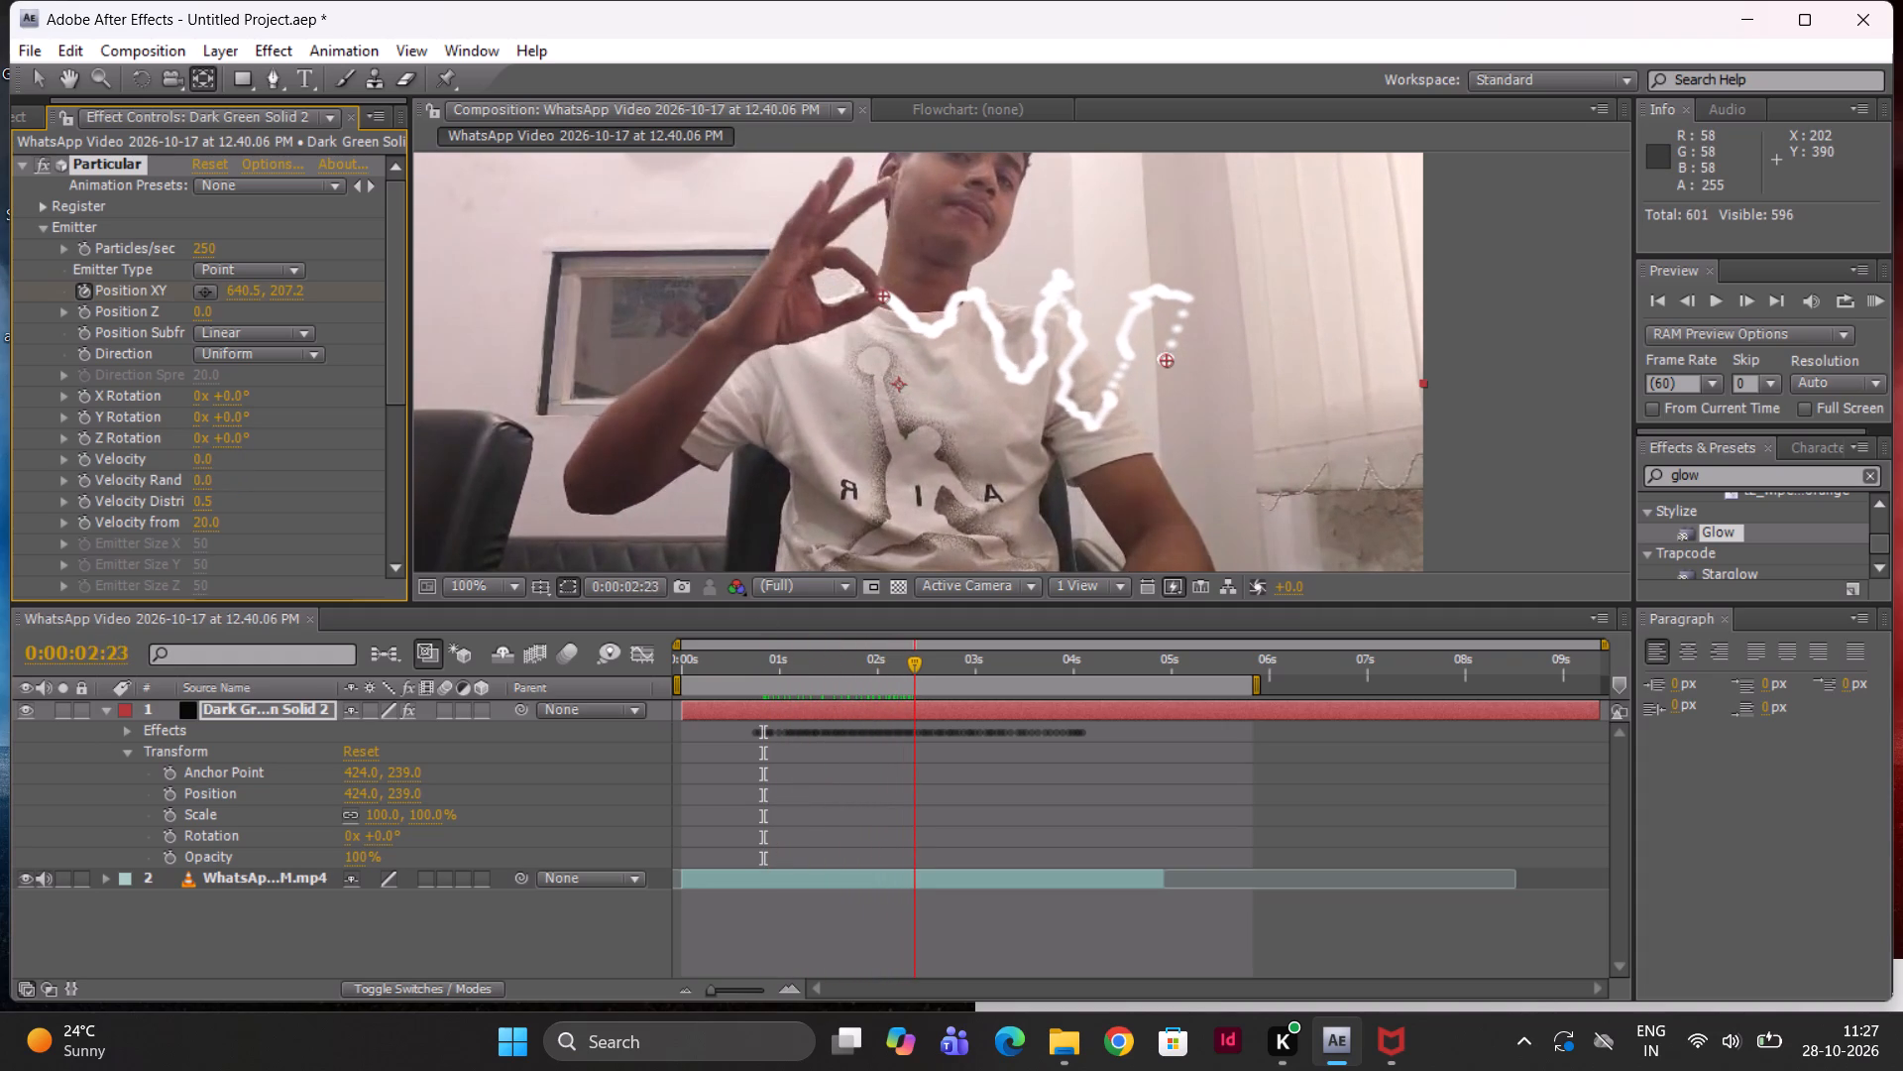
pyautogui.moveTo(913, 670); pyautogui.dragTo(862, 685)
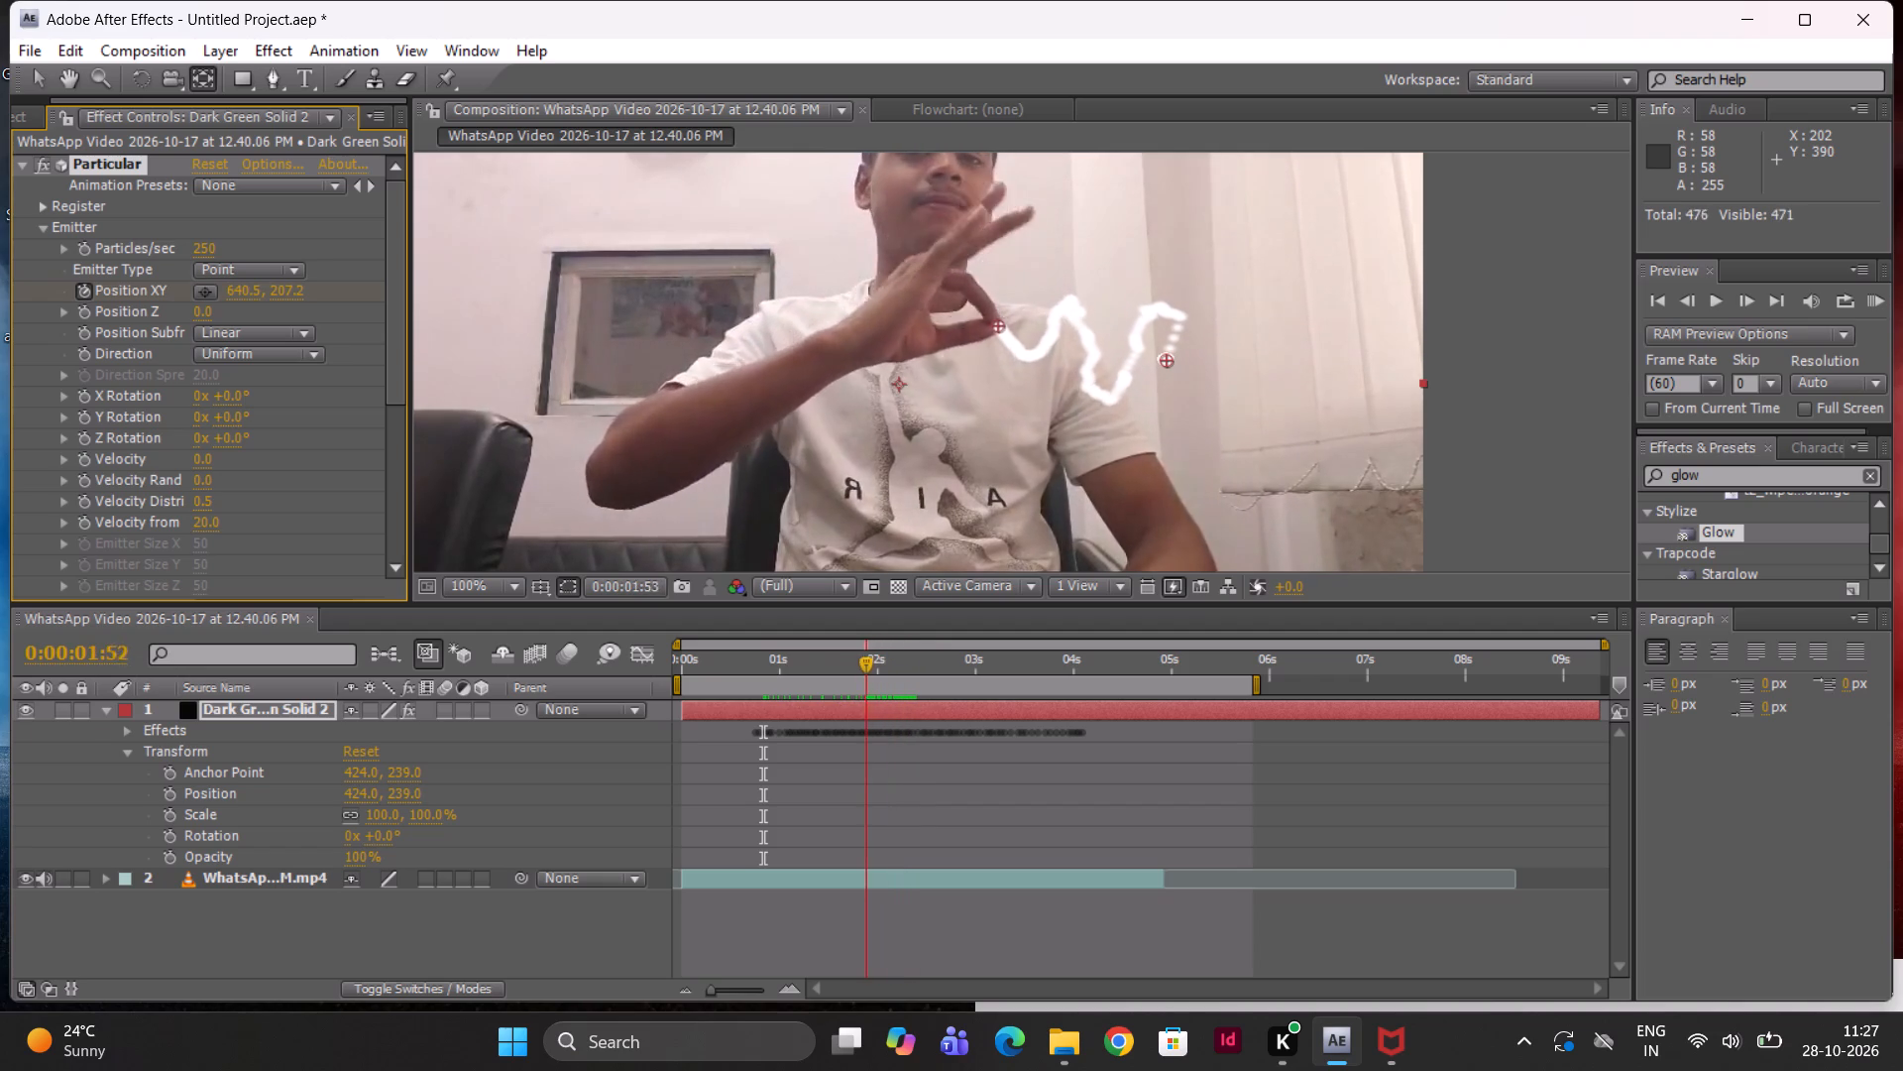
pyautogui.moveTo(862, 685); pyautogui.dragTo(760, 696)
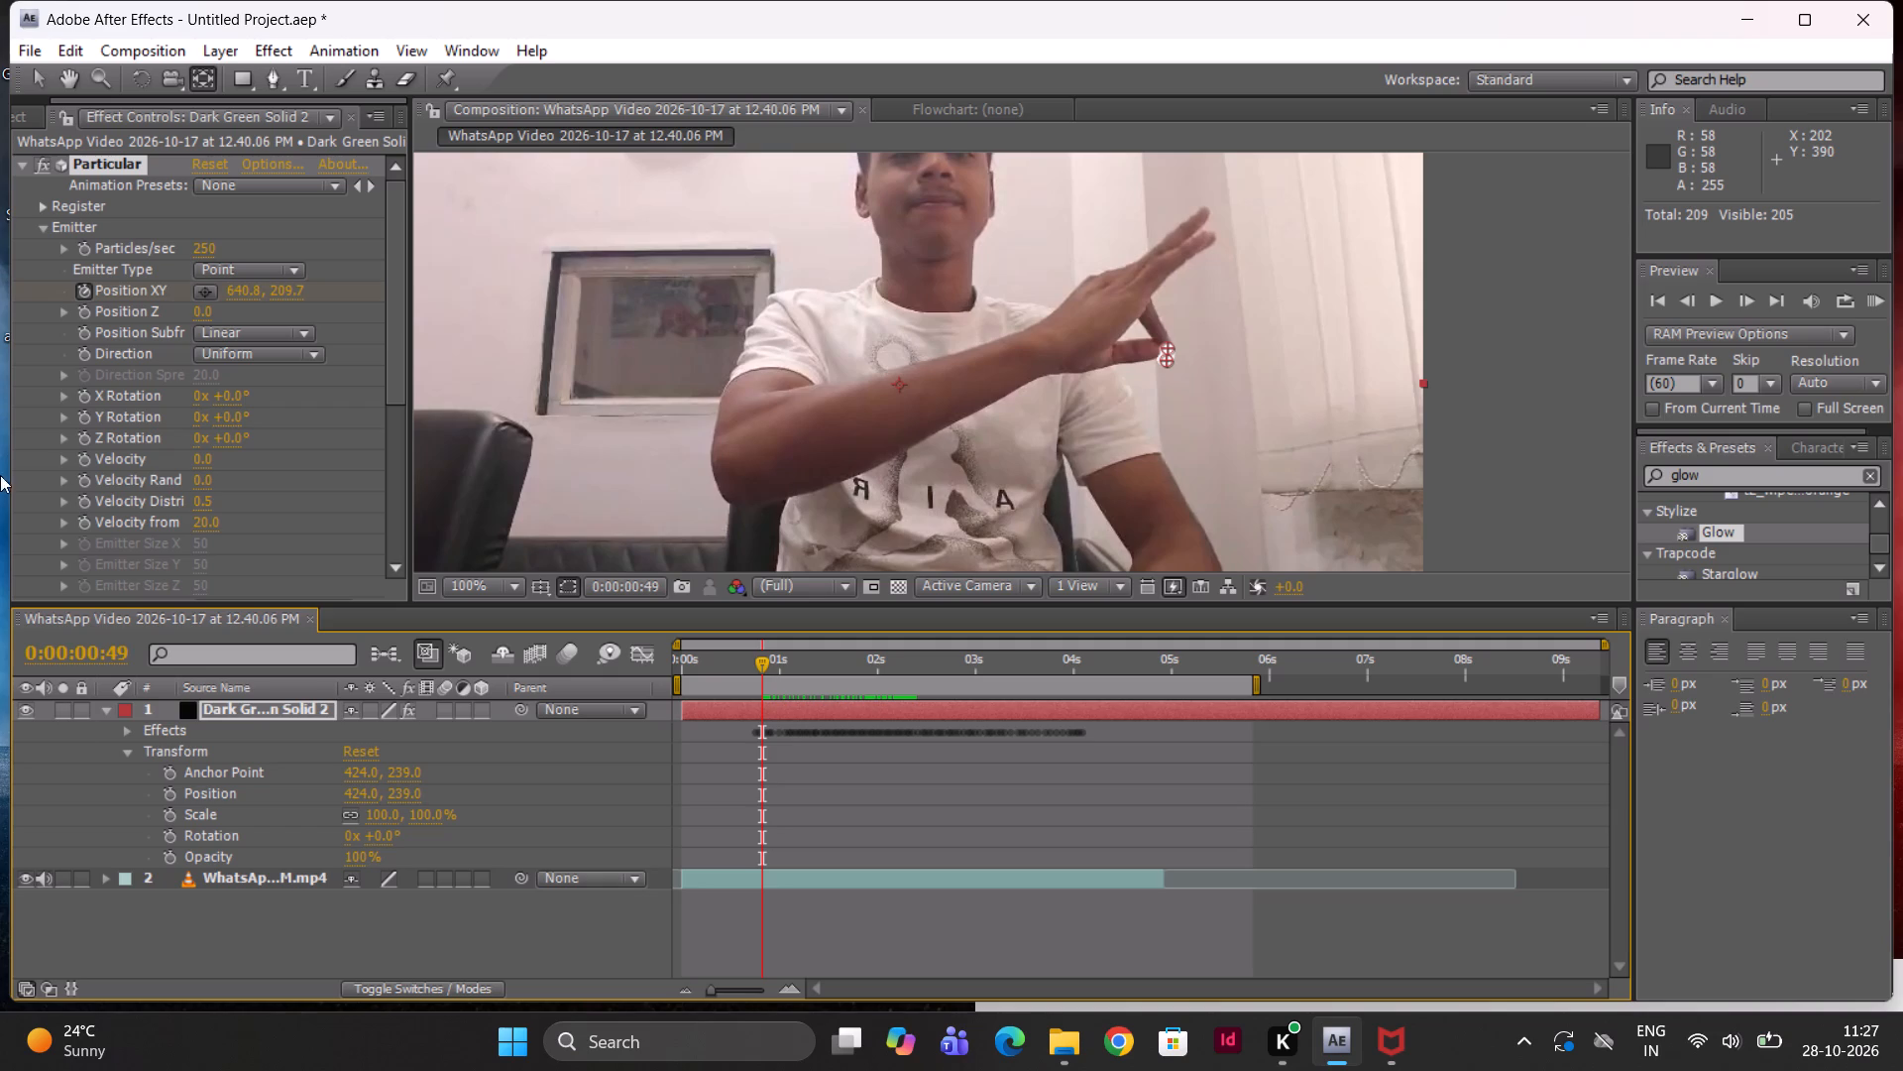
# Set the emitter's Velocity Distribution and Velocity from Motion both to 0.
pyautogui.click(203, 503)
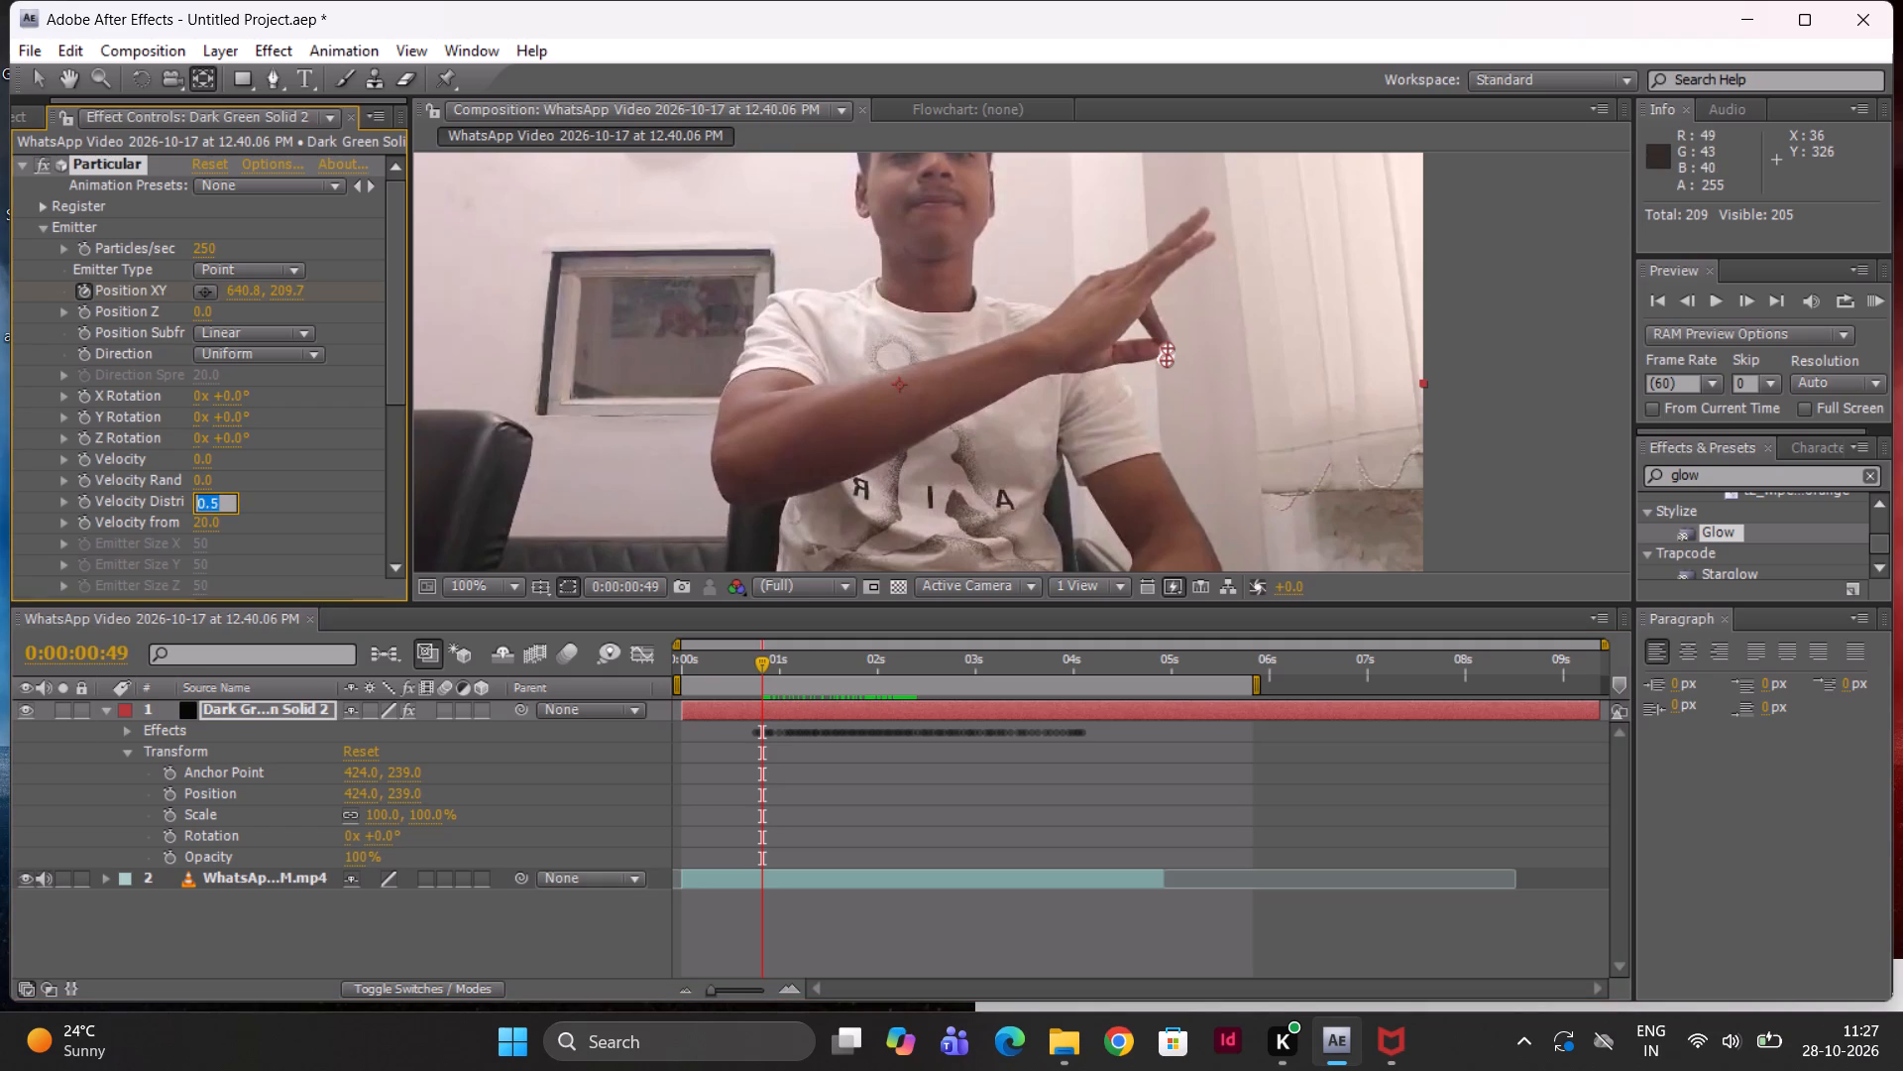
pyautogui.press('0')
pyautogui.press('Return')
pyautogui.click(213, 521)
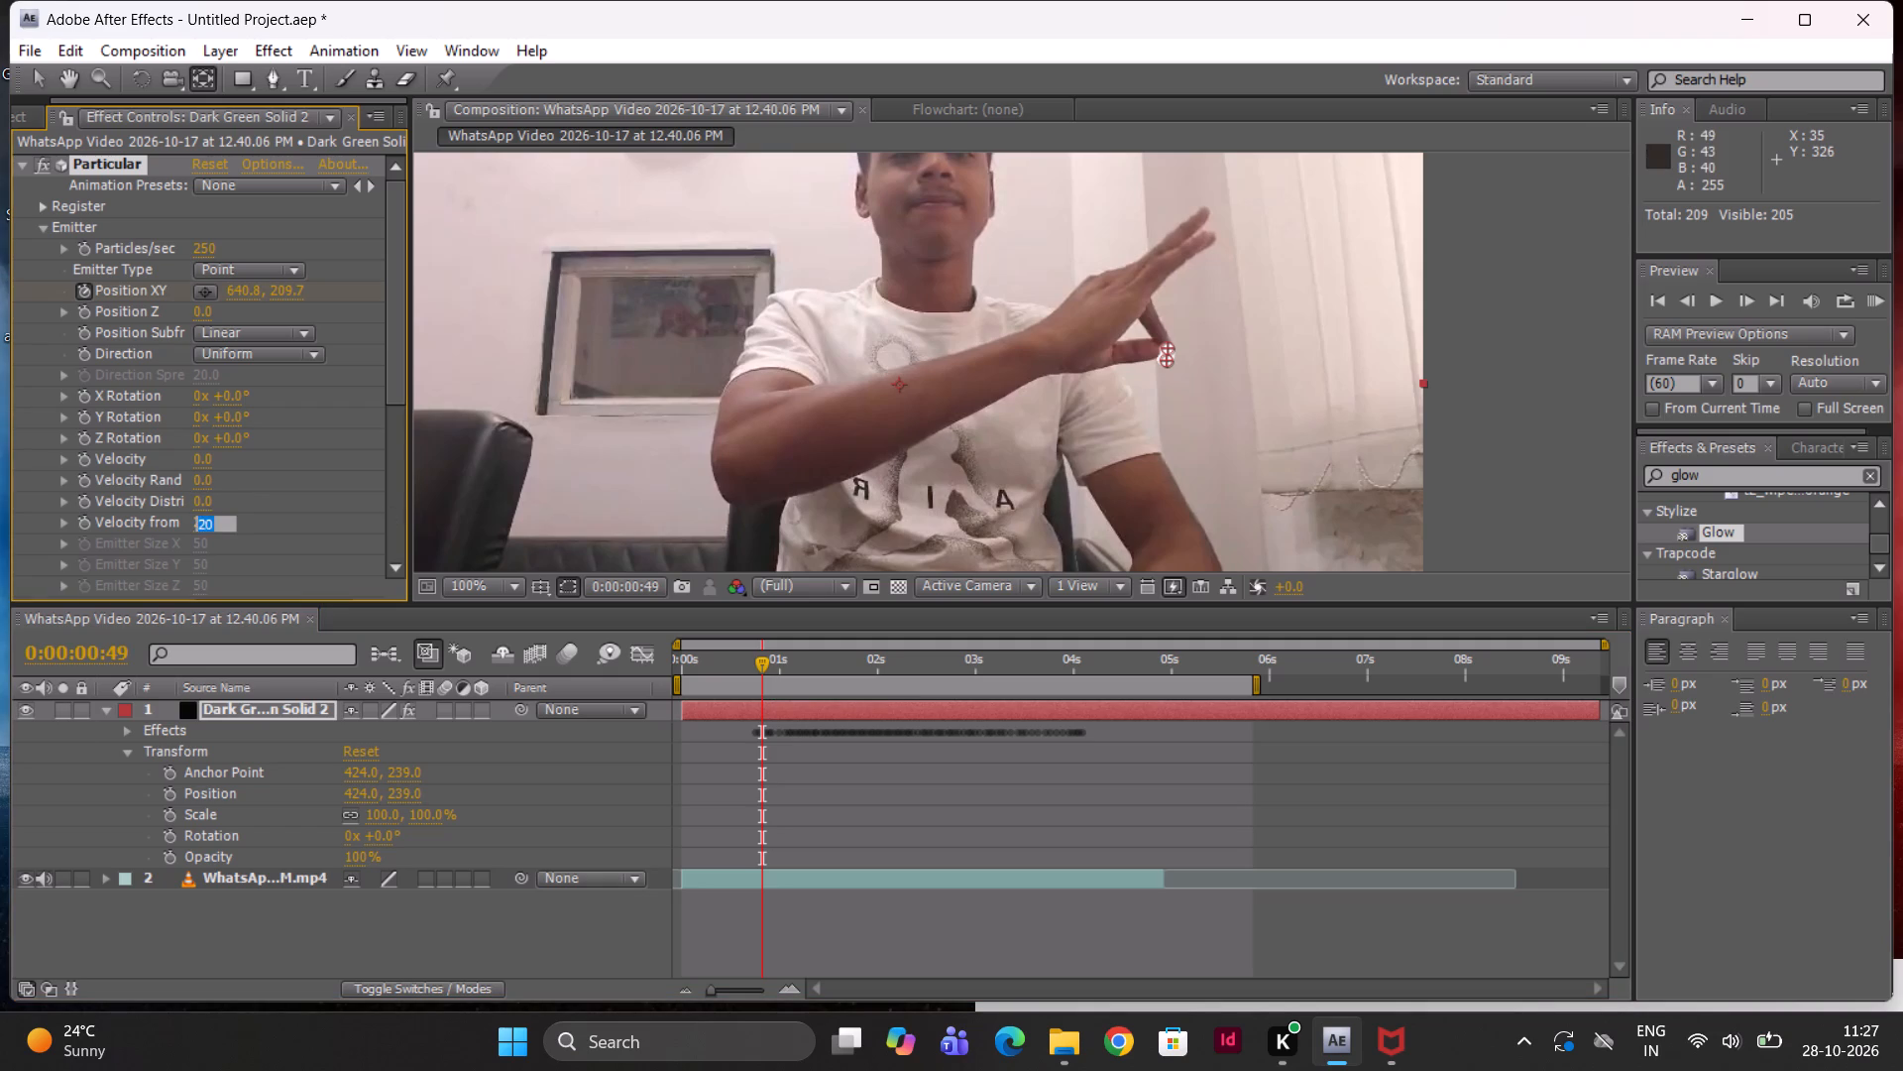
pyautogui.press('0')
pyautogui.press('Return')
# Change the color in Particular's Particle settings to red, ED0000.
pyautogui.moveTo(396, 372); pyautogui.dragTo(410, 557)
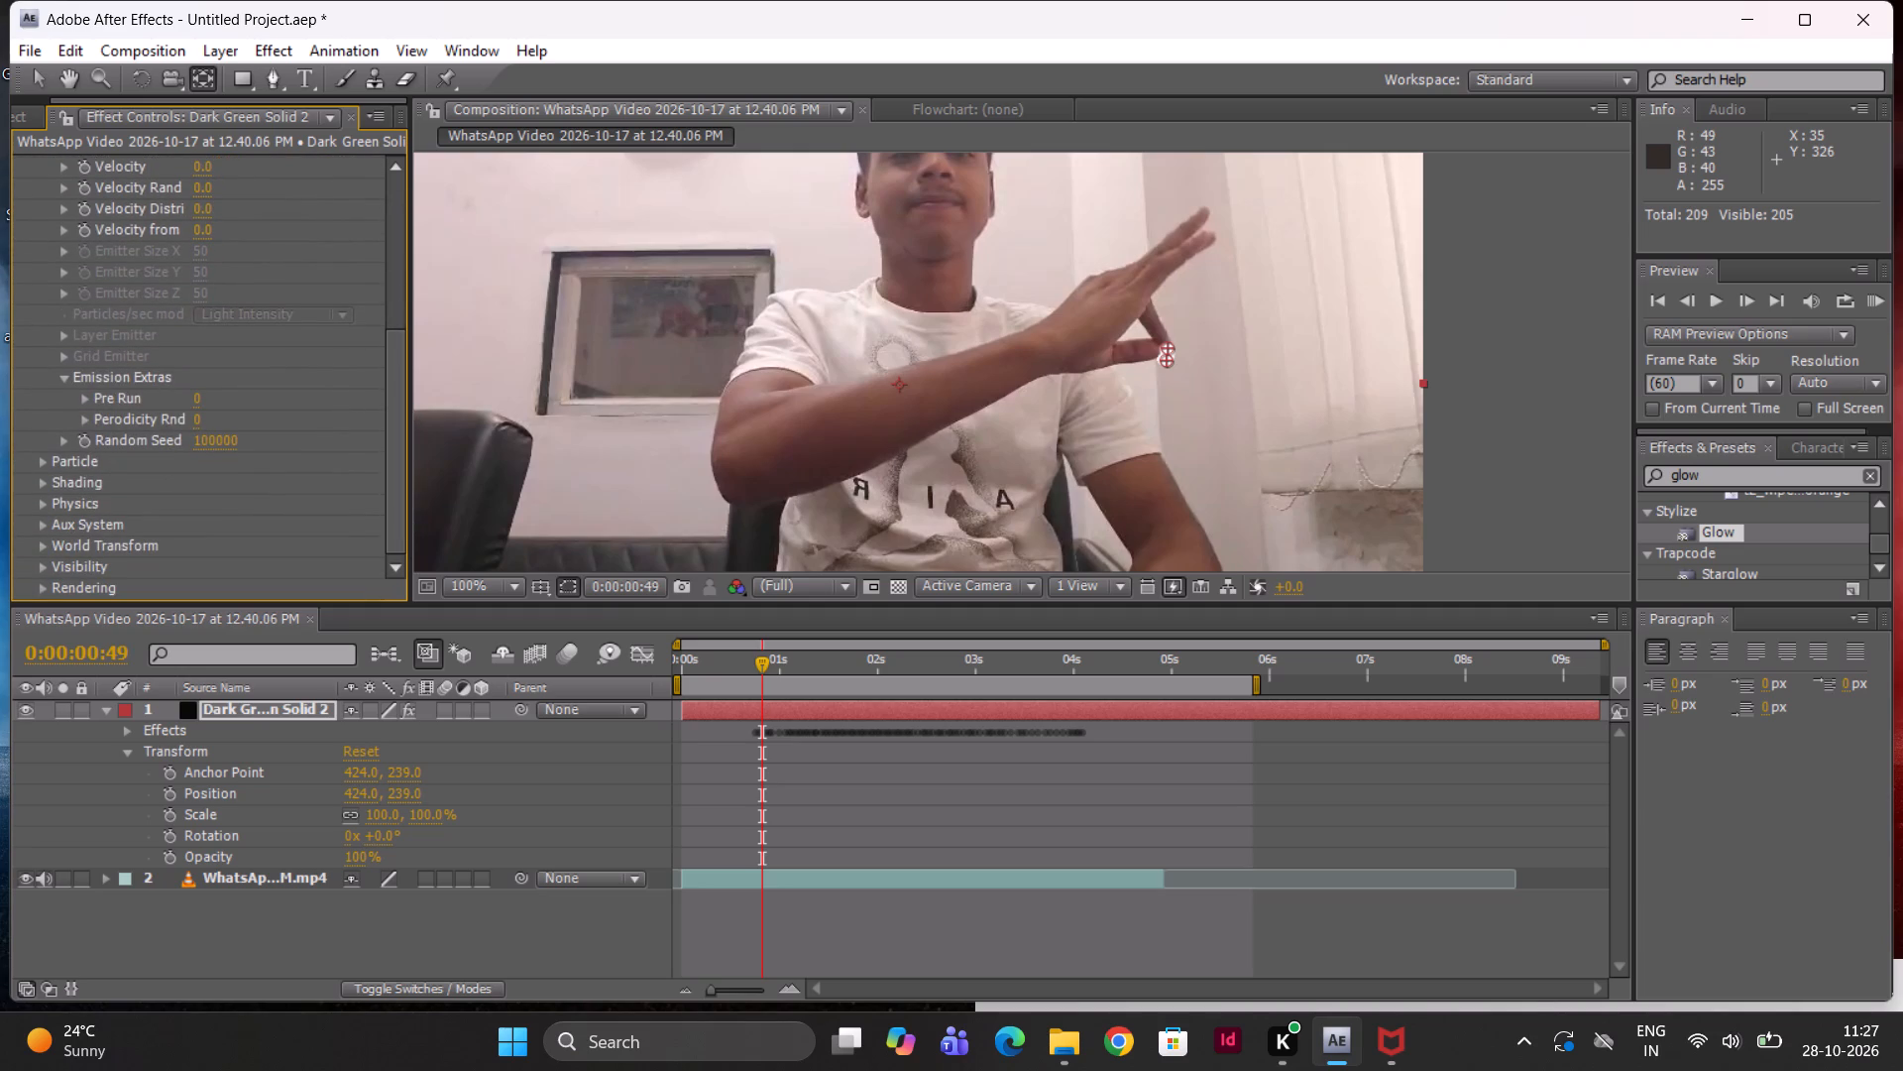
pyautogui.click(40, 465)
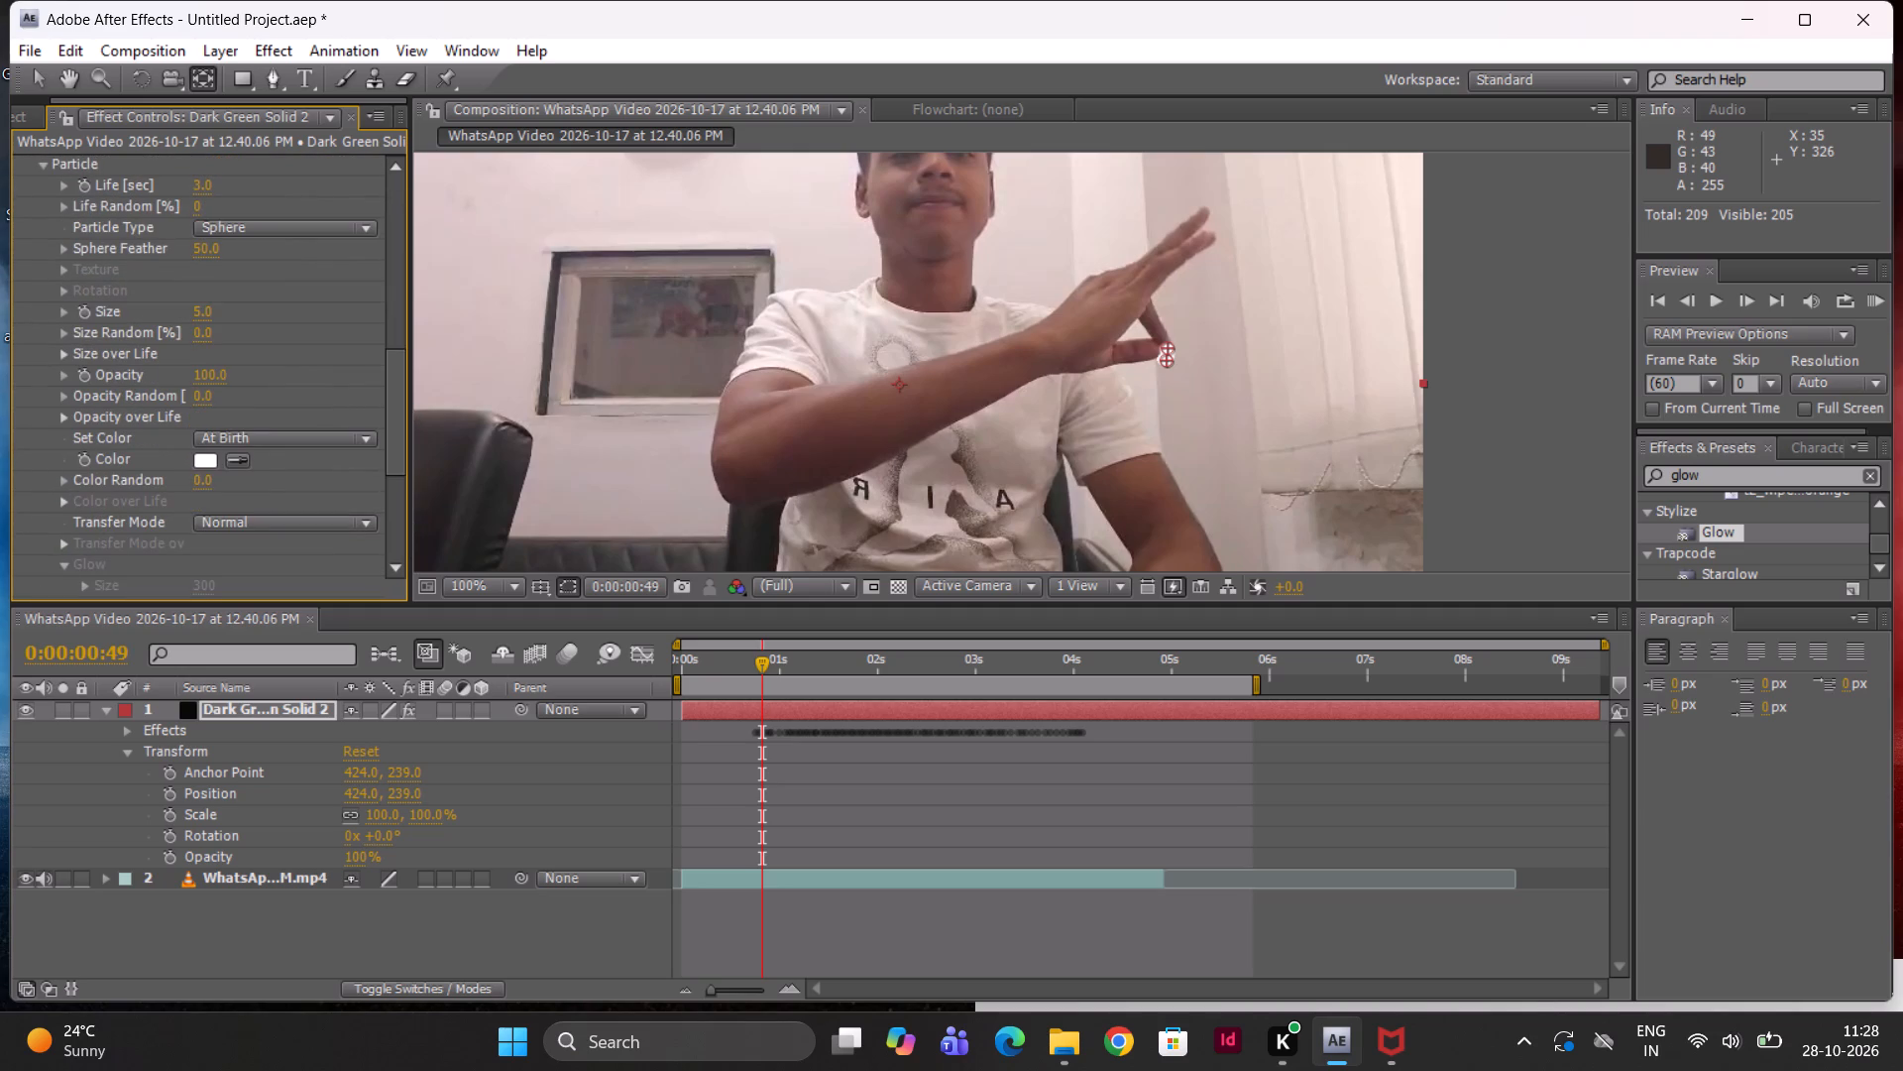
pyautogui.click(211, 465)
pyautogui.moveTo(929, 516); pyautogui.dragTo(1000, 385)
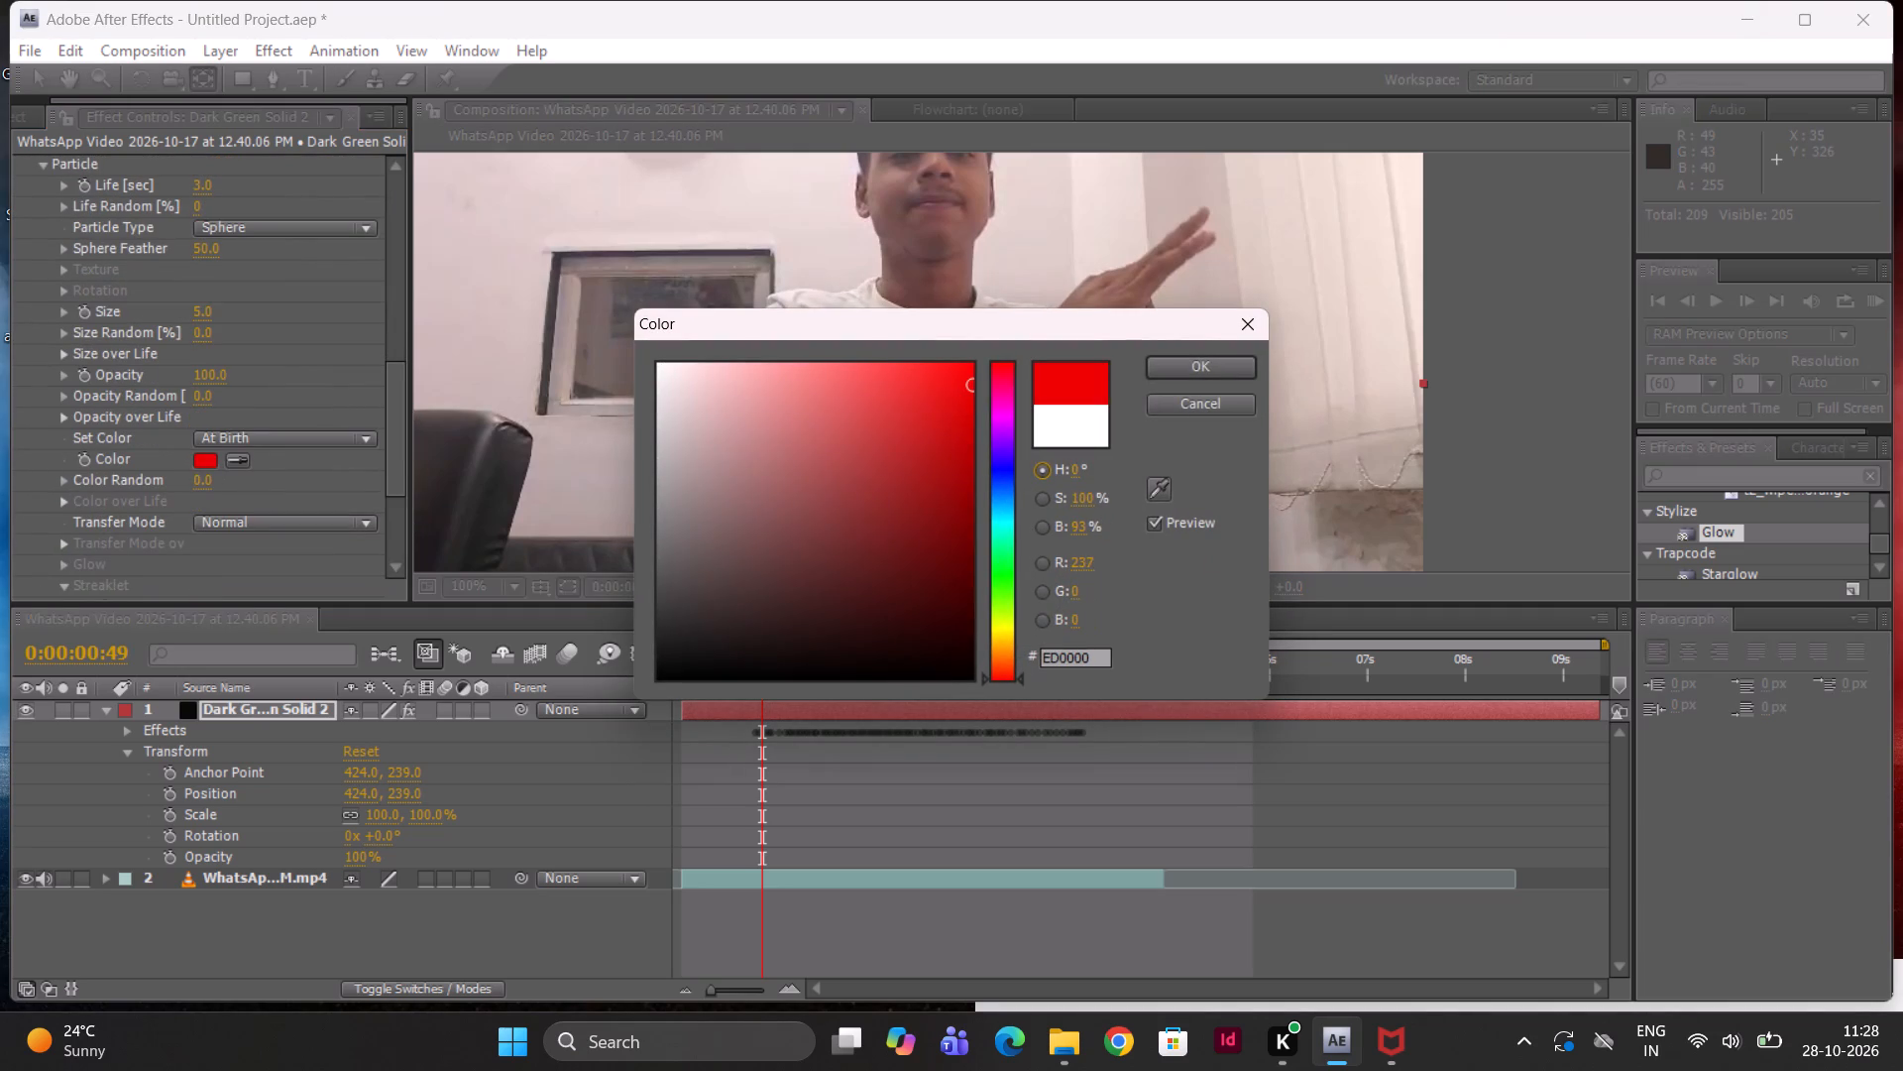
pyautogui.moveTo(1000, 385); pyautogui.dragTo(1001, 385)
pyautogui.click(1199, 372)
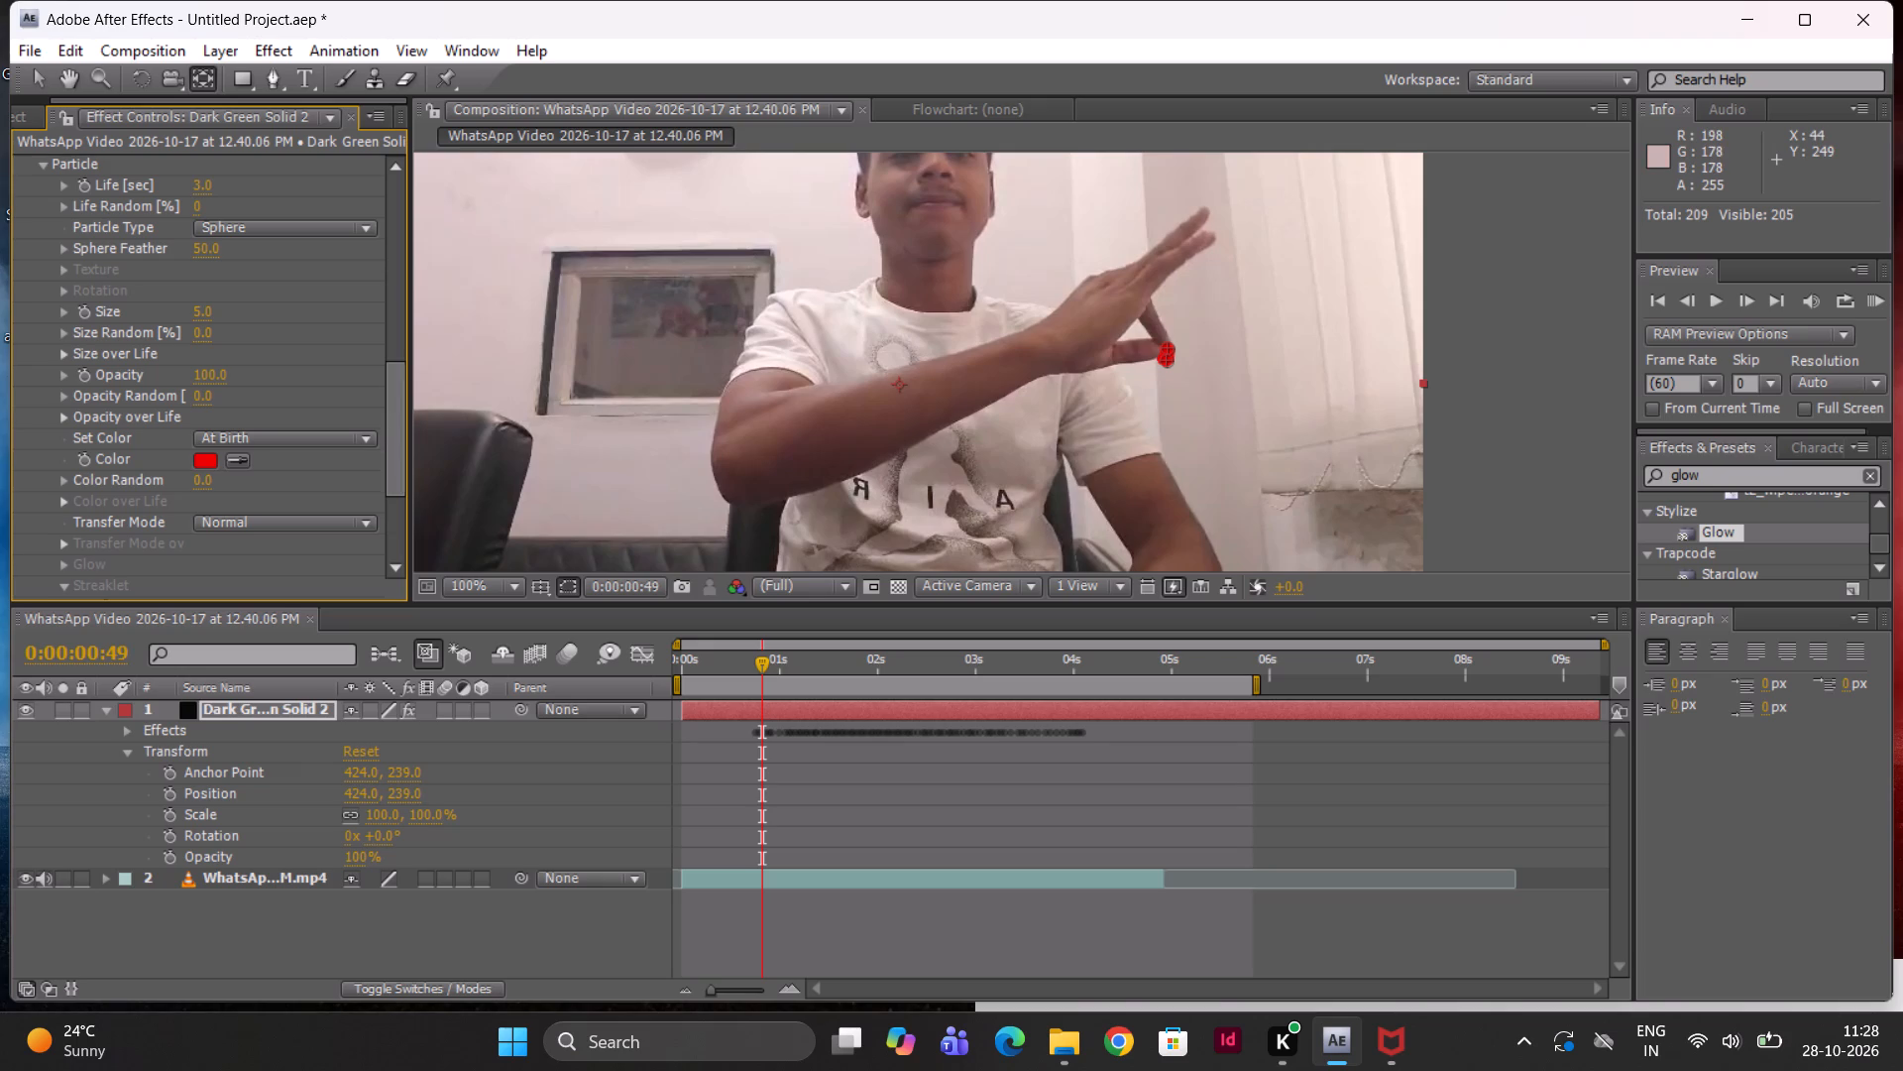
# Change the particle color to a muted teal, 71A6A9, after trying pink, blue and dark teal shades.
pyautogui.click(201, 460)
pyautogui.moveTo(898, 401); pyautogui.dragTo(874, 387)
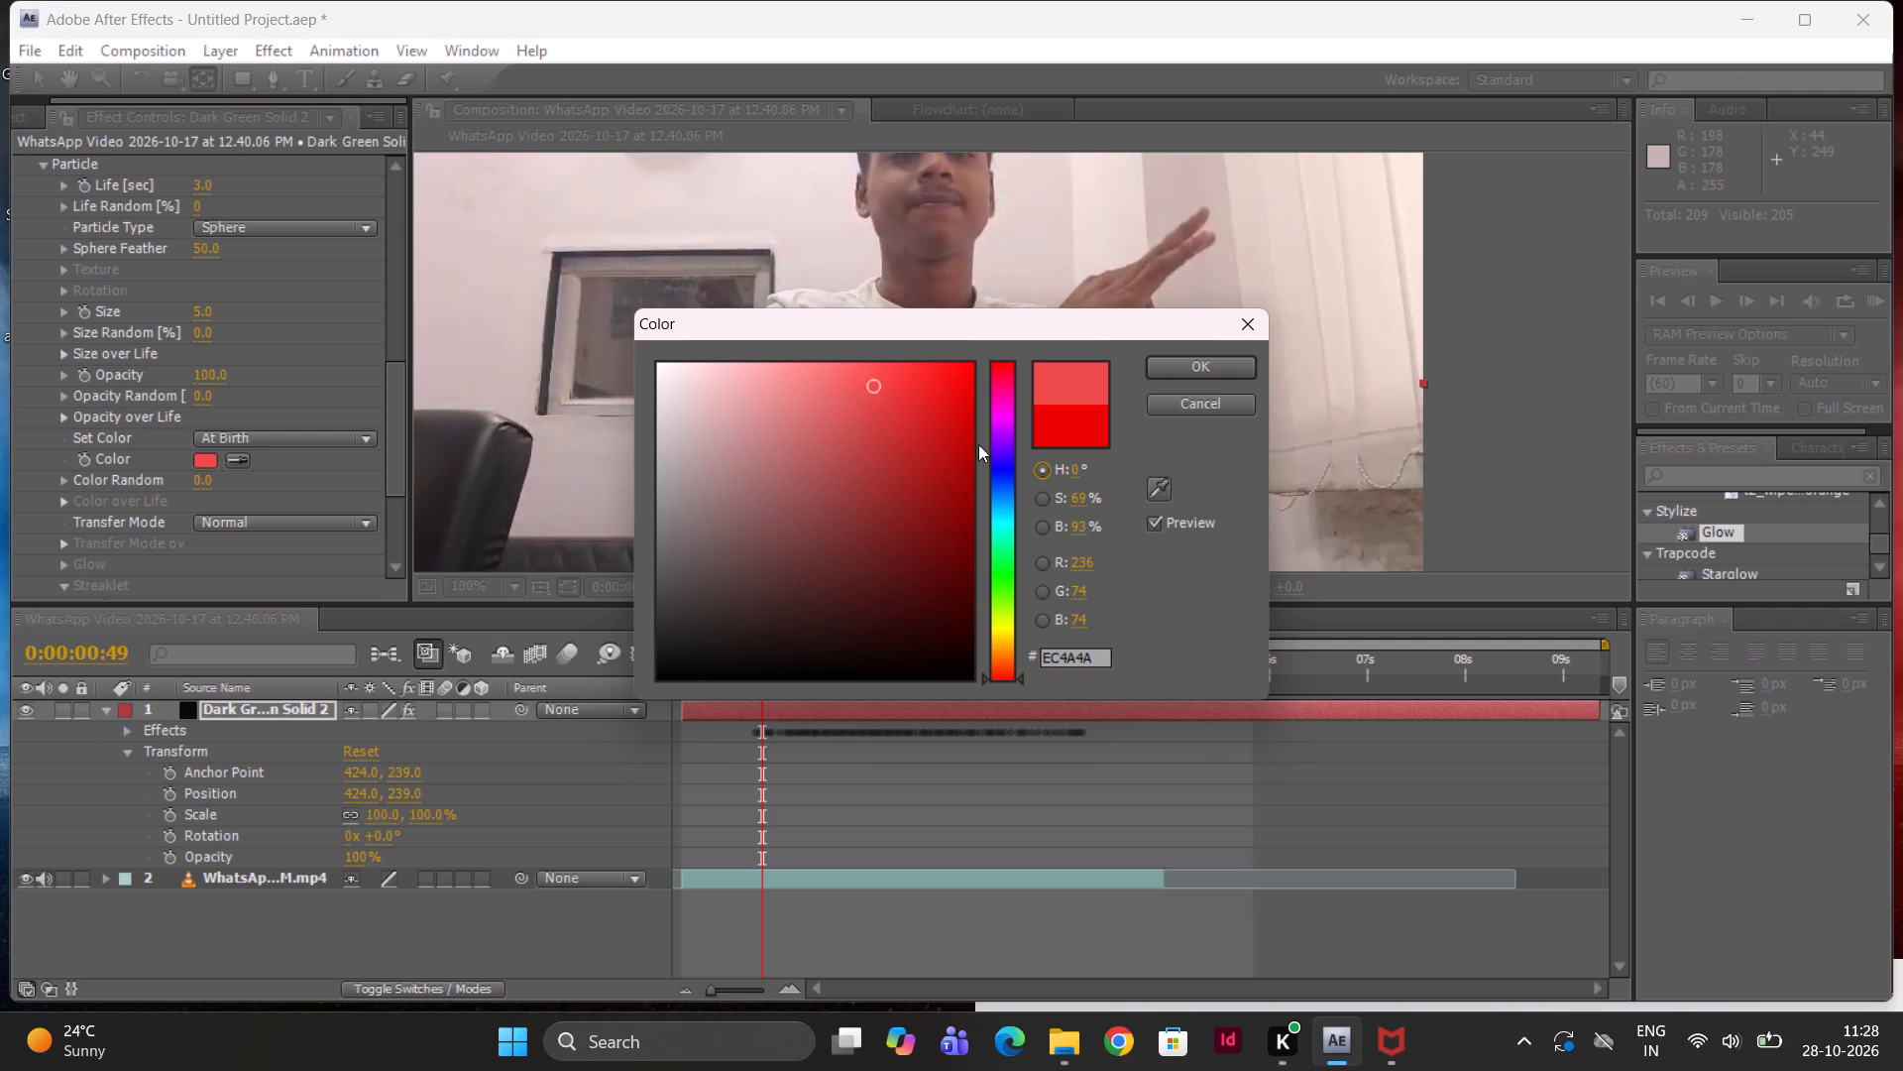
pyautogui.moveTo(1005, 465); pyautogui.dragTo(1008, 409)
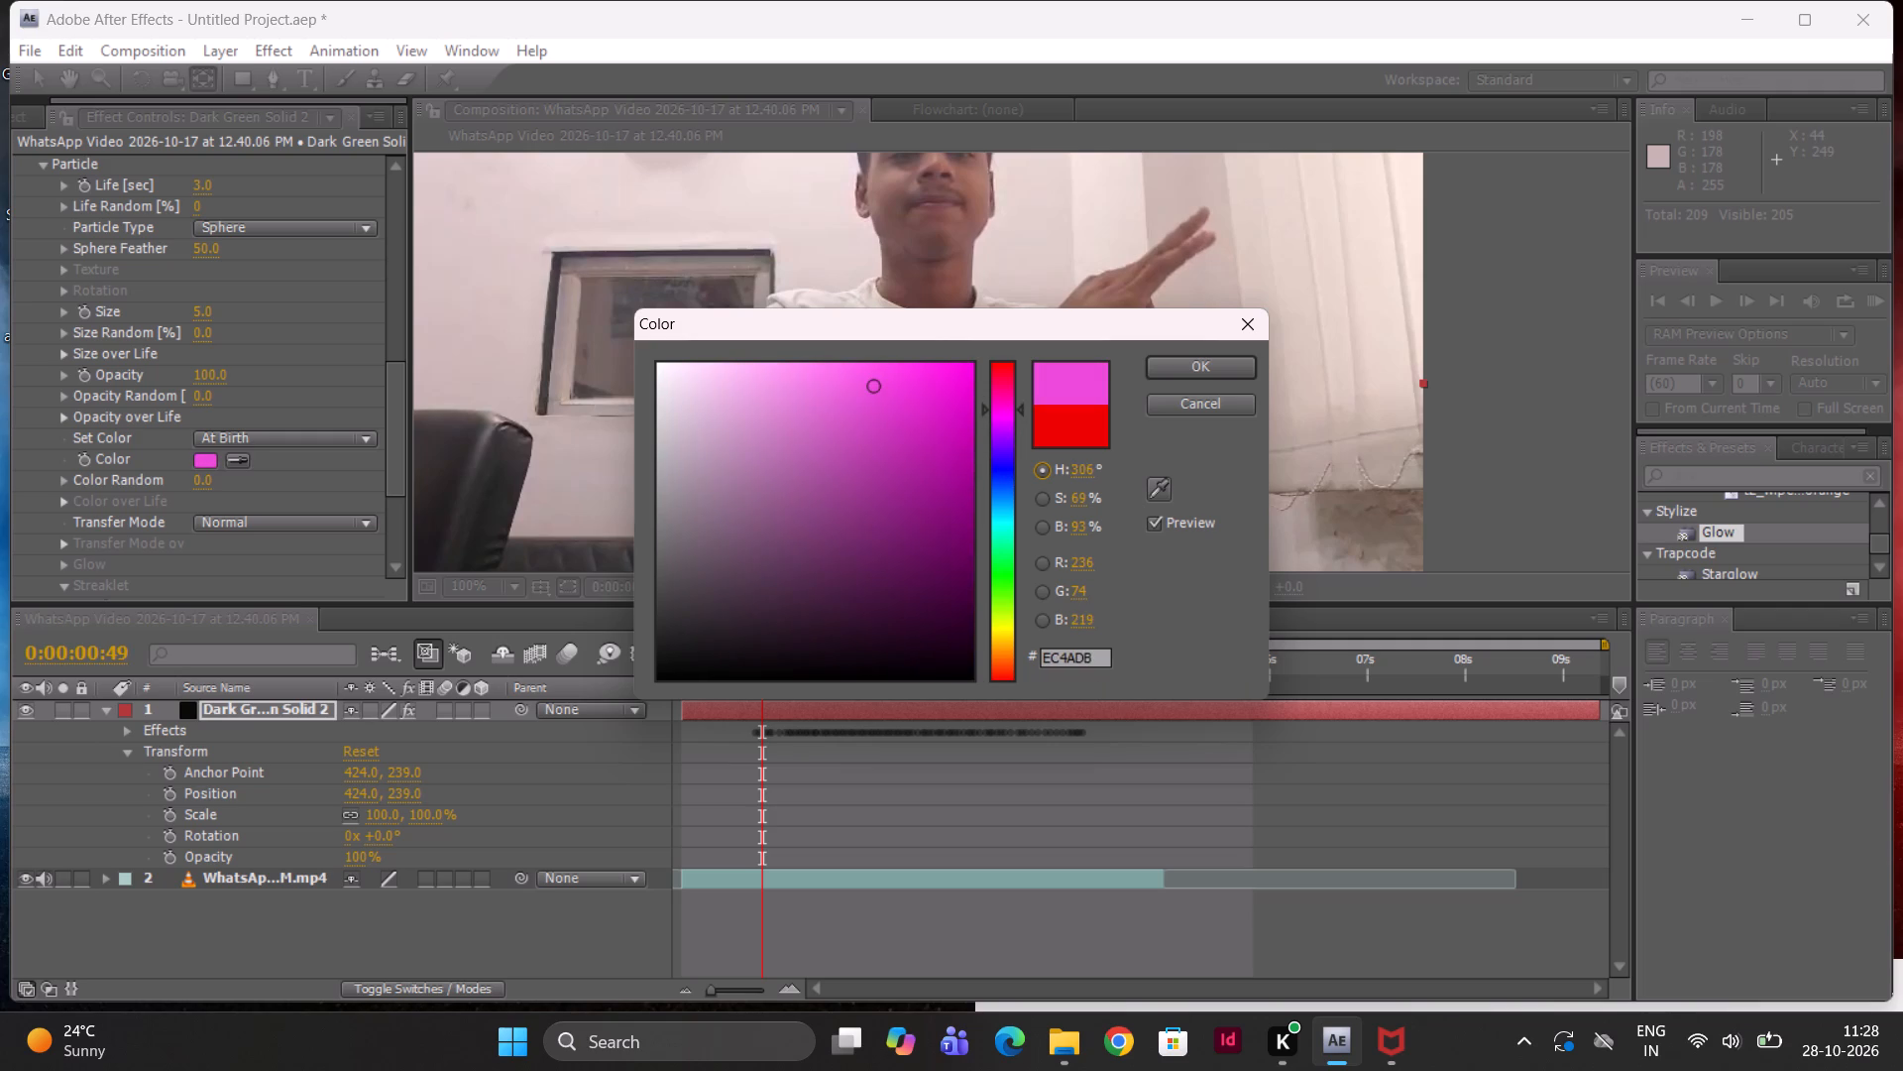
pyautogui.moveTo(920, 391); pyautogui.dragTo(956, 371)
pyautogui.moveTo(994, 453); pyautogui.dragTo(997, 467)
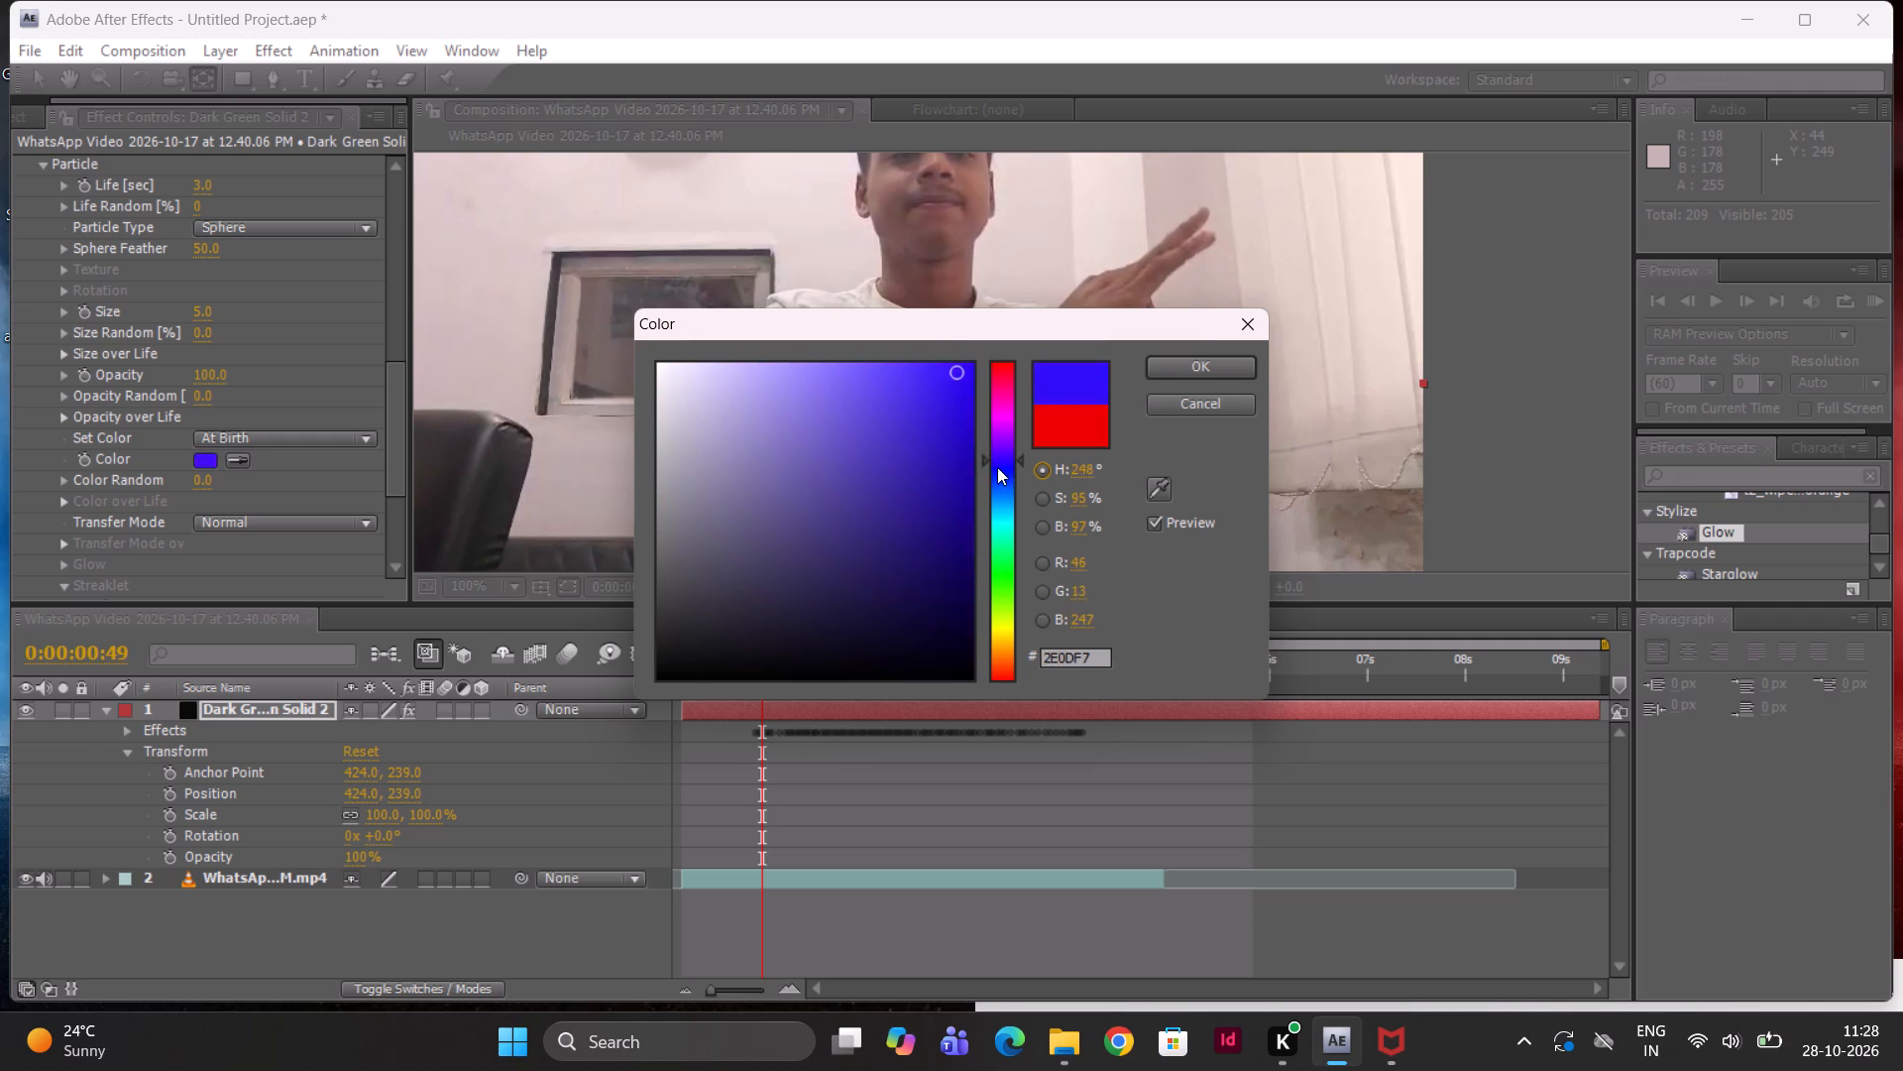
pyautogui.moveTo(997, 467); pyautogui.dragTo(997, 516)
pyautogui.moveTo(915, 421); pyautogui.dragTo(847, 588)
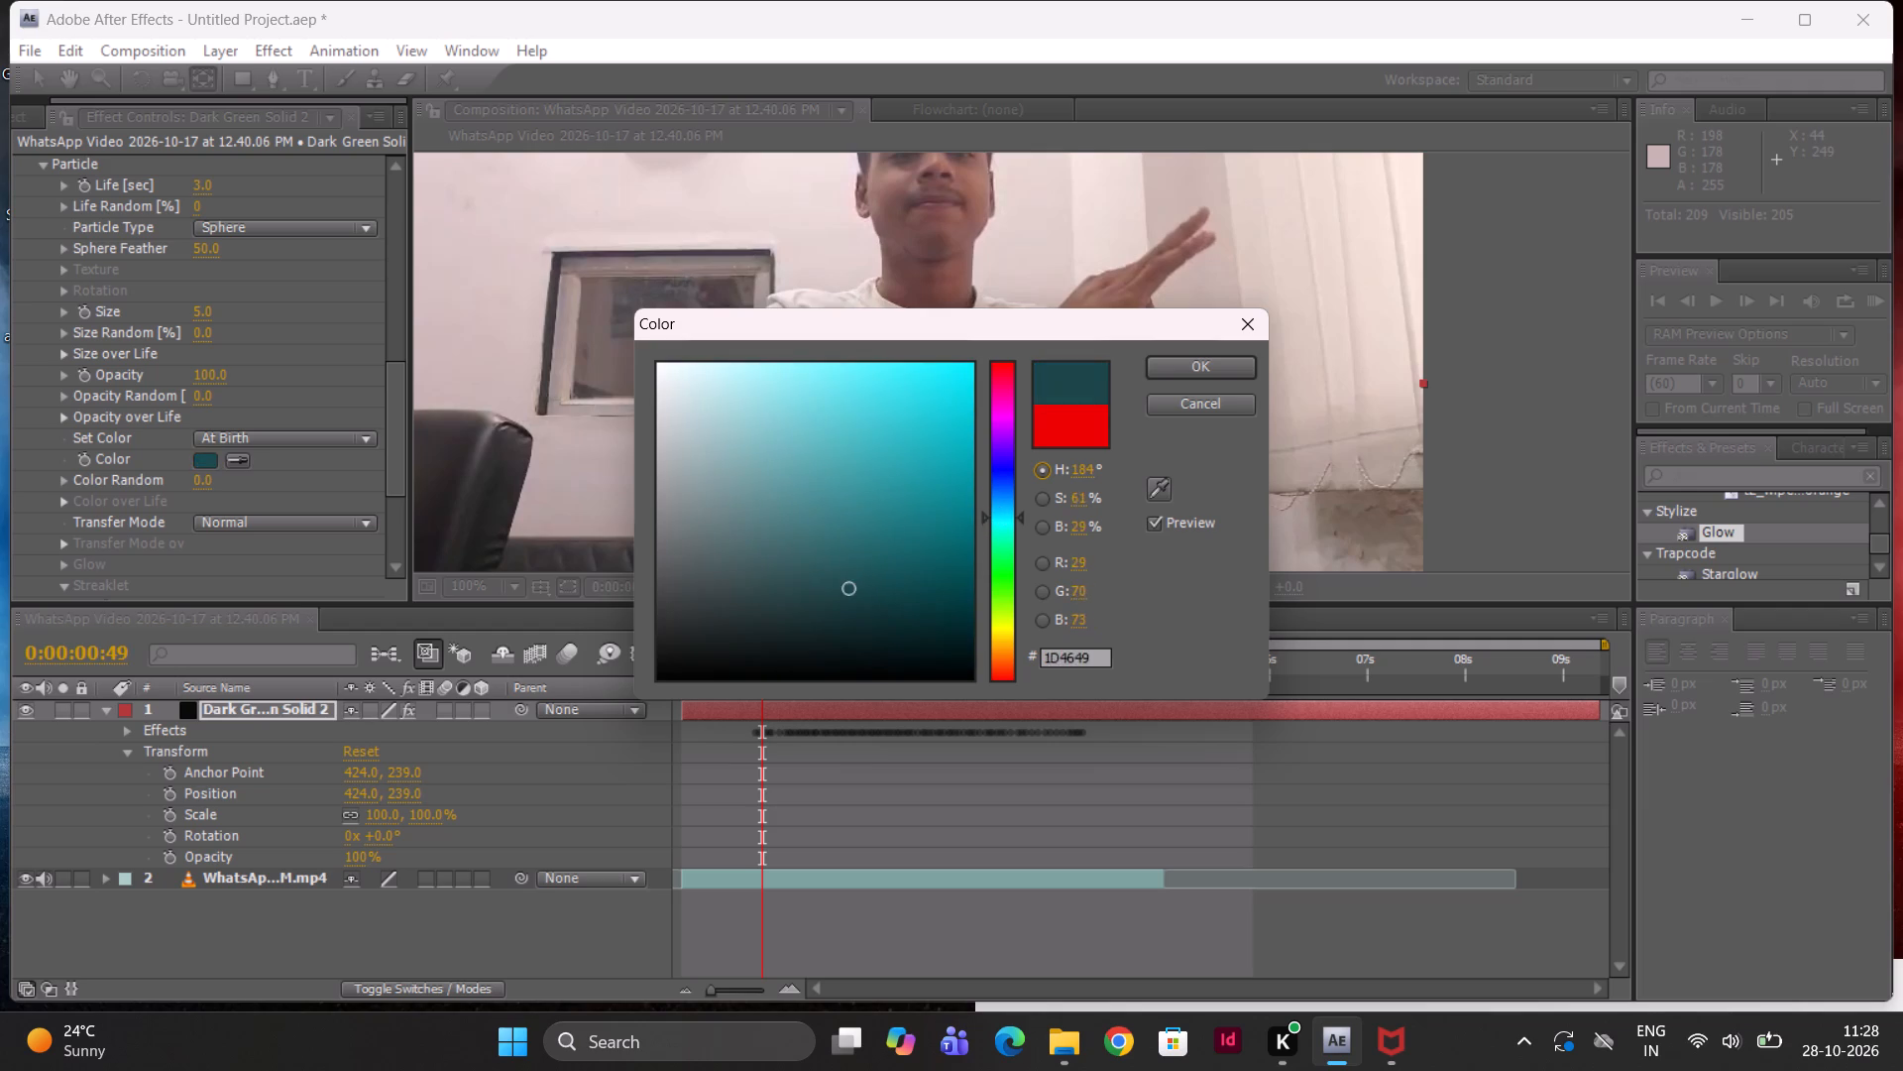
pyautogui.moveTo(847, 588); pyautogui.dragTo(763, 469)
pyautogui.click(1208, 368)
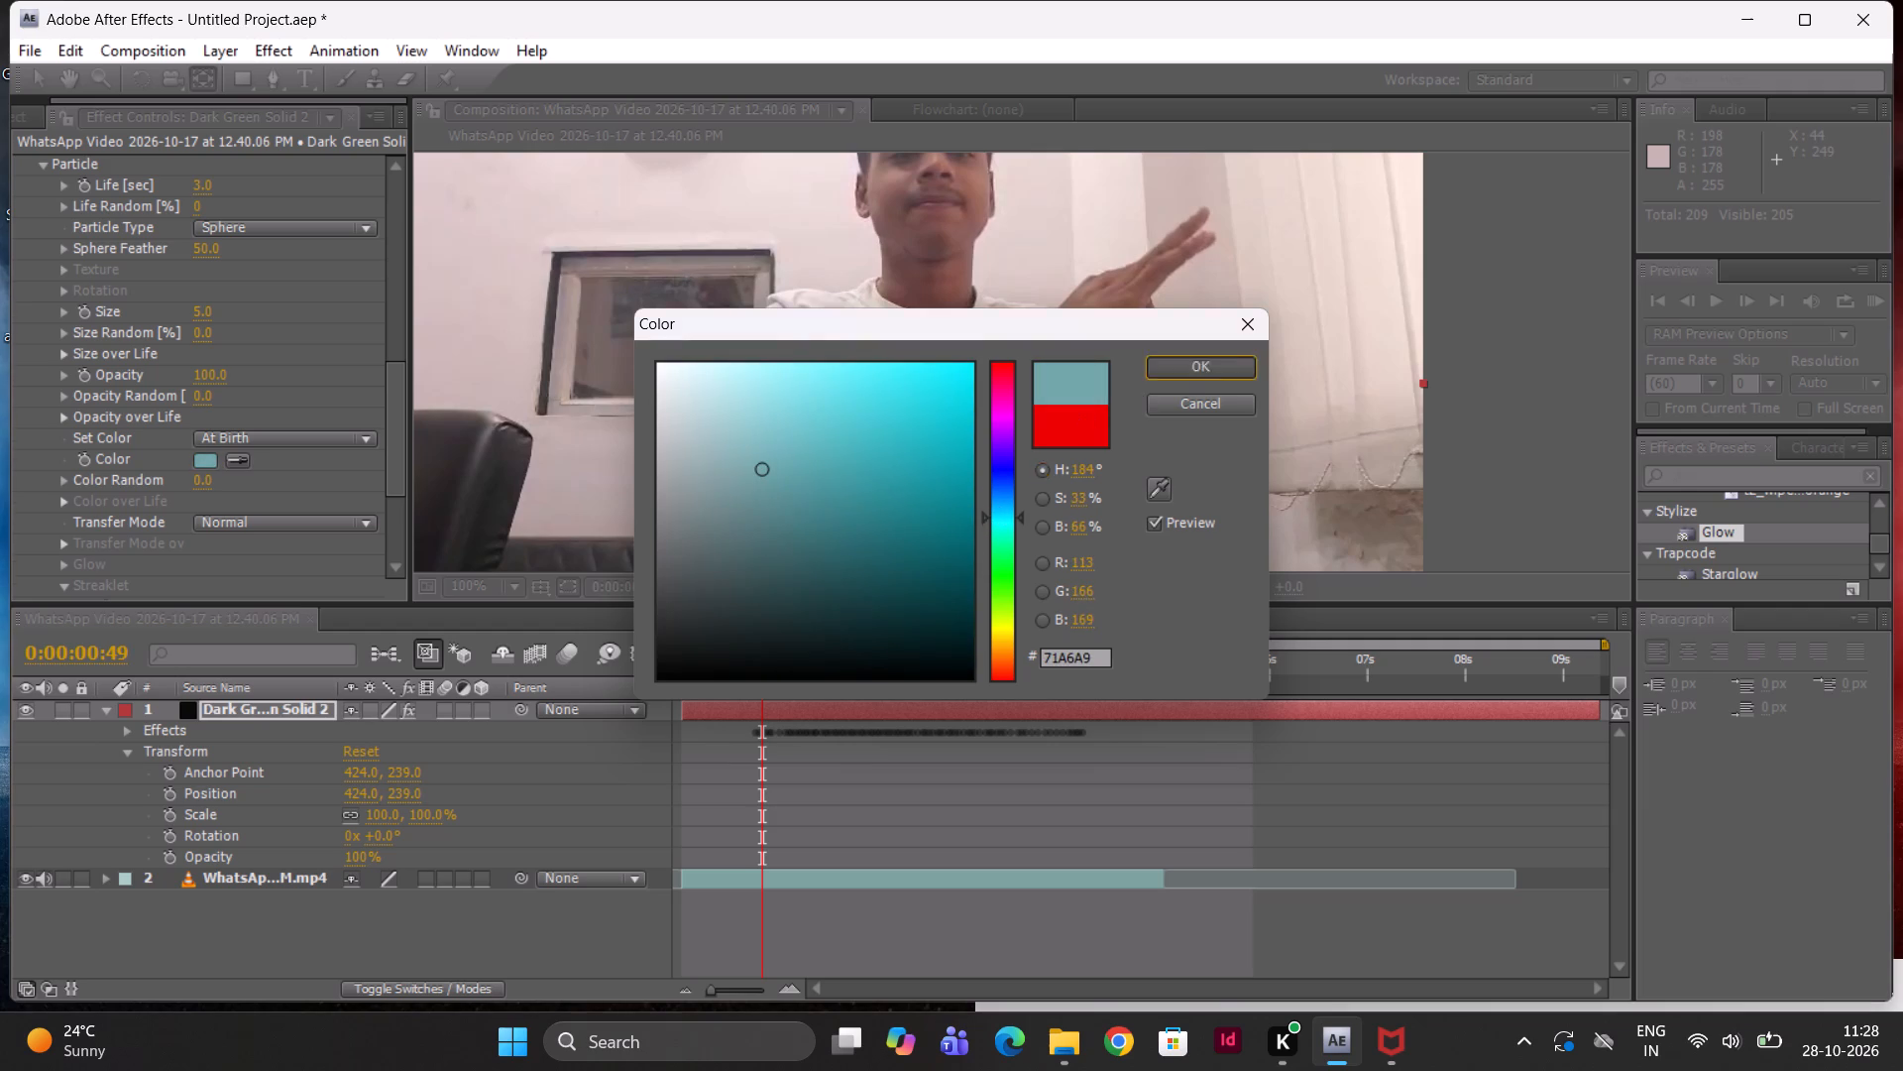
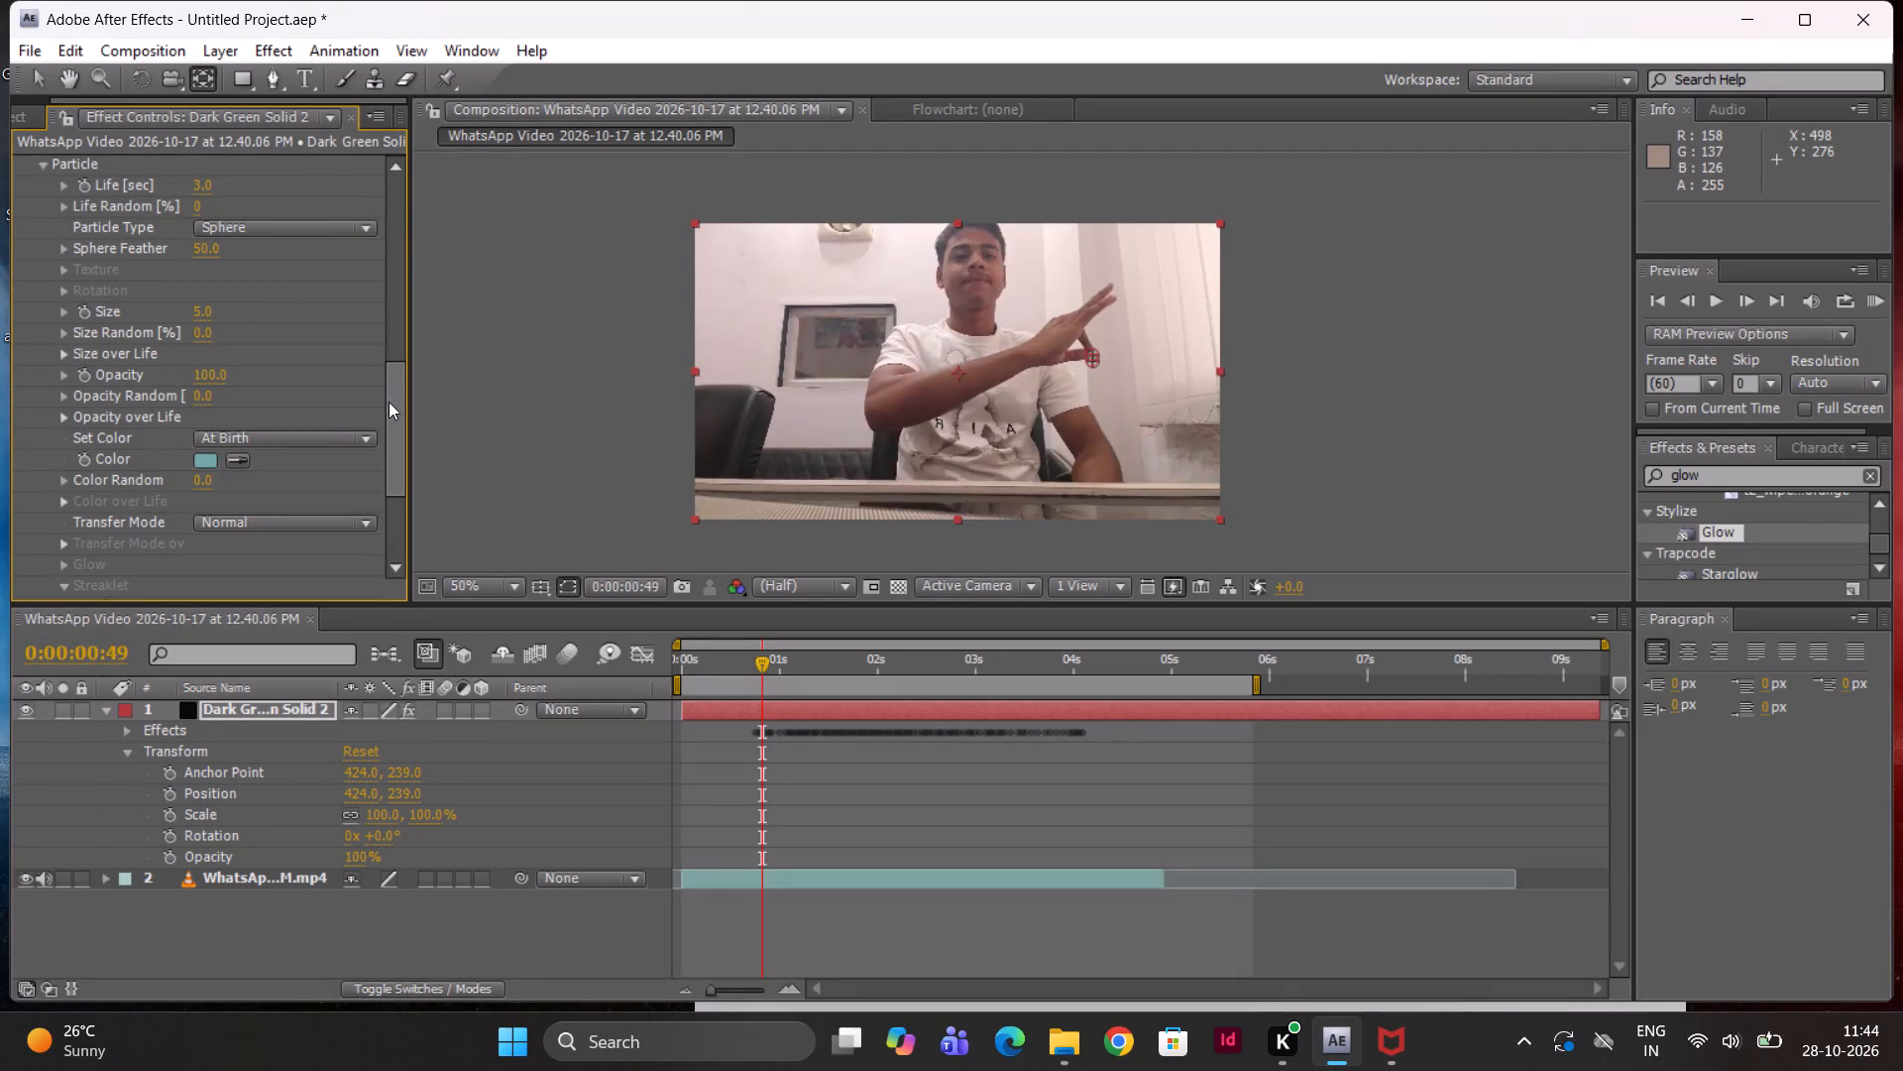
# Set the particle Life to 2.5 seconds and check the trail's start by scrubbing between about 0:00:00:50 and 0:00:01:38.
pyautogui.moveTo(389, 403); pyautogui.dragTo(393, 584)
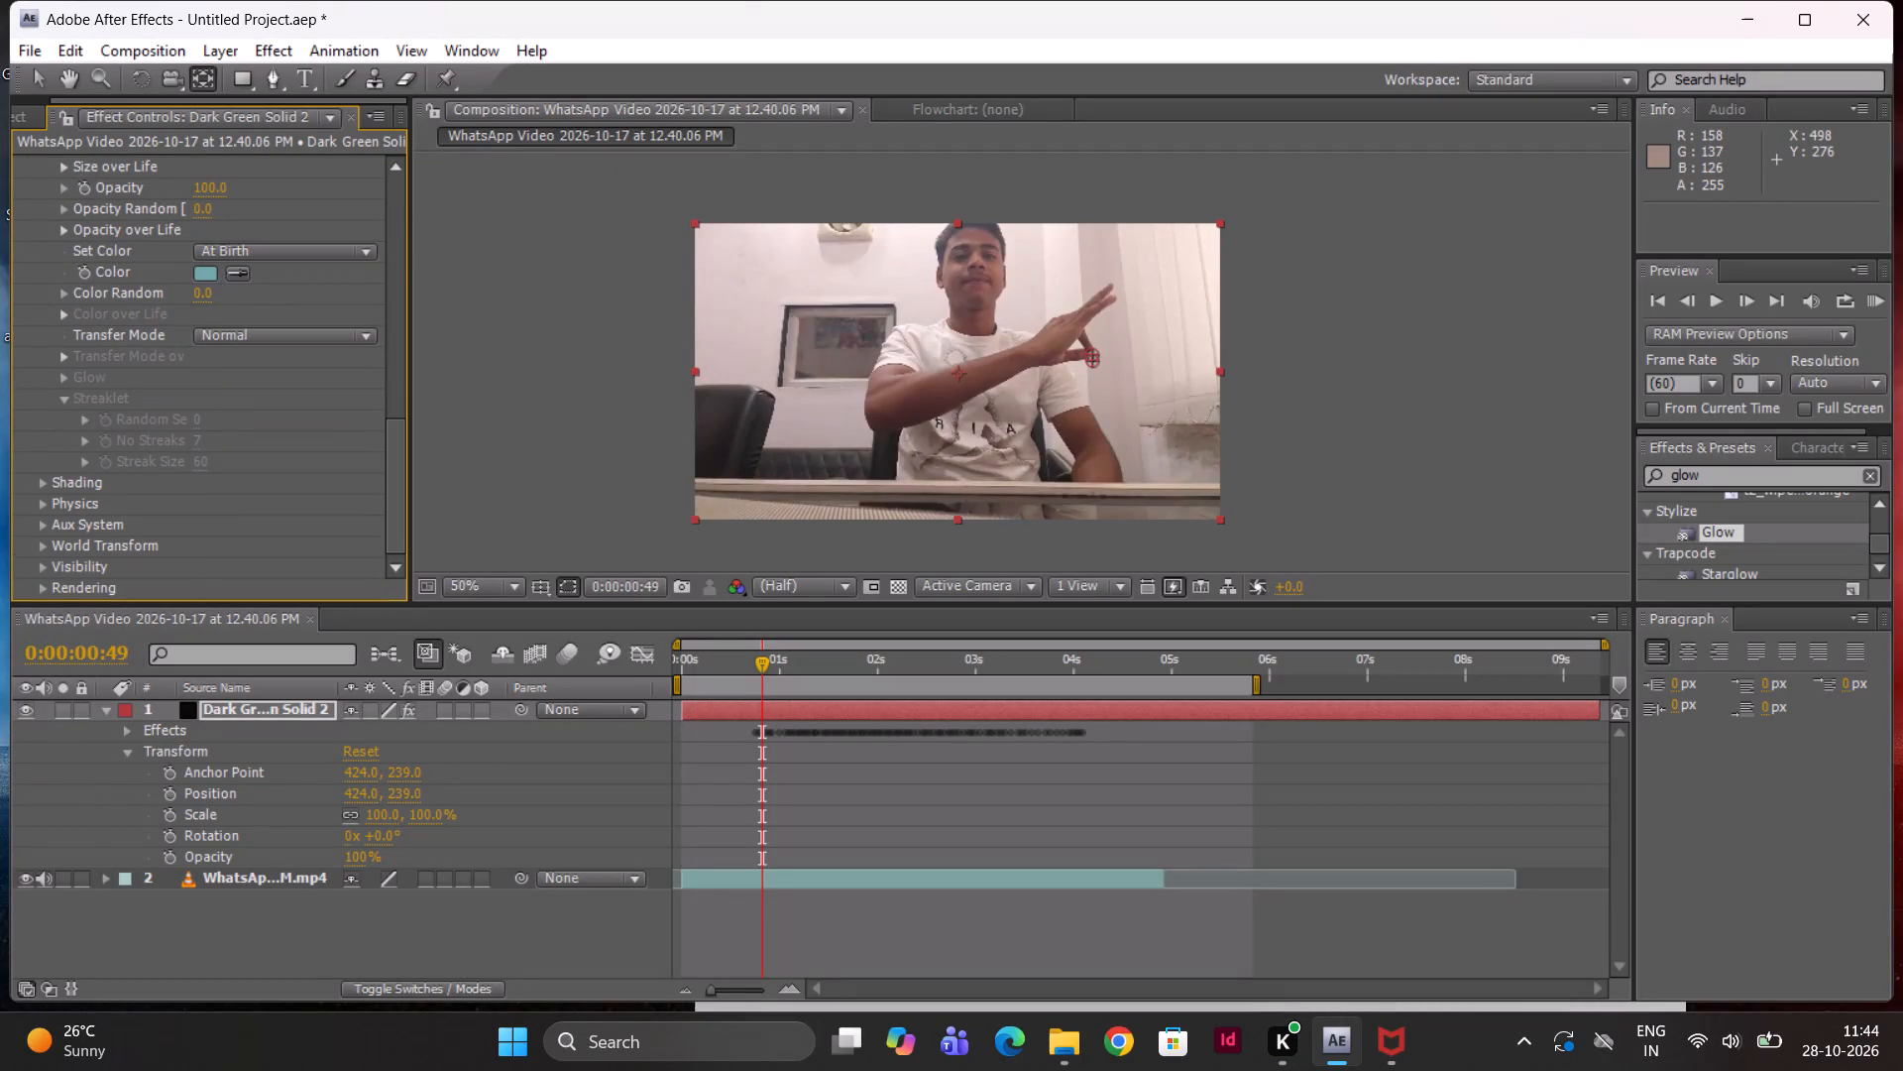
pyautogui.moveTo(403, 526); pyautogui.dragTo(389, 449)
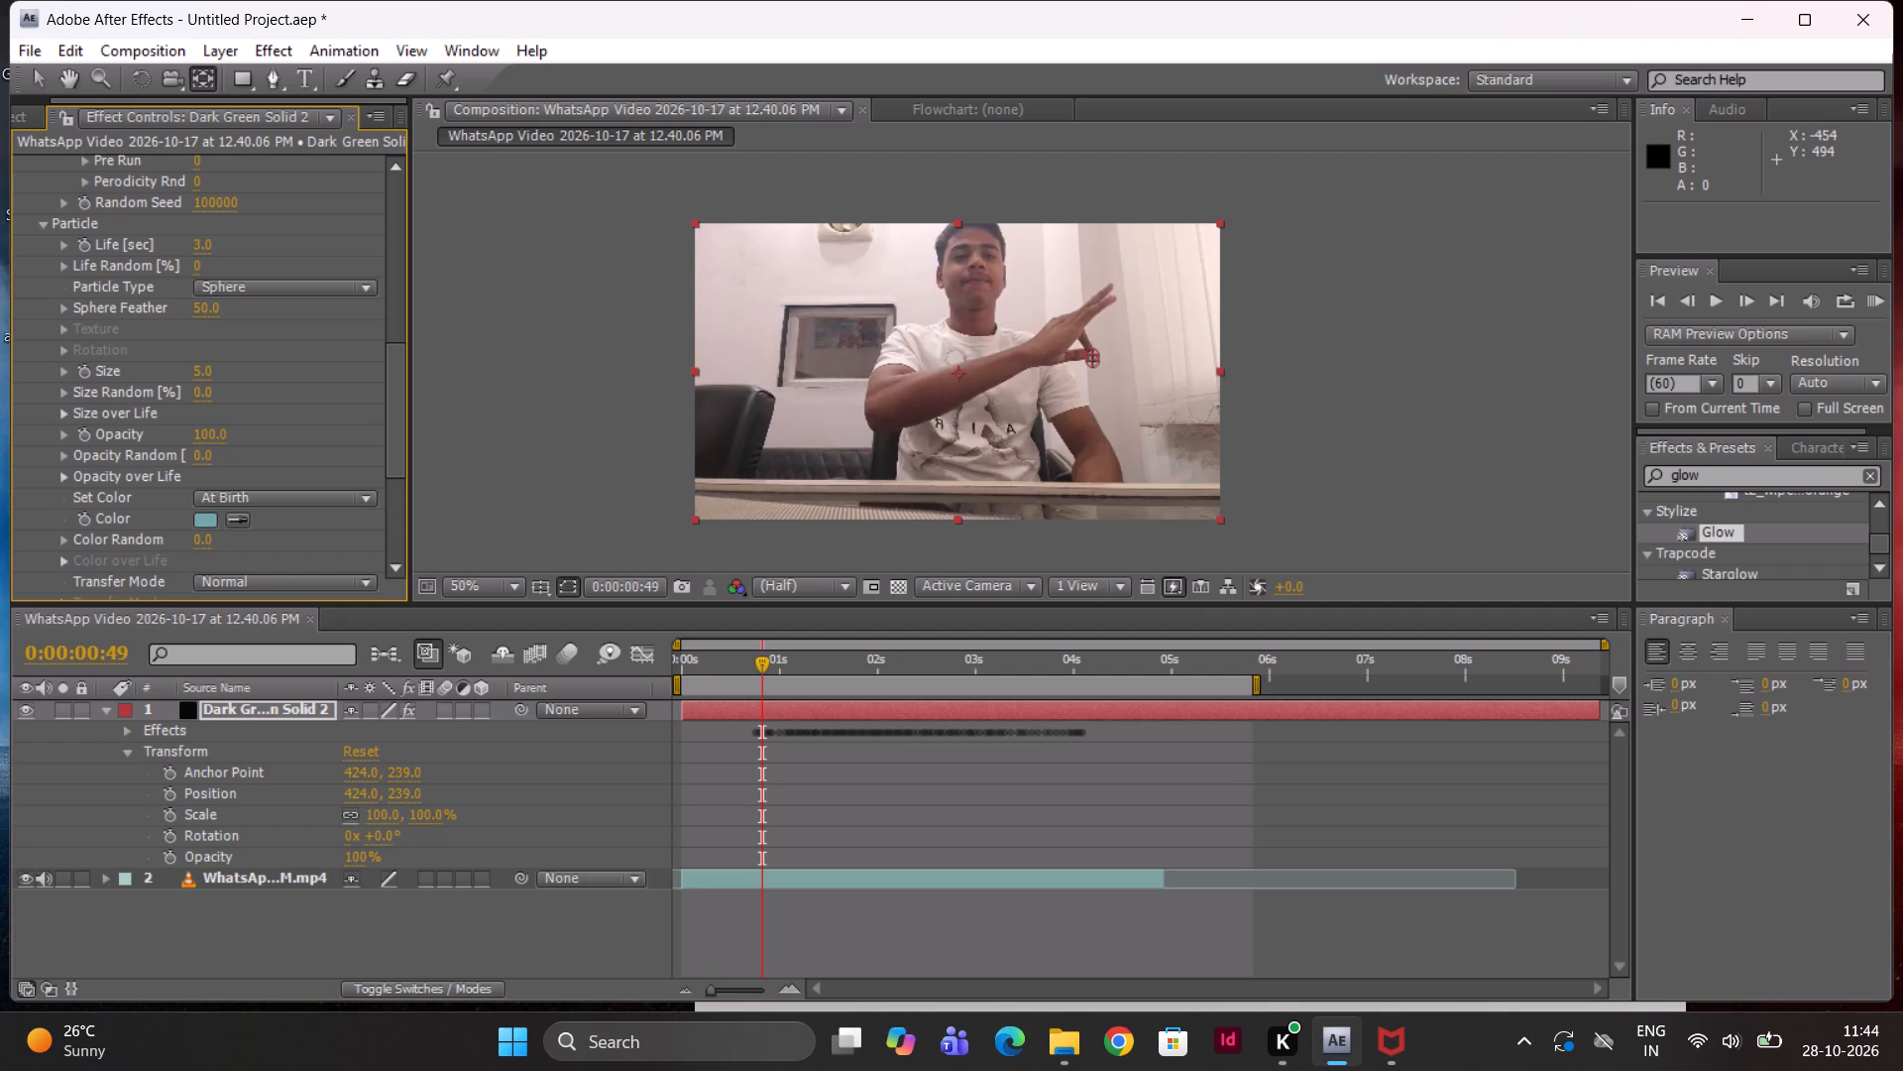
pyautogui.click(201, 246)
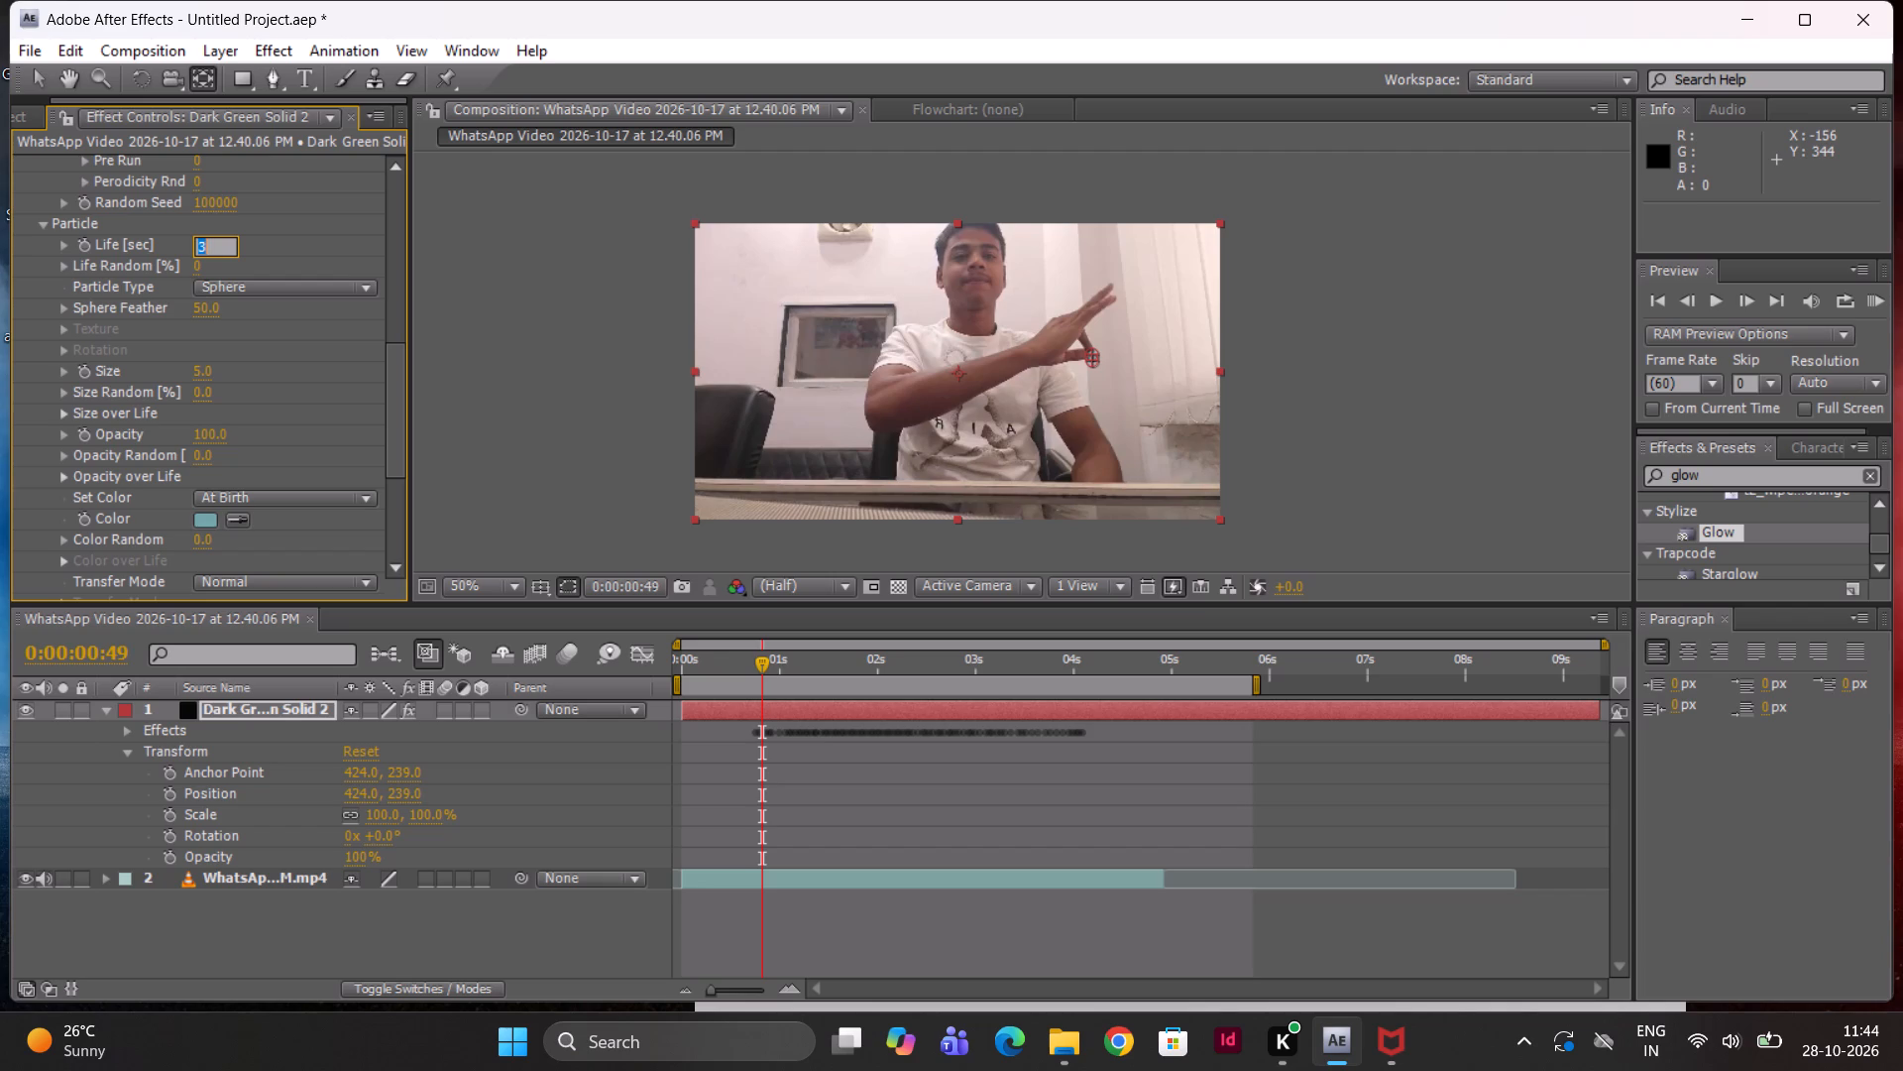
pyautogui.write('2.5')
pyautogui.press('Return')
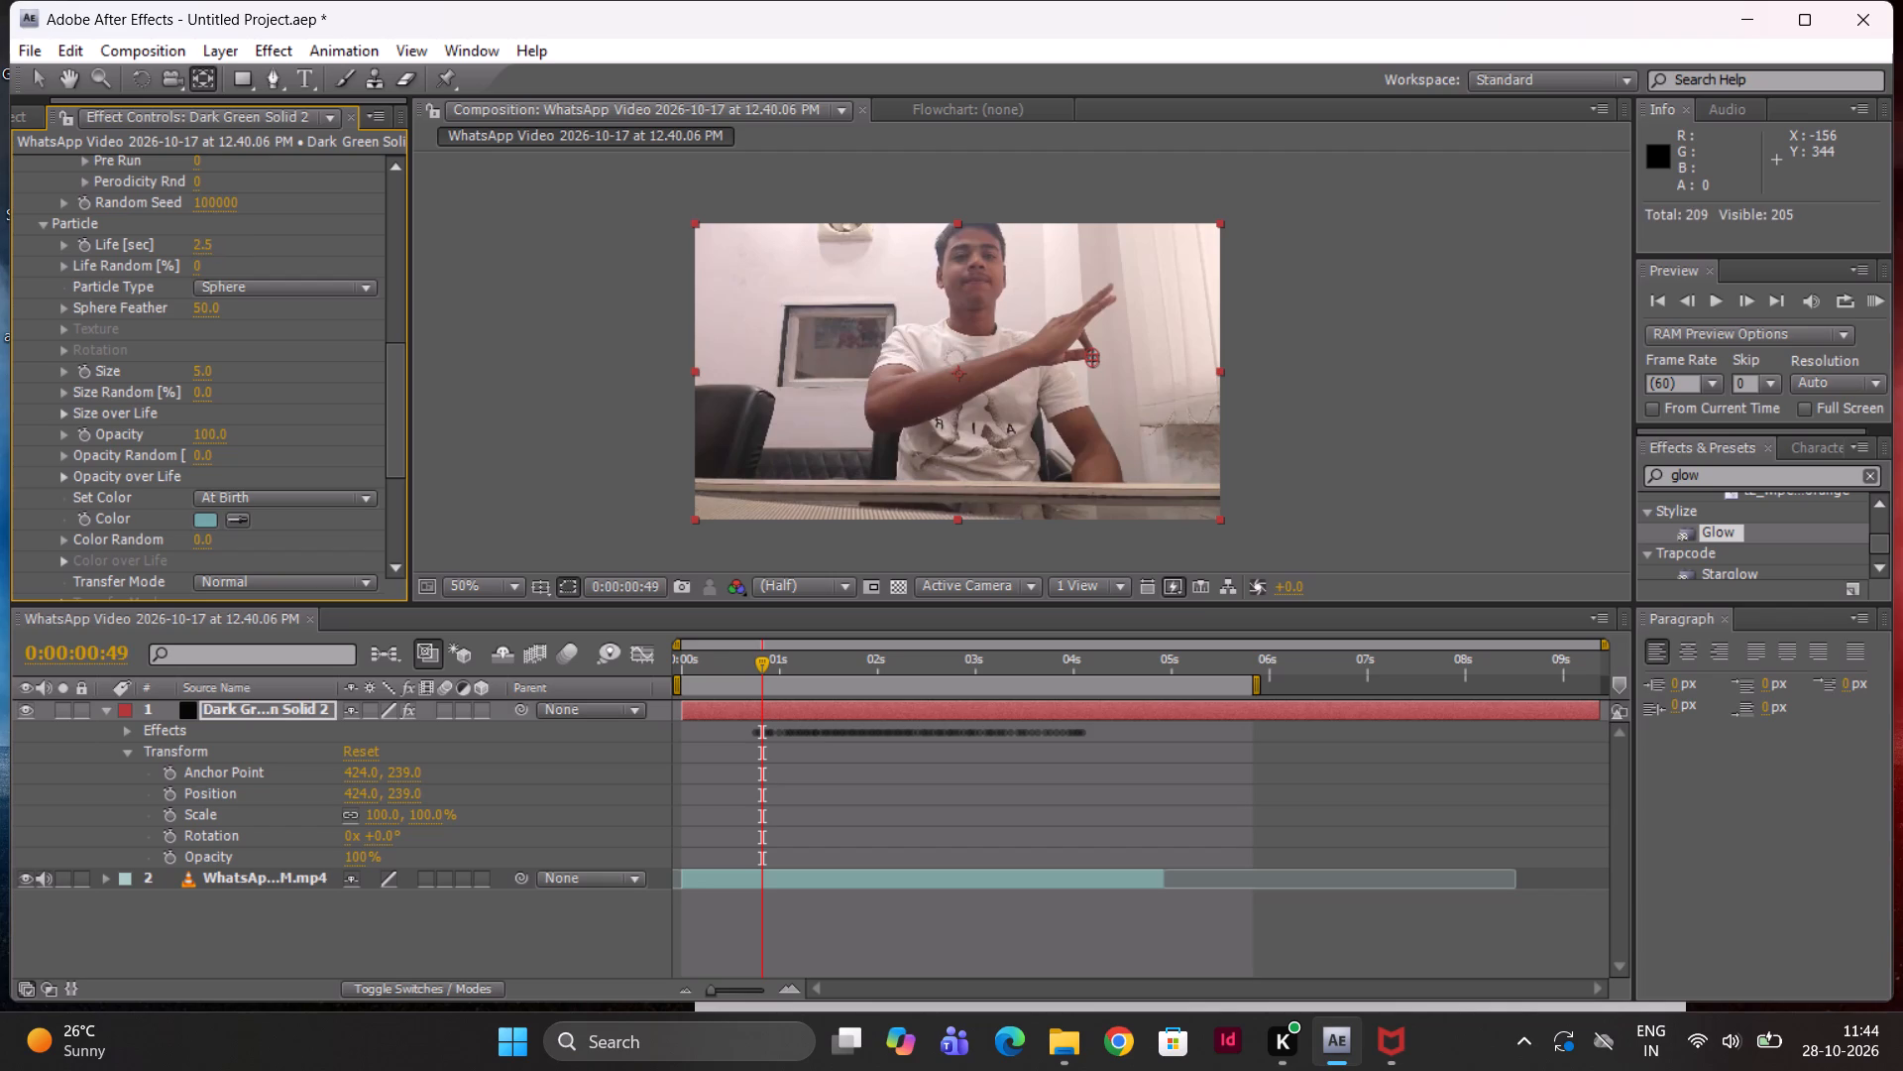
pyautogui.moveTo(767, 664); pyautogui.dragTo(838, 667)
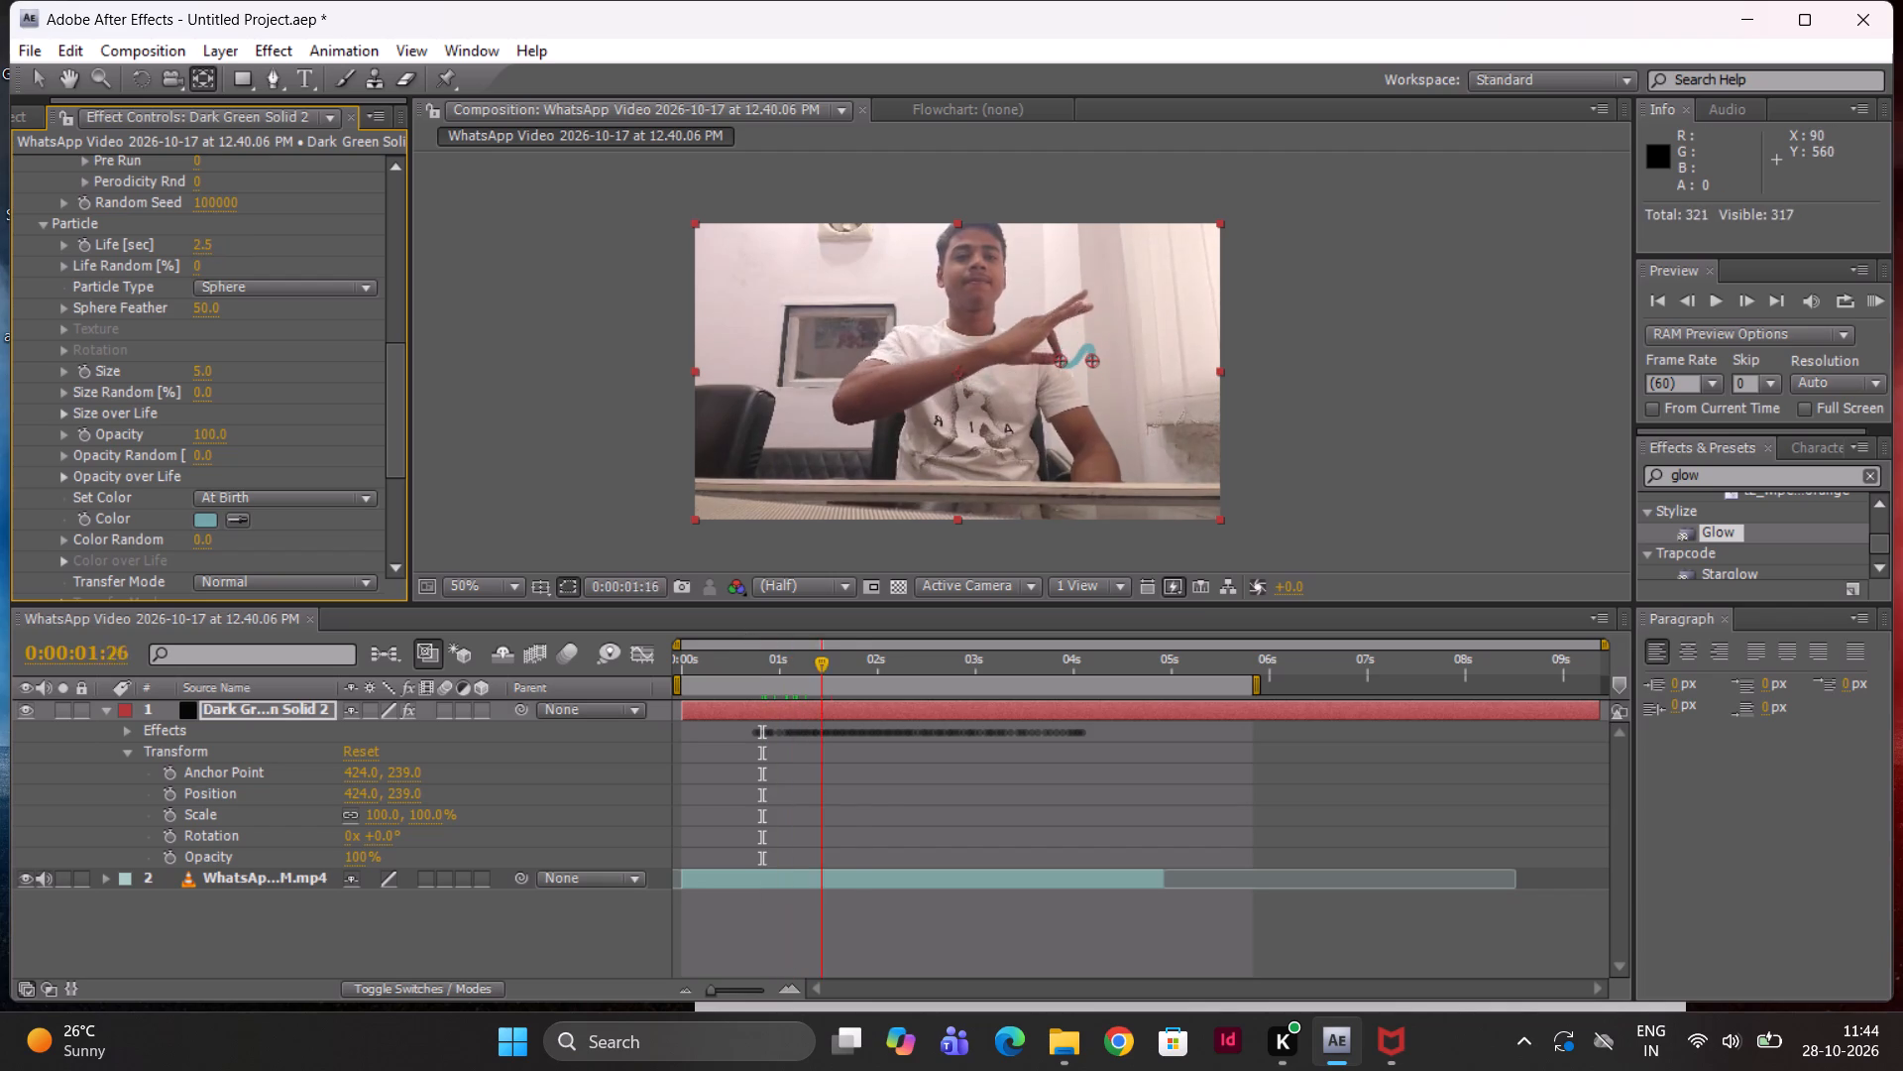
pyautogui.moveTo(838, 667); pyautogui.dragTo(806, 706)
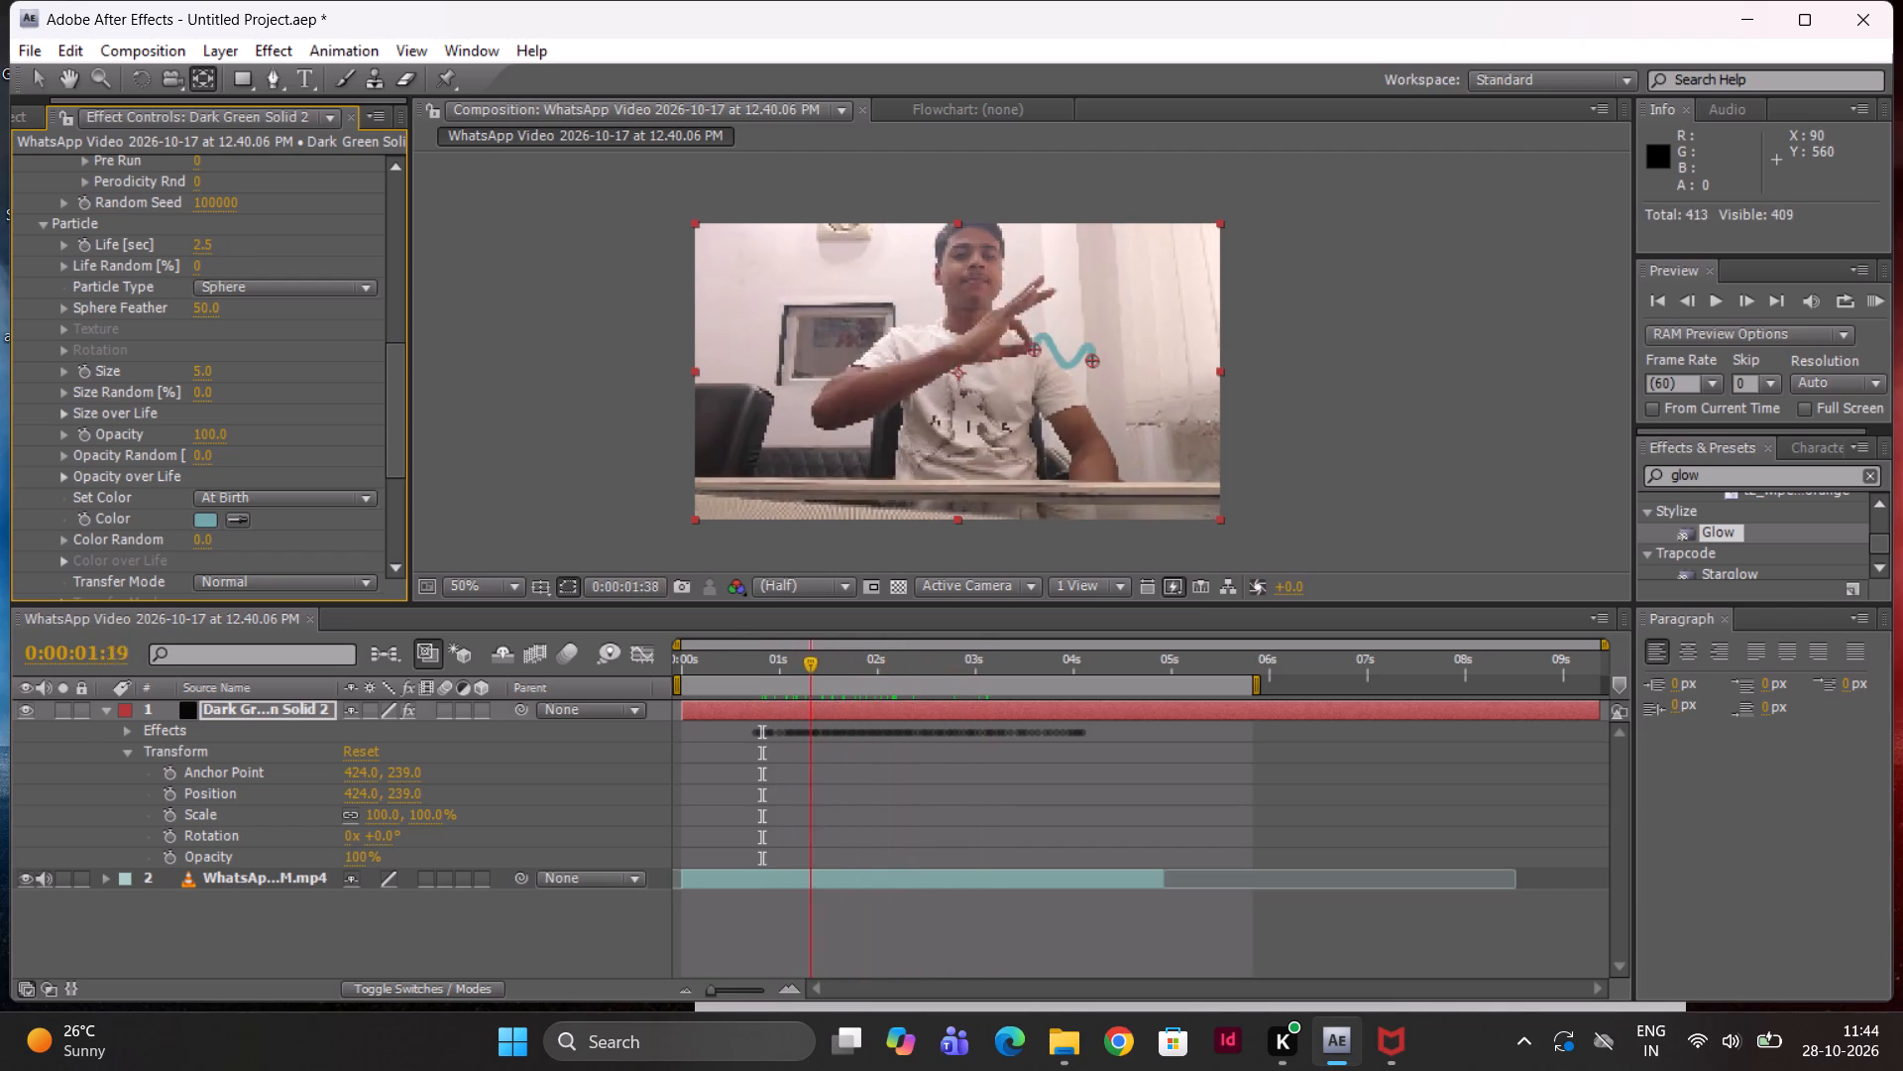
pyautogui.moveTo(806, 706); pyautogui.dragTo(768, 711)
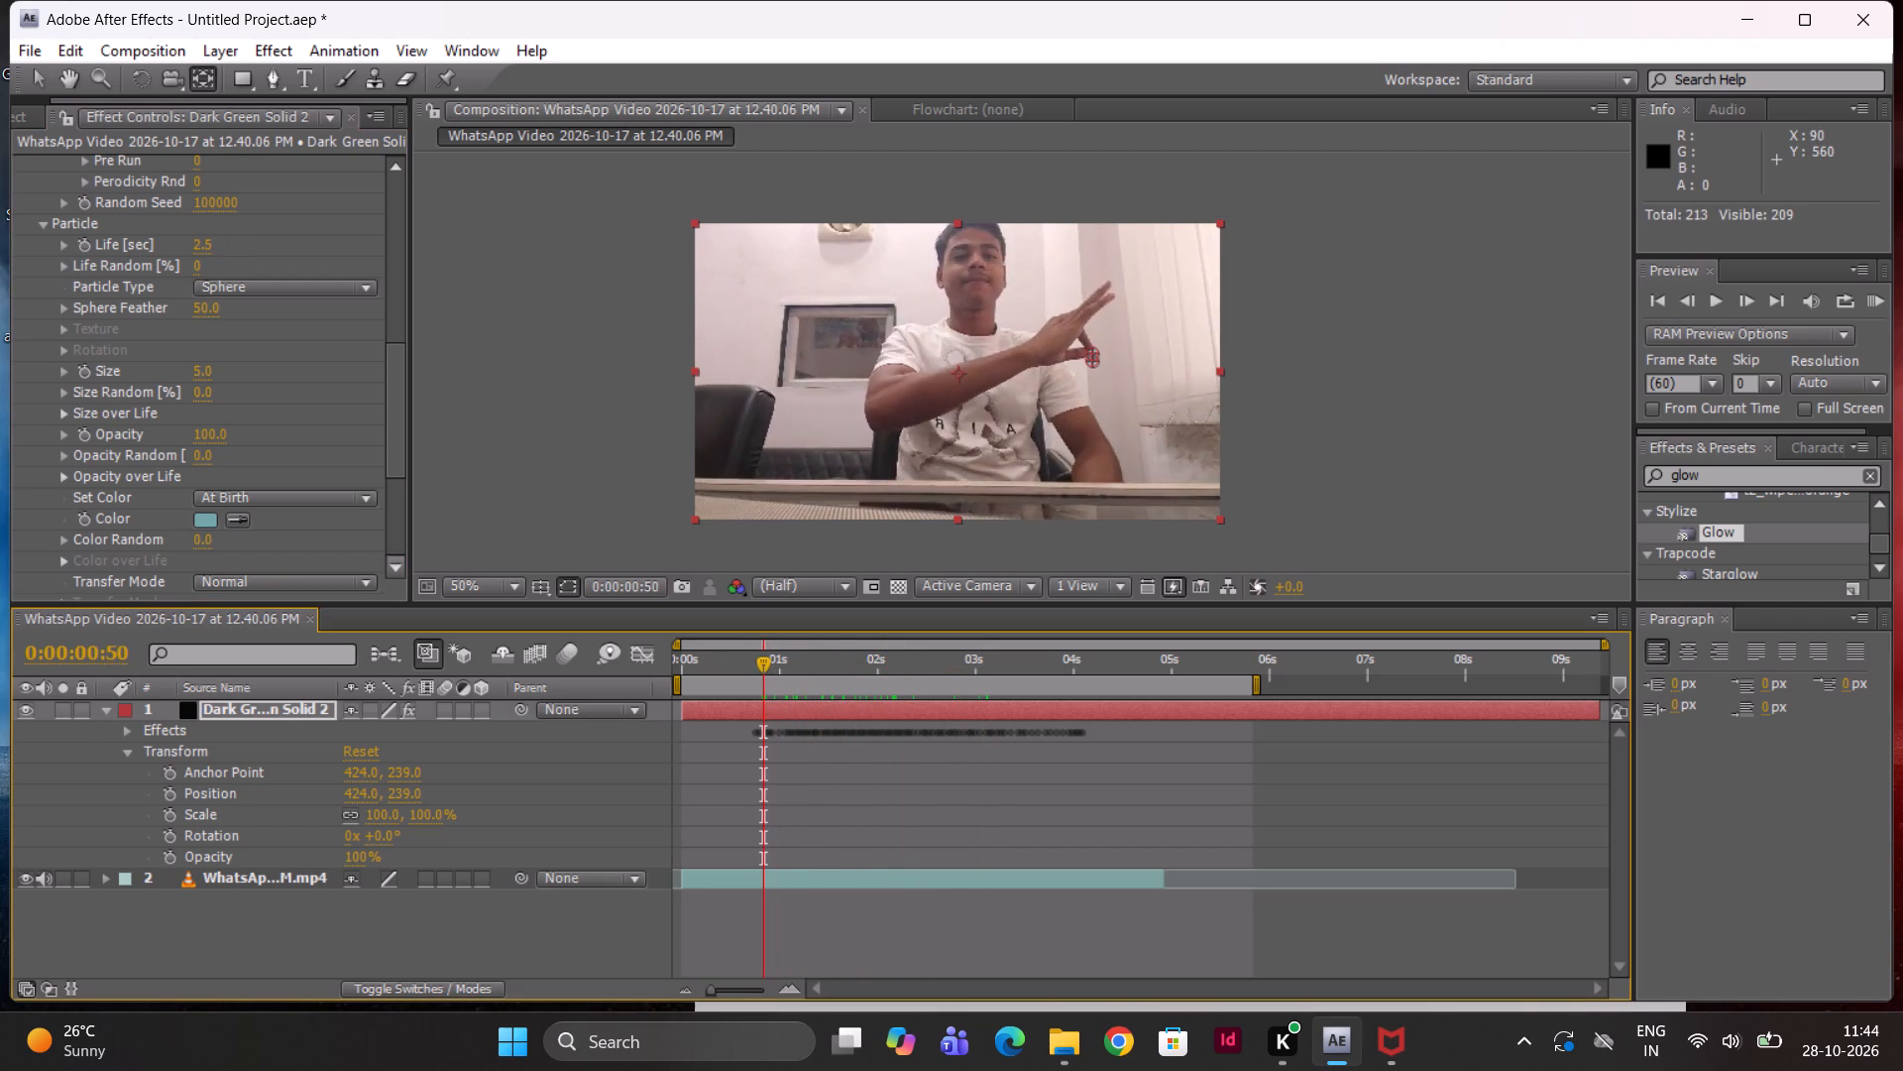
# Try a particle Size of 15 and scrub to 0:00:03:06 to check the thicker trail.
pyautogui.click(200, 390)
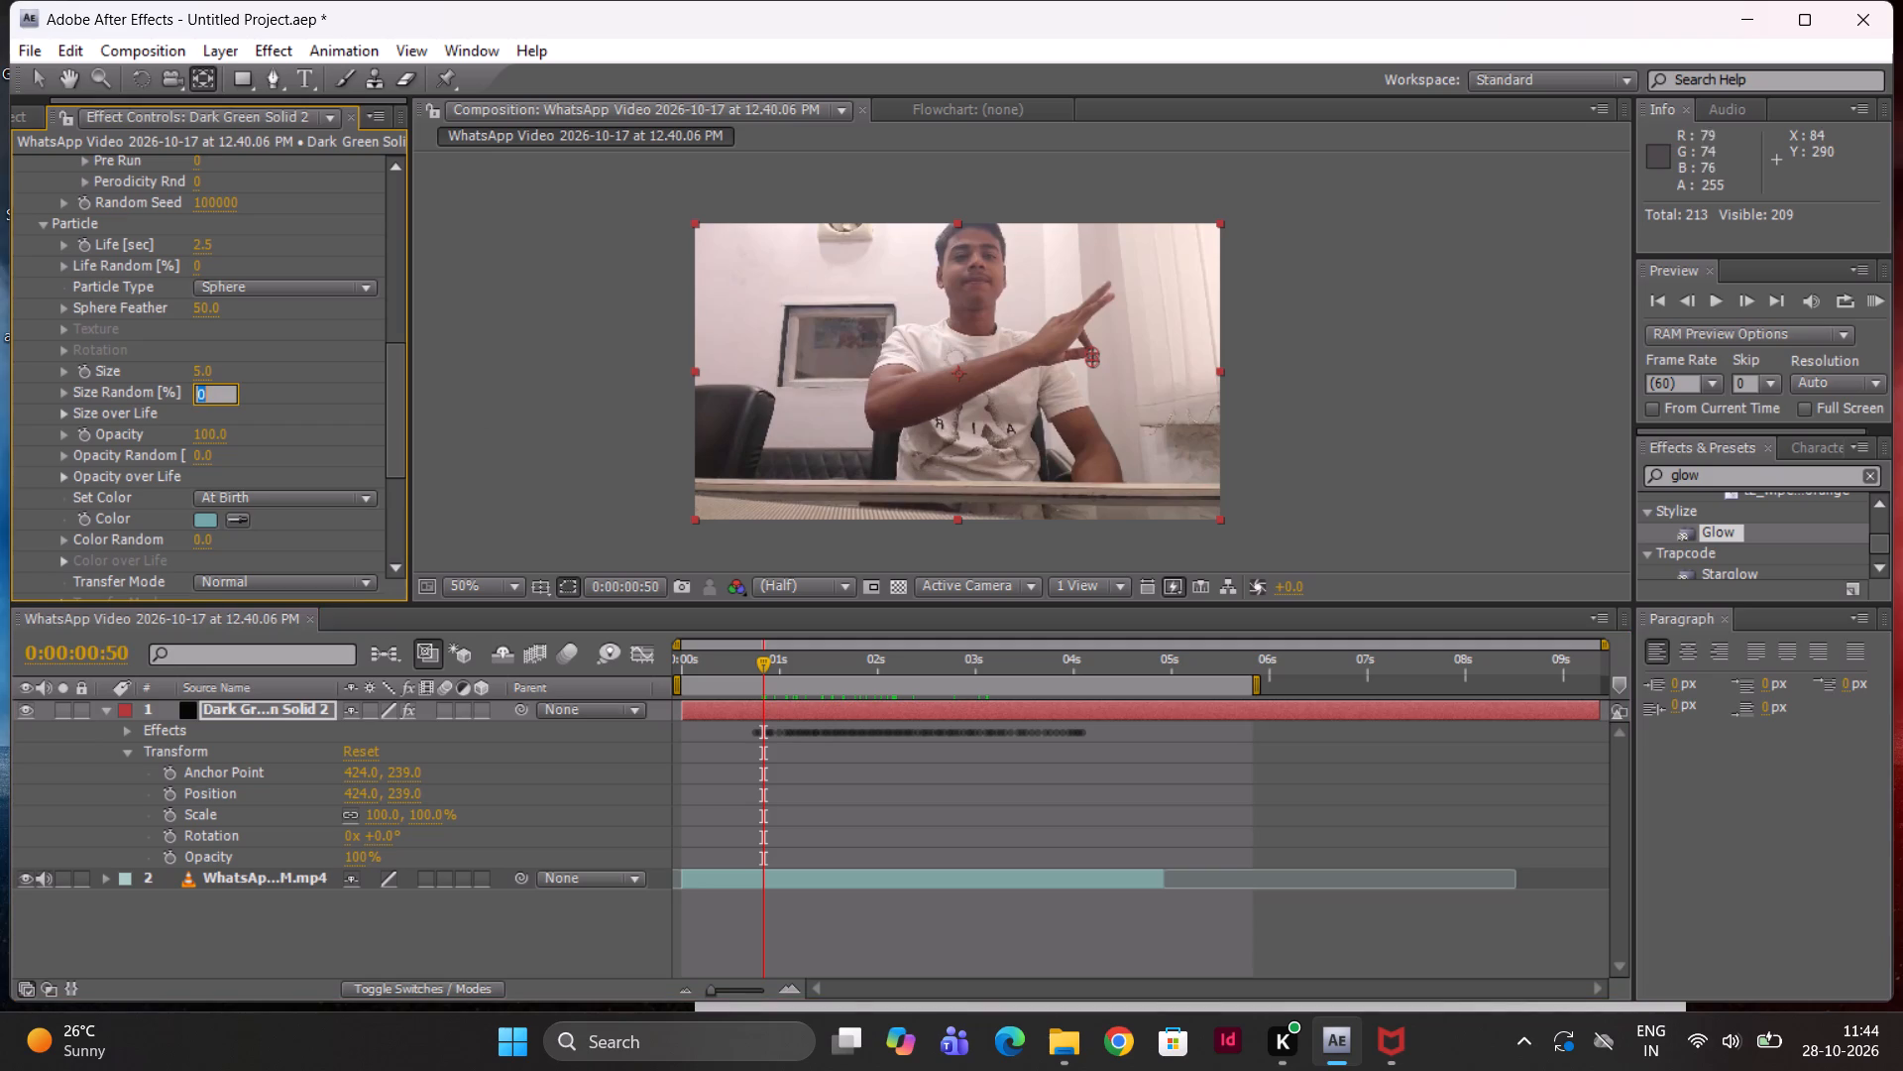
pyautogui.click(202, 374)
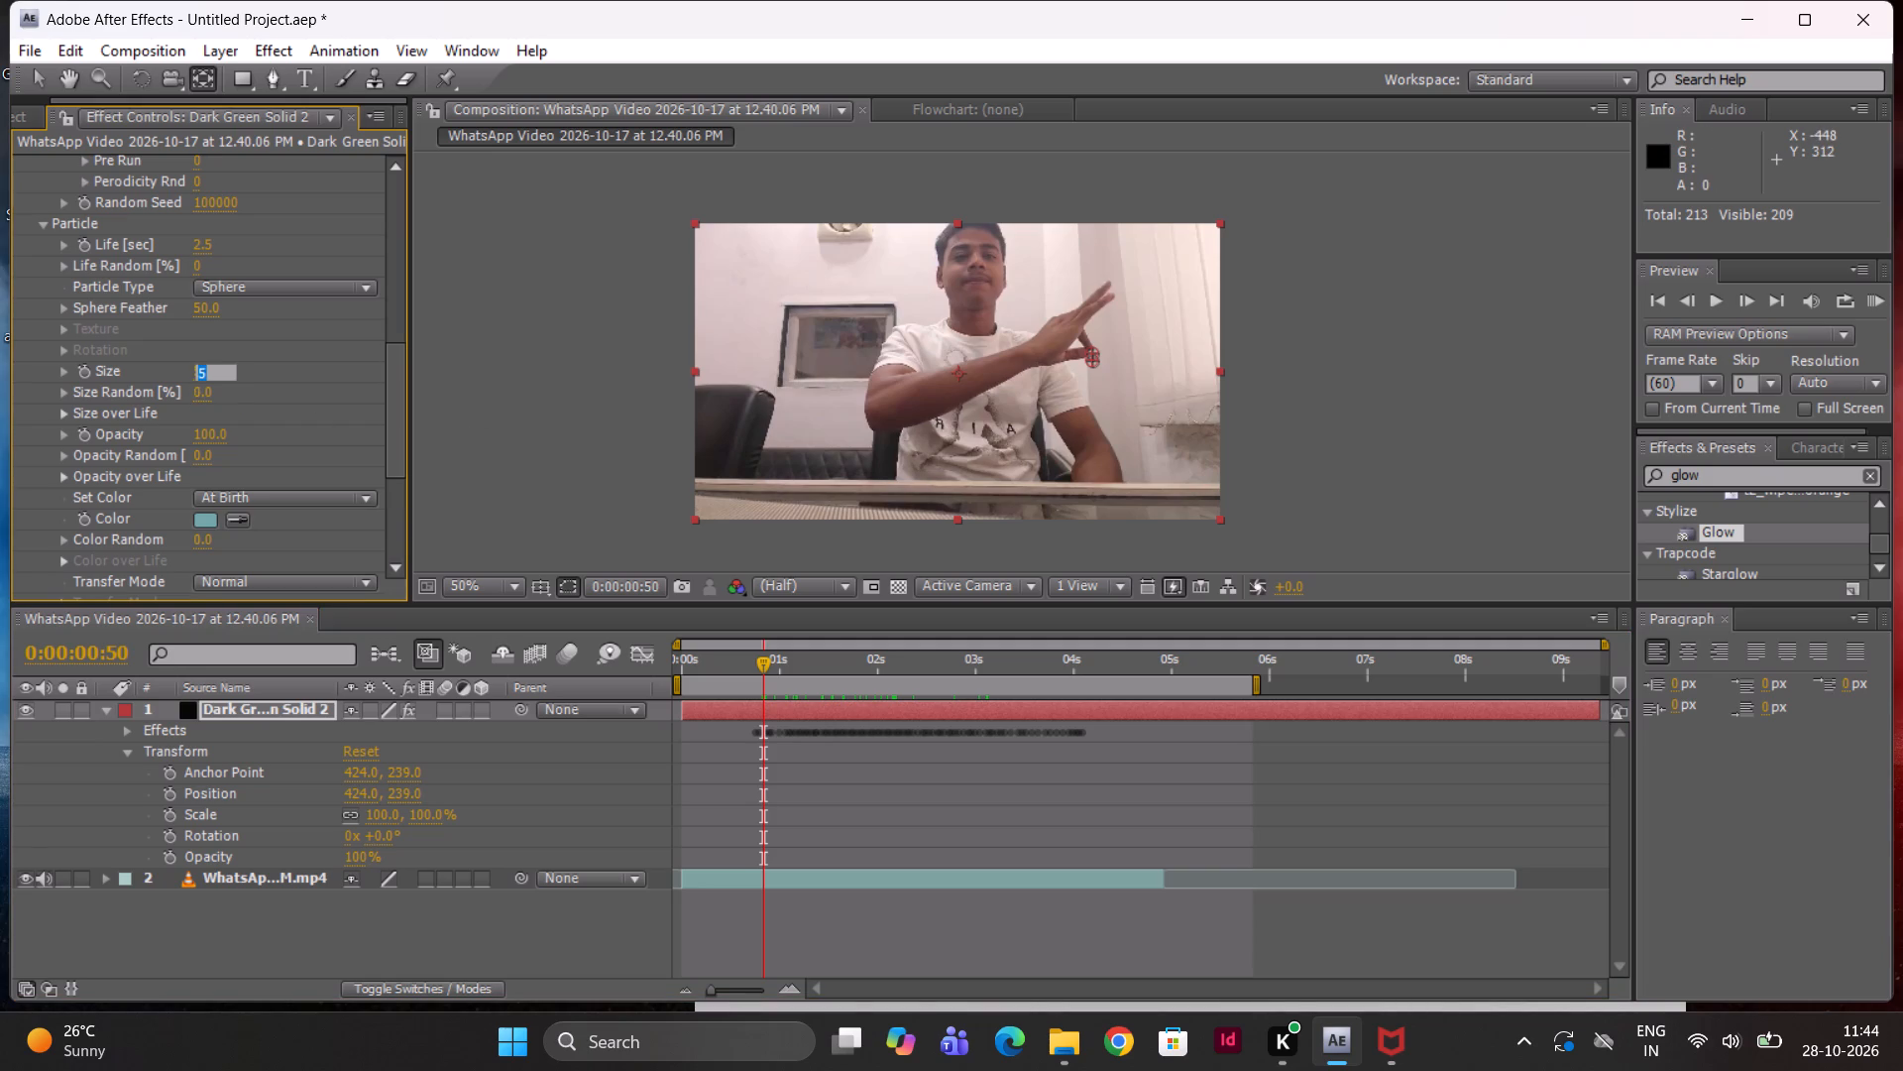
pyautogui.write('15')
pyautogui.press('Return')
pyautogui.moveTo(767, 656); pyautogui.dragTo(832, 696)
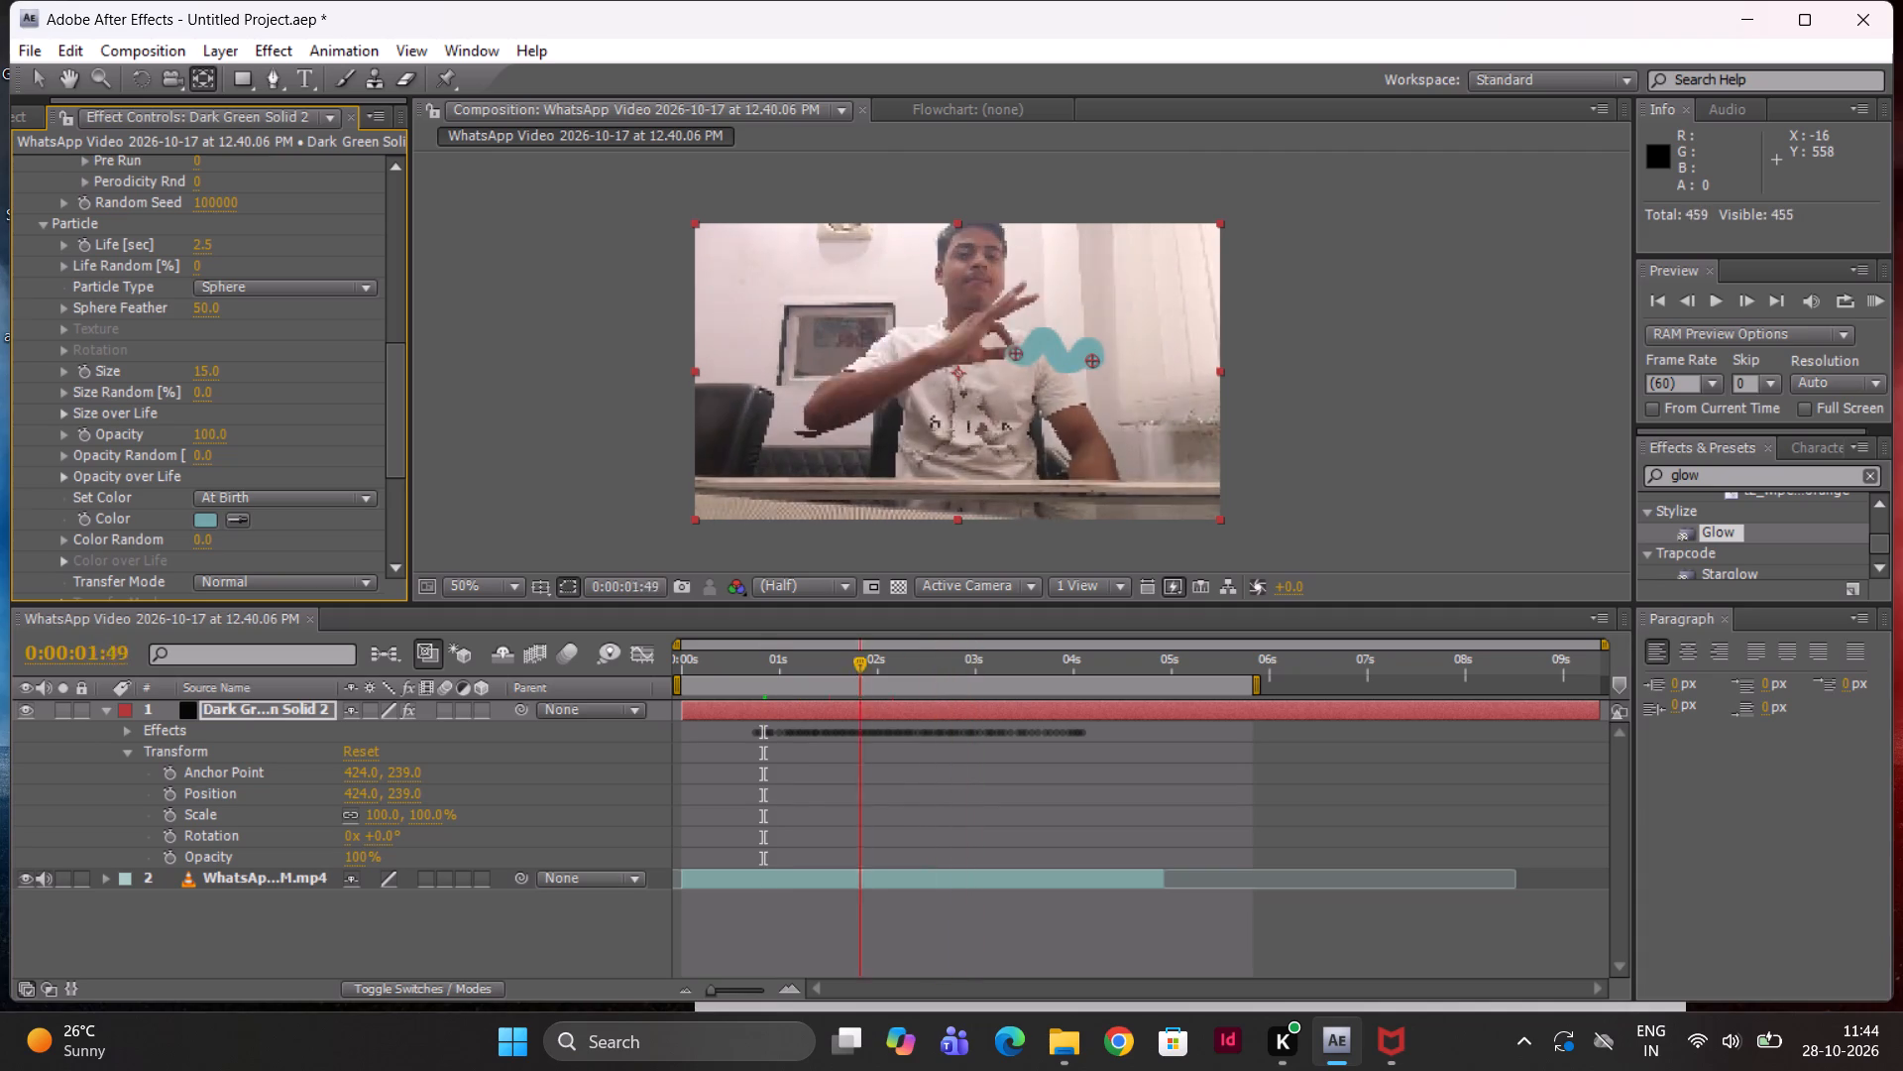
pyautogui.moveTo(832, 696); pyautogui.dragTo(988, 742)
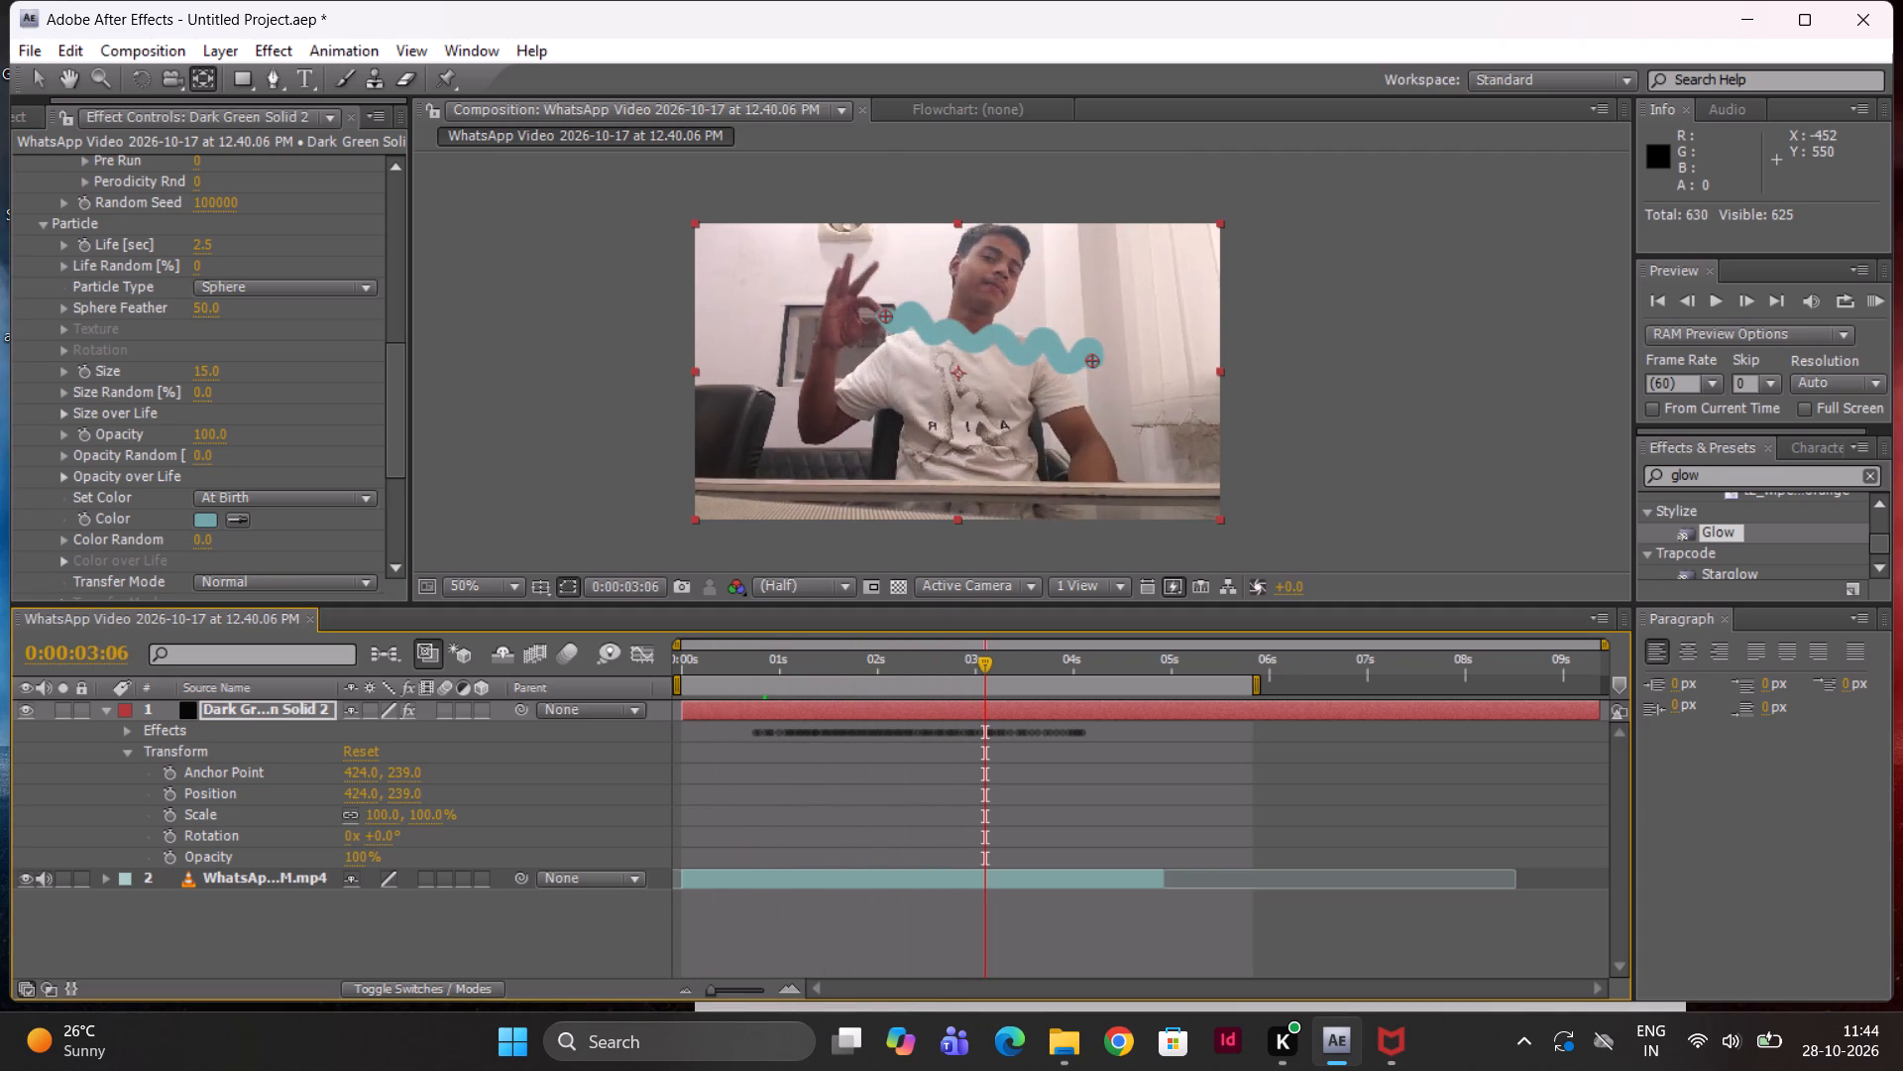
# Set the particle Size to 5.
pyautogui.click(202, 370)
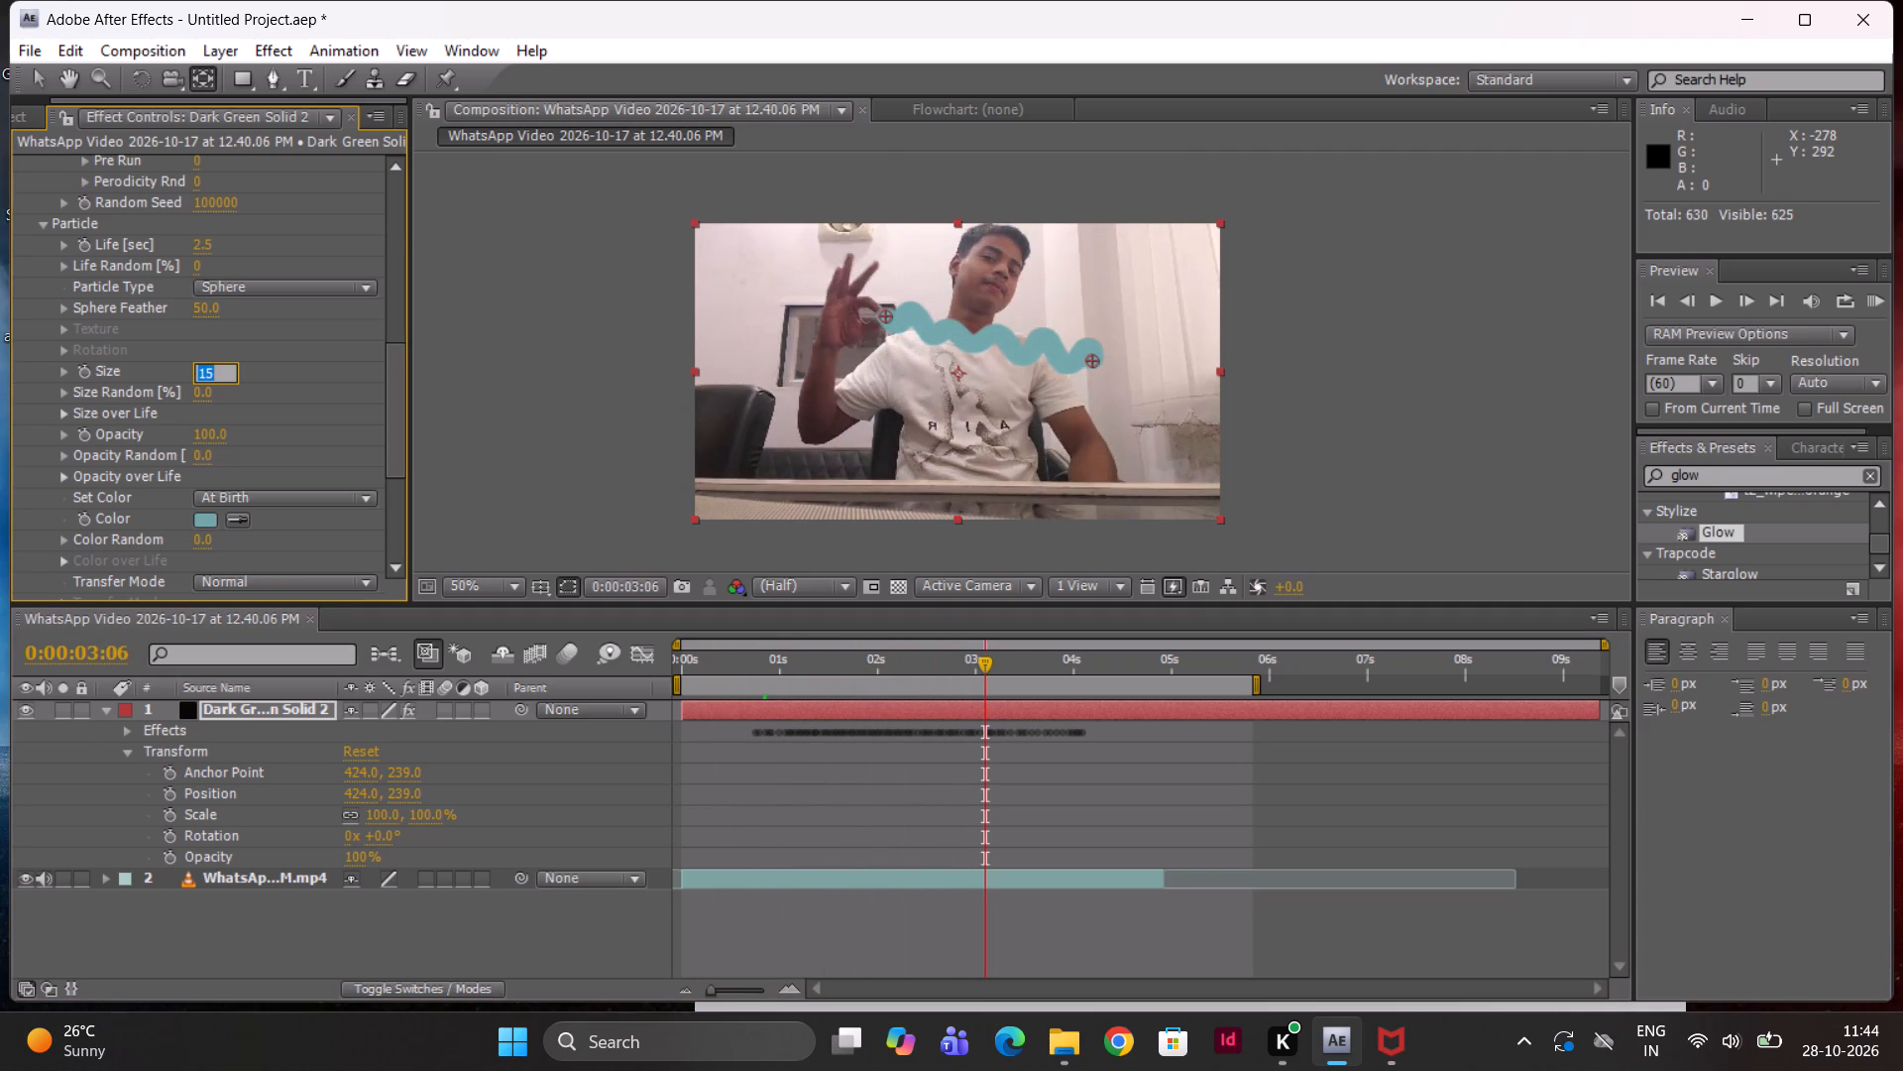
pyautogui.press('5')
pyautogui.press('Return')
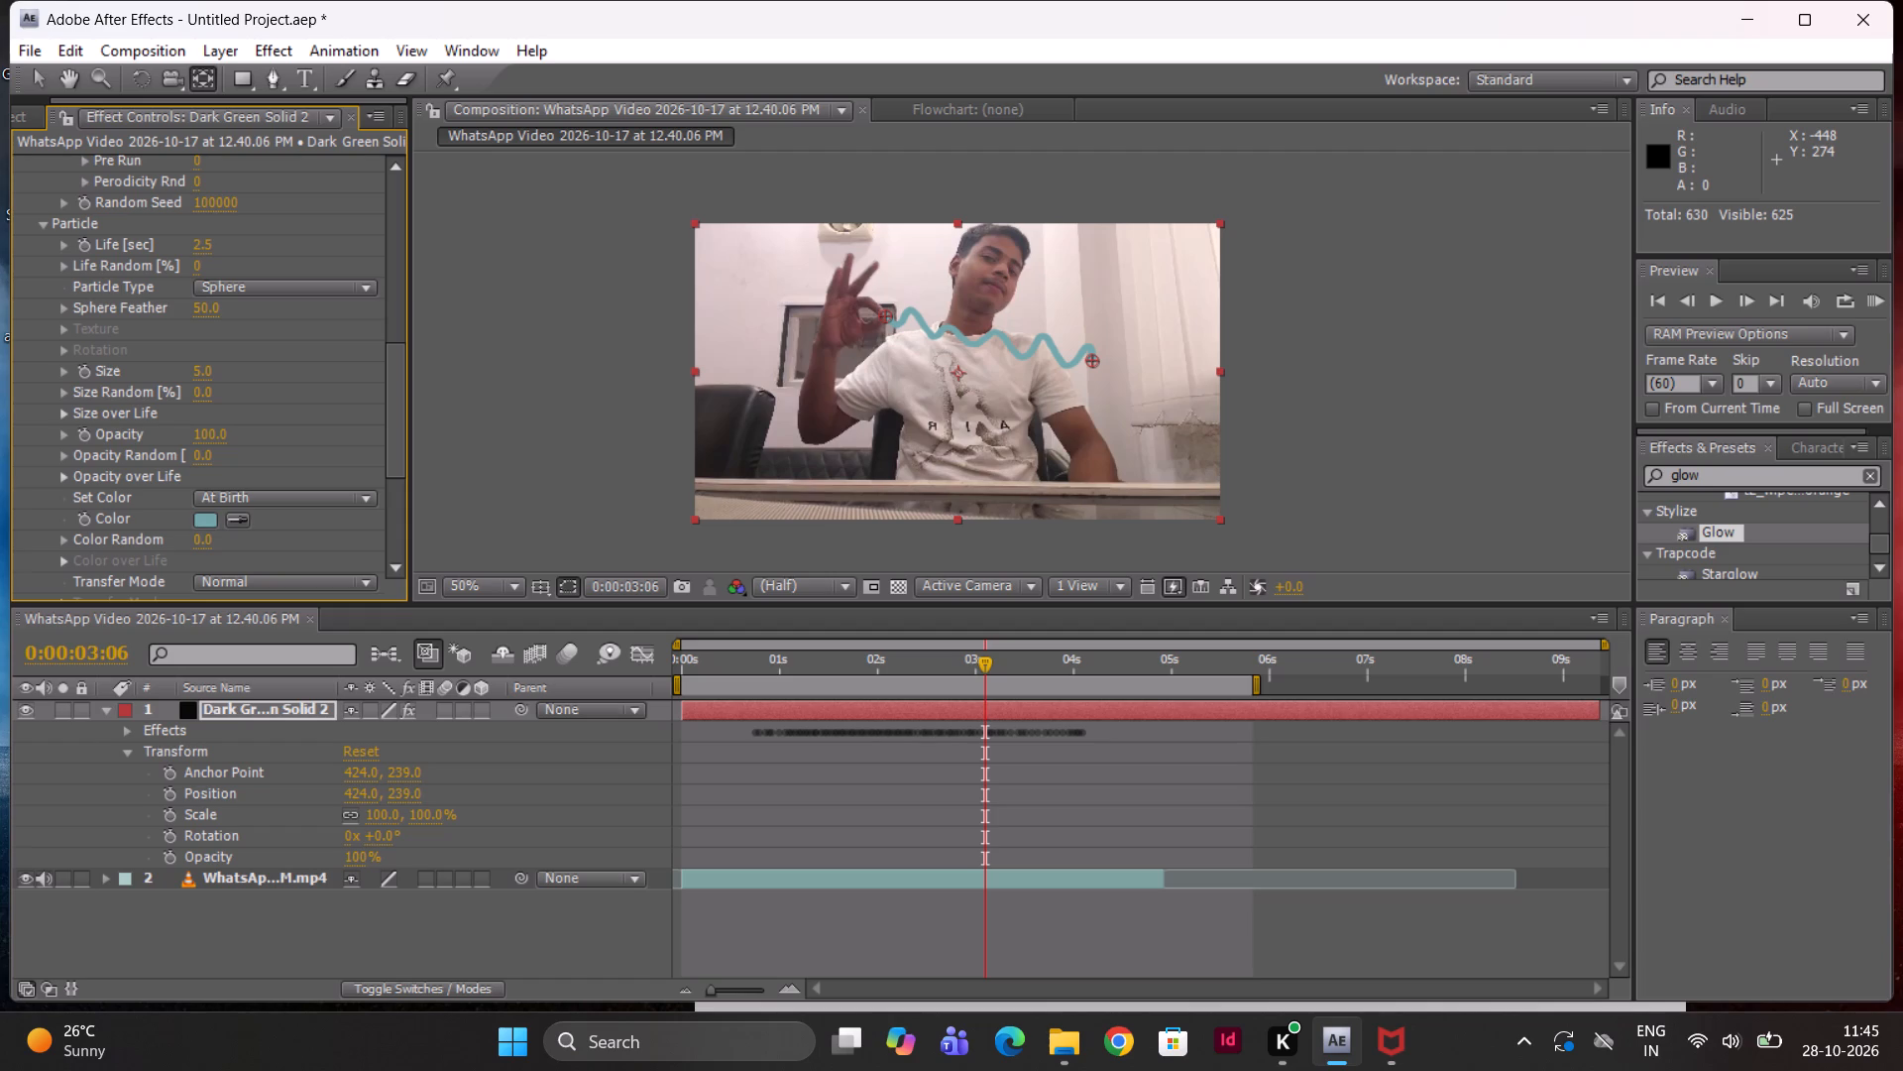
# Apply the linear ramp preset to Size over Life so particles shrink steadily from birth to death.
pyautogui.click(63, 414)
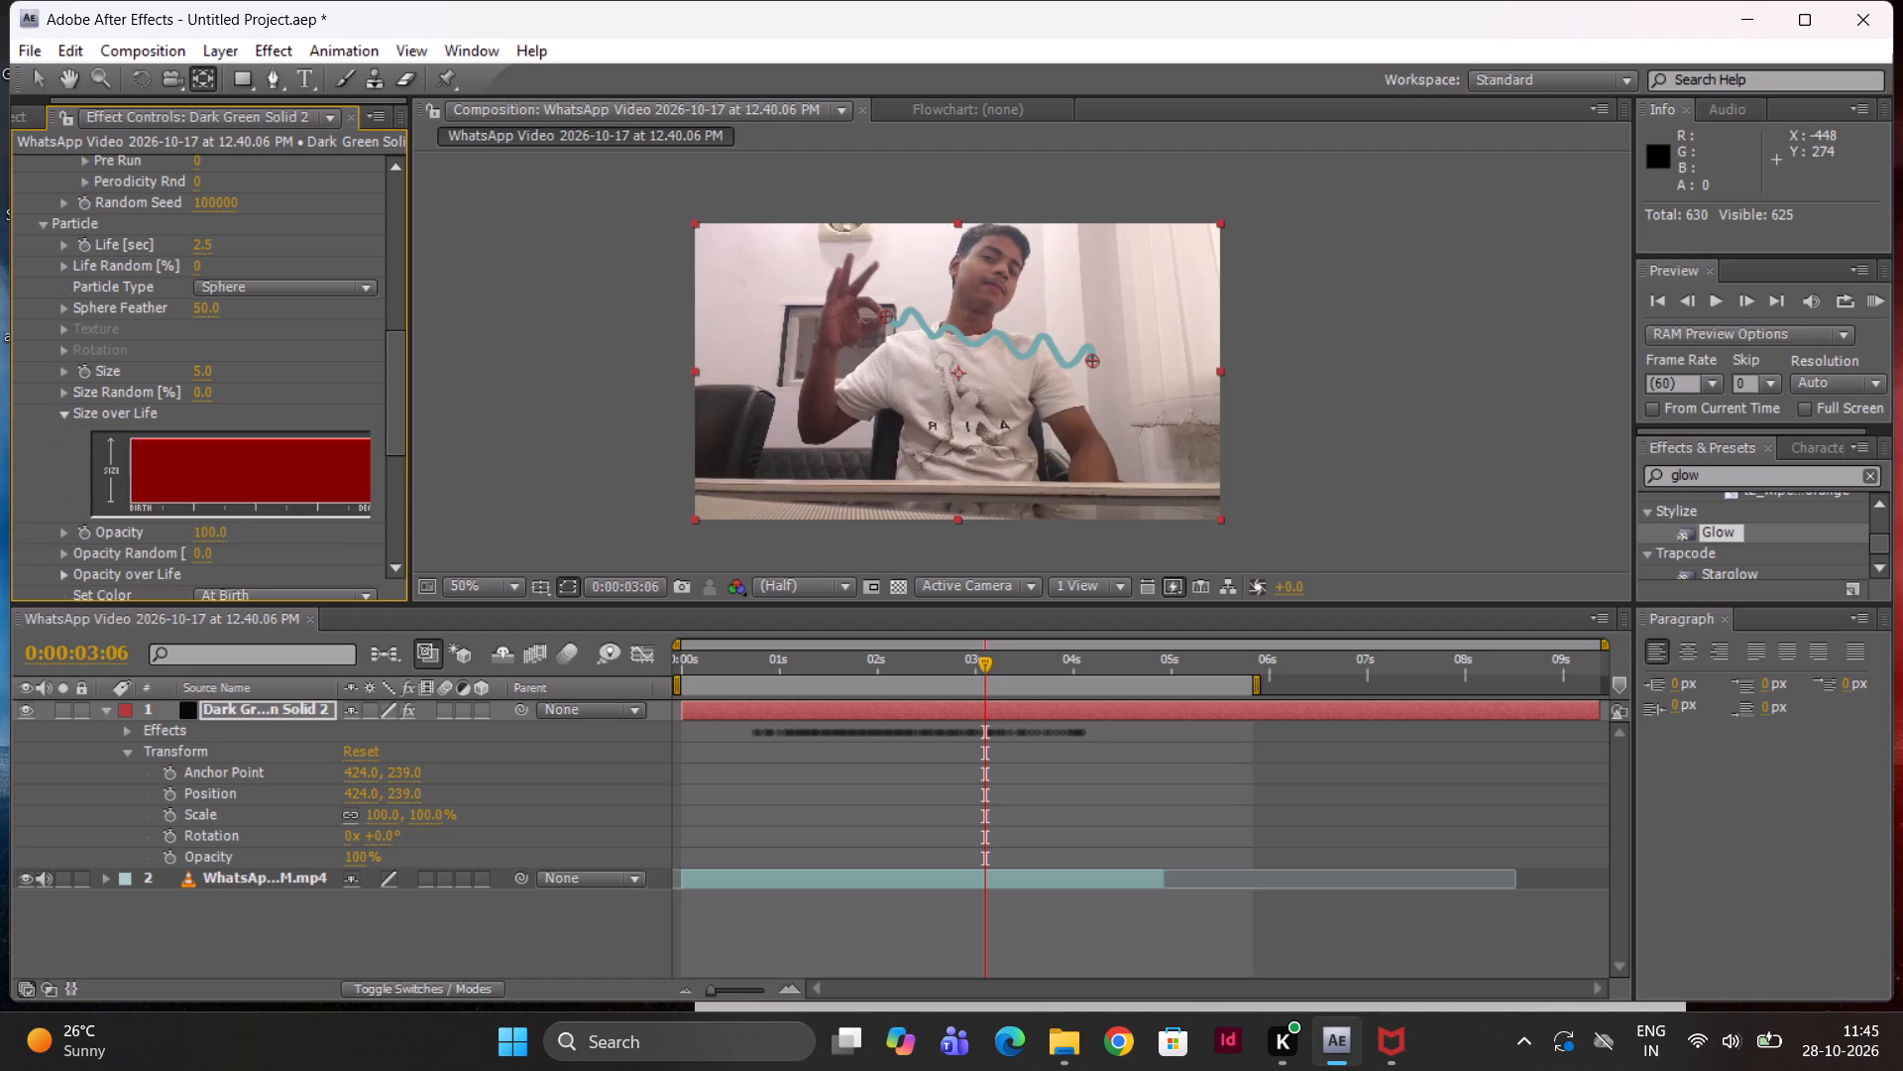
pyautogui.scroll(1, 212, 461)
pyautogui.scroll(-1, 212, 461)
pyautogui.scroll(1, 212, 461)
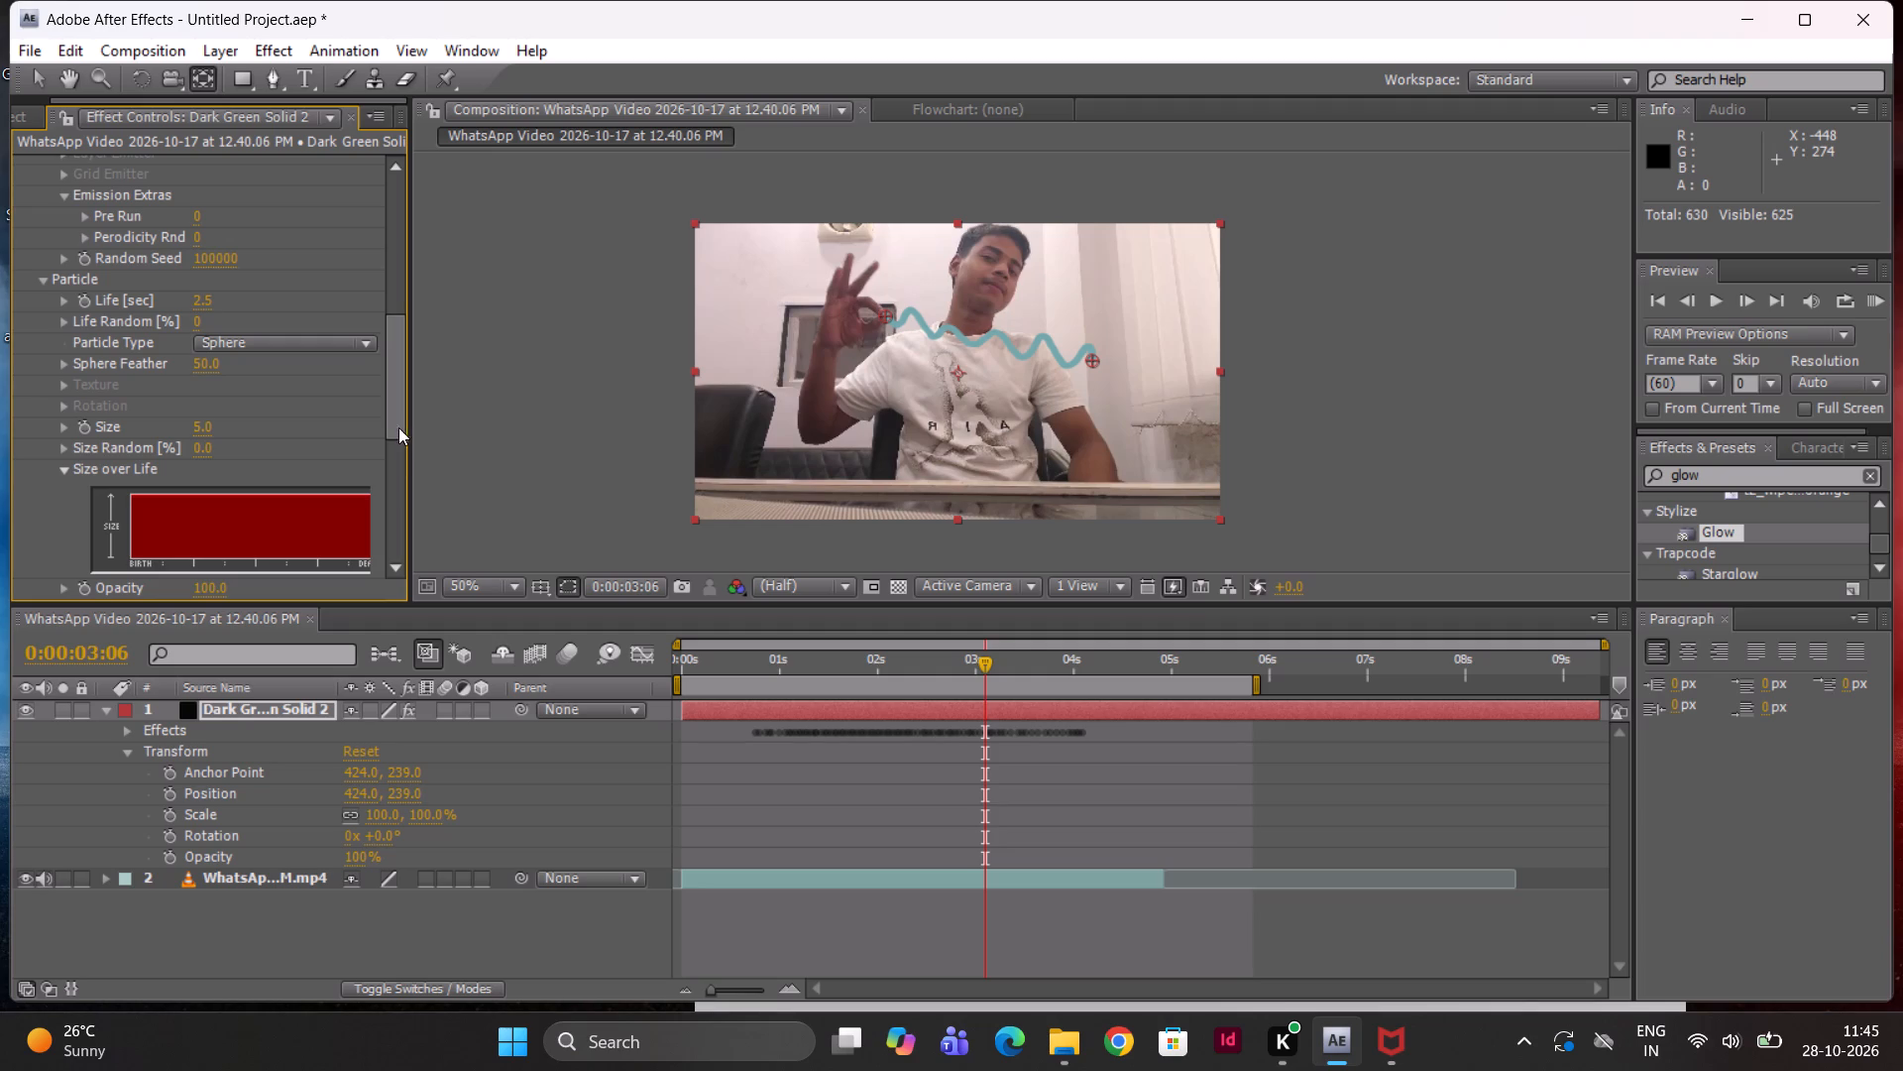
pyautogui.moveTo(407, 428); pyautogui.dragTo(542, 448)
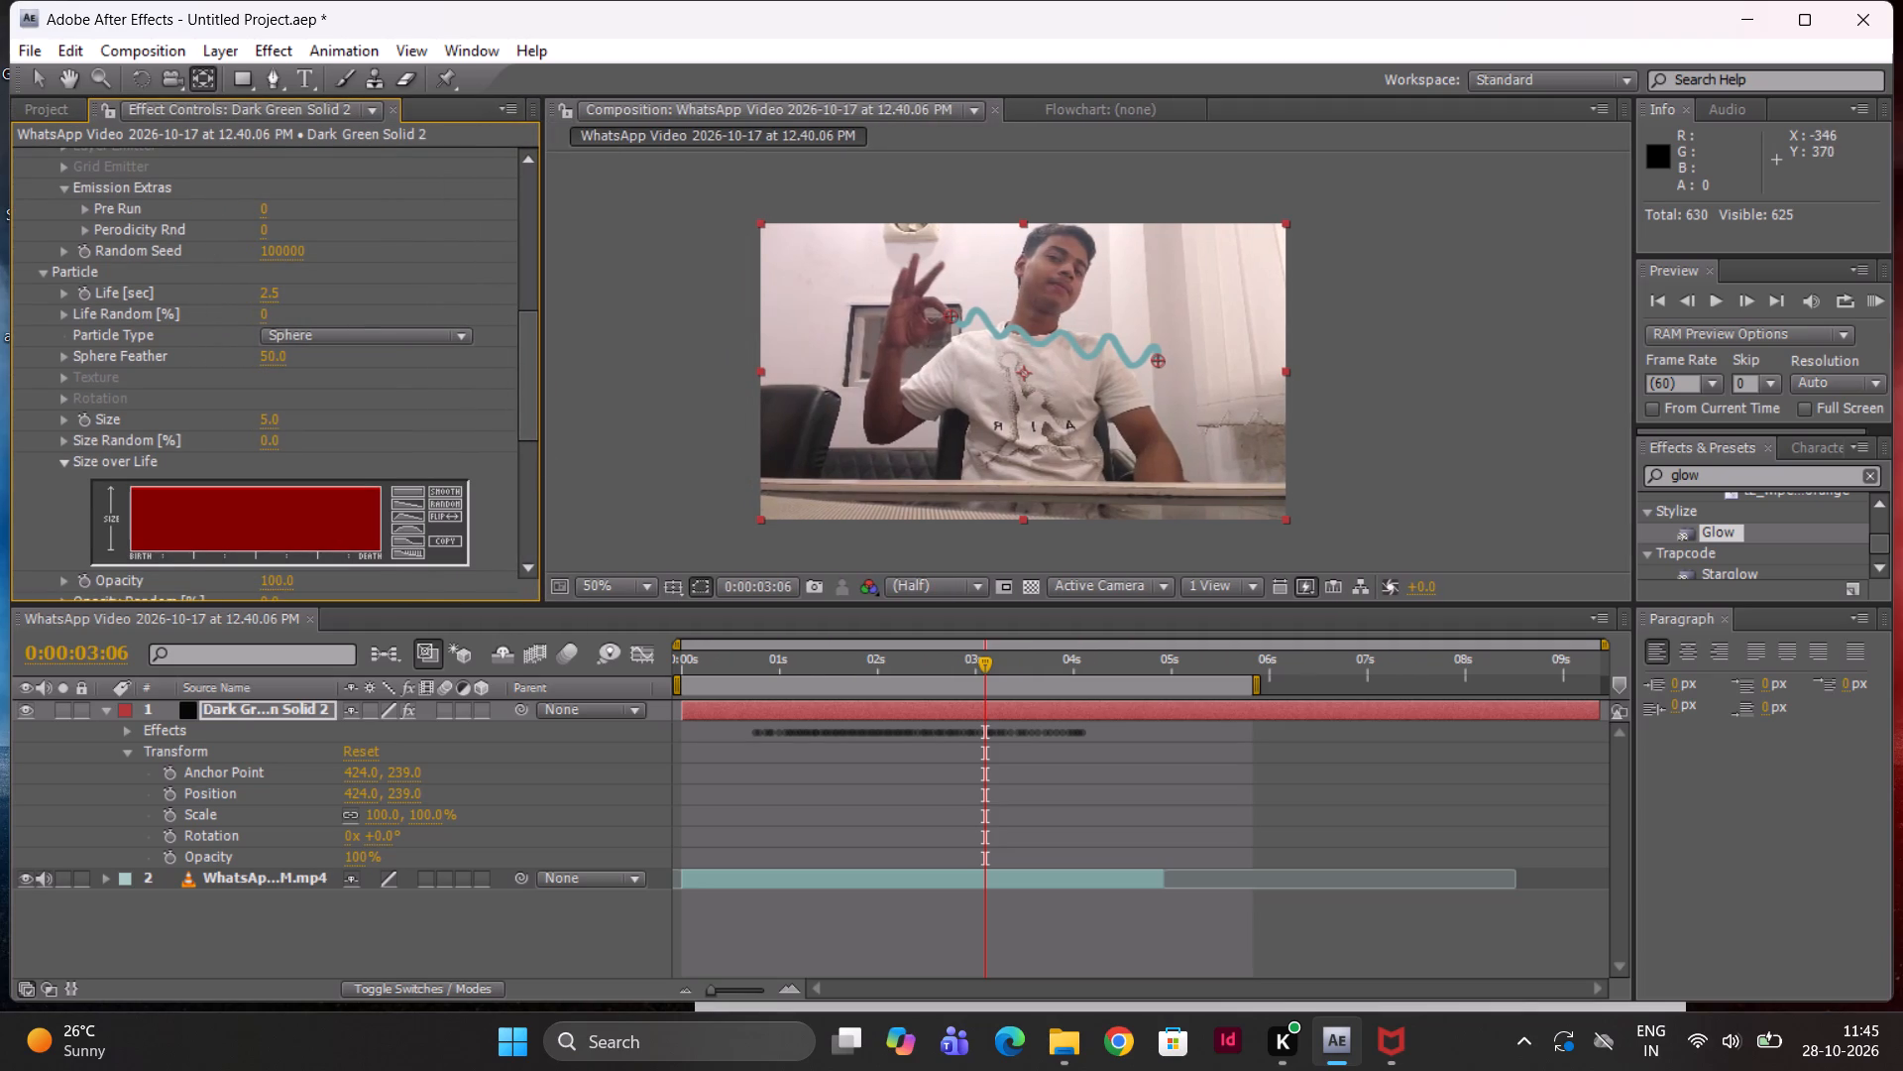
pyautogui.click(409, 506)
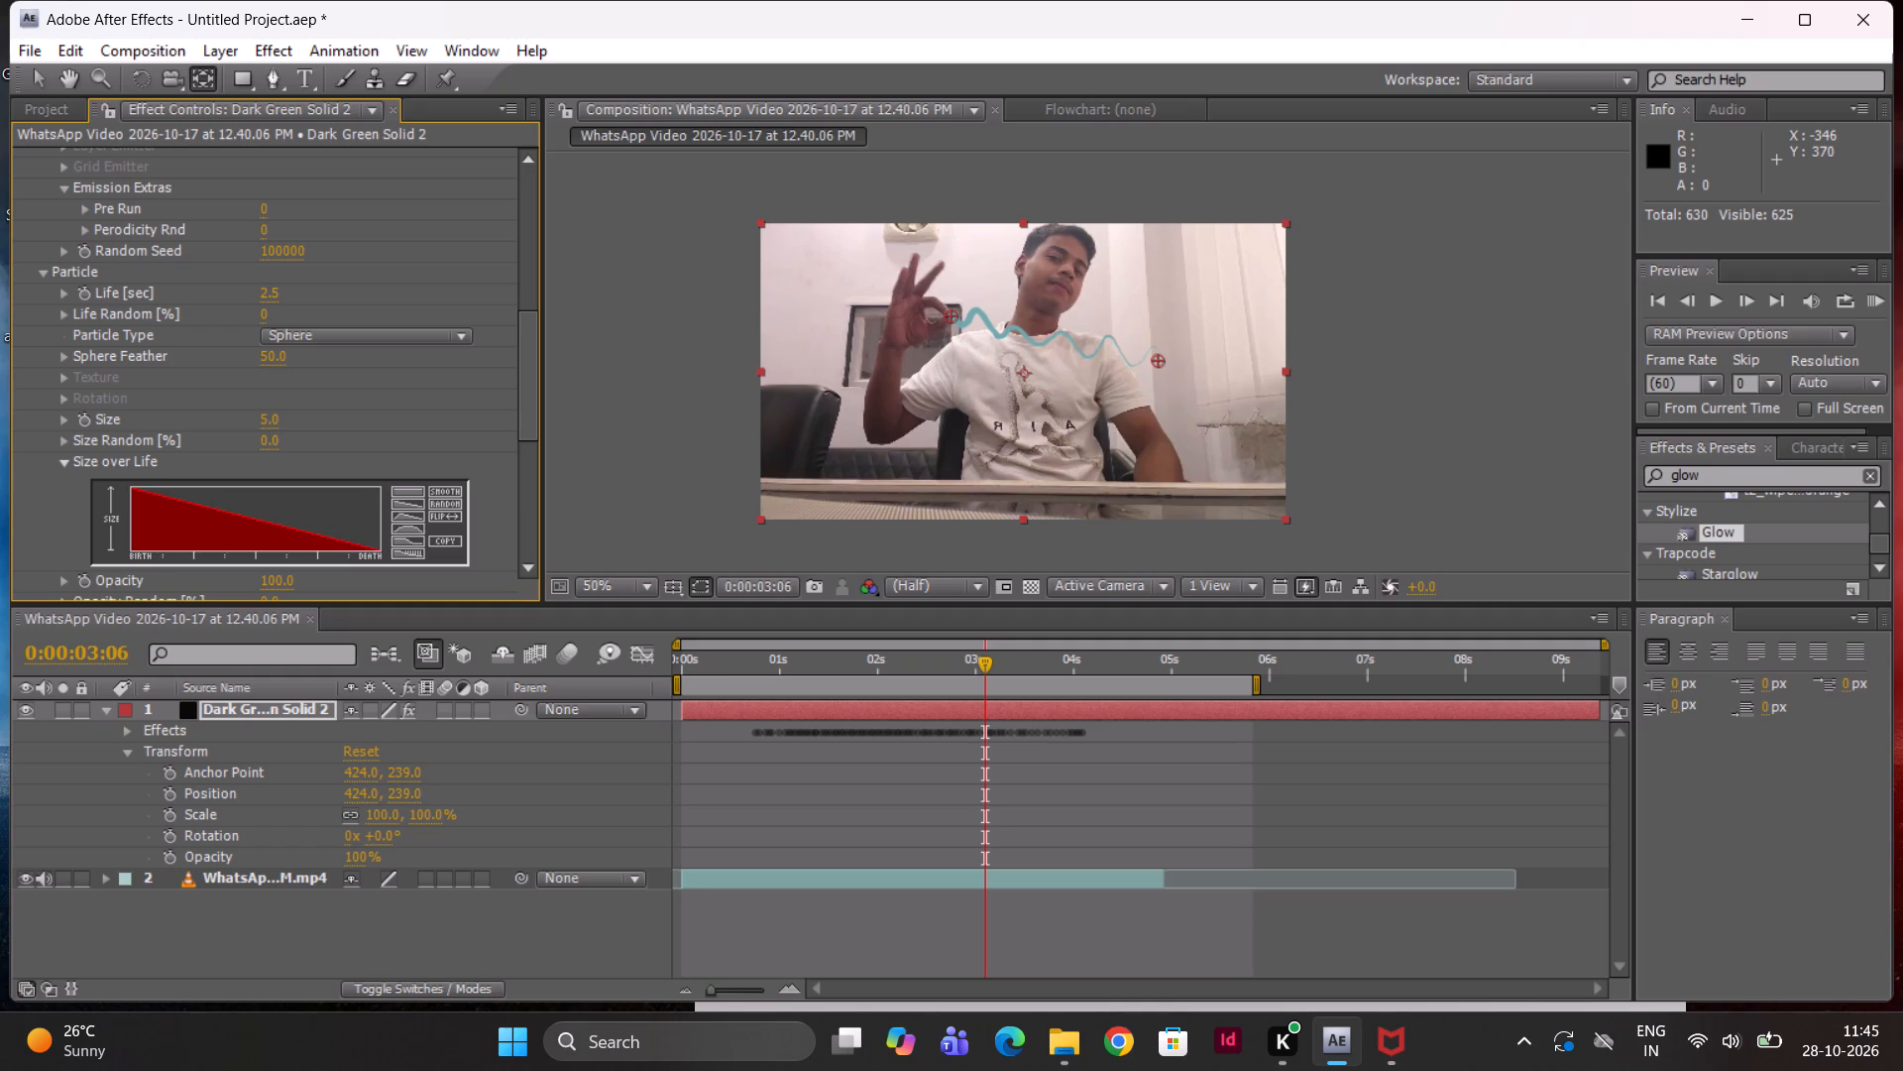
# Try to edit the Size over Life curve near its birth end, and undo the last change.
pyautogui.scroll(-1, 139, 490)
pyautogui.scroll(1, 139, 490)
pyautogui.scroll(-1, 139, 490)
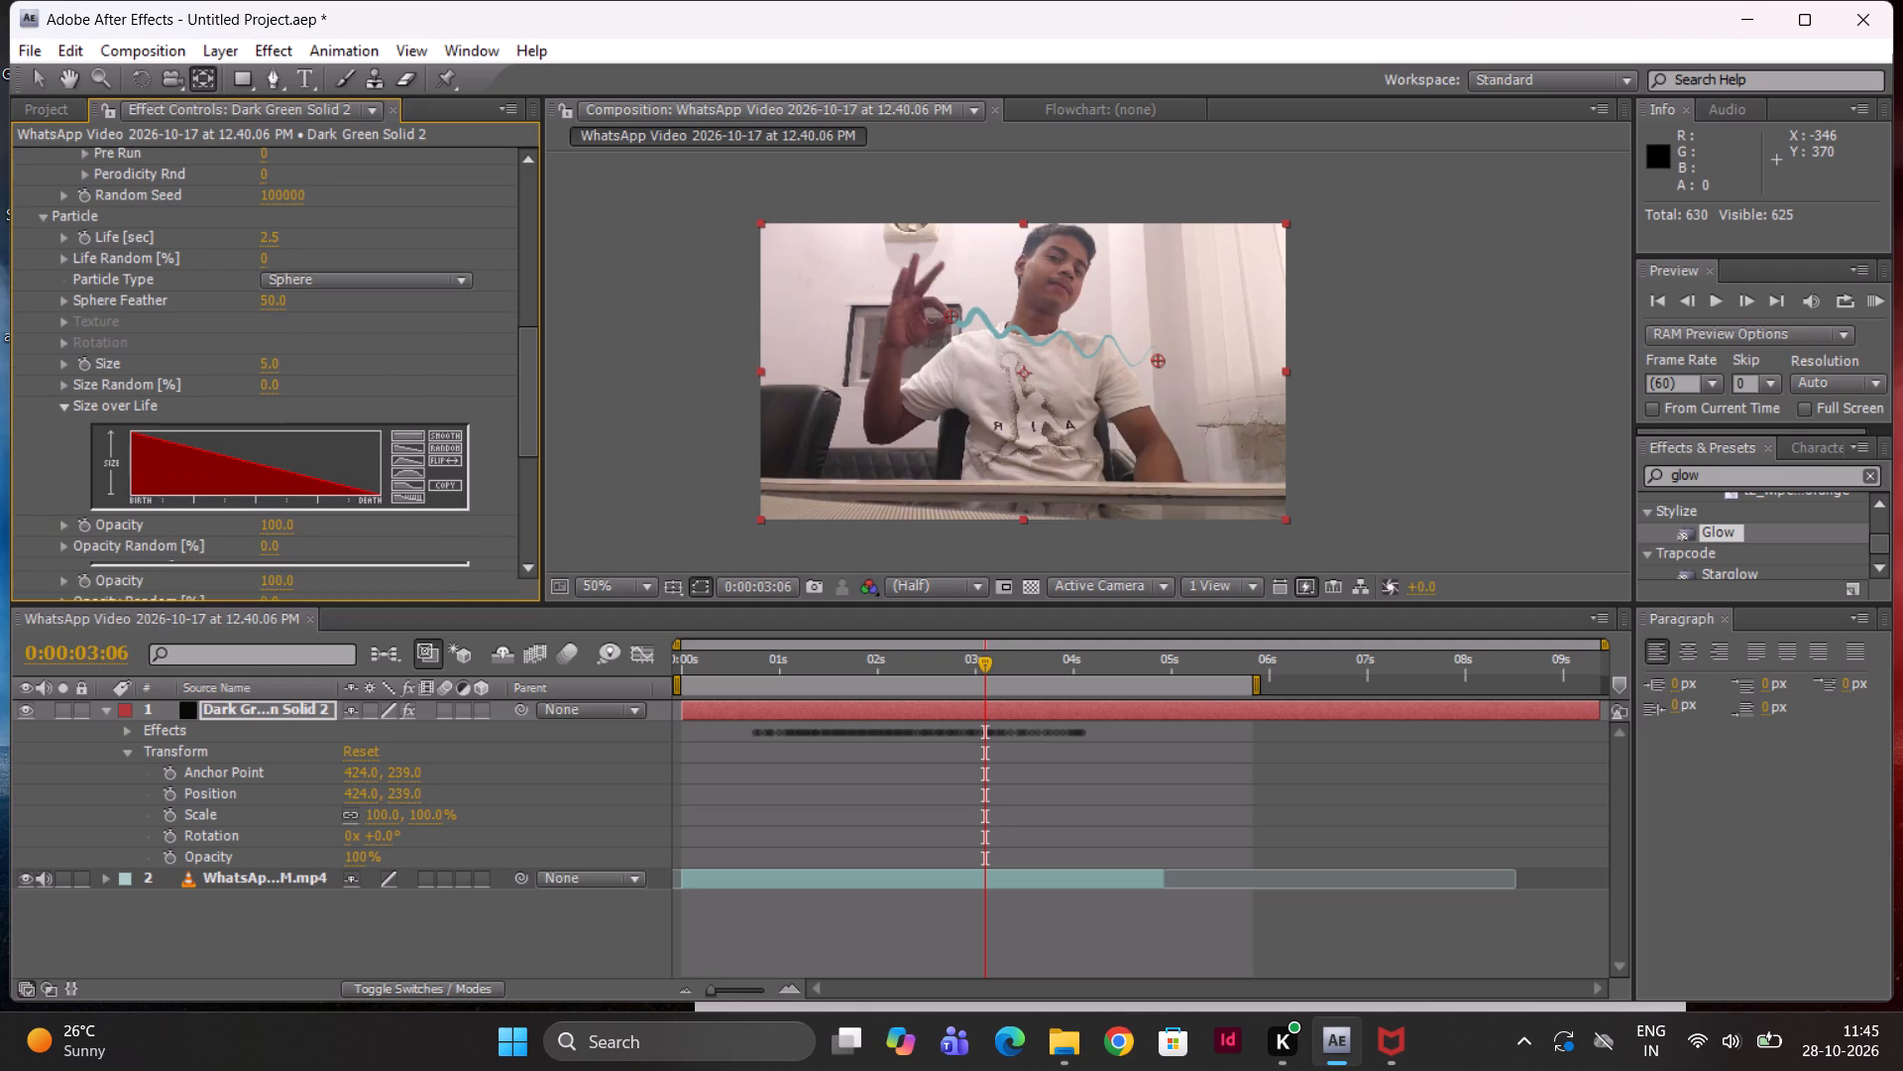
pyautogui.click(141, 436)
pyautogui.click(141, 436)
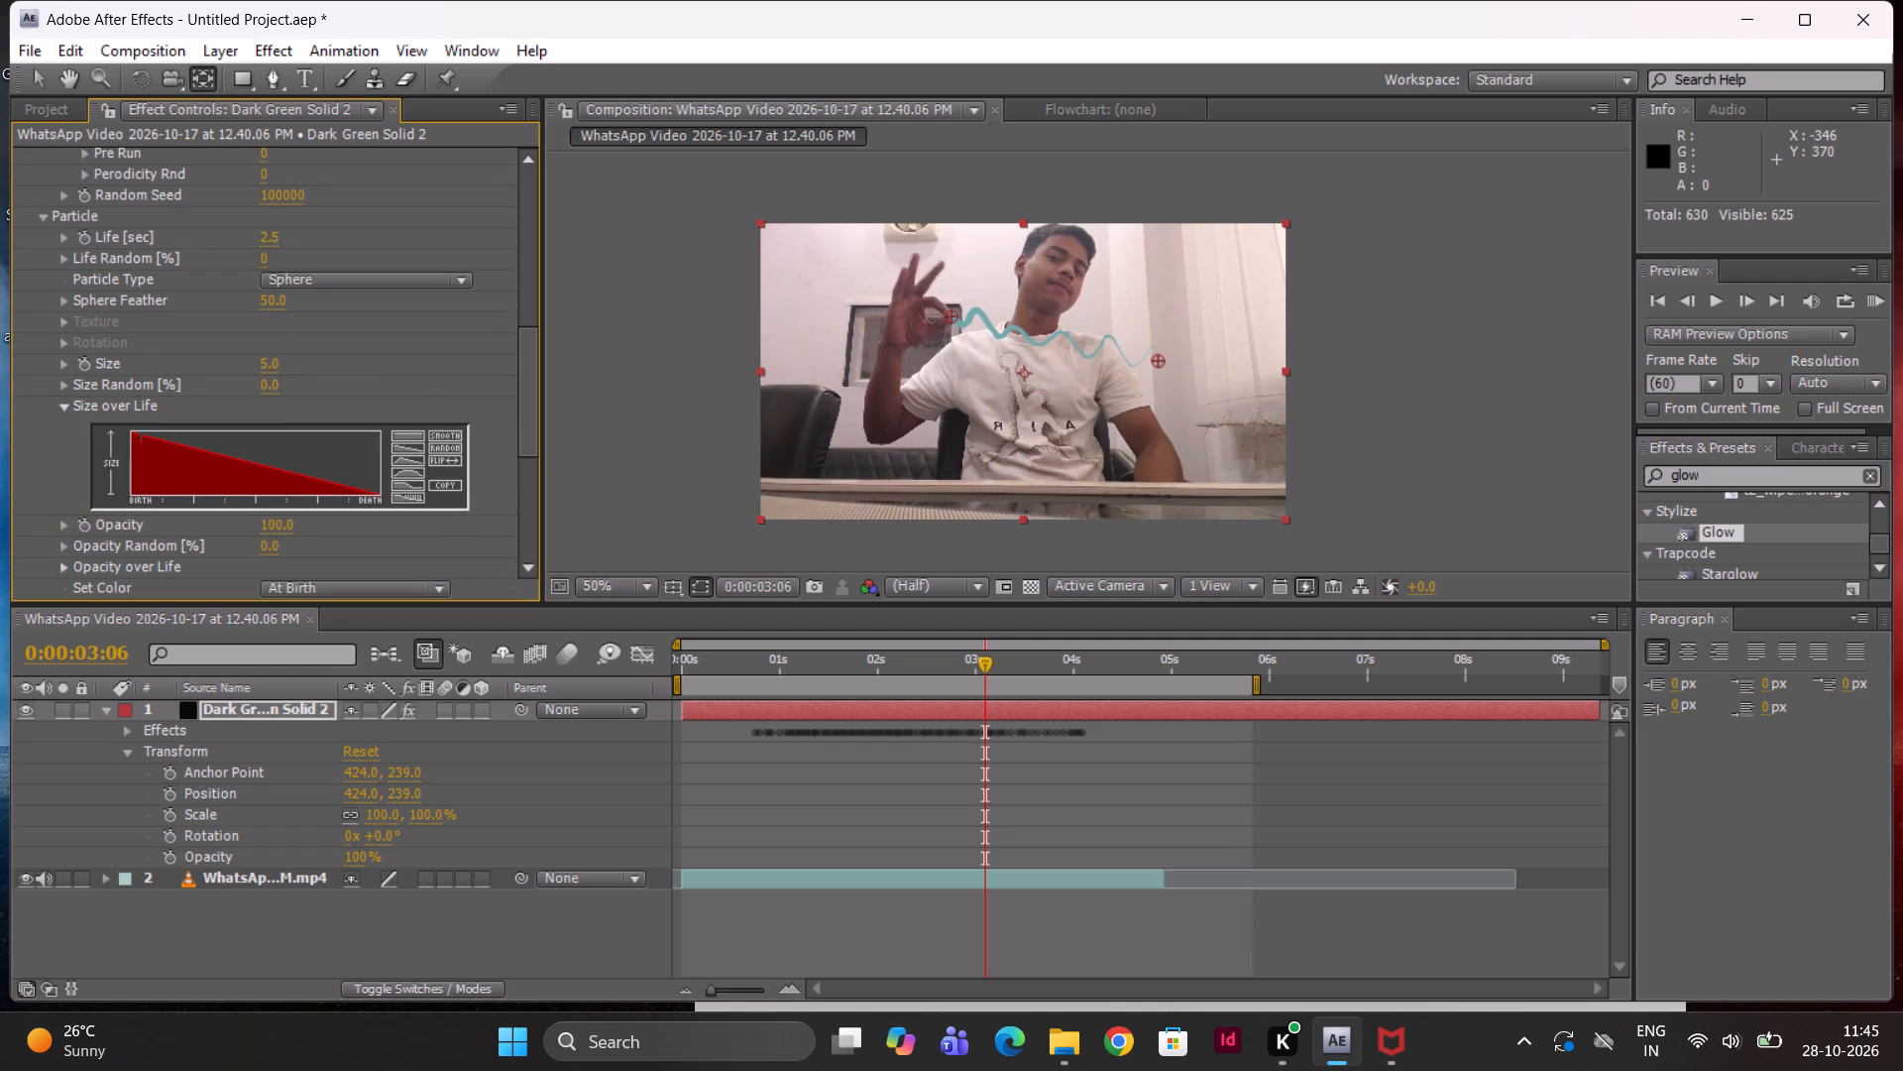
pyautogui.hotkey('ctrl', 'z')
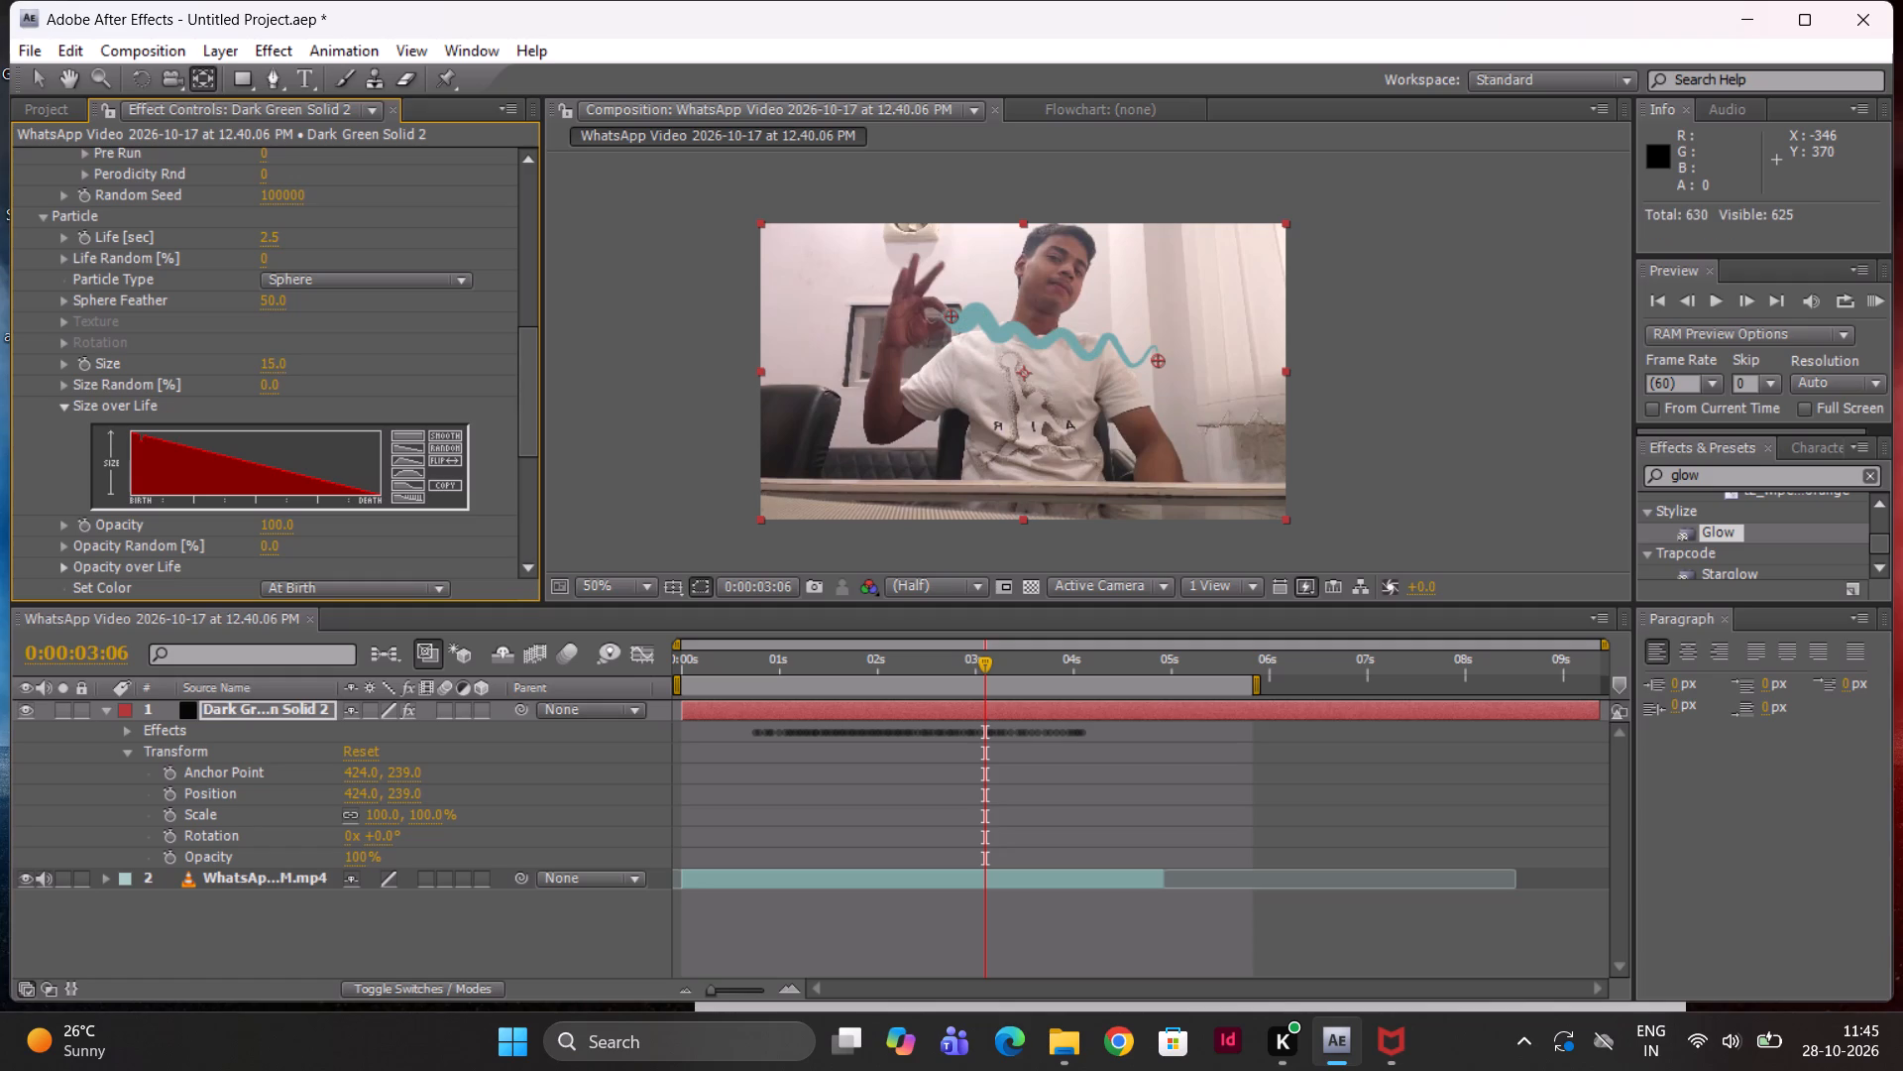
# Set the particle Size to 5.
pyautogui.moveTo(262, 199); pyautogui.dragTo(275, 286, button='middle')
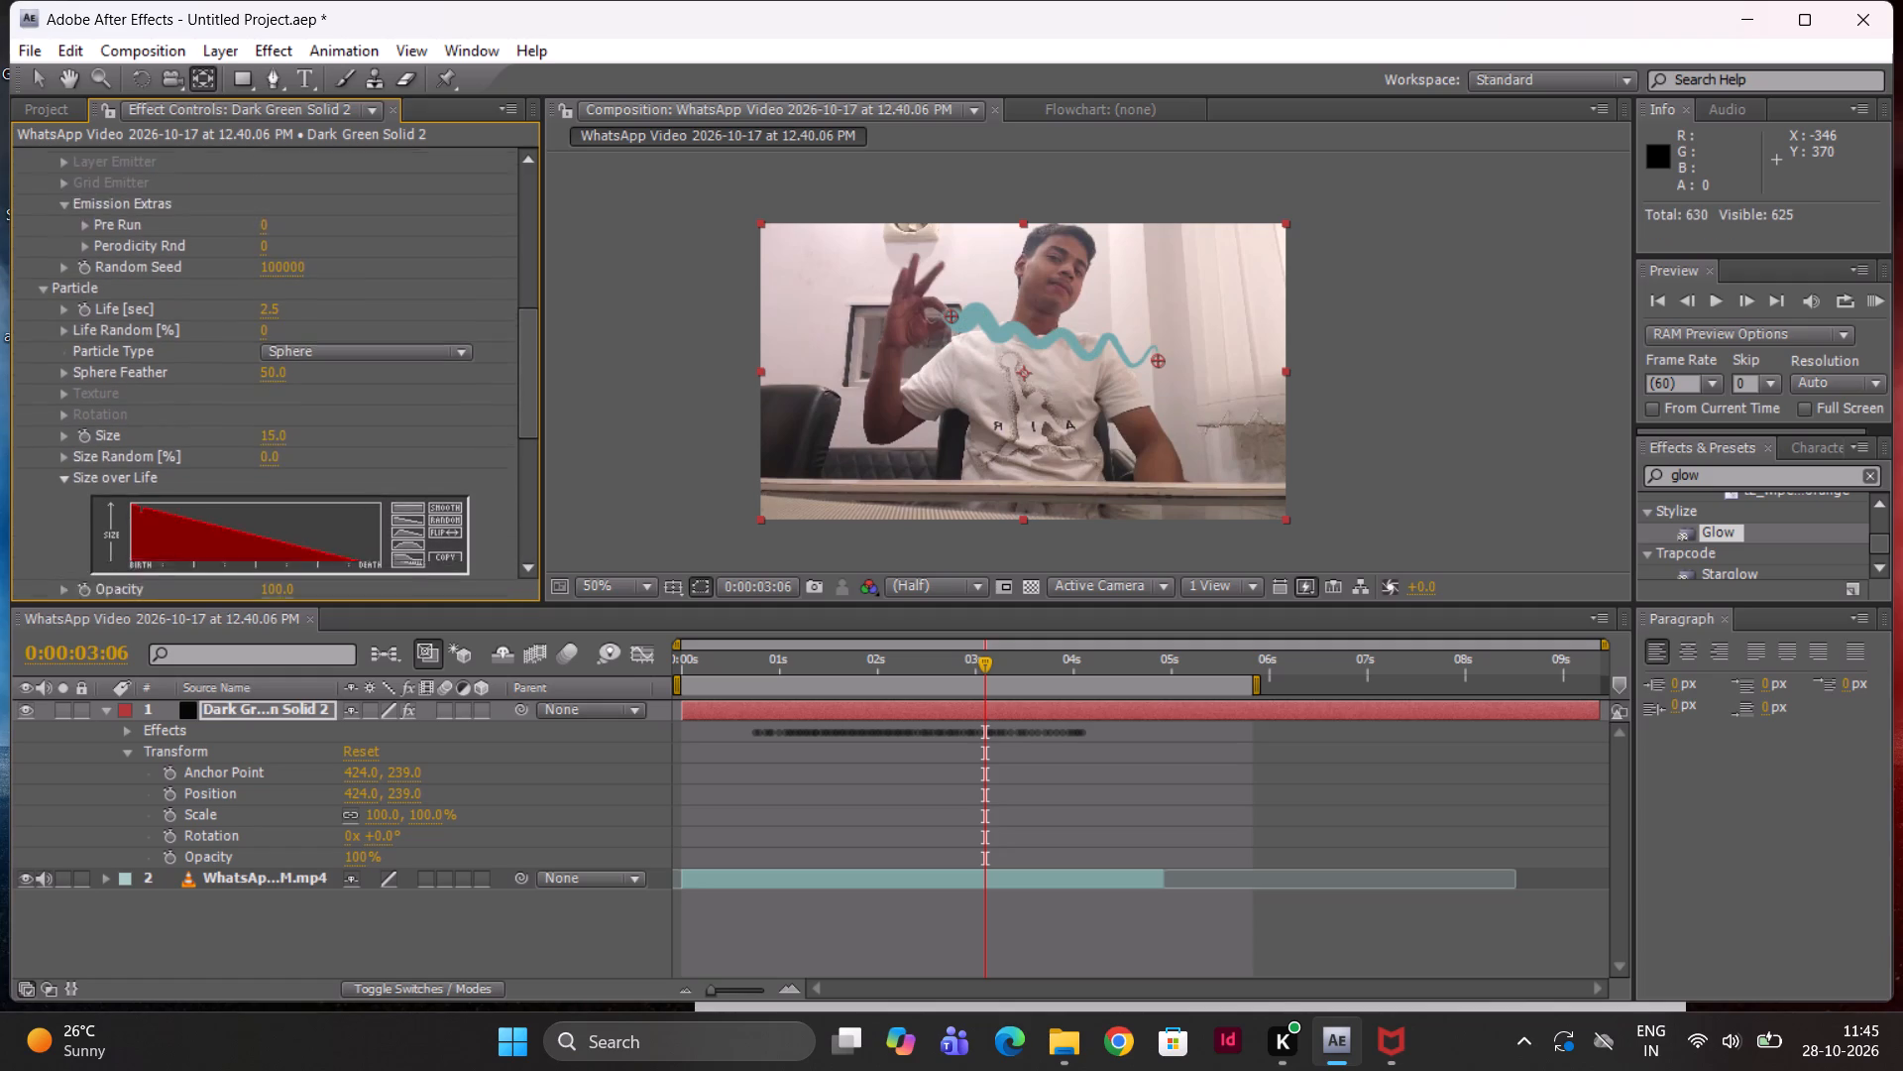
pyautogui.moveTo(275, 286); pyautogui.dragTo(251, 322, button='middle')
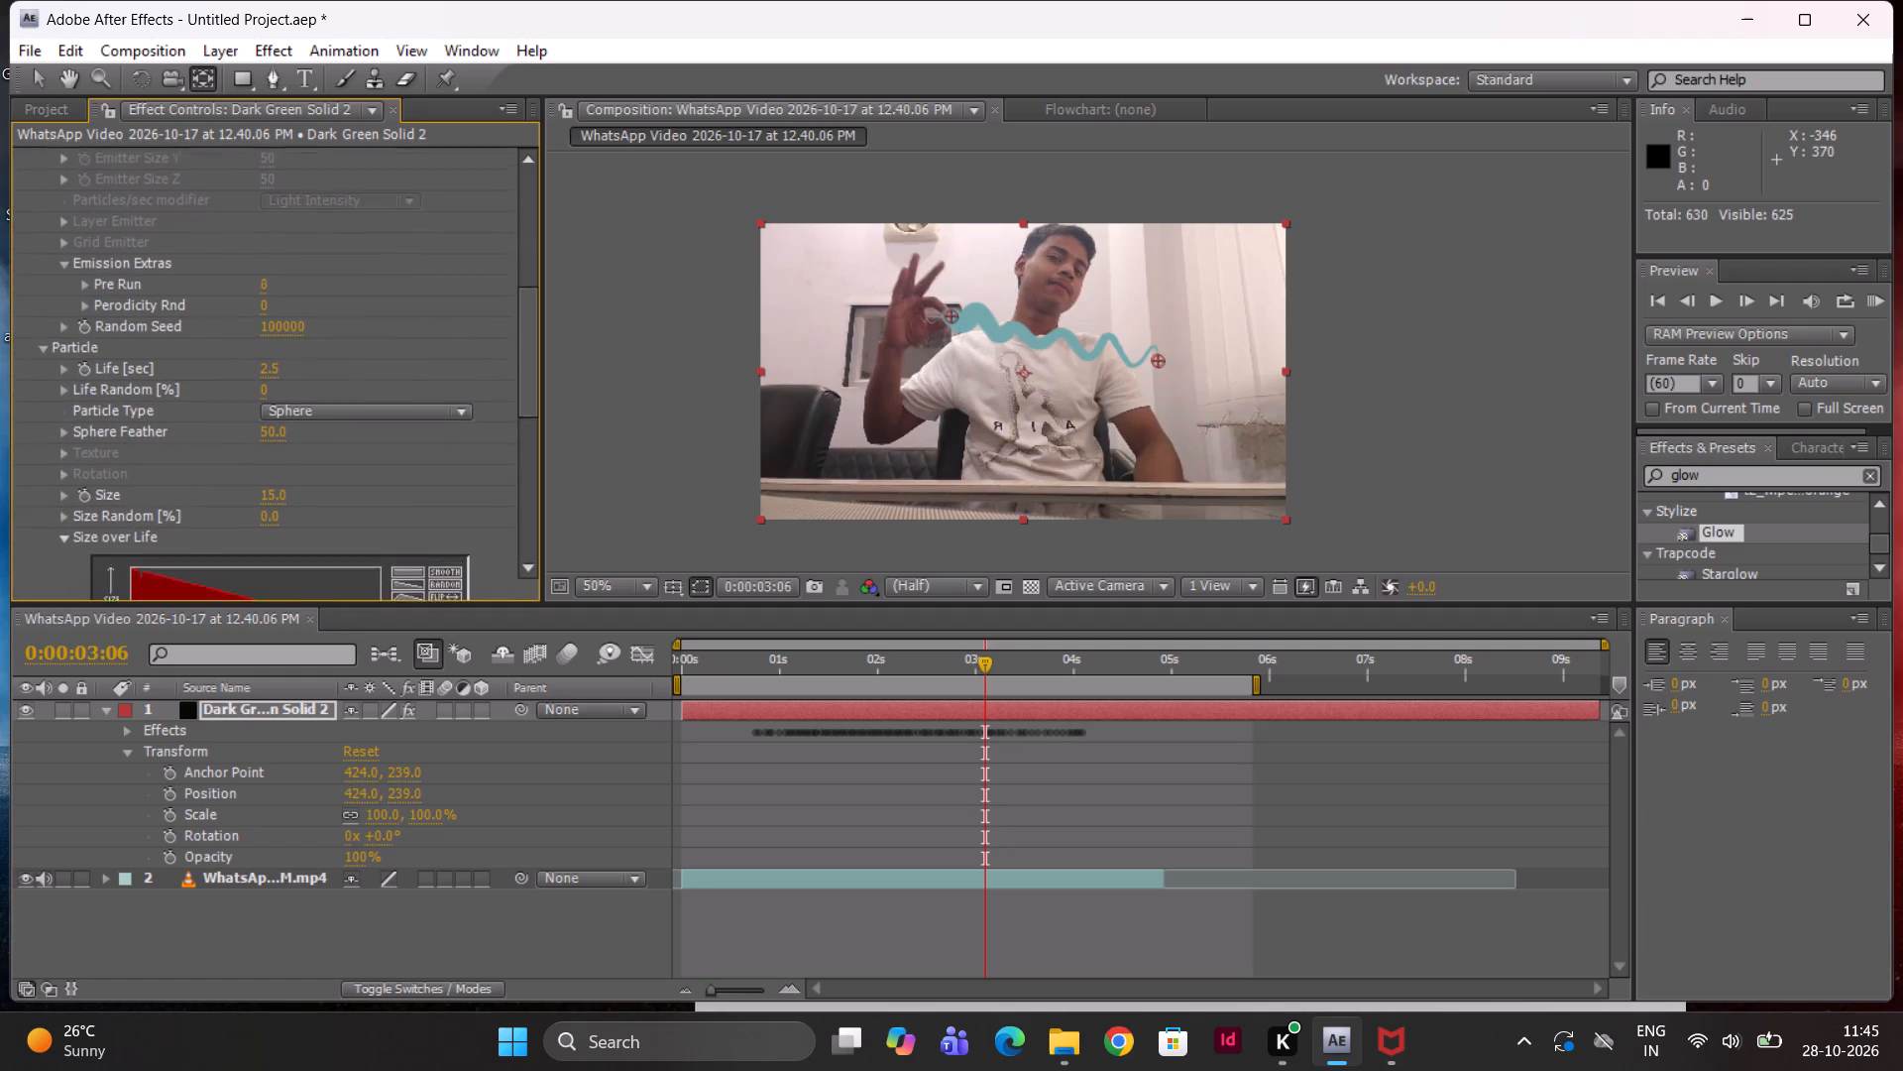
pyautogui.moveTo(251, 322); pyautogui.dragTo(251, 319, button='middle')
pyautogui.click(265, 481)
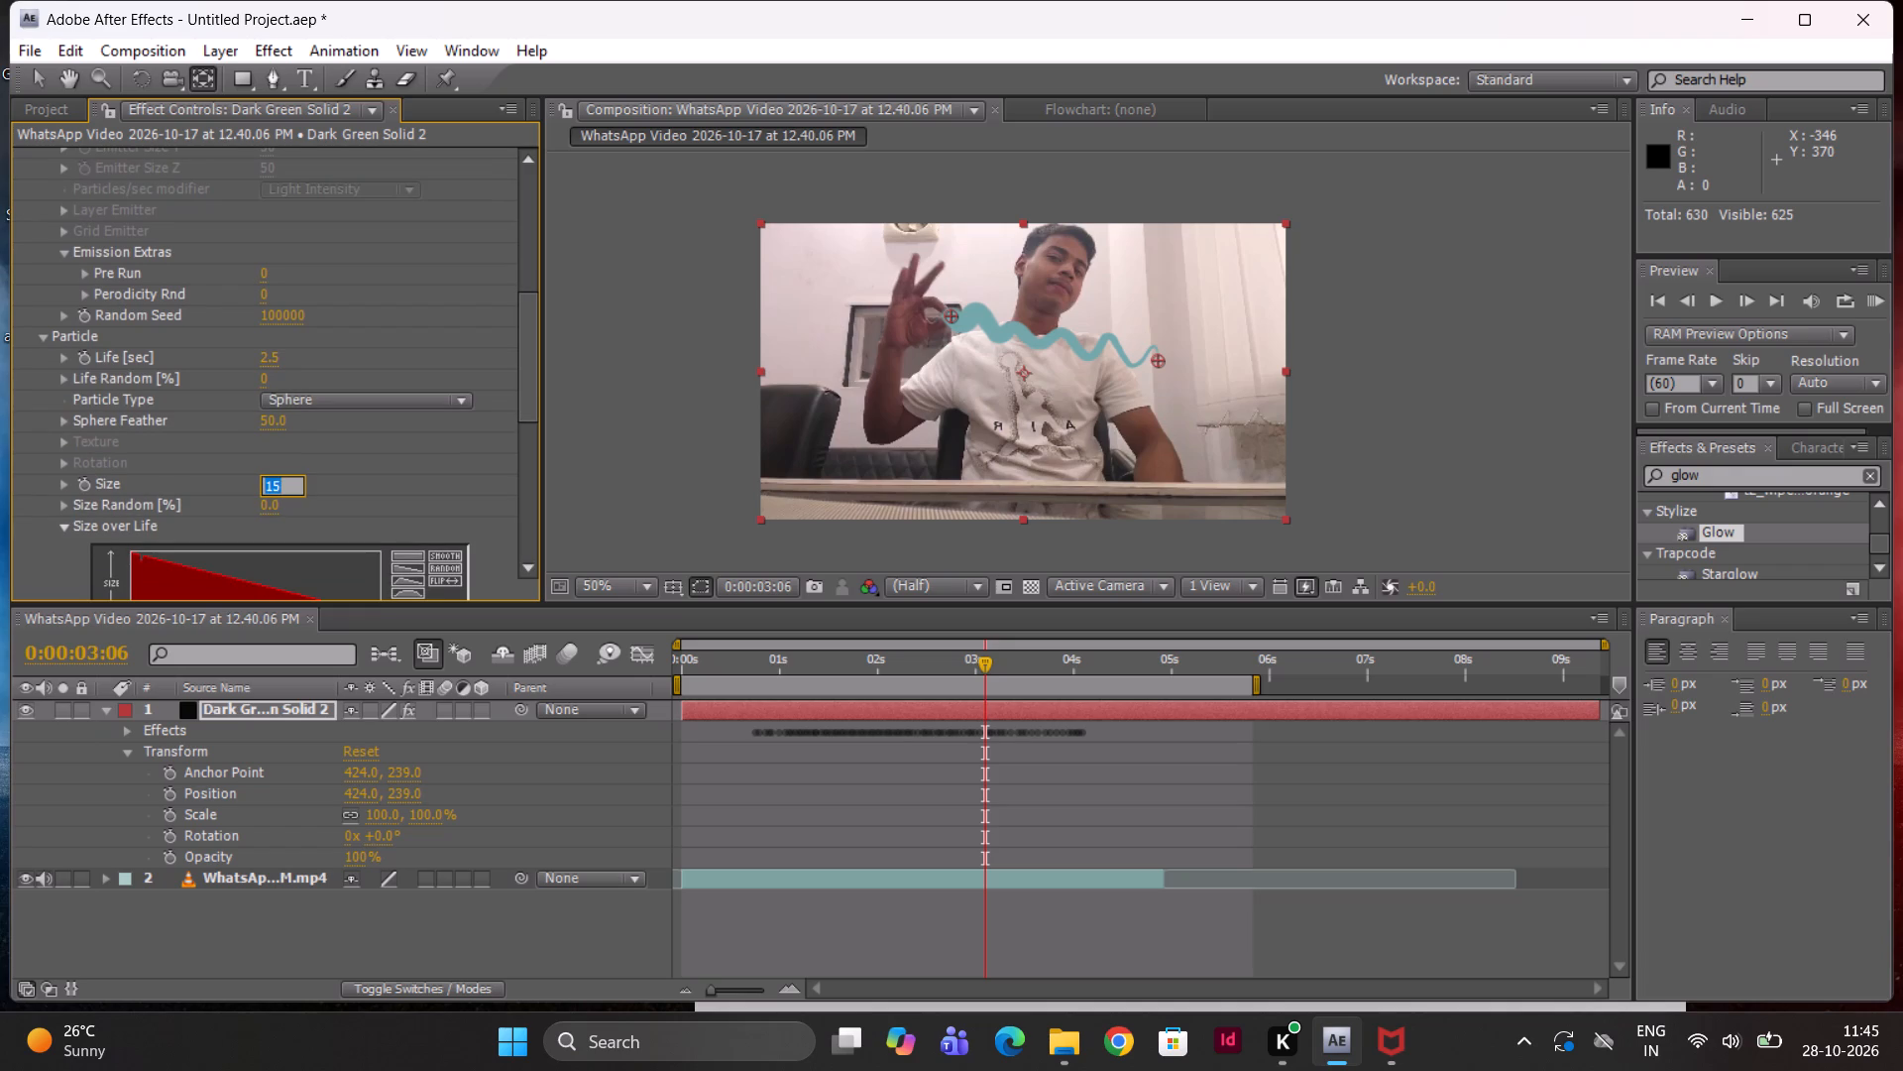
pyautogui.press('5')
pyautogui.press('Return')
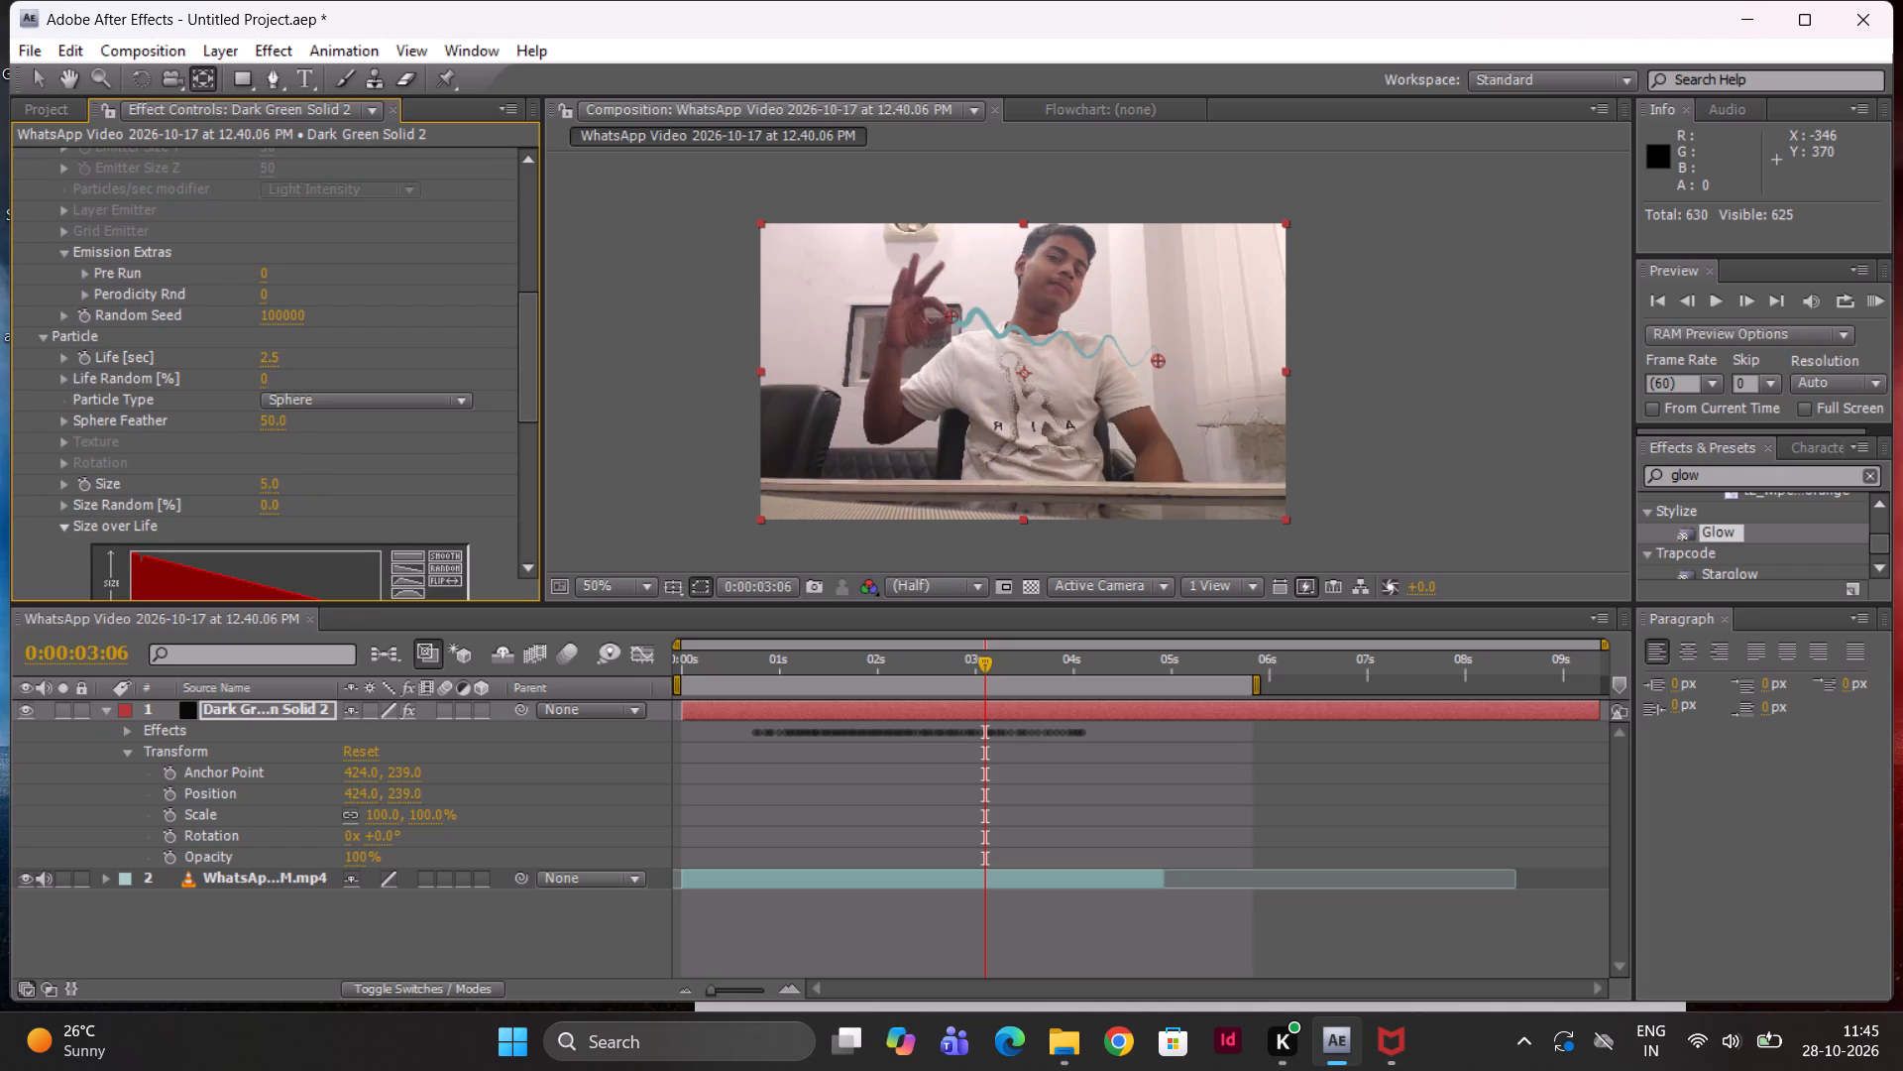
# Scrub back and forth between the clip's start and about 0:00:03:54 to examine the tapered particle trail following the fingertips.
pyautogui.moveTo(531, 403); pyautogui.dragTo(530, 439)
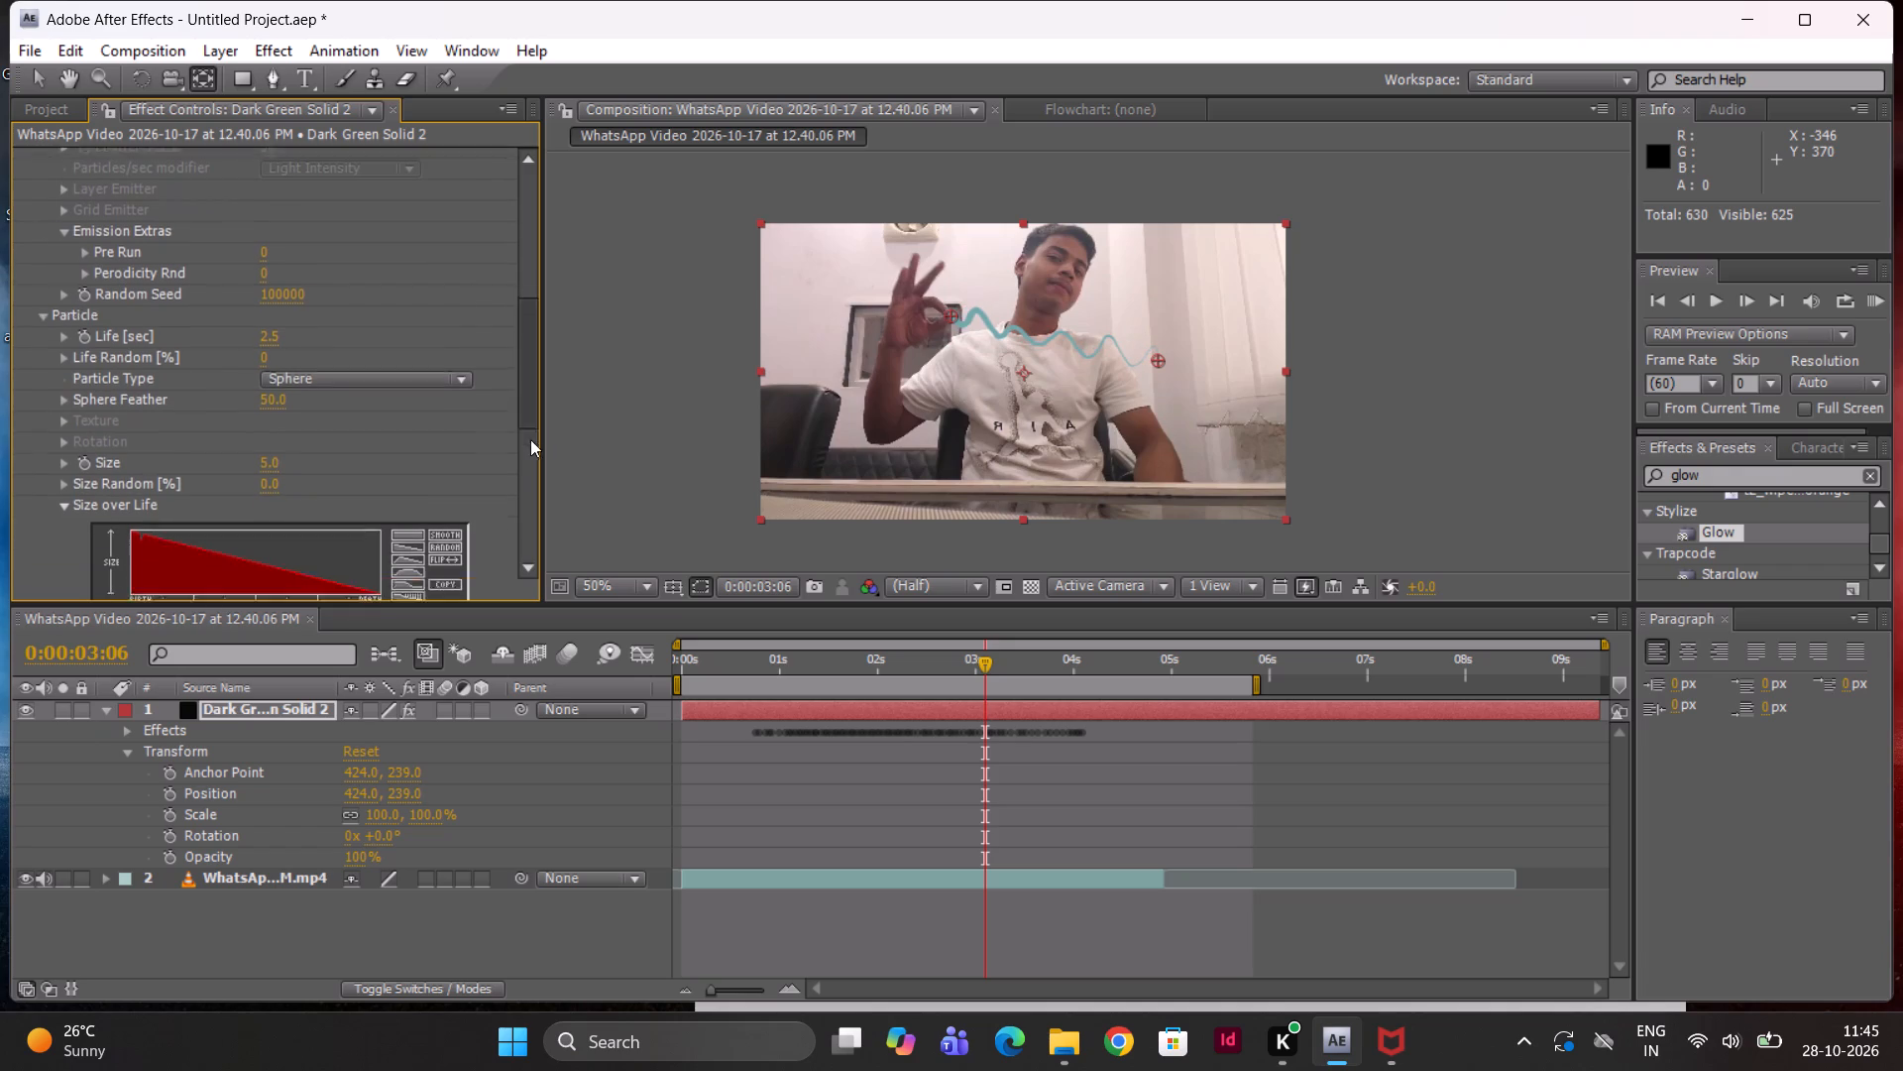
pyautogui.moveTo(530, 439); pyautogui.dragTo(529, 466)
pyautogui.scroll(-1, 167, 363)
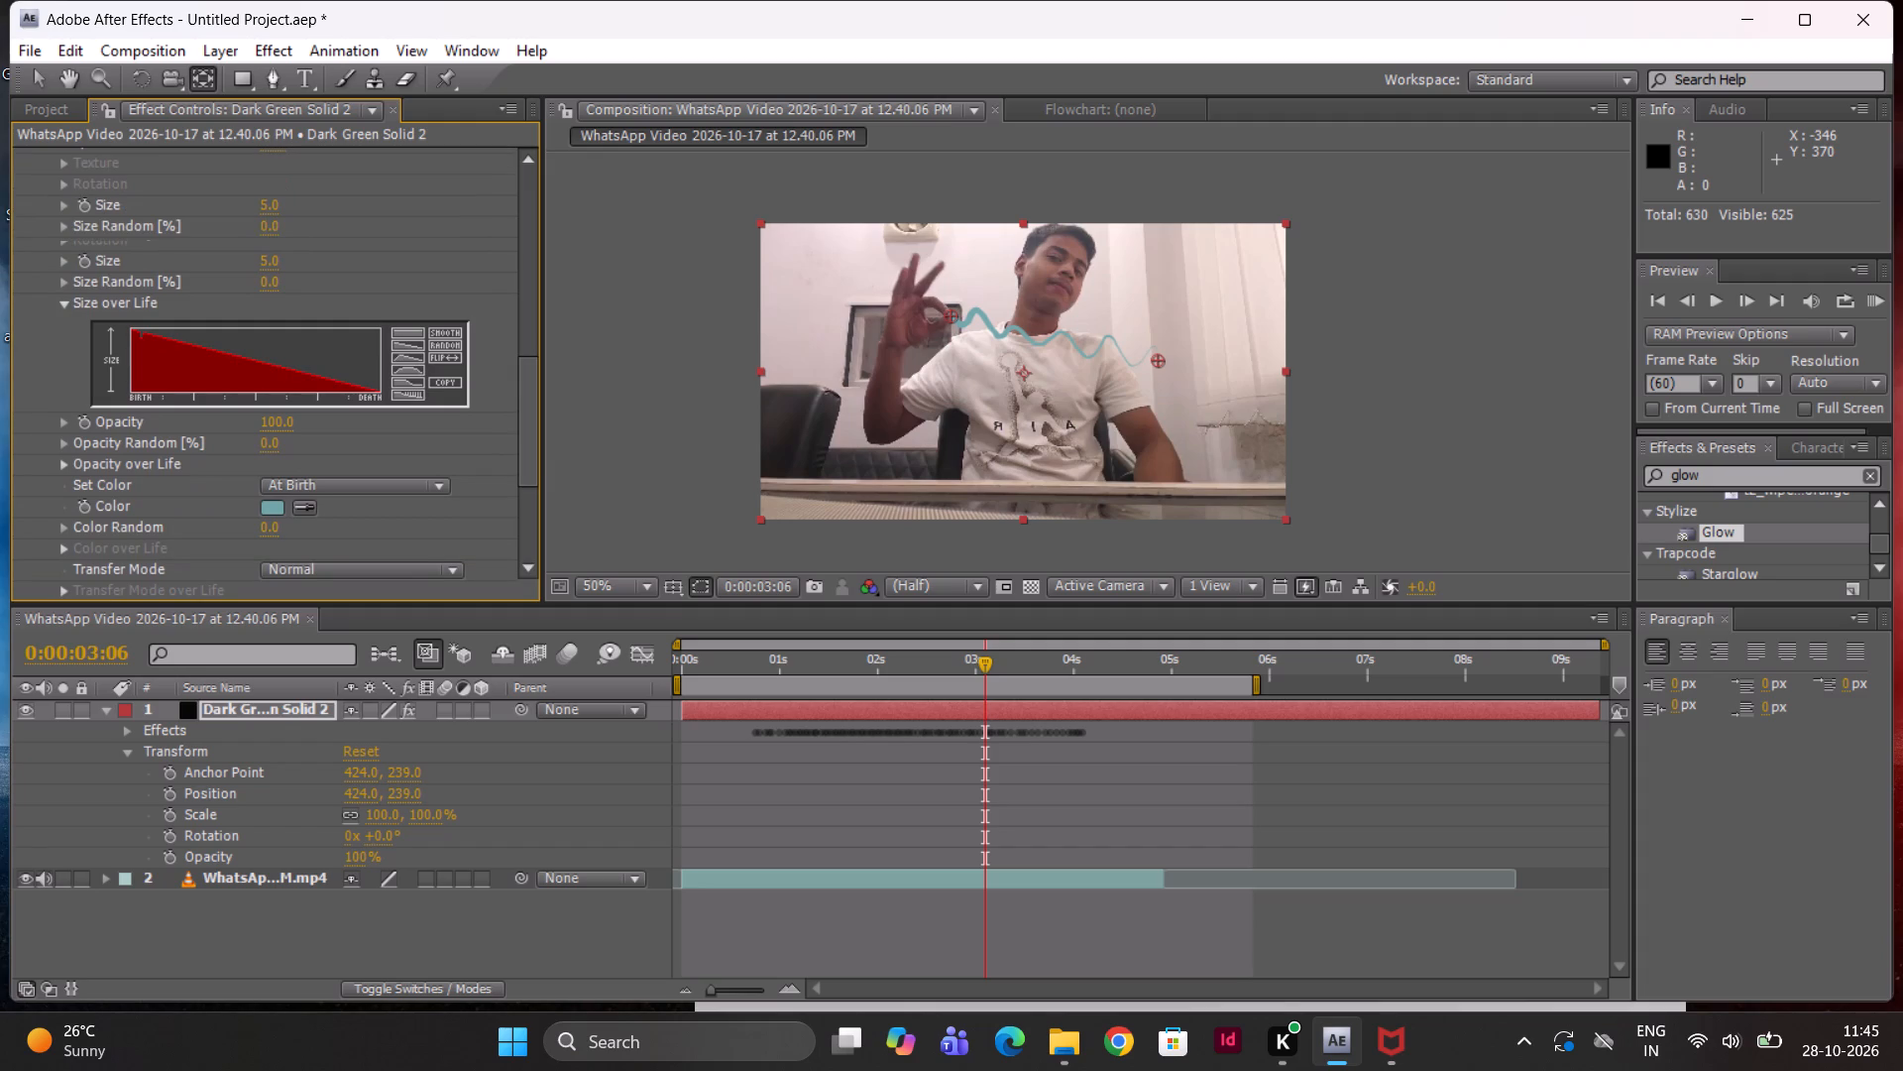
pyautogui.scroll(1, 167, 363)
pyautogui.scroll(-1, 167, 363)
pyautogui.scroll(1, 167, 363)
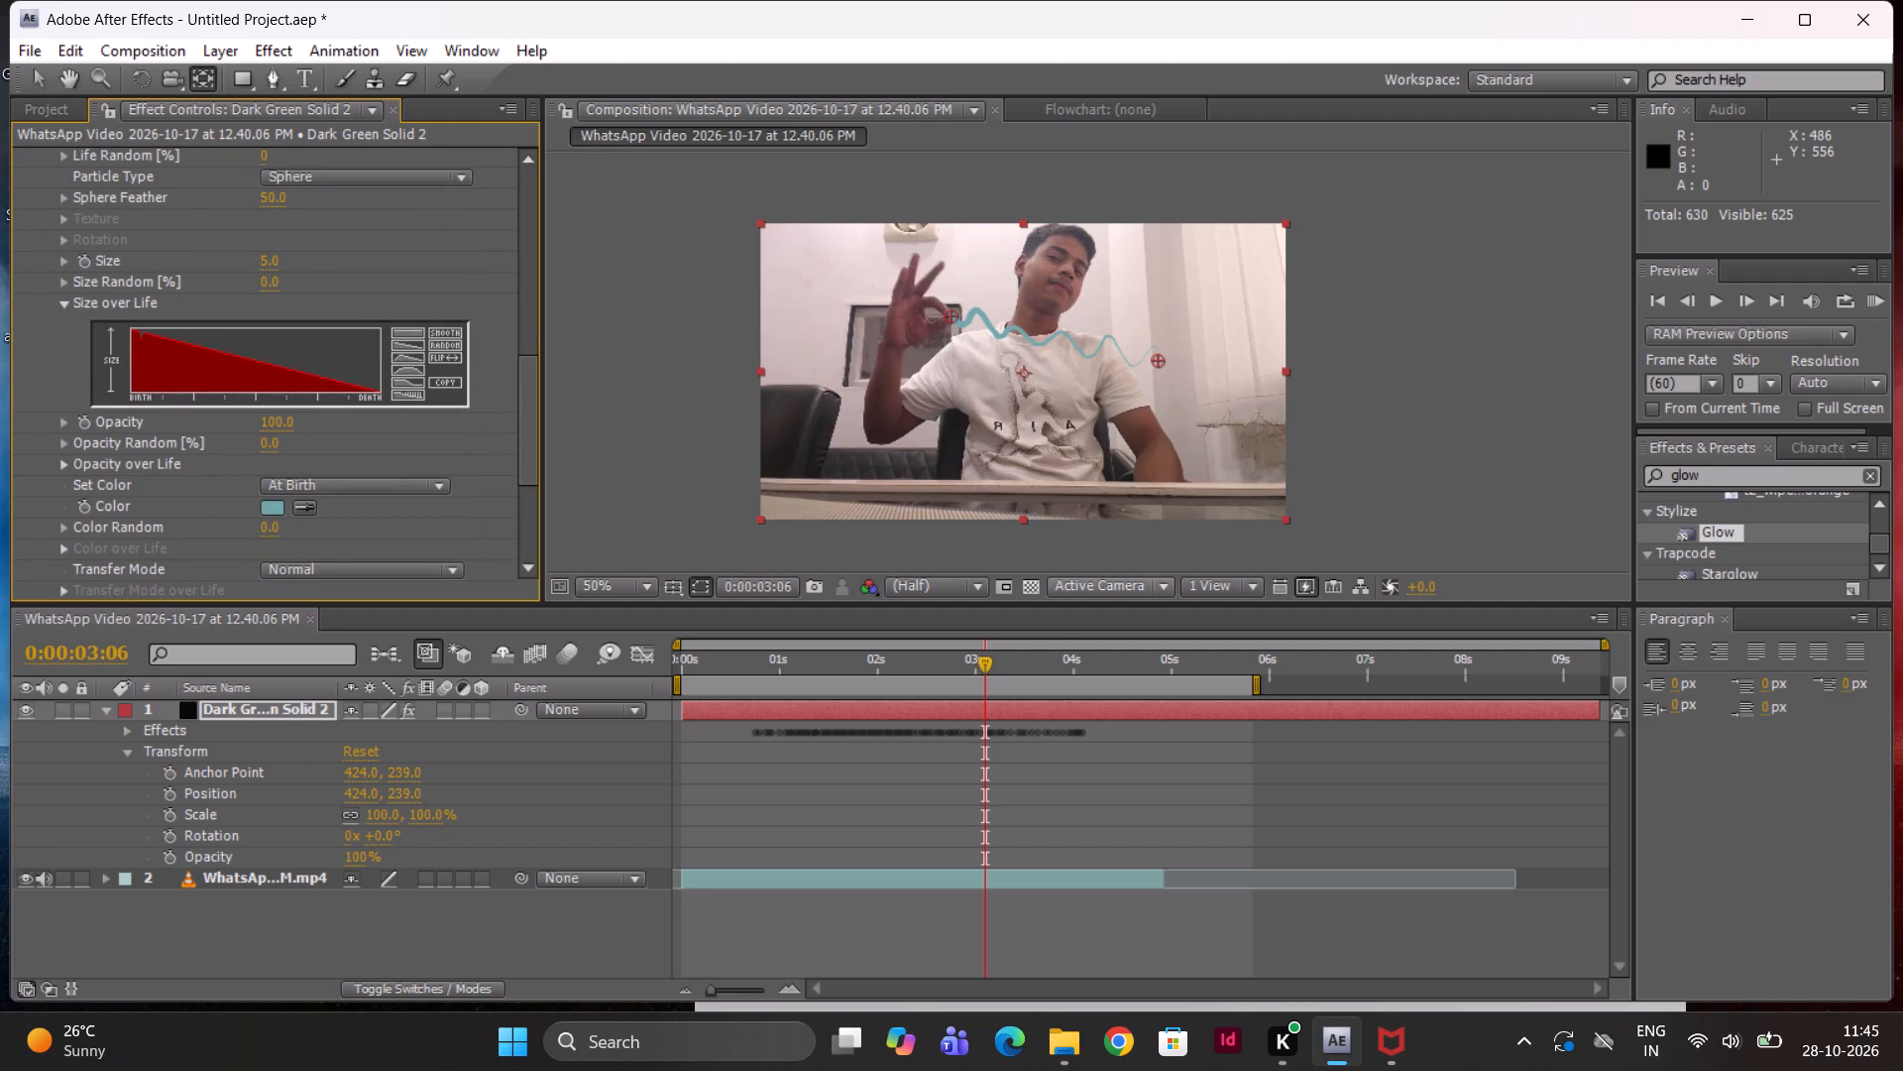
pyautogui.moveTo(979, 669); pyautogui.dragTo(756, 696)
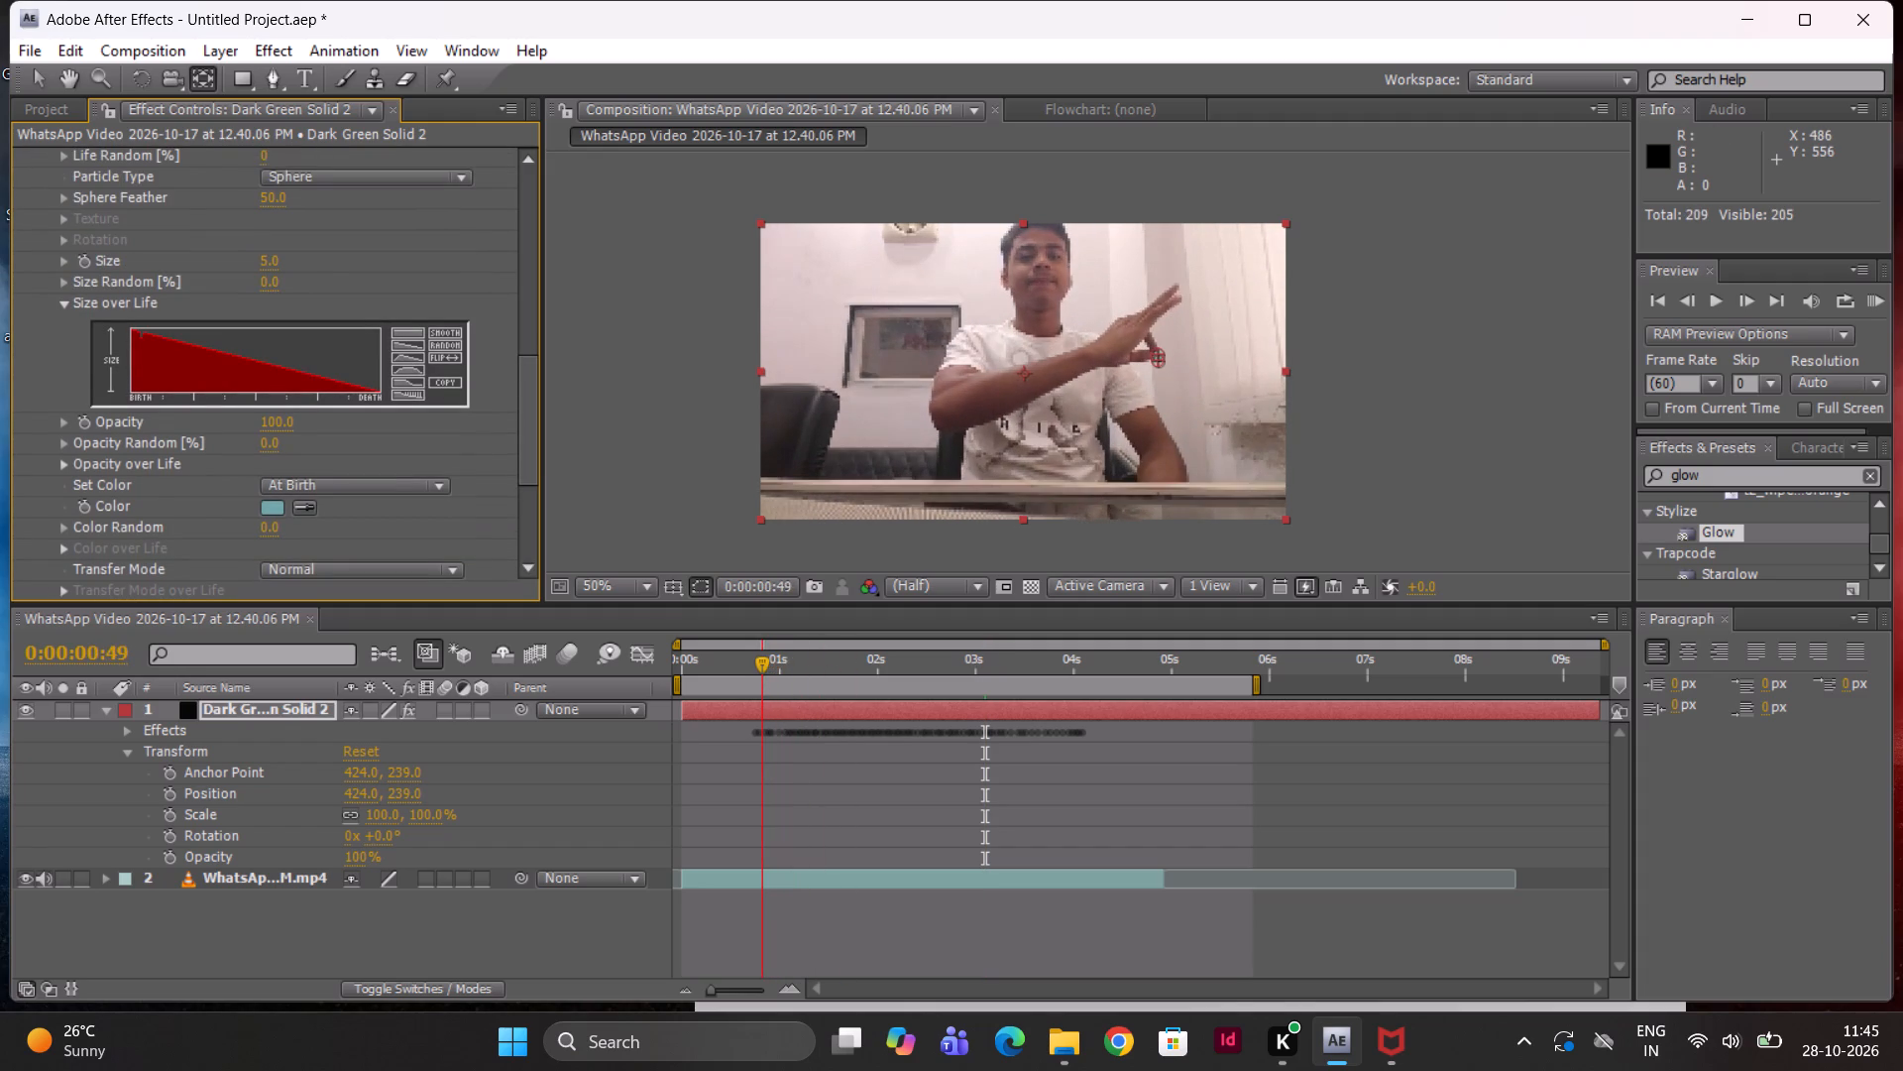
pyautogui.moveTo(756, 696); pyautogui.dragTo(788, 709)
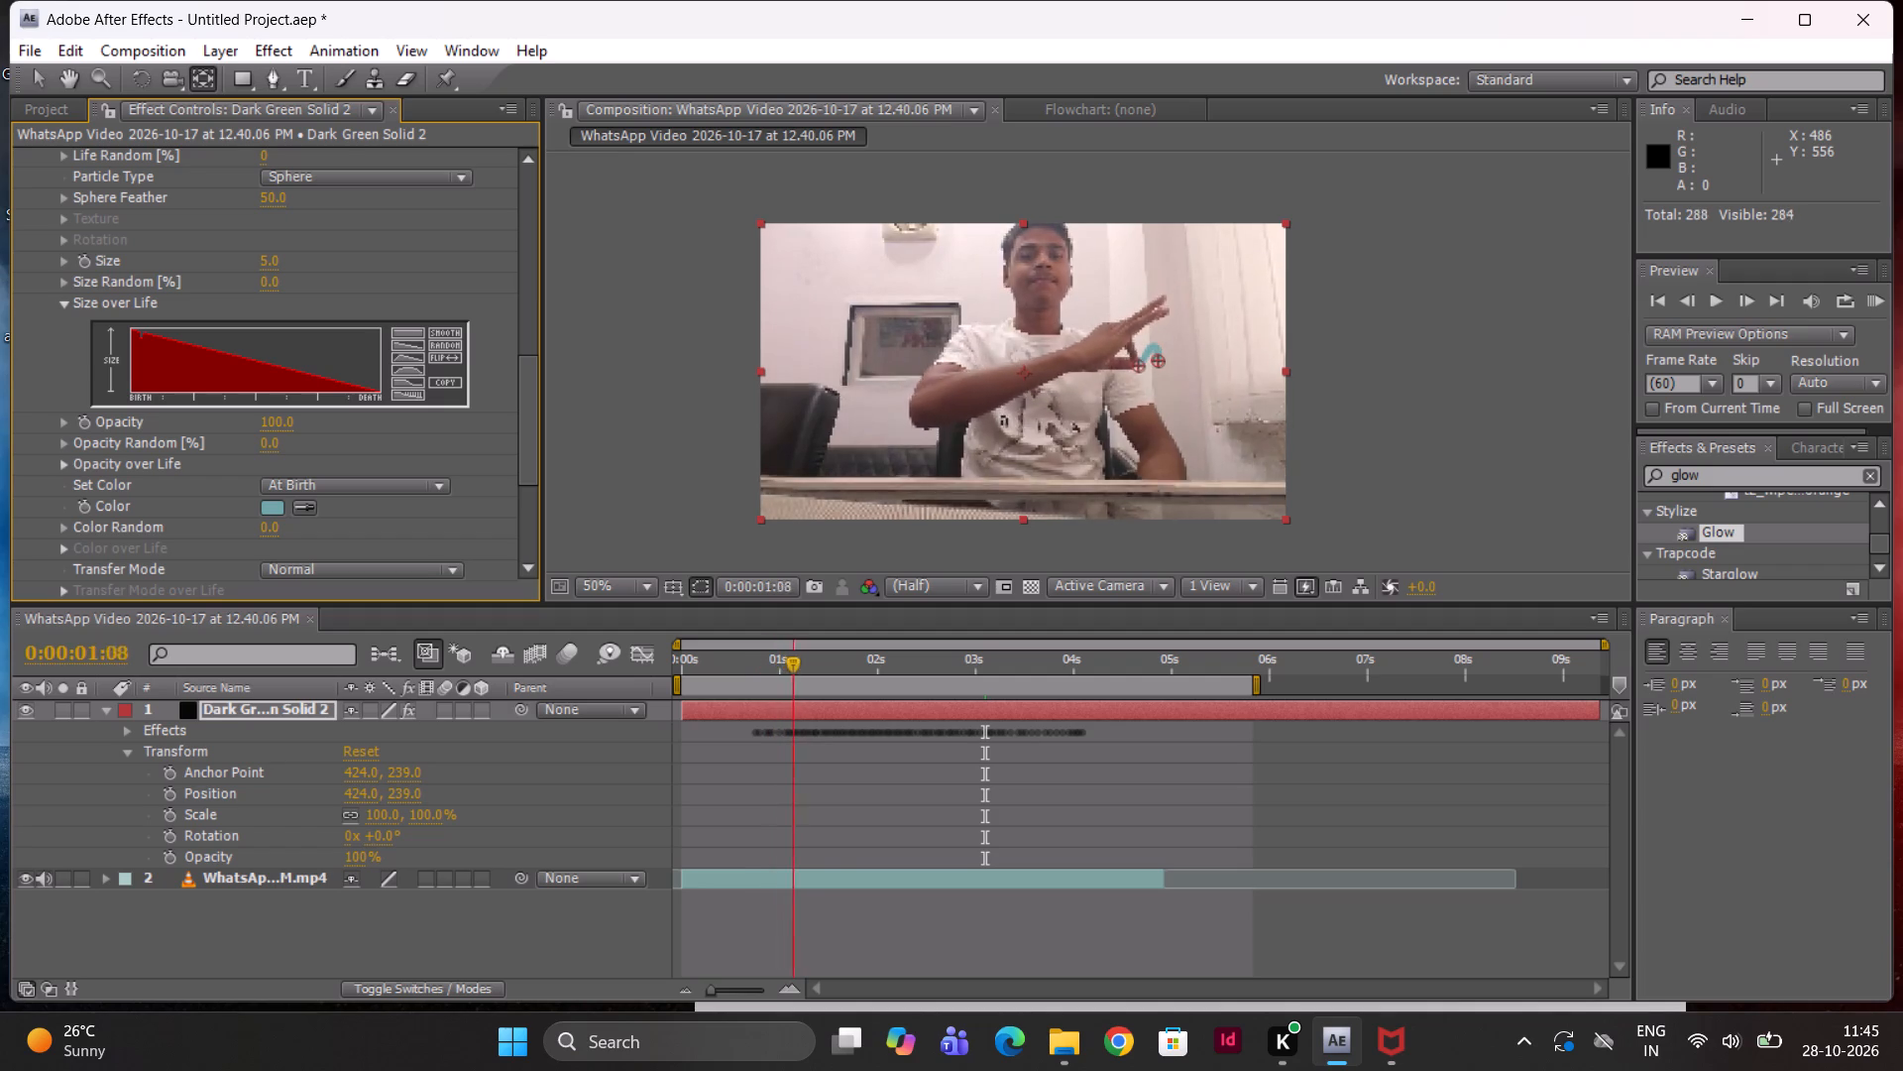
pyautogui.moveTo(788, 709); pyautogui.dragTo(1059, 750)
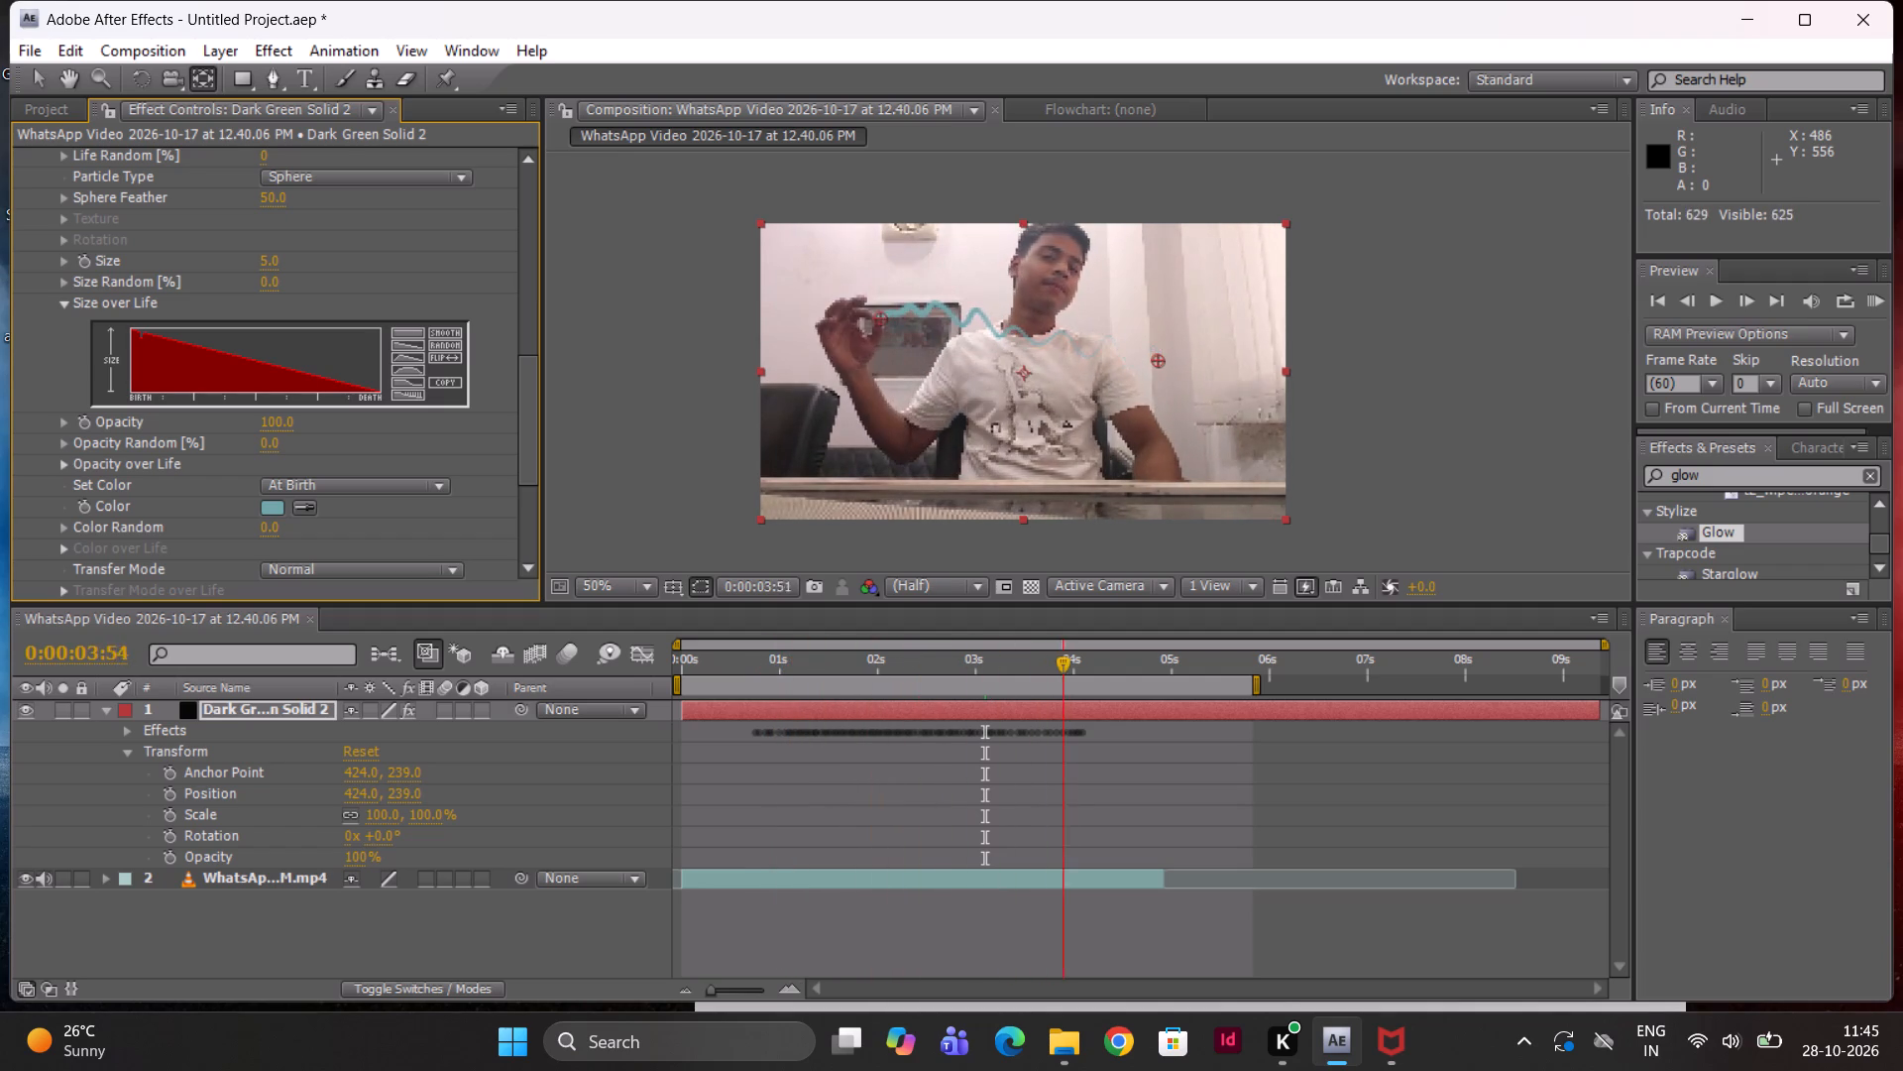
pyautogui.moveTo(1059, 750); pyautogui.dragTo(933, 748)
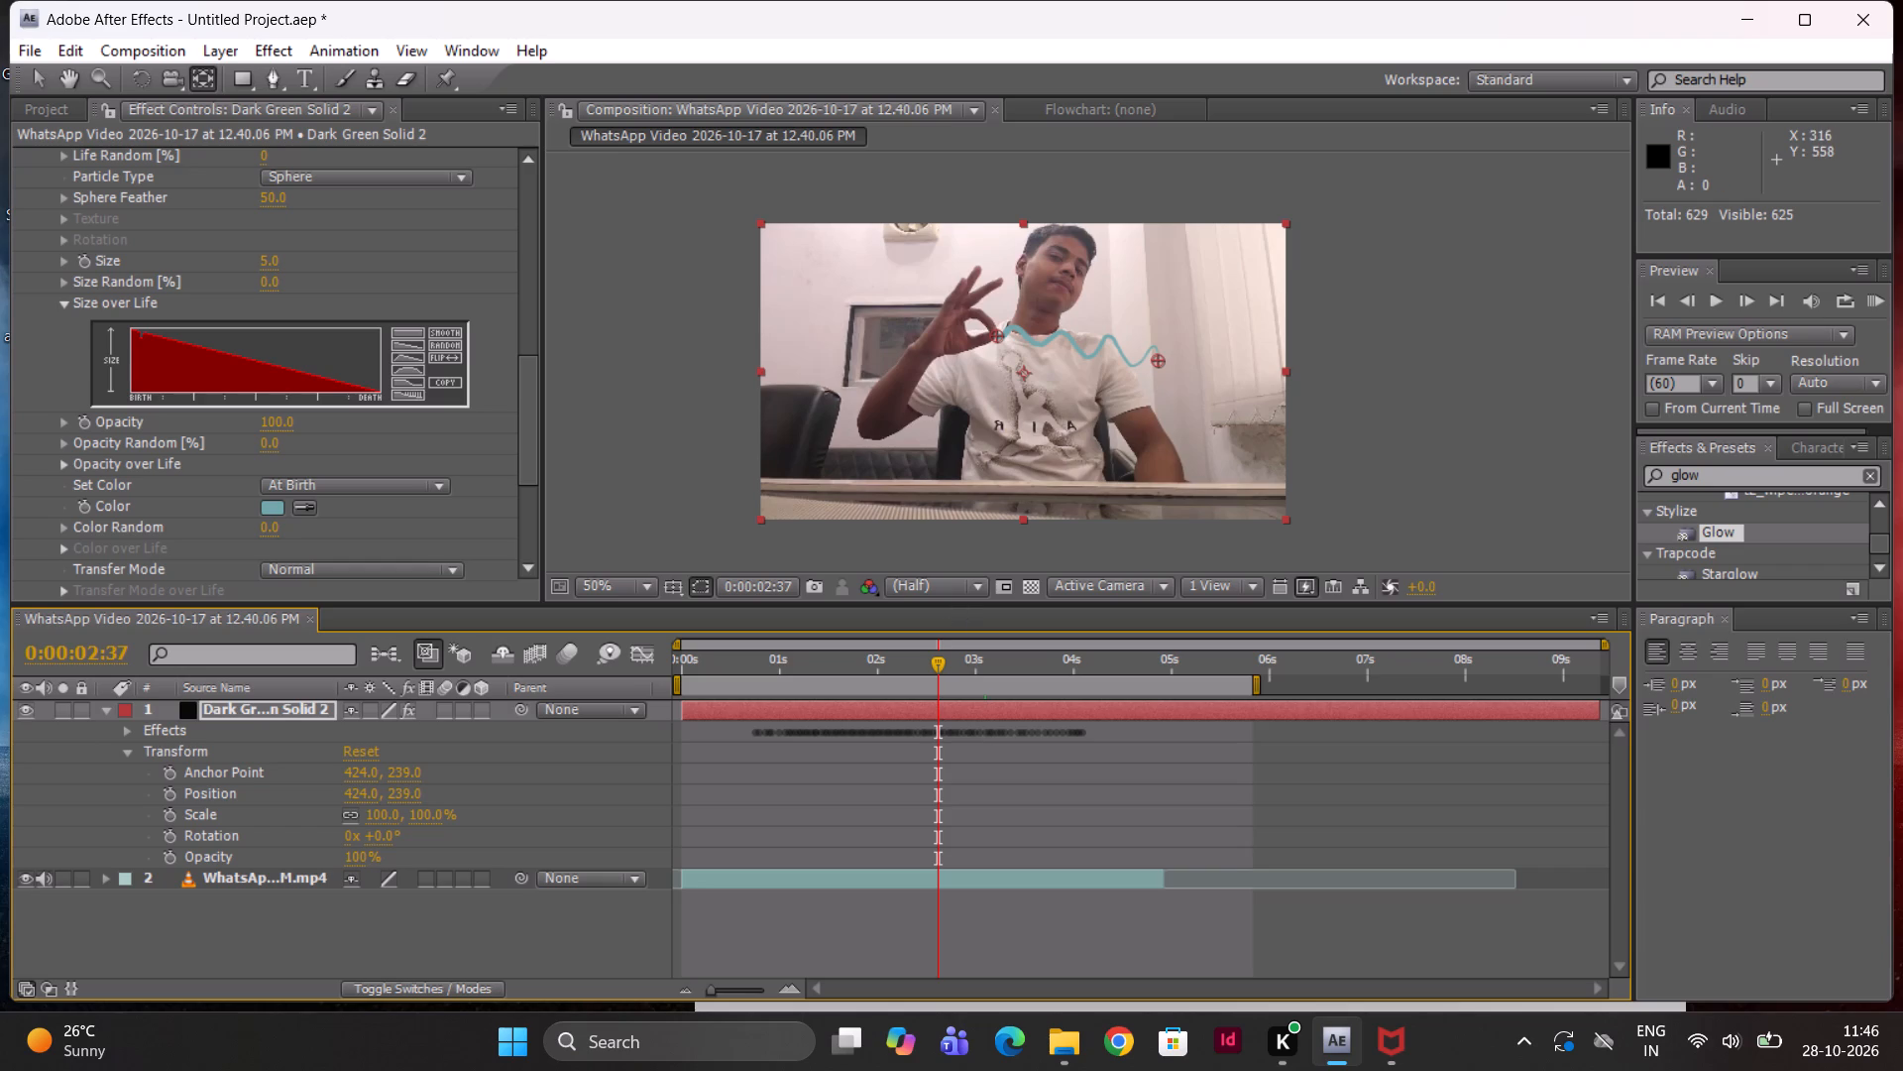
pyautogui.moveTo(937, 658); pyautogui.dragTo(1037, 687)
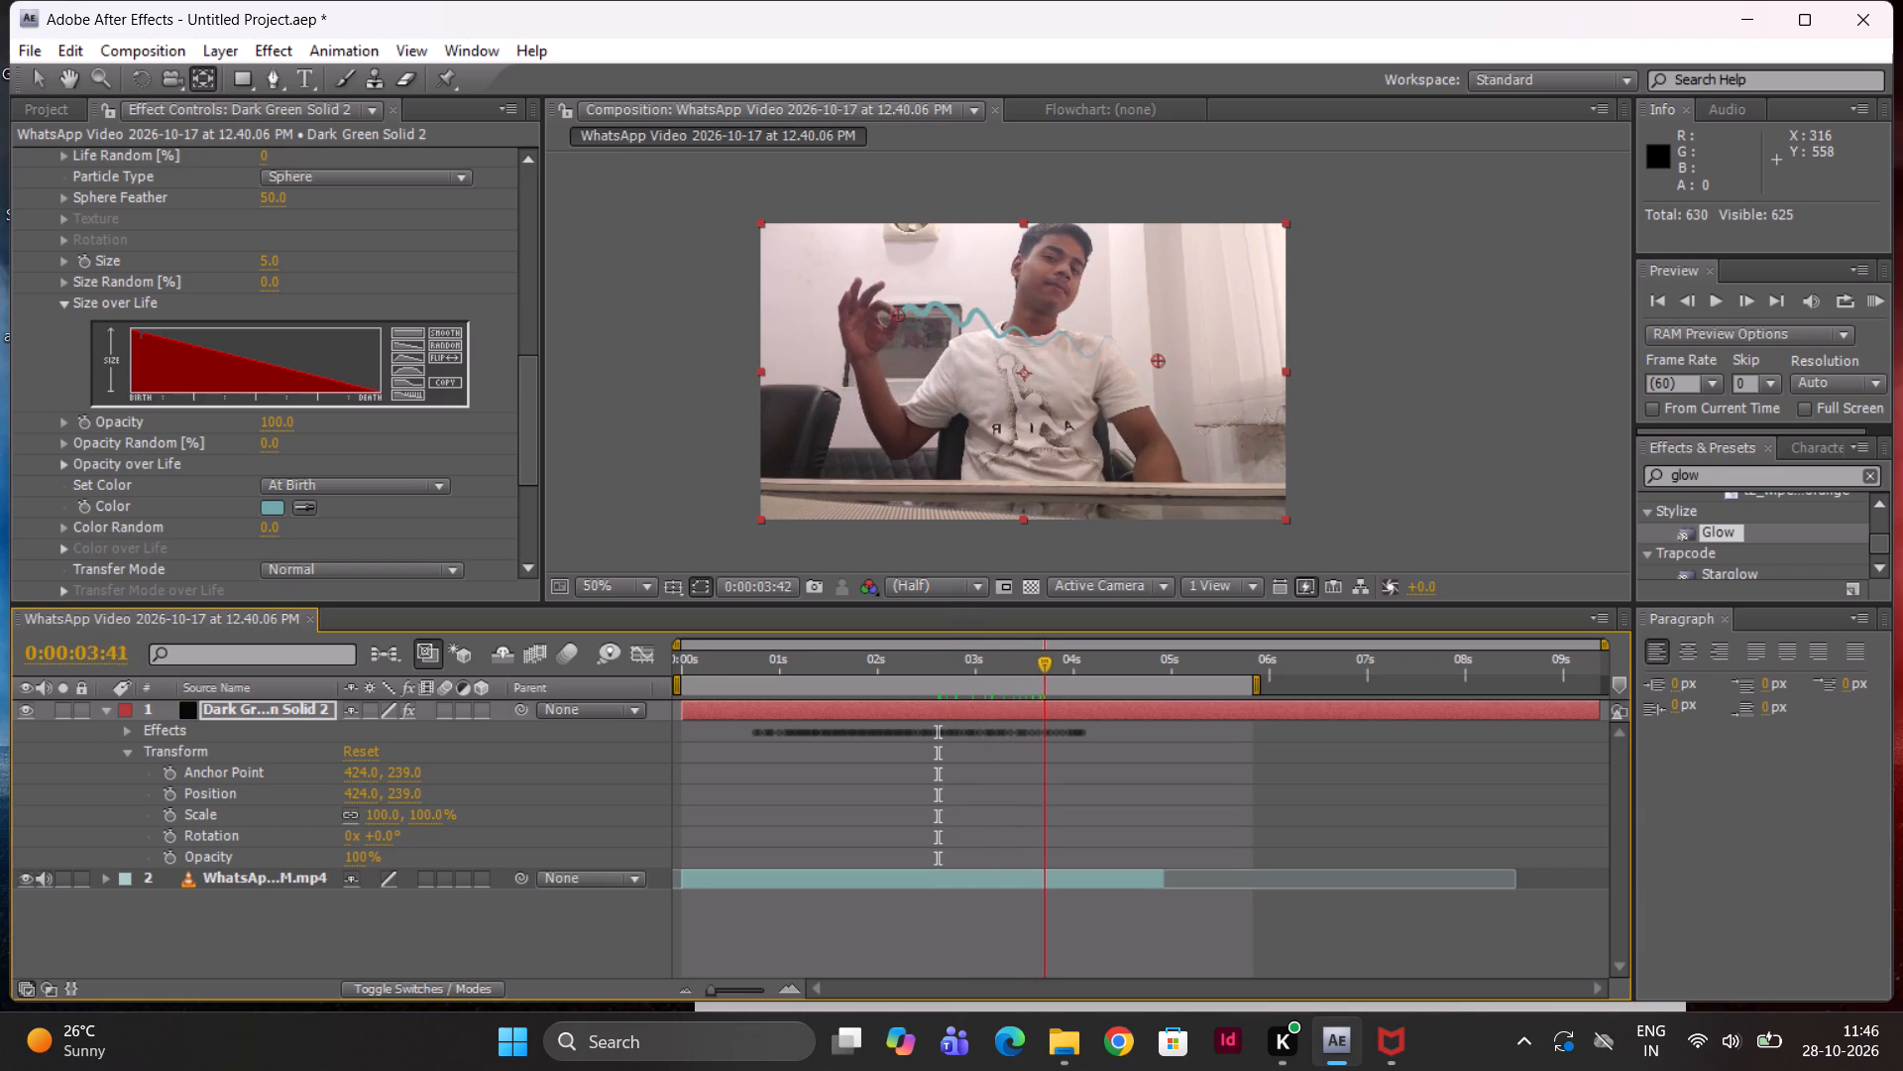
pyautogui.moveTo(1037, 687); pyautogui.dragTo(686, 711)
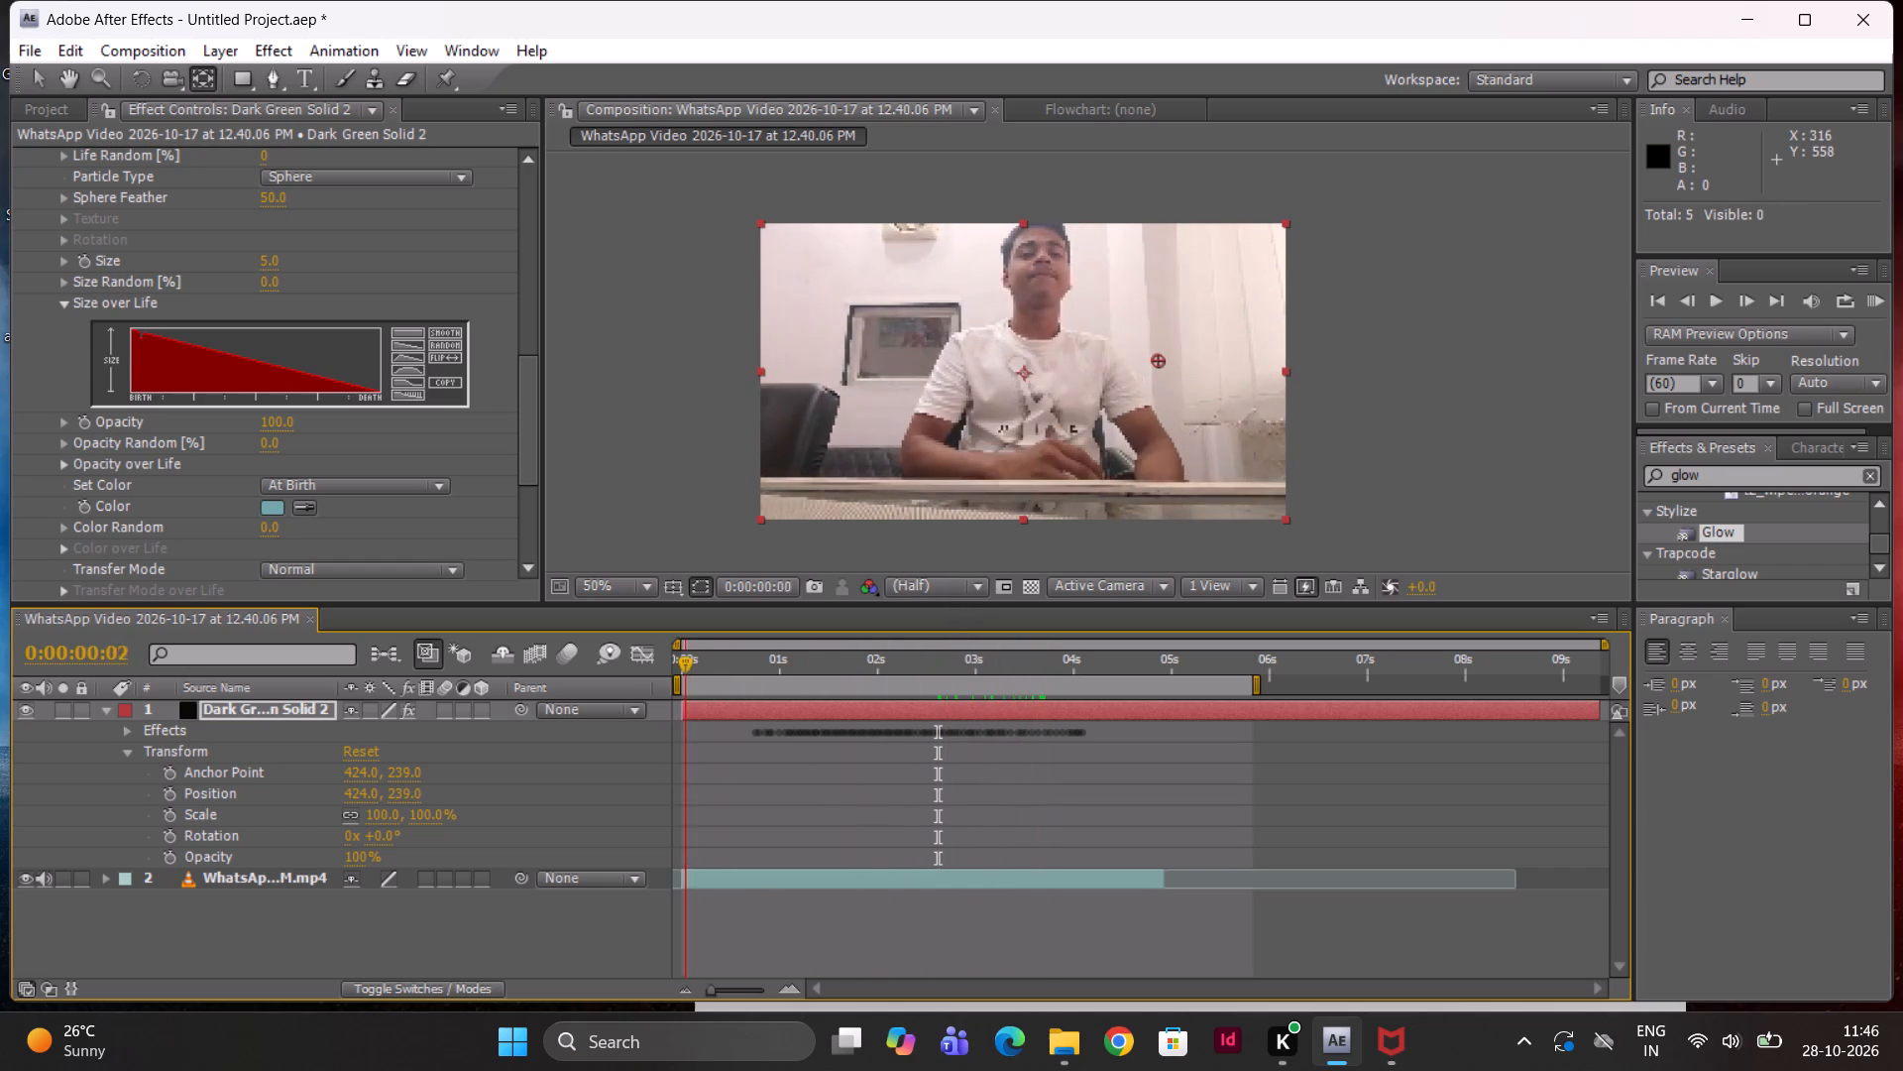
pyautogui.moveTo(686, 711); pyautogui.dragTo(1048, 723)
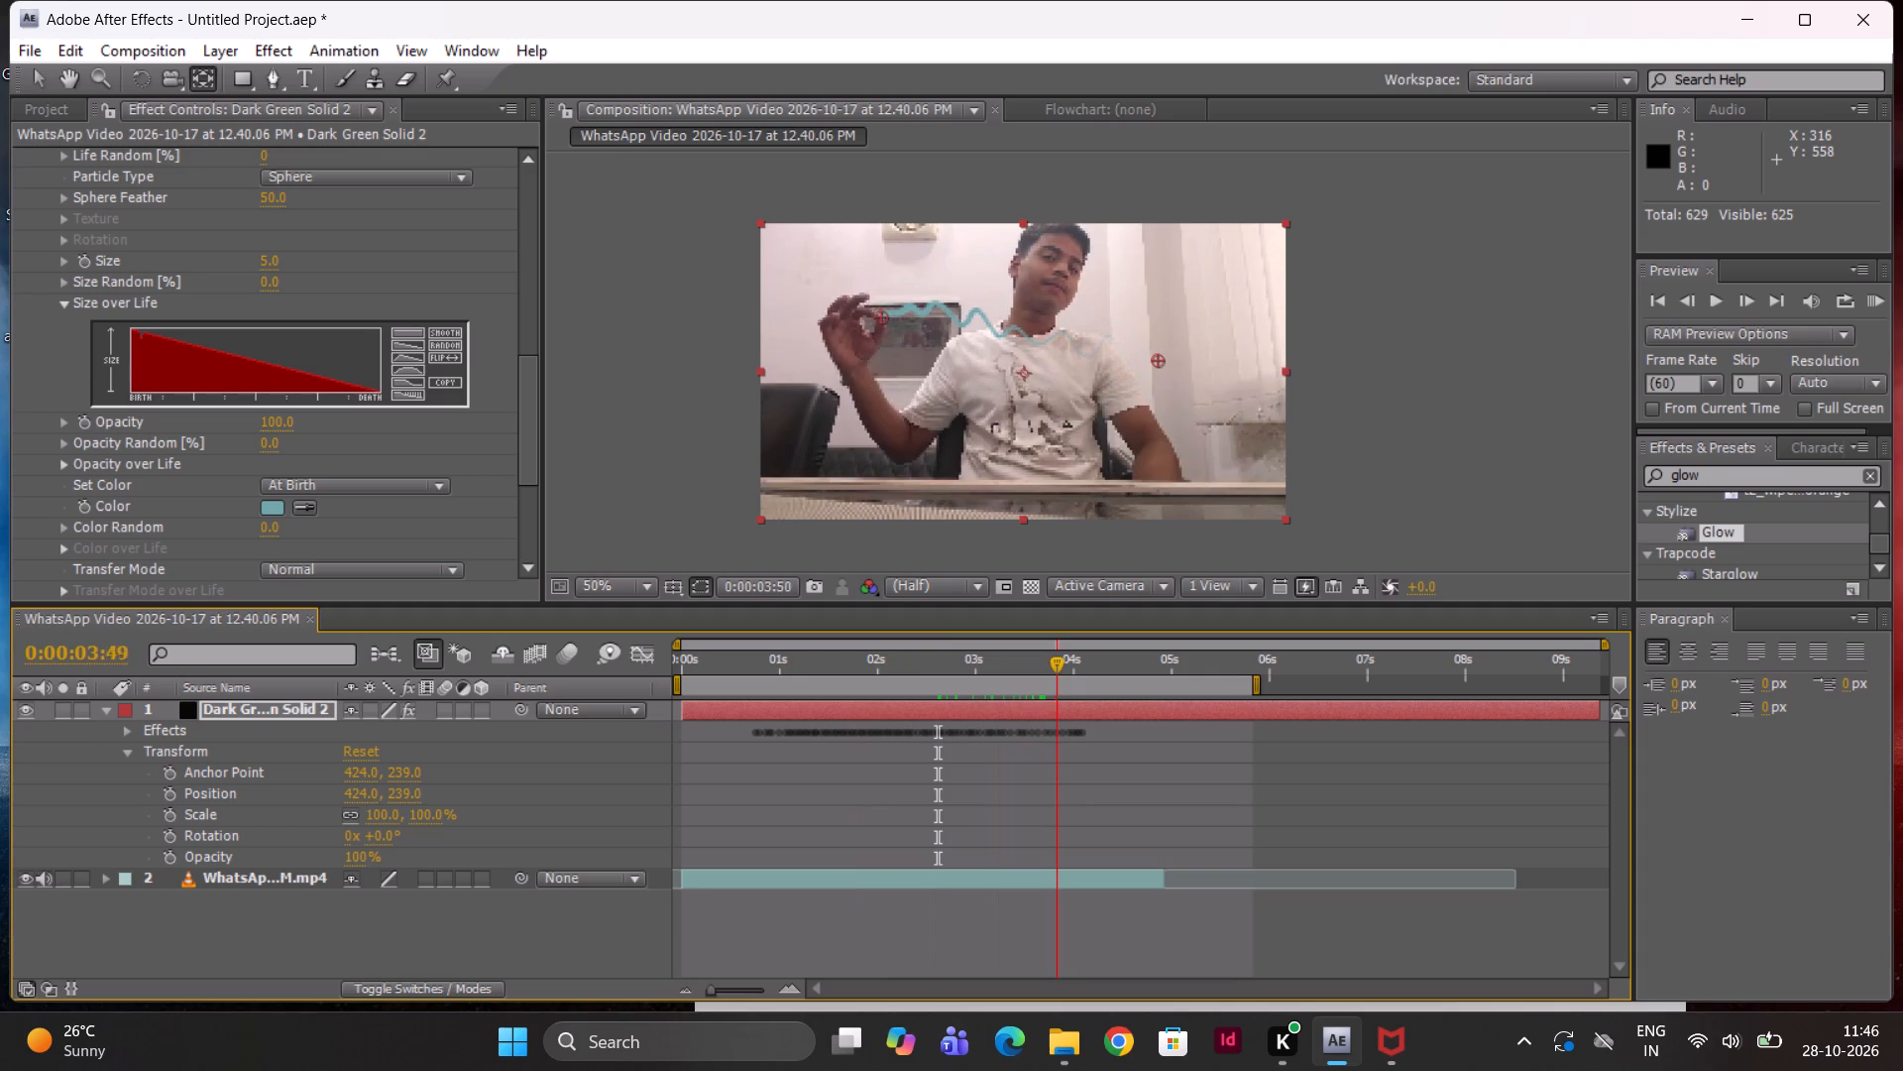
# At 0:00:00:45, change the particle Color to golden yellow FFCB2E.
pyautogui.moveTo(1048, 723); pyautogui.dragTo(751, 727)
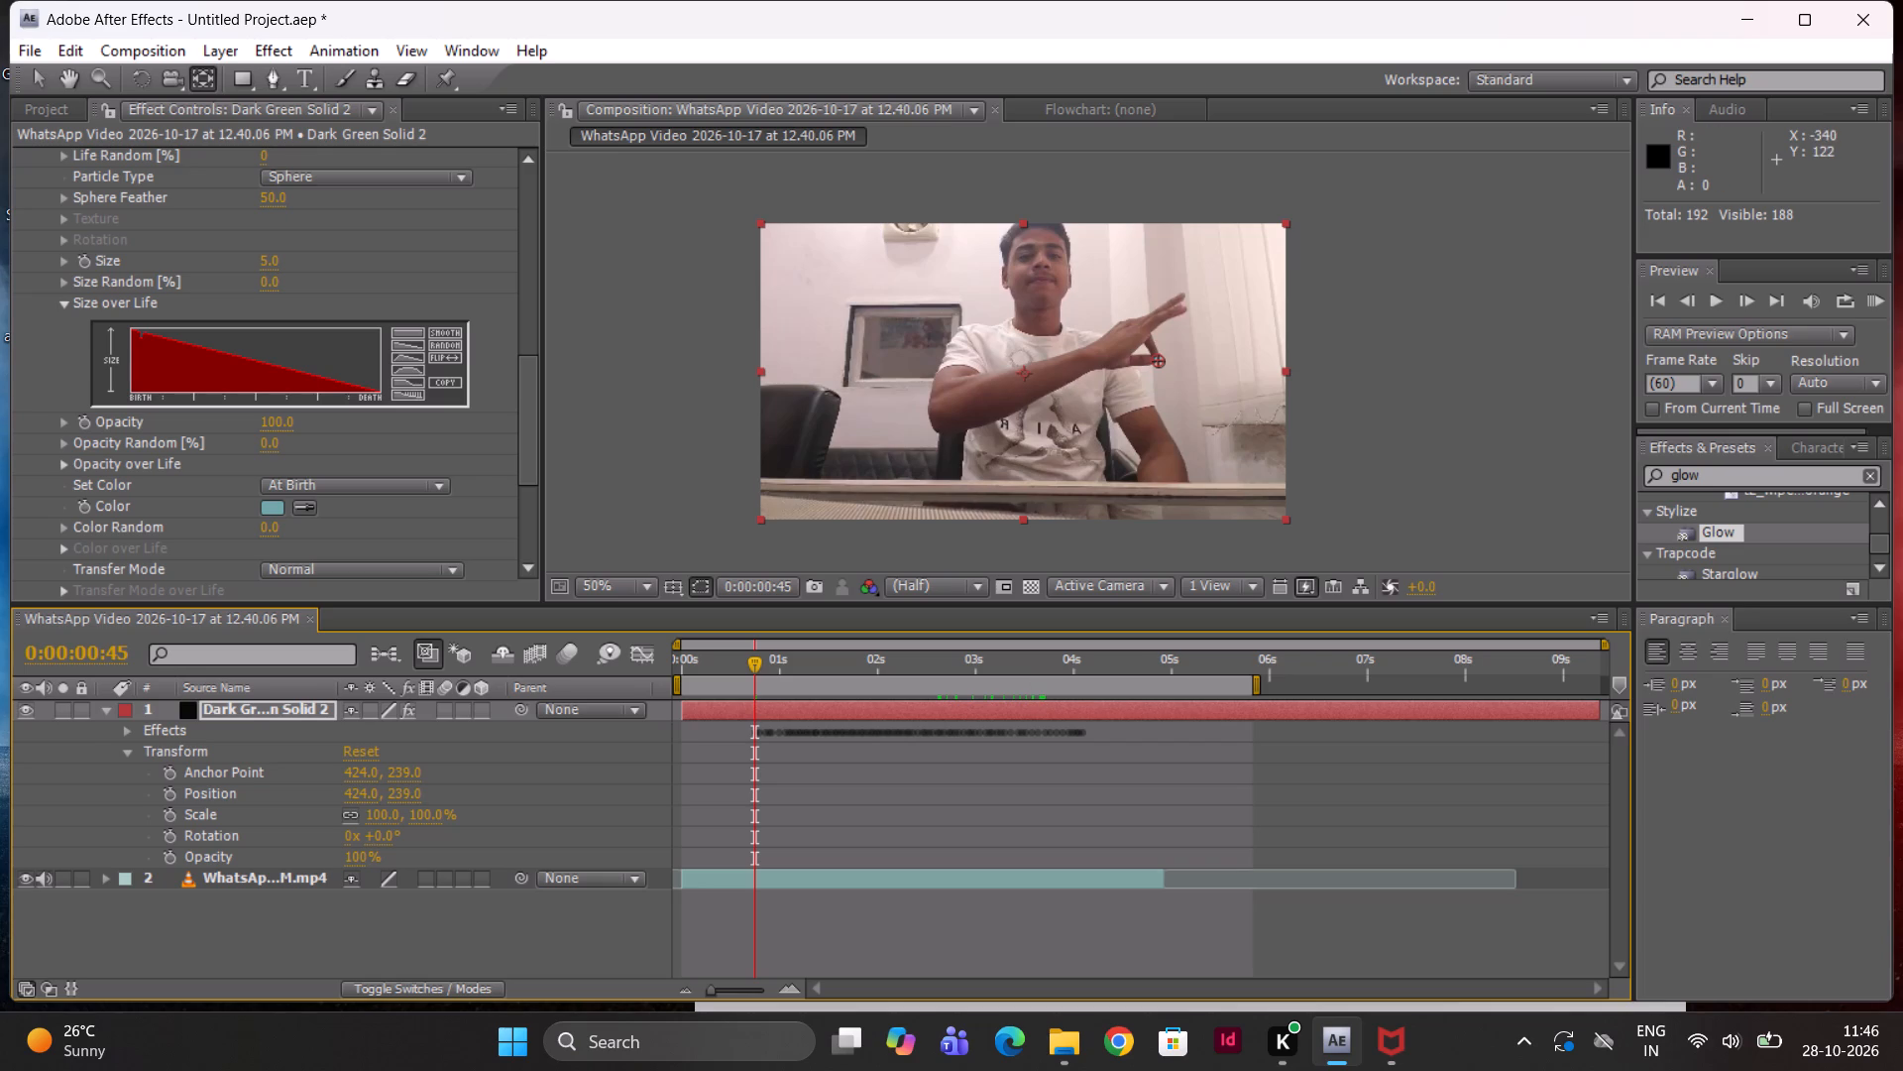
pyautogui.click(265, 508)
pyautogui.moveTo(999, 608); pyautogui.dragTo(1003, 639)
pyautogui.moveTo(743, 526); pyautogui.dragTo(915, 350)
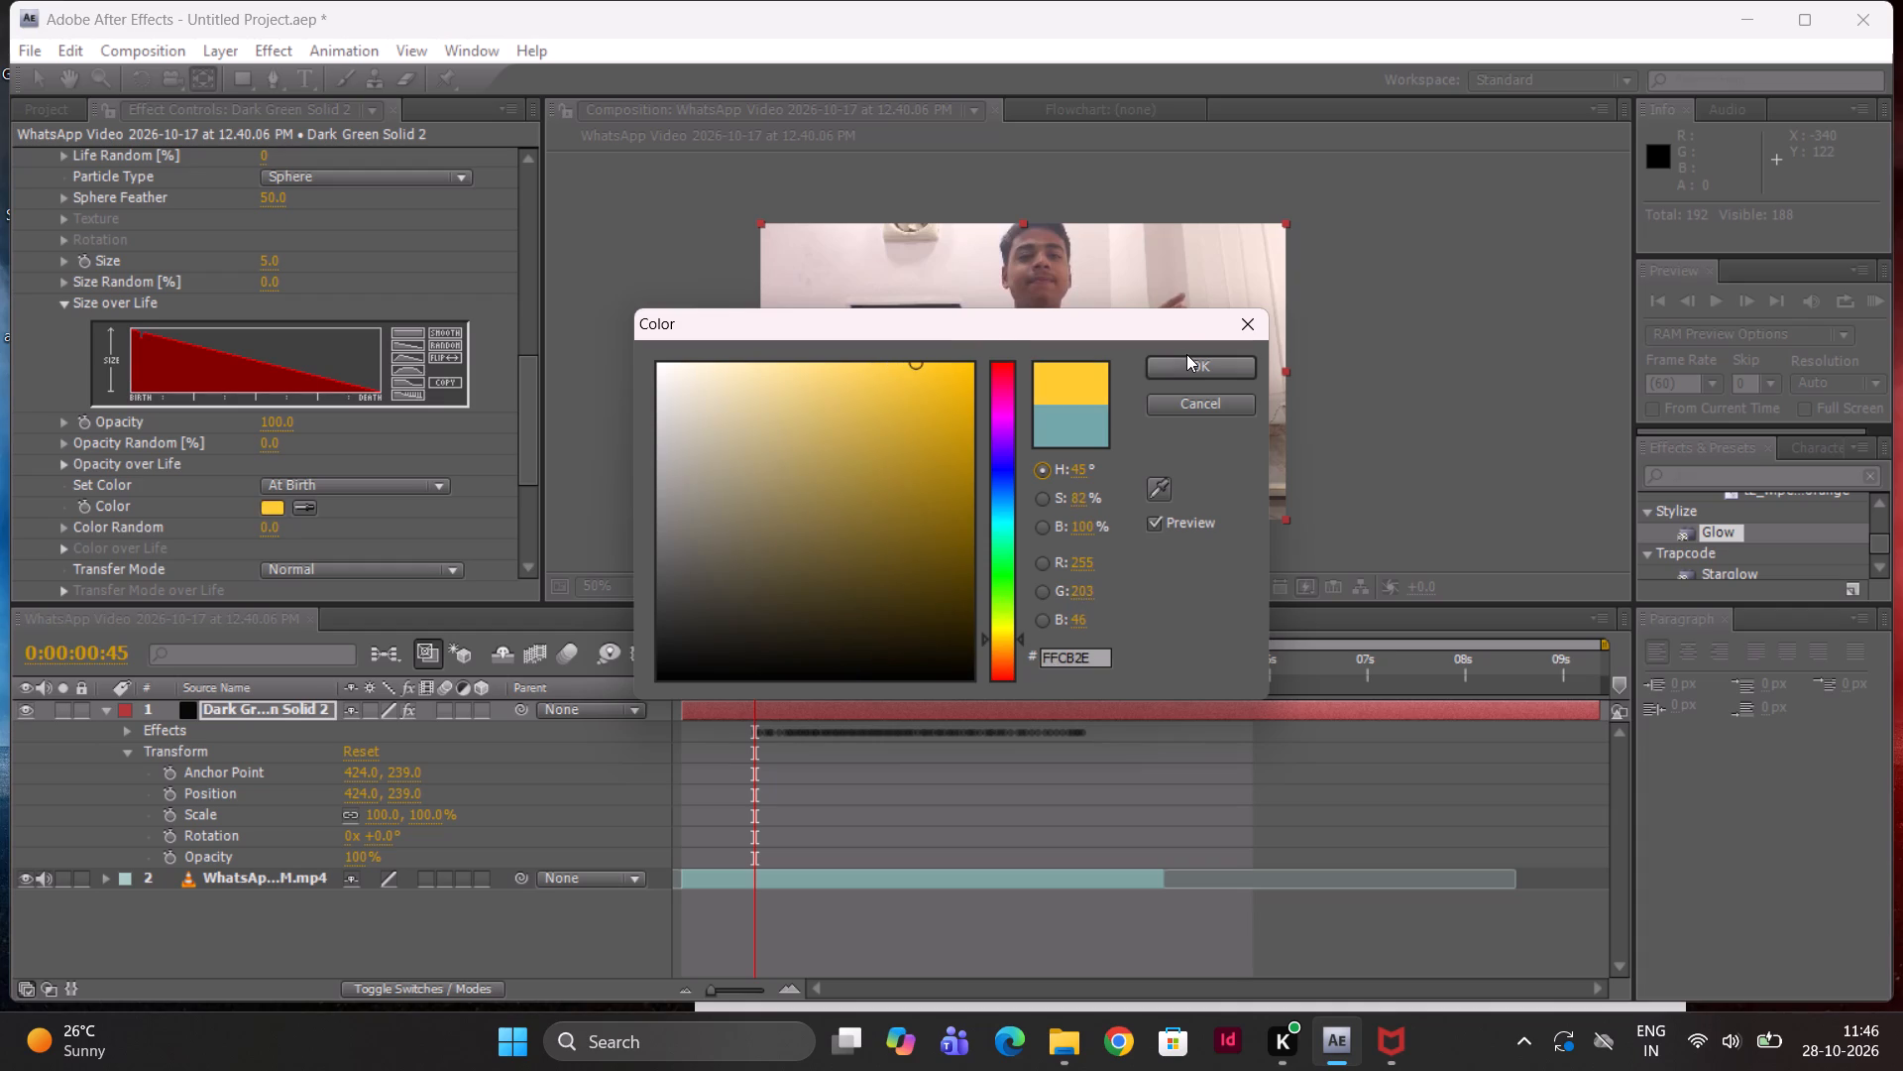
pyautogui.click(1186, 354)
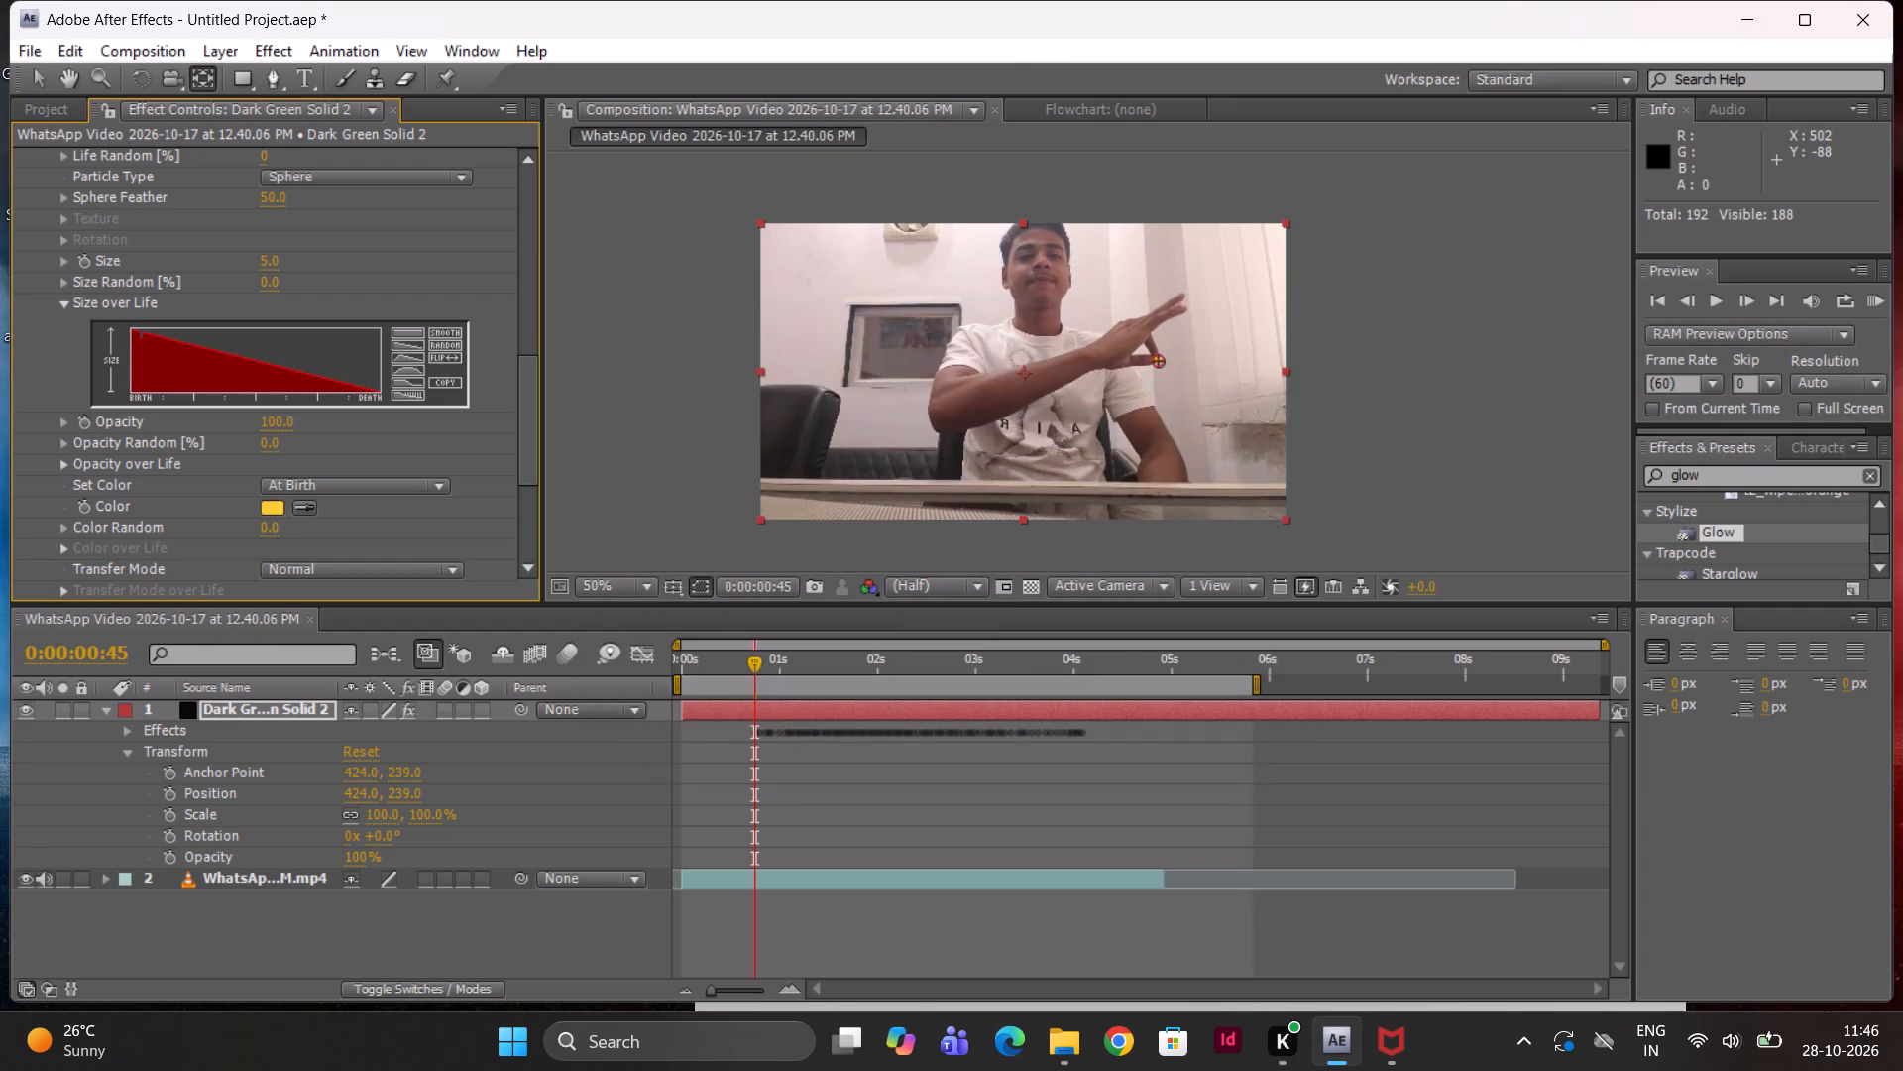
# Apply the Stylize Glow effect to the Dark Green Solid 2 layer.
pyautogui.moveTo(1719, 533); pyautogui.dragTo(279, 649)
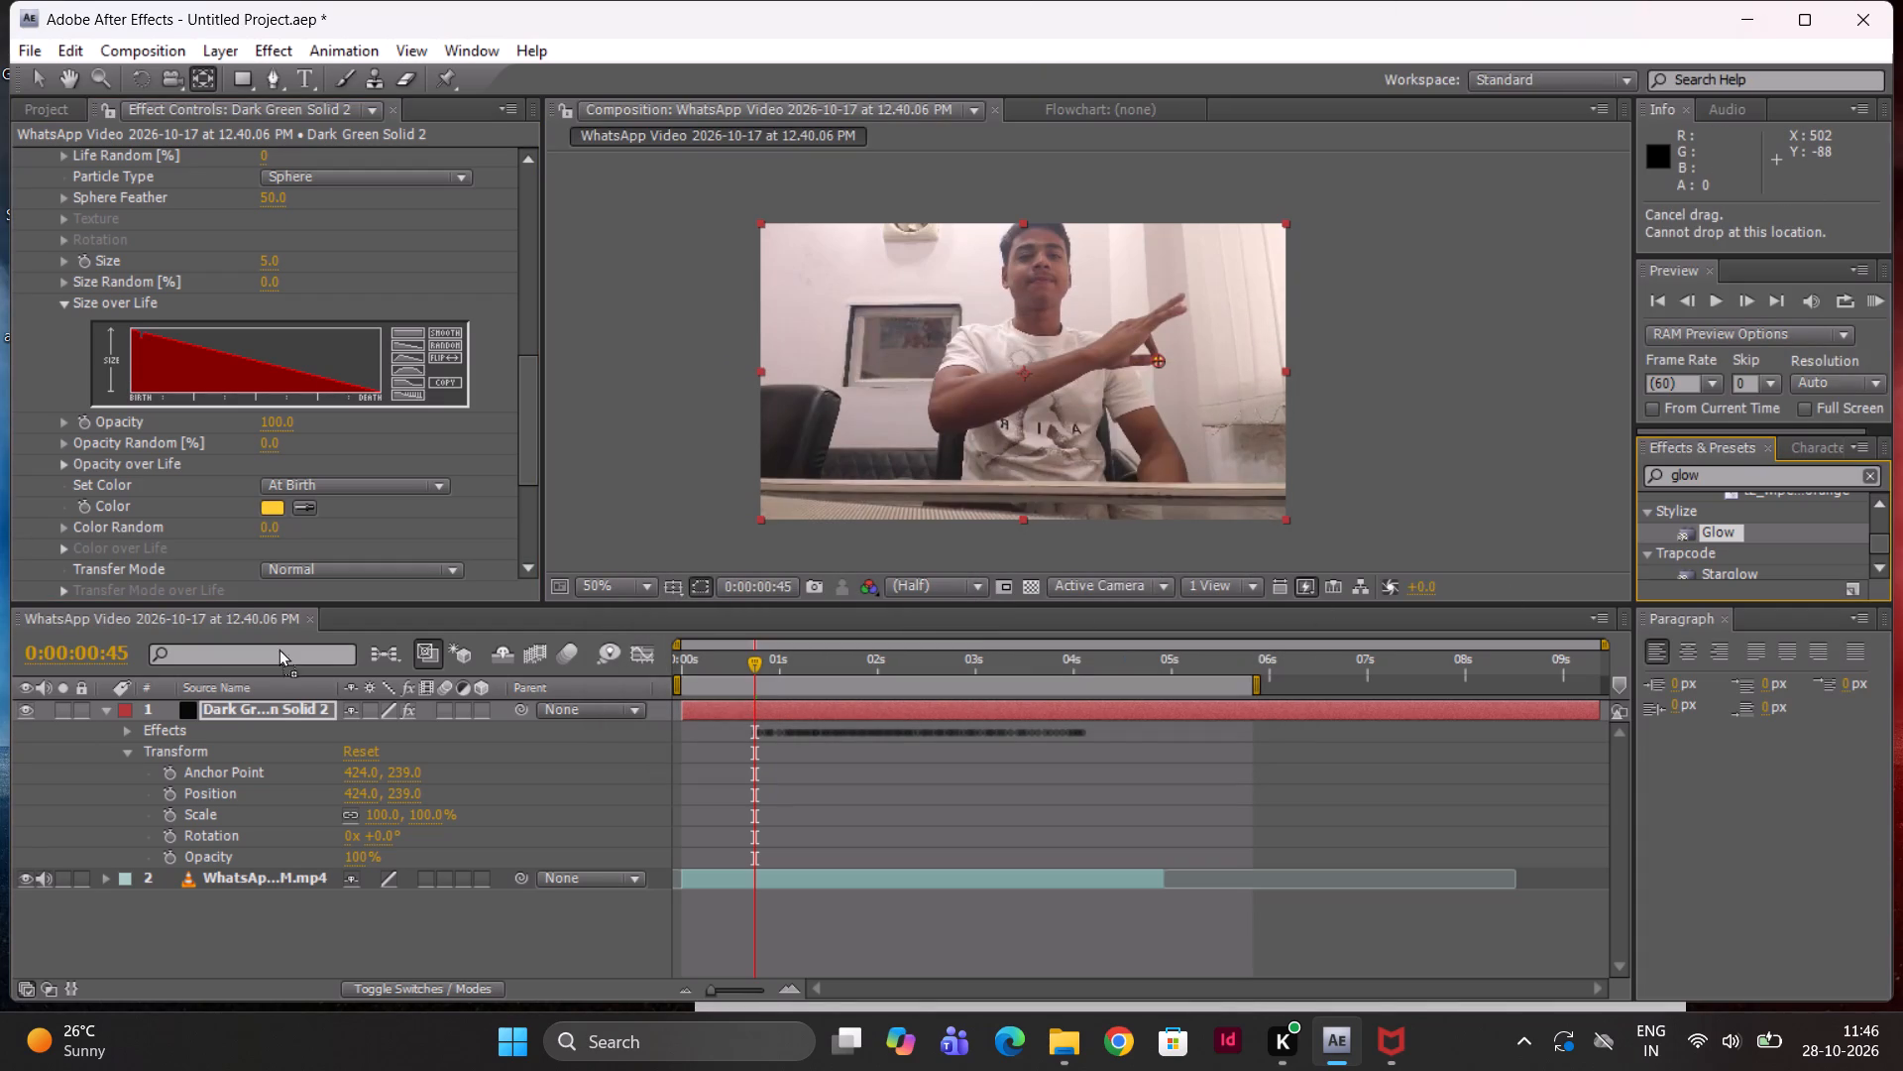
pyautogui.moveTo(279, 649); pyautogui.dragTo(253, 712)
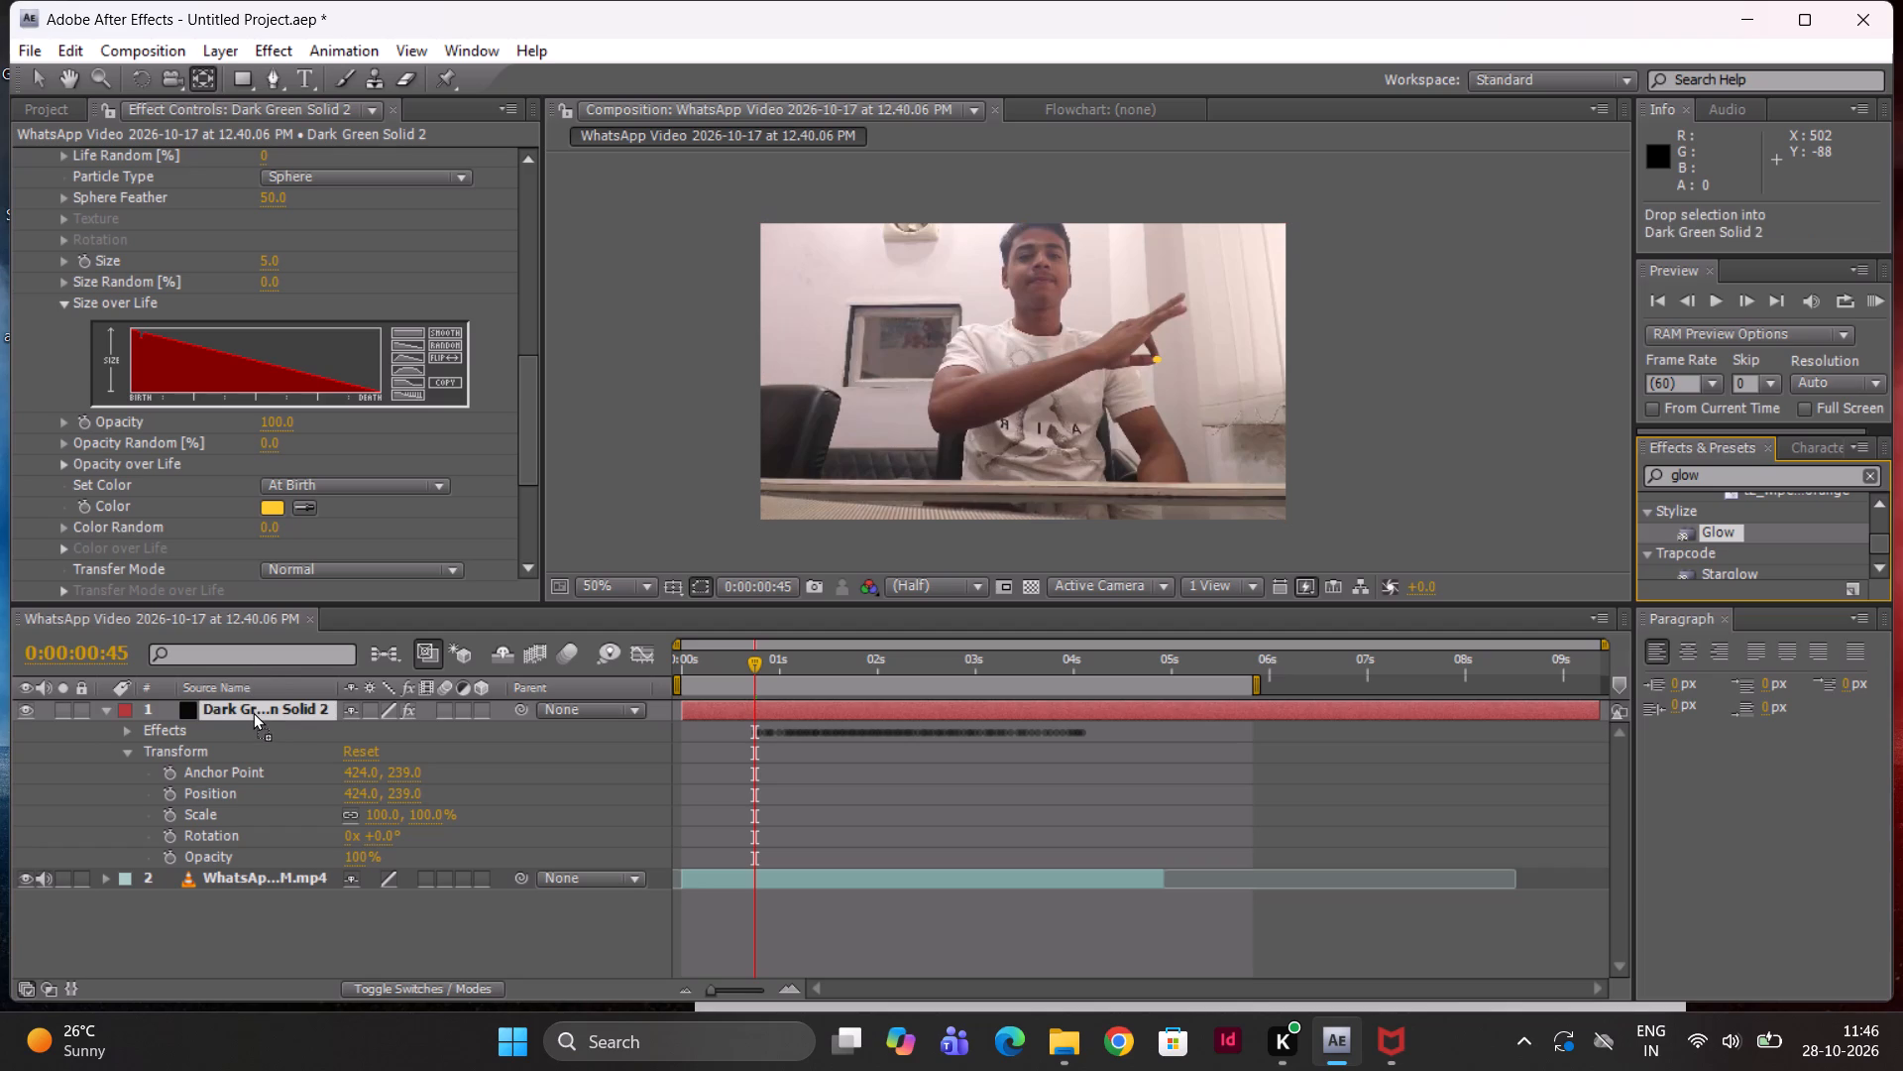
pyautogui.moveTo(253, 712); pyautogui.dragTo(252, 709)
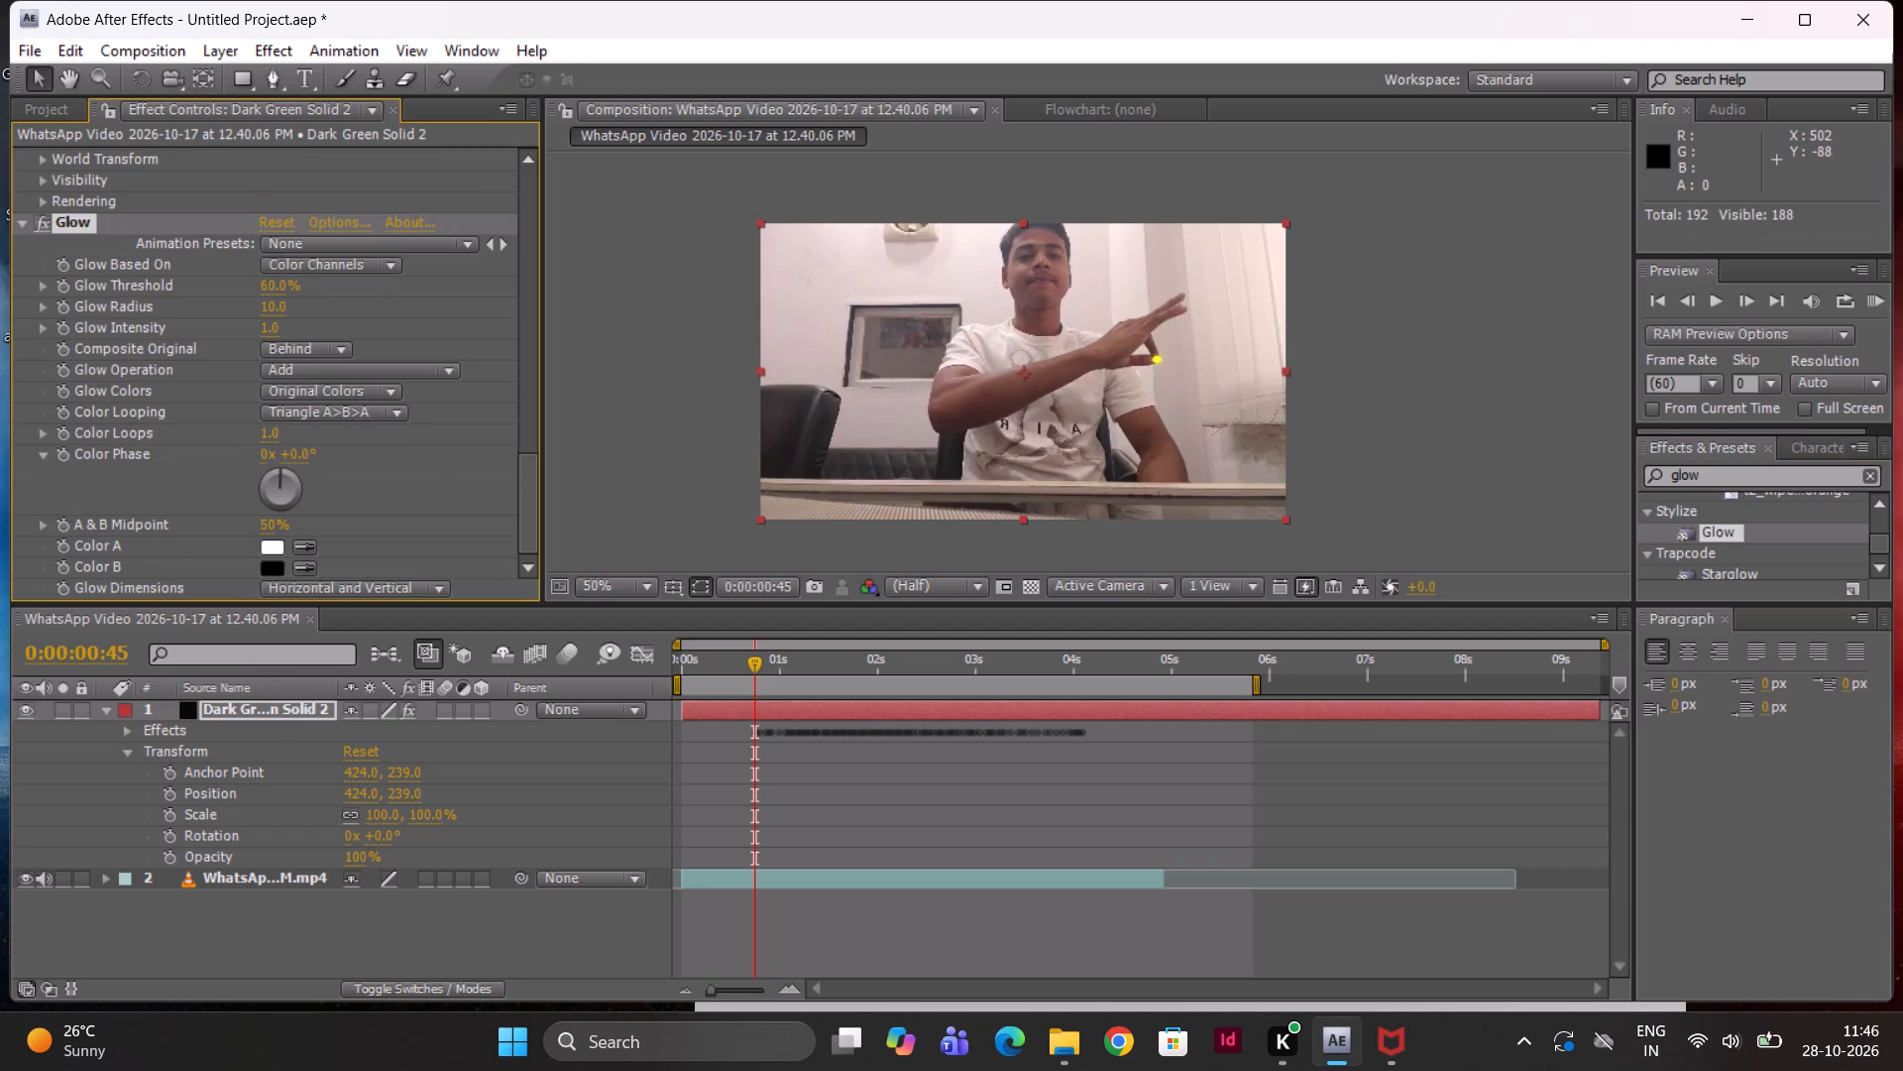
# Play a preview of the composition to check the glowing yellow trail.
pyautogui.press('space')
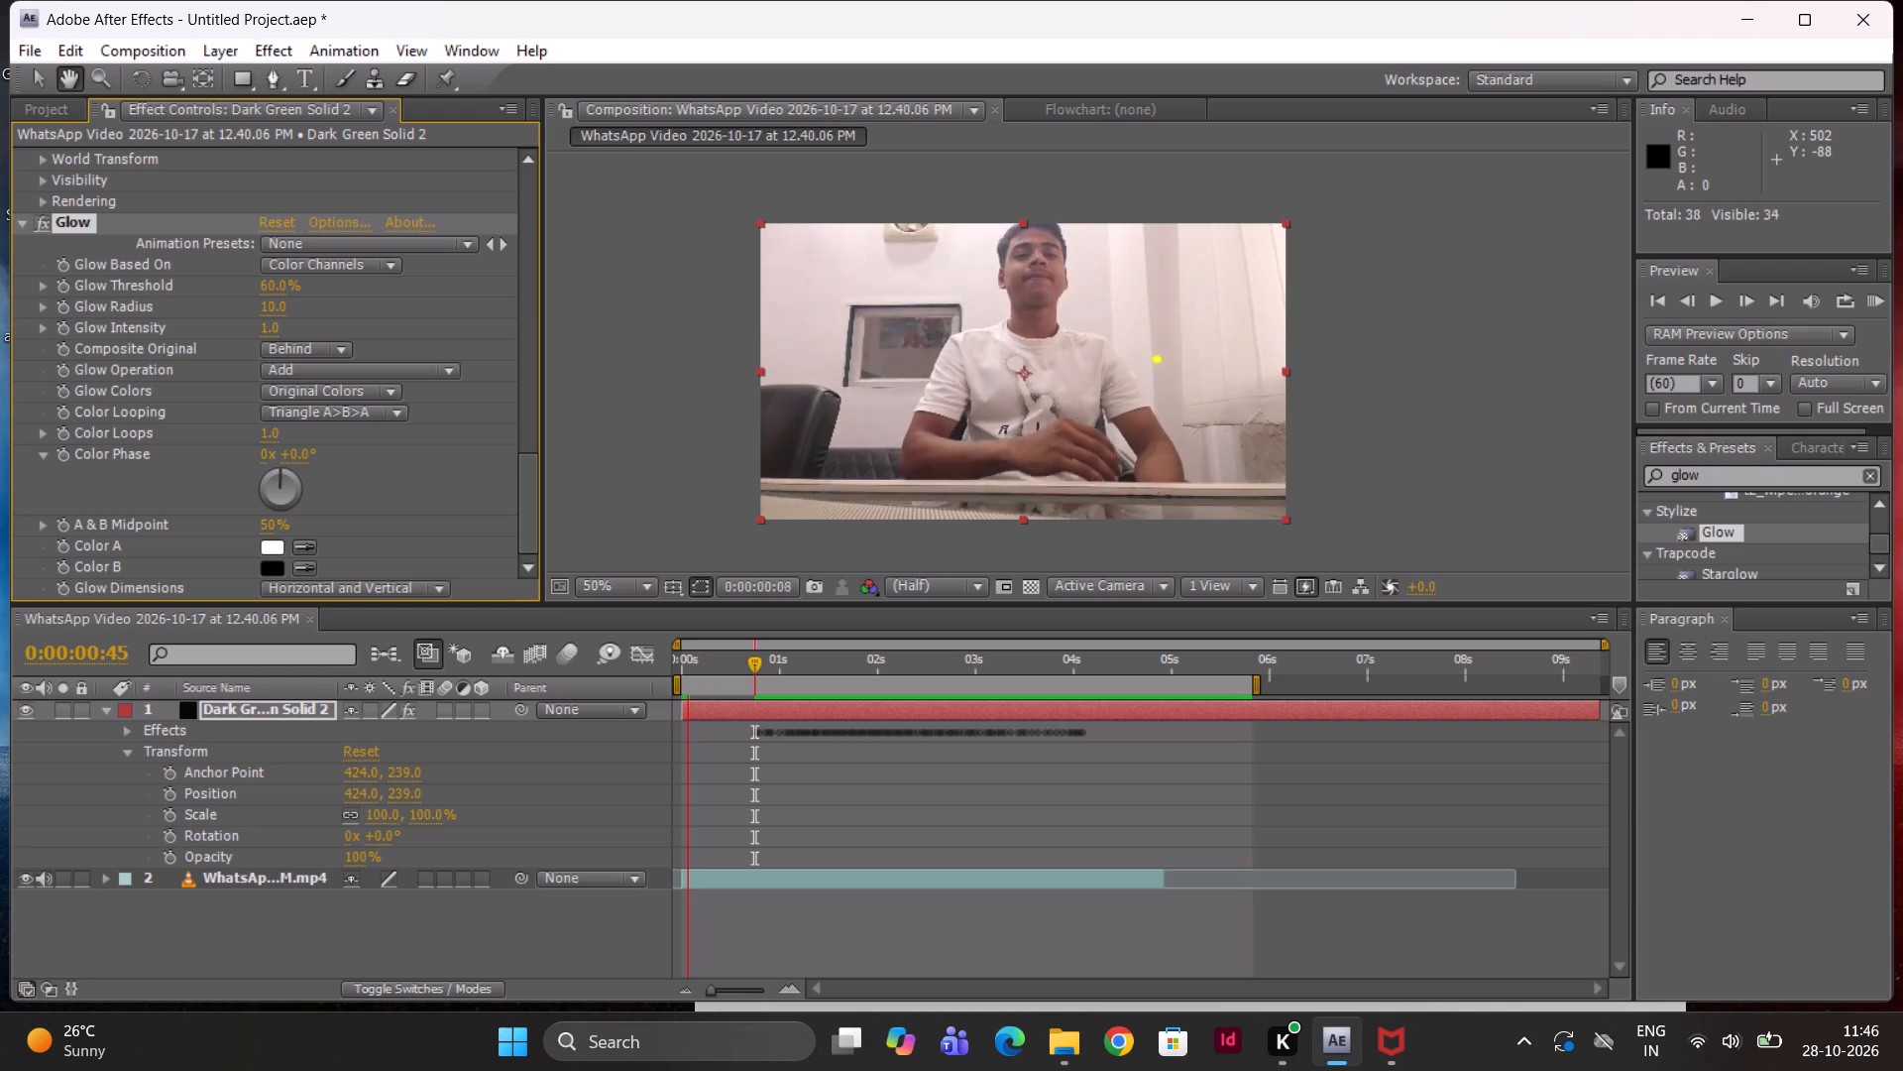
# Shorten the work area so it ends at 0:00:04:56.
pyautogui.moveTo(1256, 689); pyautogui.dragTo(1221, 685)
pyautogui.moveTo(1260, 681); pyautogui.dragTo(1206, 681)
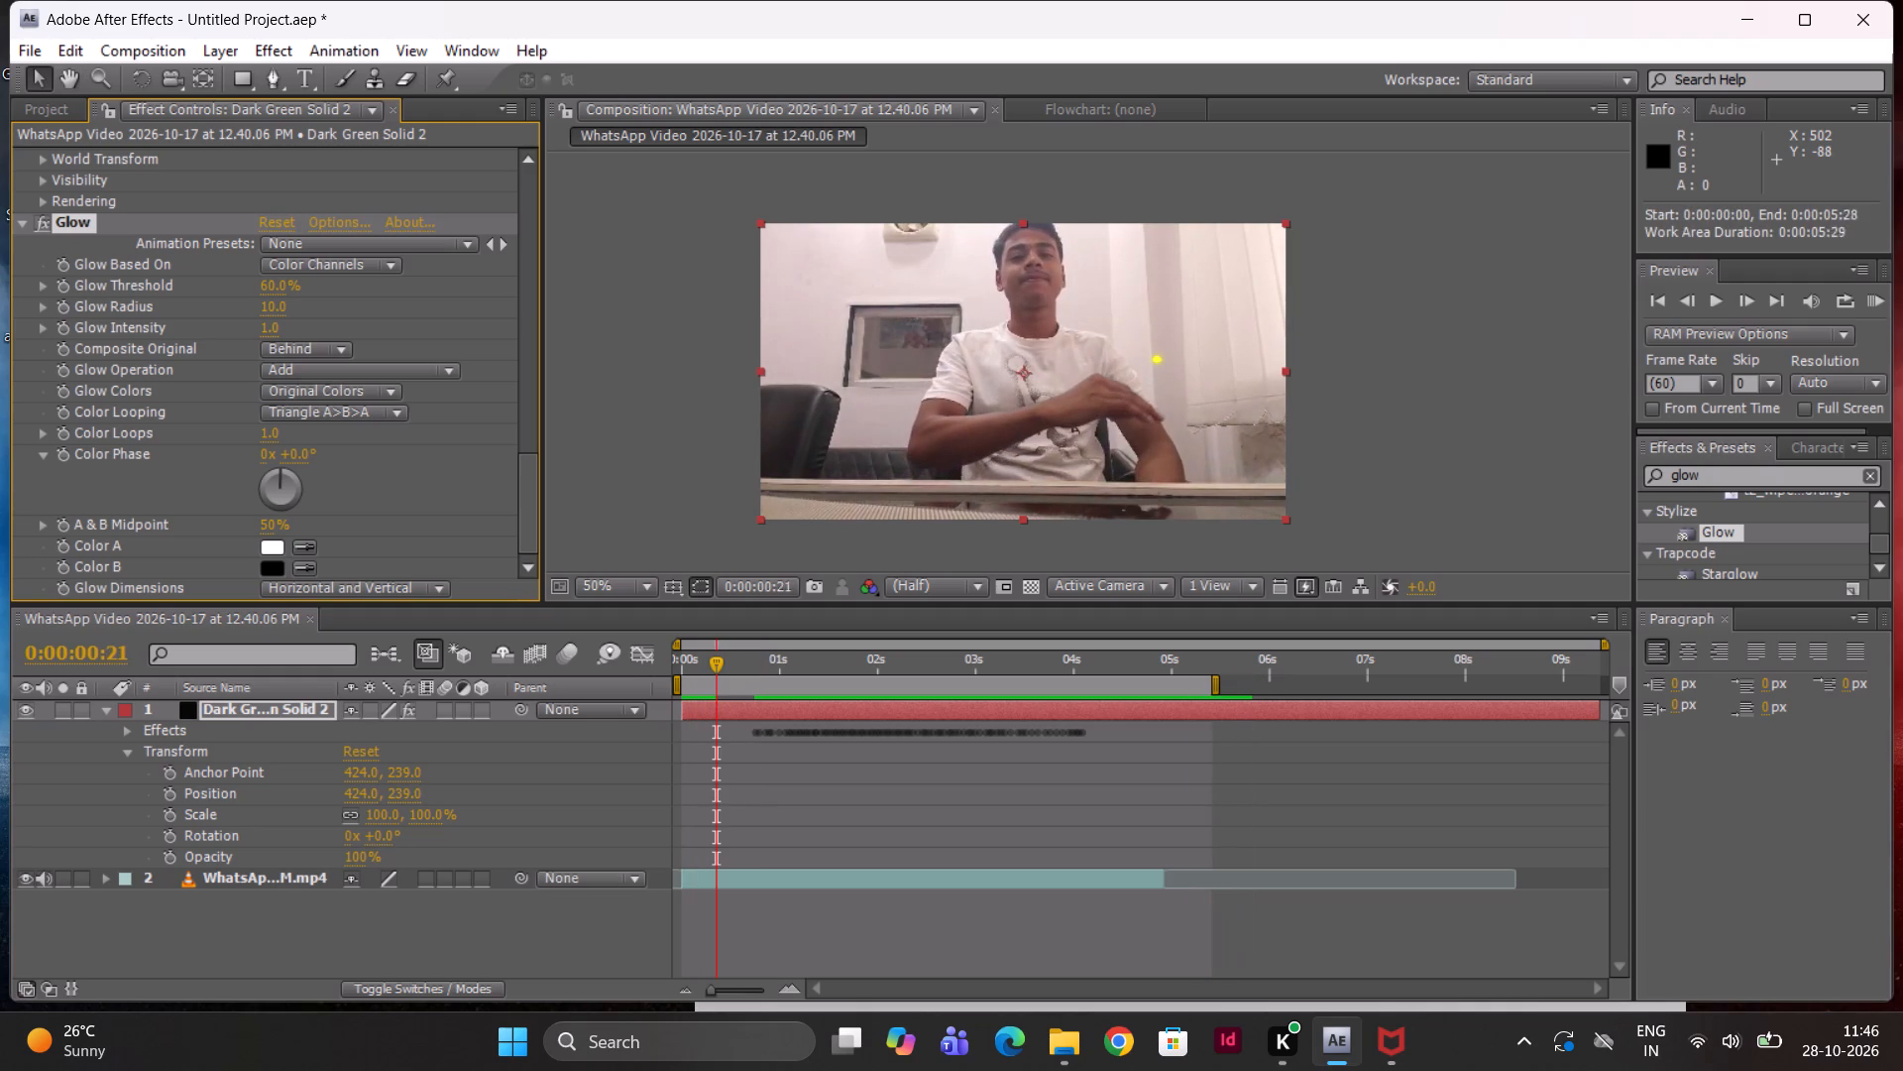
pyautogui.moveTo(1206, 681); pyautogui.dragTo(1175, 681)
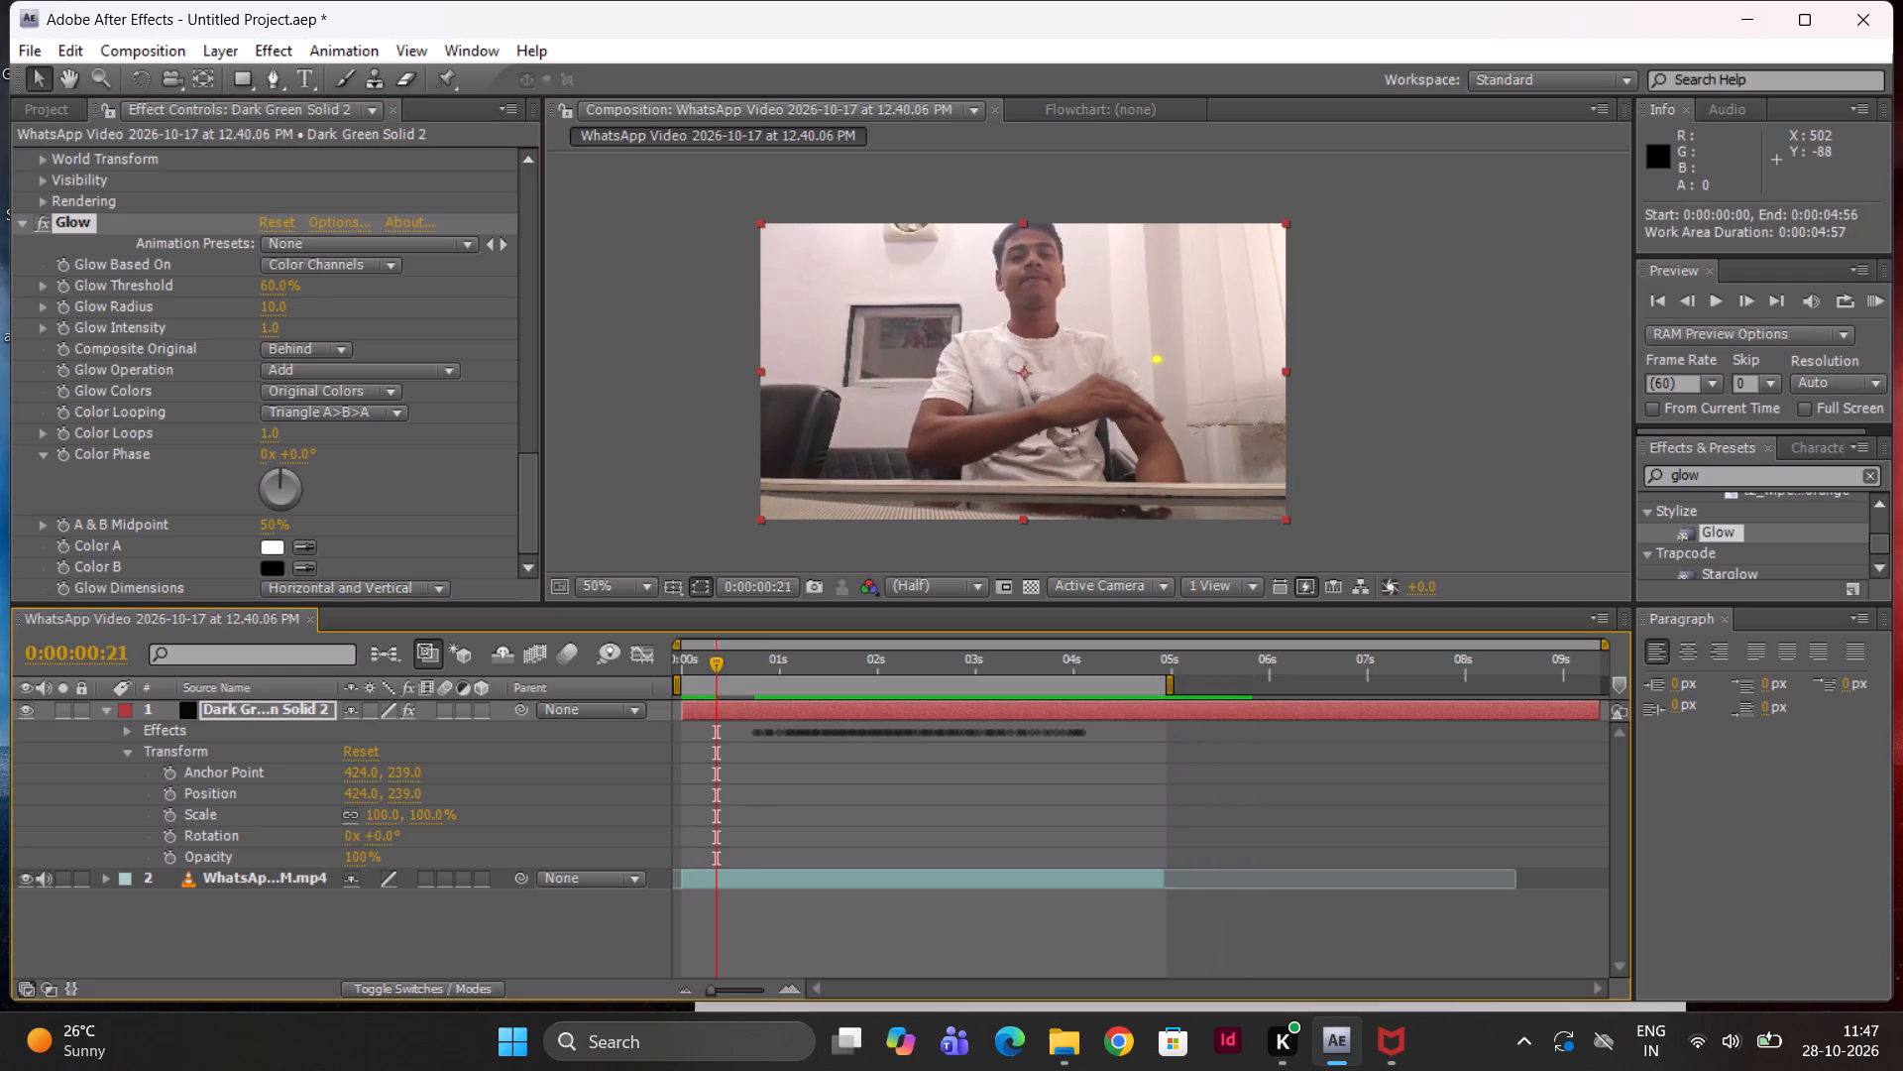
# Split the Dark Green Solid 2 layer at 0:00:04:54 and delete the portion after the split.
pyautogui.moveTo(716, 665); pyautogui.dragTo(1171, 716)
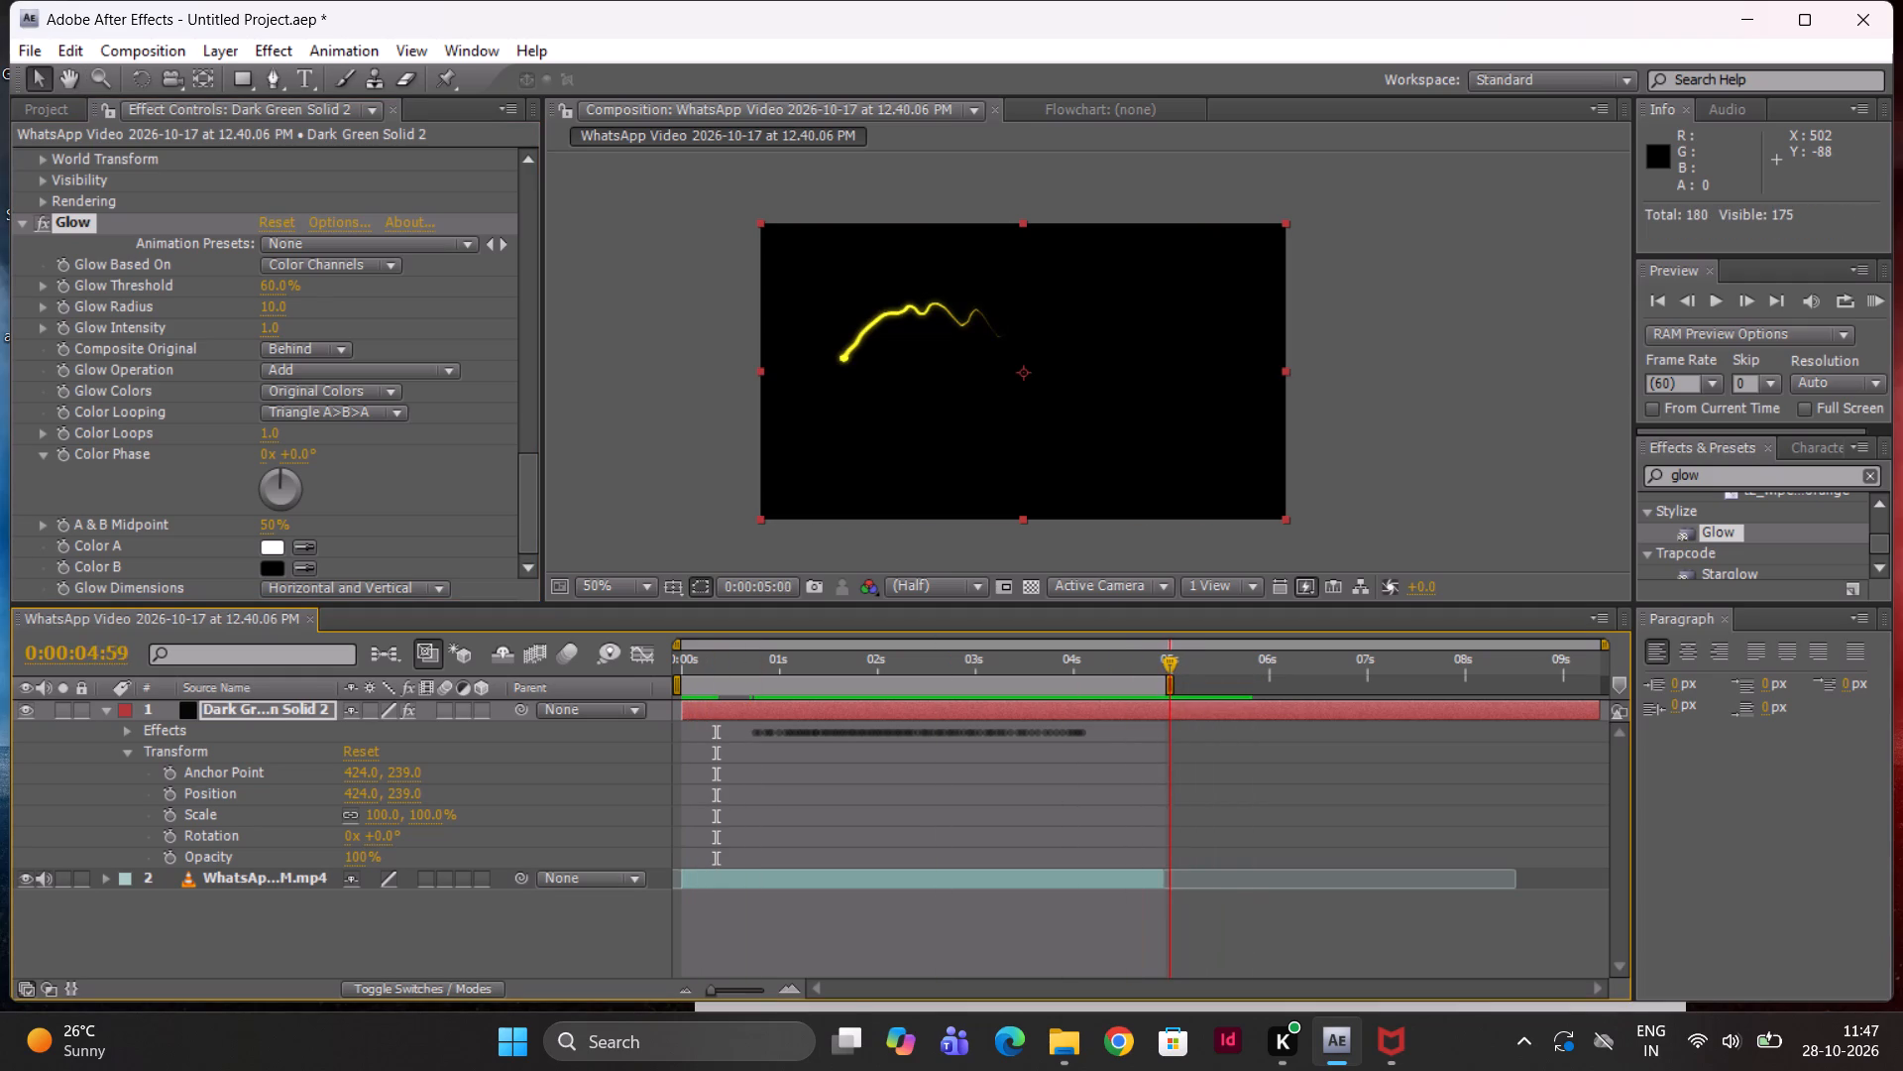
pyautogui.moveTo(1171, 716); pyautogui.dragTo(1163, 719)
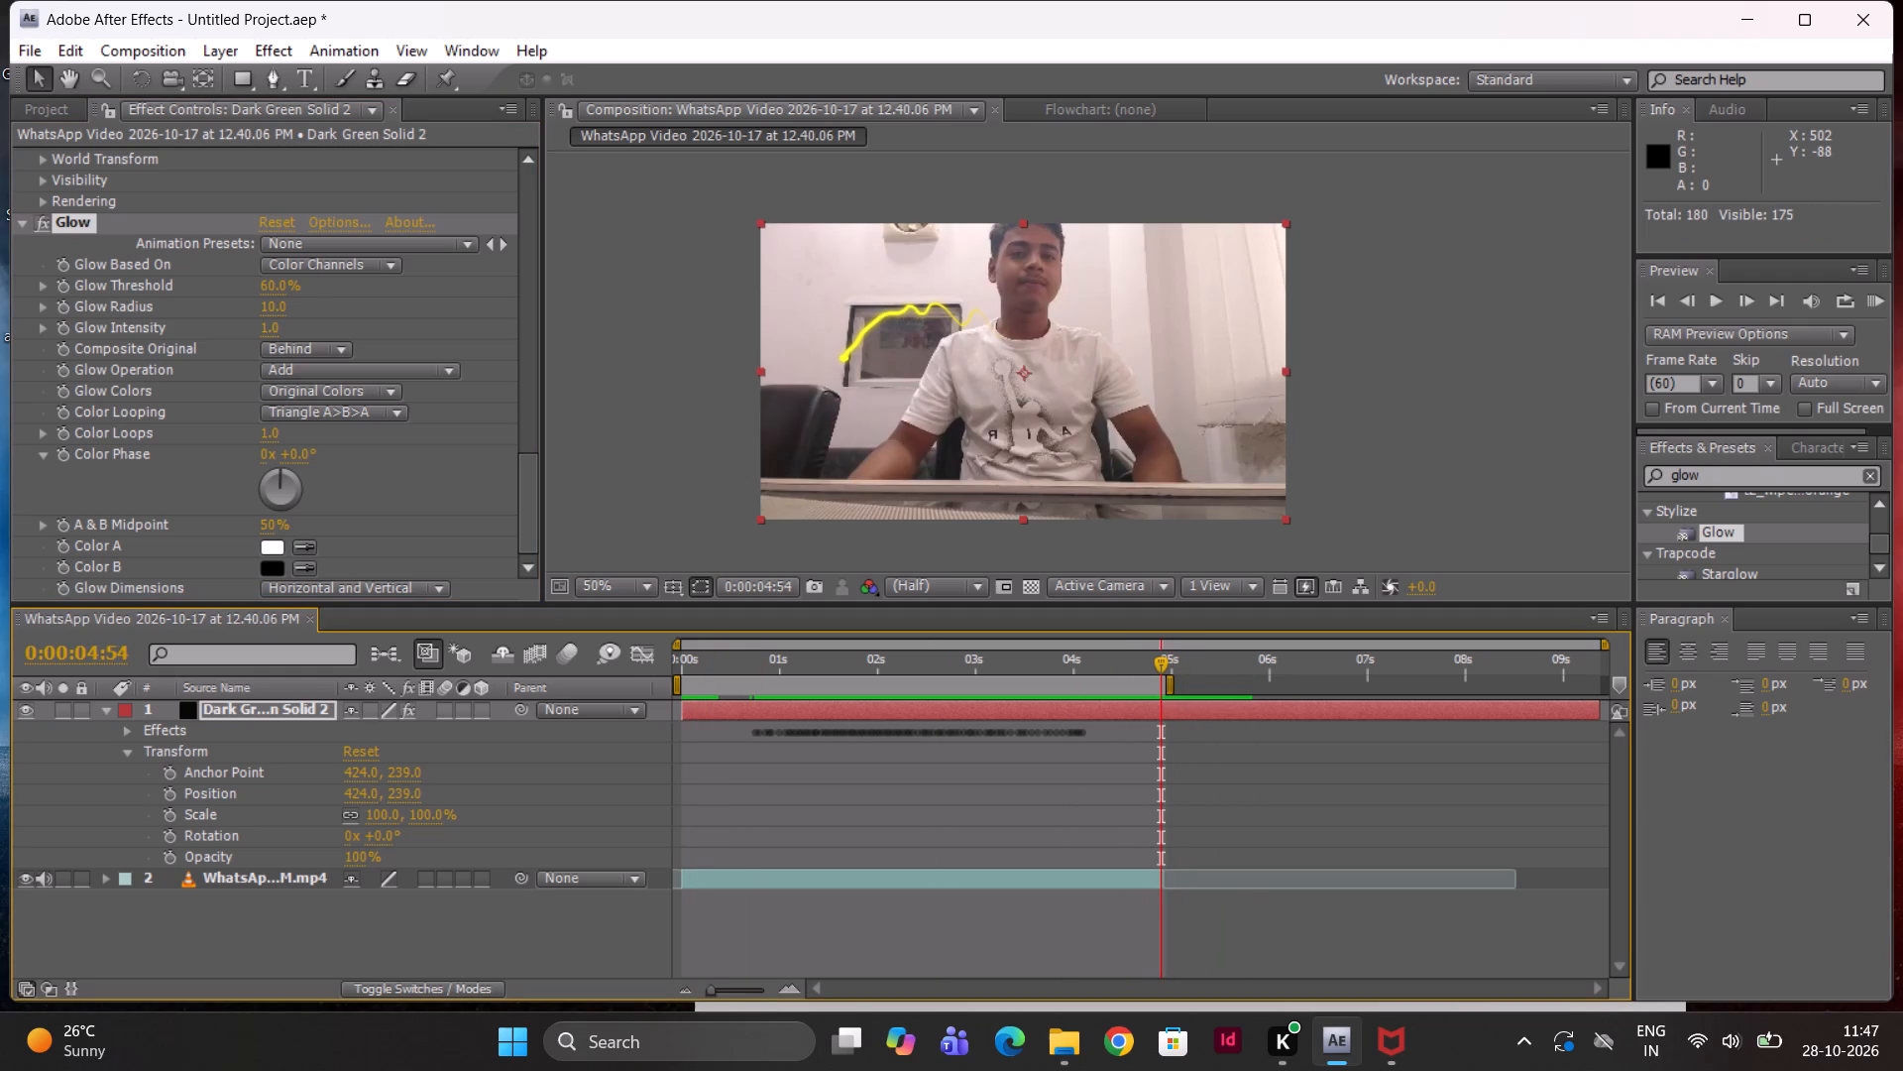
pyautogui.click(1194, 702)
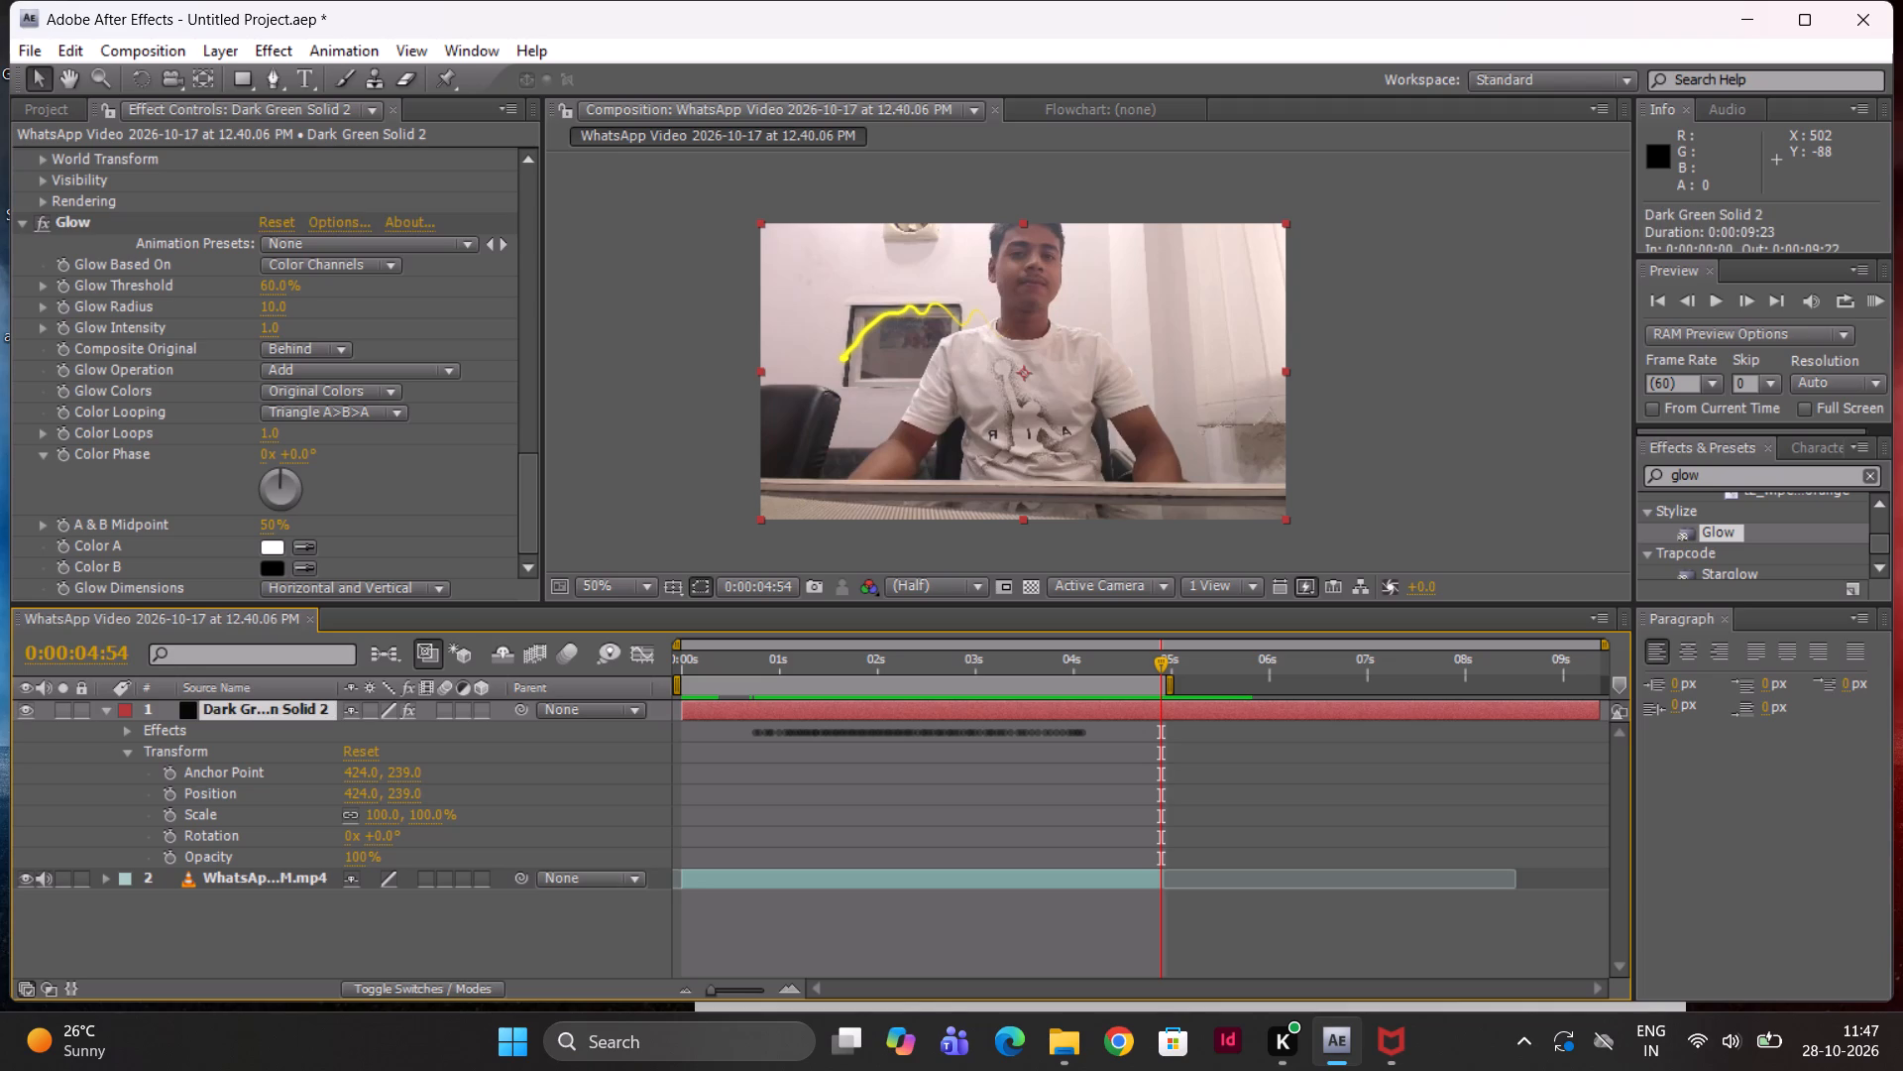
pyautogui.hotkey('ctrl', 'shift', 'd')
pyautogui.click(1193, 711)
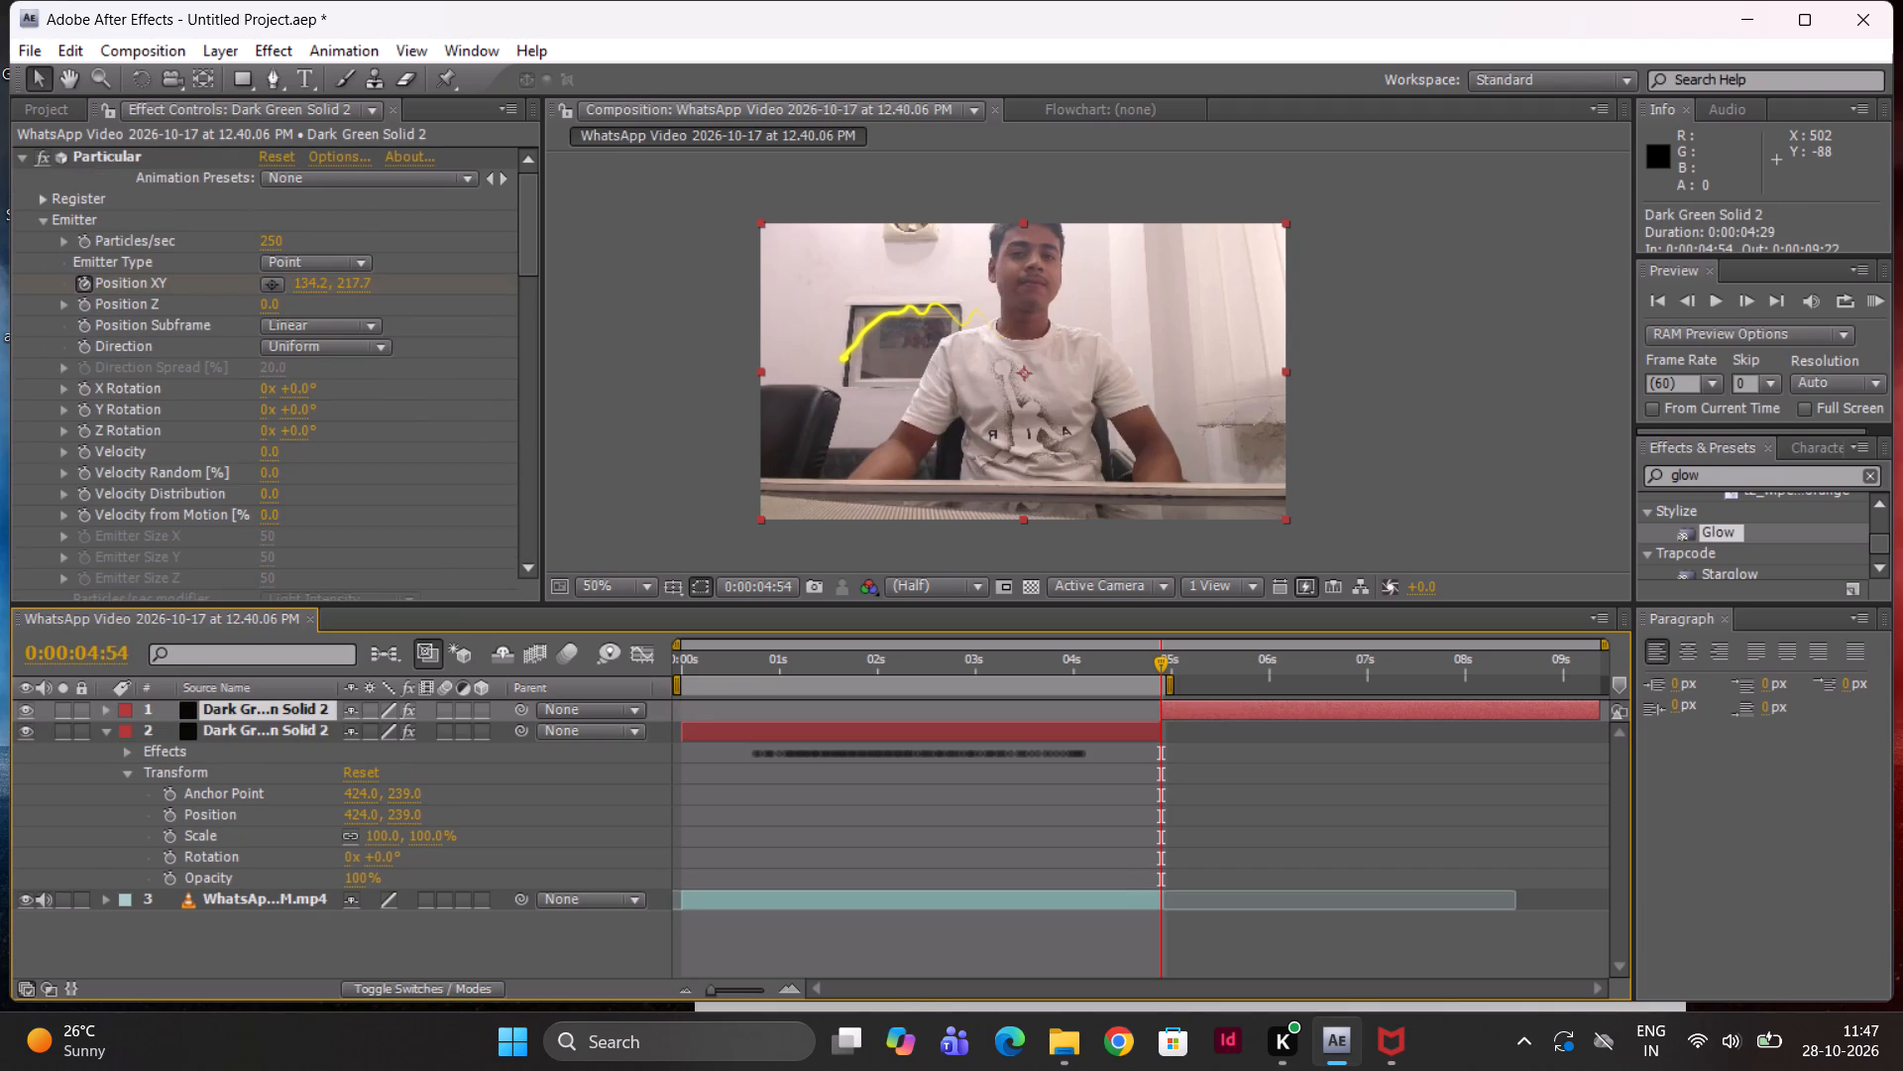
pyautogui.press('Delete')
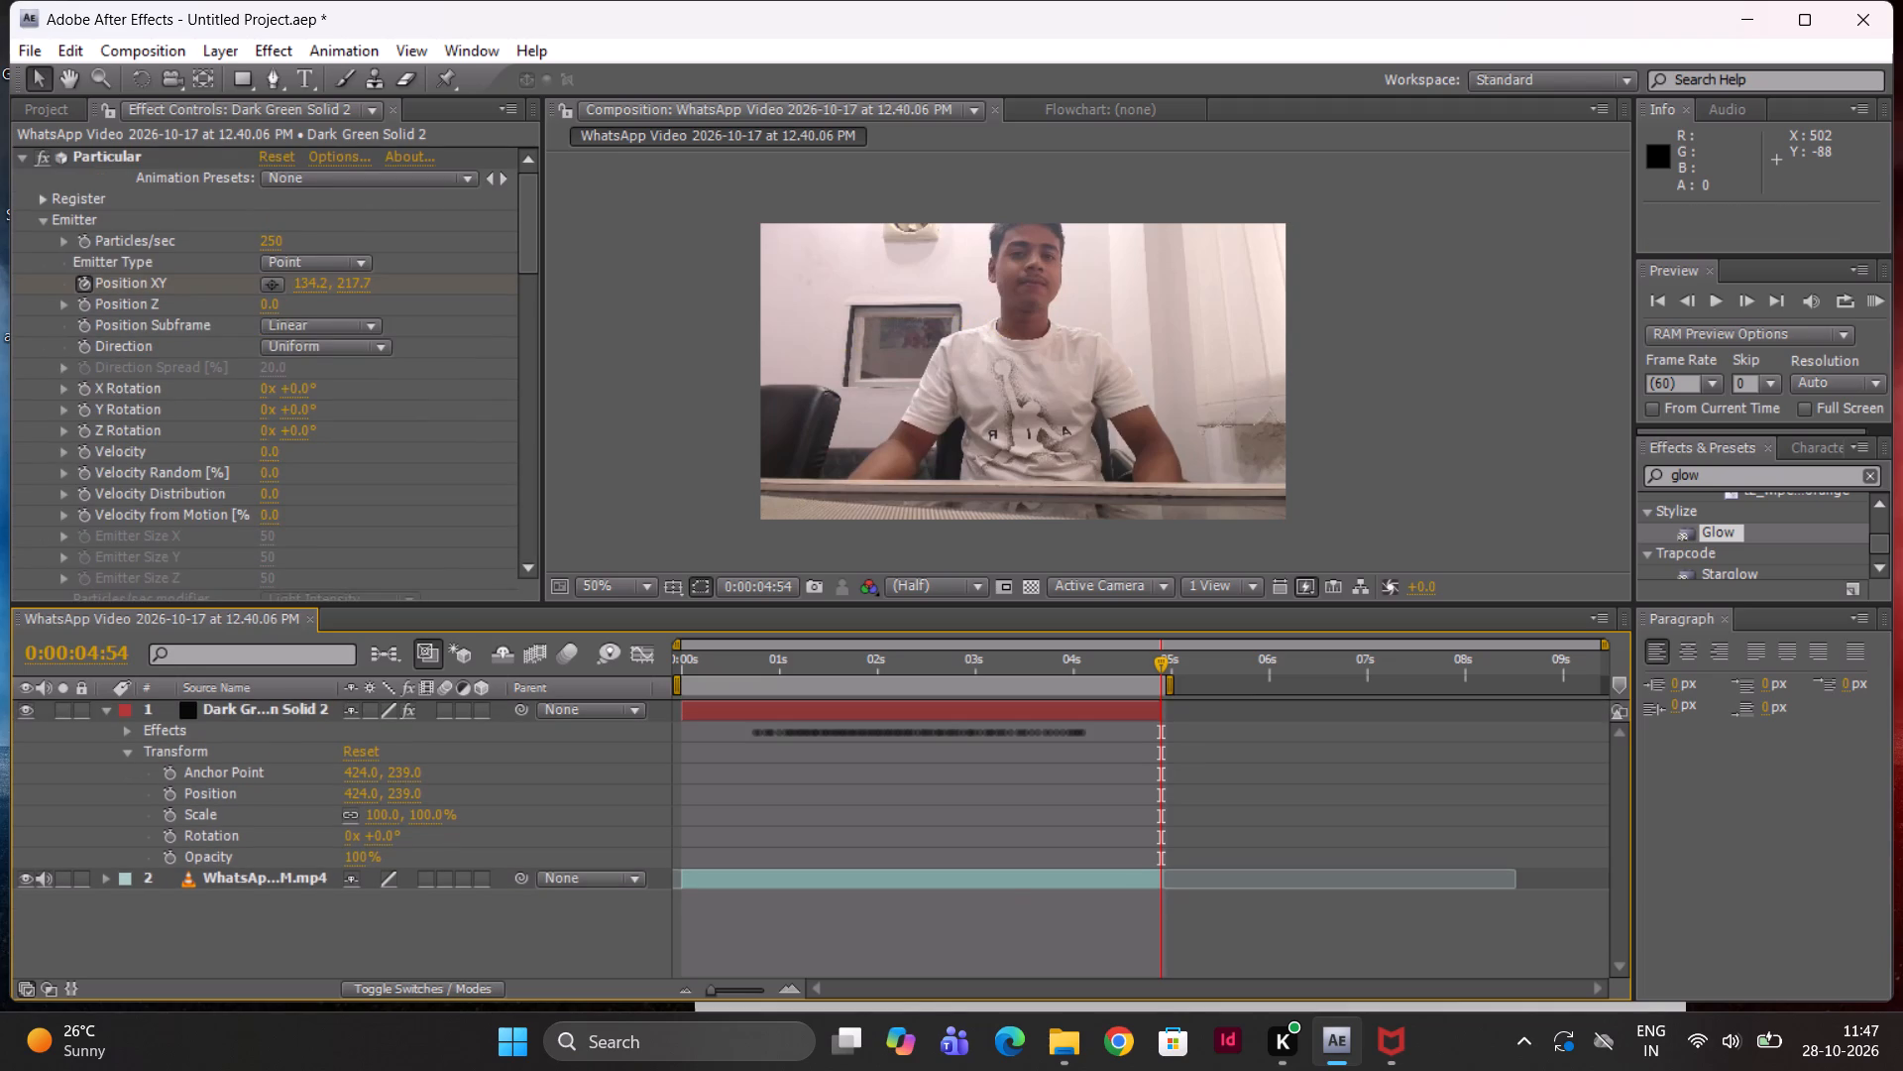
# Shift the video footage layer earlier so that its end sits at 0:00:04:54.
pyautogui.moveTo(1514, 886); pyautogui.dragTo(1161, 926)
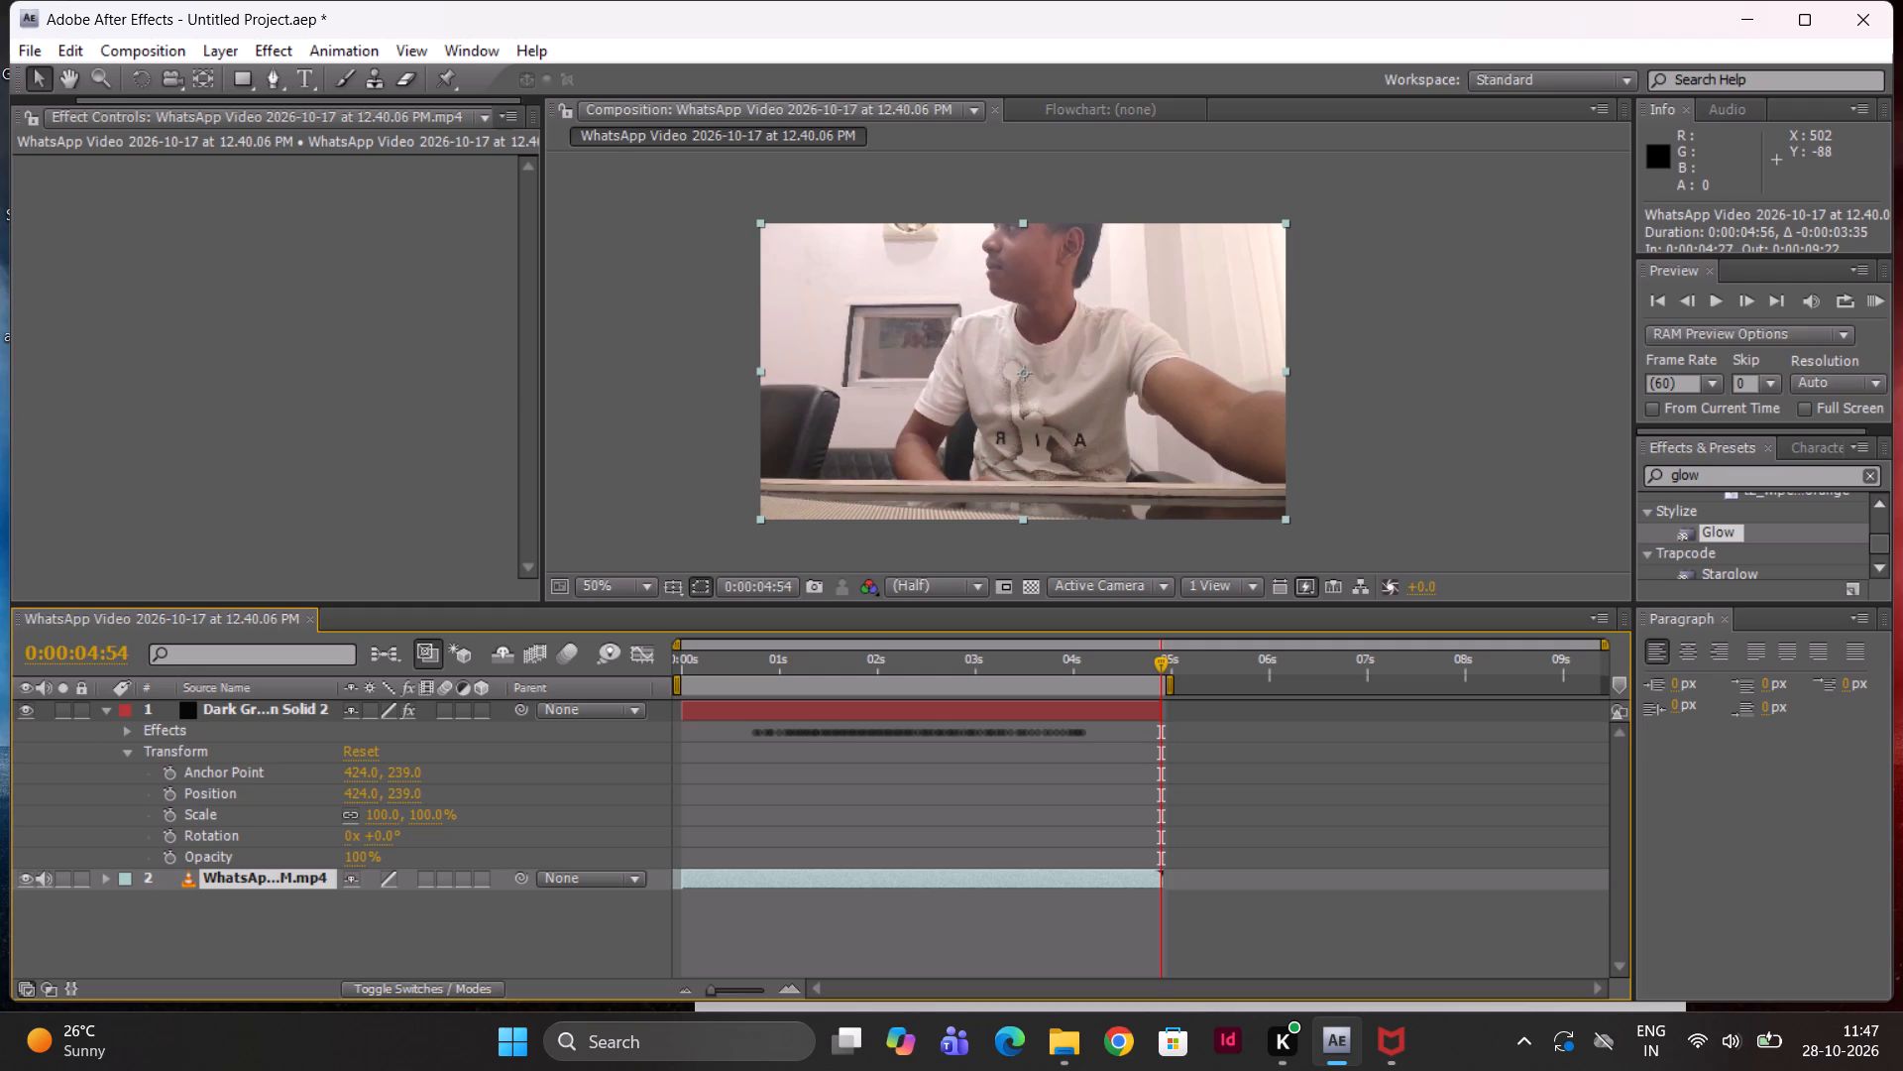
# Scrub through the composition and preview it from the start to check the trail against the hand movement.
pyautogui.moveTo(1160, 661); pyautogui.dragTo(647, 675)
pyautogui.moveTo(682, 659); pyautogui.dragTo(1116, 699)
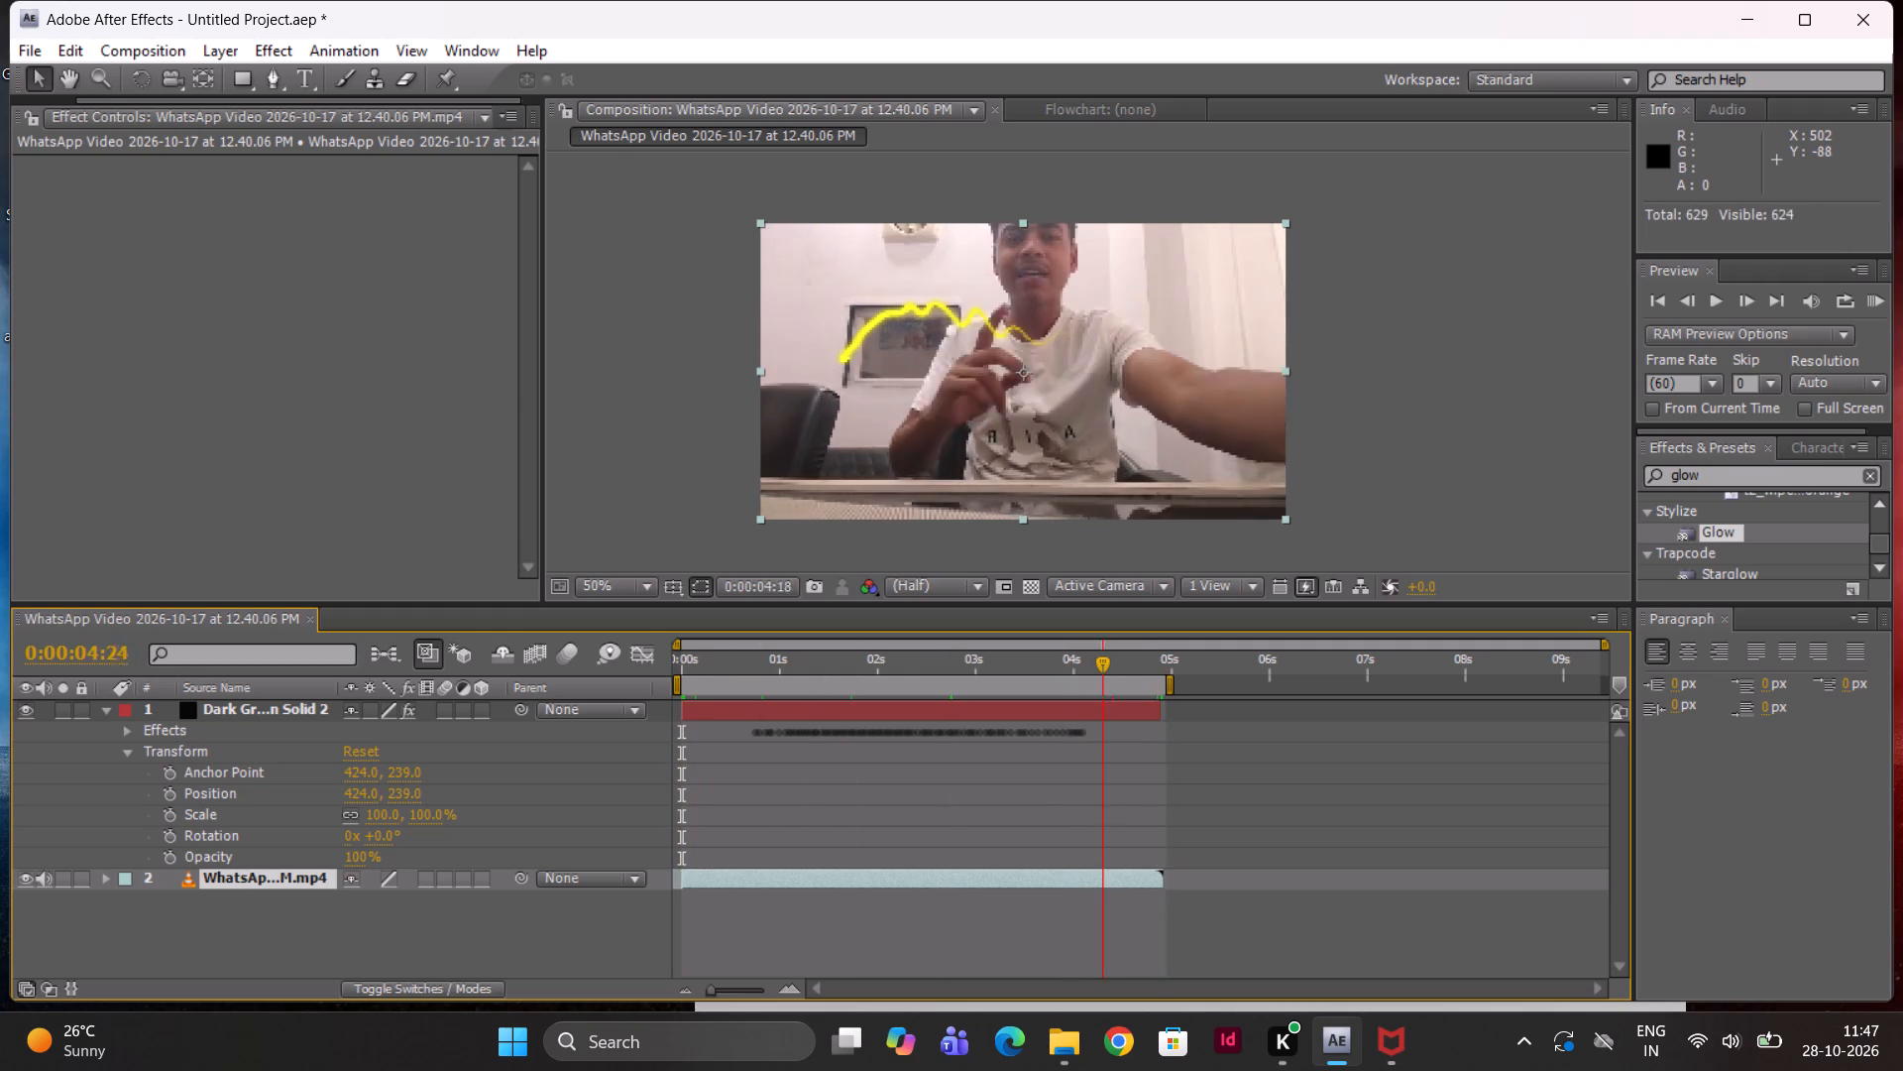
pyautogui.moveTo(1116, 699); pyautogui.dragTo(1012, 703)
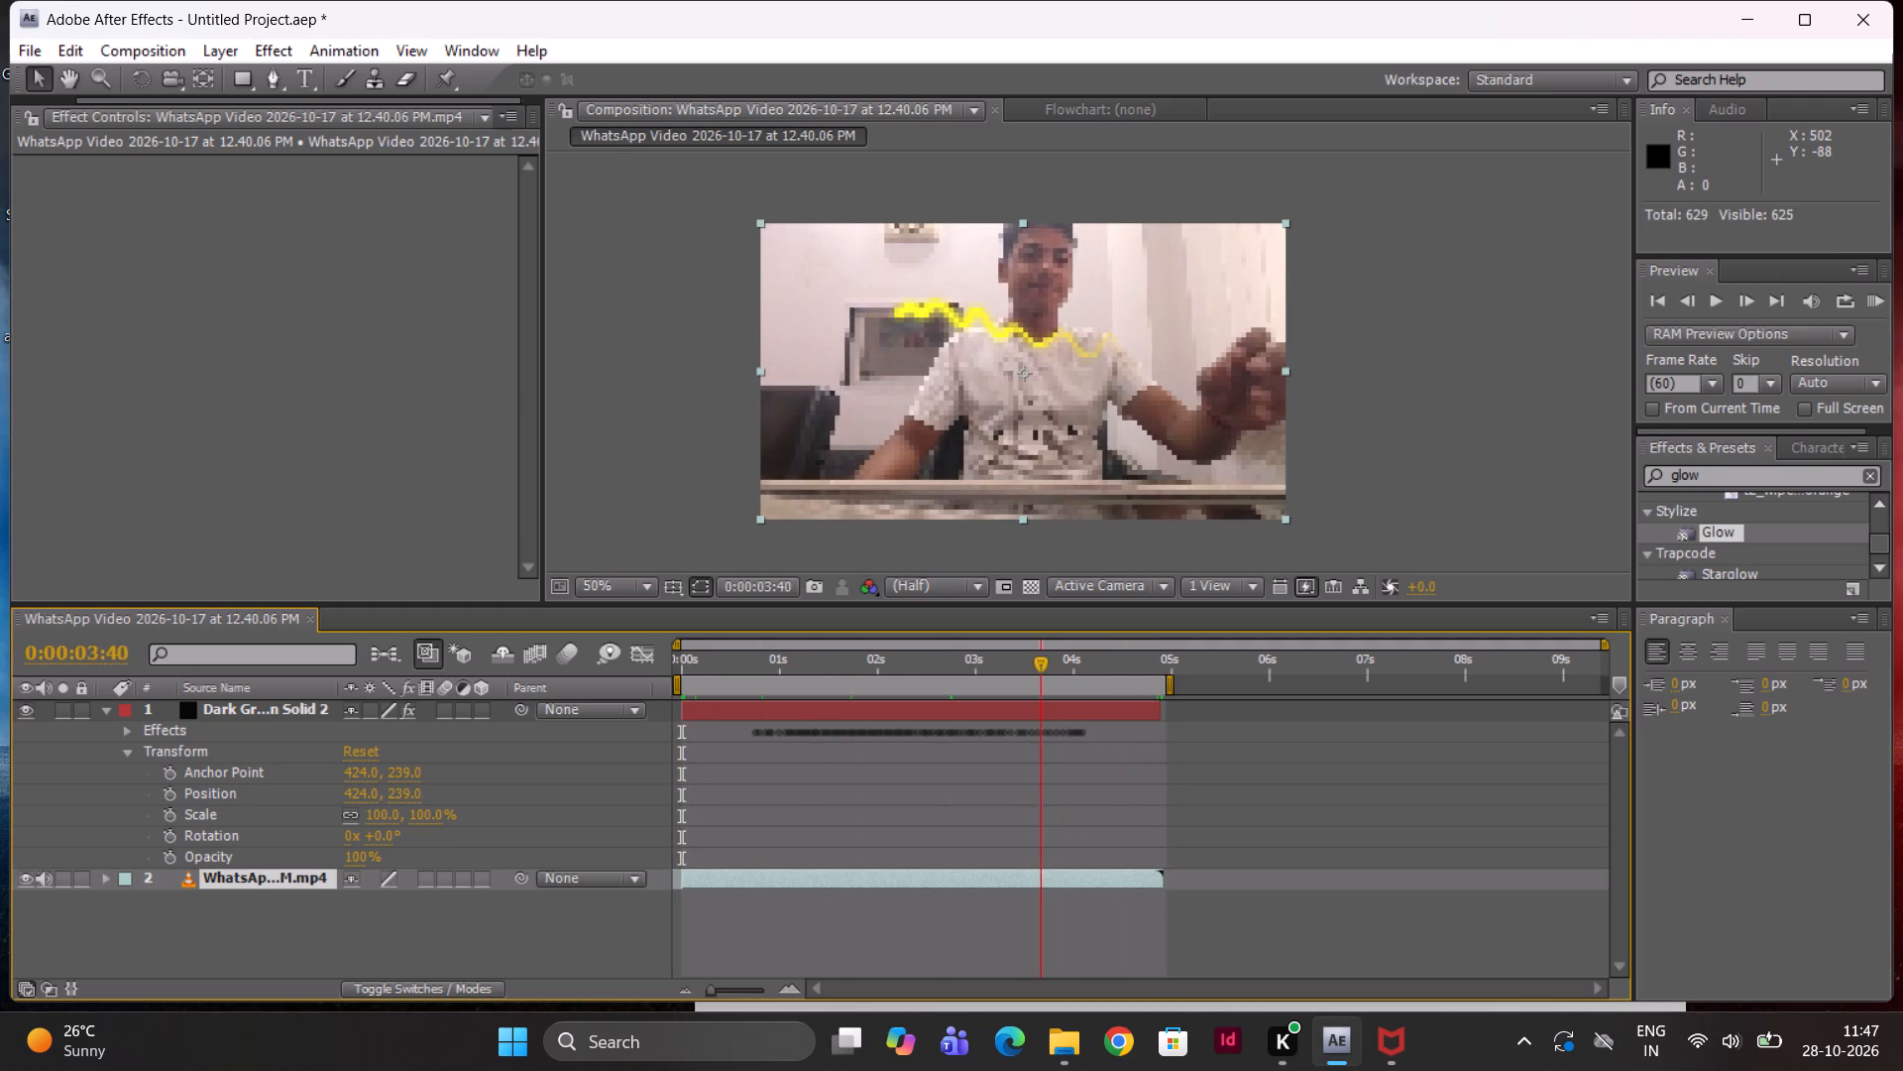
pyautogui.moveTo(1012, 703); pyautogui.dragTo(912, 711)
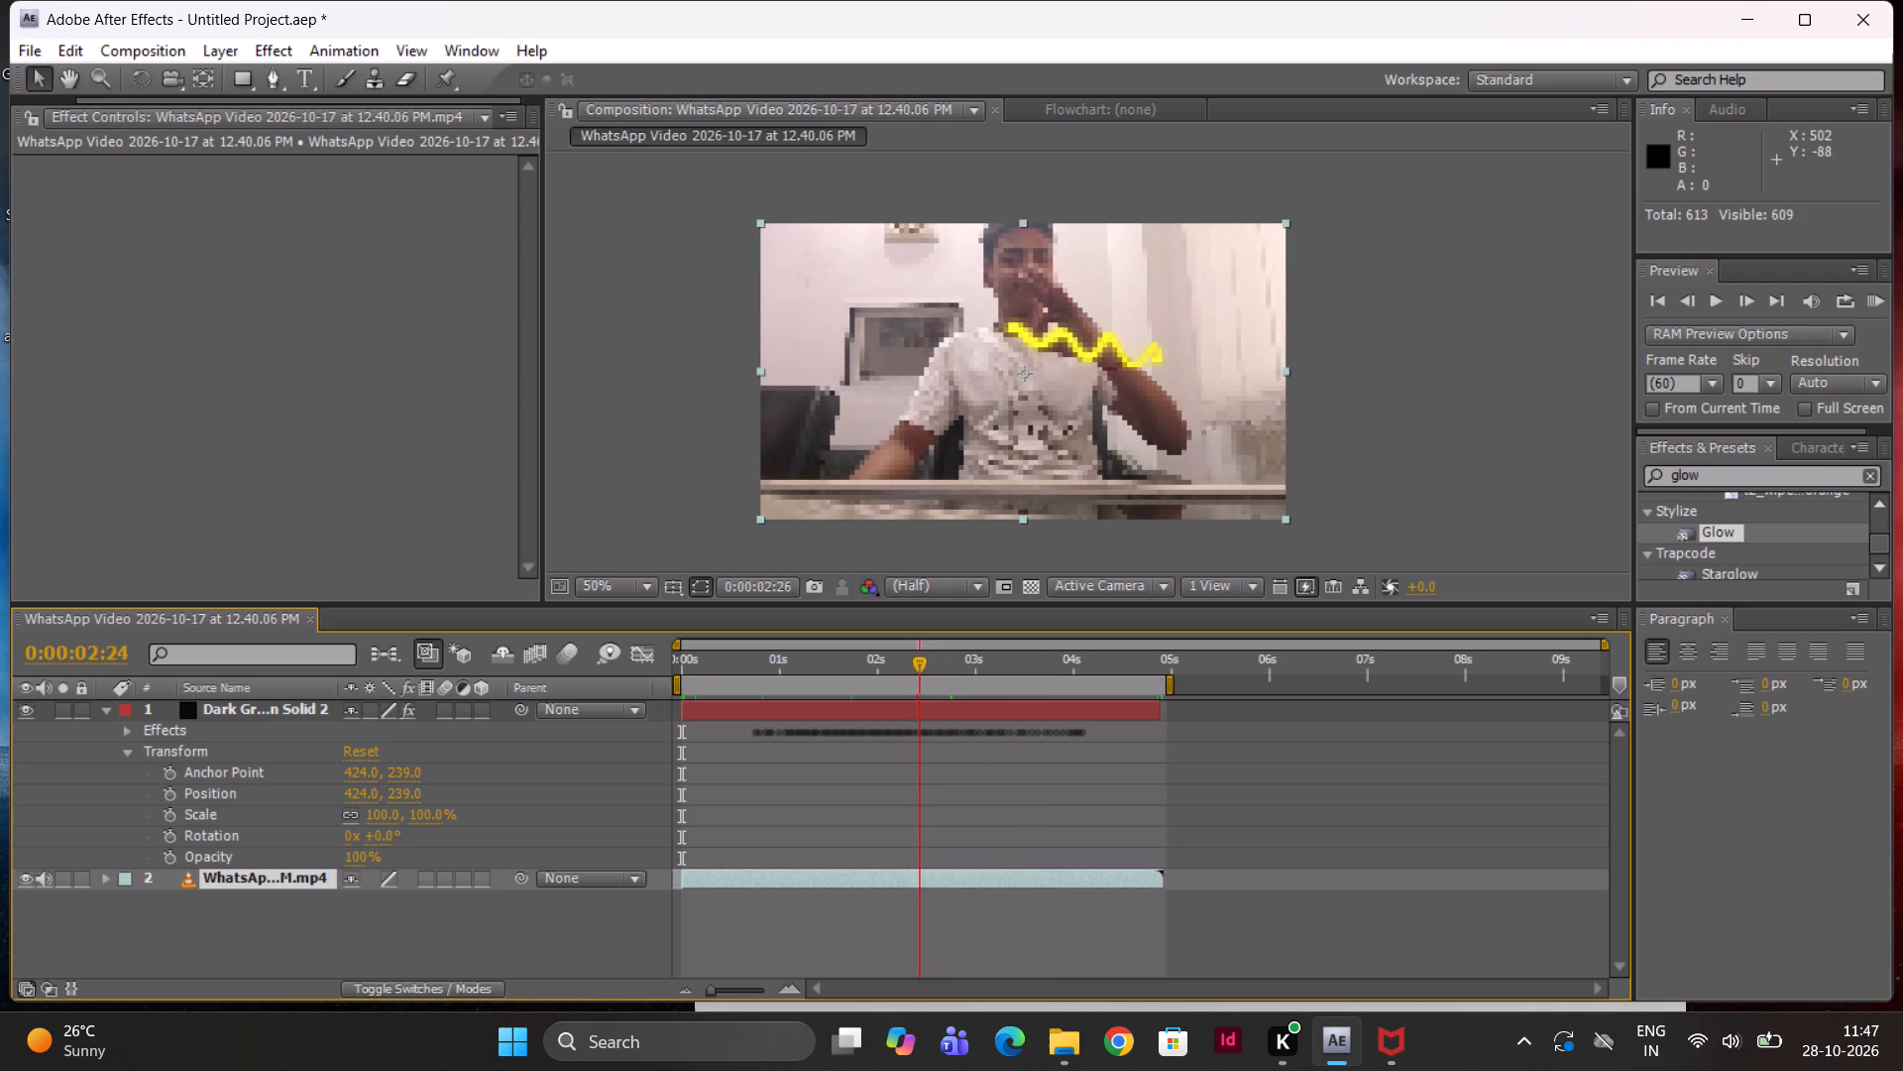
pyautogui.moveTo(912, 711); pyautogui.dragTo(689, 714)
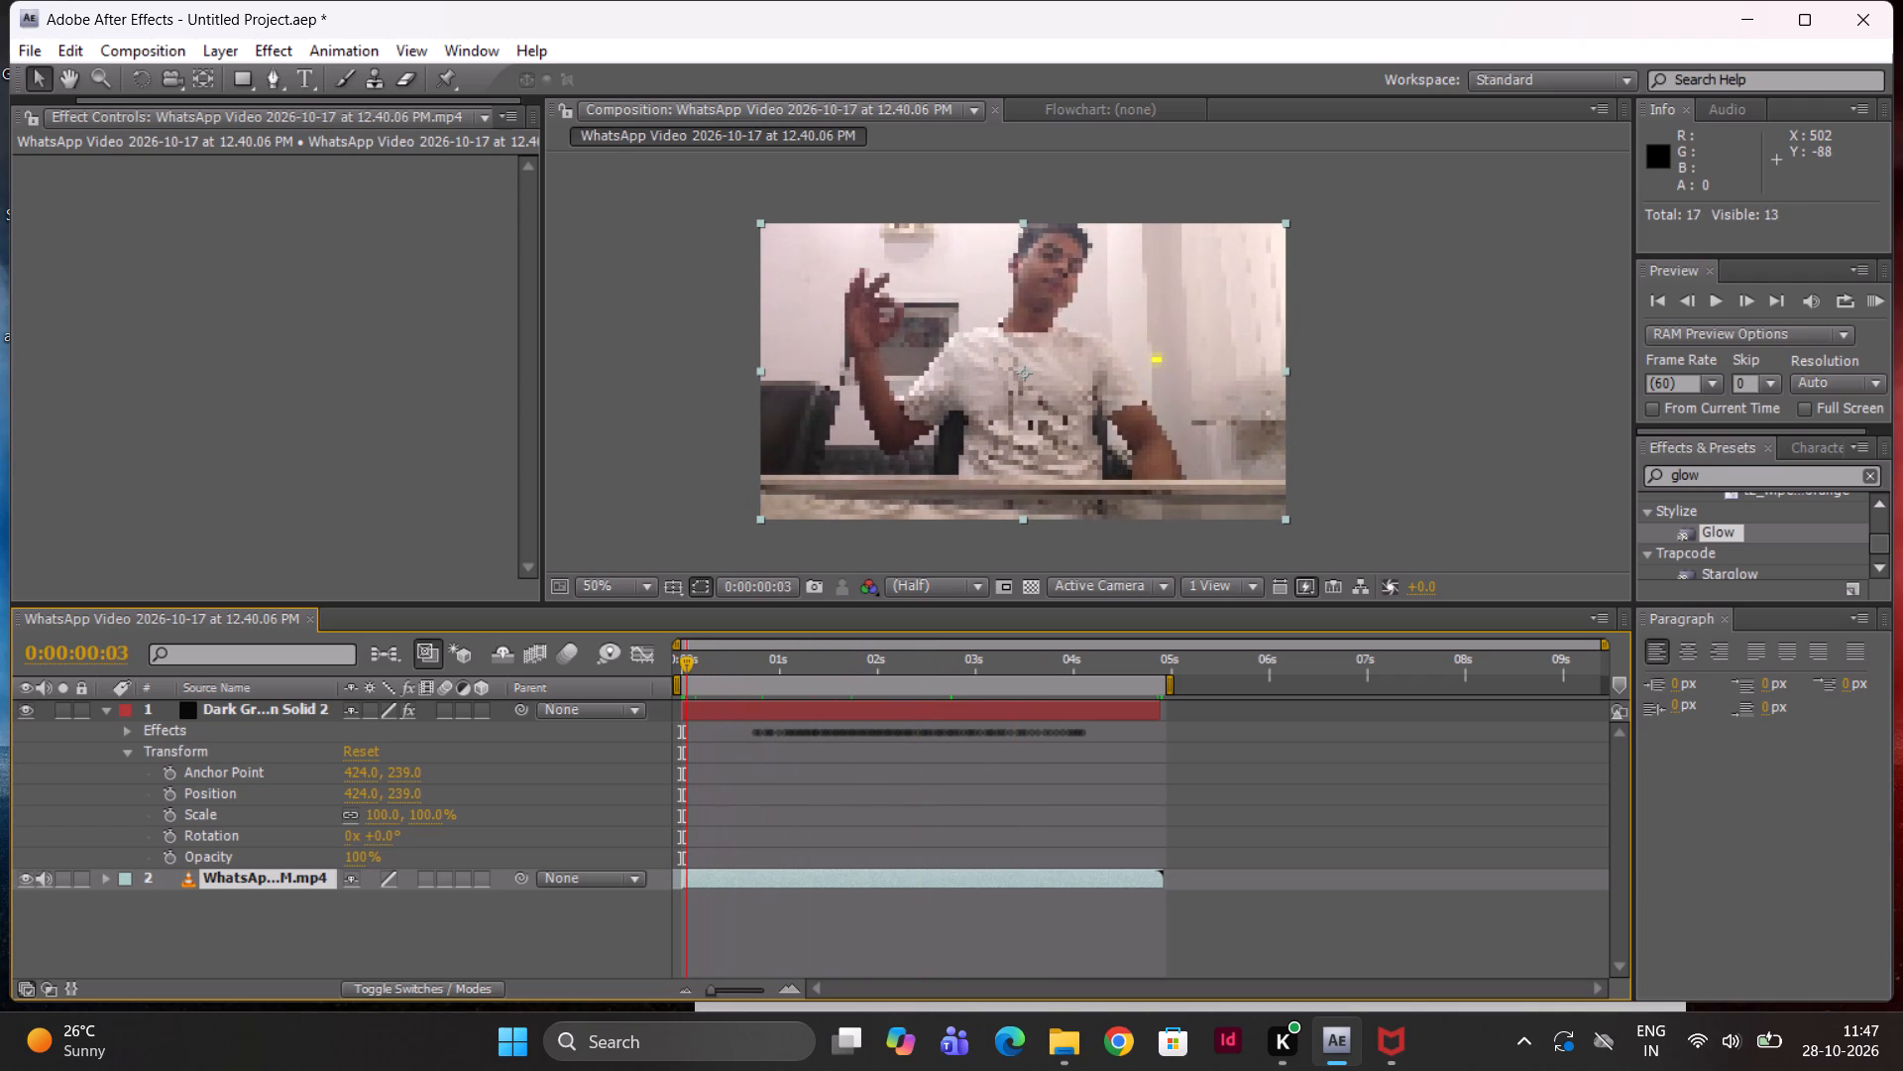
pyautogui.moveTo(689, 714); pyautogui.dragTo(622, 714)
pyautogui.press('space')
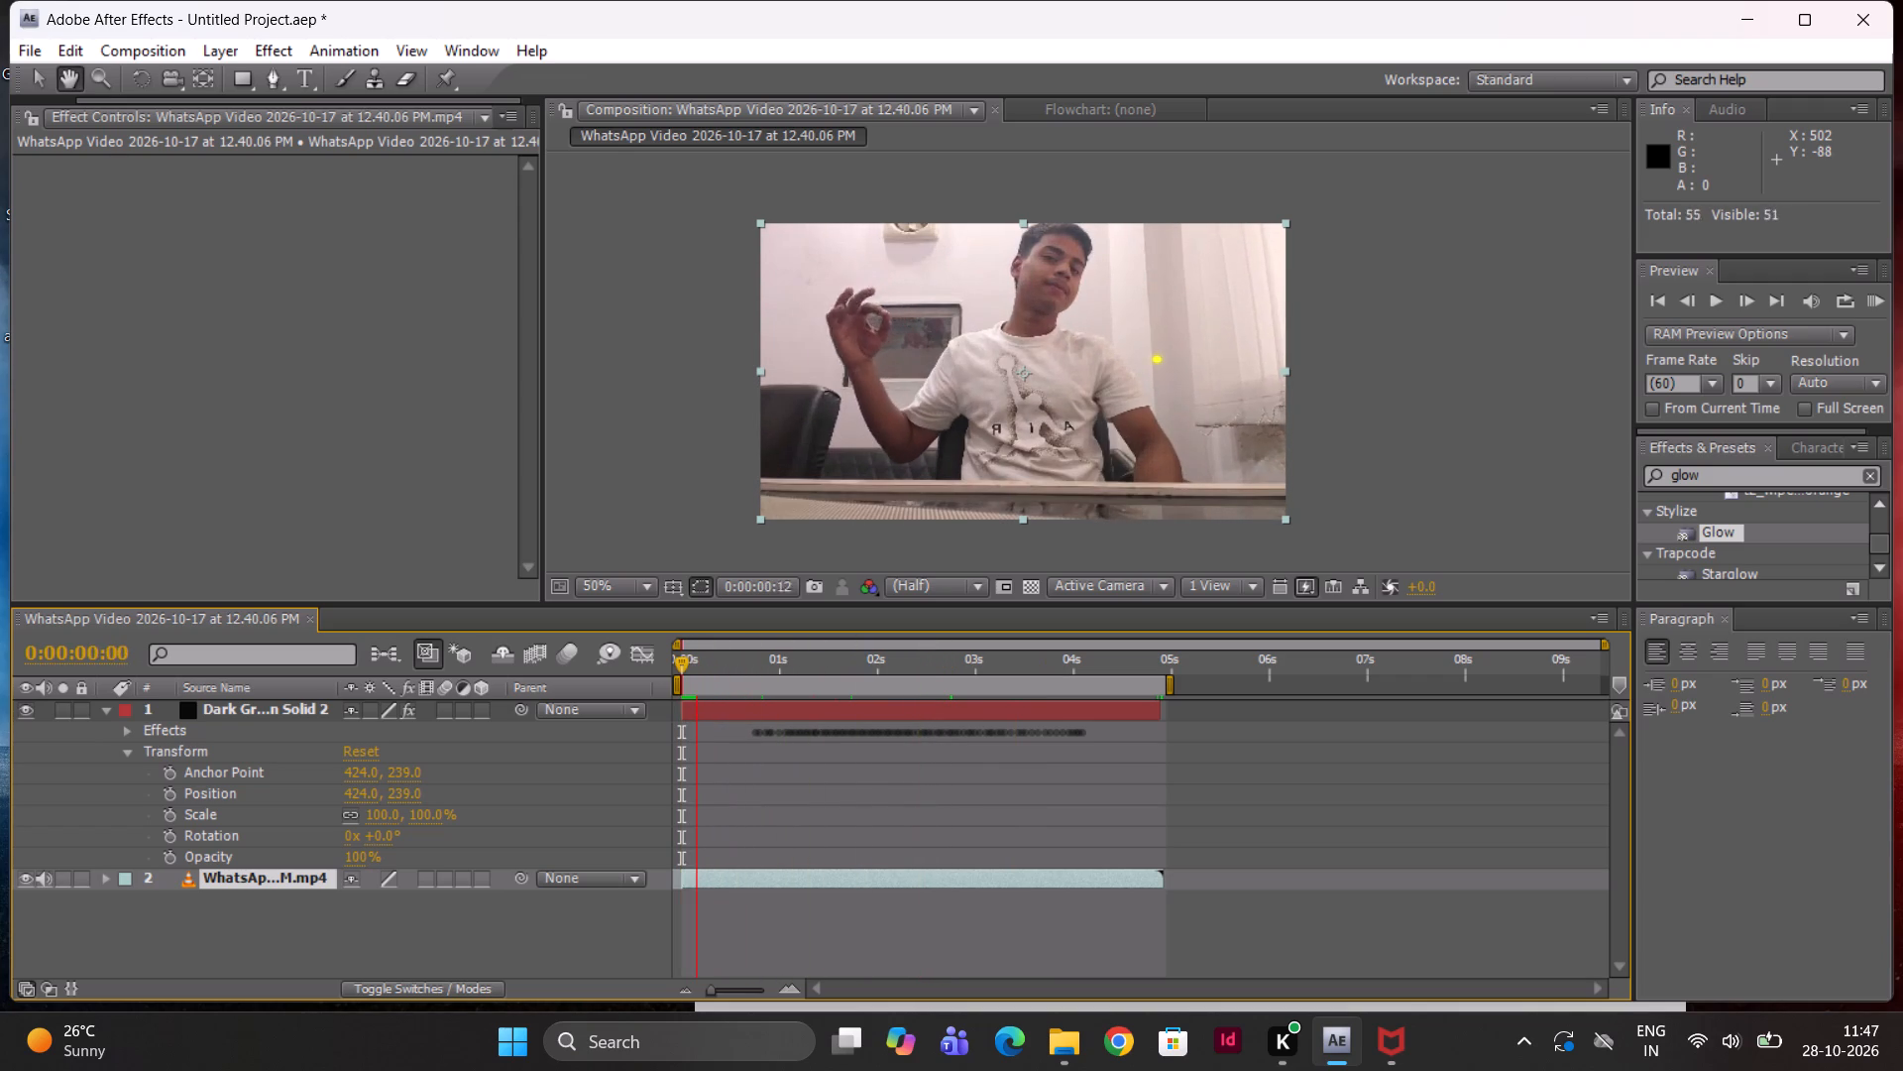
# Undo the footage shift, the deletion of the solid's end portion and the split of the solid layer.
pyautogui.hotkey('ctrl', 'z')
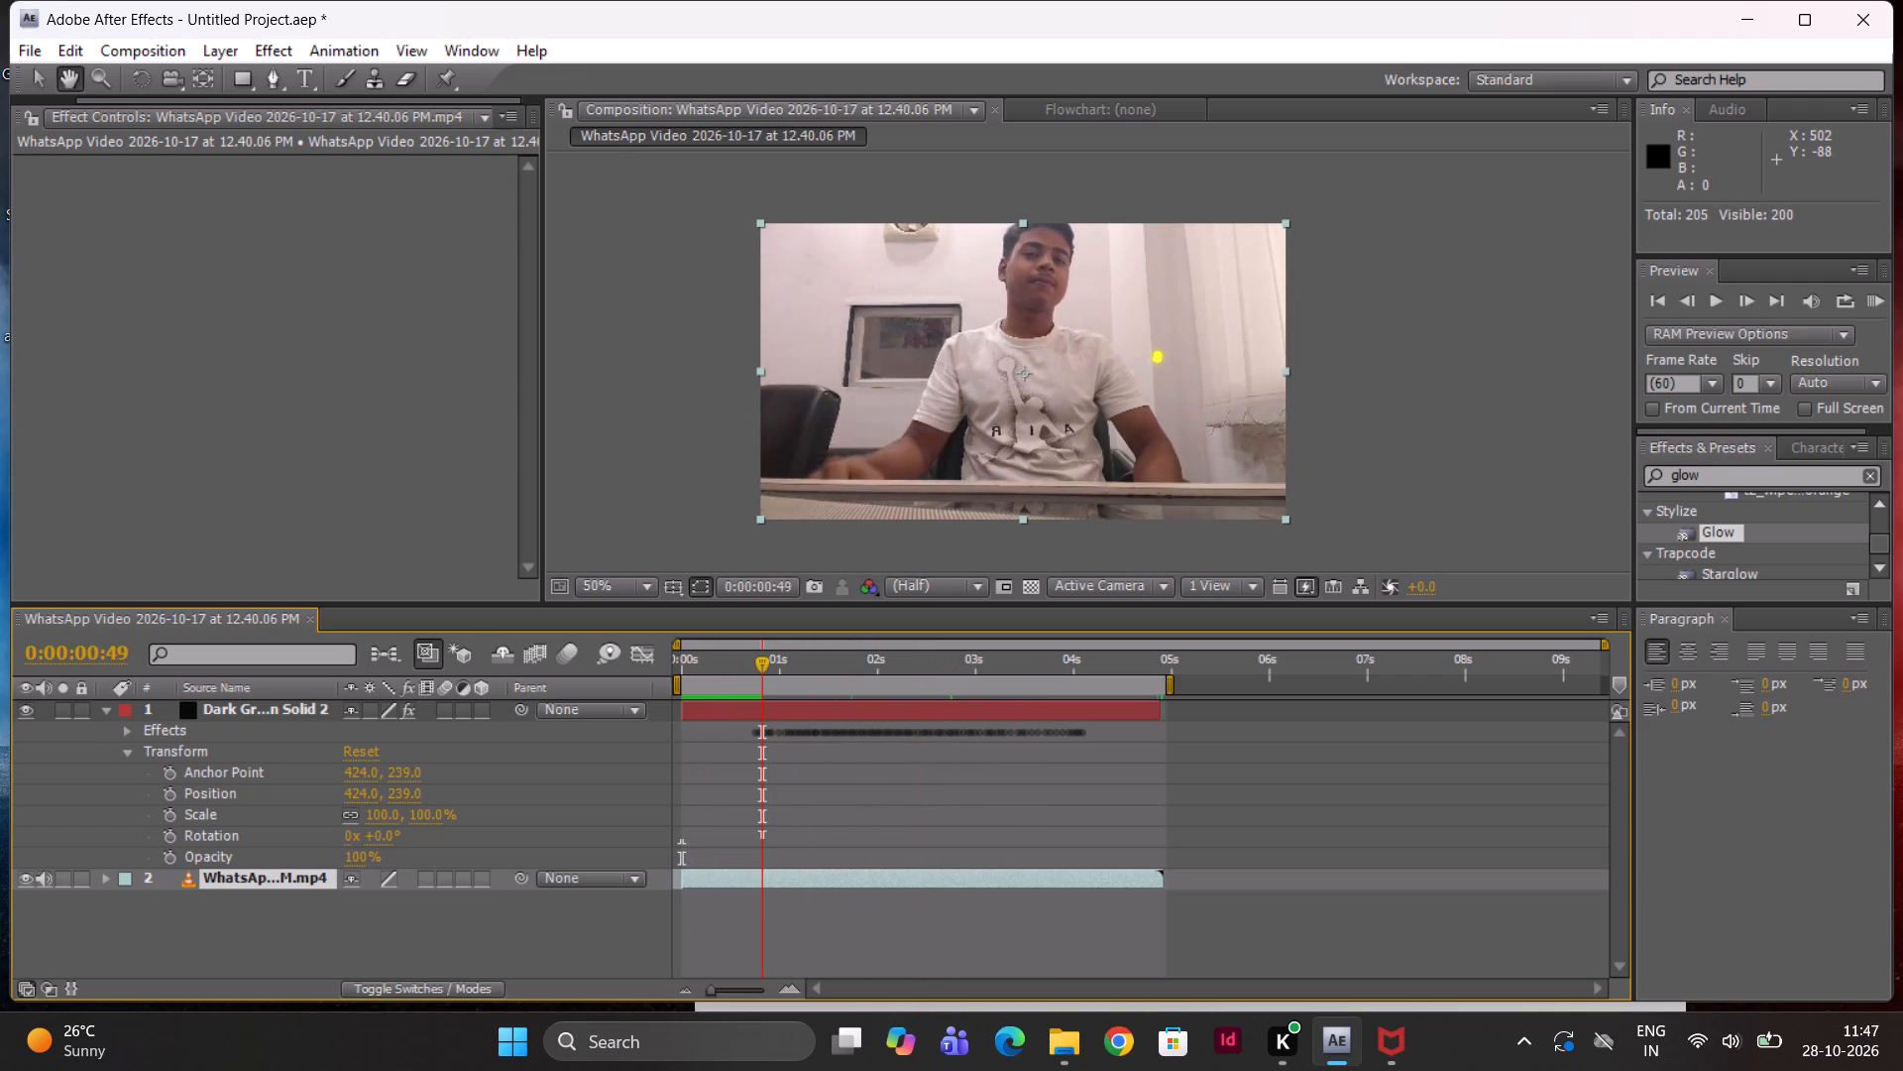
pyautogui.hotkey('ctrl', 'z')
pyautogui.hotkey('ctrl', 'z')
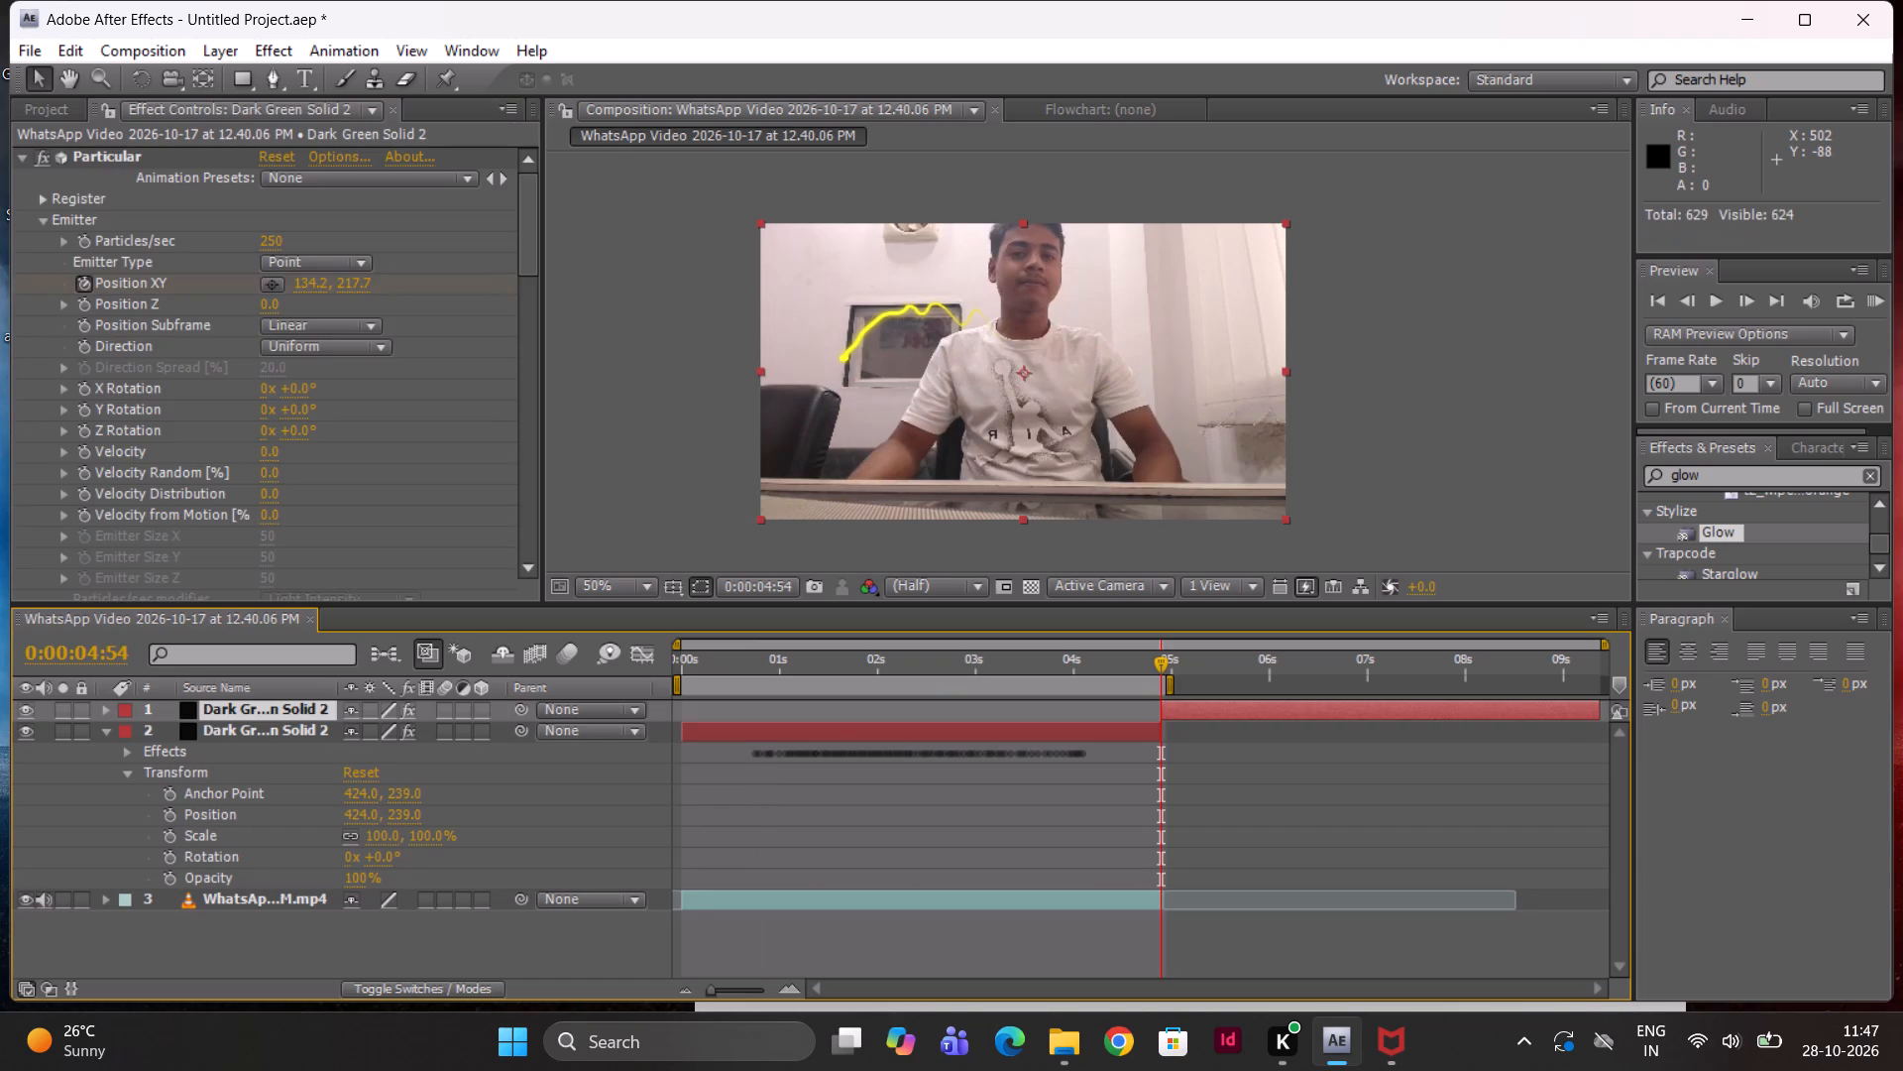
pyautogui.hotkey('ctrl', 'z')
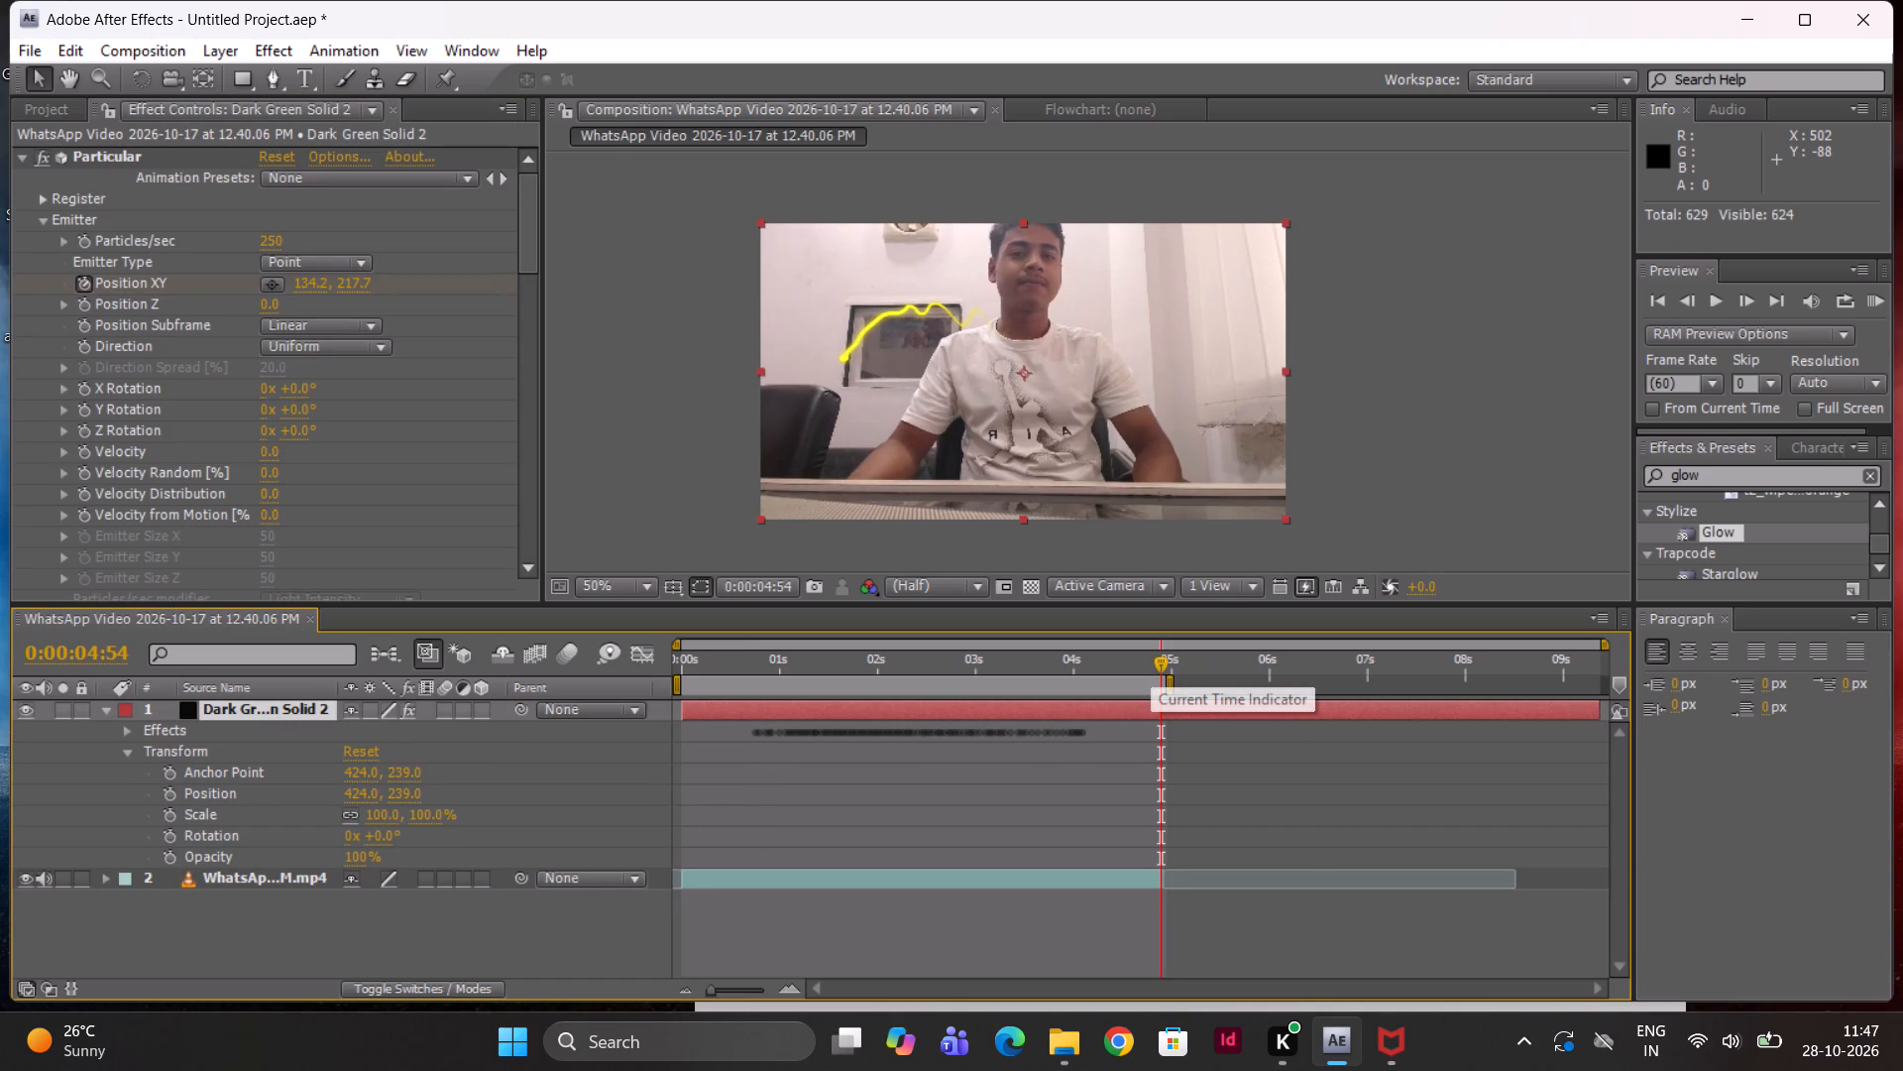
# Scrub between the clip's start and just past 0:00:05:00 to examine the glowing trail and where the footage ends.
pyautogui.moveTo(1158, 668); pyautogui.dragTo(802, 713)
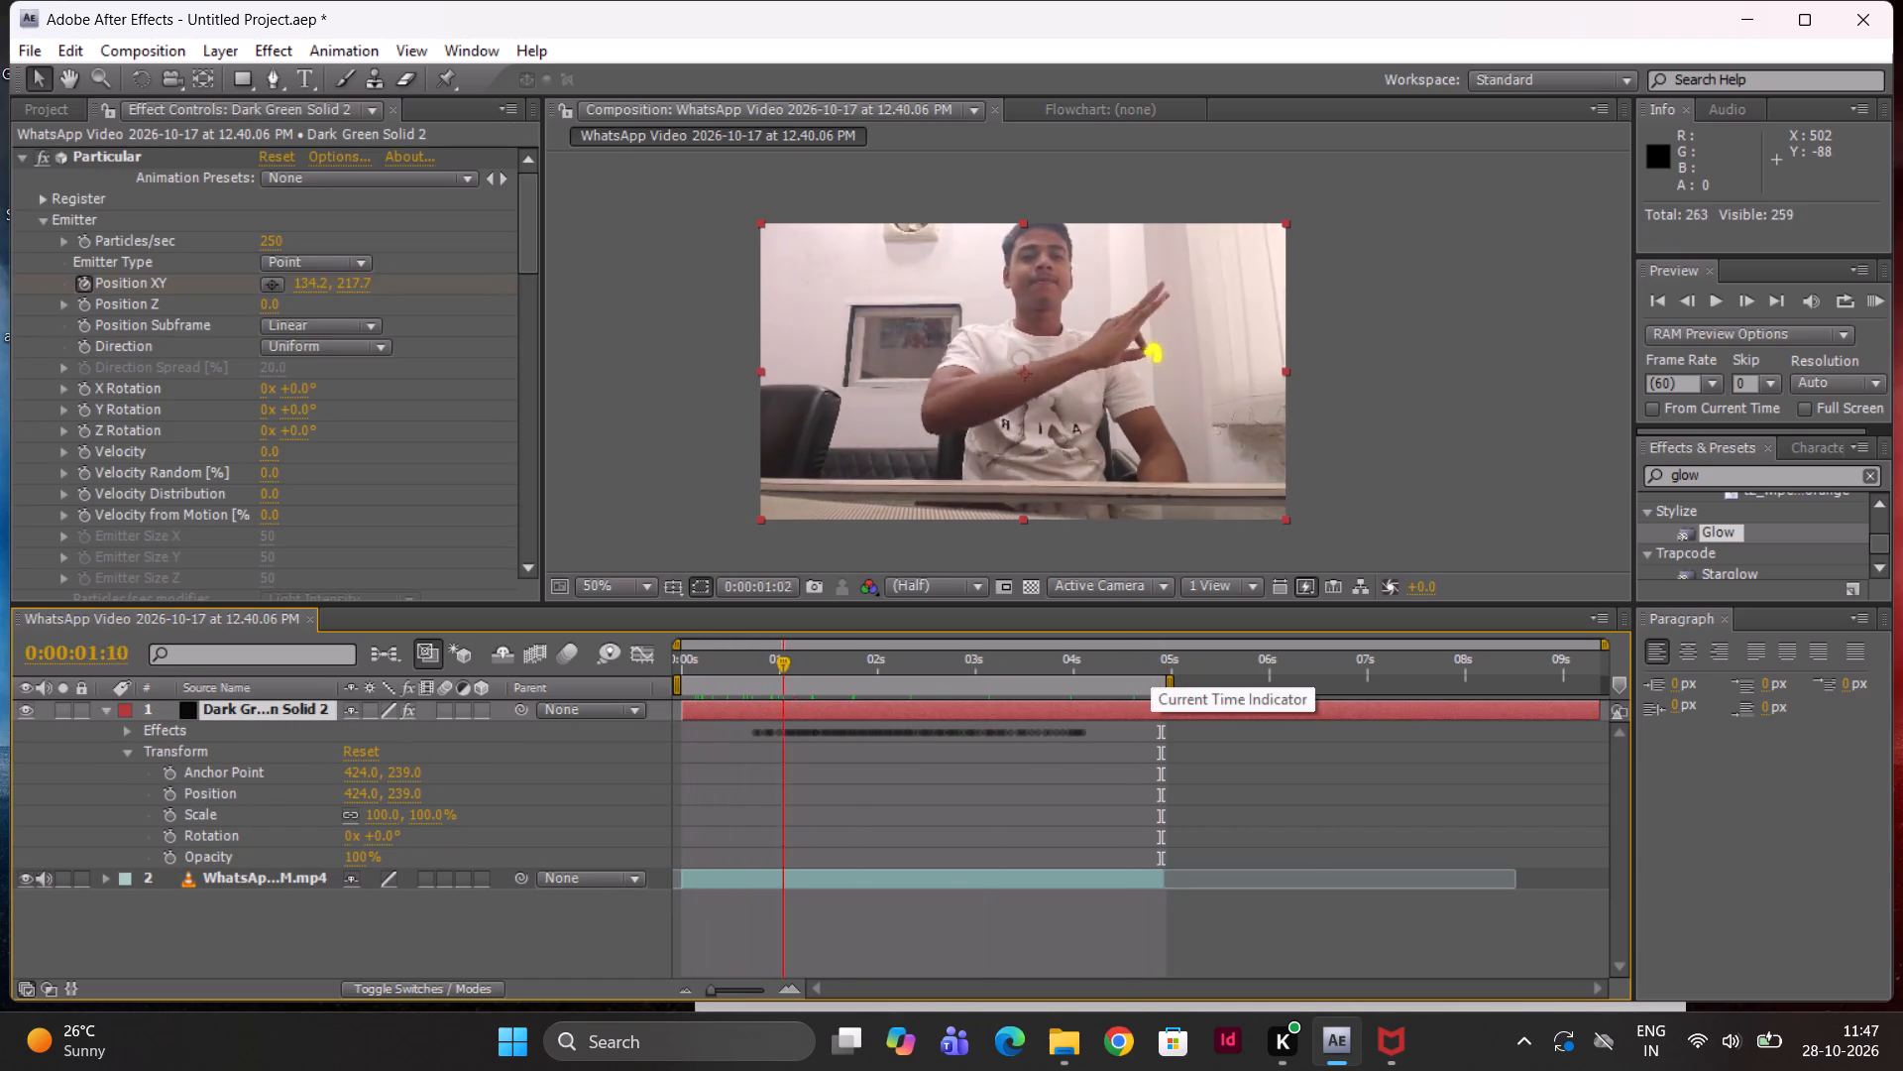
pyautogui.moveTo(802, 713); pyautogui.dragTo(1164, 715)
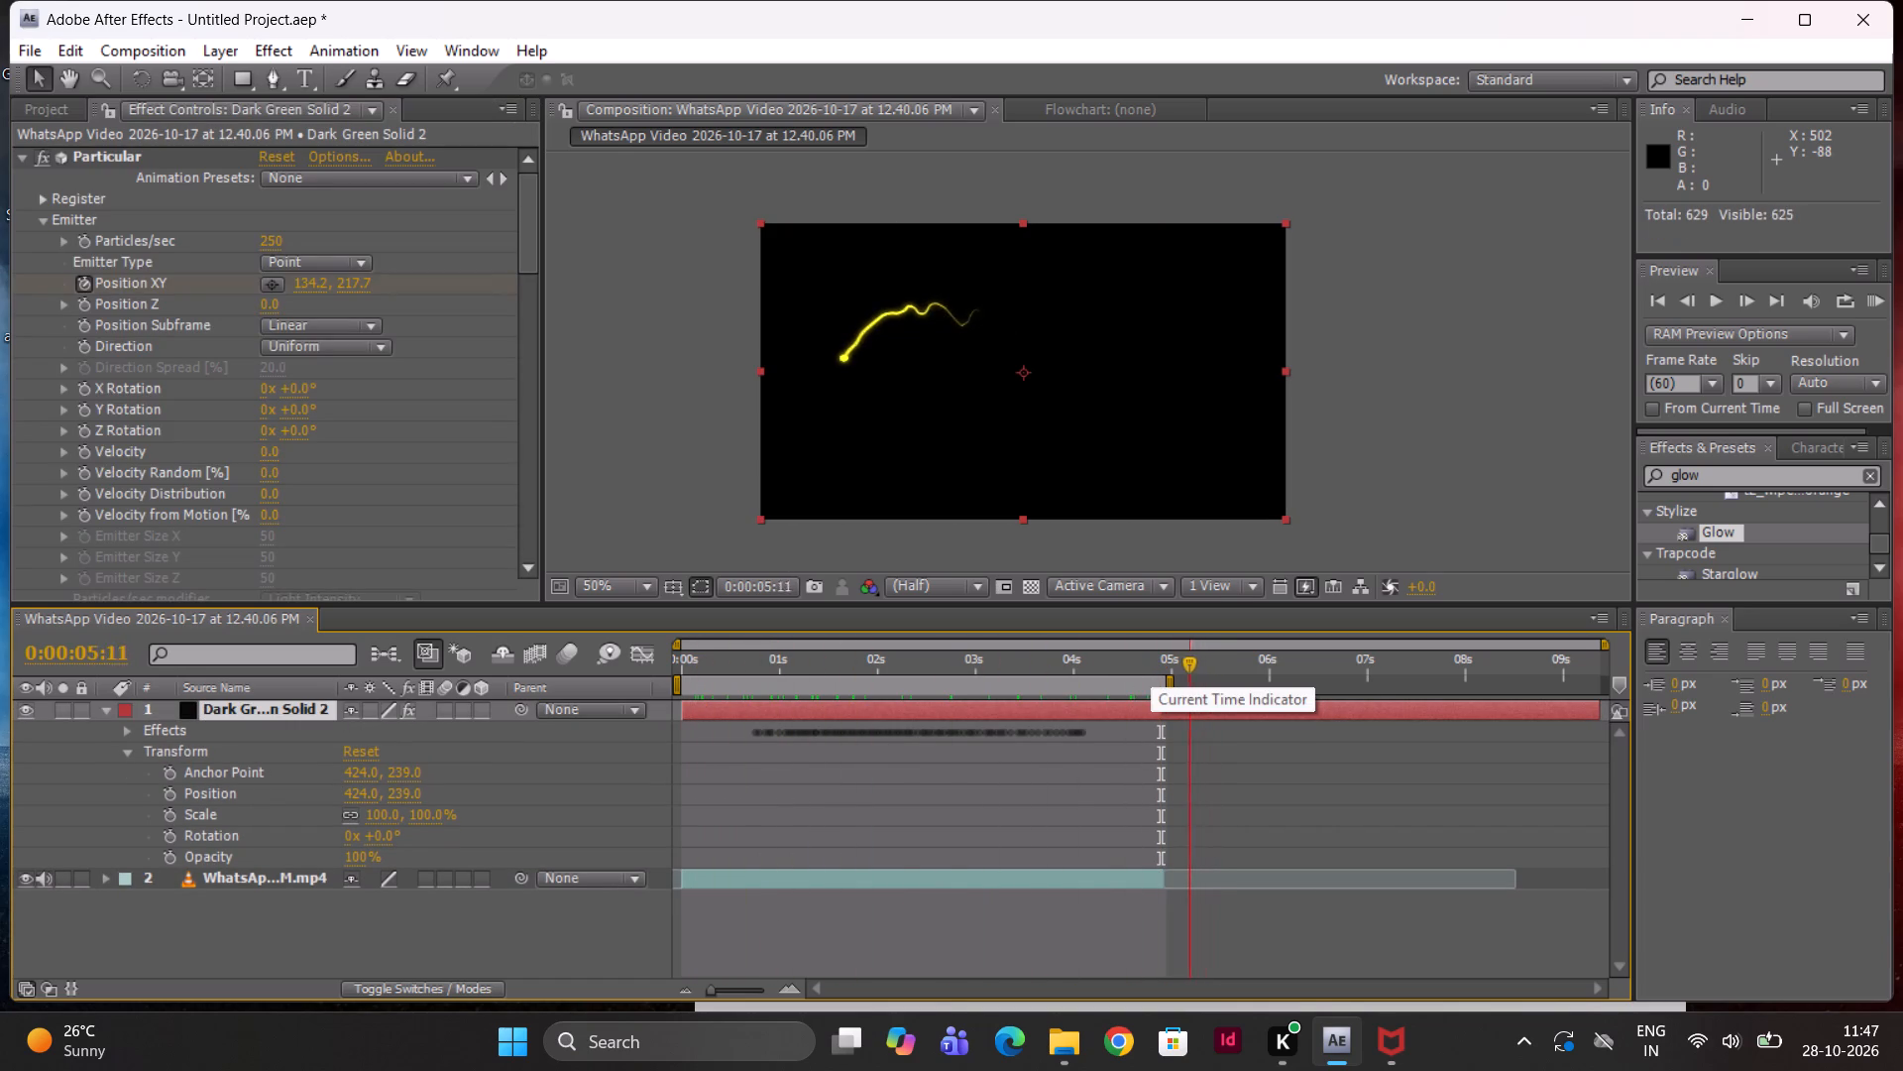
pyautogui.moveTo(1164, 715); pyautogui.dragTo(1174, 723)
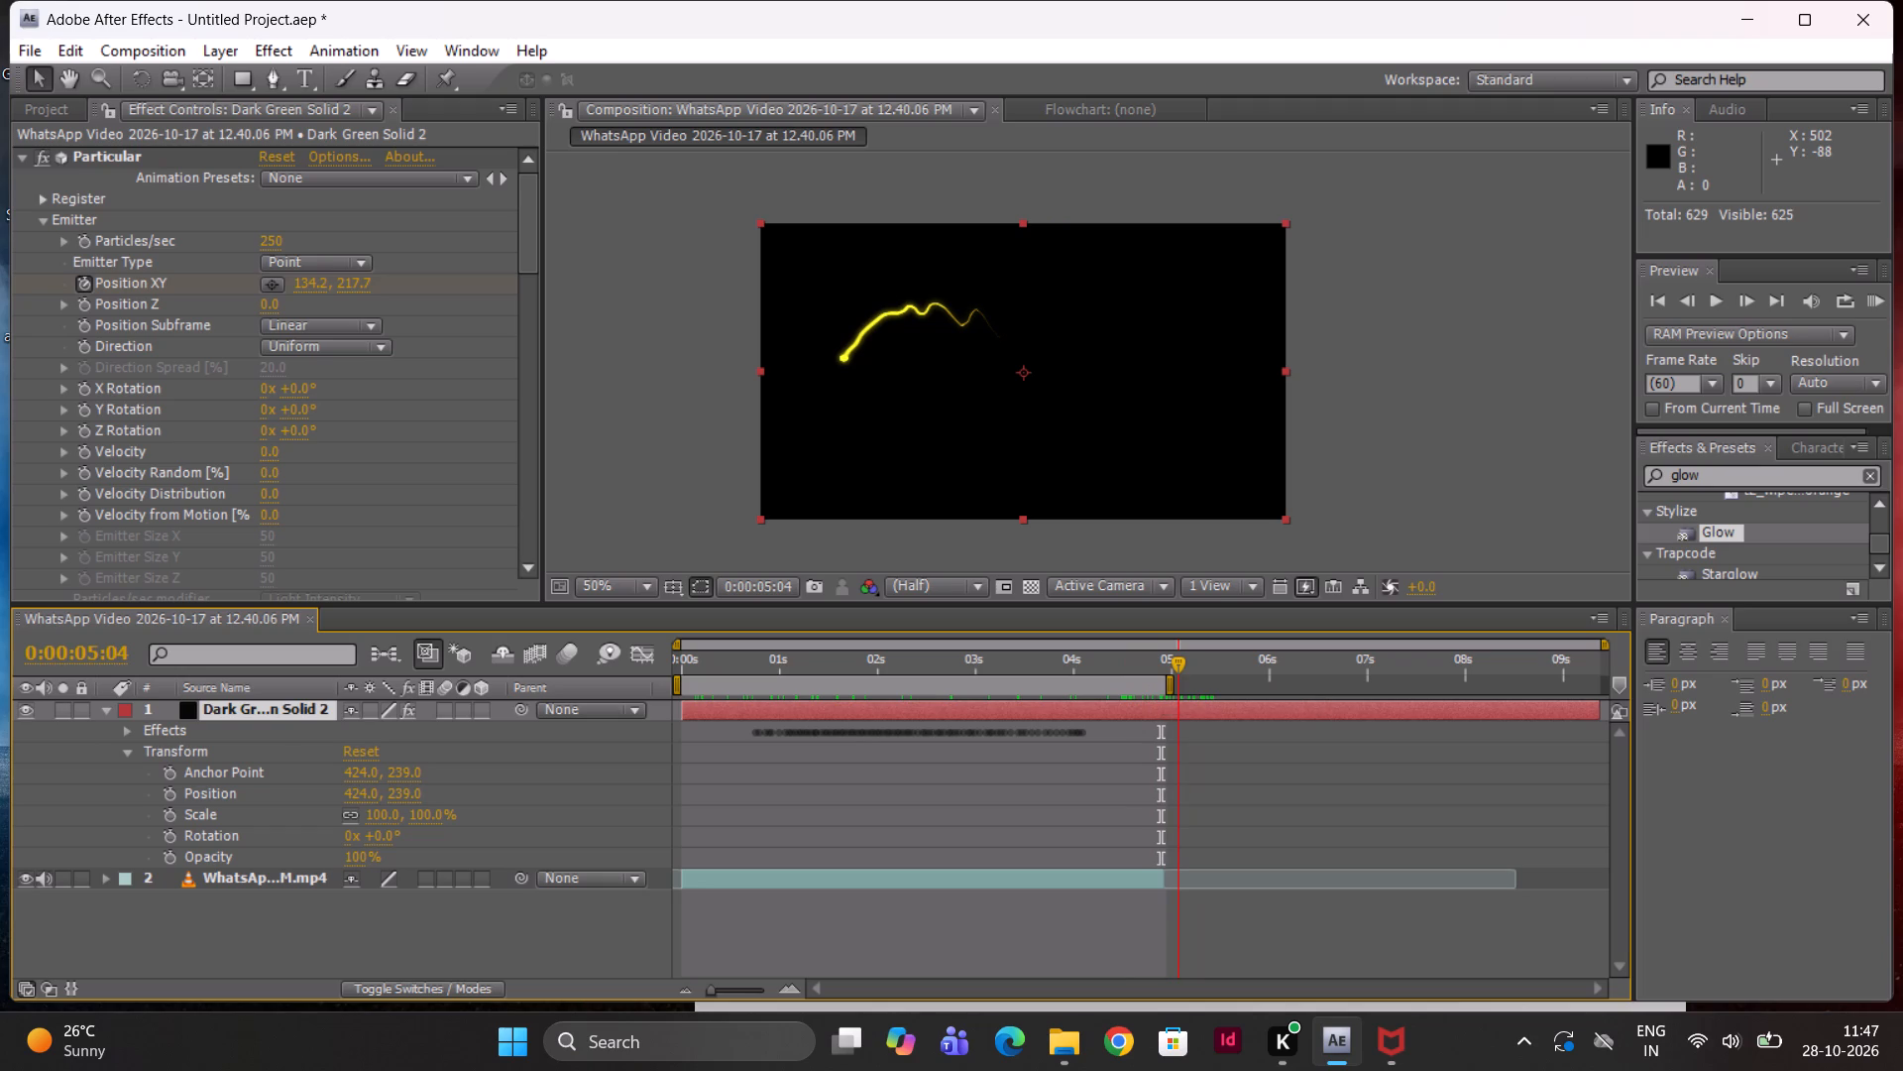
pyautogui.moveTo(1174, 661); pyautogui.dragTo(1201, 657)
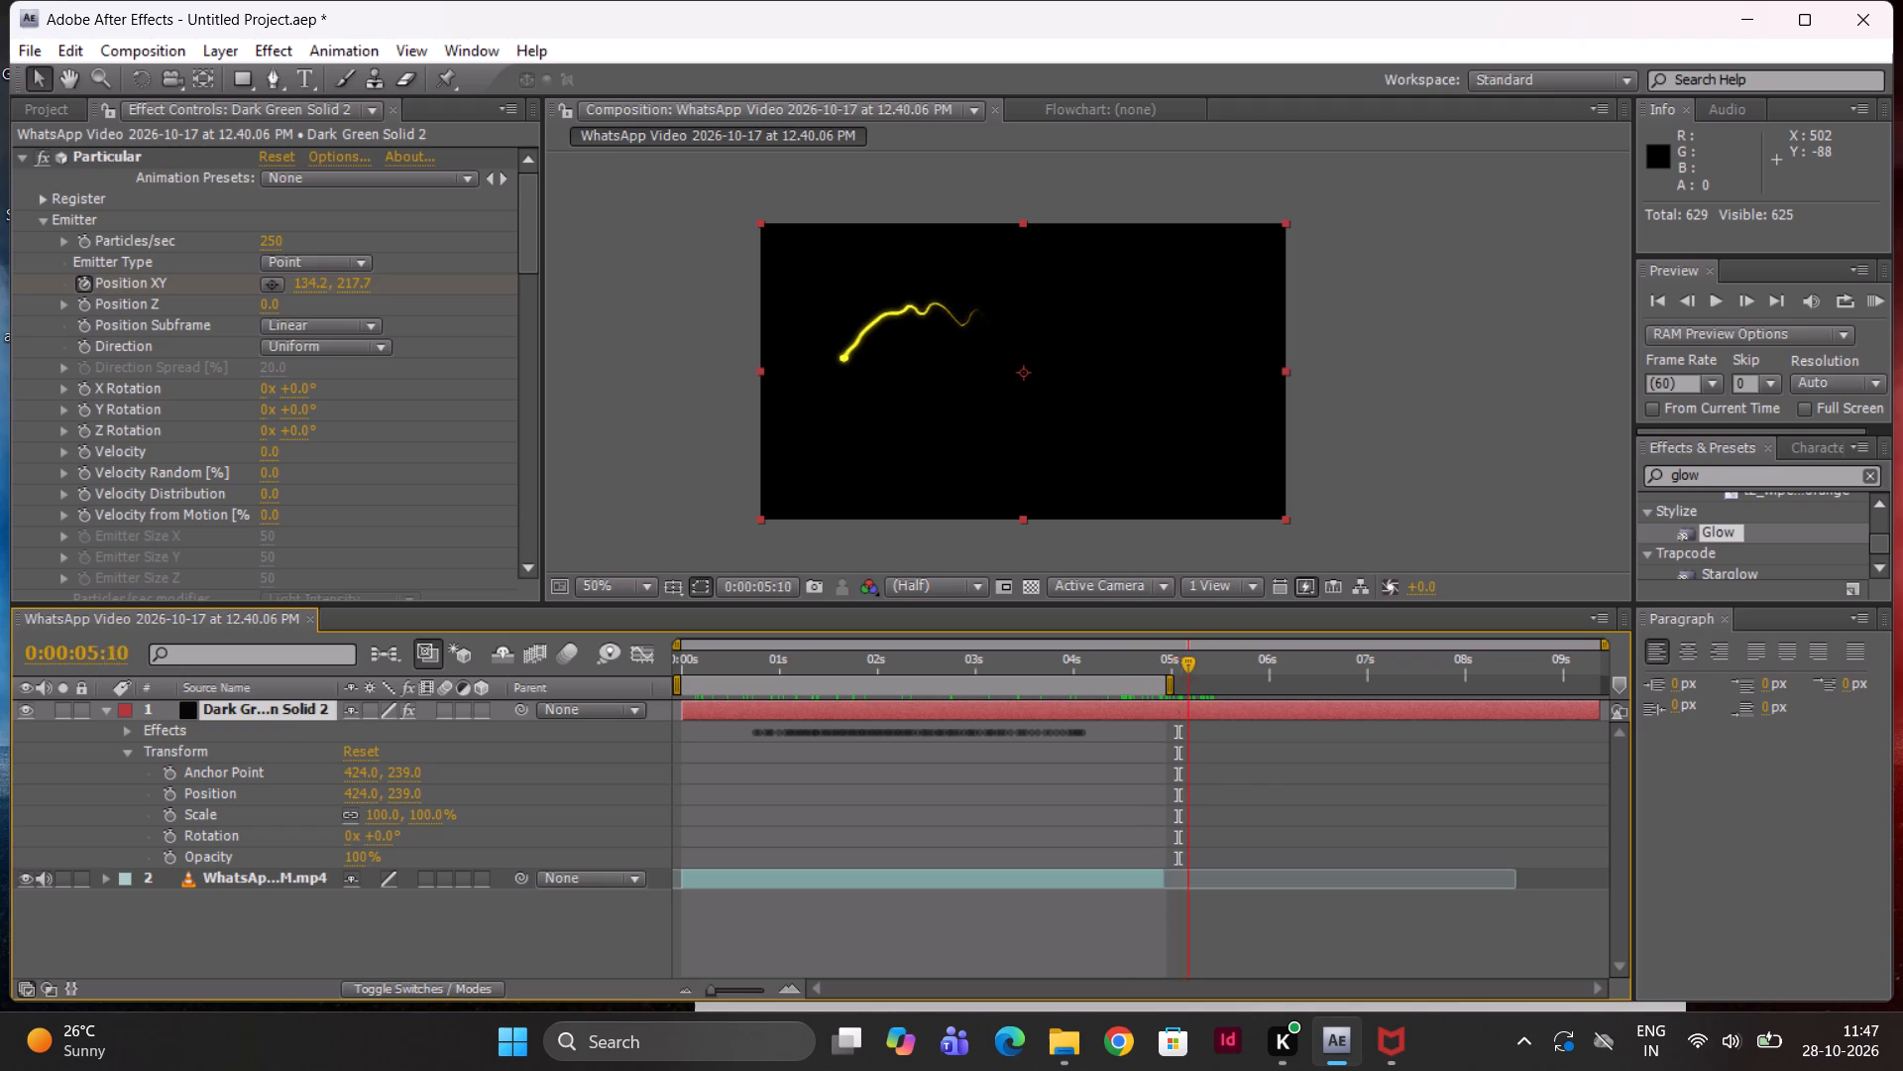
pyautogui.moveTo(1201, 657); pyautogui.dragTo(477, 737)
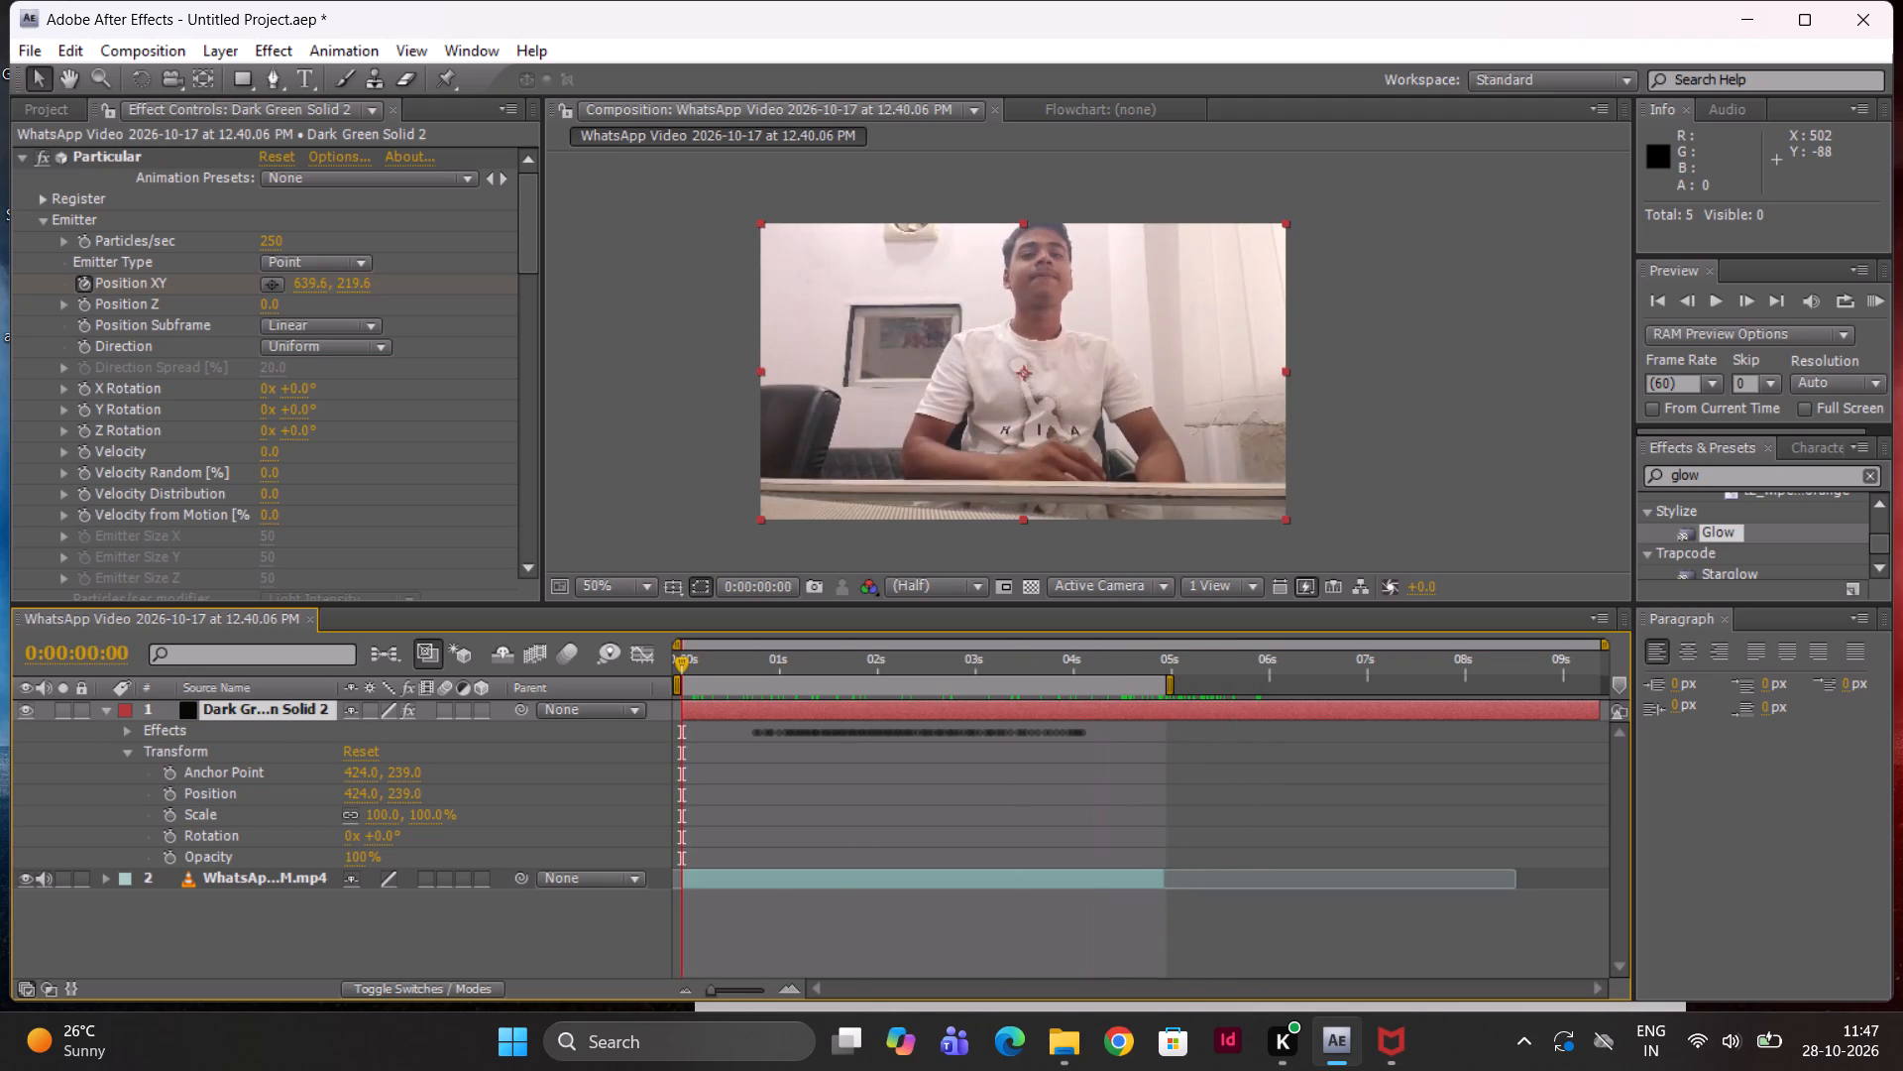
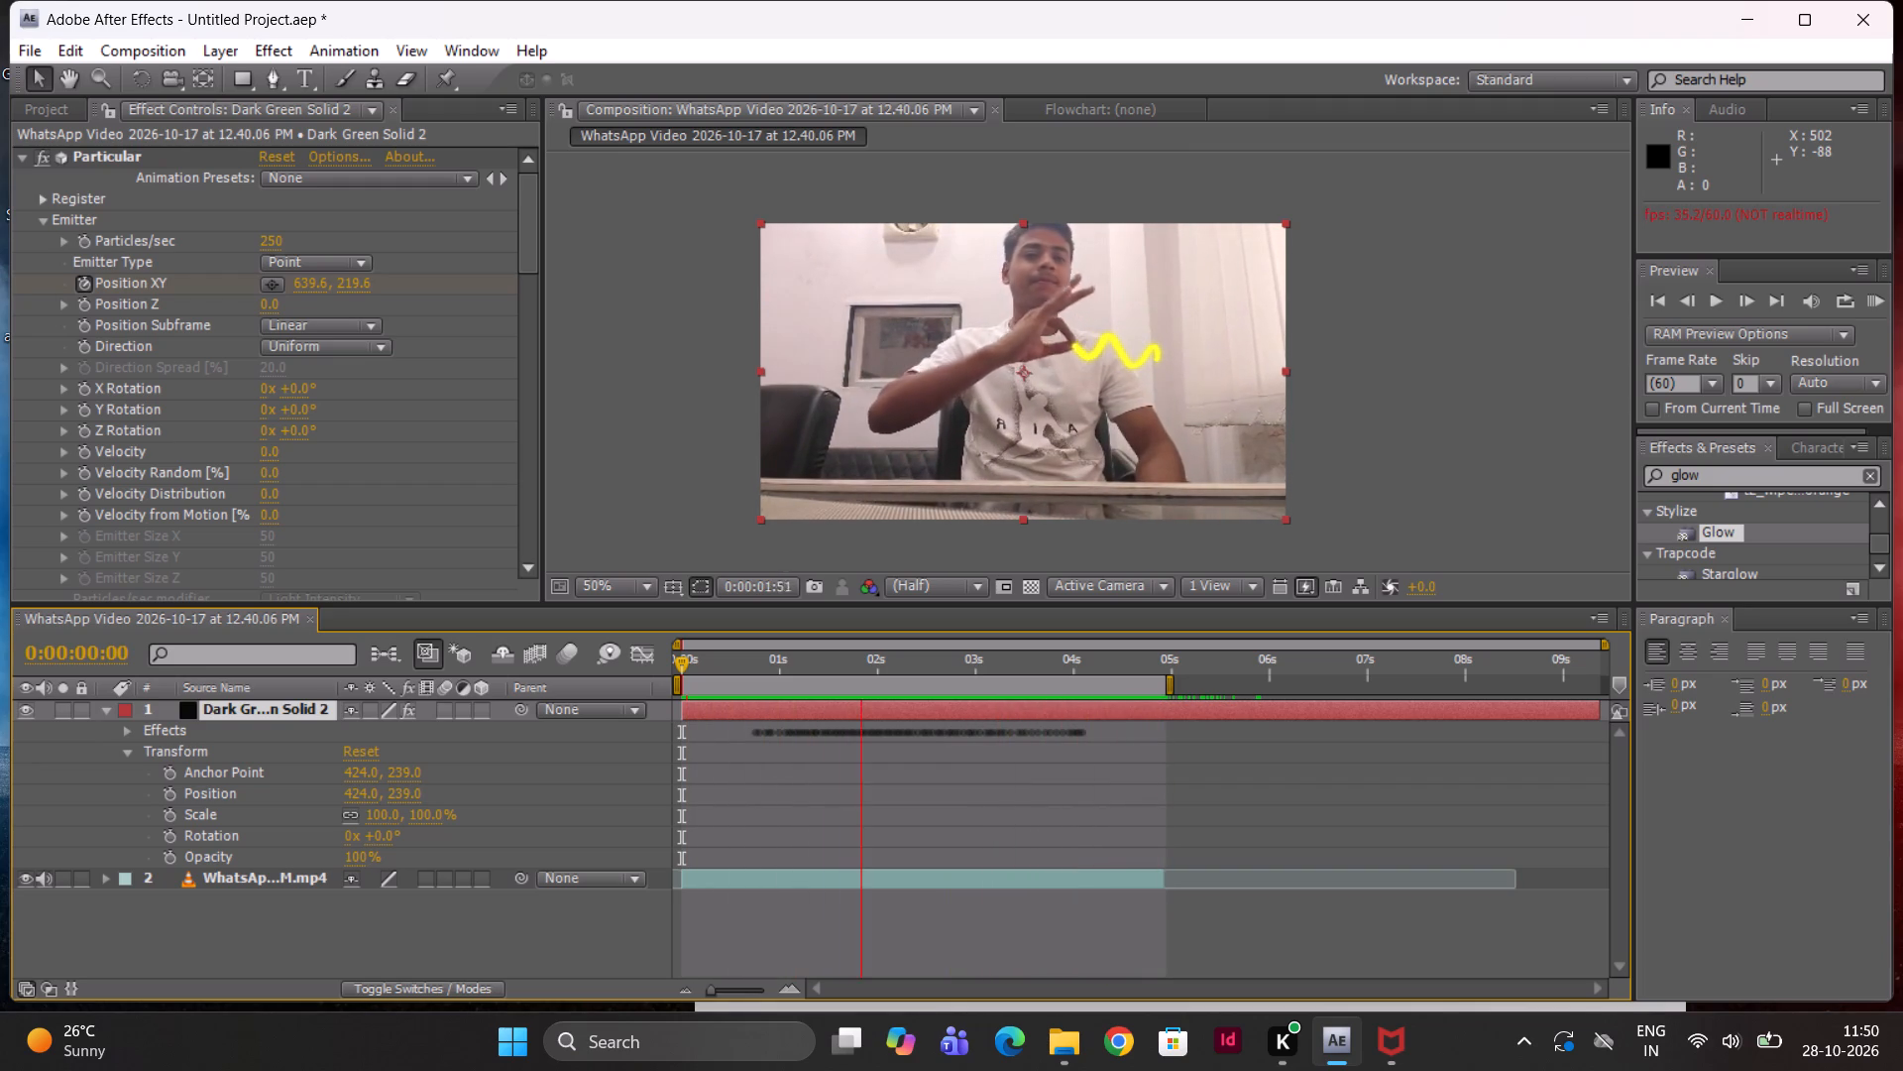
# Split the Dark Green Solid 2 layer at 0:00:00:31 and delete the portion before the cut.
pyautogui.moveTo(684, 669); pyautogui.dragTo(773, 689)
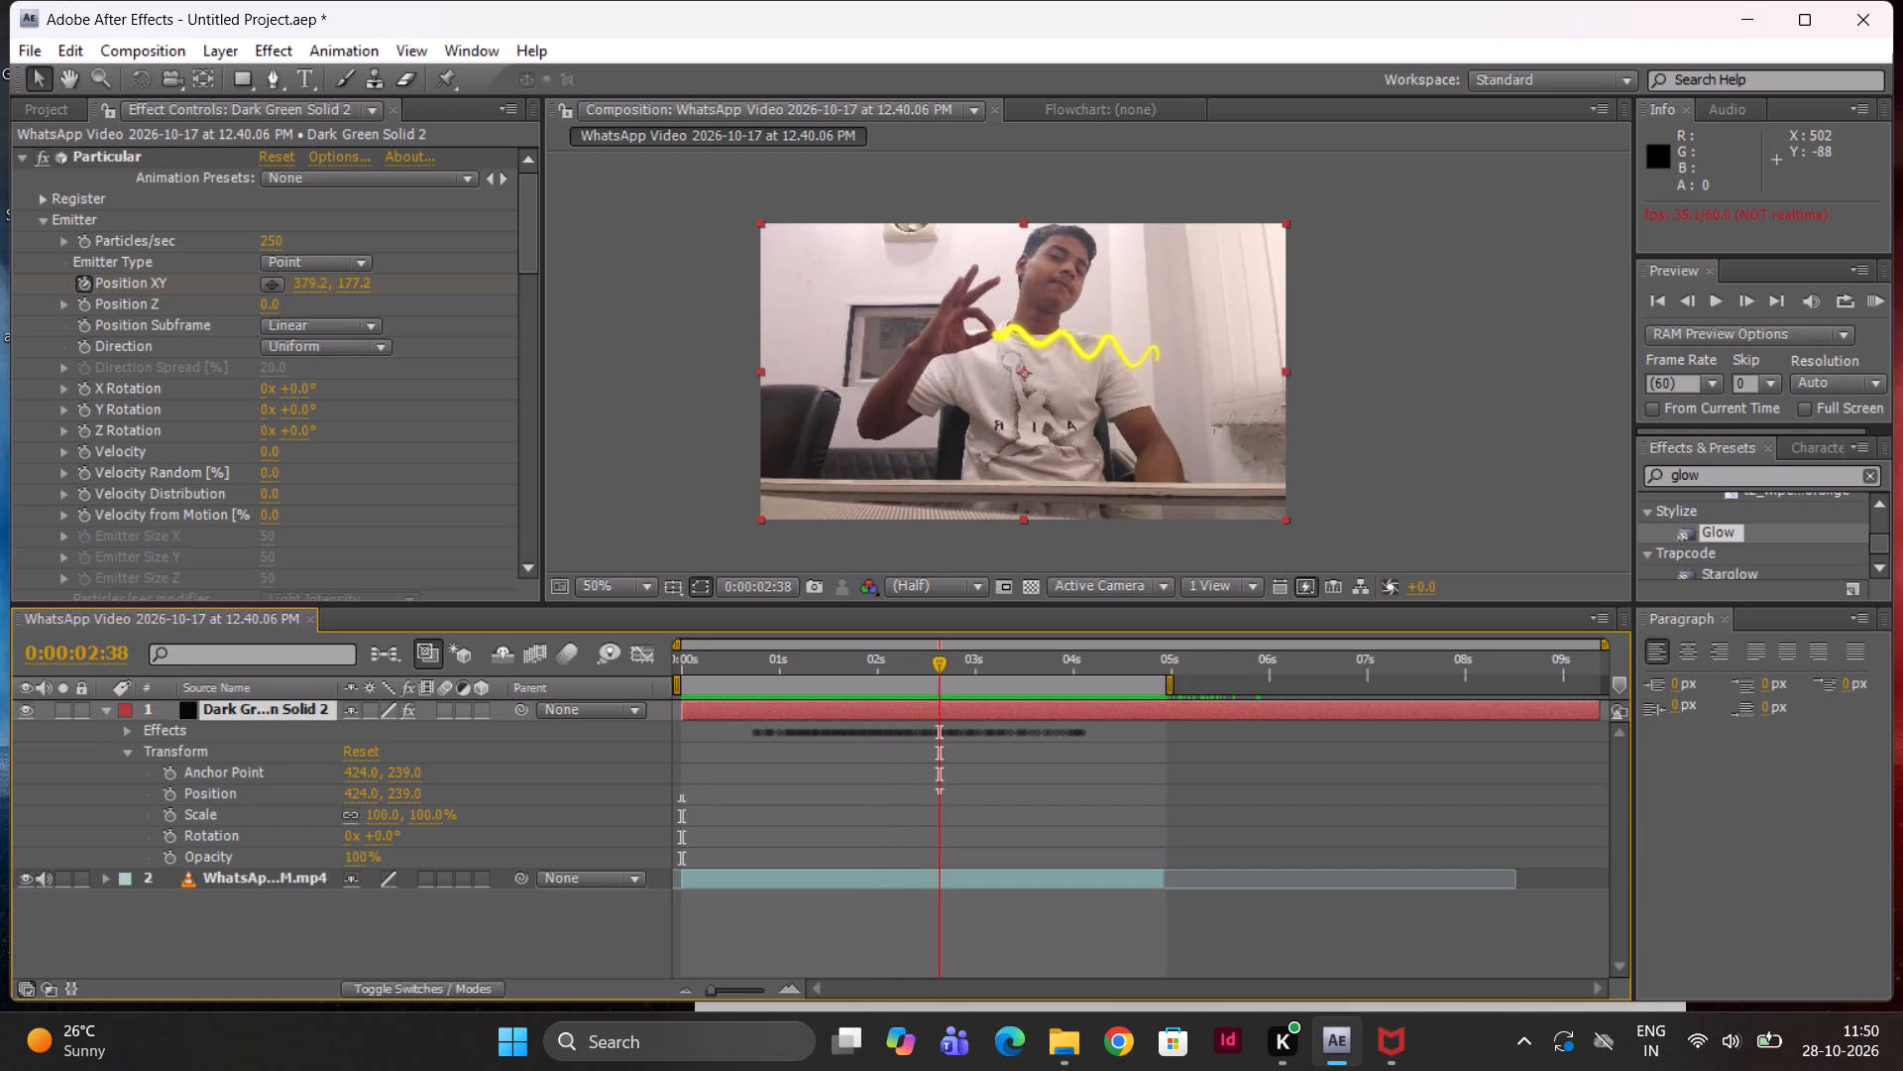
pyautogui.moveTo(773, 689); pyautogui.dragTo(698, 692)
pyautogui.moveTo(944, 665); pyautogui.dragTo(888, 680)
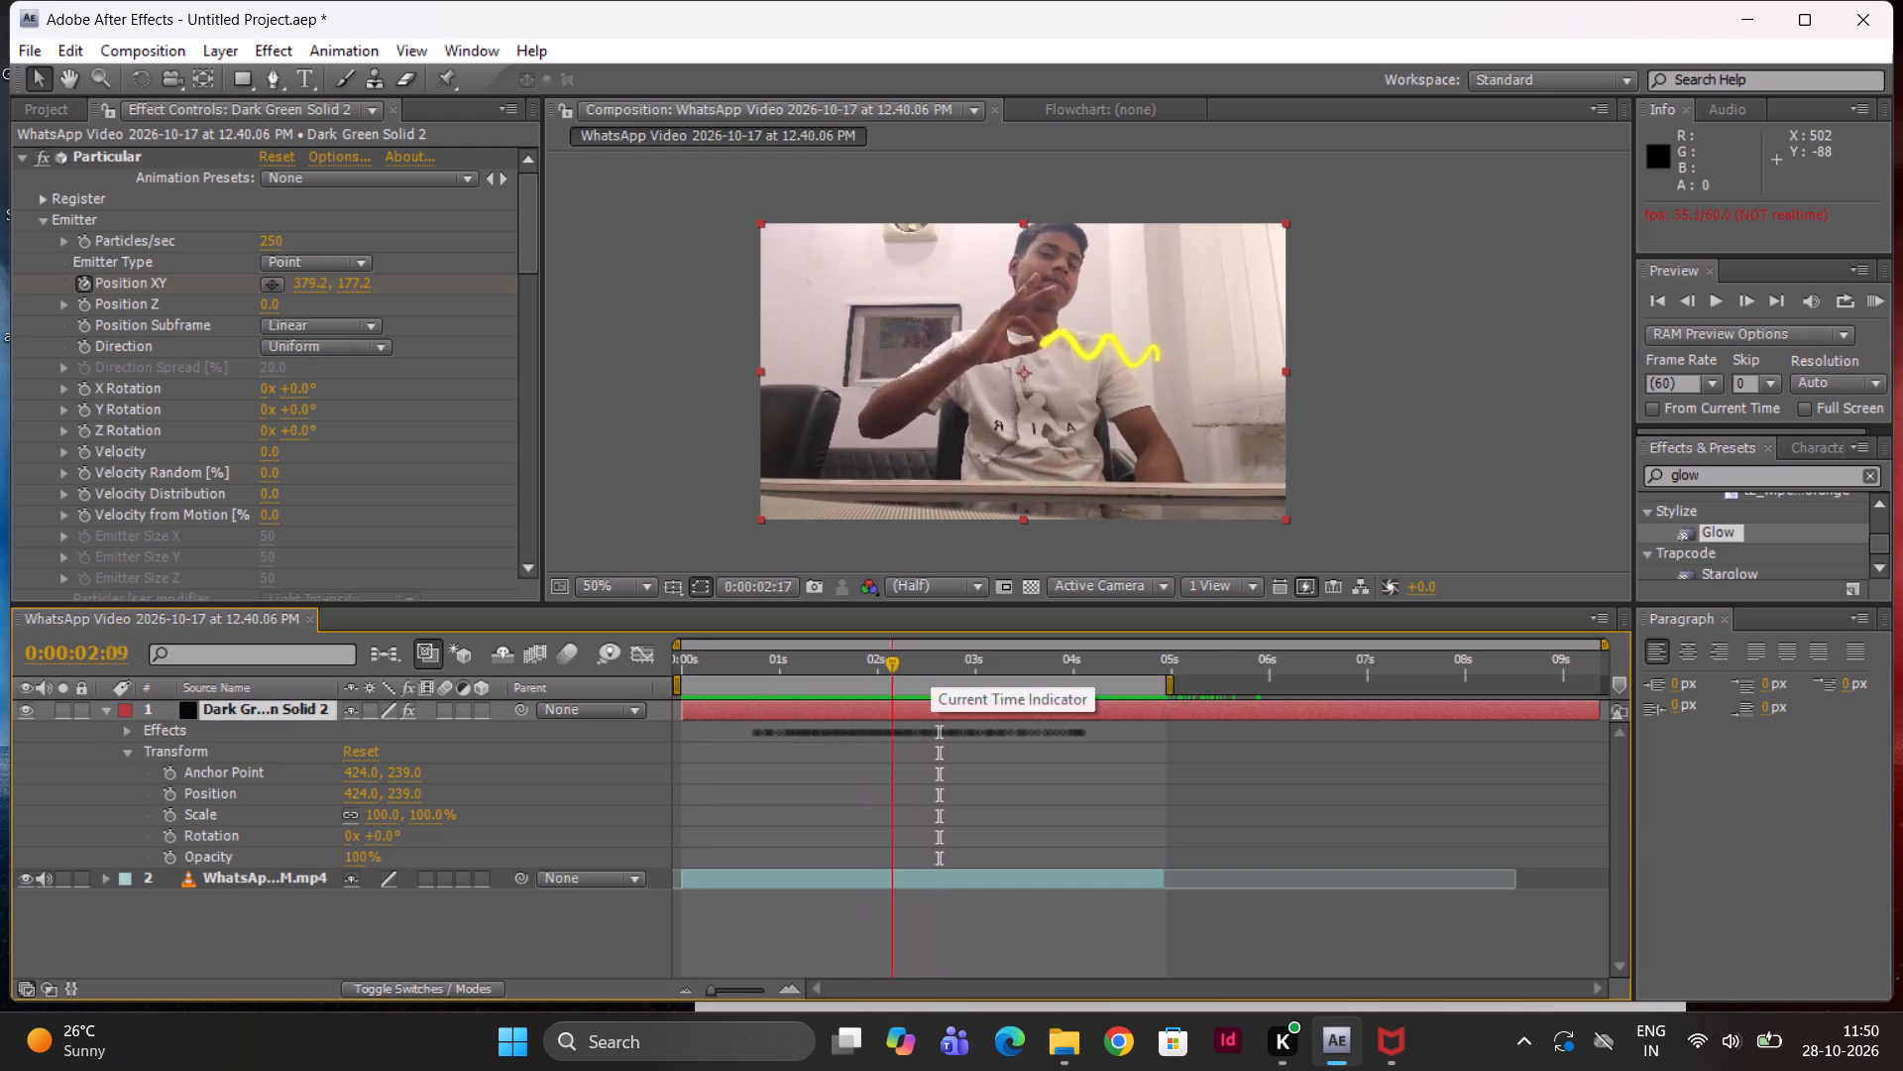
pyautogui.moveTo(888, 680); pyautogui.dragTo(737, 698)
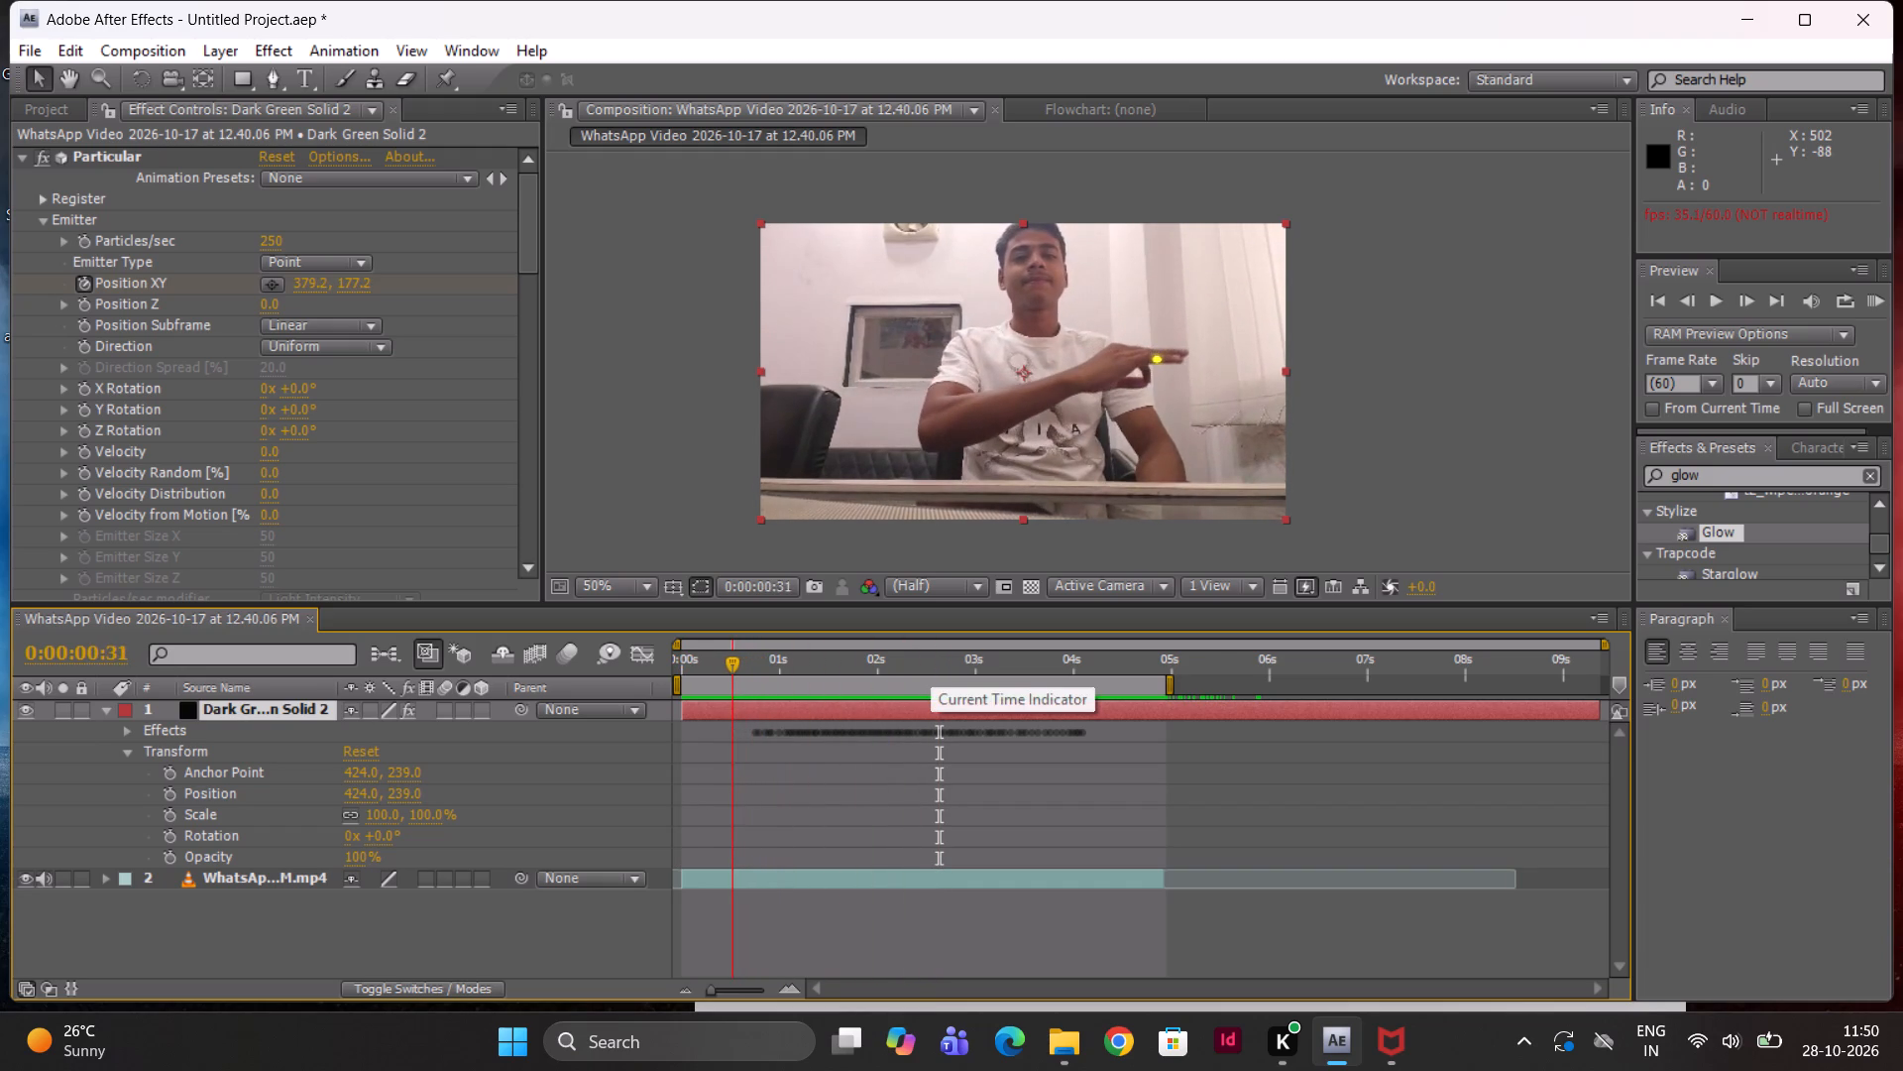
pyautogui.click(752, 736)
pyautogui.doubleClick(755, 734)
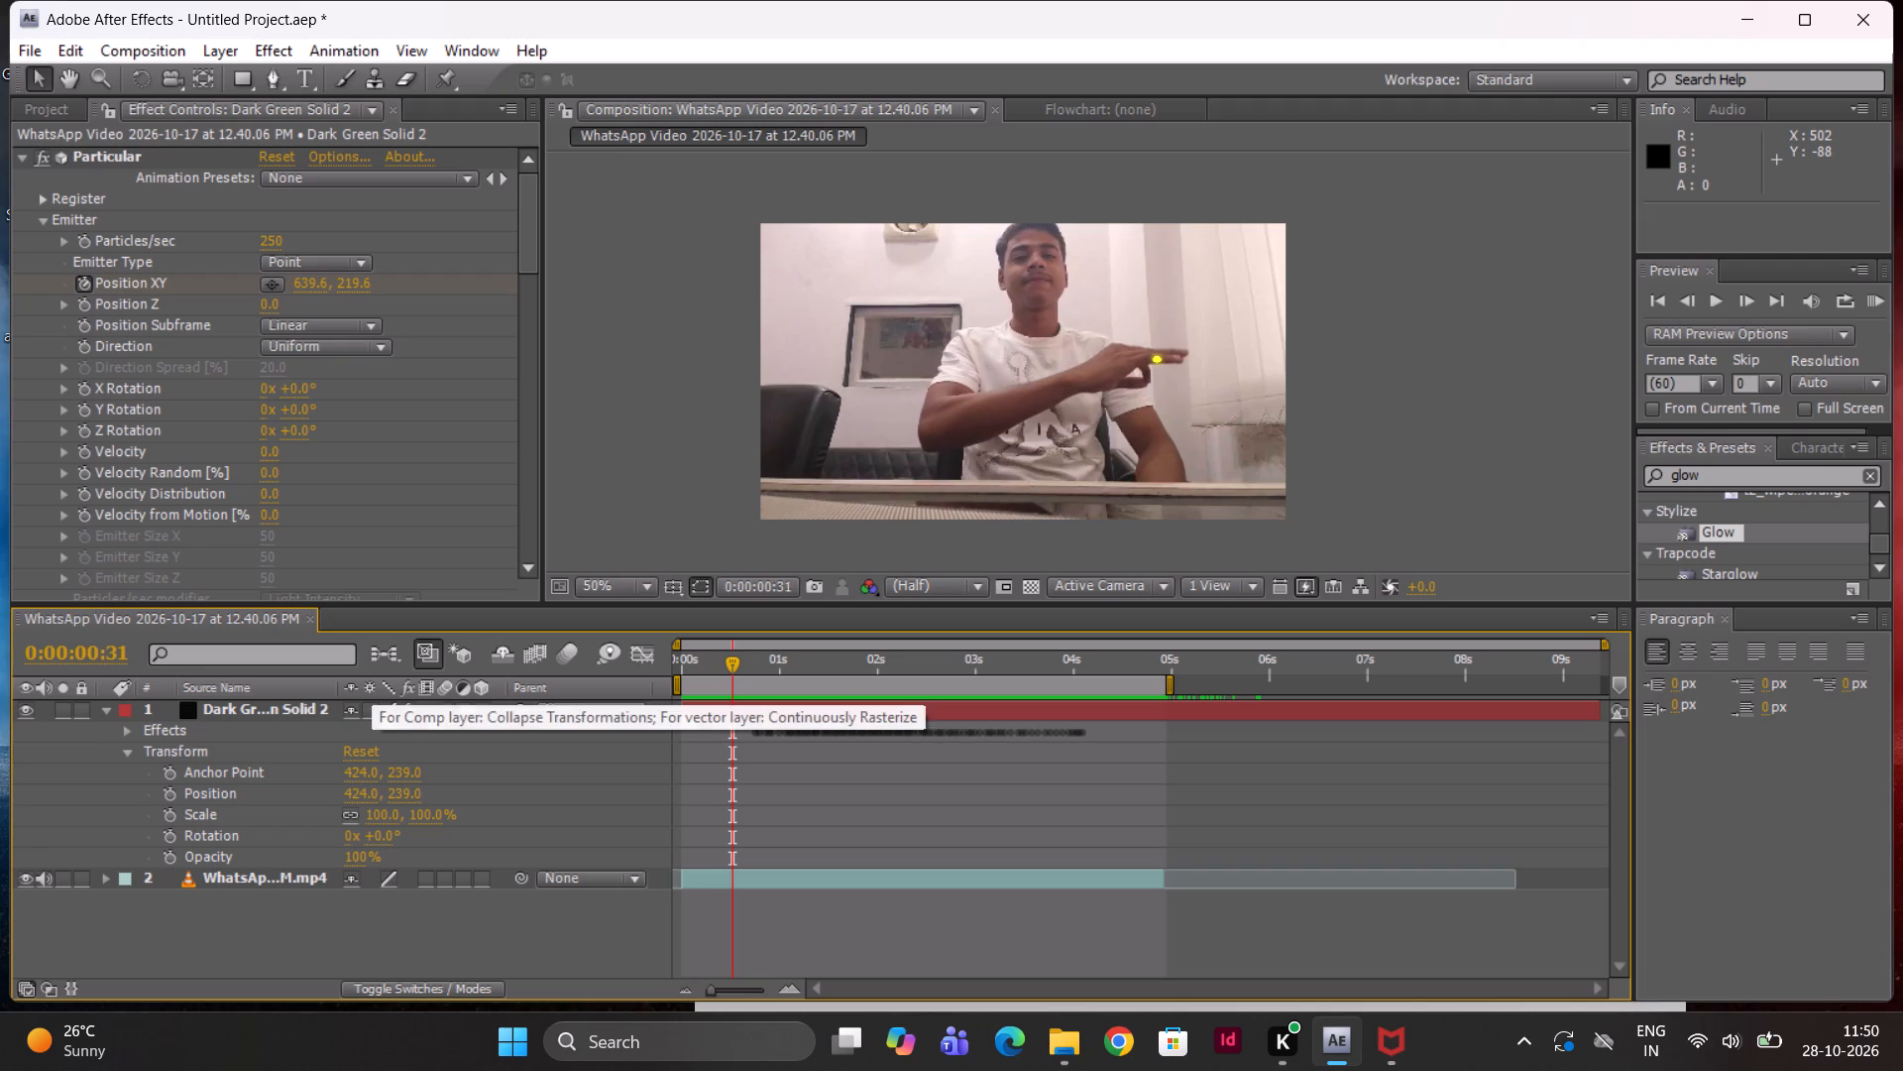
pyautogui.click(715, 699)
pyautogui.click(712, 710)
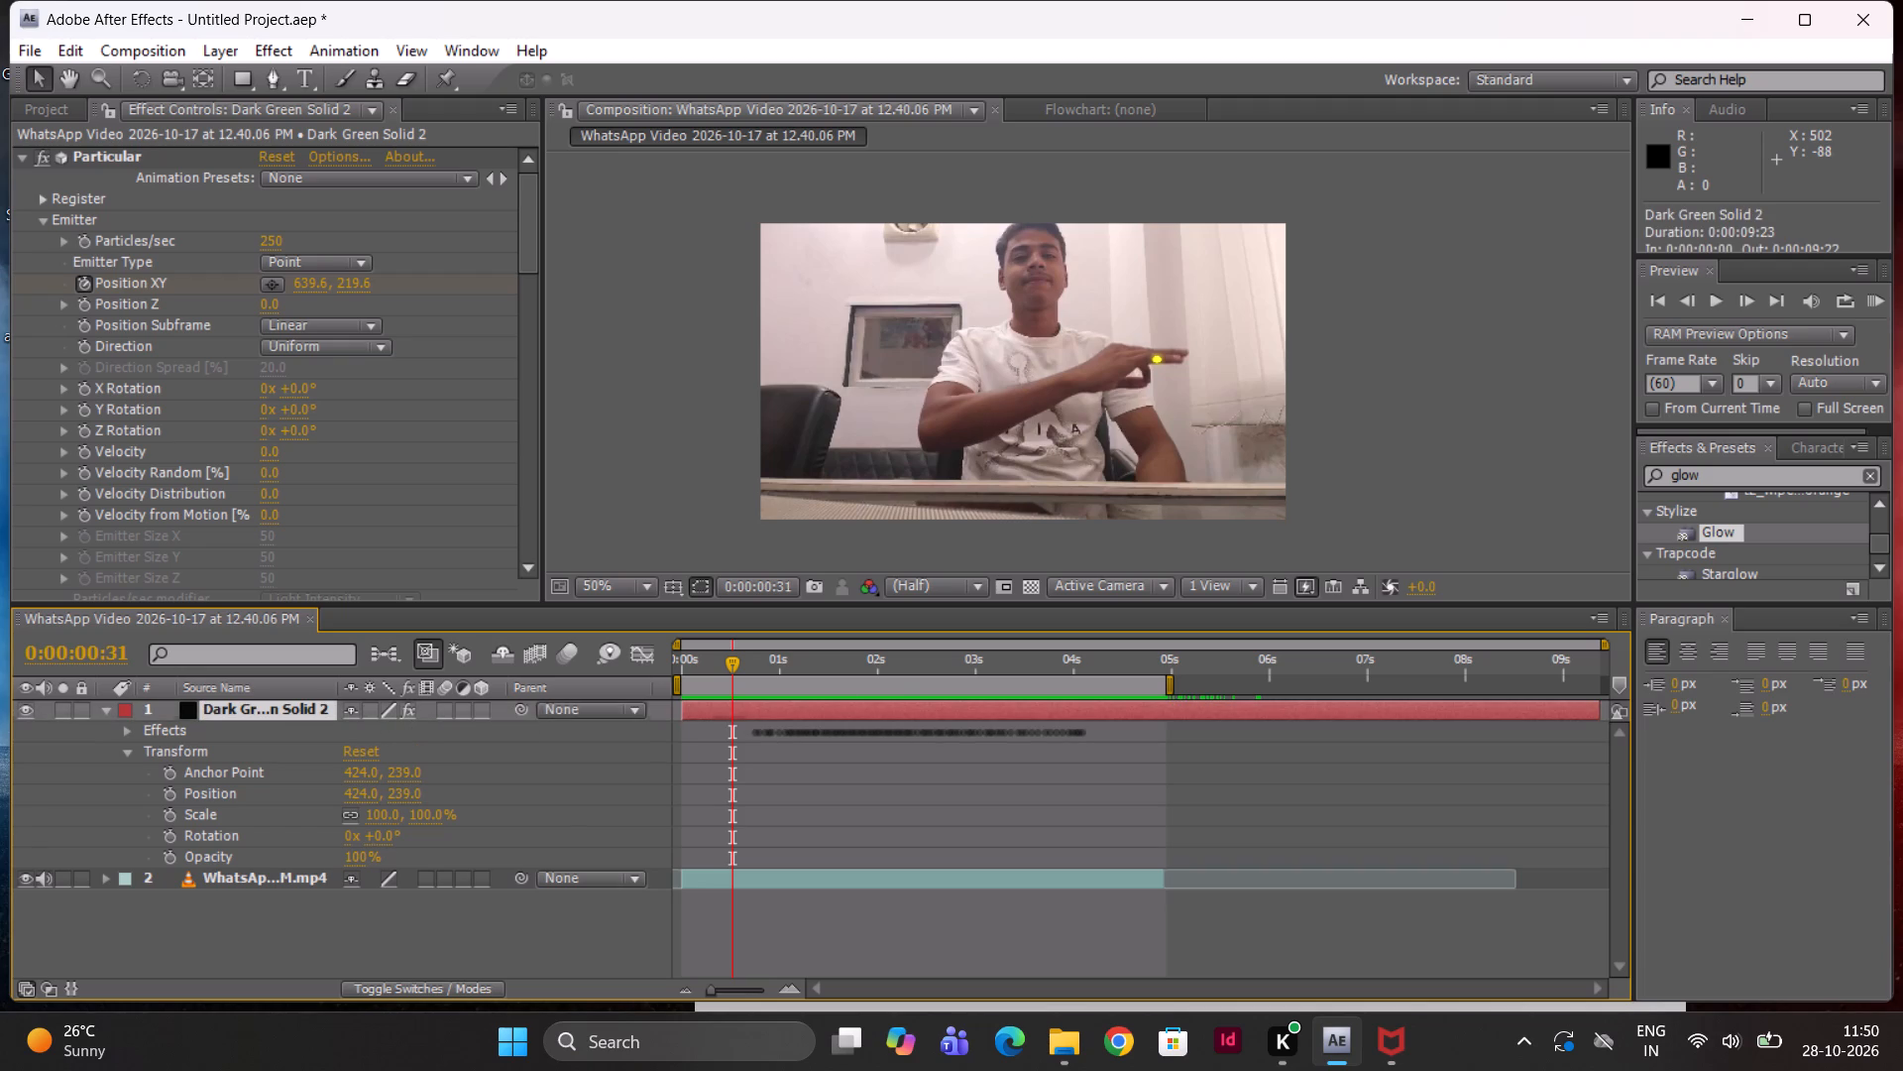
pyautogui.hotkey('ctrl', 'shift', 'd')
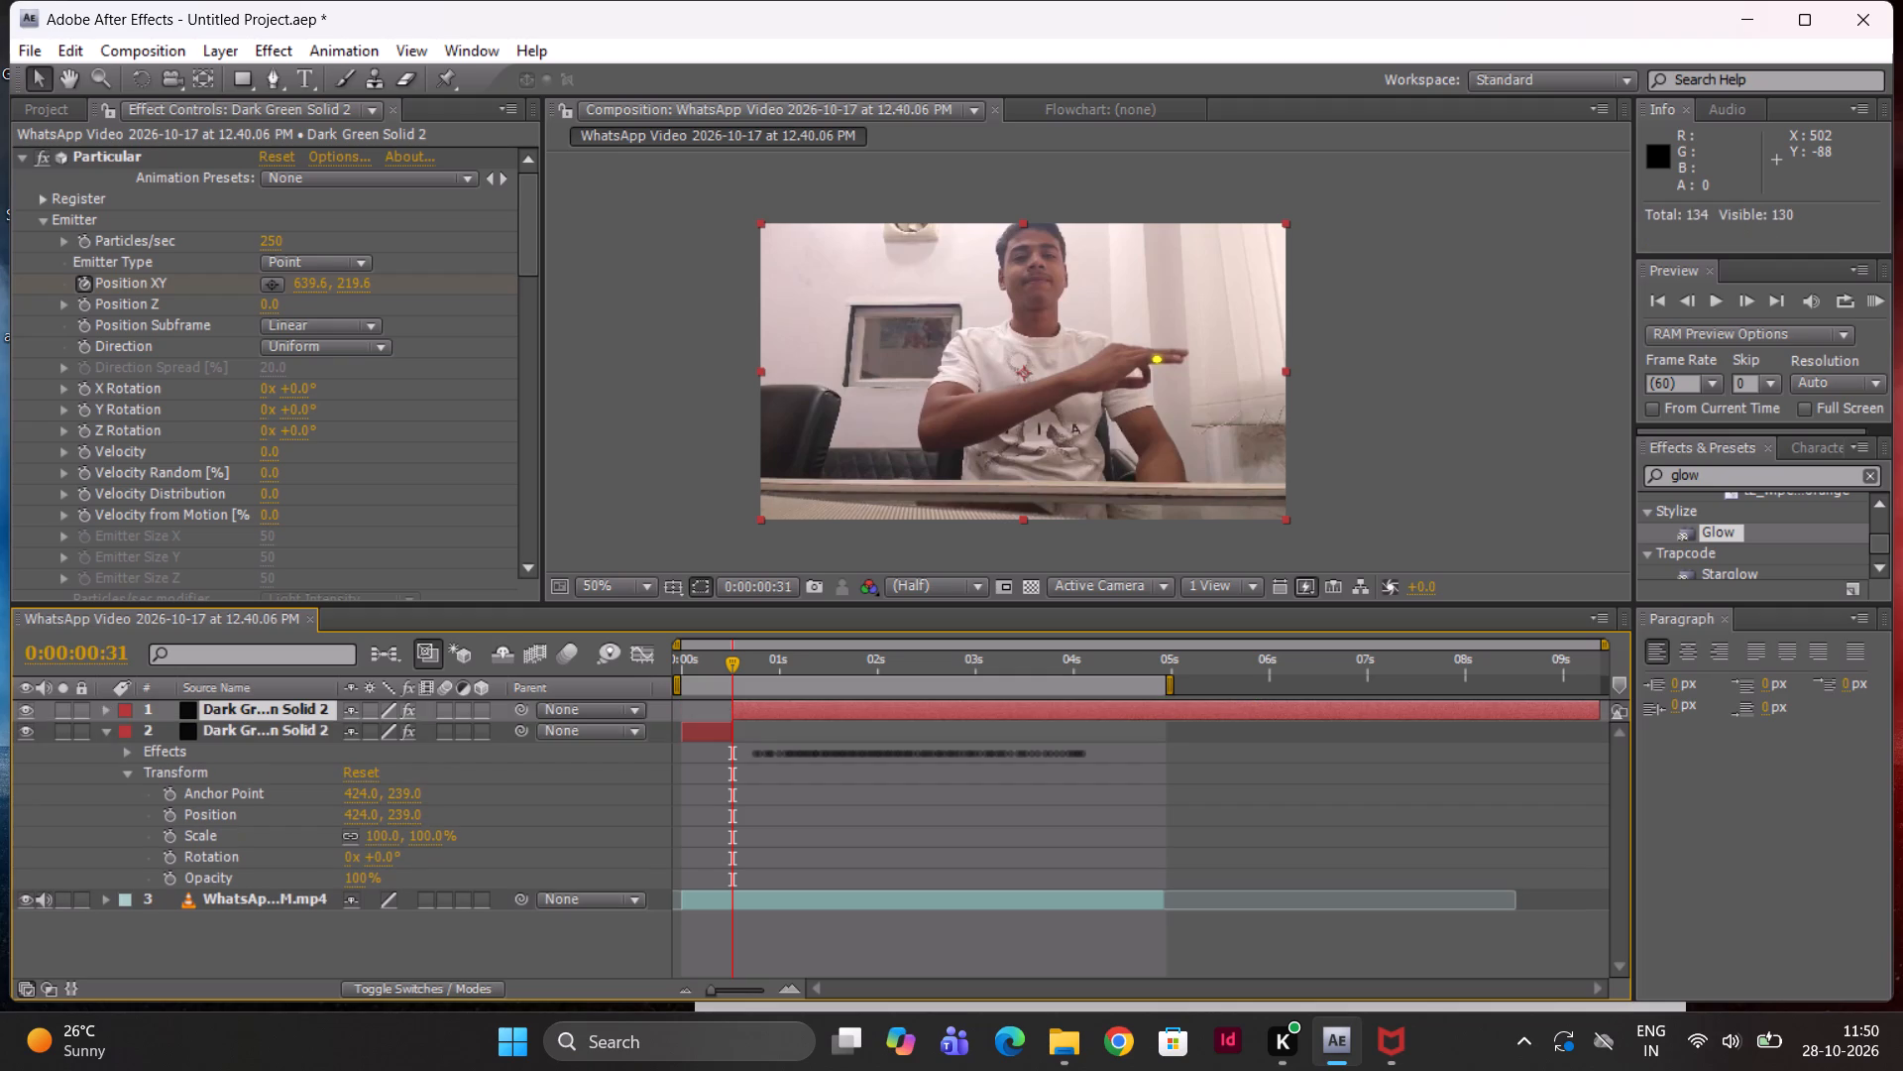
pyautogui.click(720, 731)
pyautogui.press('Delete')
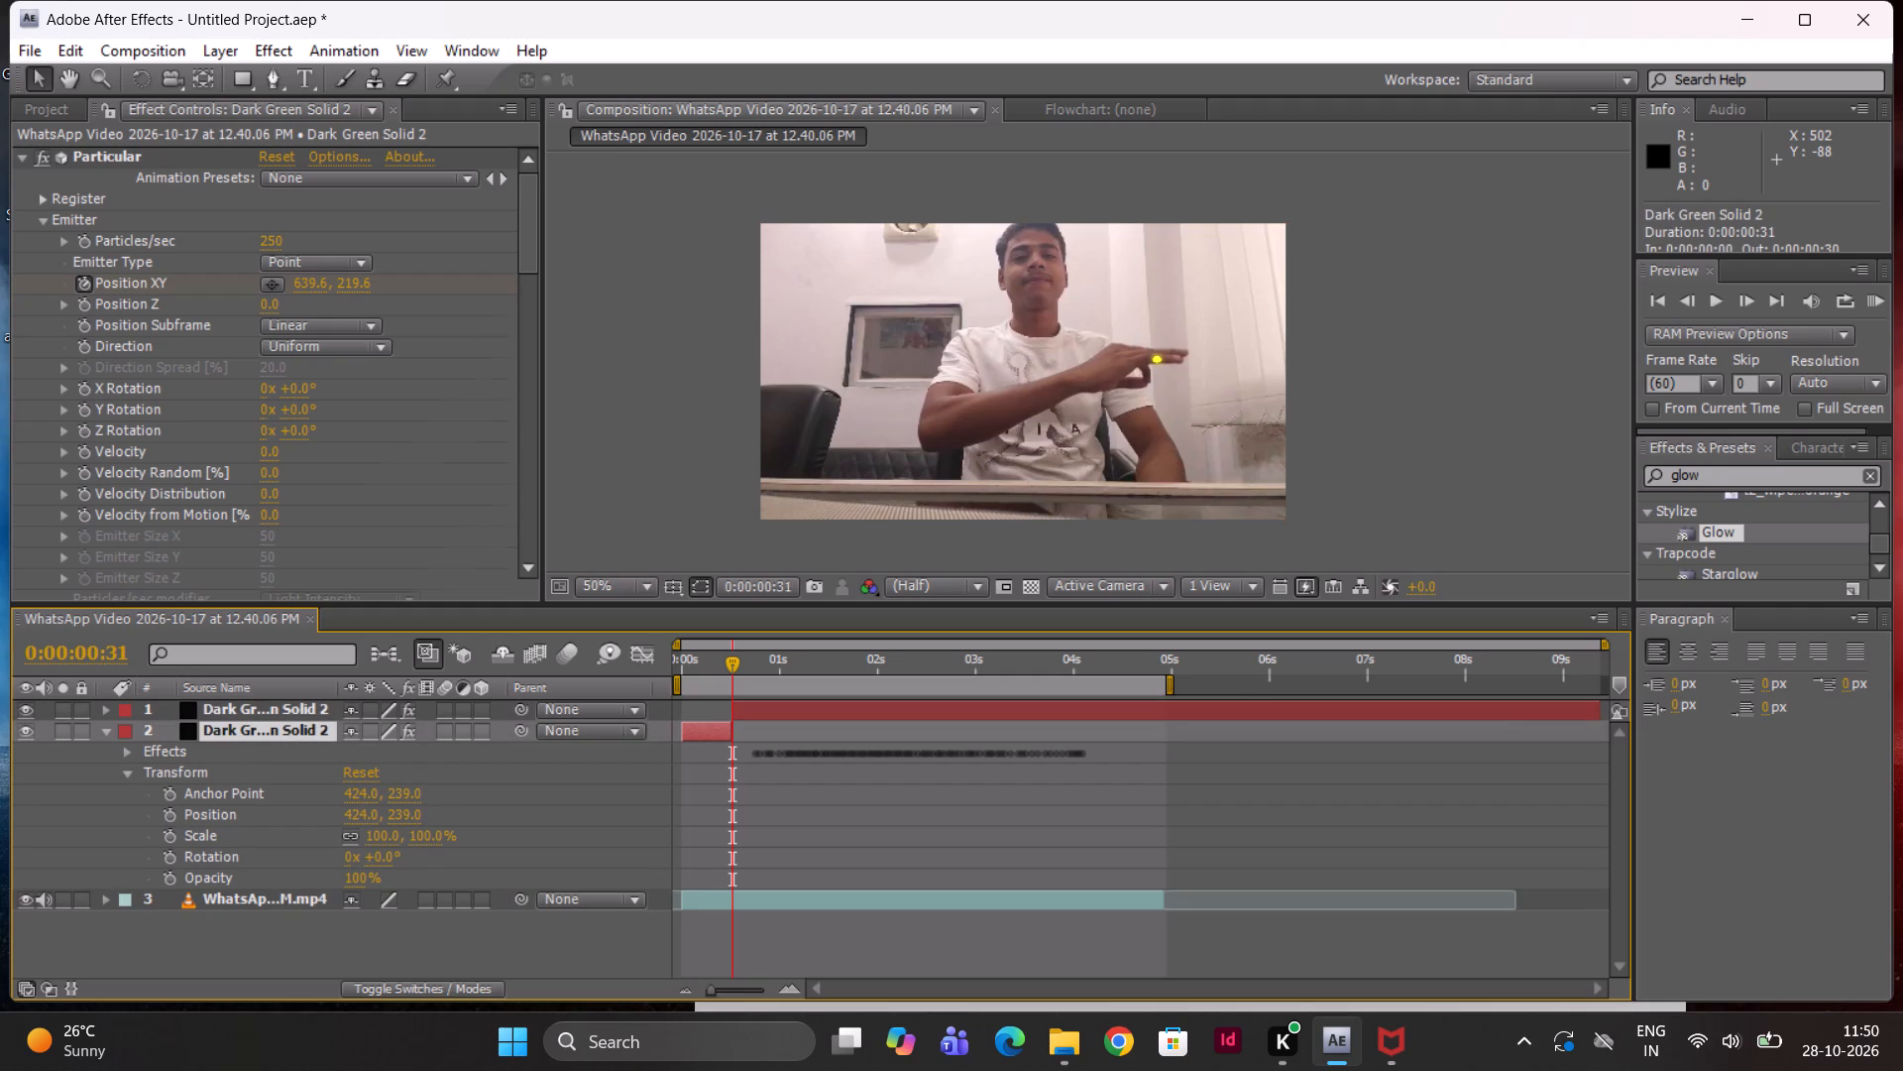
# Check the trimmed start against the hand movement and reveal the solid's Particular Position XY keyframes.
pyautogui.moveTo(737, 667); pyautogui.dragTo(657, 670)
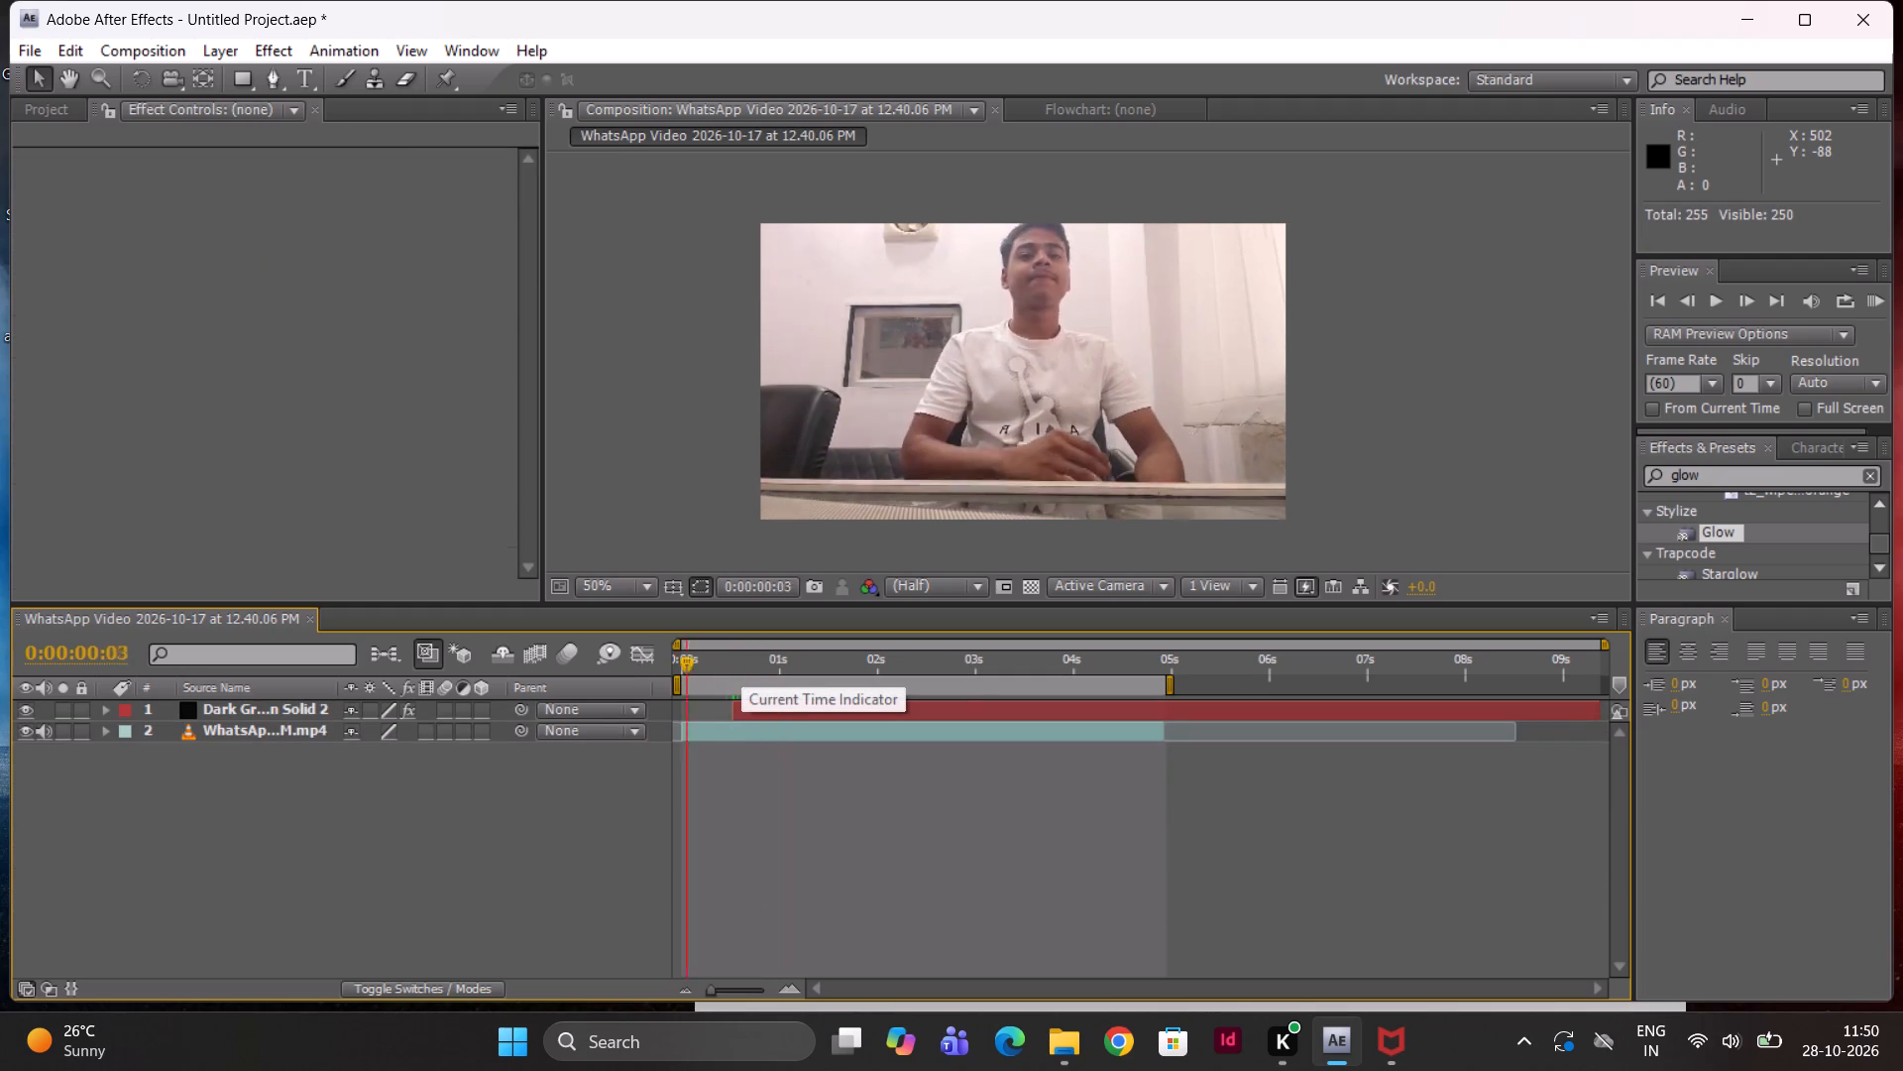
pyautogui.moveTo(657, 670); pyautogui.dragTo(650, 679)
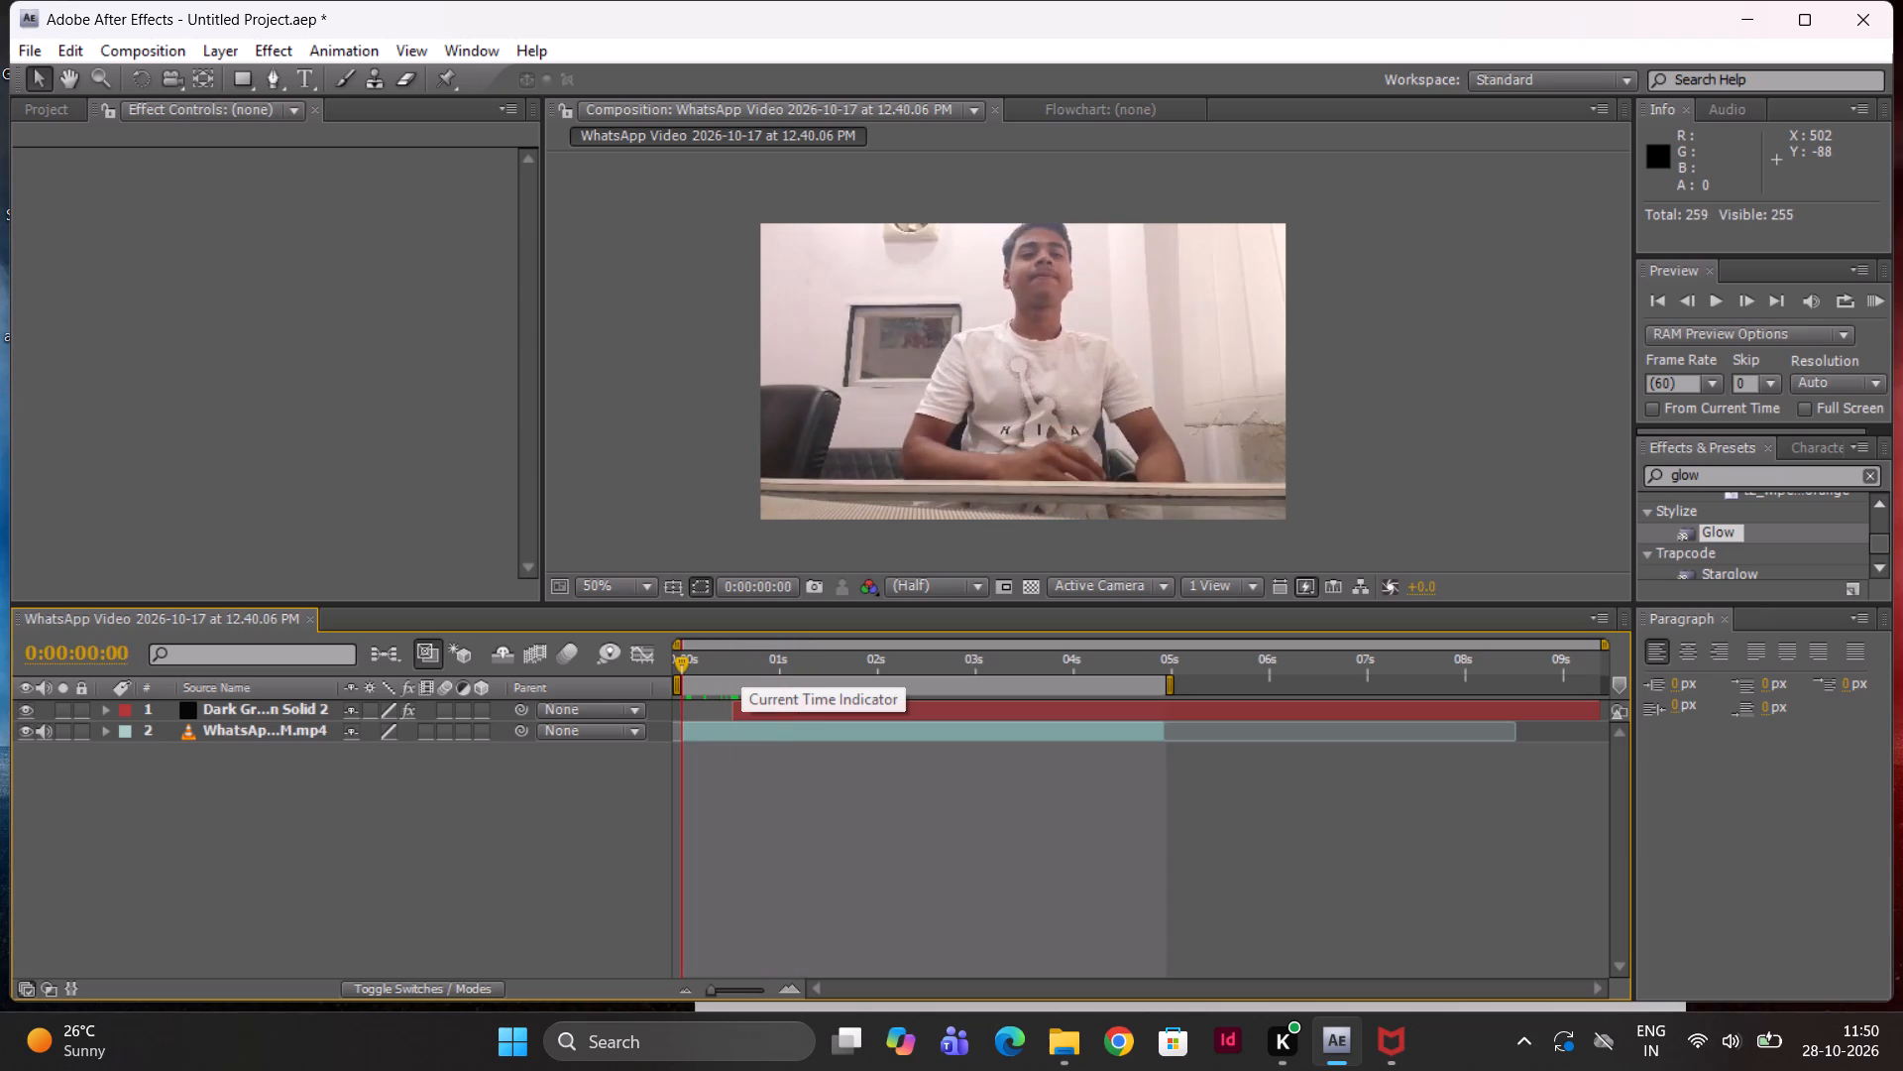
pyautogui.moveTo(650, 679); pyautogui.dragTo(736, 690)
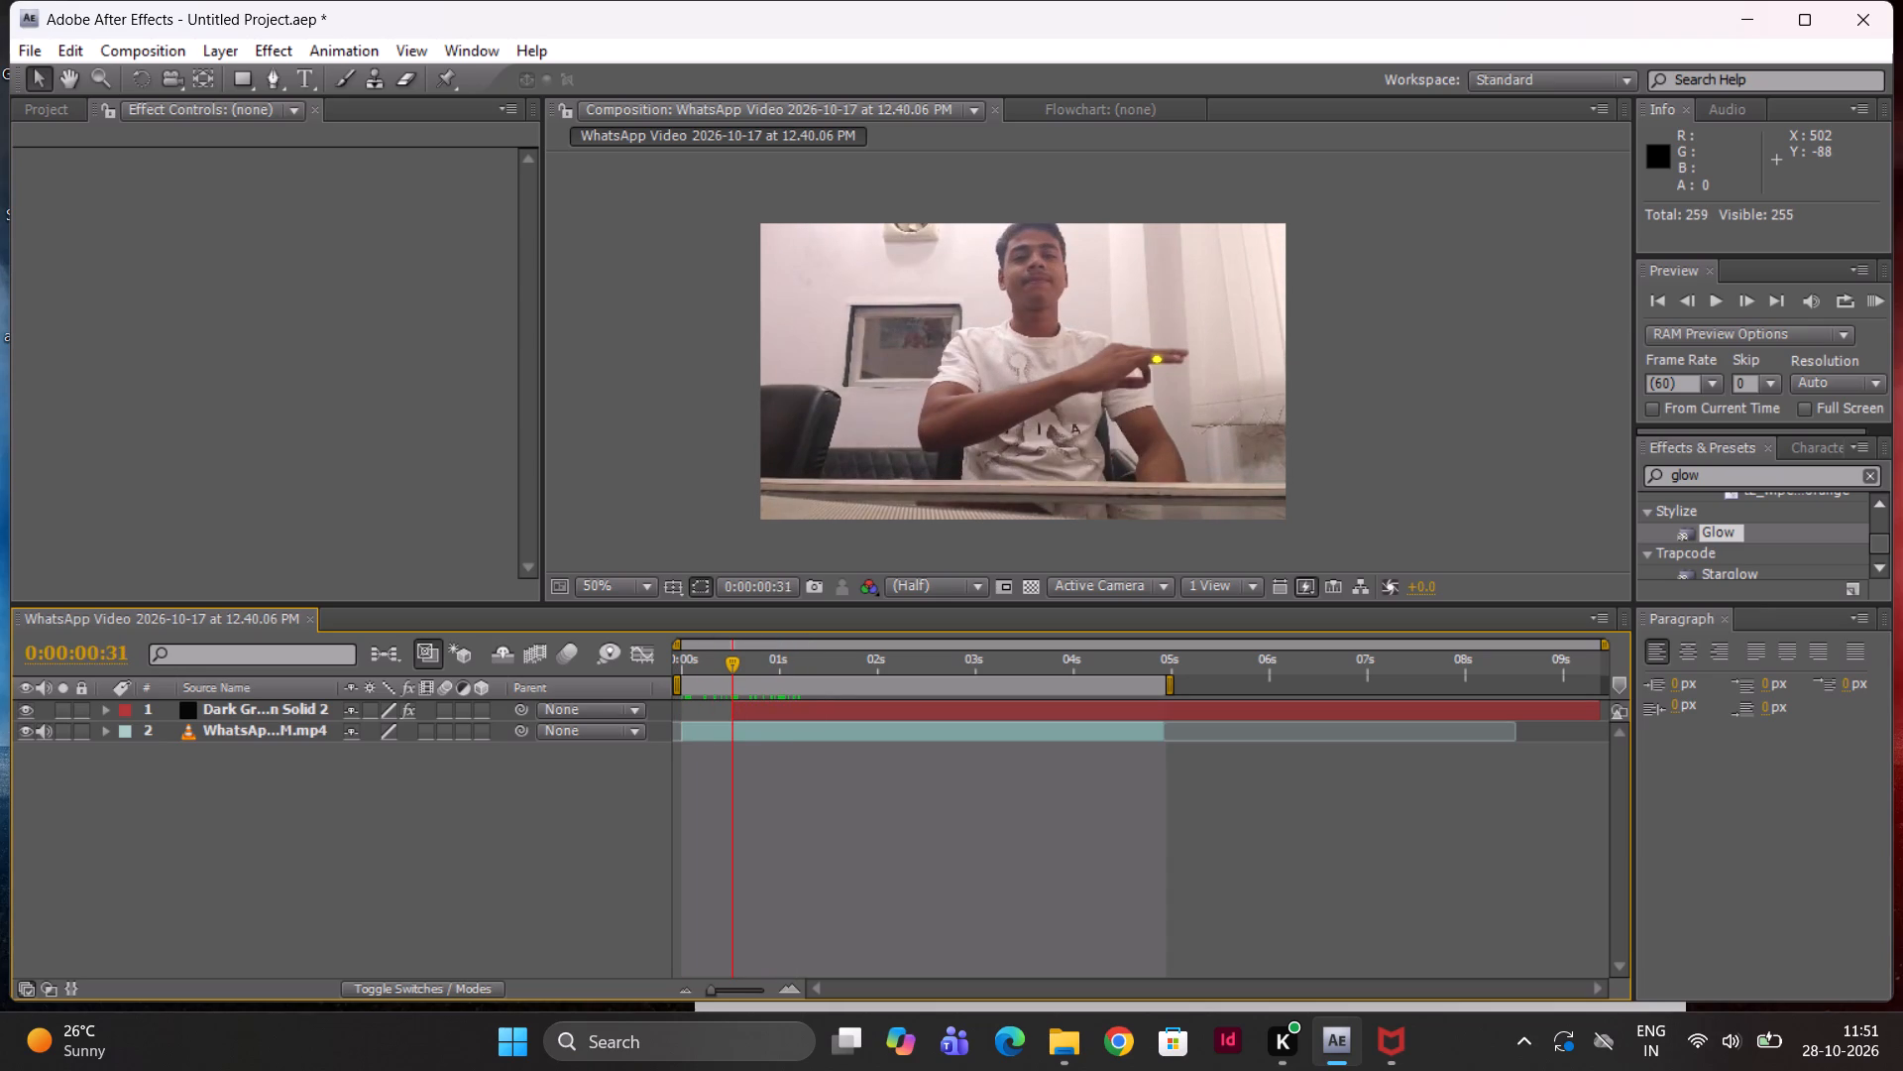
pyautogui.click(103, 713)
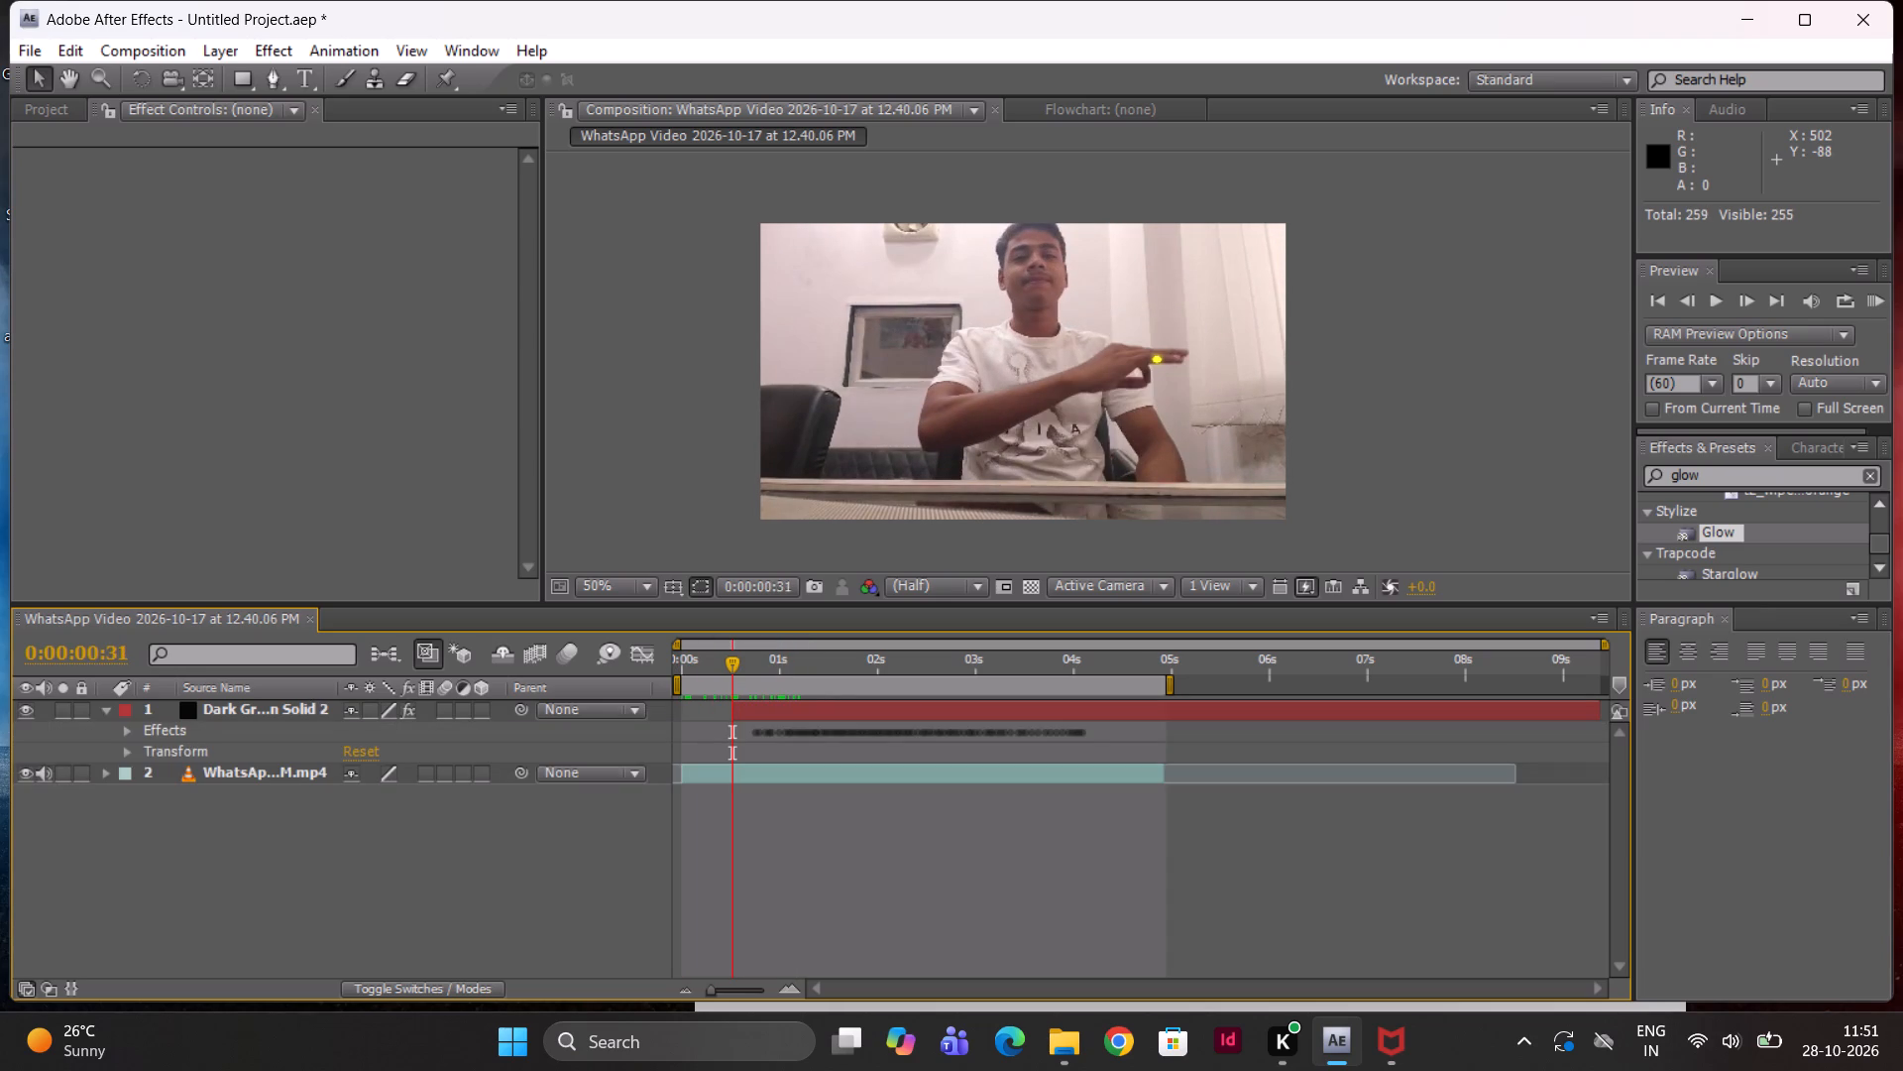
pyautogui.doubleClick(762, 740)
pyautogui.click(763, 735)
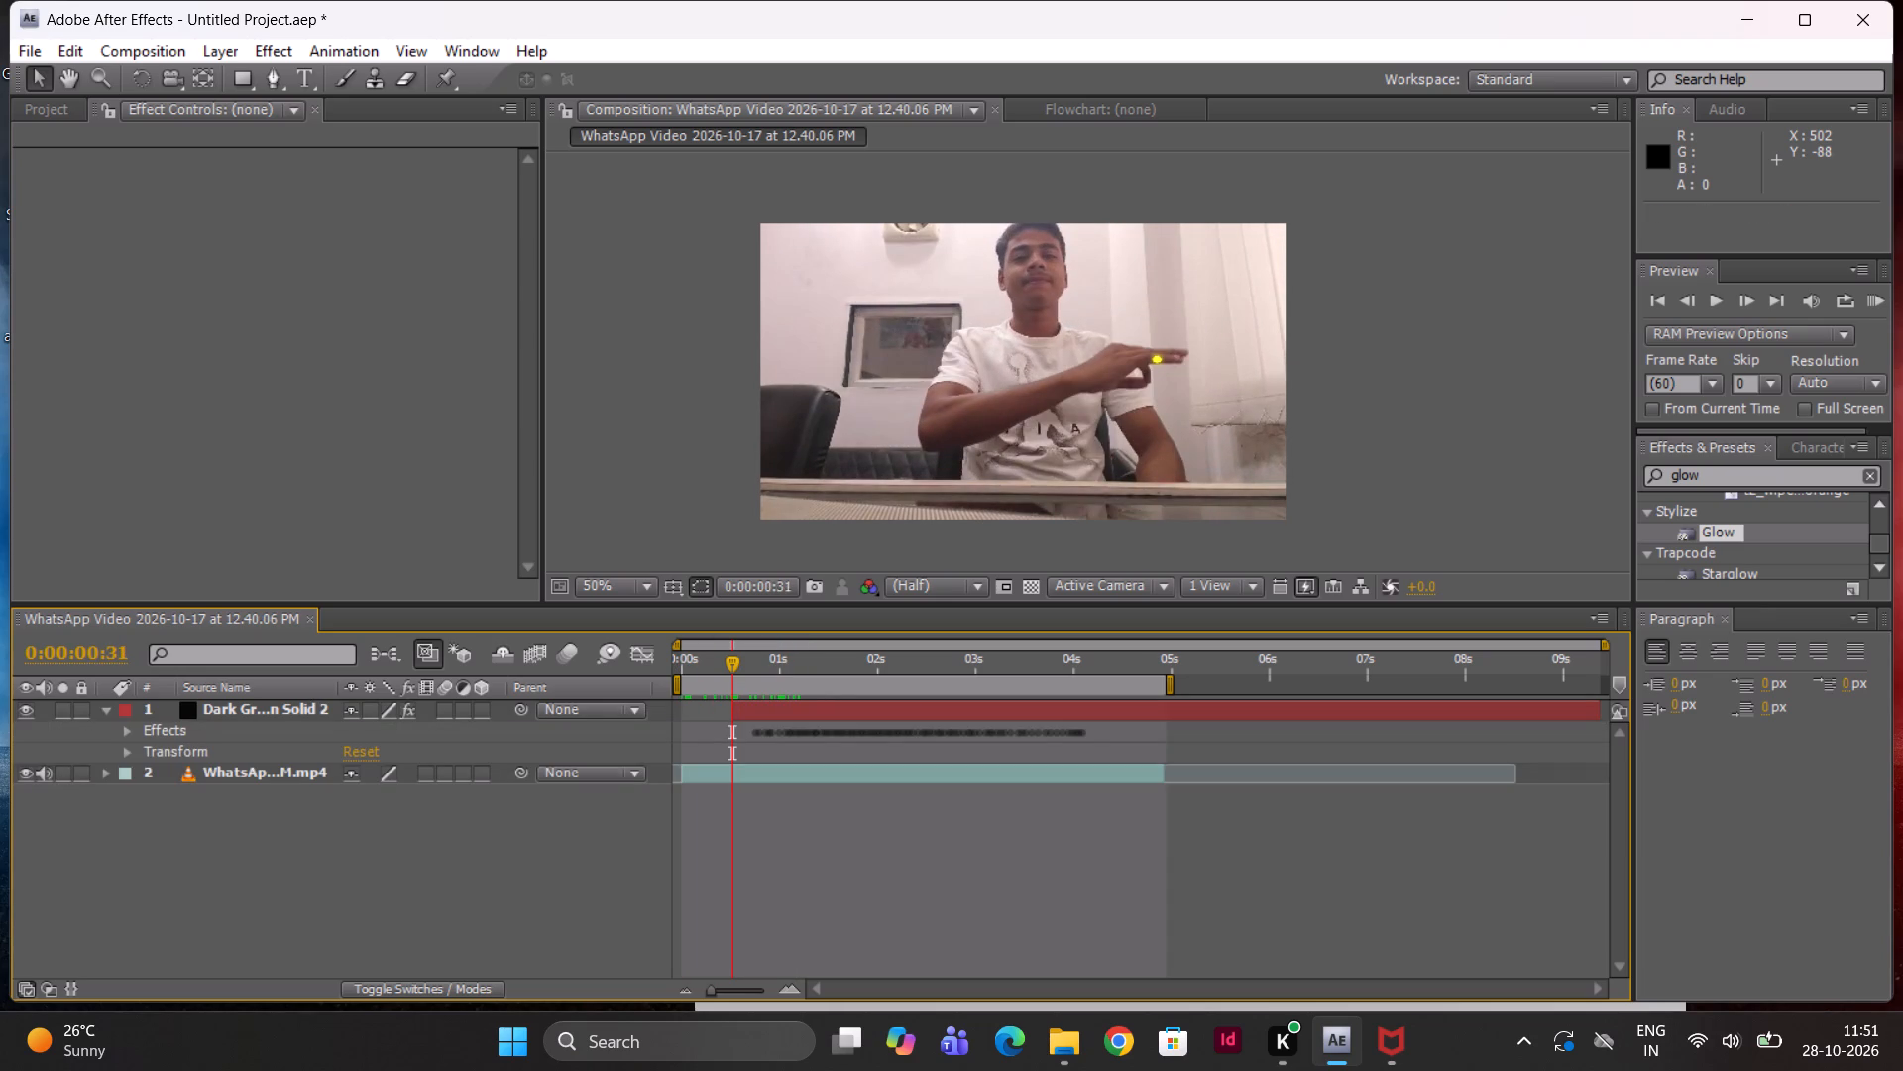
pyautogui.press('u')
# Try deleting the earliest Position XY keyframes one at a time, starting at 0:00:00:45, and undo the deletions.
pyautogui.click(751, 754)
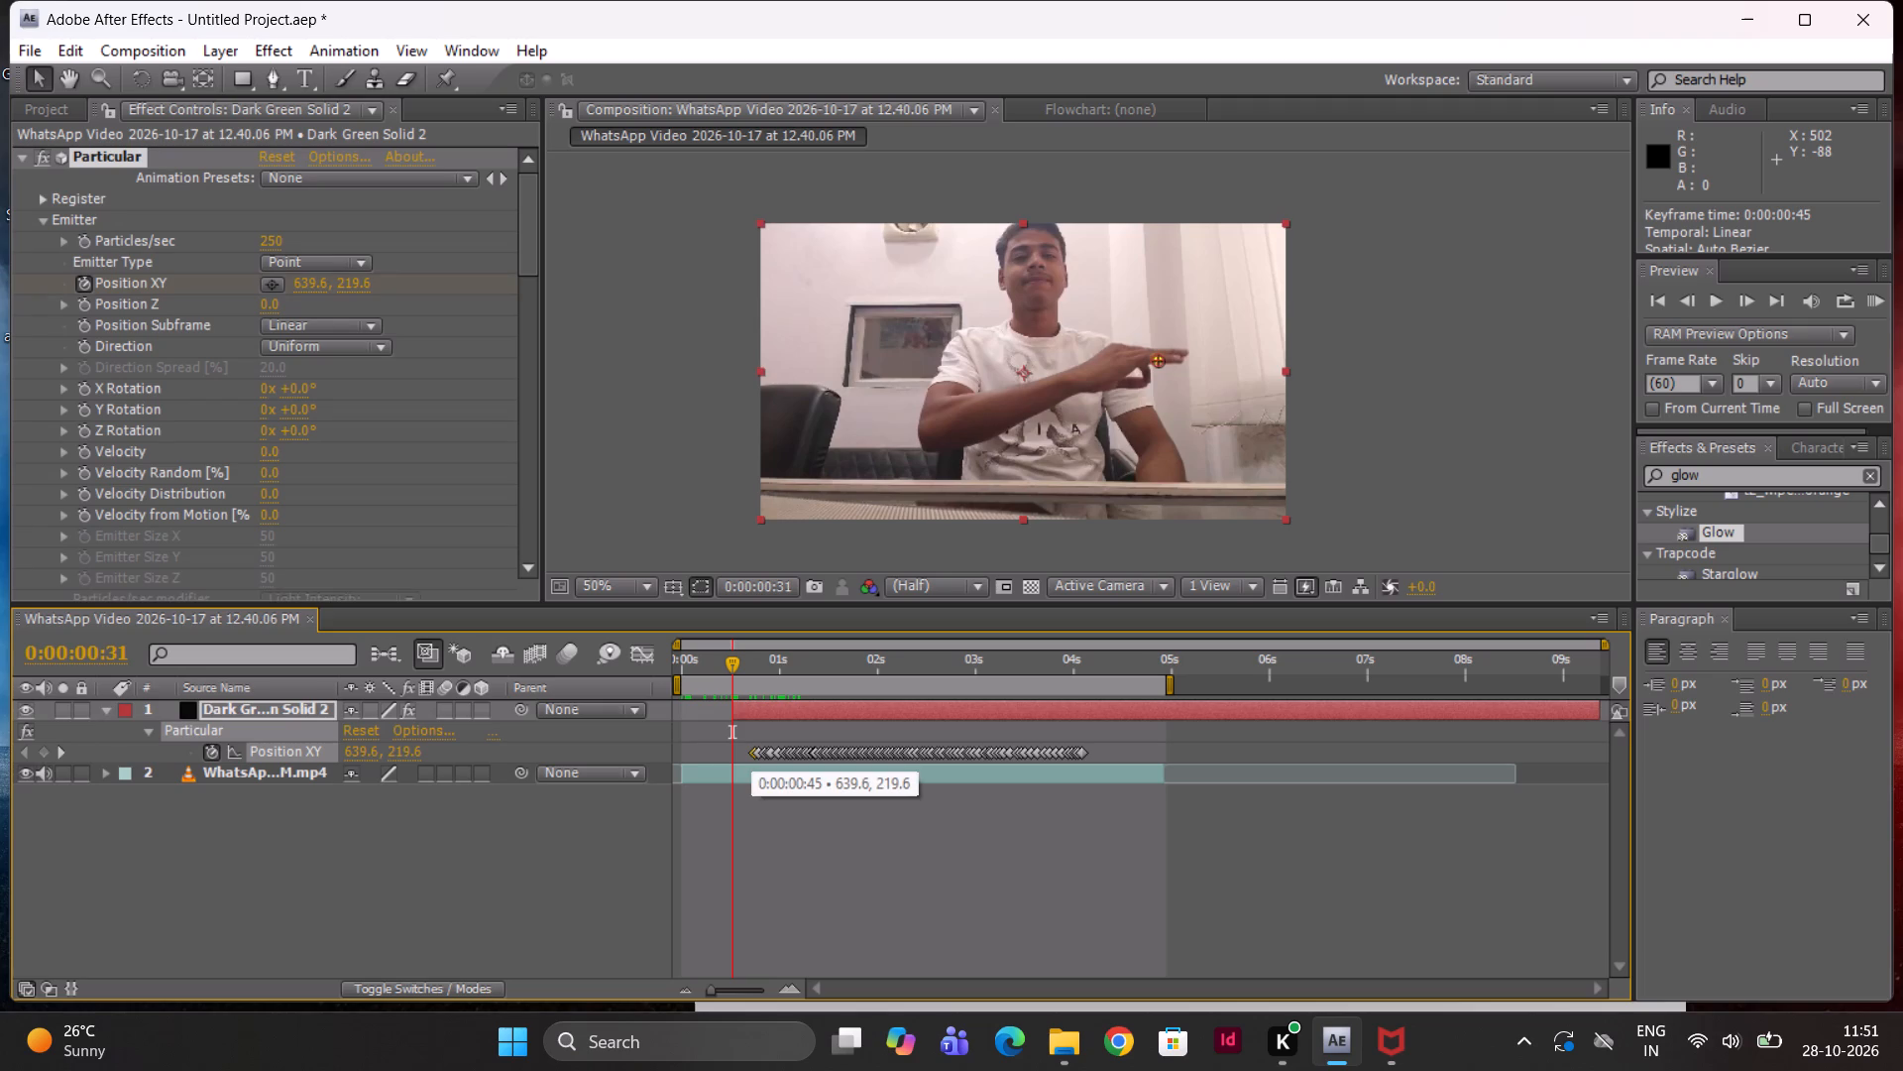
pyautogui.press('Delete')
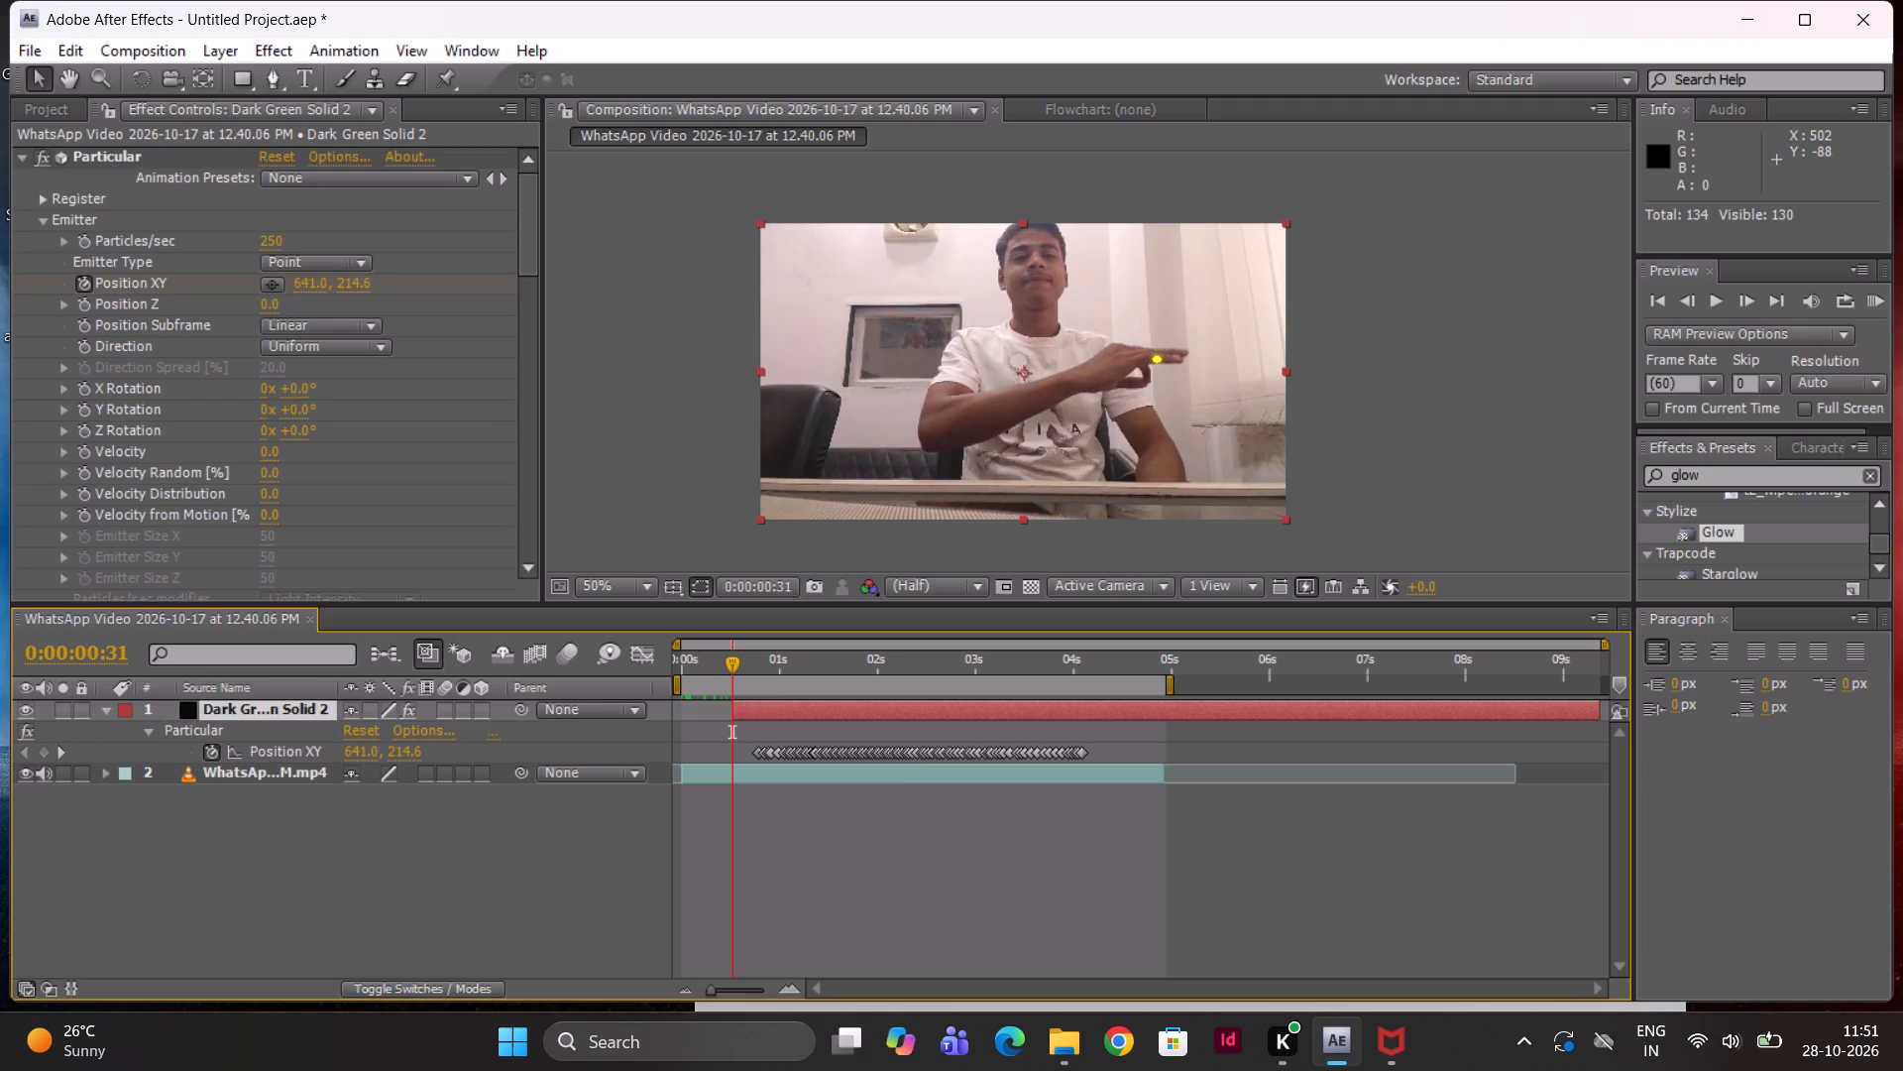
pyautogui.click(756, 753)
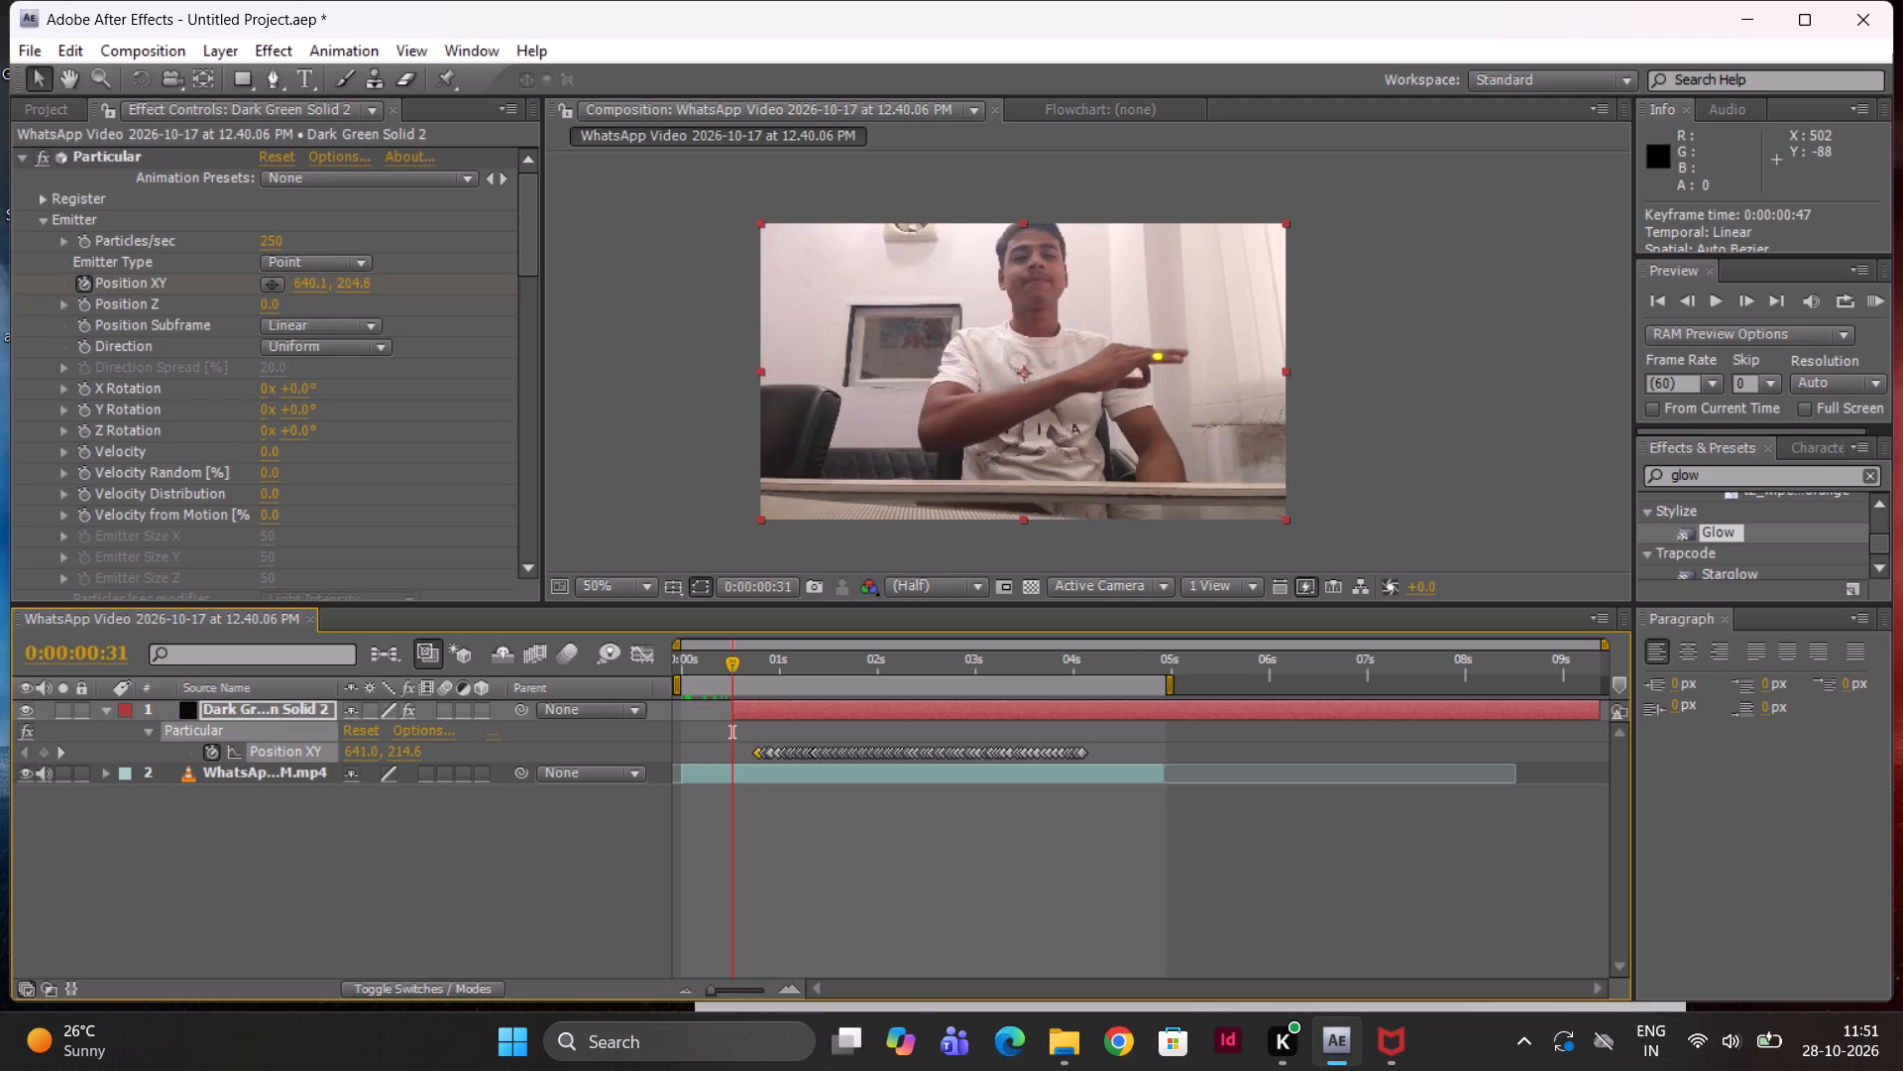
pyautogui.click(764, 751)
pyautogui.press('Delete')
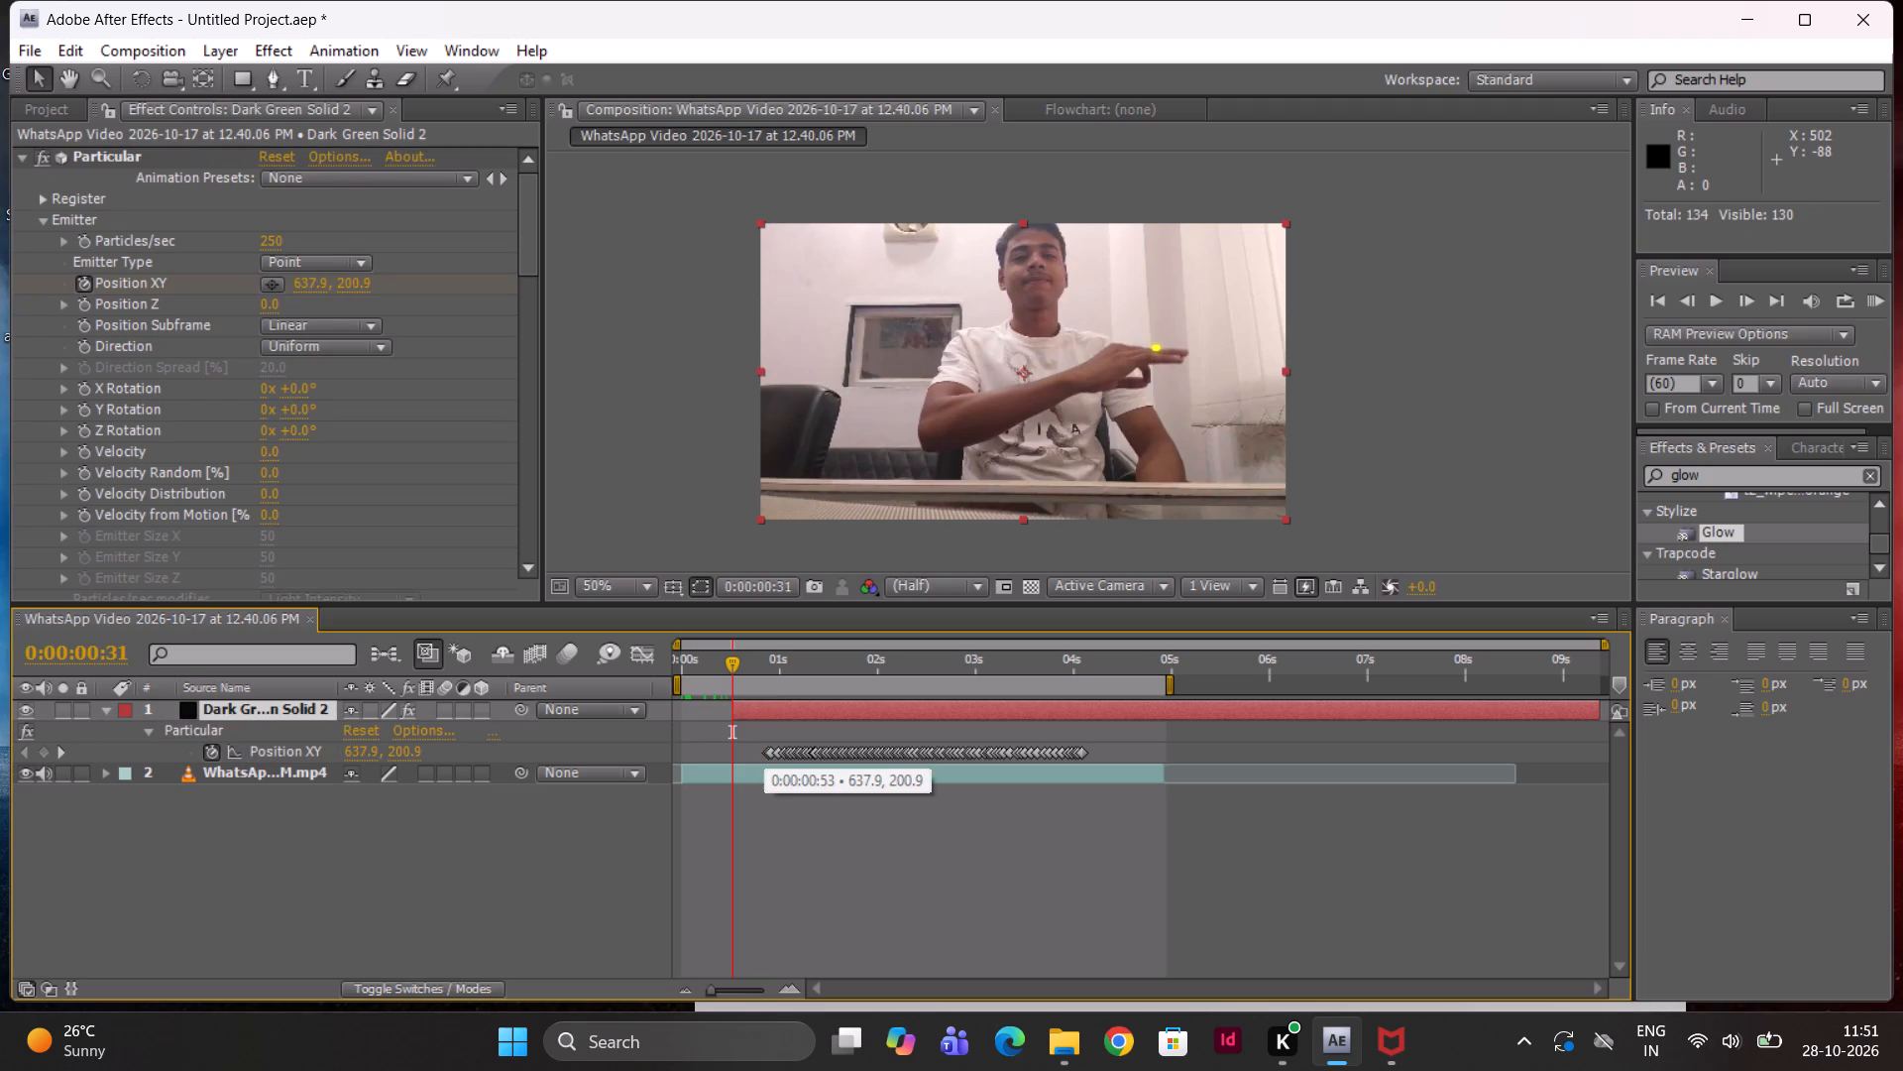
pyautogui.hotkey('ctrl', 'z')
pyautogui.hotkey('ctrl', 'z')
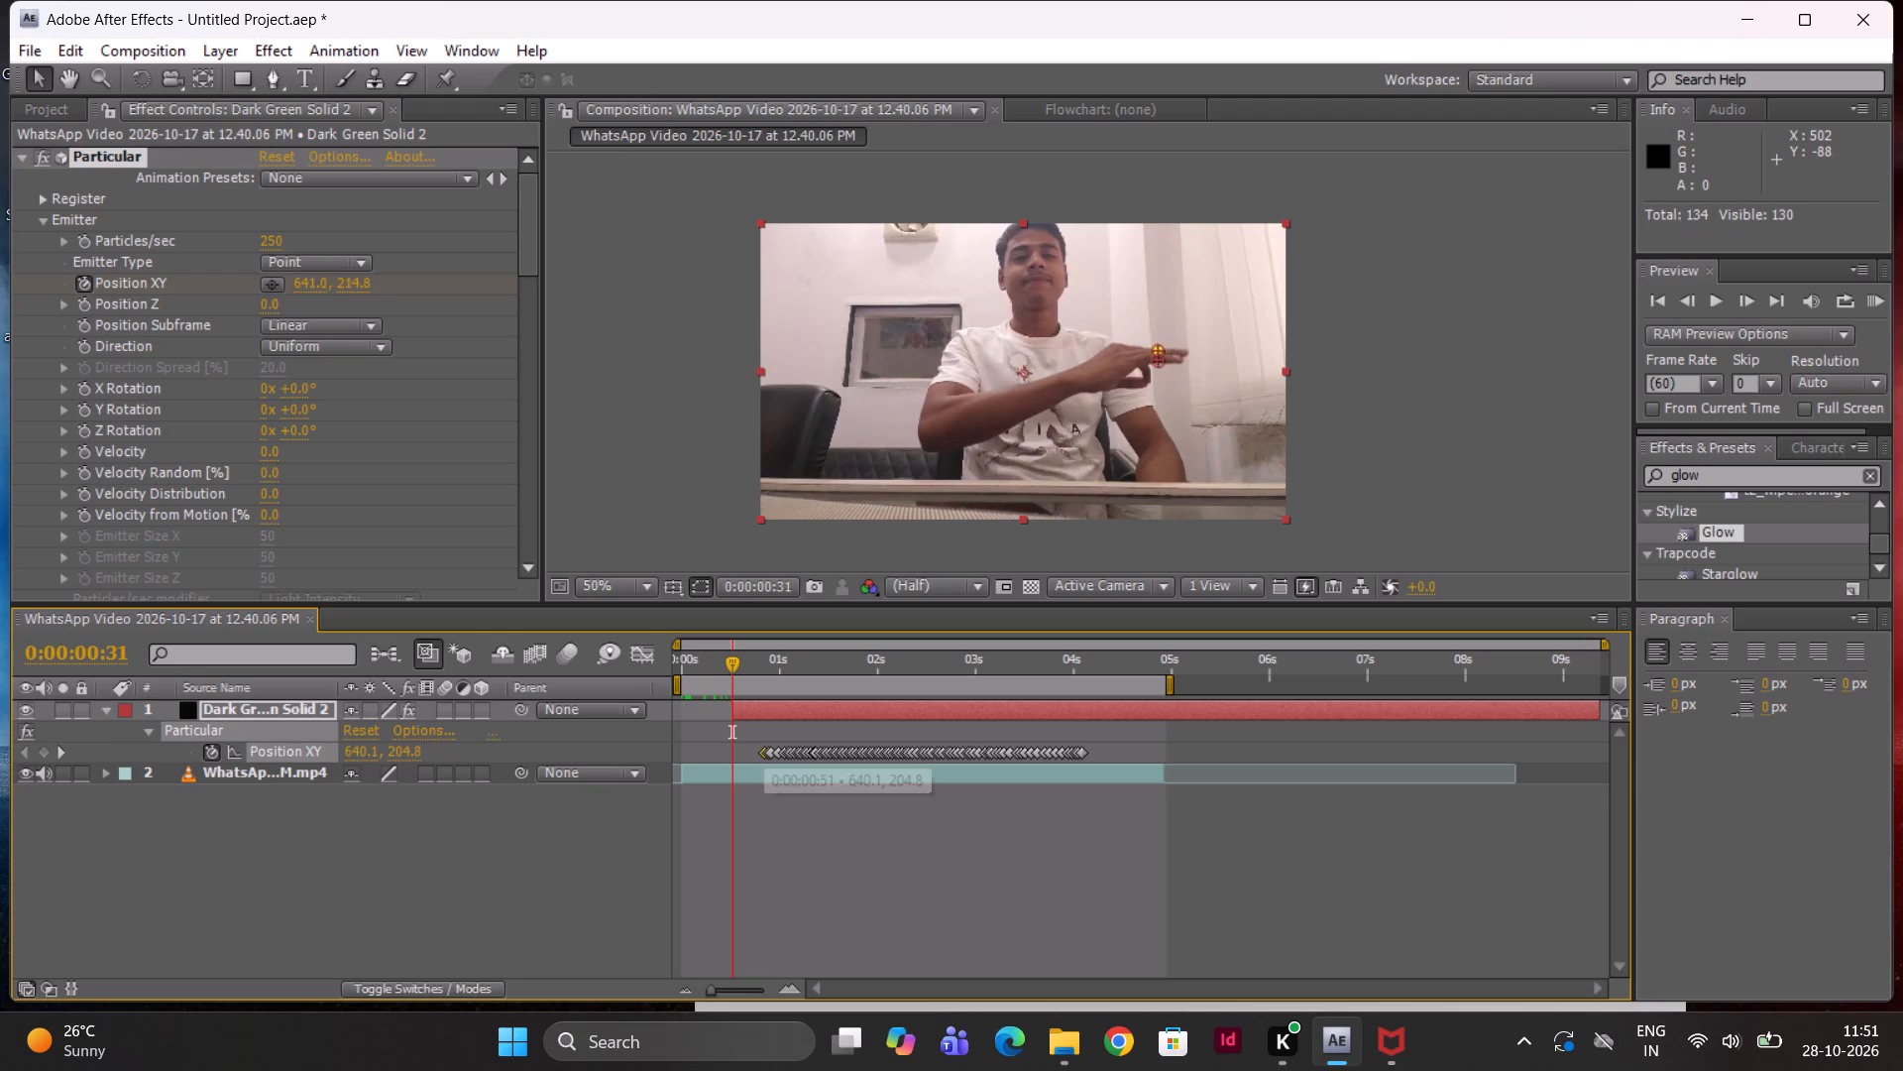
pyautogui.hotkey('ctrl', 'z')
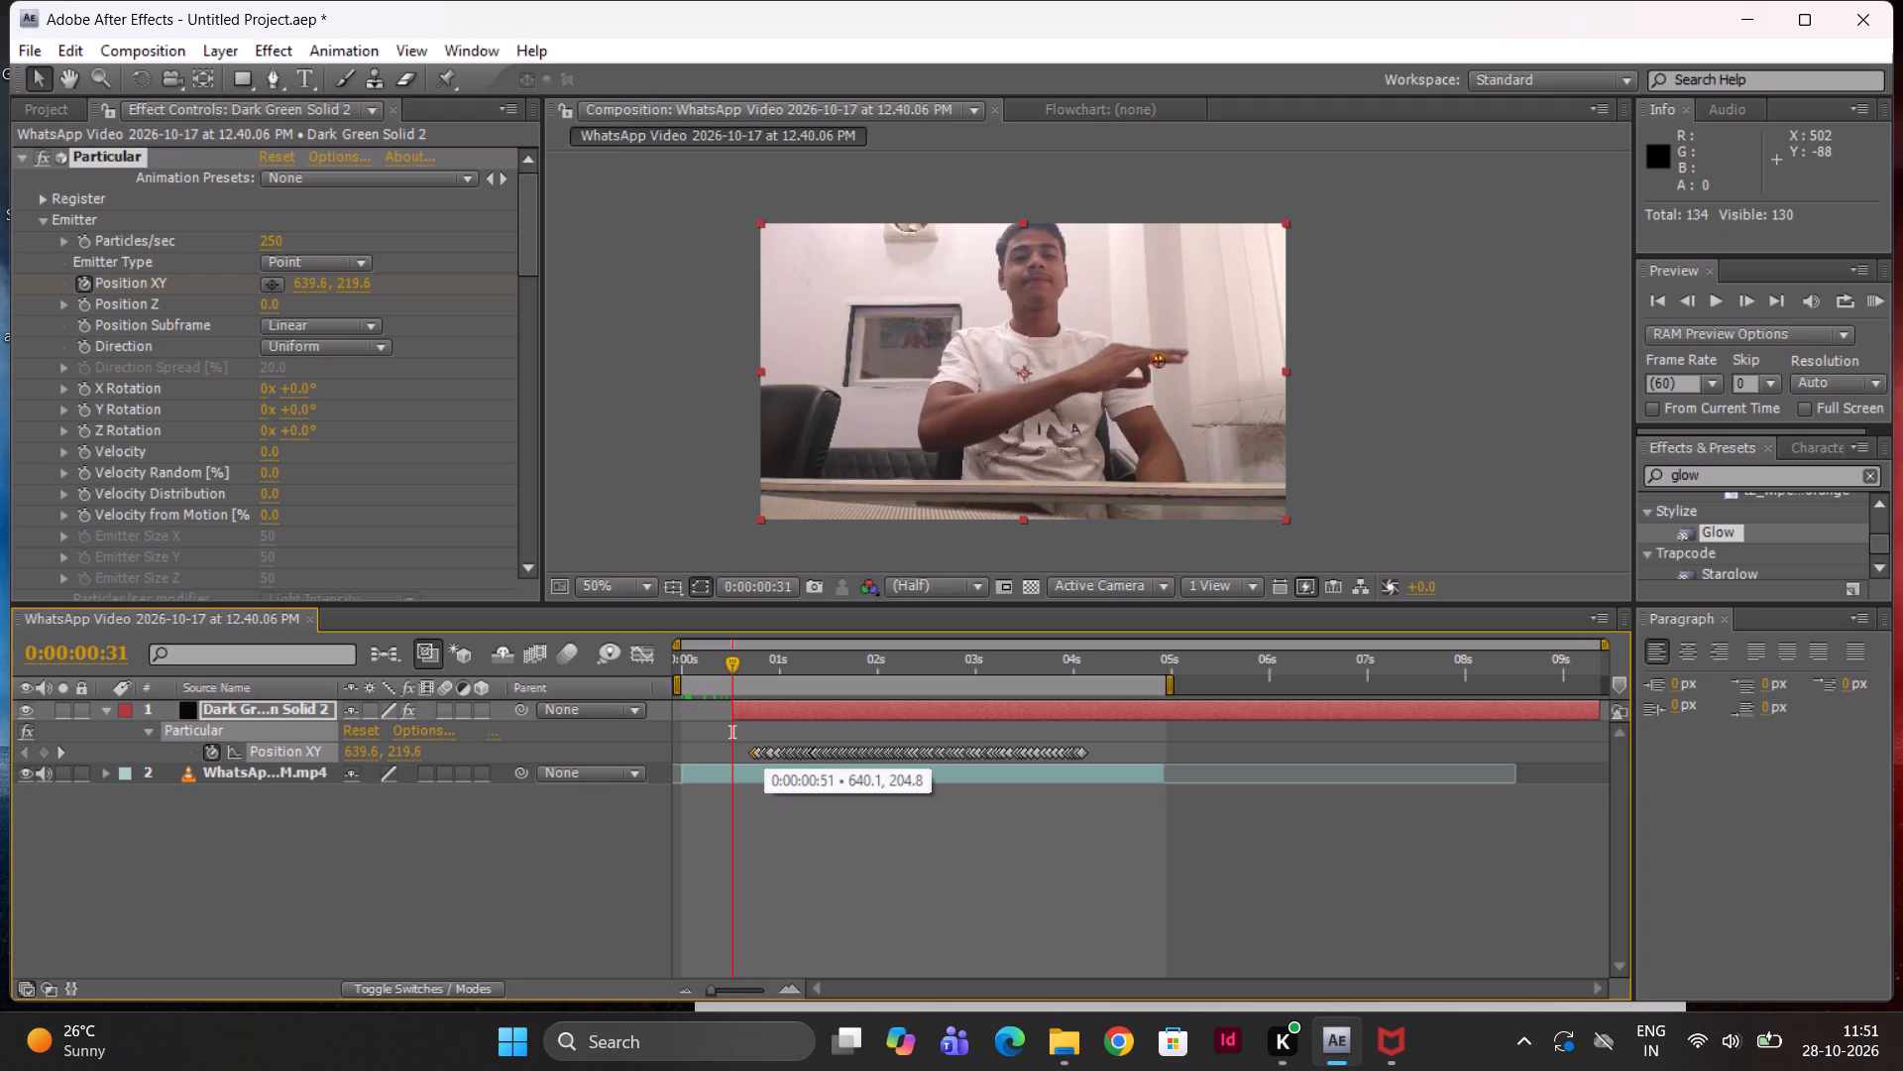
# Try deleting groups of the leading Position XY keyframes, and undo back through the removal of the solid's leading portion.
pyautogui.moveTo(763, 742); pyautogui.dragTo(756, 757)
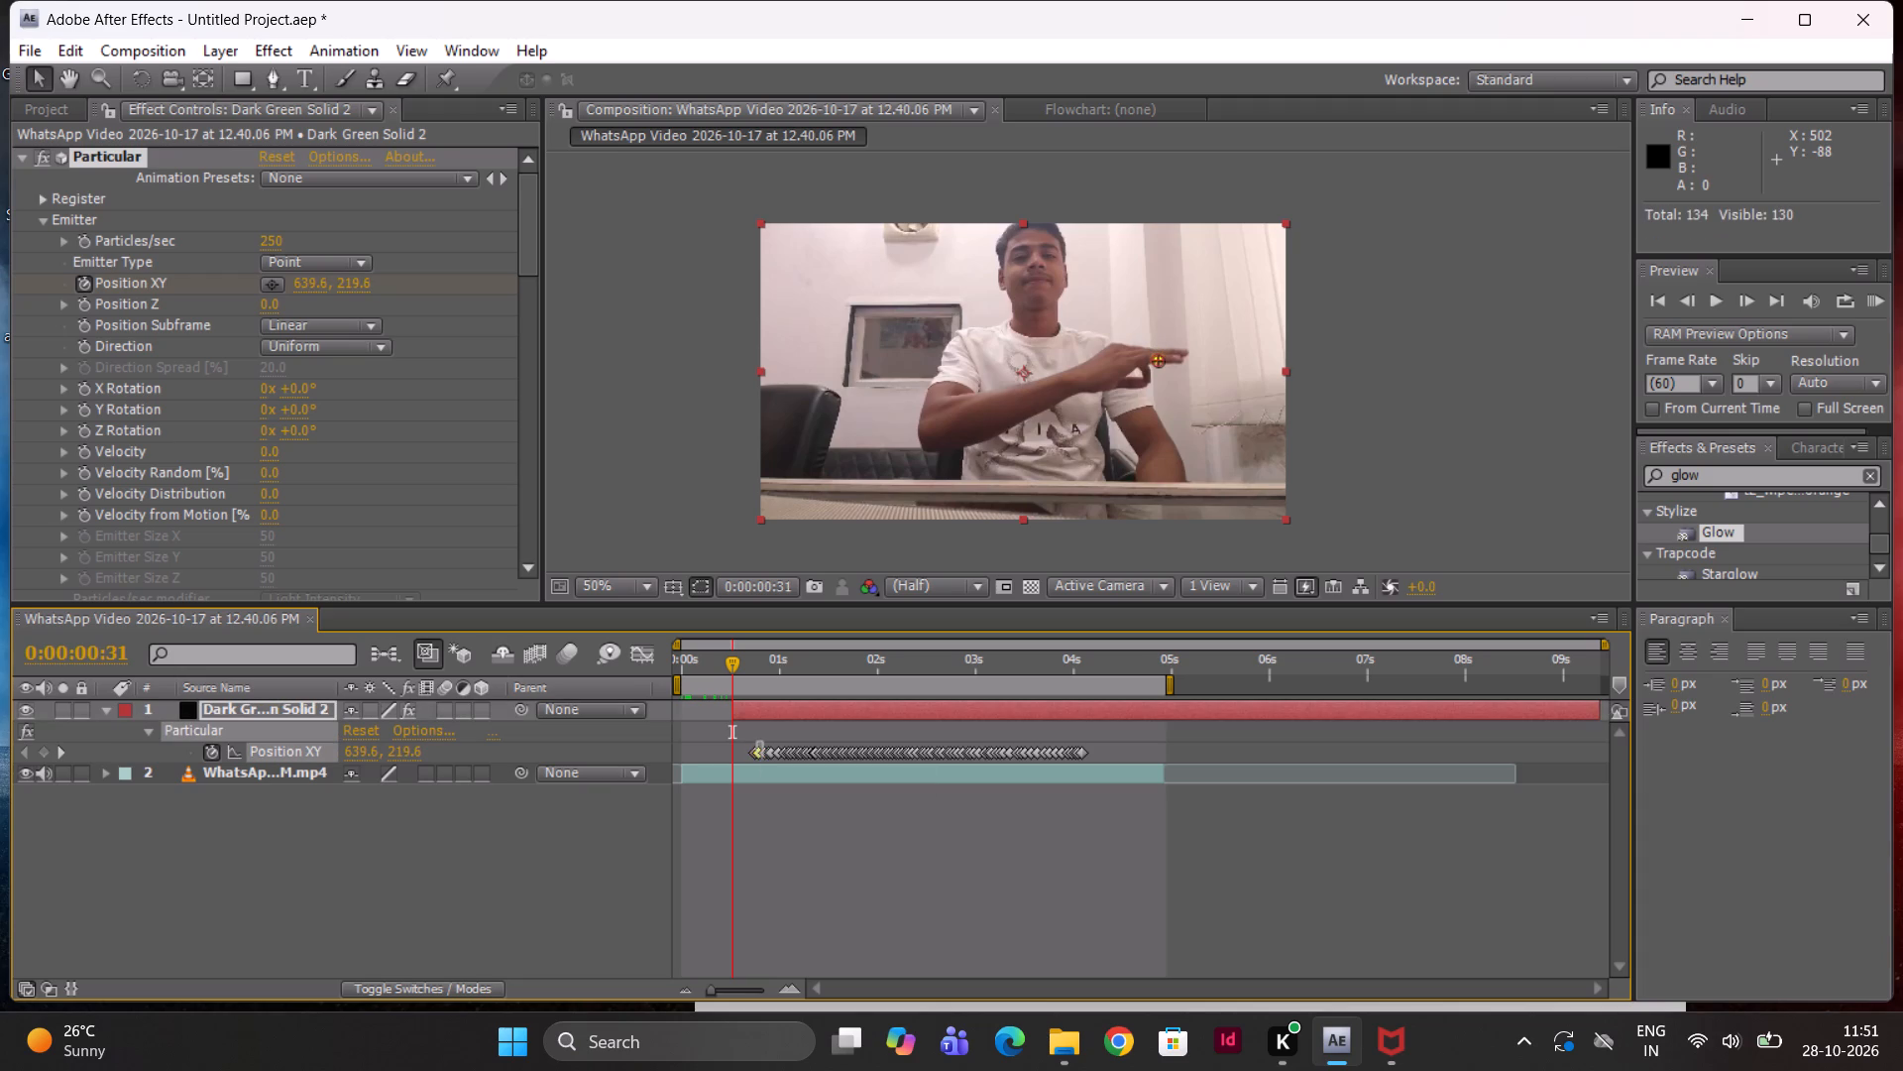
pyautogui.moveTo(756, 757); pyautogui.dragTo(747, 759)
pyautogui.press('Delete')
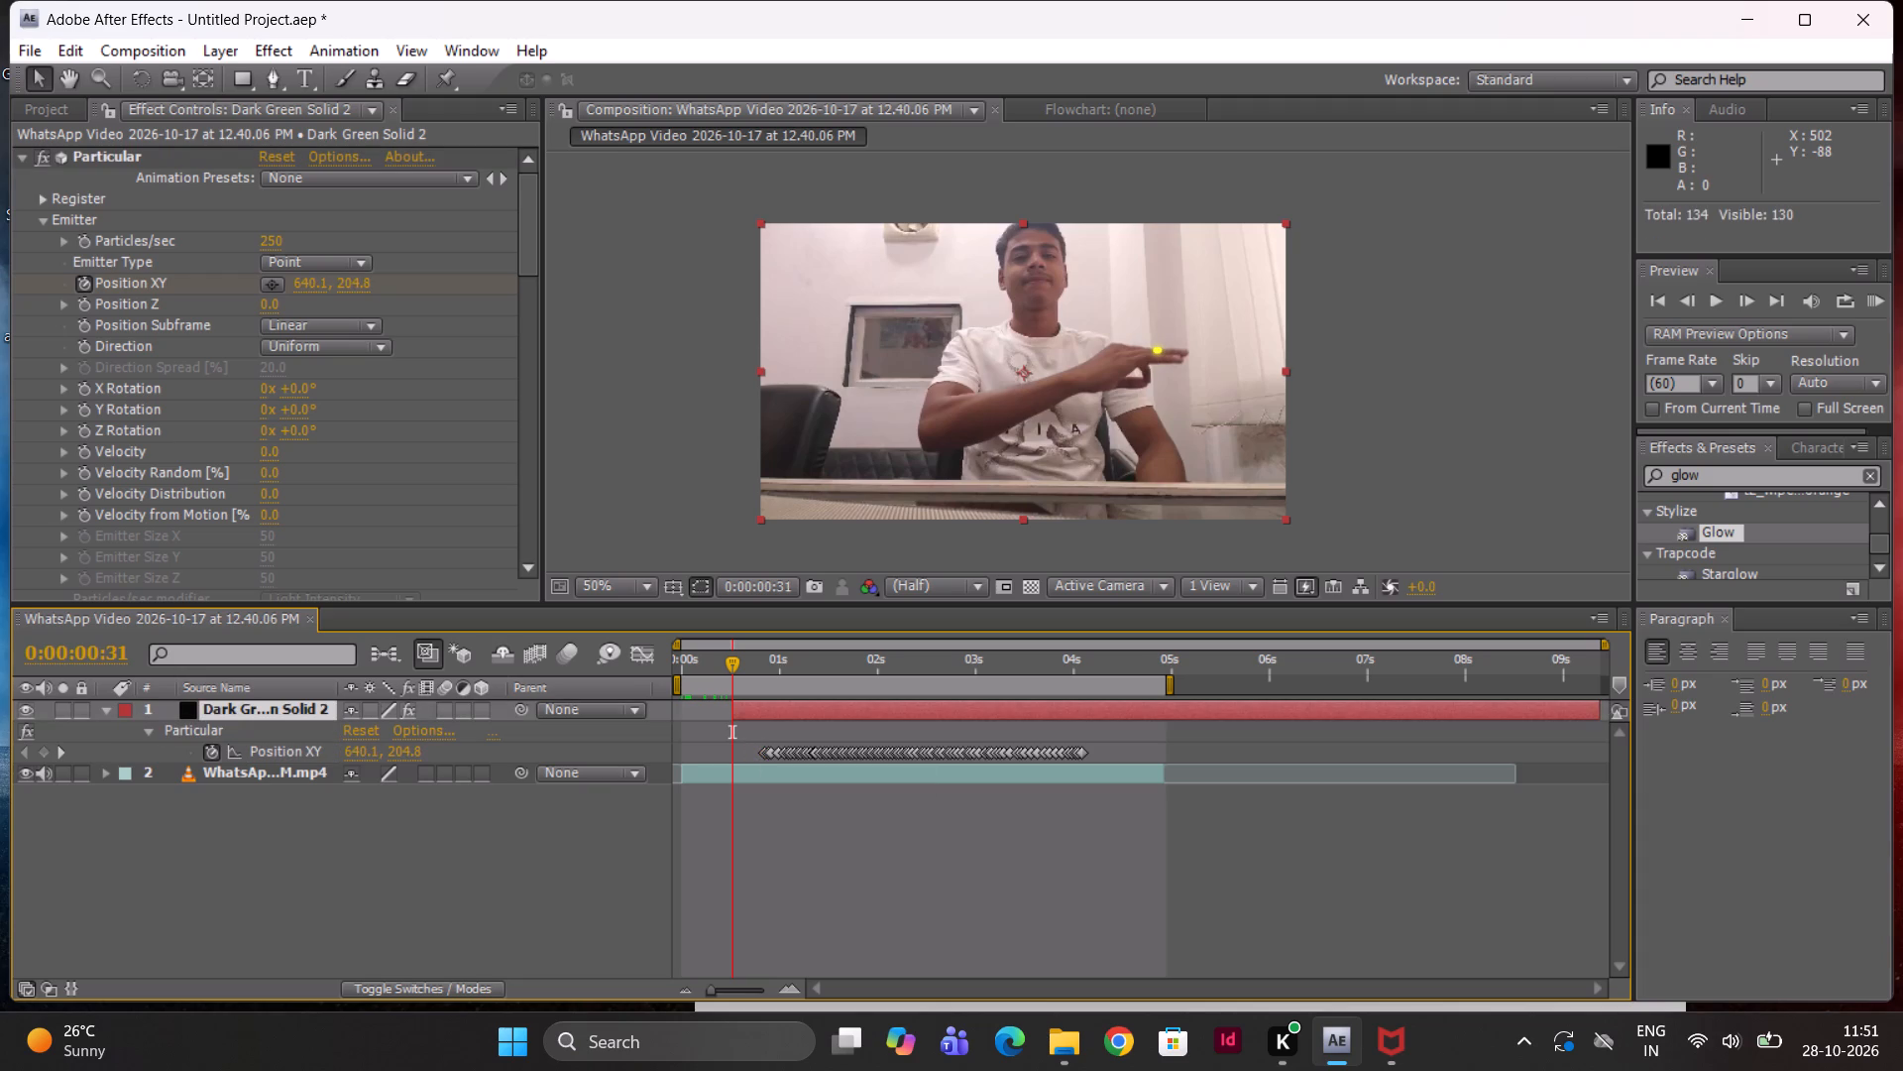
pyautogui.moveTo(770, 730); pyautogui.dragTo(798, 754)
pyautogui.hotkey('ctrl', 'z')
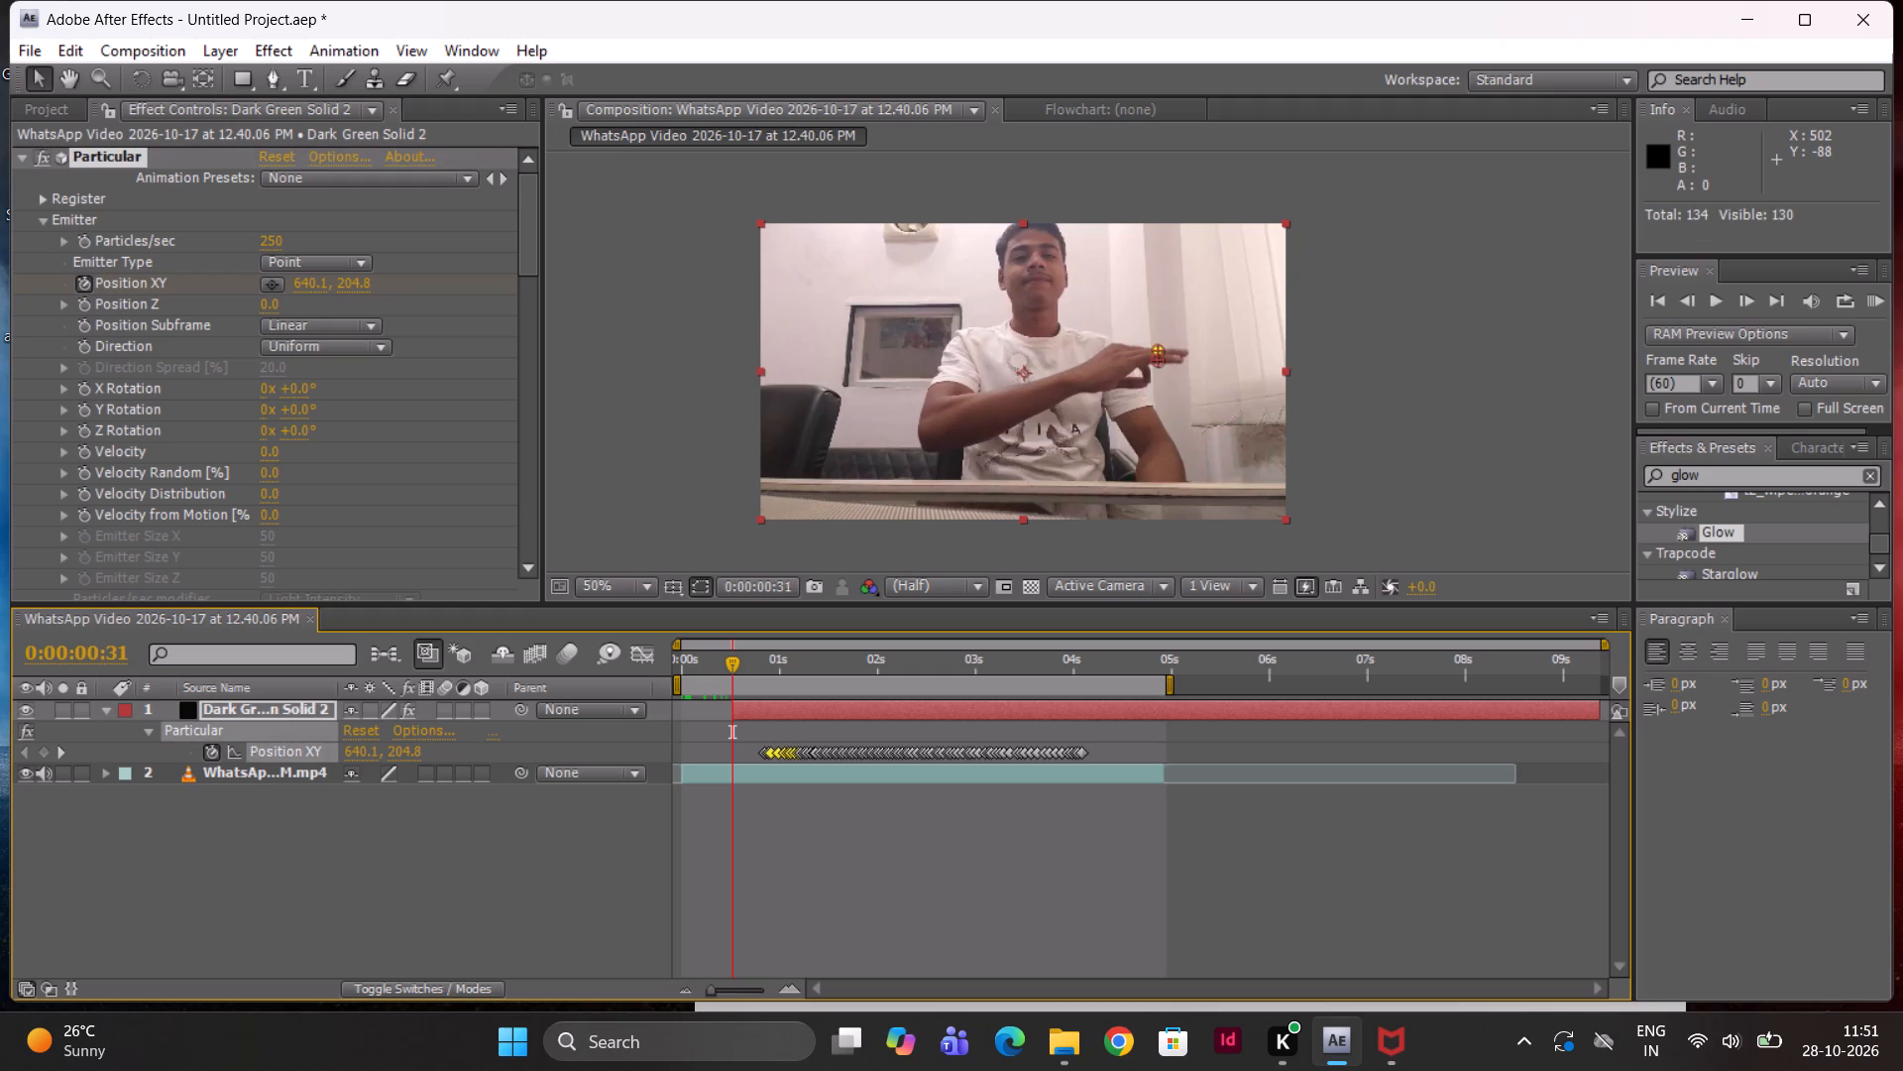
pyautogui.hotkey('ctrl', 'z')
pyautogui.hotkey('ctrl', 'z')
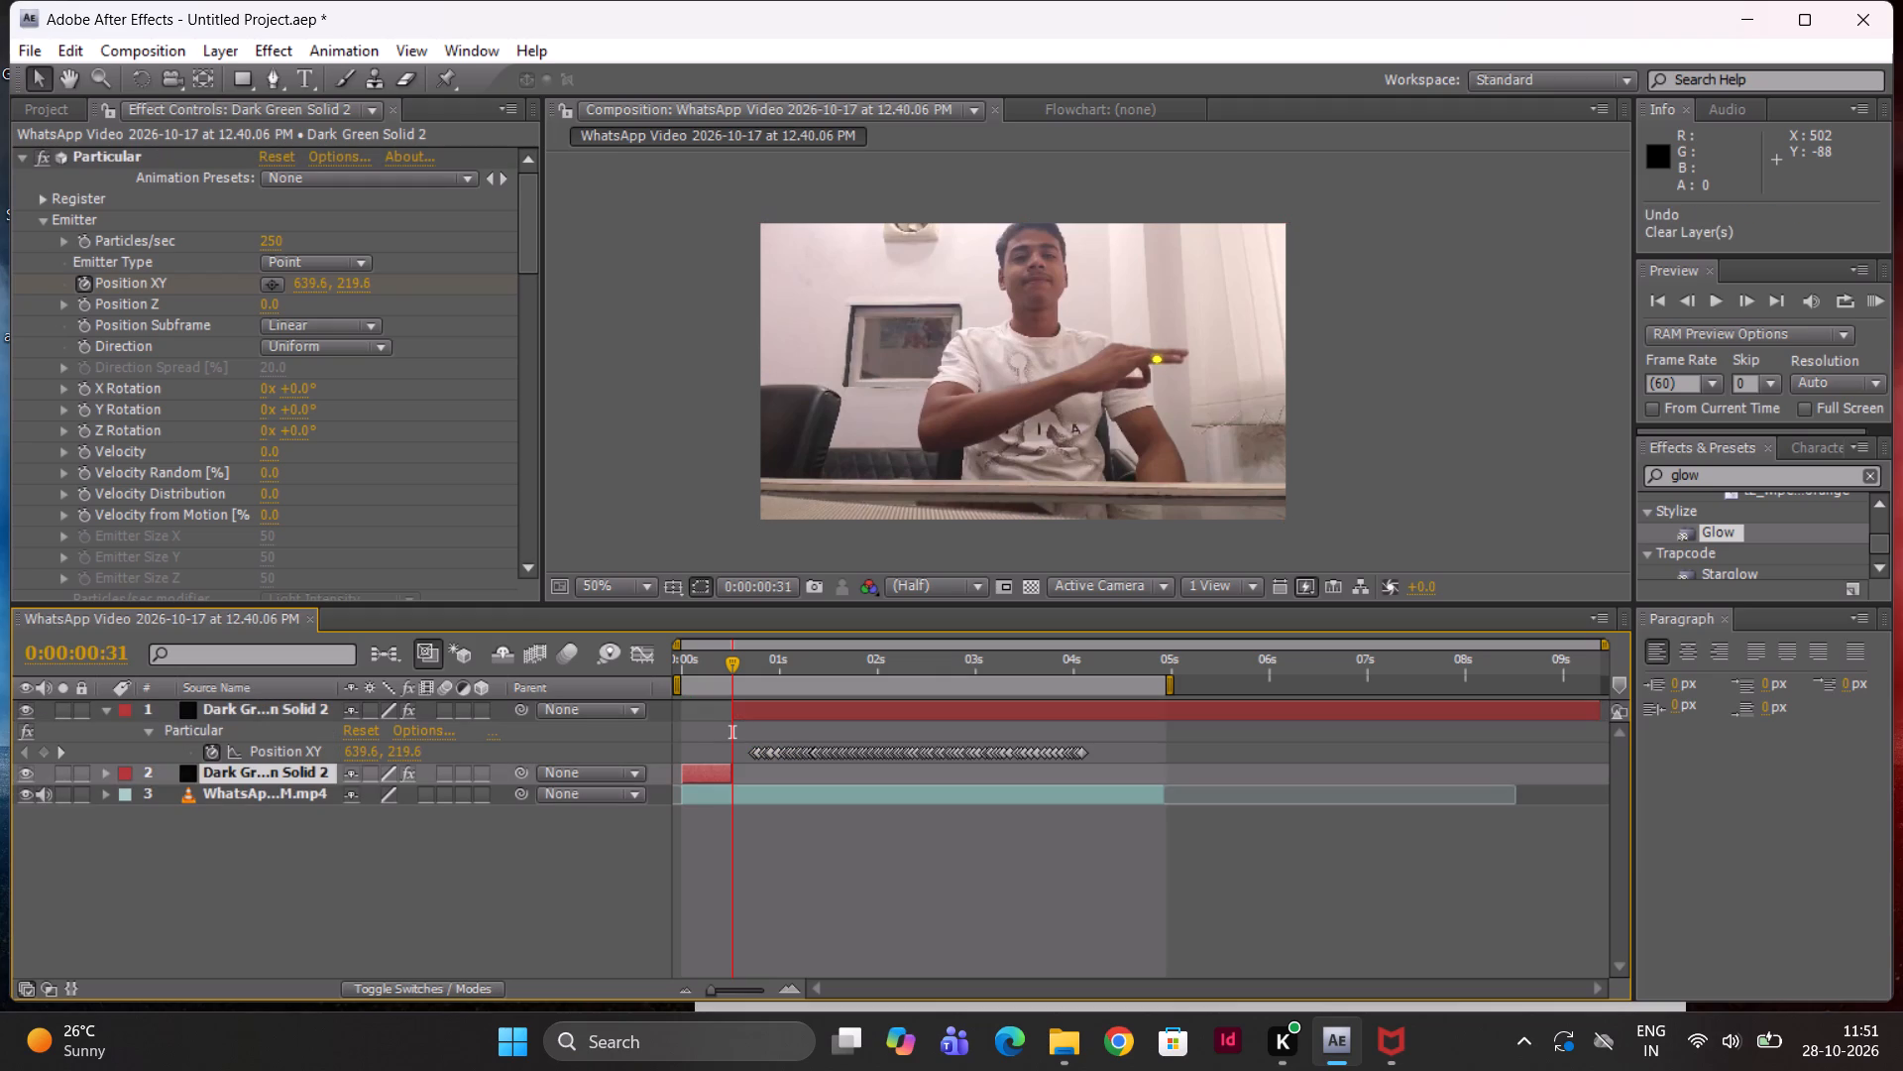
# Delete the restored portion of the solid that lies before 0:00:00:31.
pyautogui.click(716, 768)
pyautogui.press('Delete')
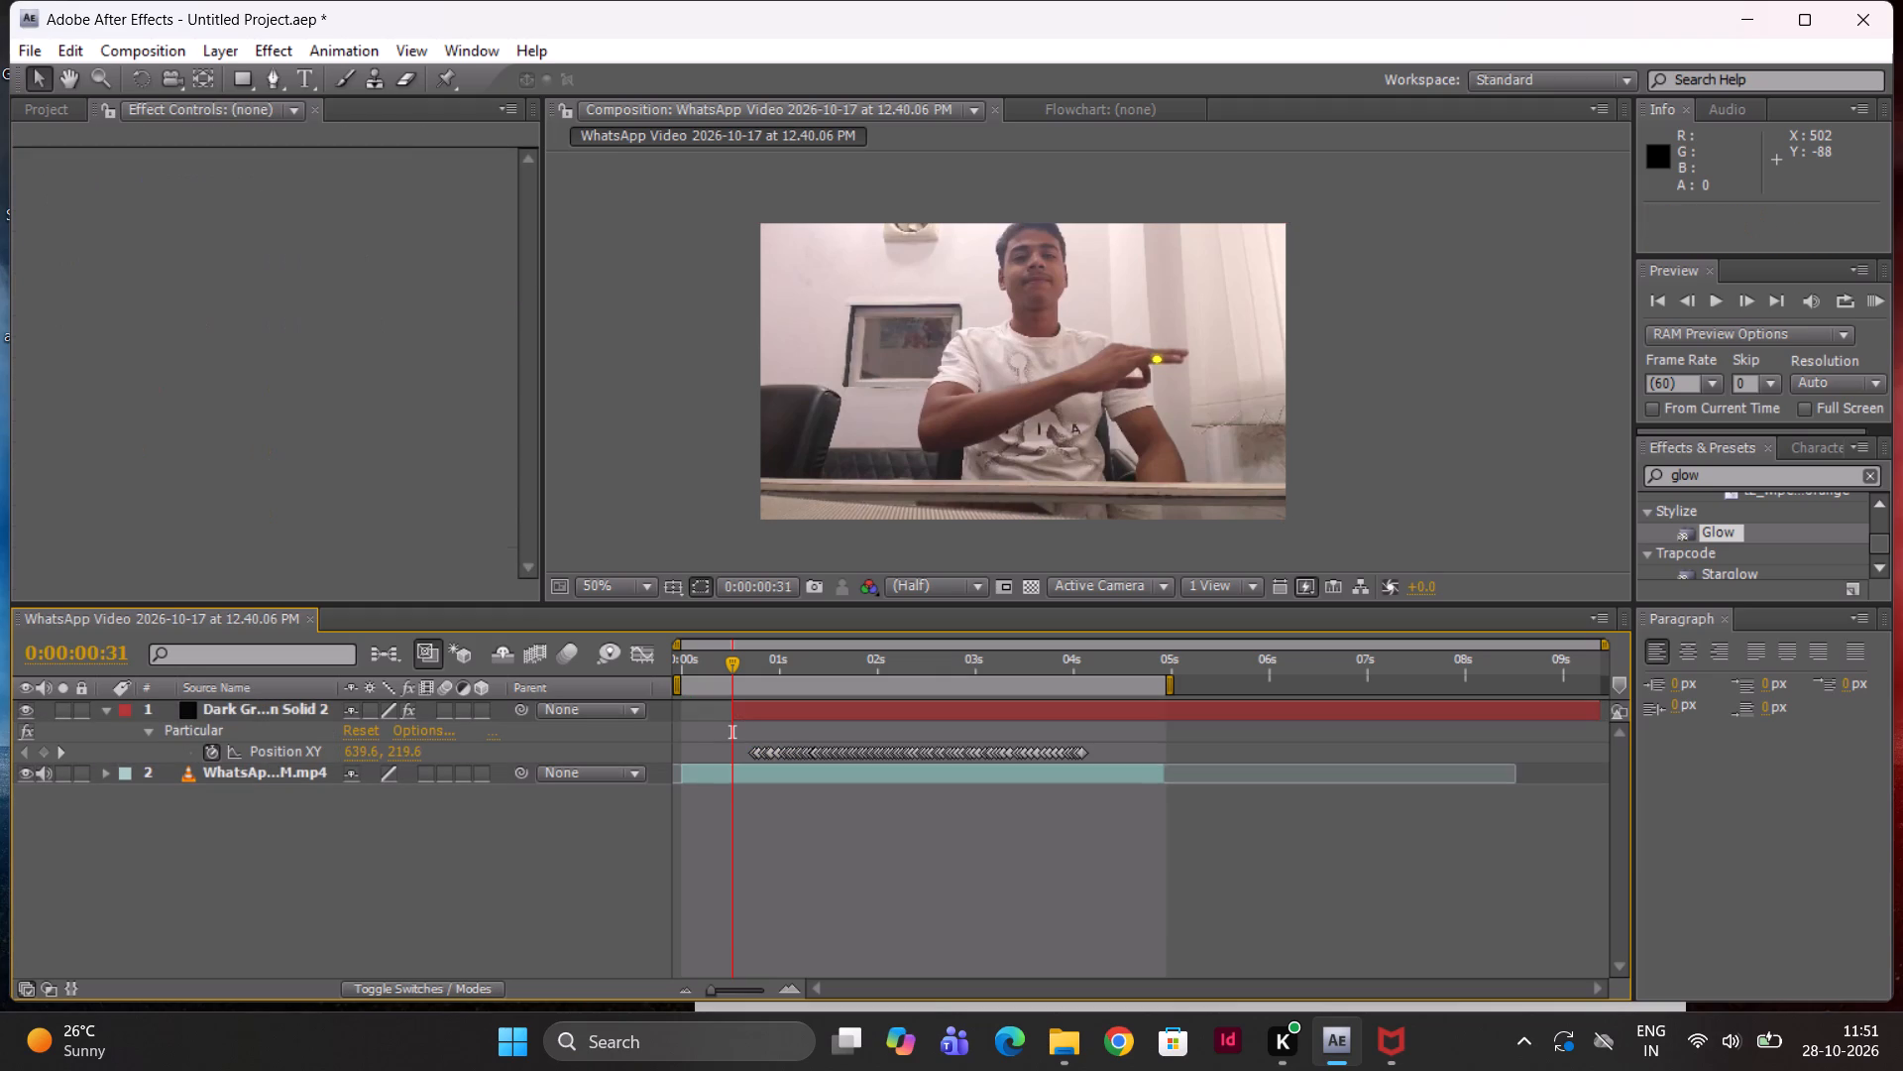
# Shift the solid layer slightly later so that it starts at 0:00:00:36.
pyautogui.moveTo(779, 714); pyautogui.dragTo(809, 716)
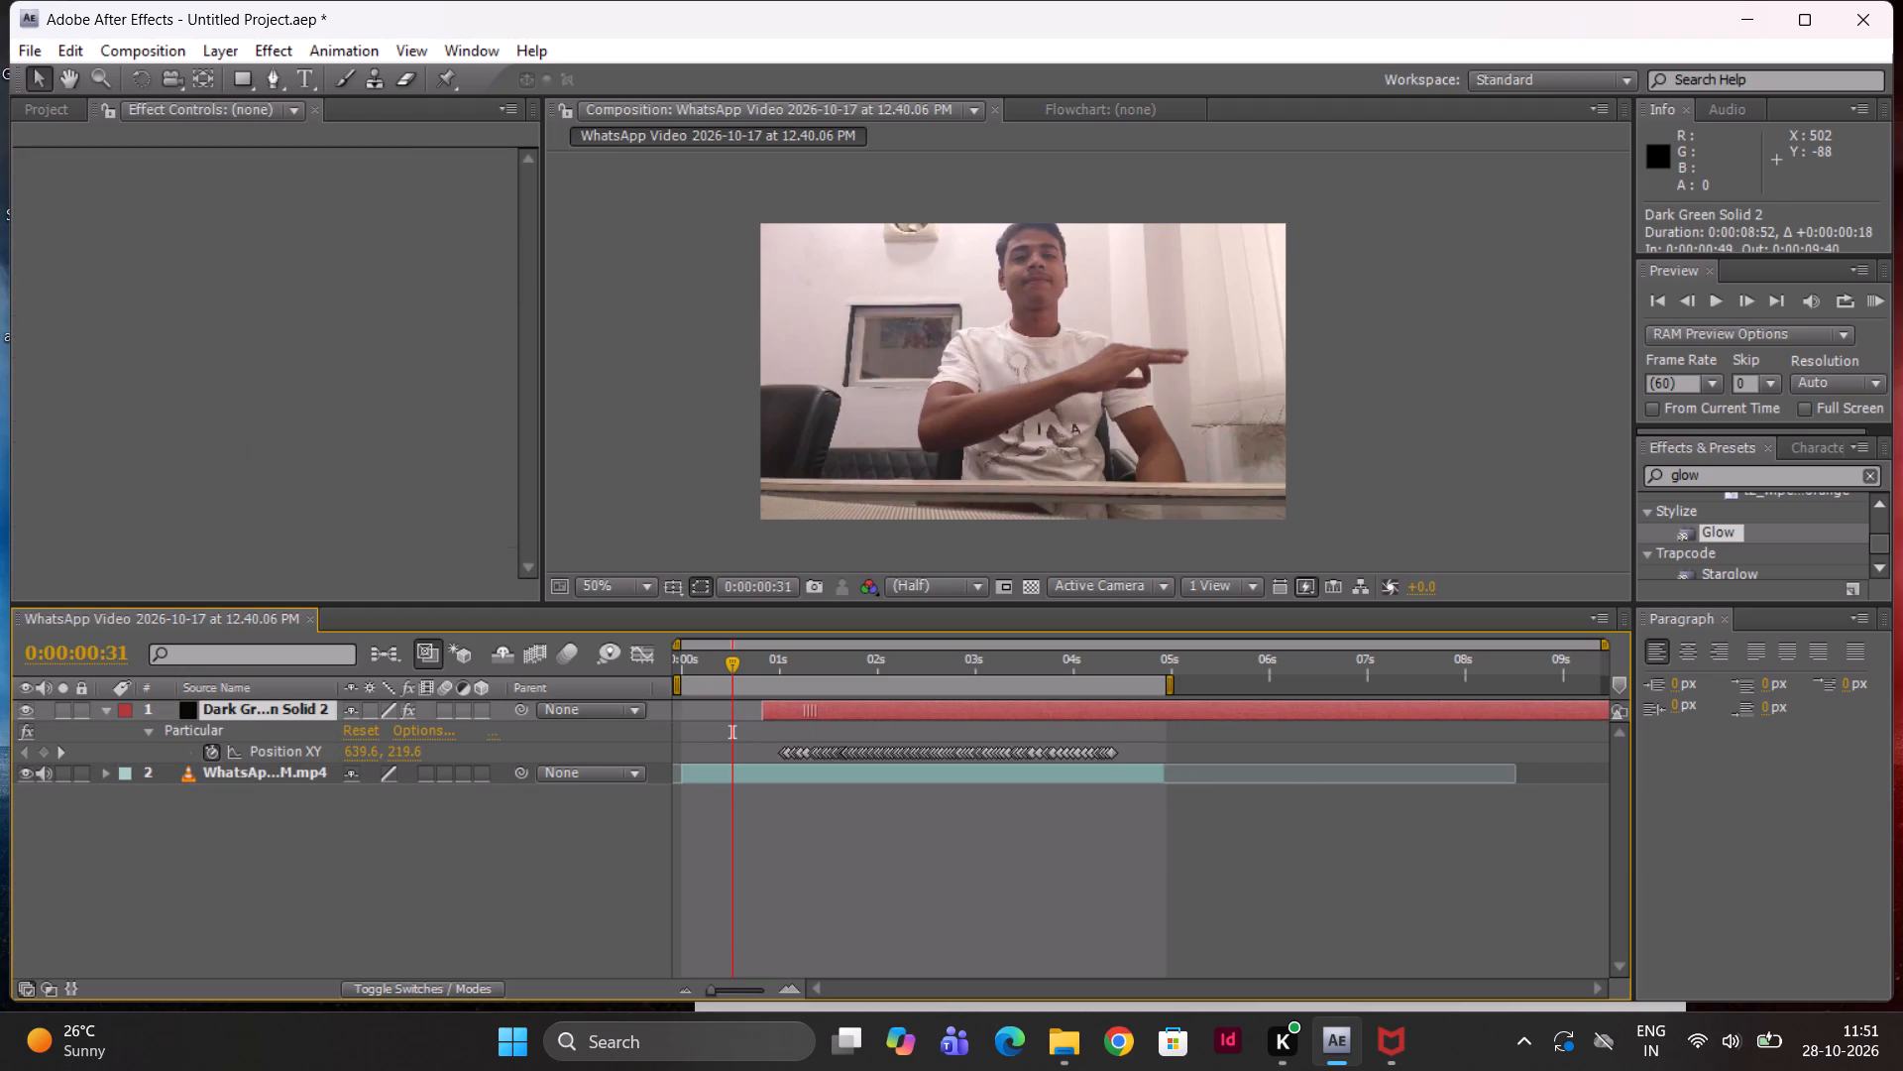
pyautogui.moveTo(809, 716); pyautogui.dragTo(787, 726)
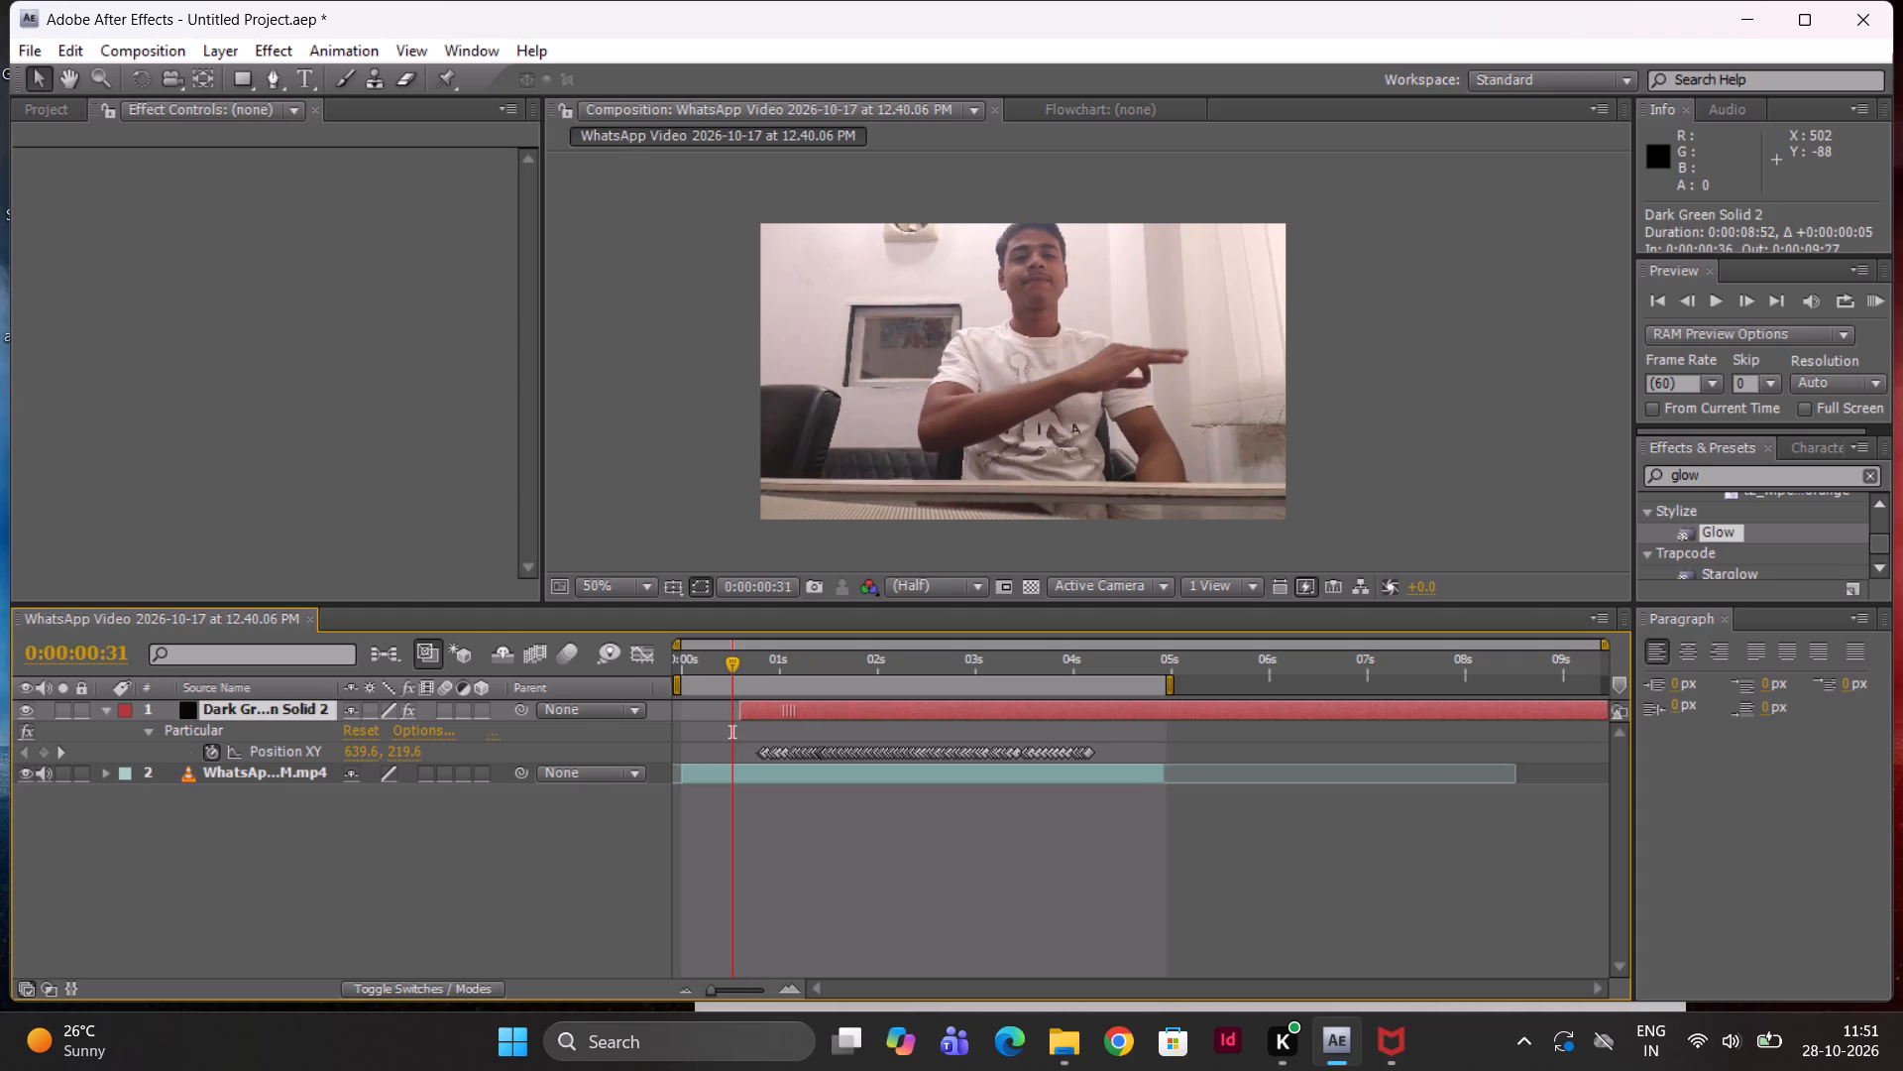
pyautogui.moveTo(787, 726); pyautogui.dragTo(788, 727)
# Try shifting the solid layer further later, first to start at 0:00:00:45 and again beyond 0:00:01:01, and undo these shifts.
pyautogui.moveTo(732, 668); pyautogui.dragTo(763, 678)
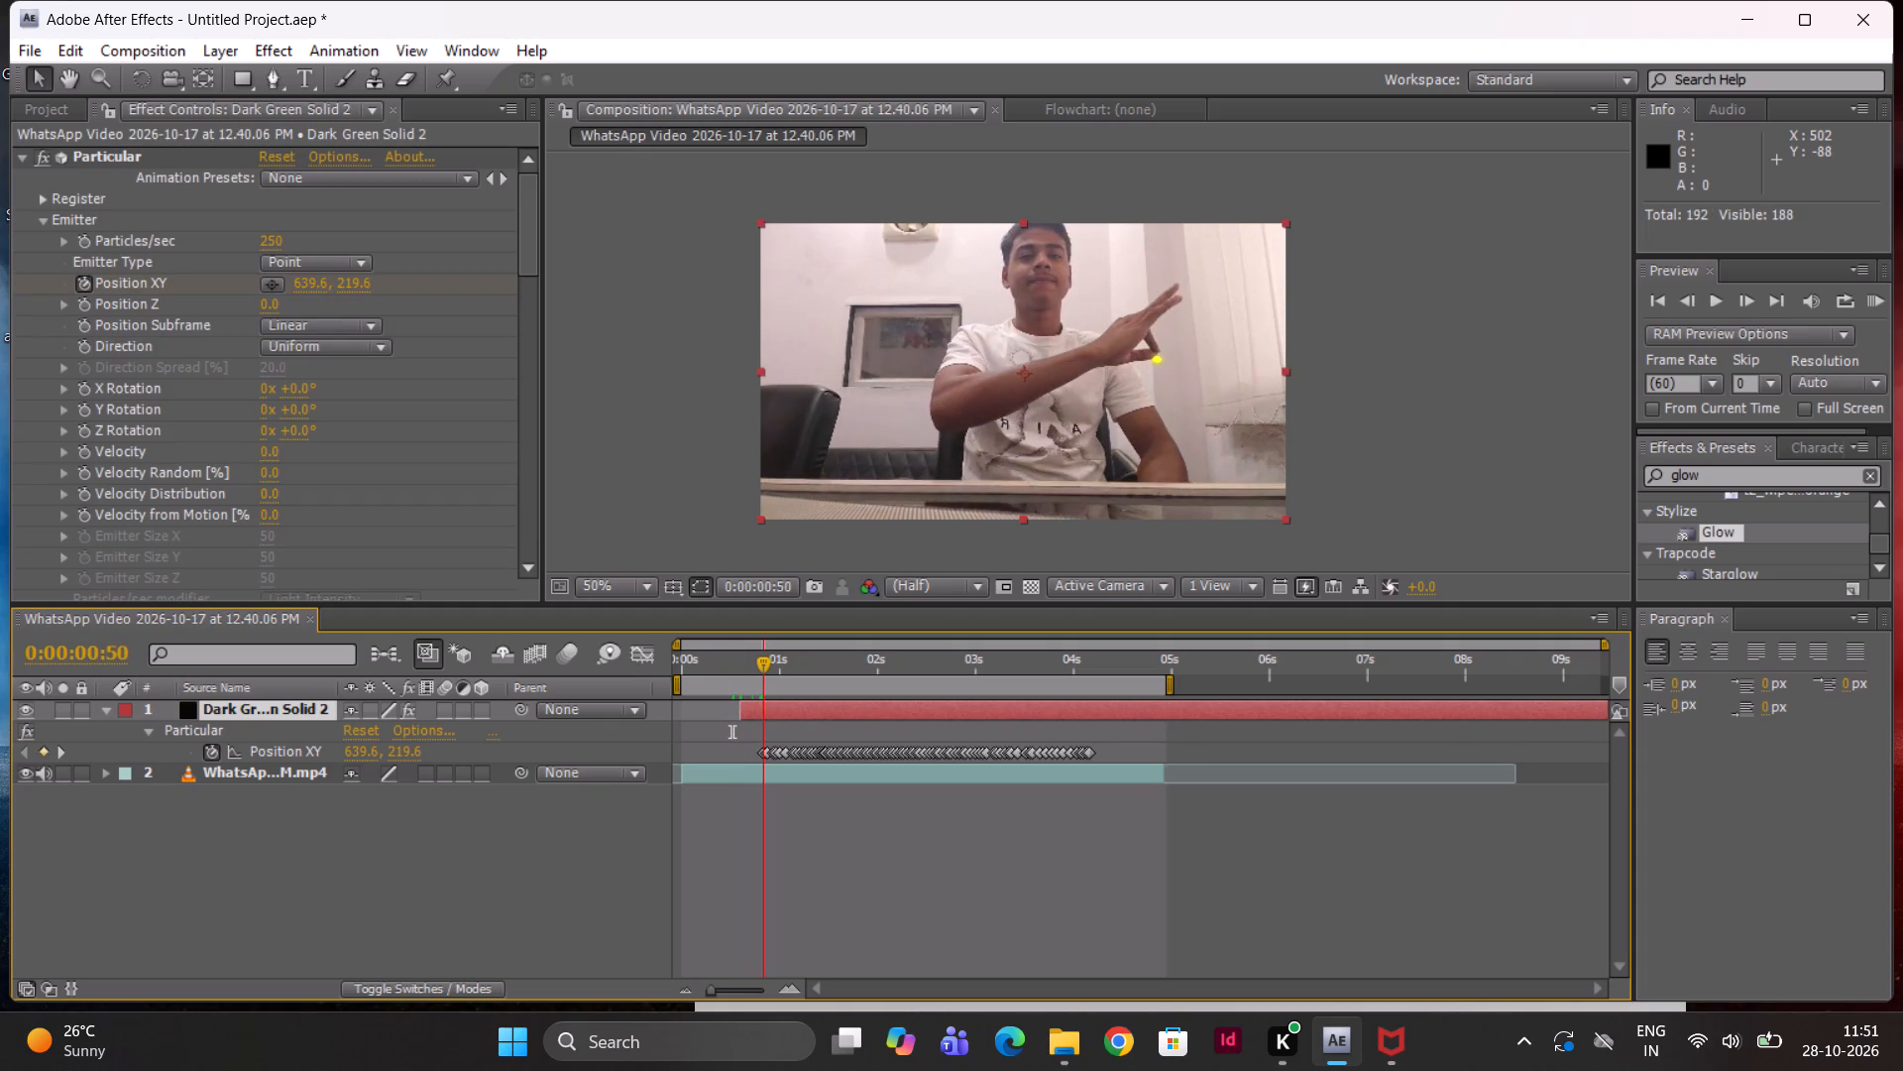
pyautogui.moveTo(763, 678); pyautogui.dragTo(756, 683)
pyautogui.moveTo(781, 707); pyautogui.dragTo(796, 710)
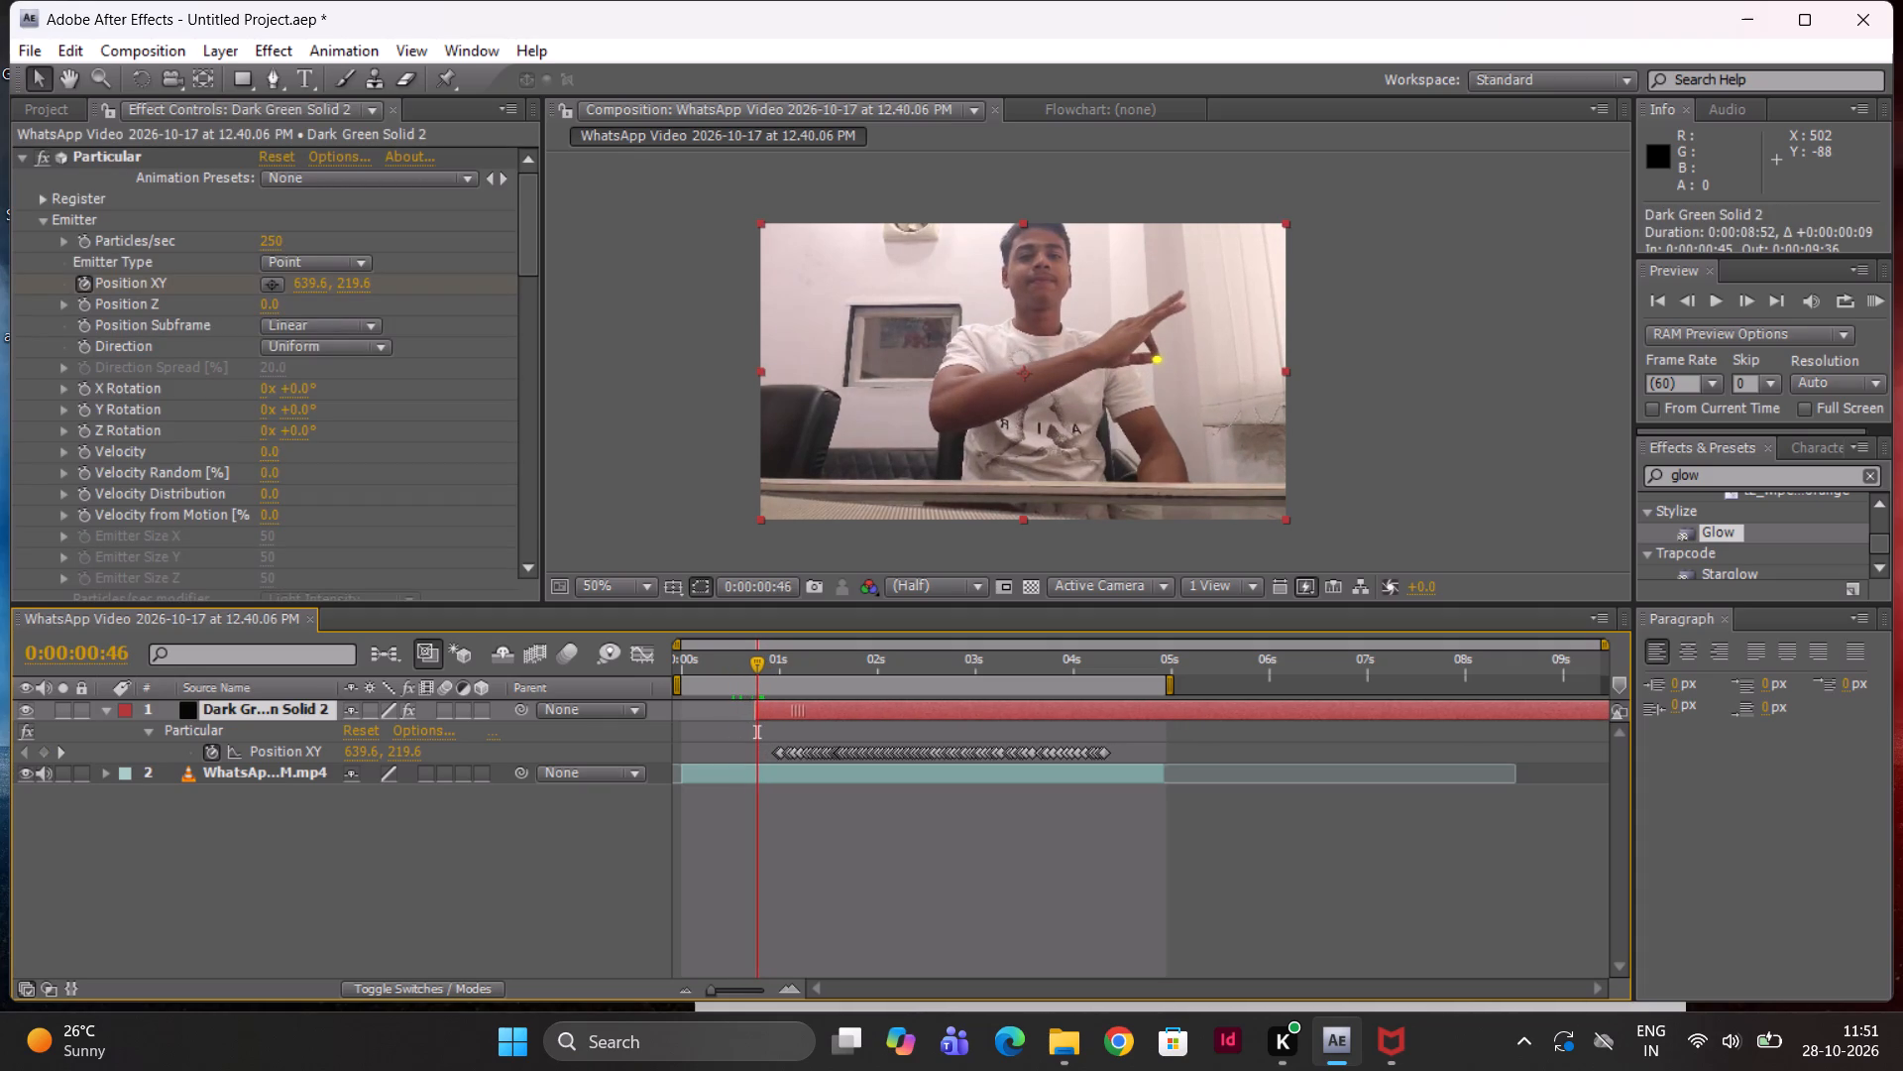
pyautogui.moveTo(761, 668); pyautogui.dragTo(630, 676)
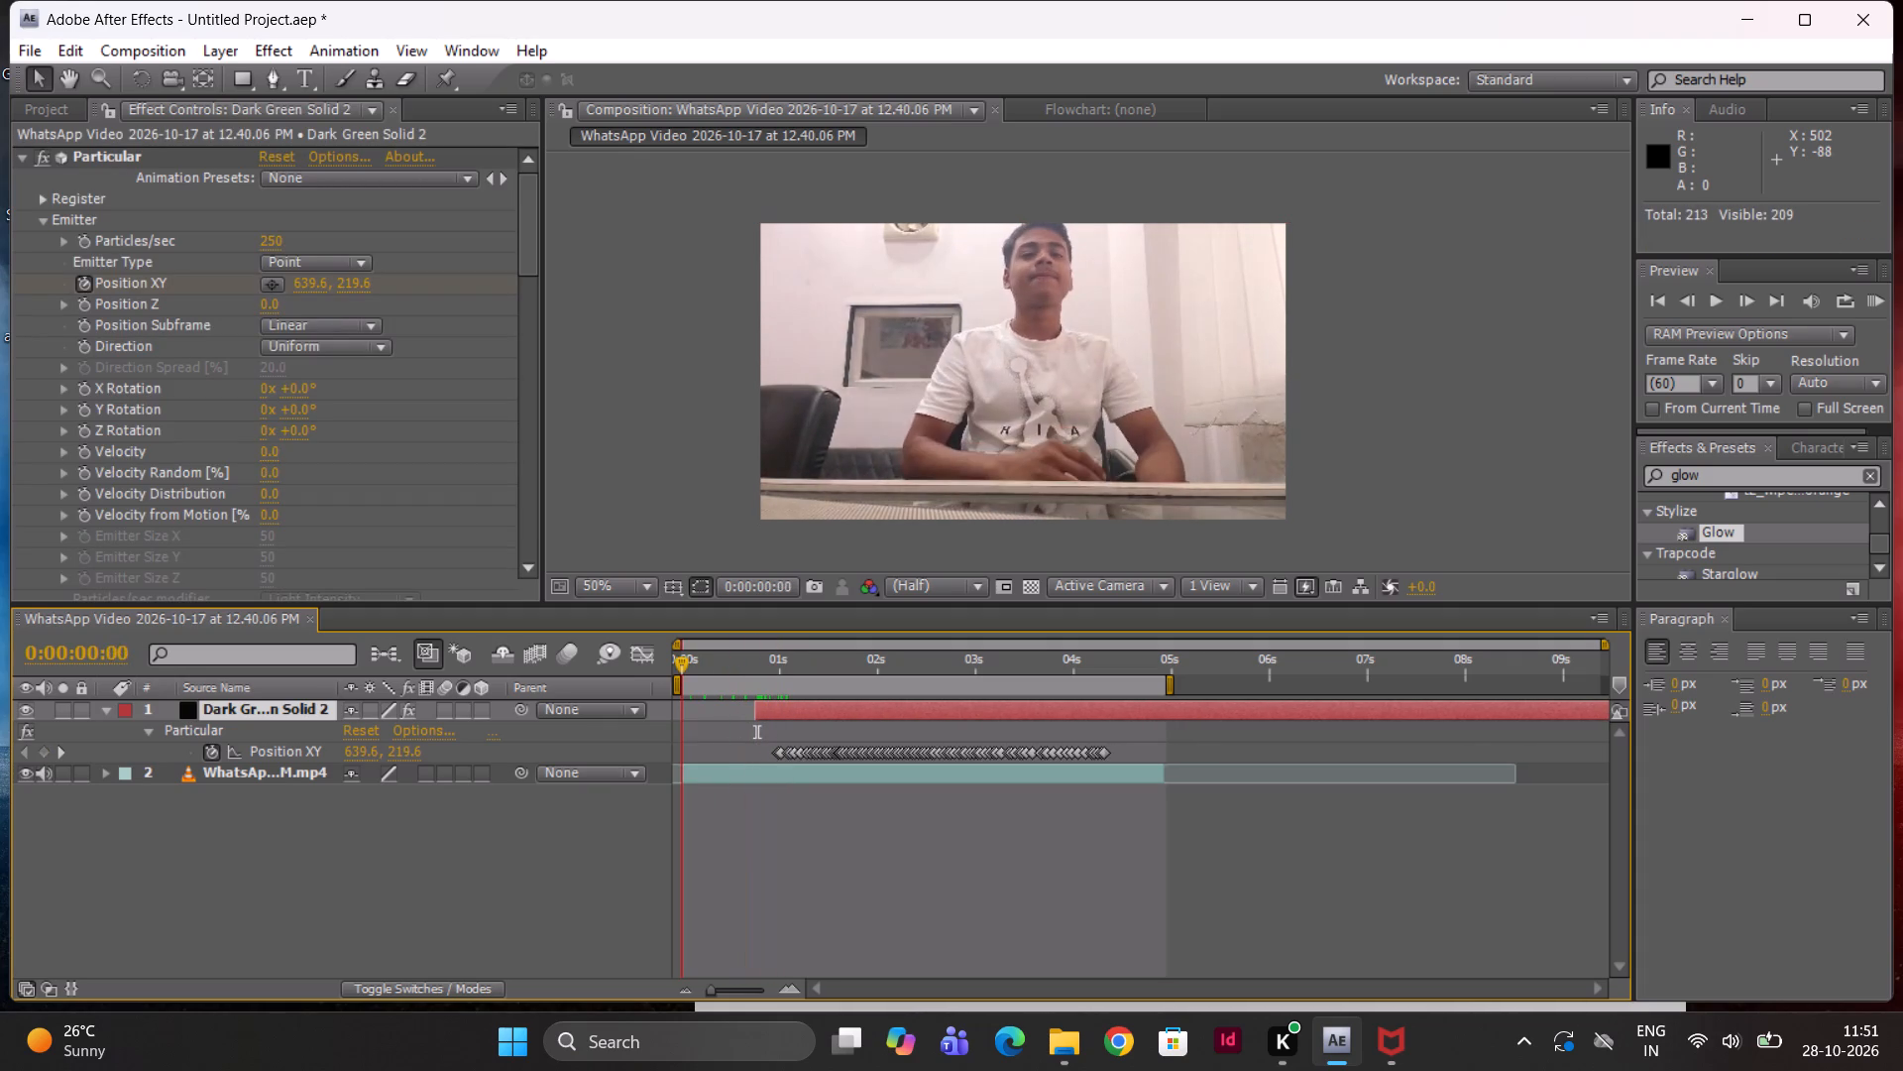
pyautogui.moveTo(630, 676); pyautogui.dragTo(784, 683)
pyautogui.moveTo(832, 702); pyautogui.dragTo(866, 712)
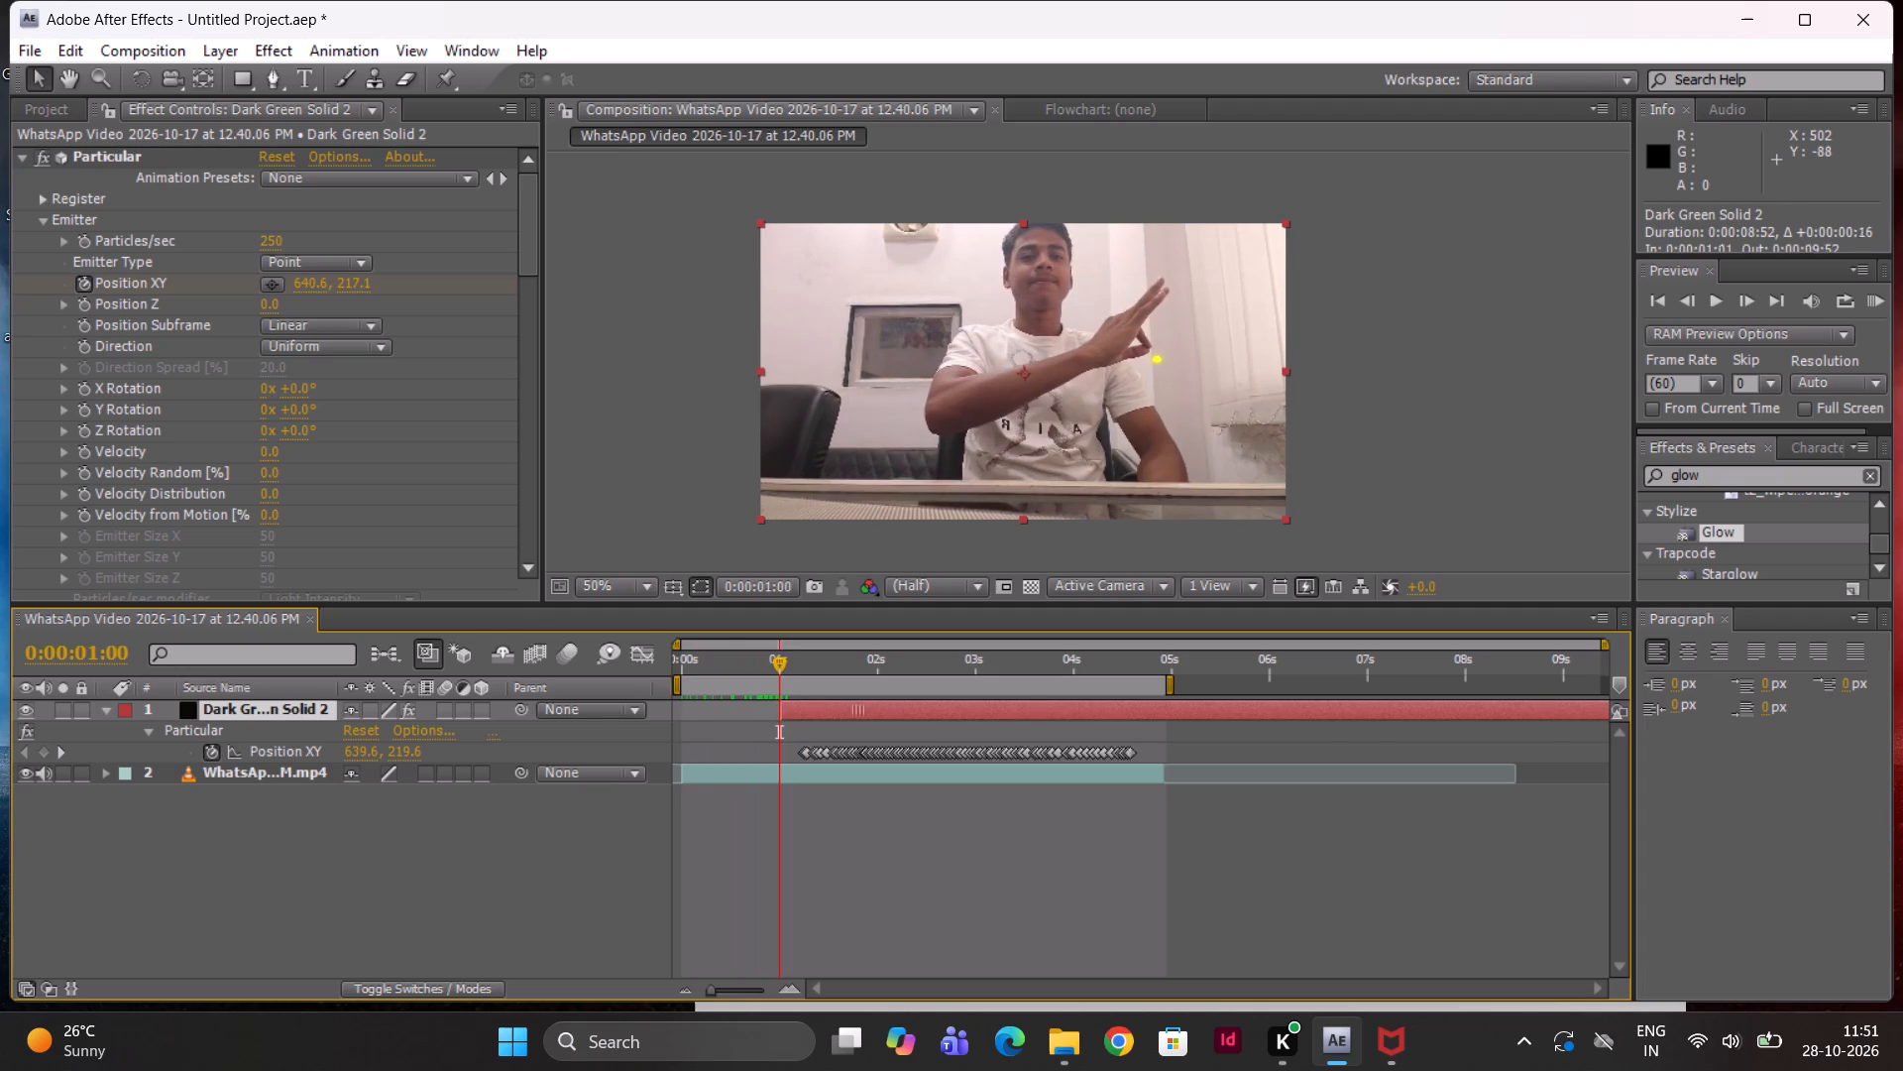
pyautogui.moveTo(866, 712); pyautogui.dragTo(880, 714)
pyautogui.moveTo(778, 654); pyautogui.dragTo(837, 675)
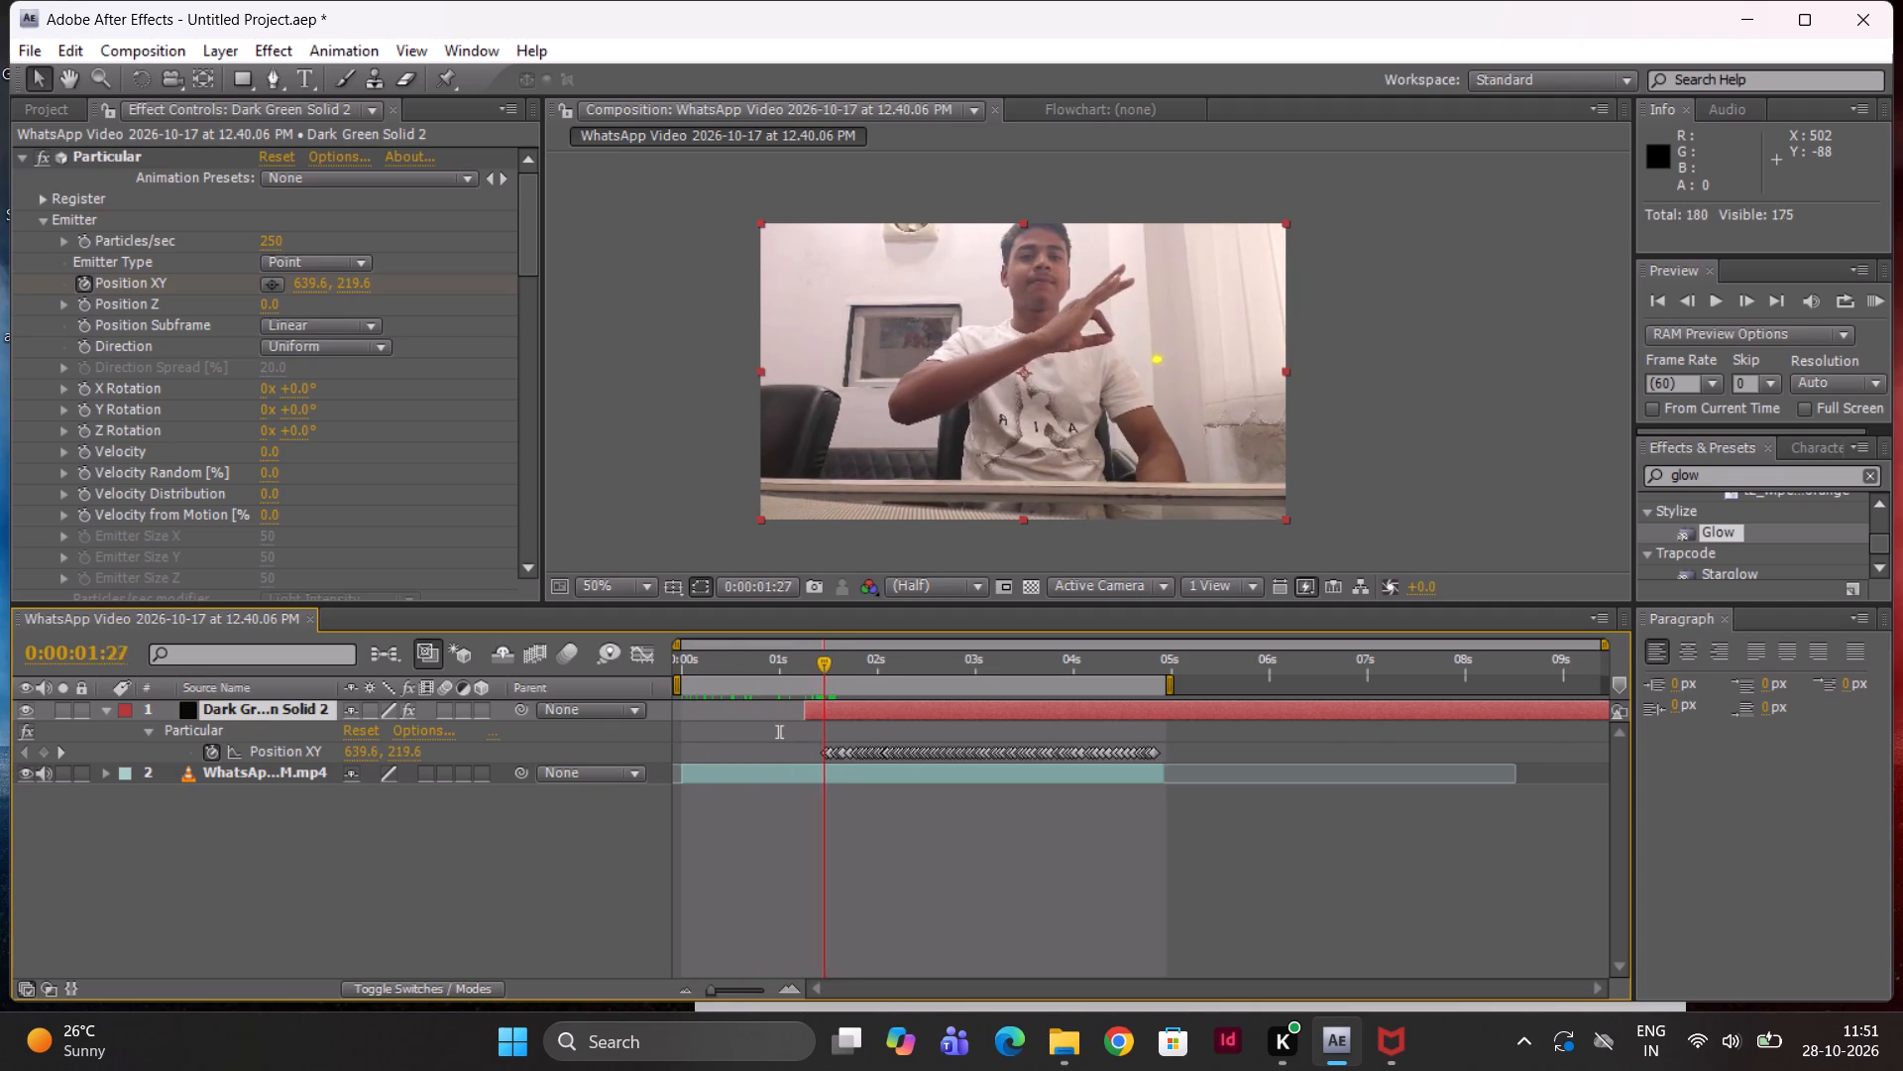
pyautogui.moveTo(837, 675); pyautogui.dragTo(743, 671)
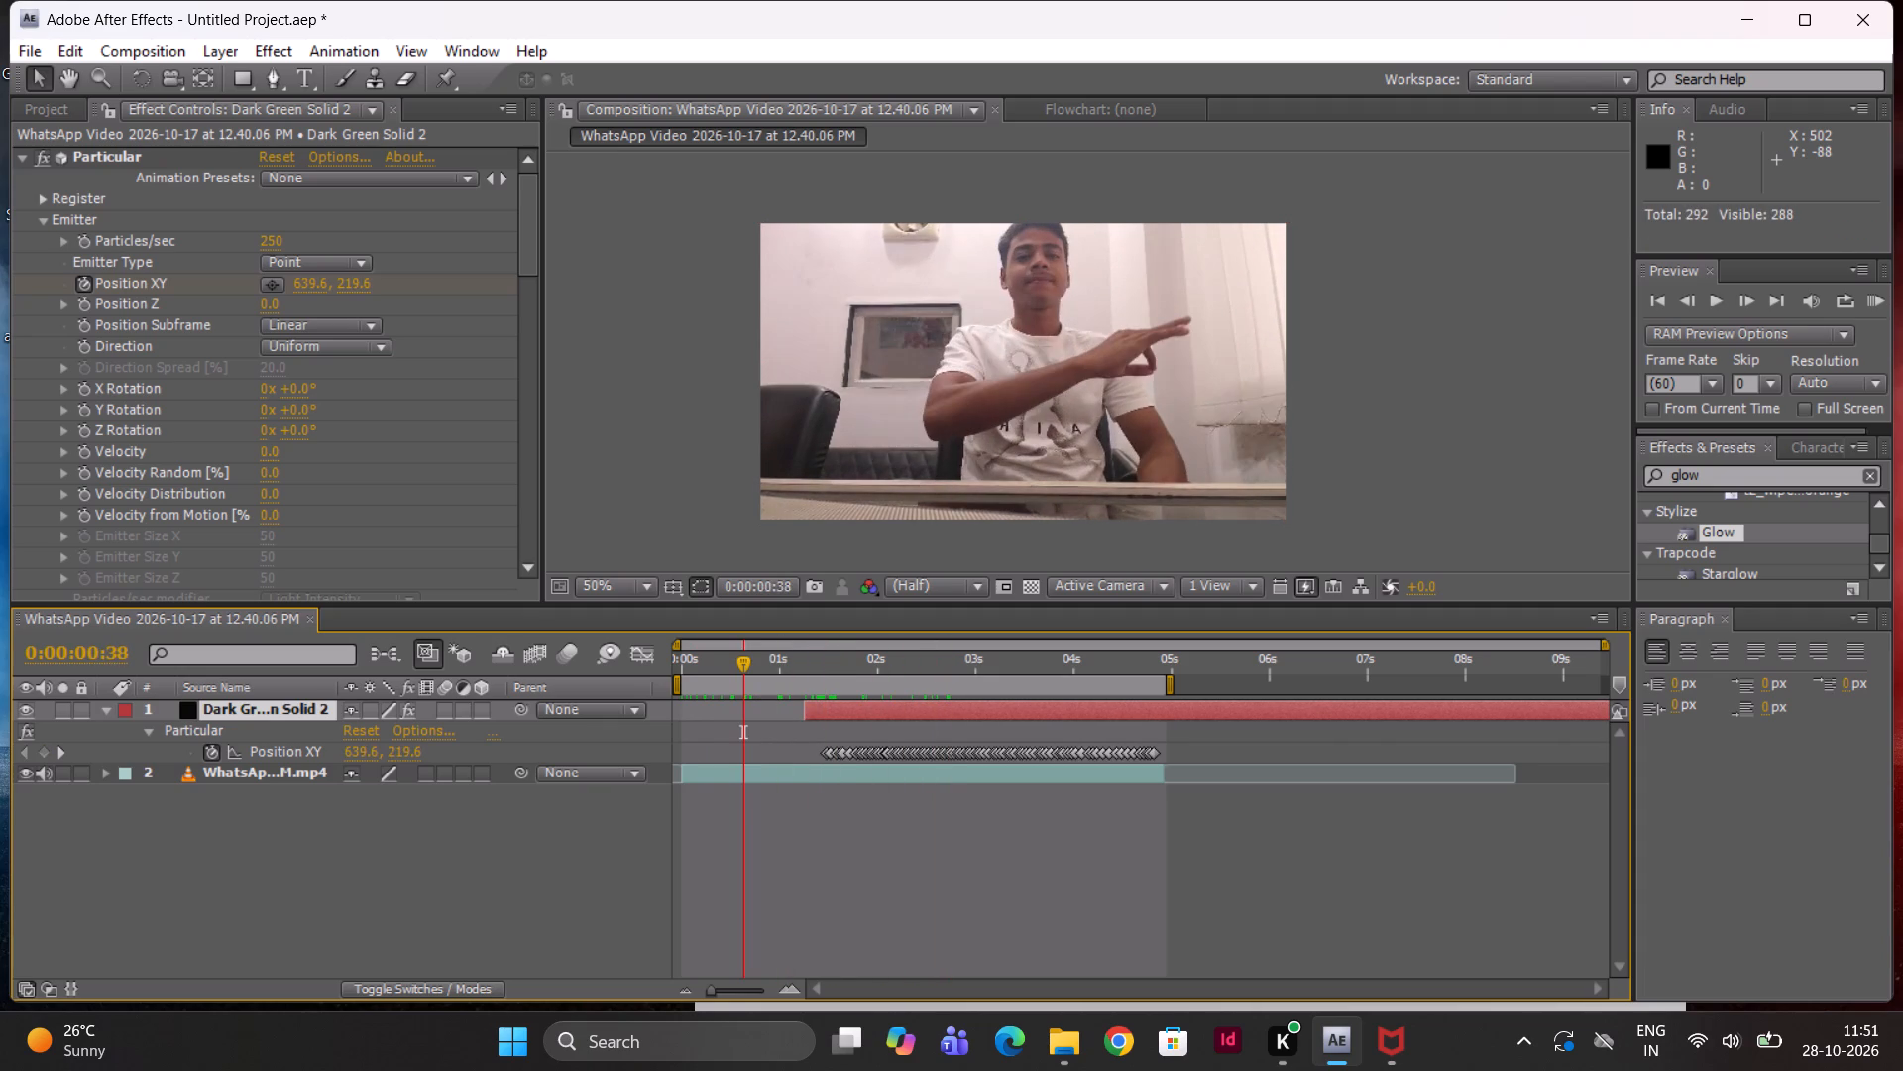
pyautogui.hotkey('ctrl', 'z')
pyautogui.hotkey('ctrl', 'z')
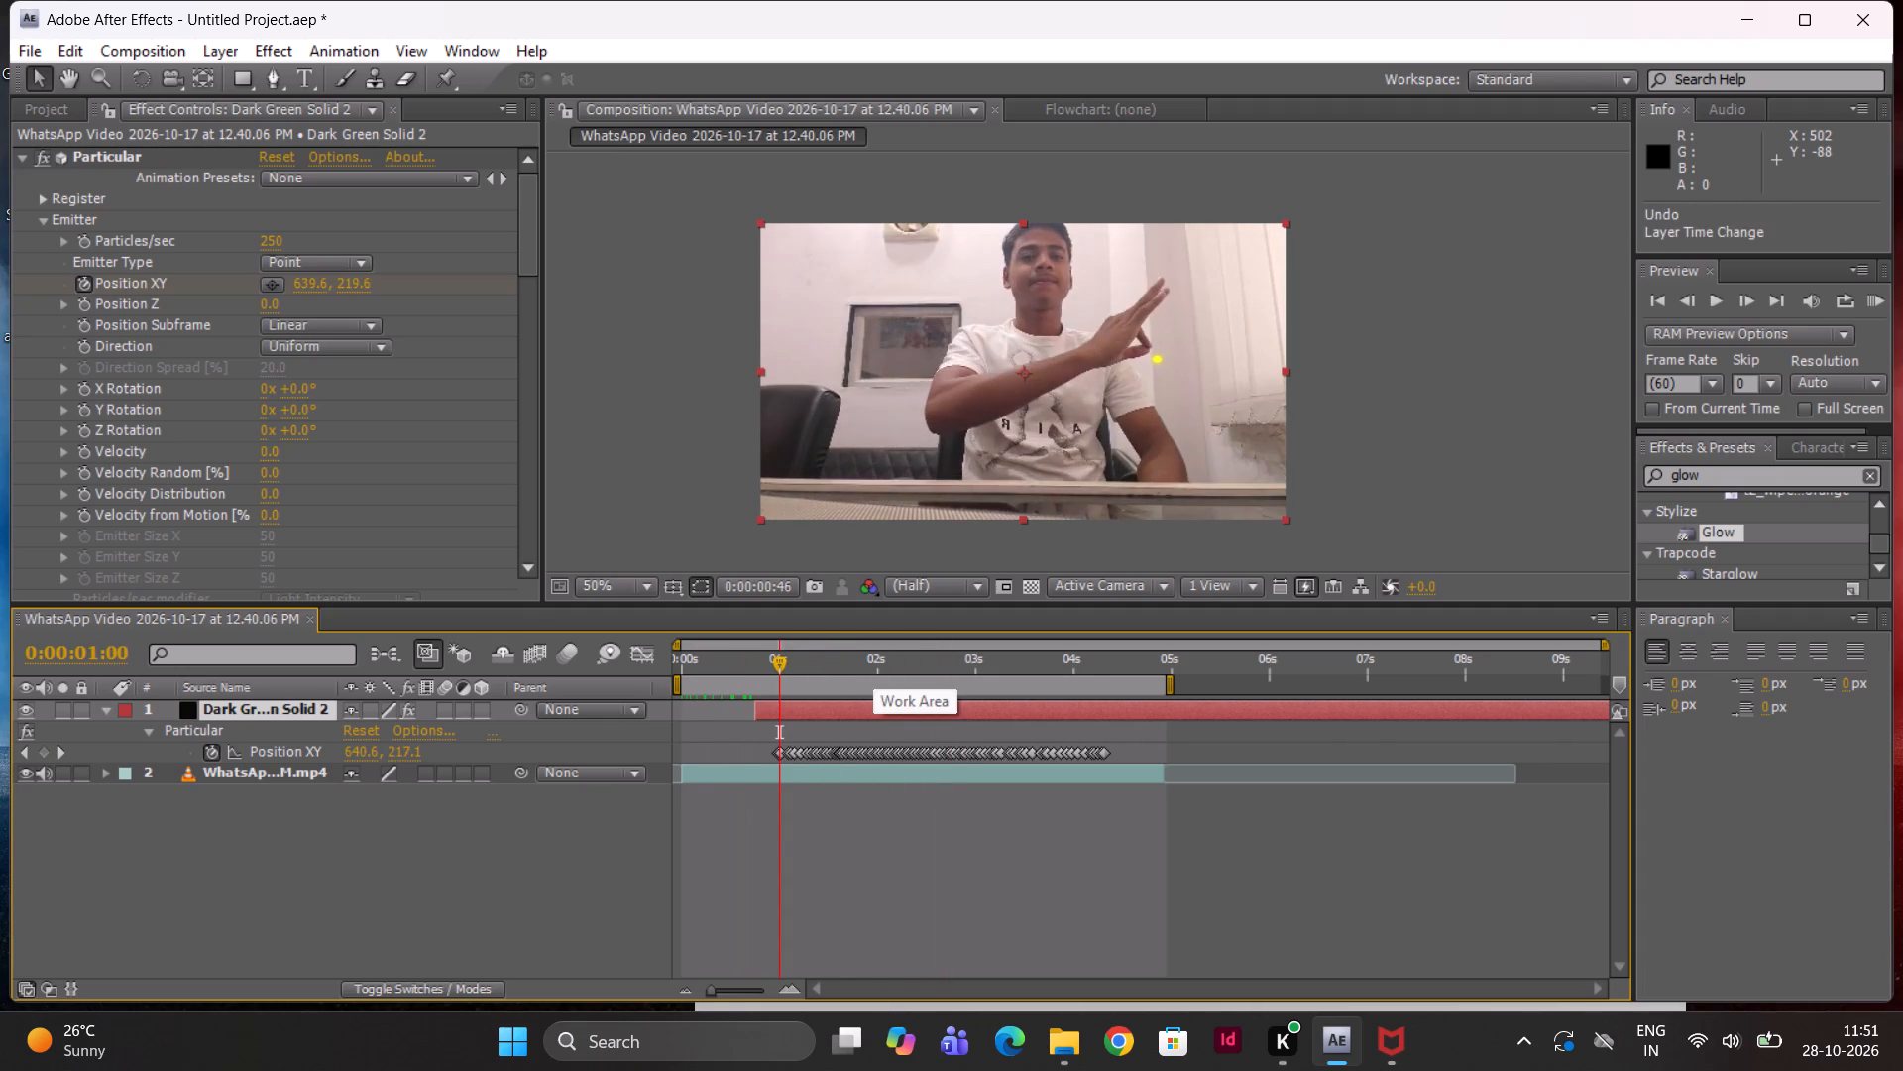
# Preview the composition from 0:00:00:00 to check the trail's timing against the fingertips.
pyautogui.moveTo(766, 663); pyautogui.dragTo(520, 667)
pyautogui.press('space')
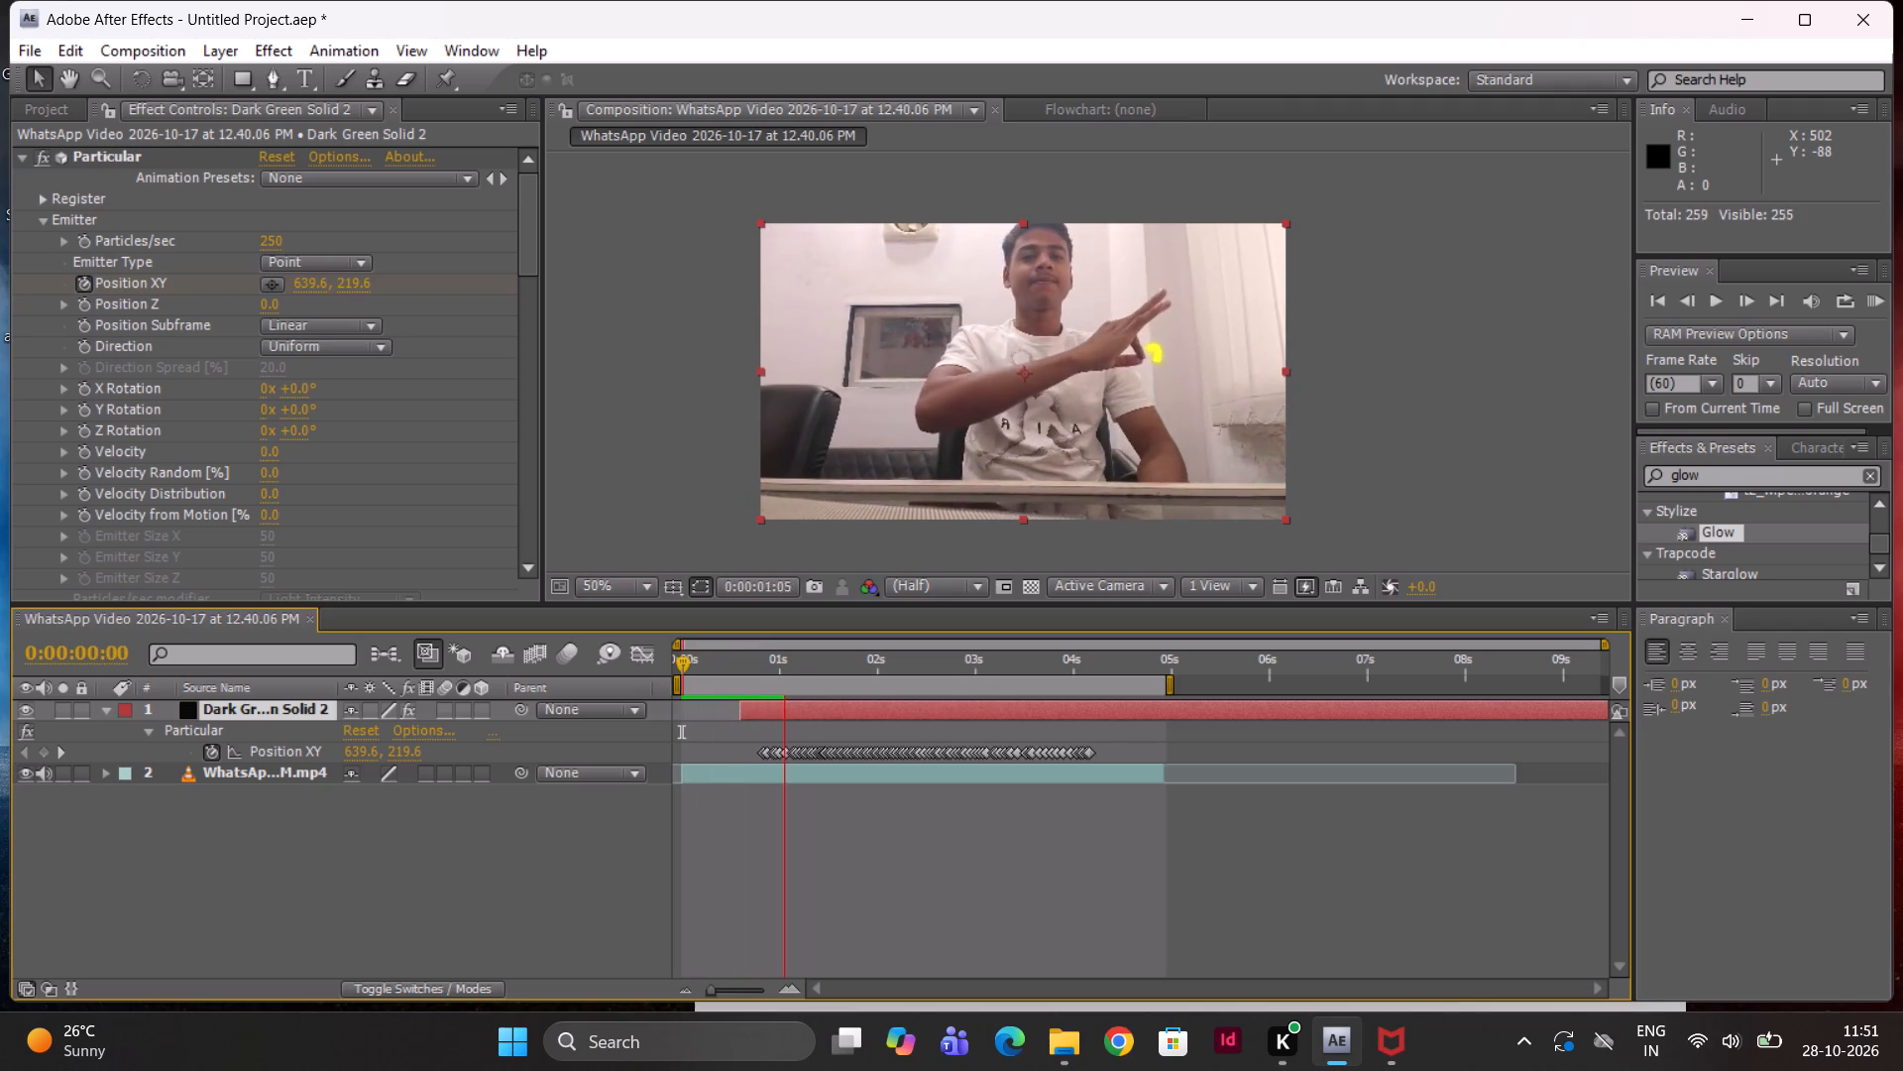
# Save the project under the new name "tushar hand l" in the after effects folder.
pyautogui.click(24, 49)
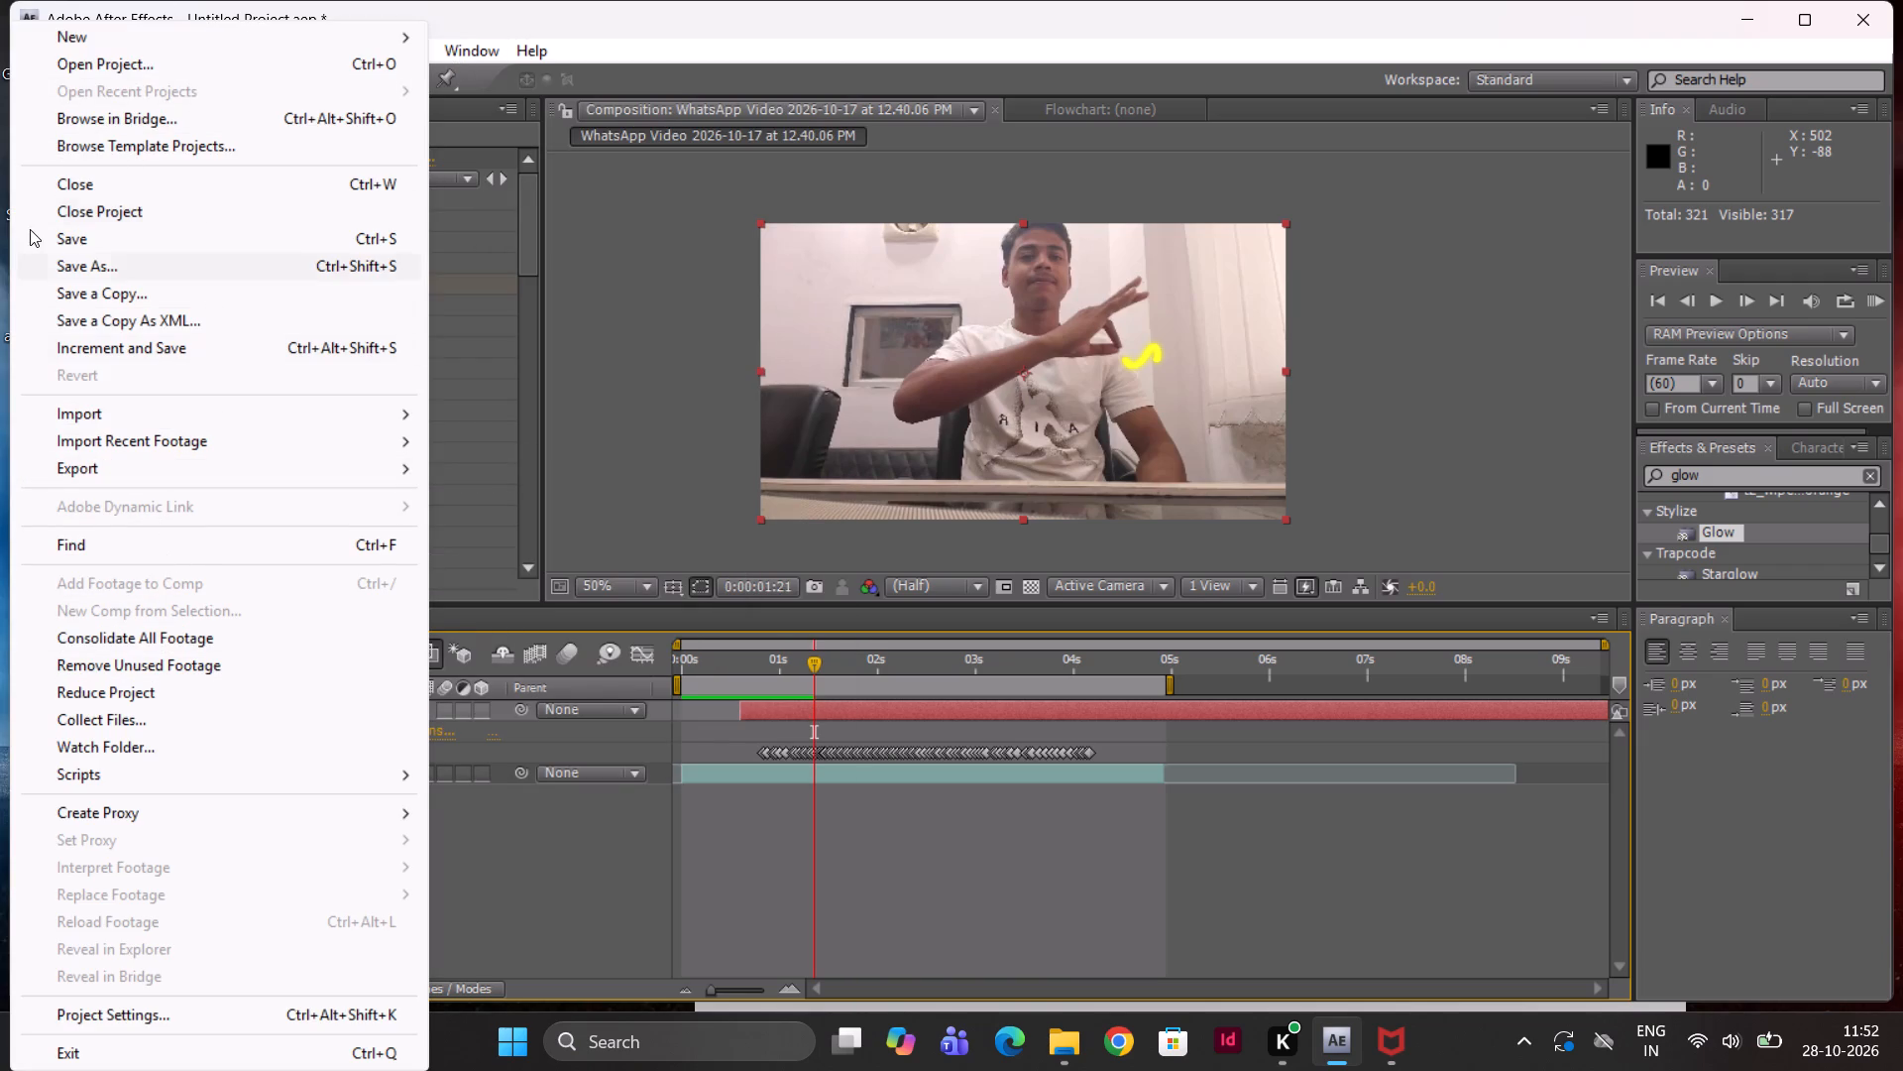
pyautogui.click(111, 265)
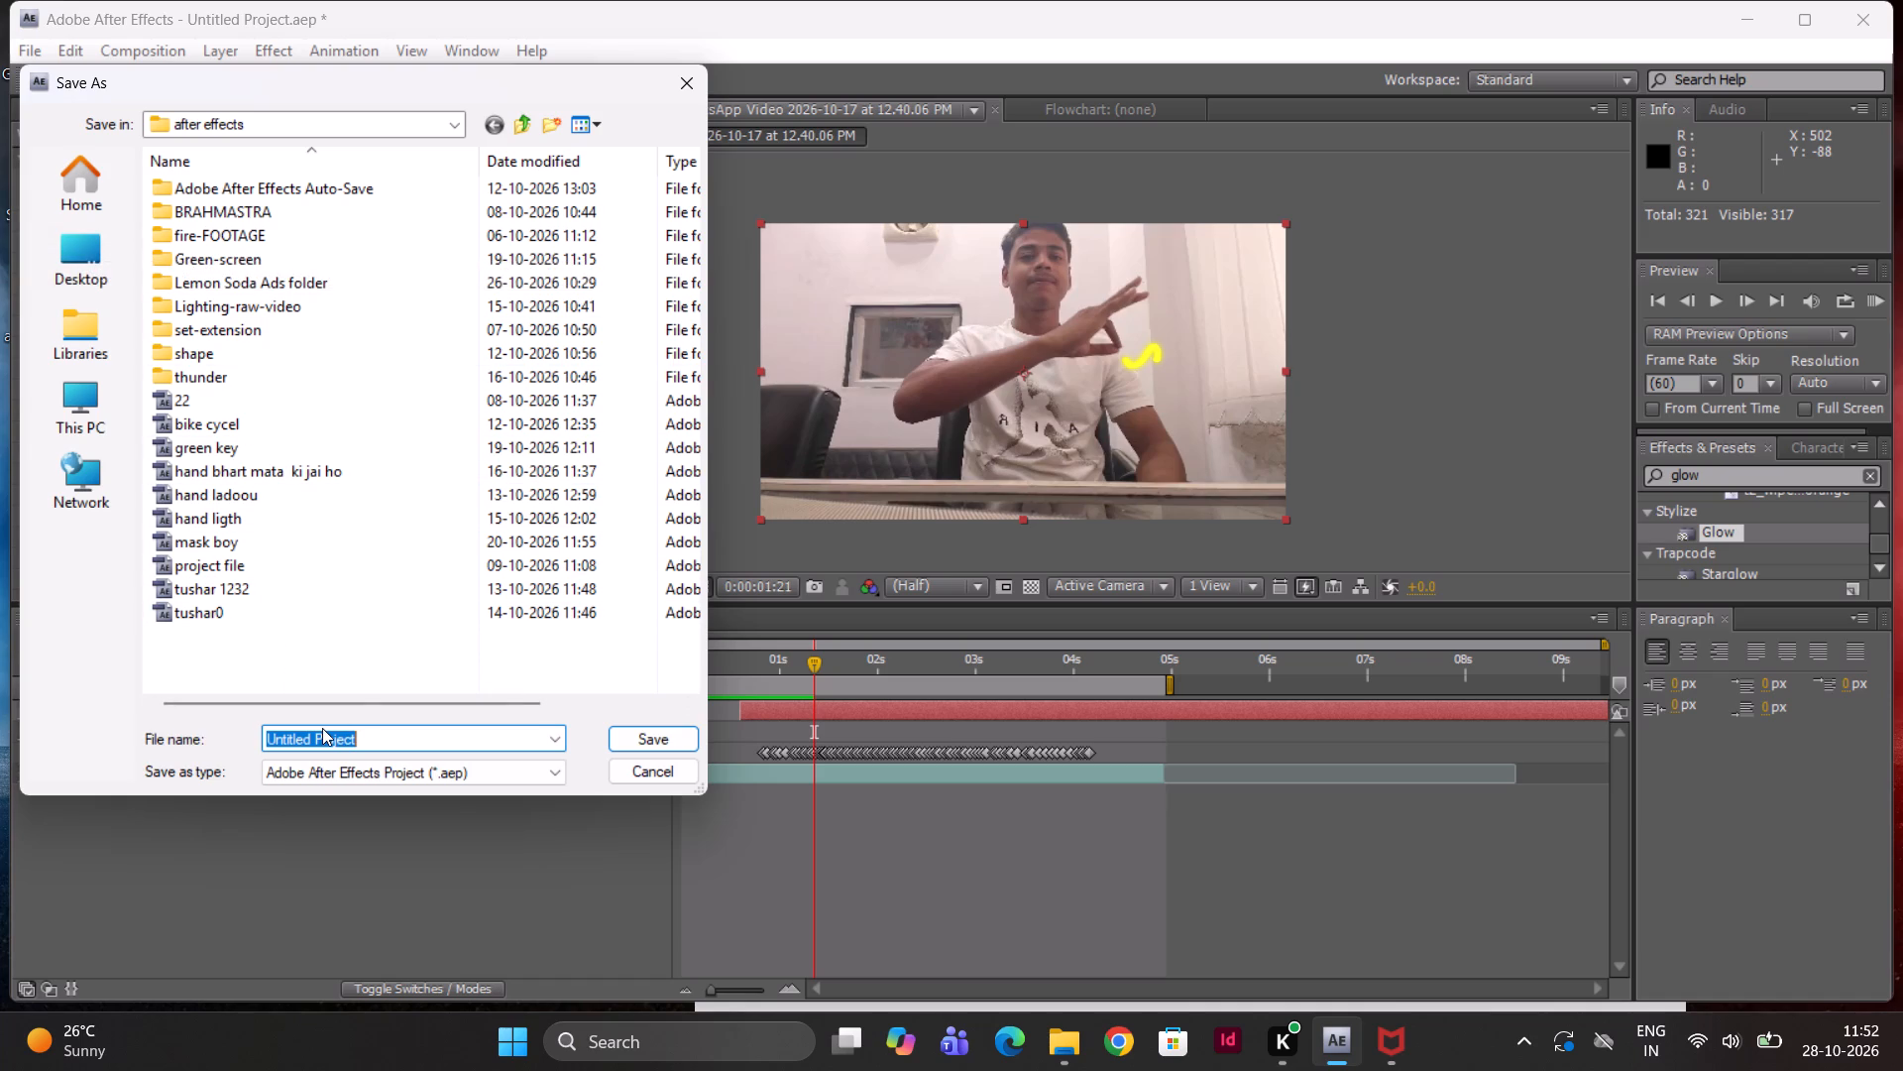
pyautogui.write('tus')
pyautogui.write('hw')
pyautogui.press('BackSpace')
pyautogui.write('rn')
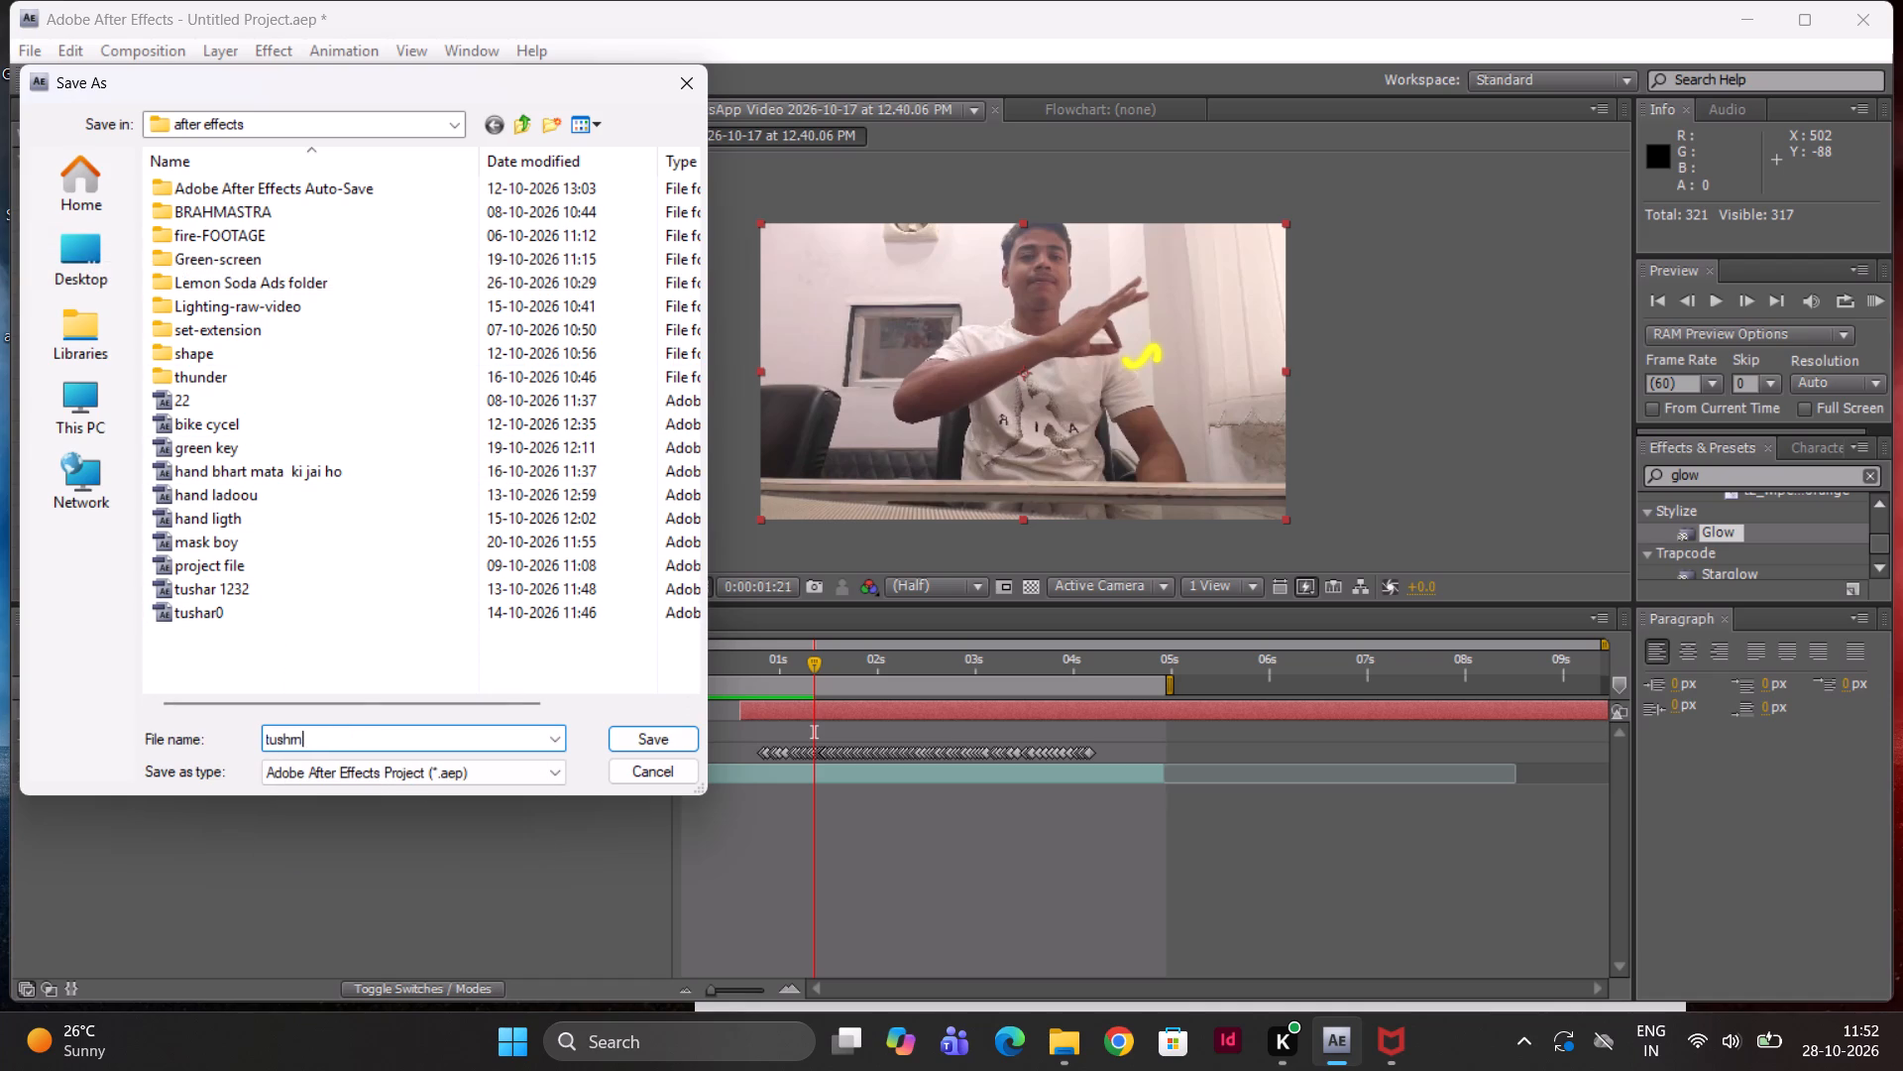
pyautogui.press('BackSpace')
pyautogui.press('BackSpace')
pyautogui.write('ar')
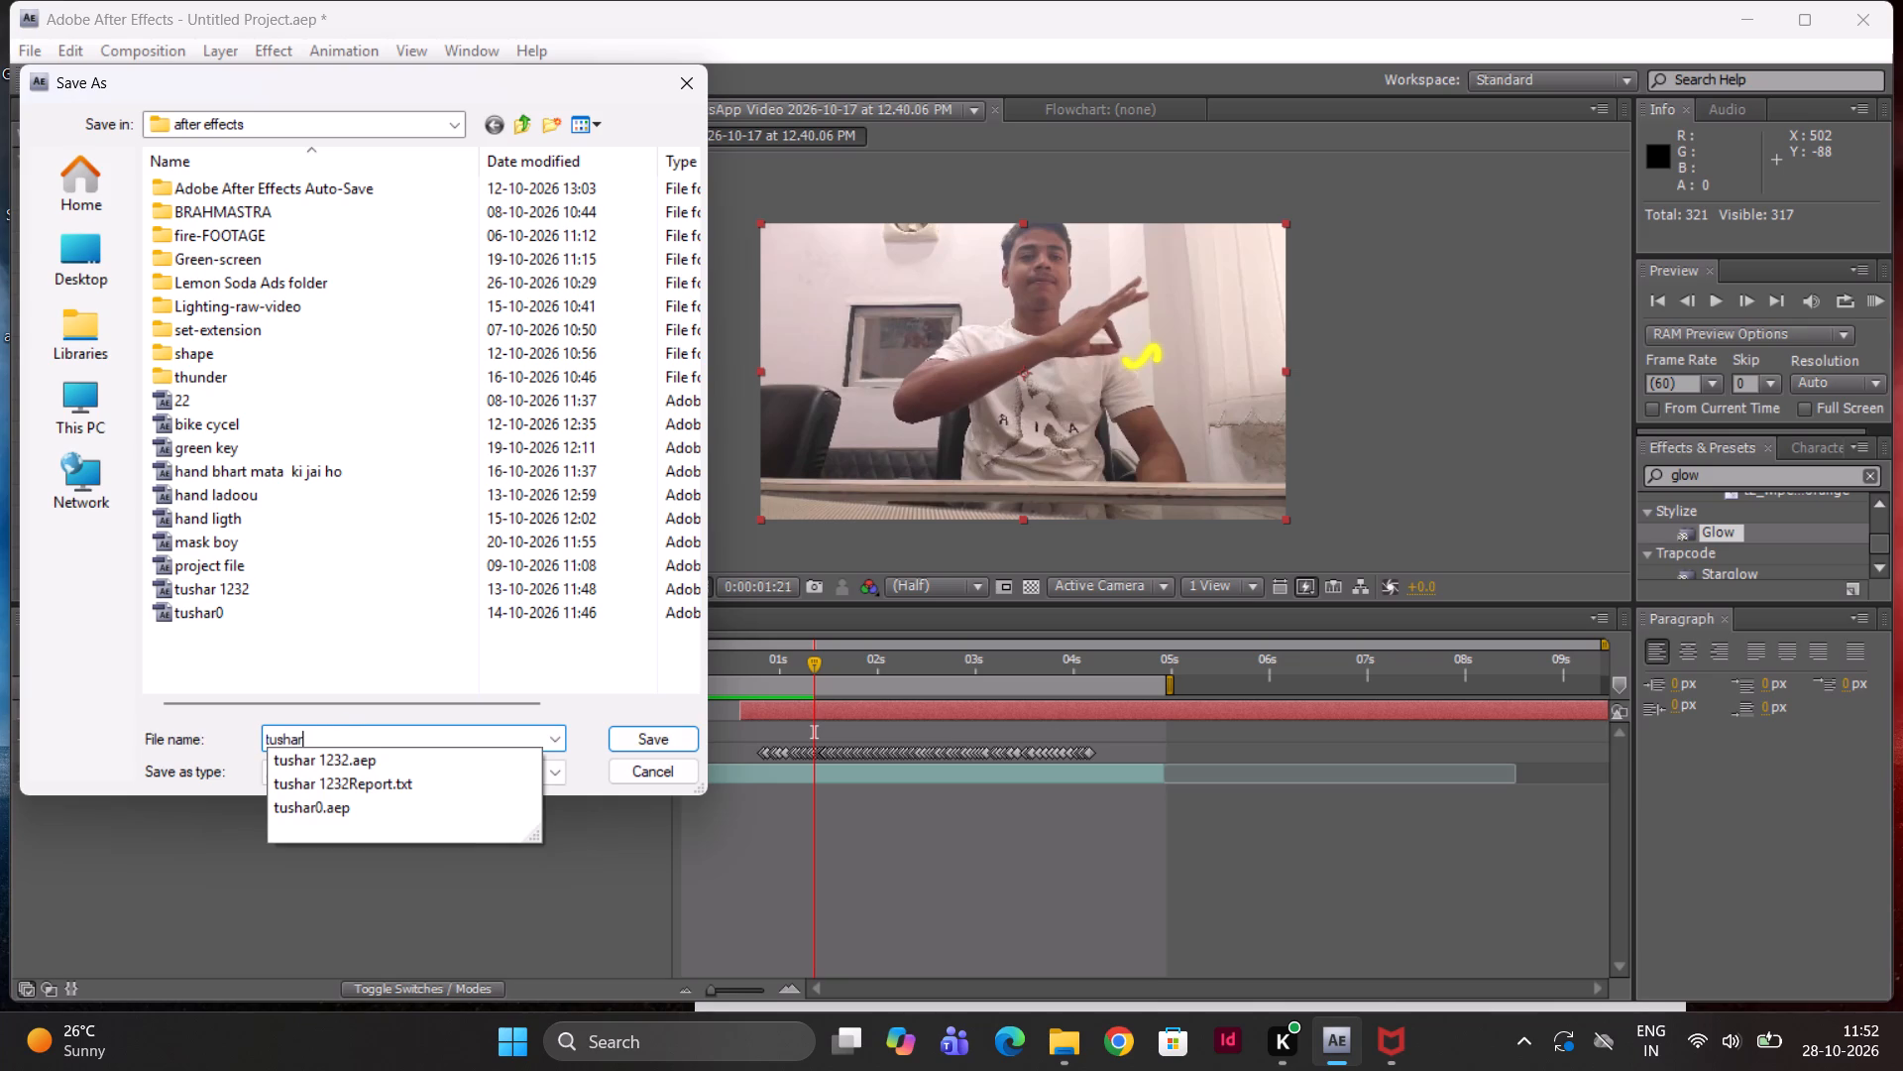
pyautogui.press('space')
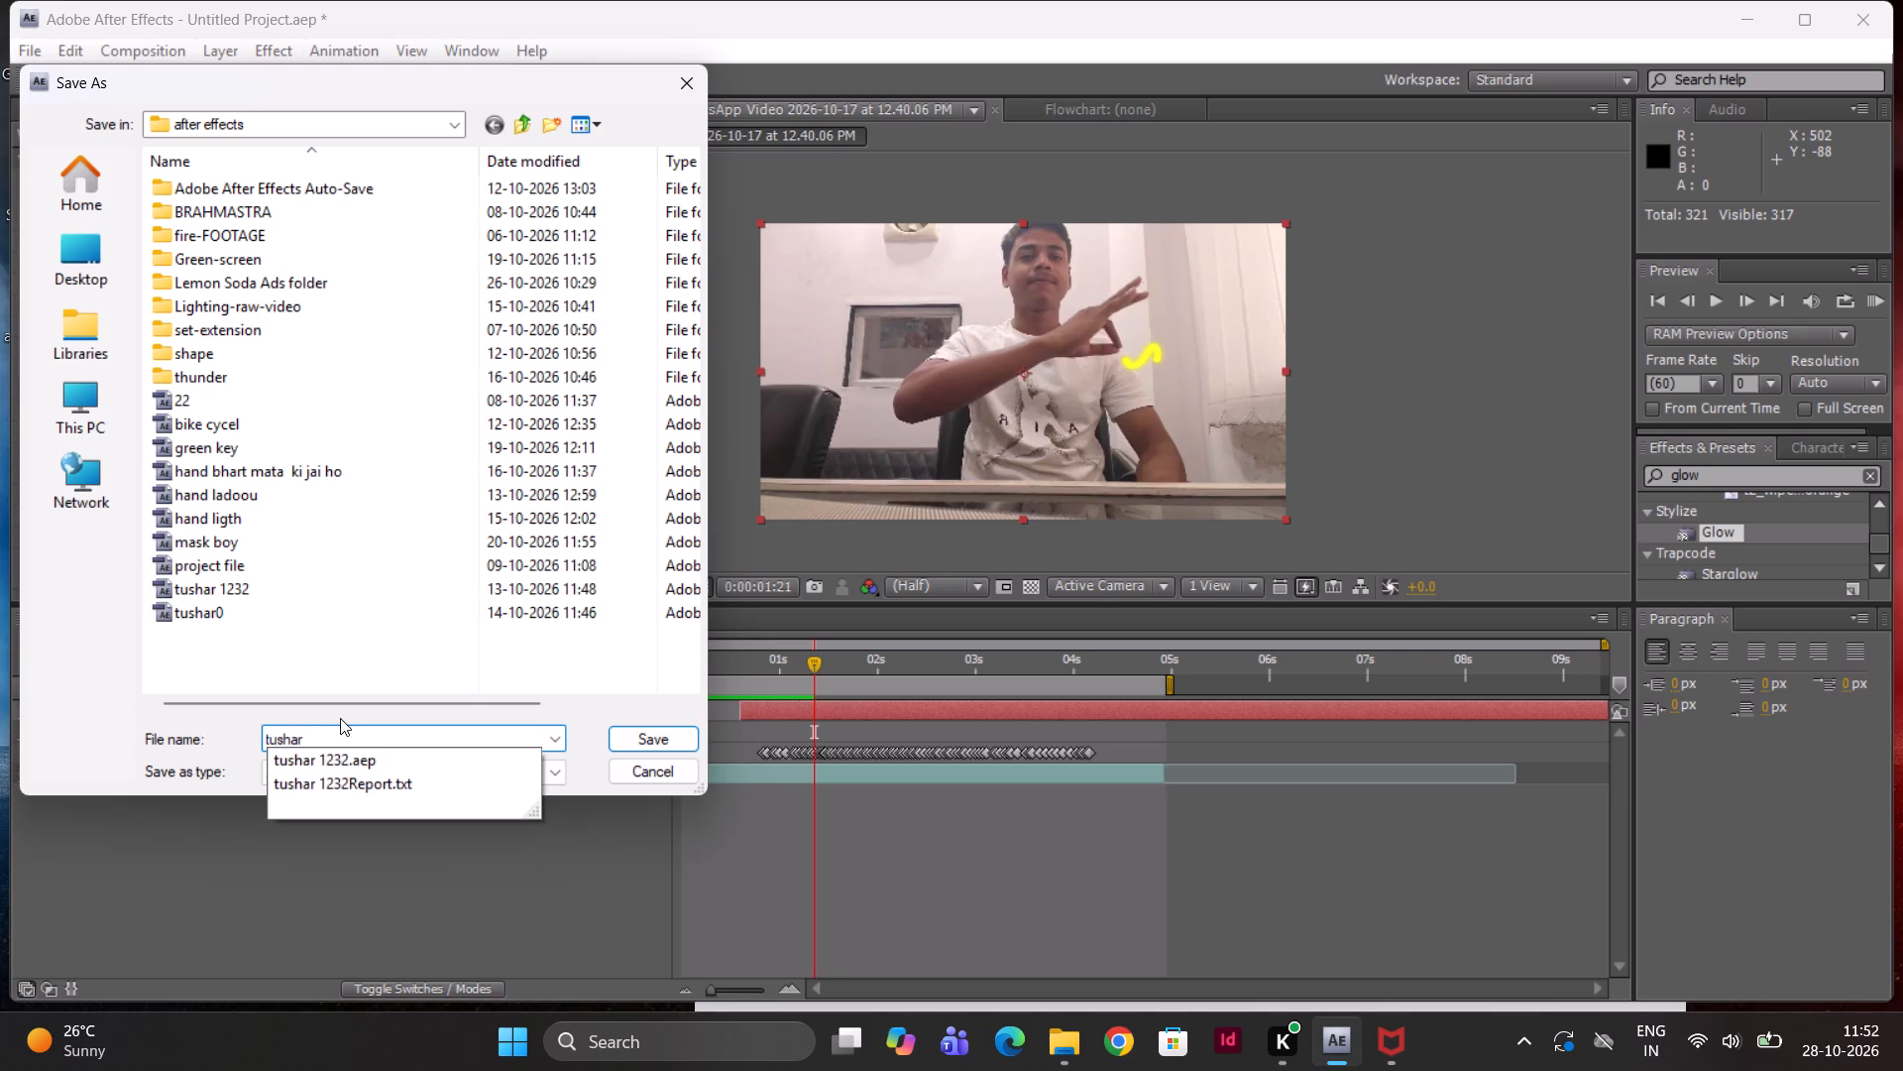
pyautogui.write('hand')
pyautogui.press('space')
pyautogui.write('lith')
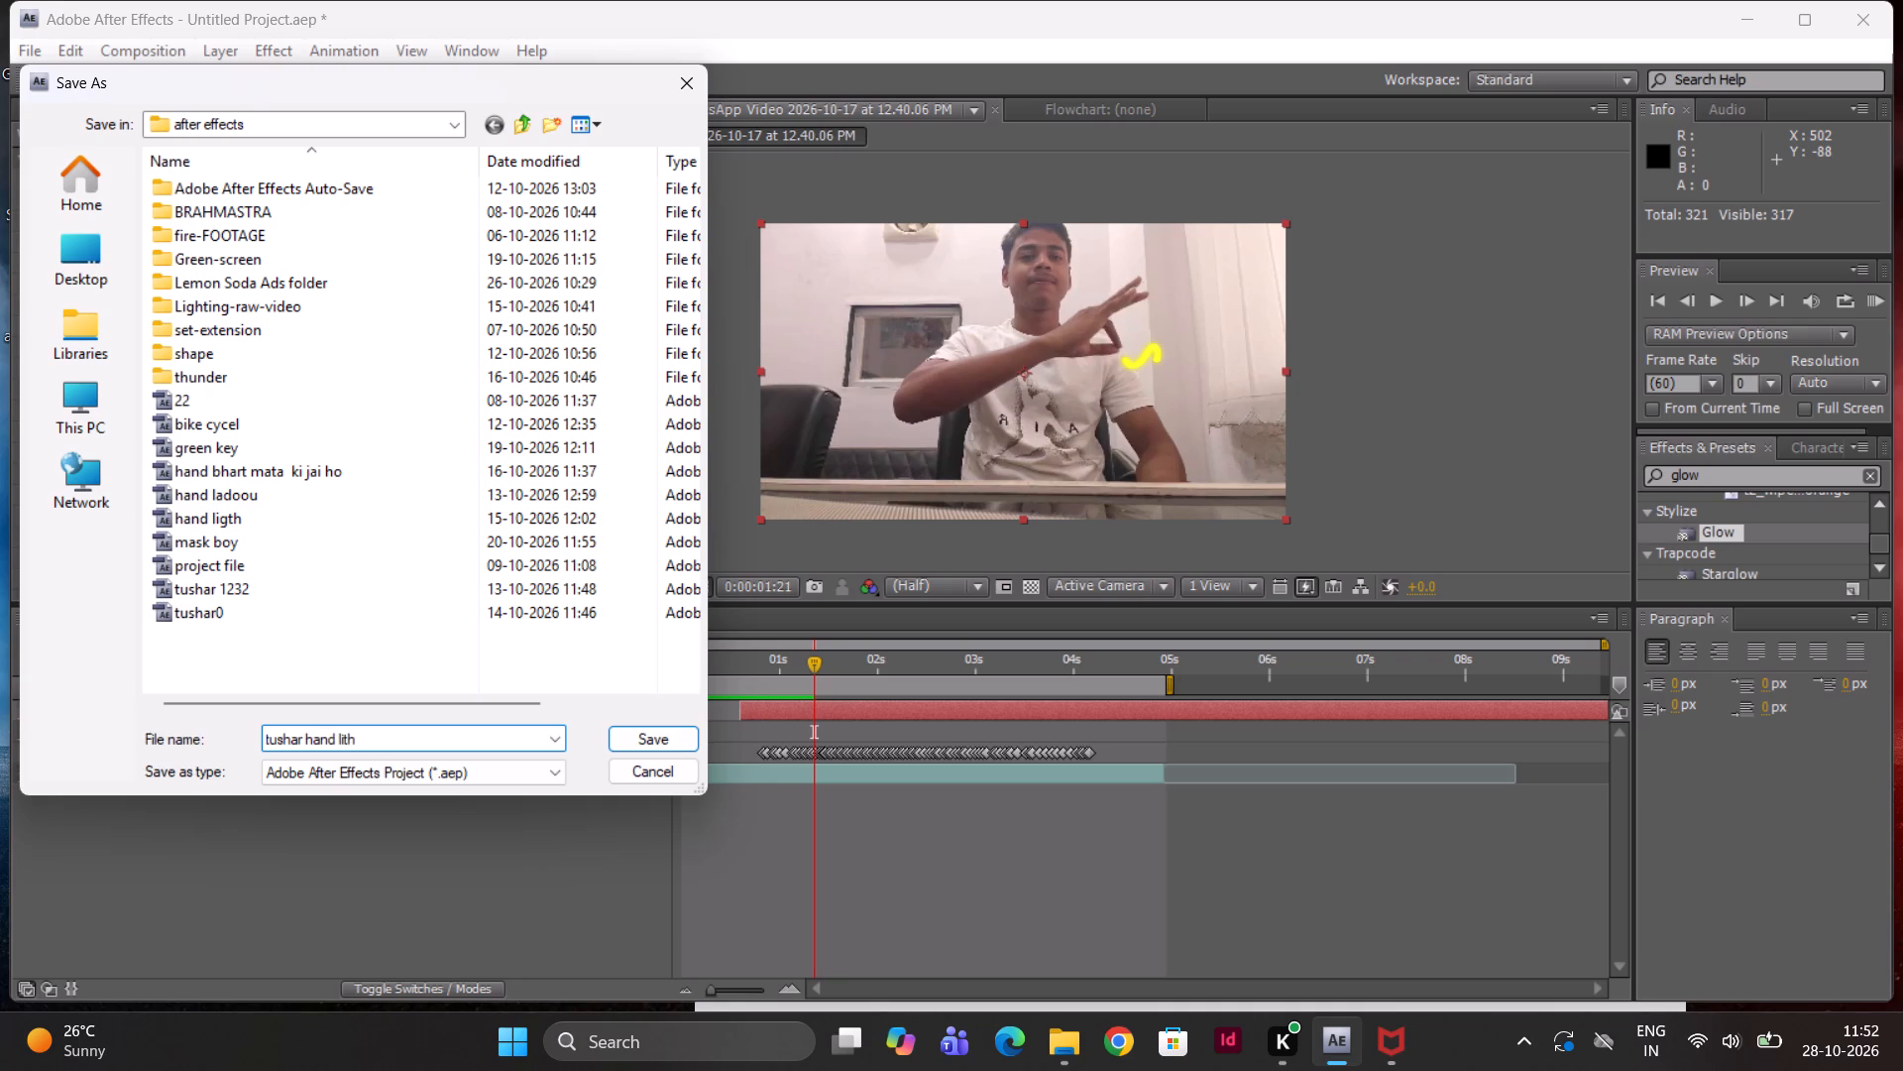
pyautogui.press('e')
pyautogui.press('BackSpace')
pyautogui.press('BackSpace')
pyautogui.press('BackSpace')
pyautogui.press('BackSpace')
pyautogui.press('Return')
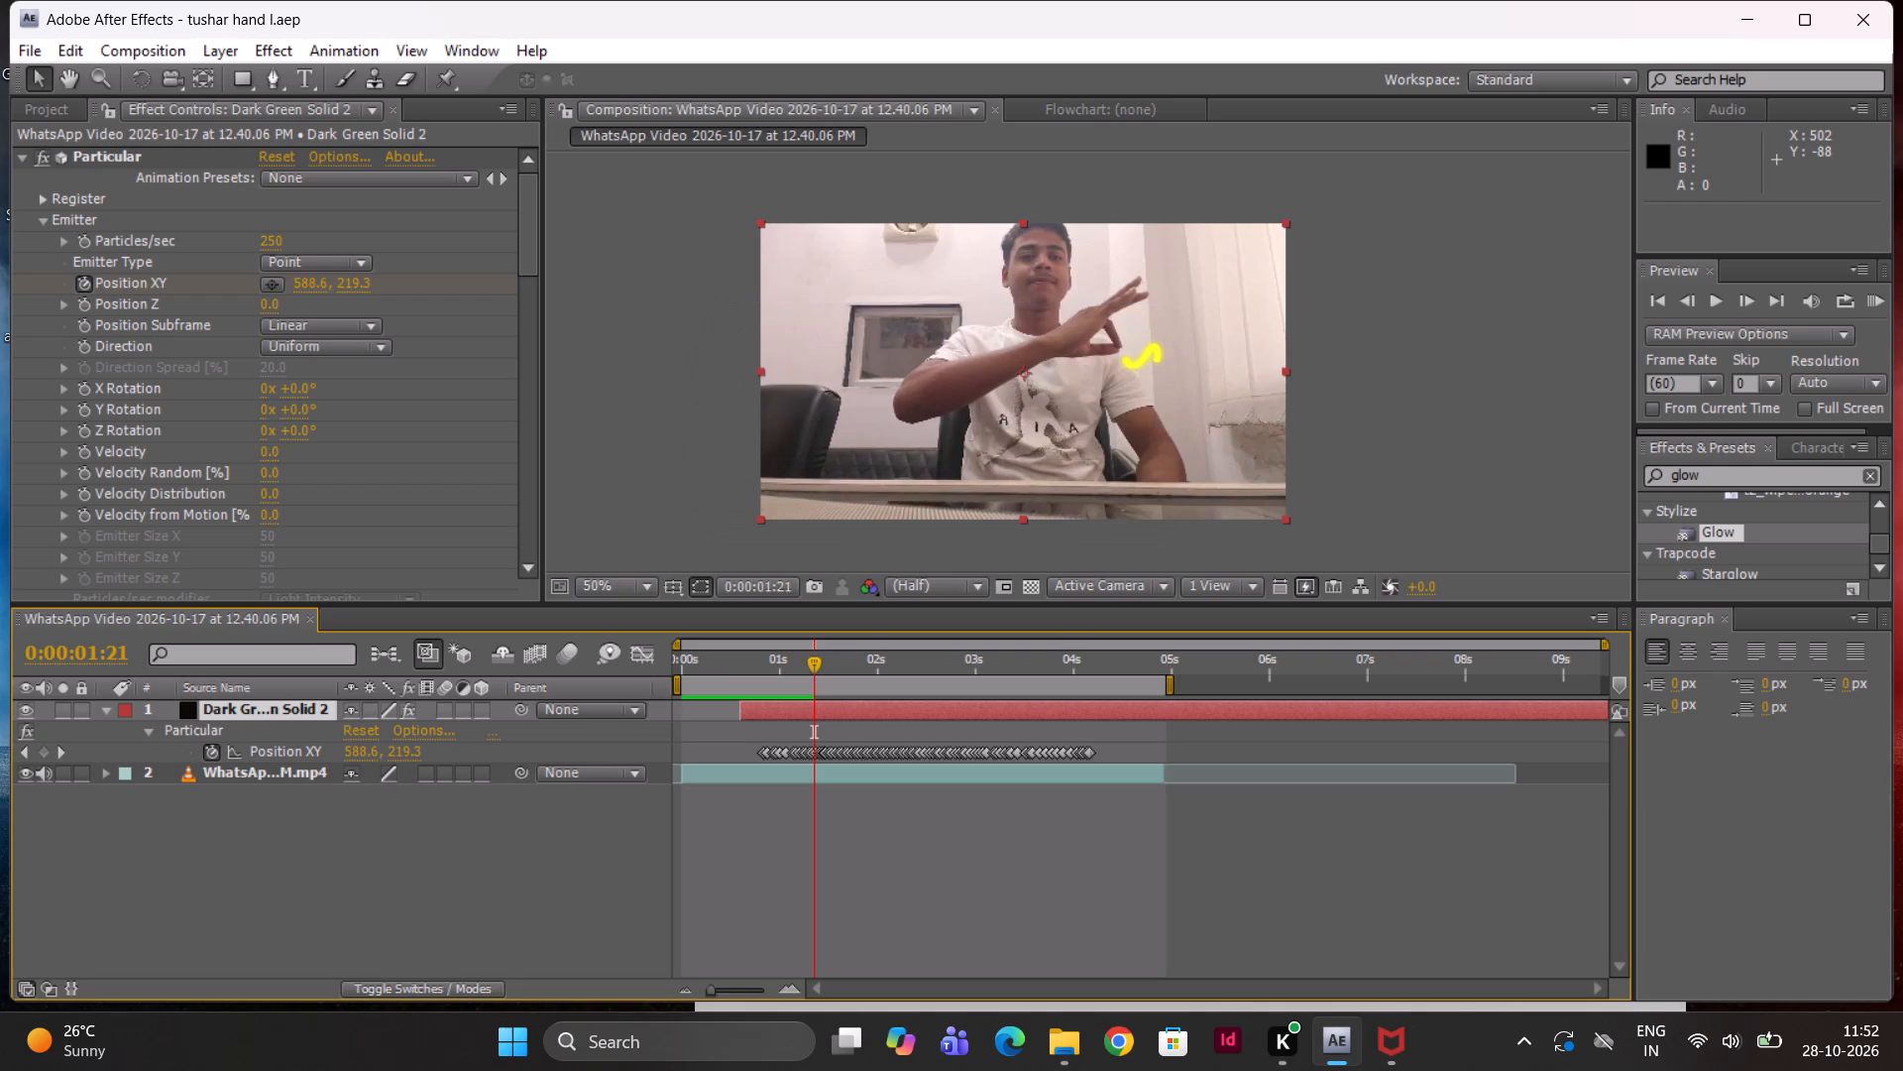
# Close the program with the saved project and dismiss the not-responding dialog.
pyautogui.click(1842, 18)
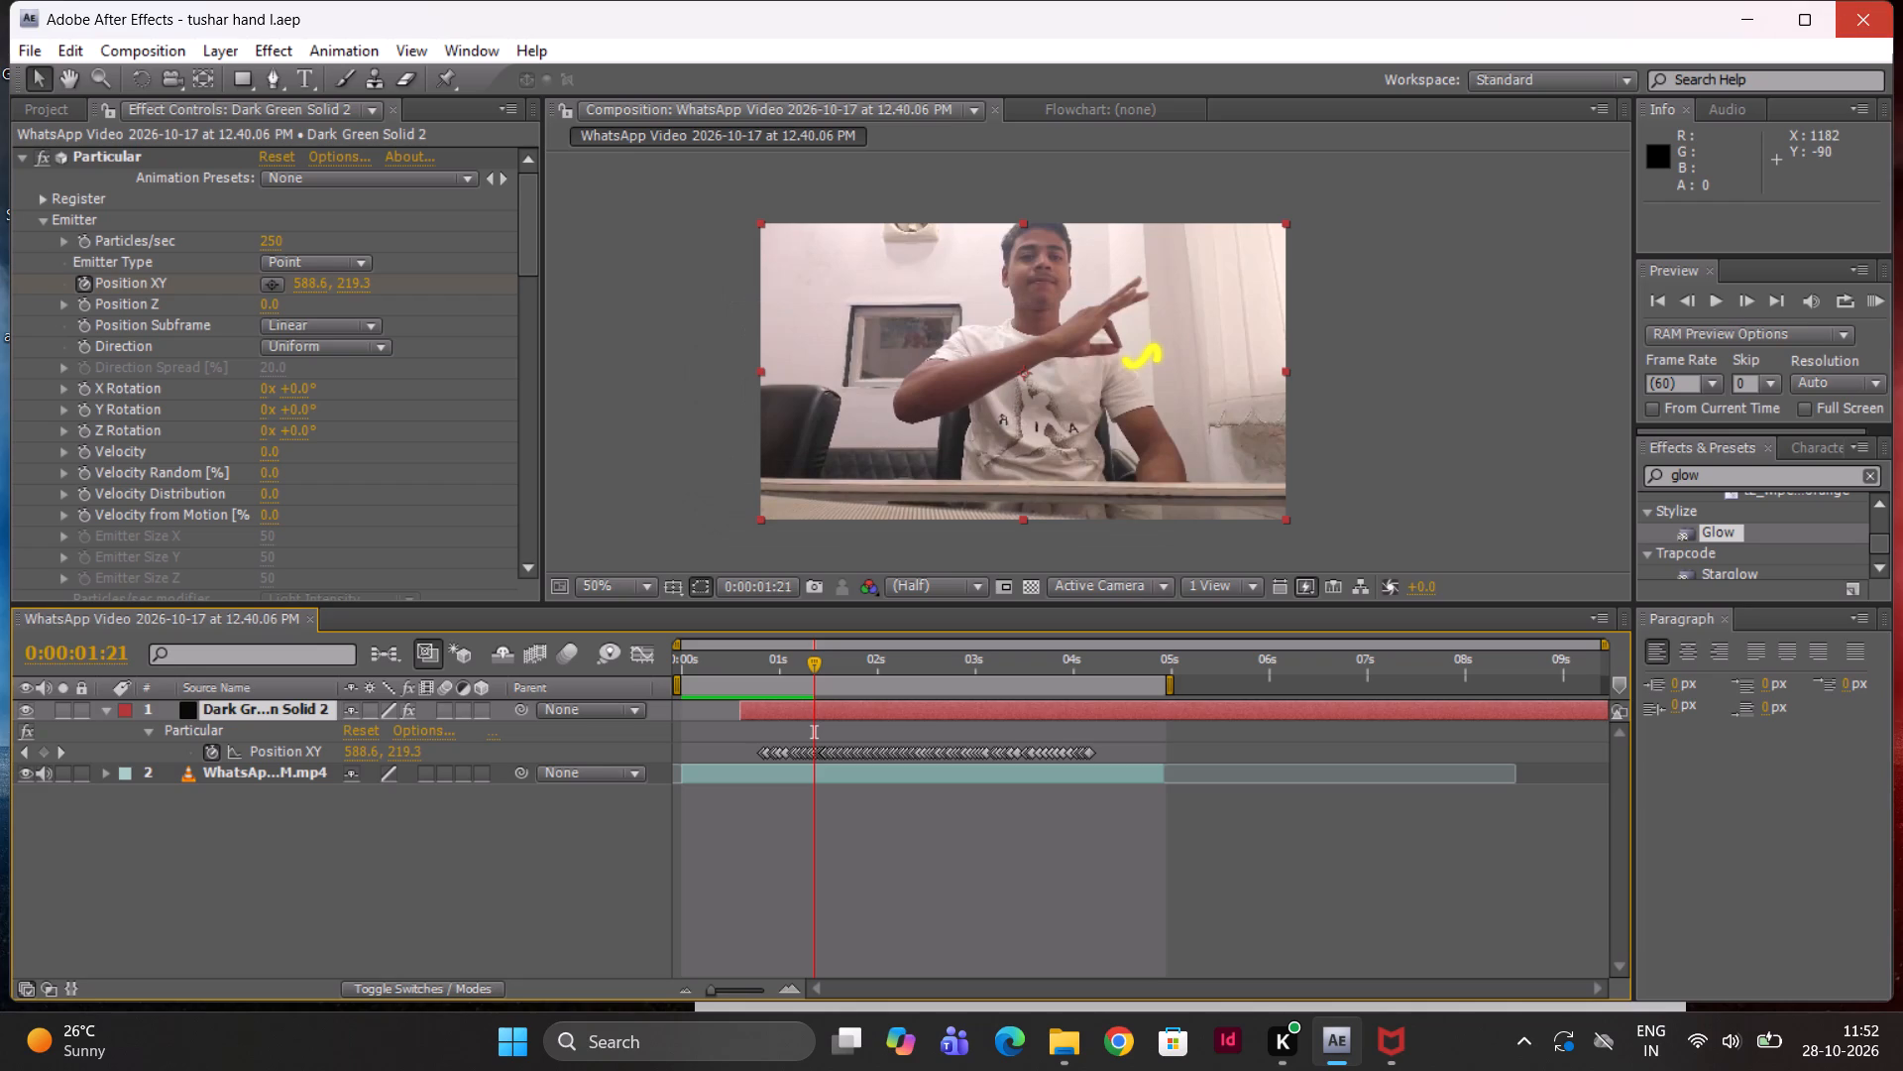
pyautogui.click(1842, 18)
pyautogui.click(1747, 9)
pyautogui.doubleClick(1865, 3)
pyautogui.moveTo(1325, 0); pyautogui.dragTo(1329, 18)
pyautogui.moveTo(1329, 18); pyautogui.dragTo(1344, 93)
pyautogui.click(1079, 8)
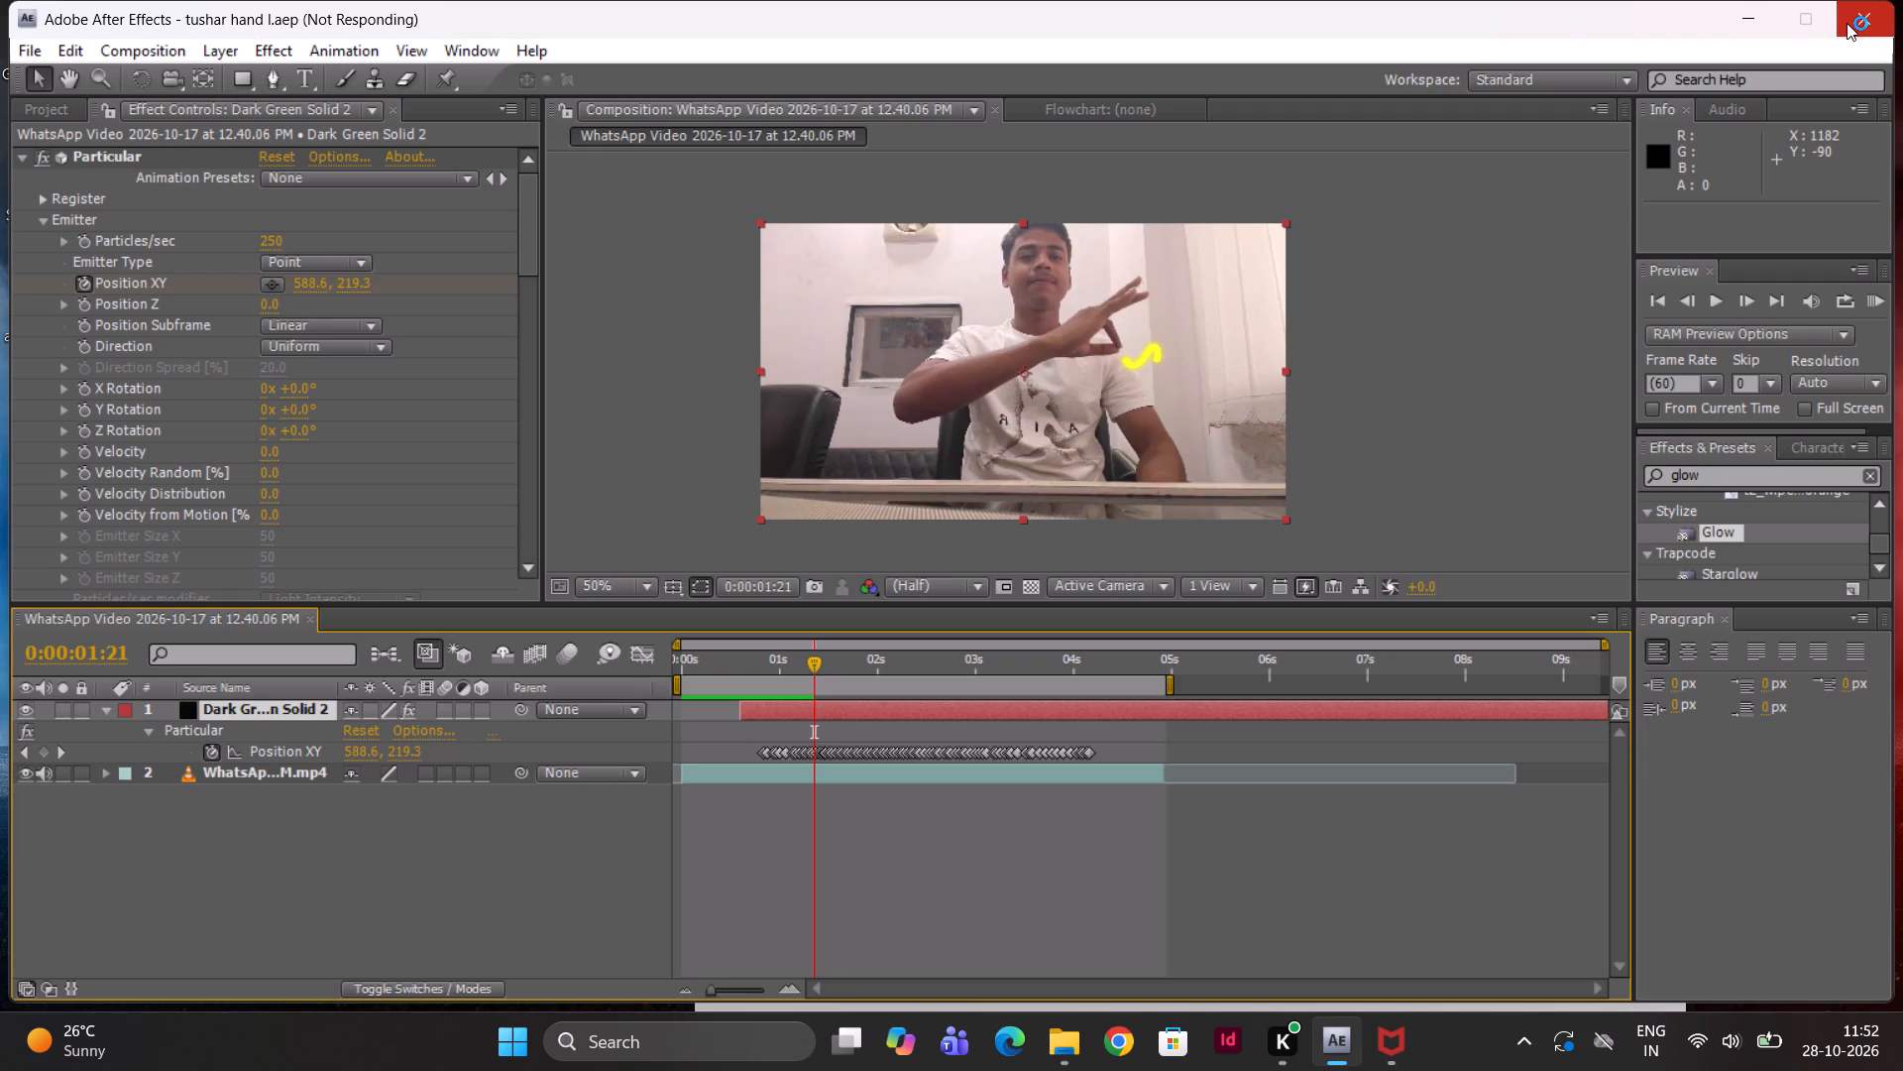
pyautogui.click(1142, 411)
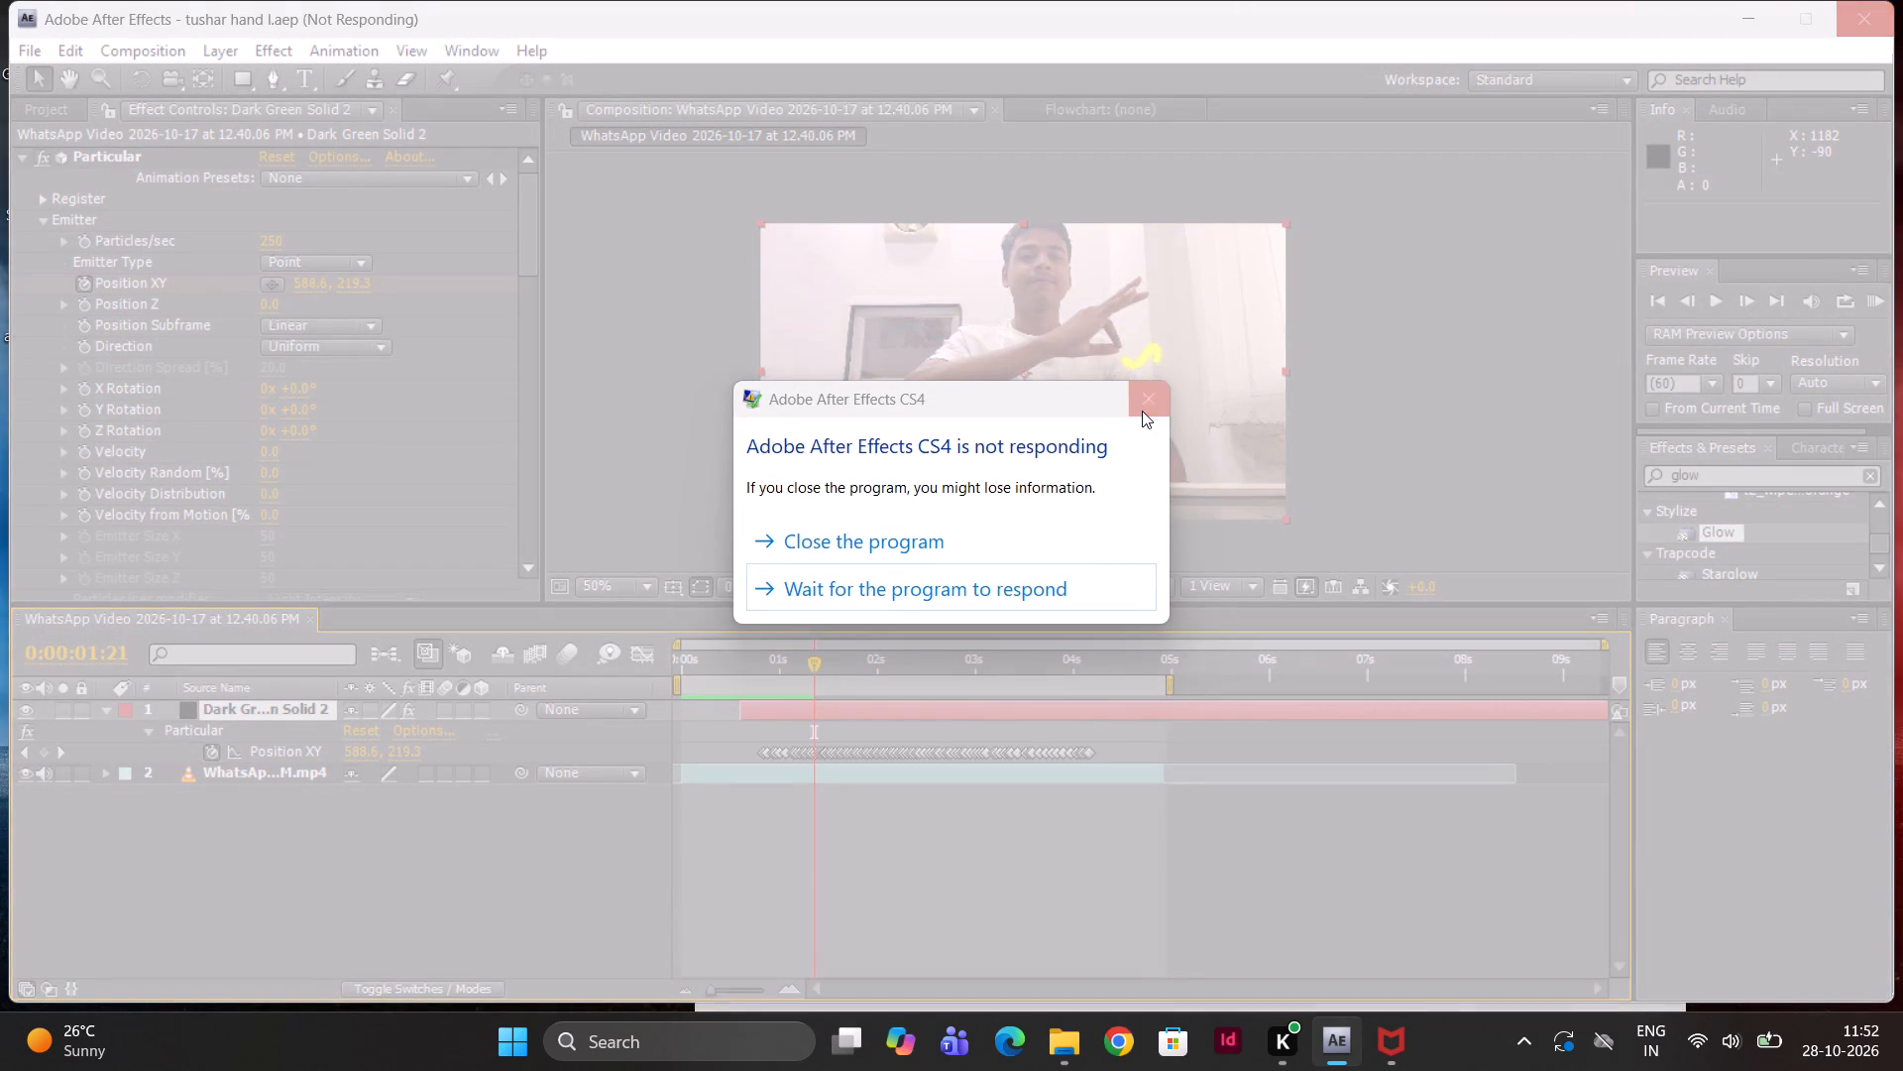